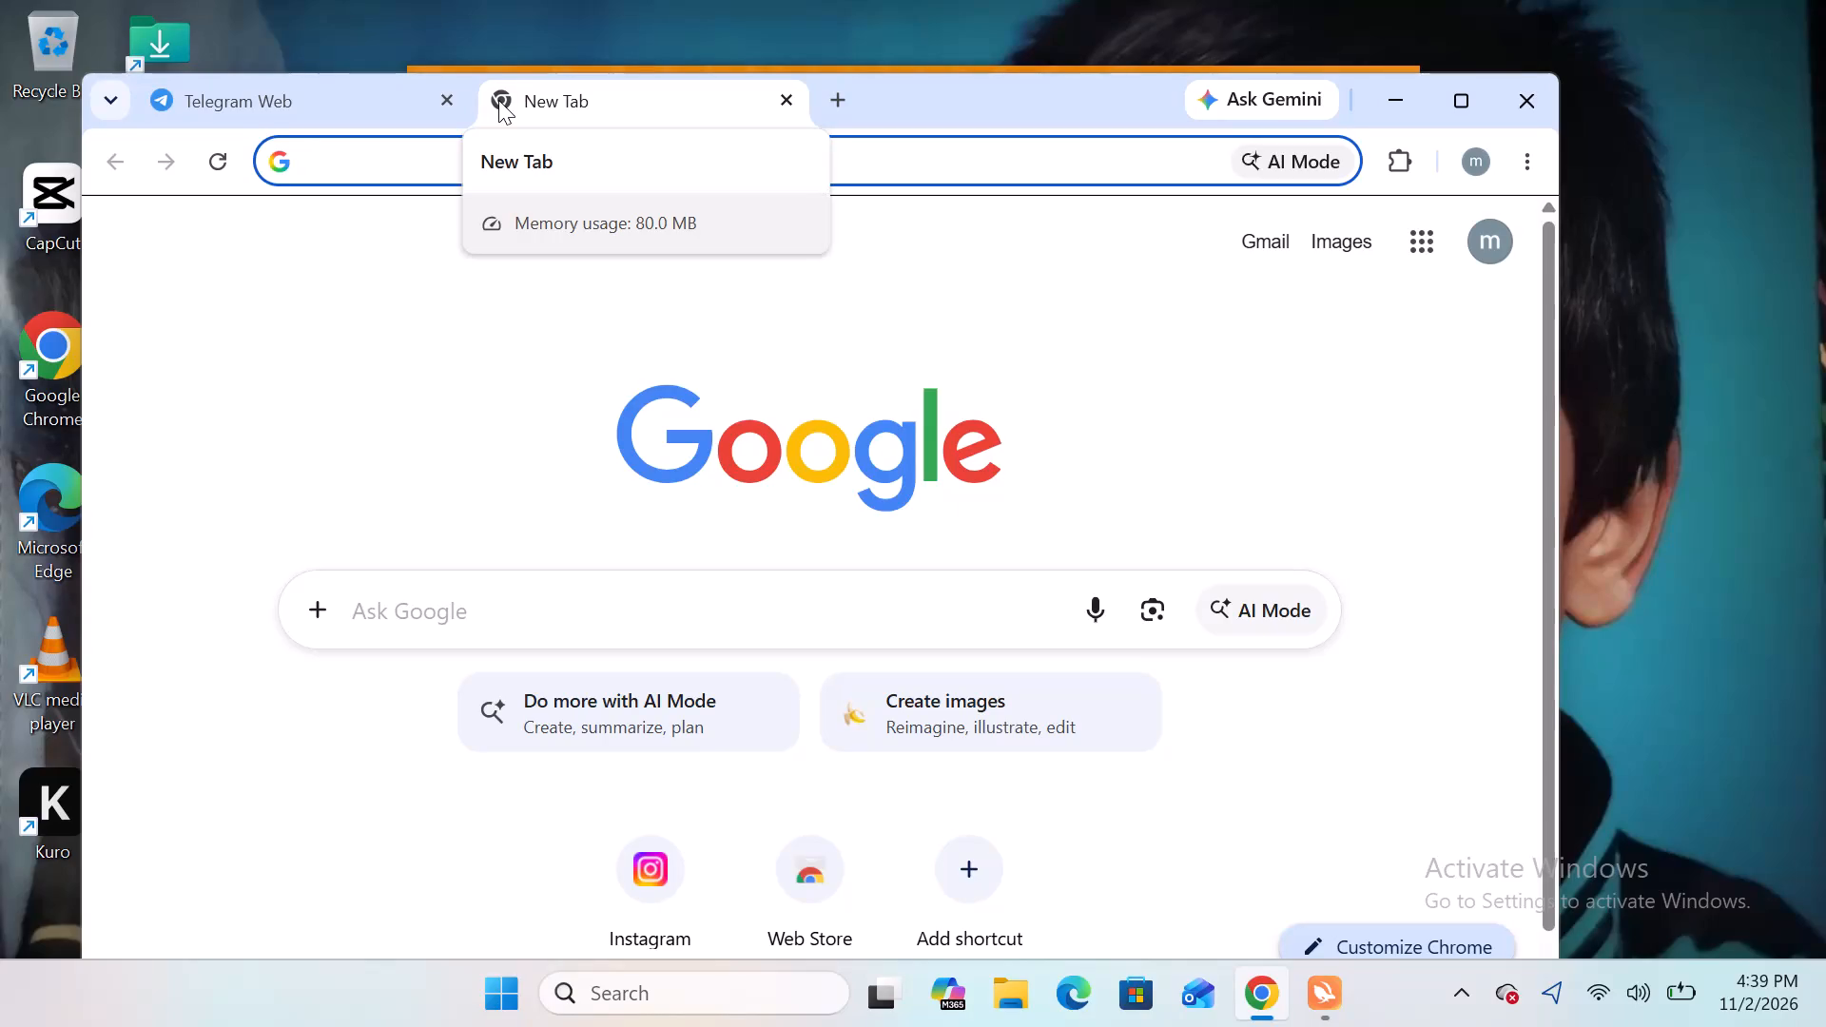
Search Google for the 2026 film Spider-Man: Brand New Day using the suggested film entry.
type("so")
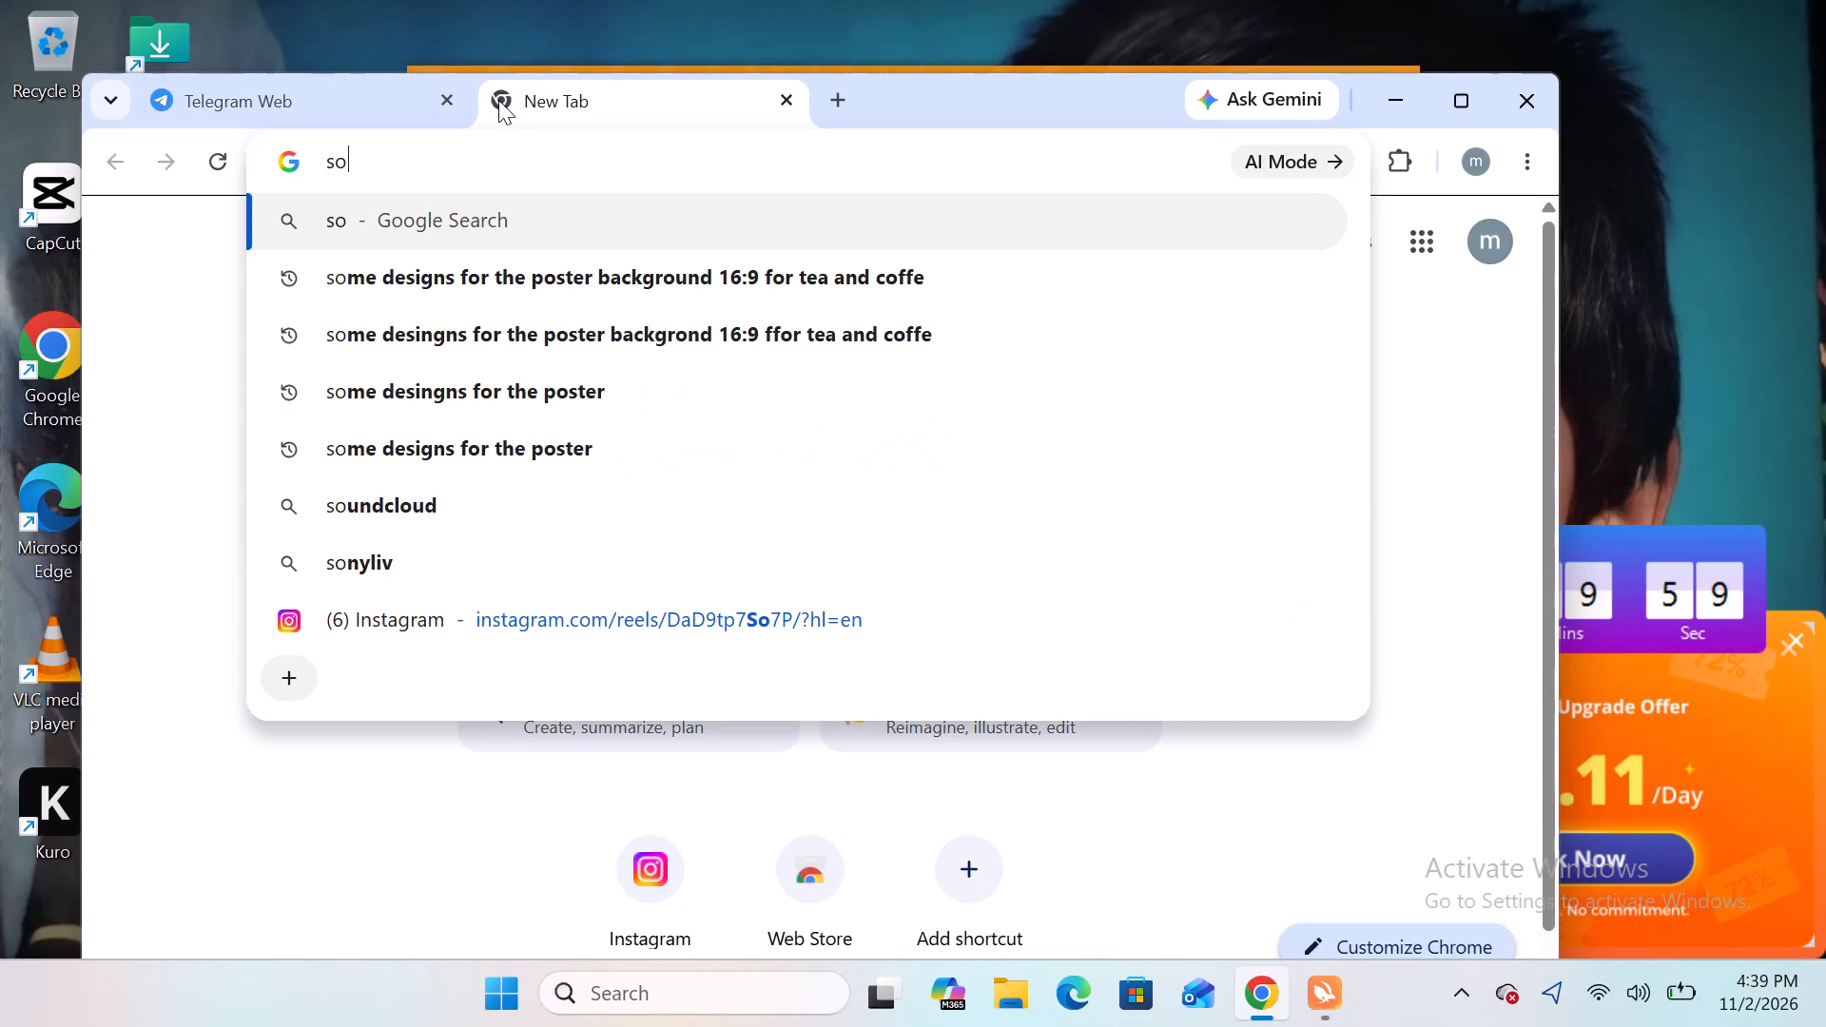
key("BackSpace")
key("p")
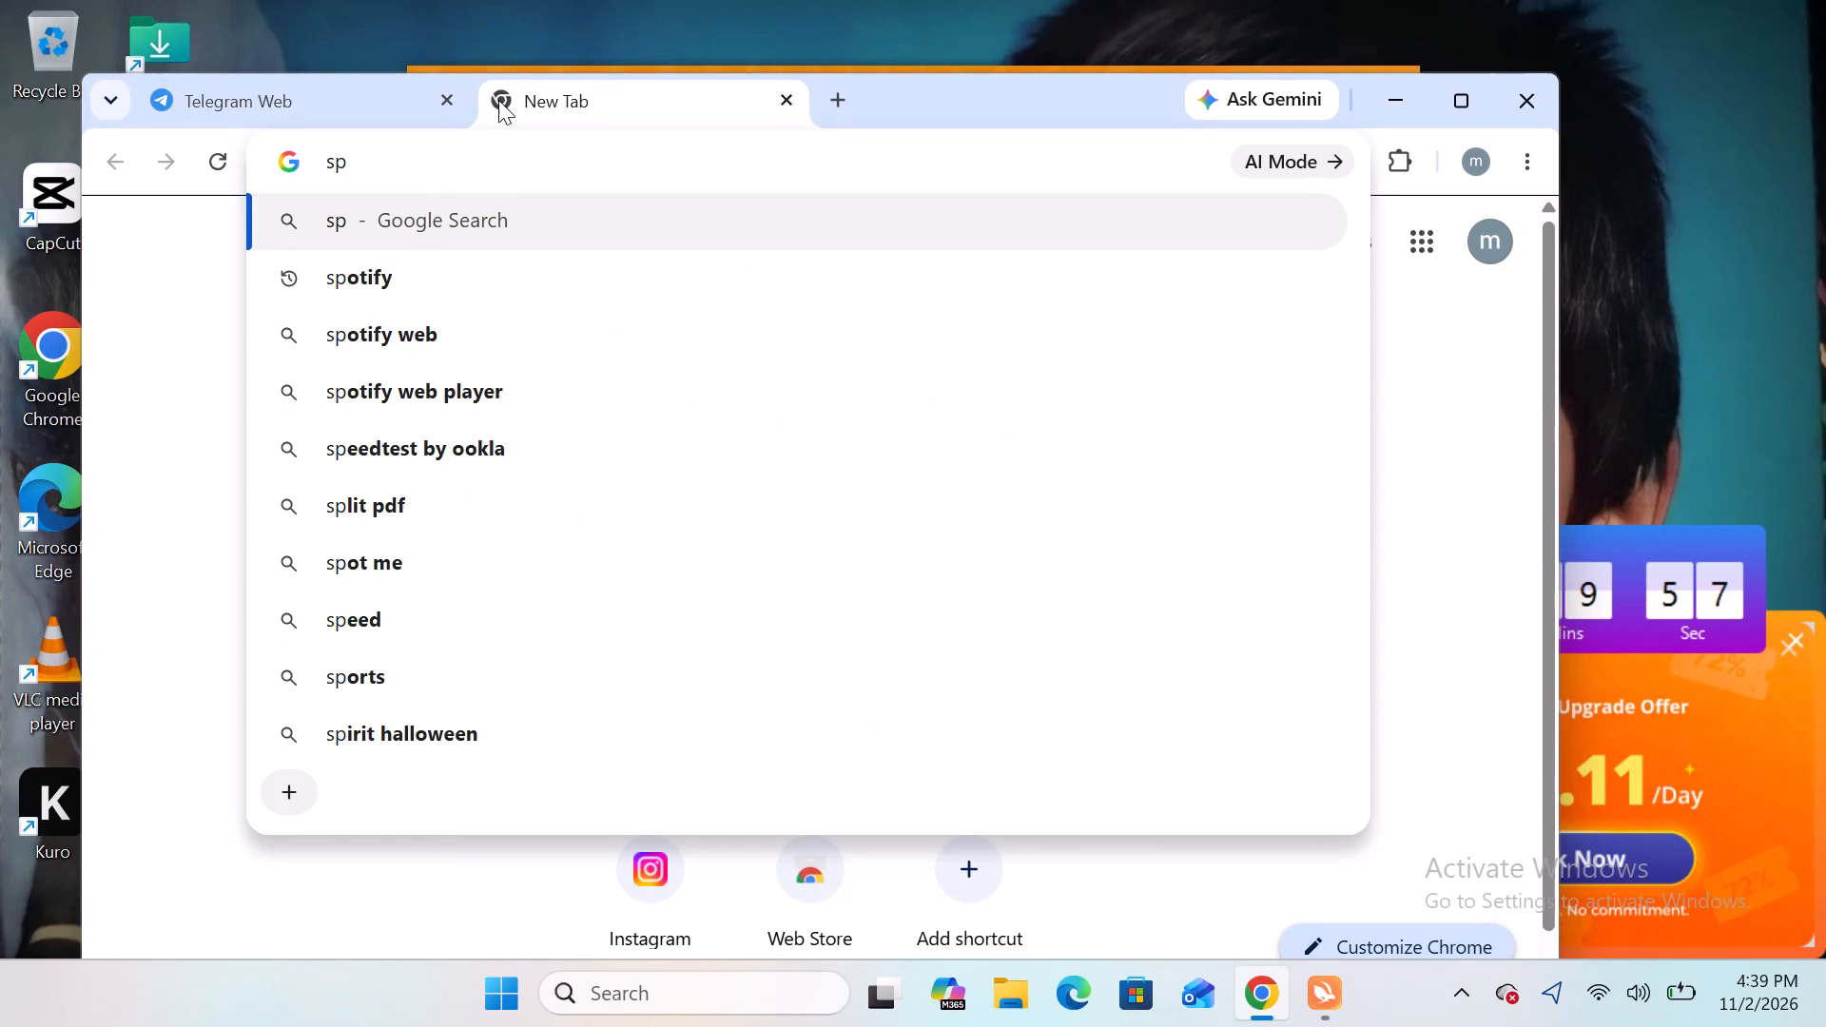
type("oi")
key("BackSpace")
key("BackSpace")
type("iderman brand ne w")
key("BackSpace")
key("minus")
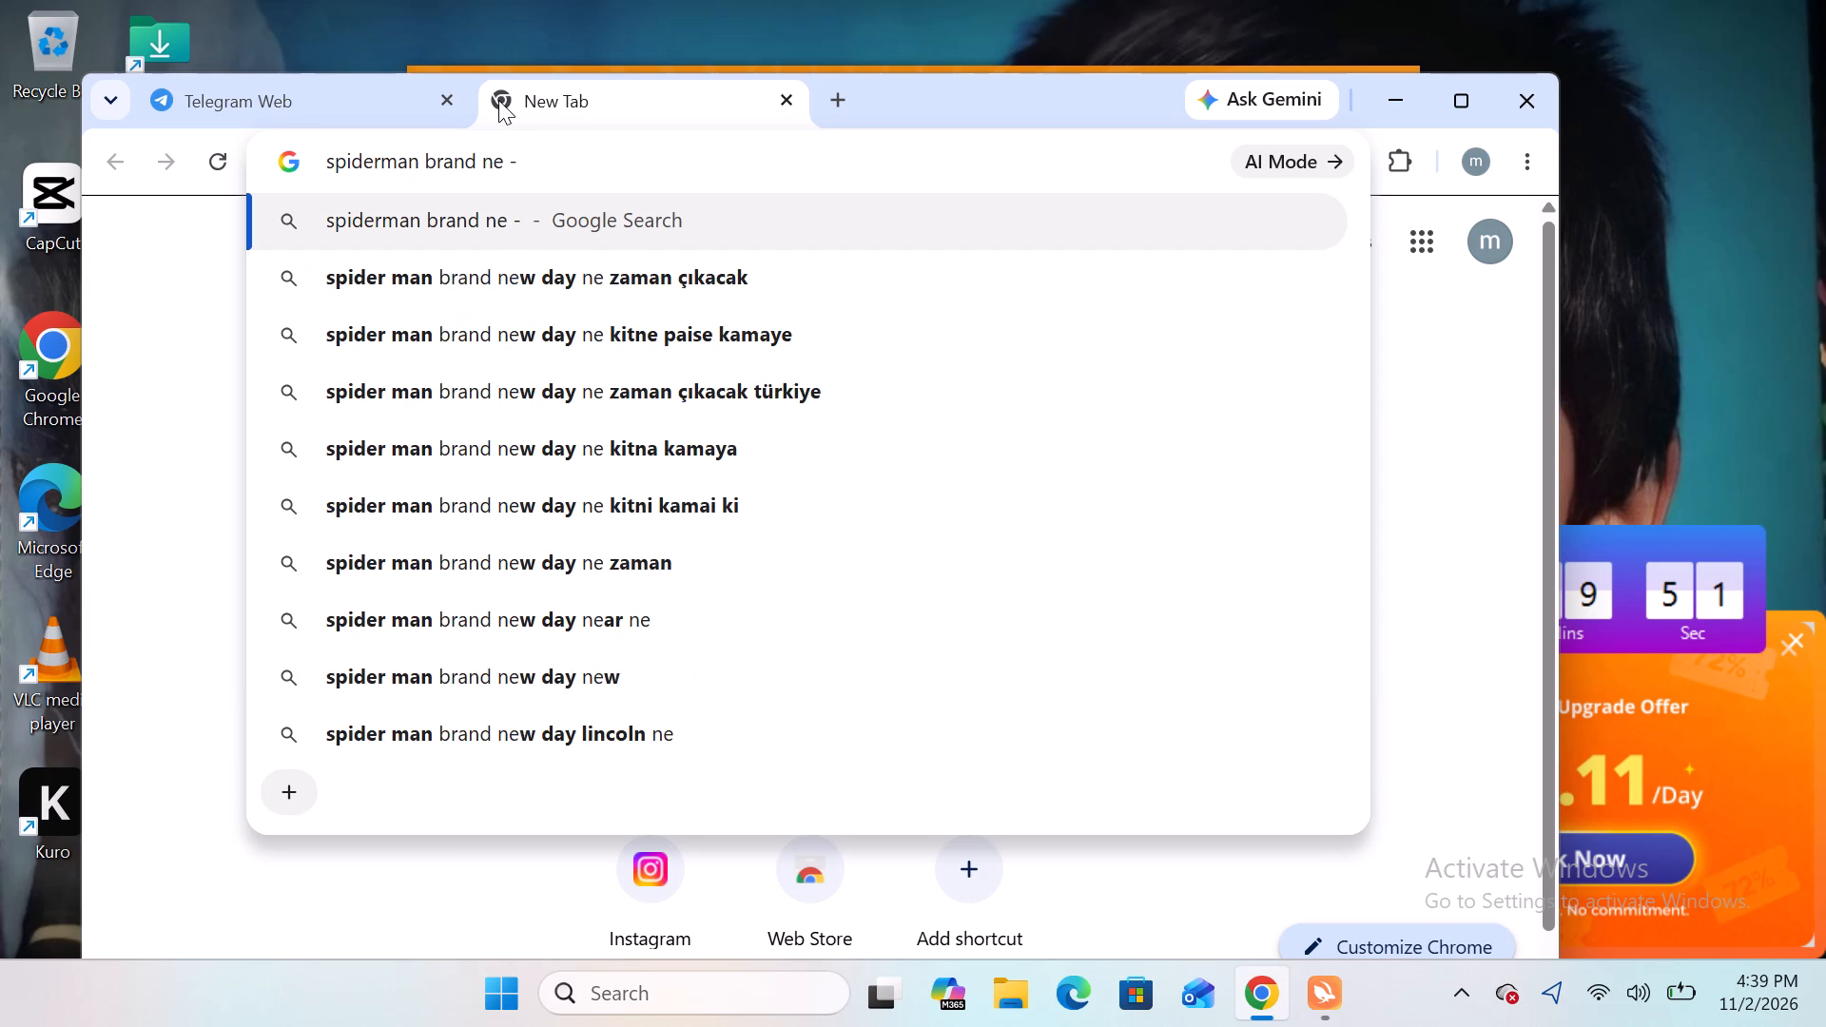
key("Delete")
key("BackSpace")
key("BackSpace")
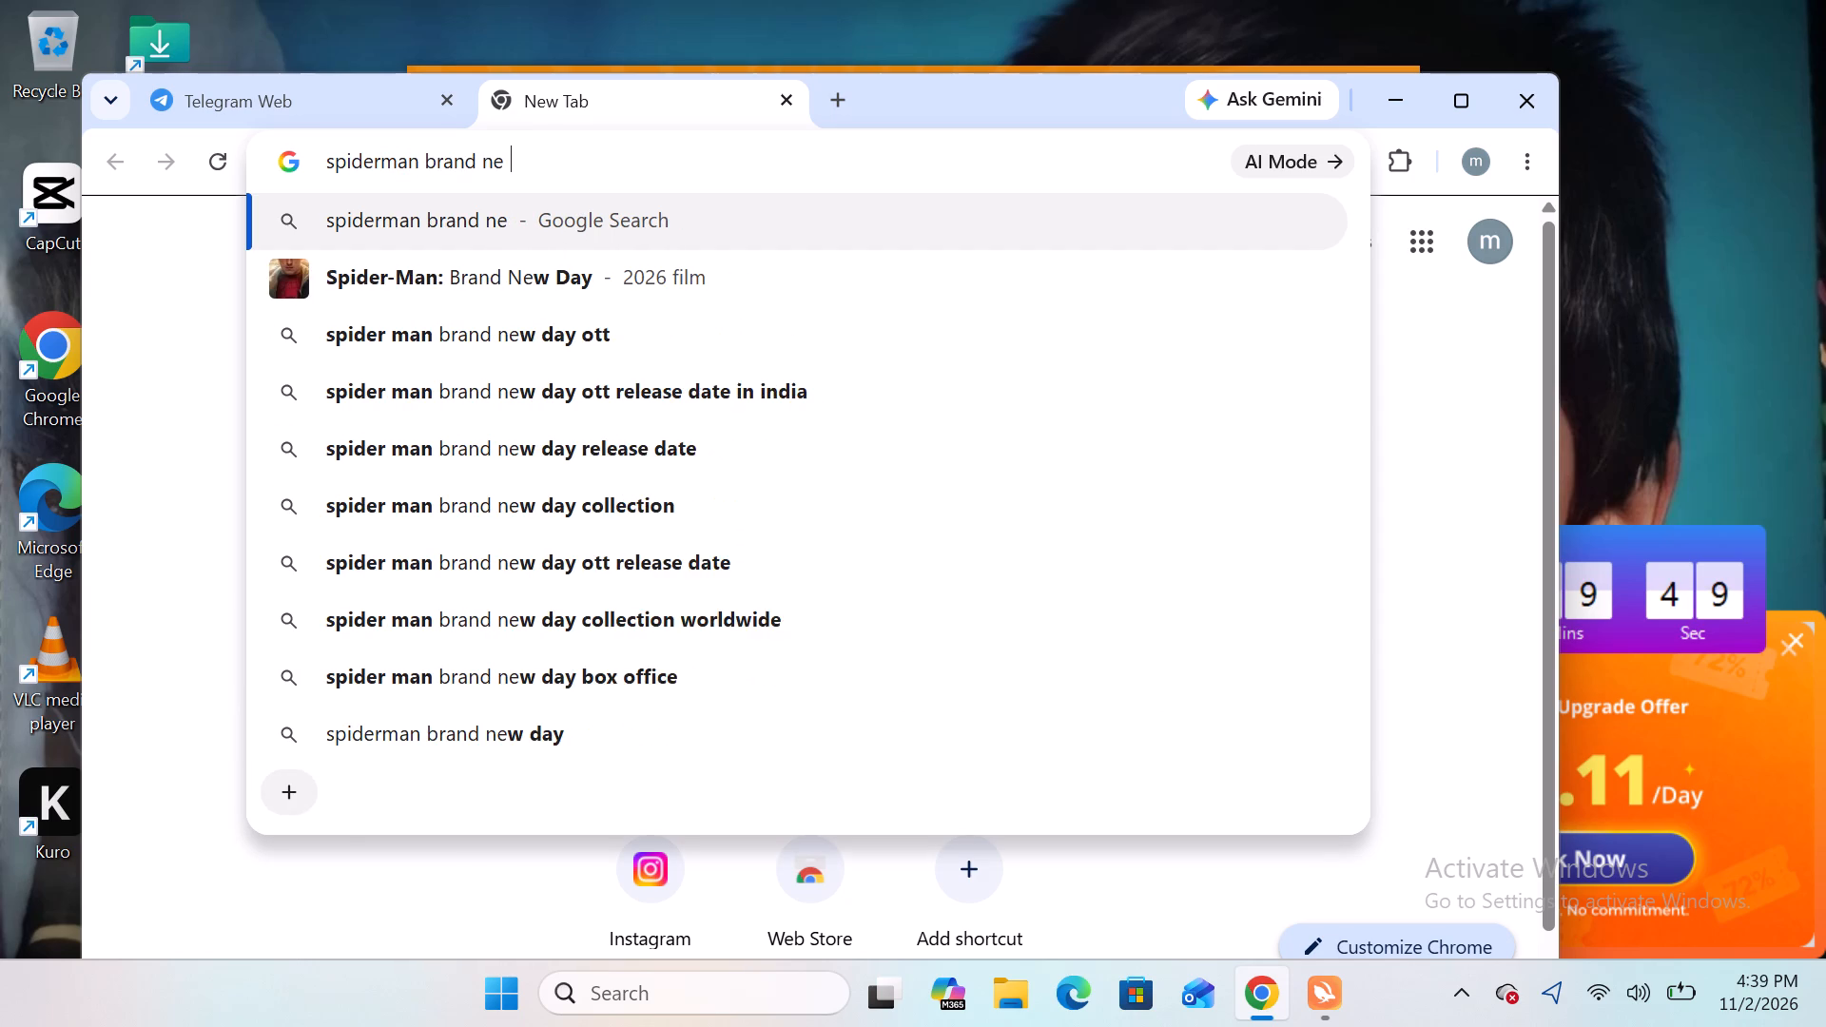
left_click(649, 290)
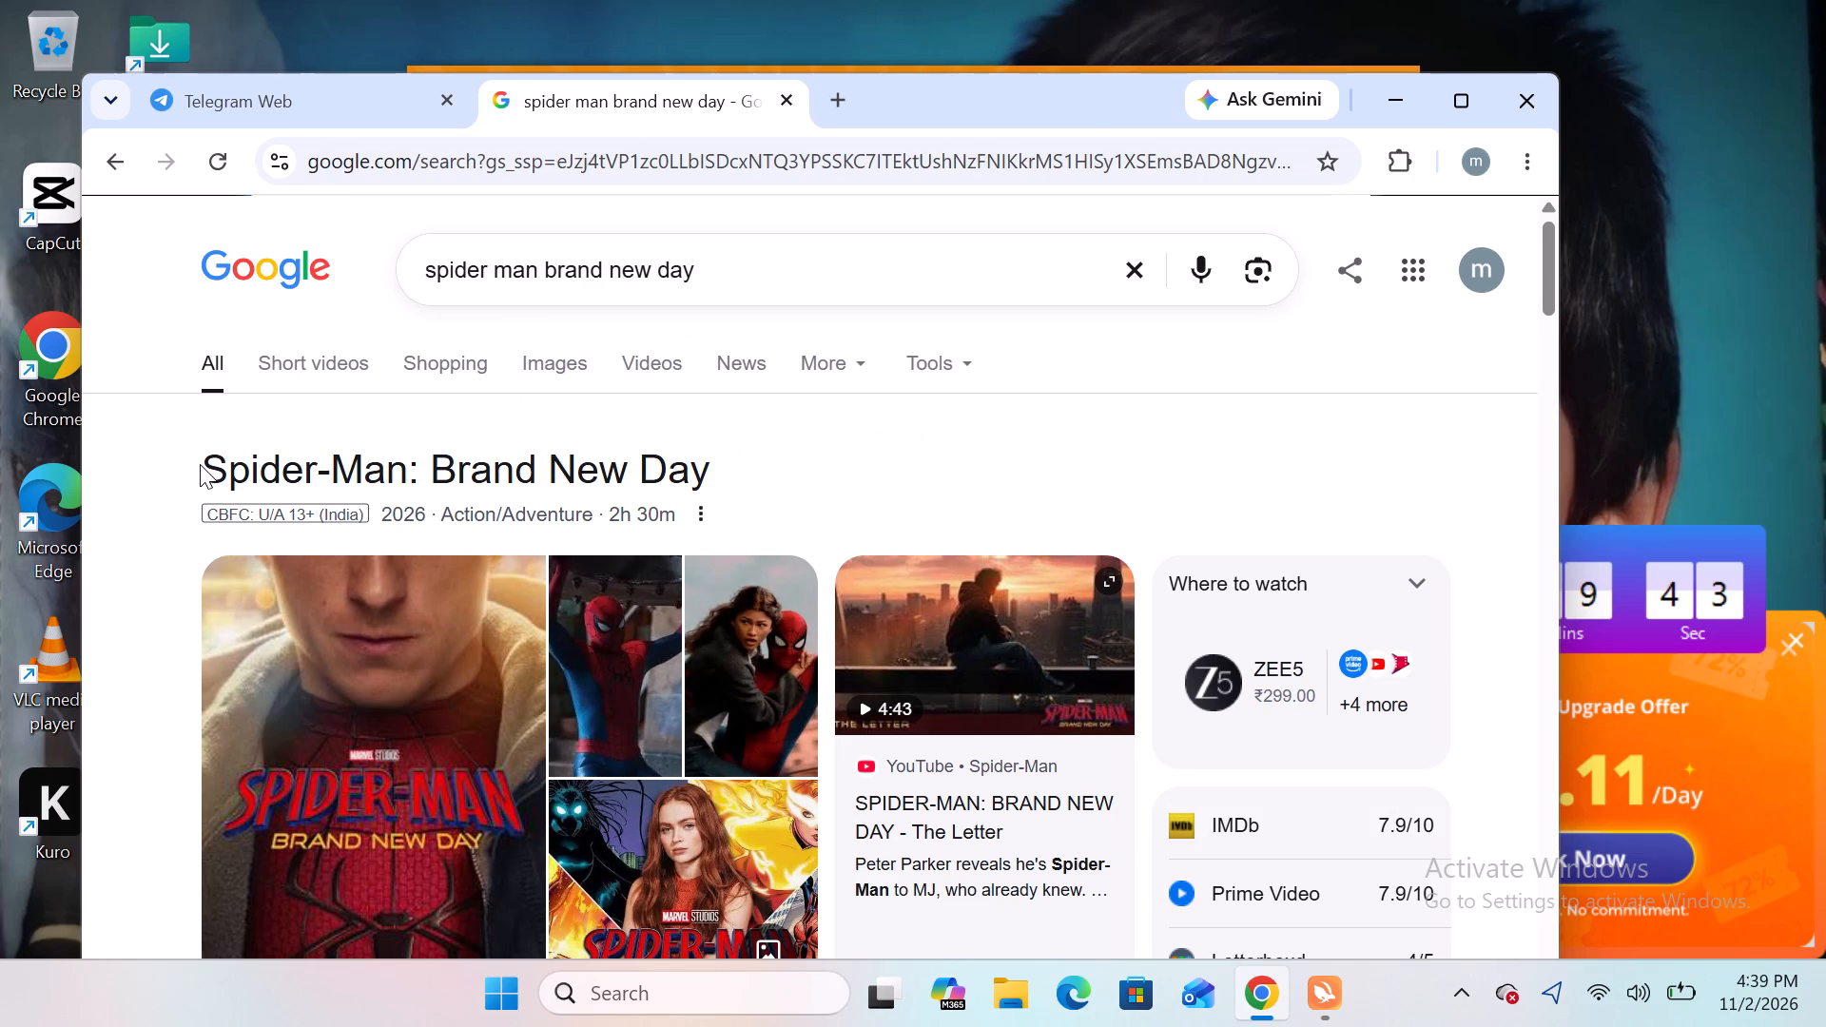
Select the full film title "Spider-Man: Brand New Day" in the heading of the search results.
left_click_drag(202, 465, 658, 450)
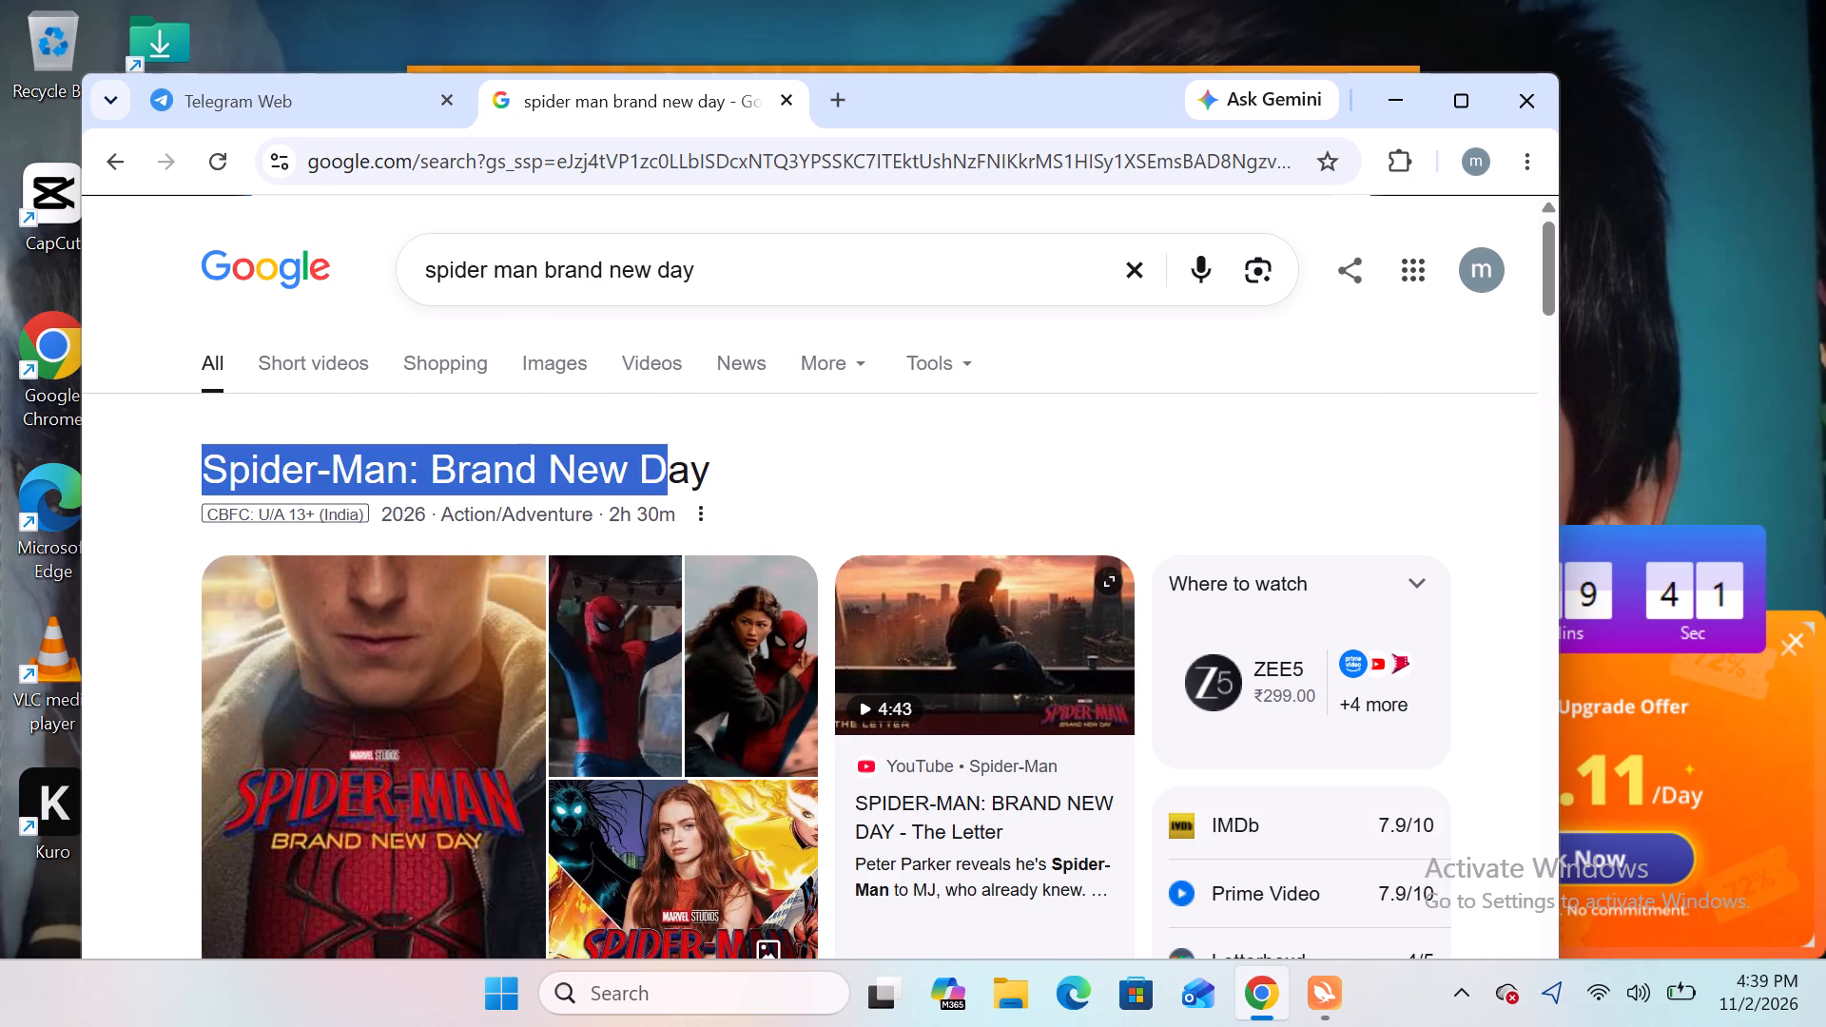
left_click_drag(658, 450, 749, 466)
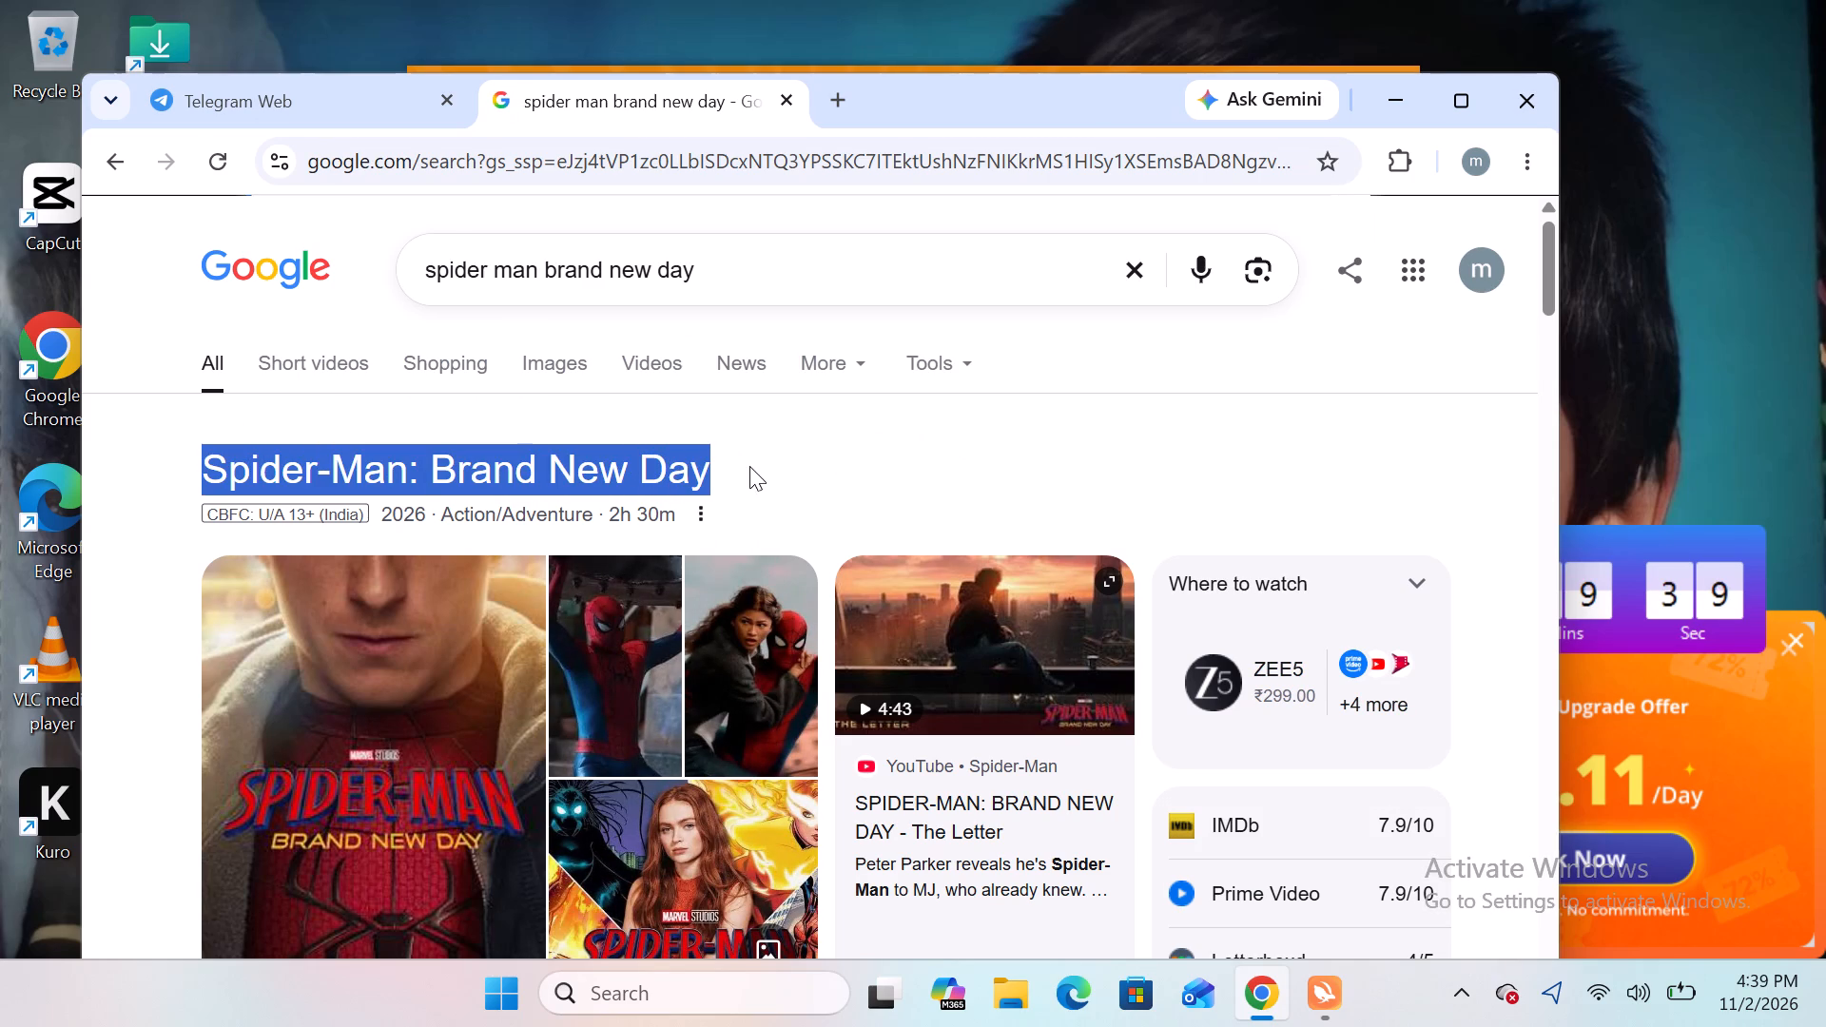
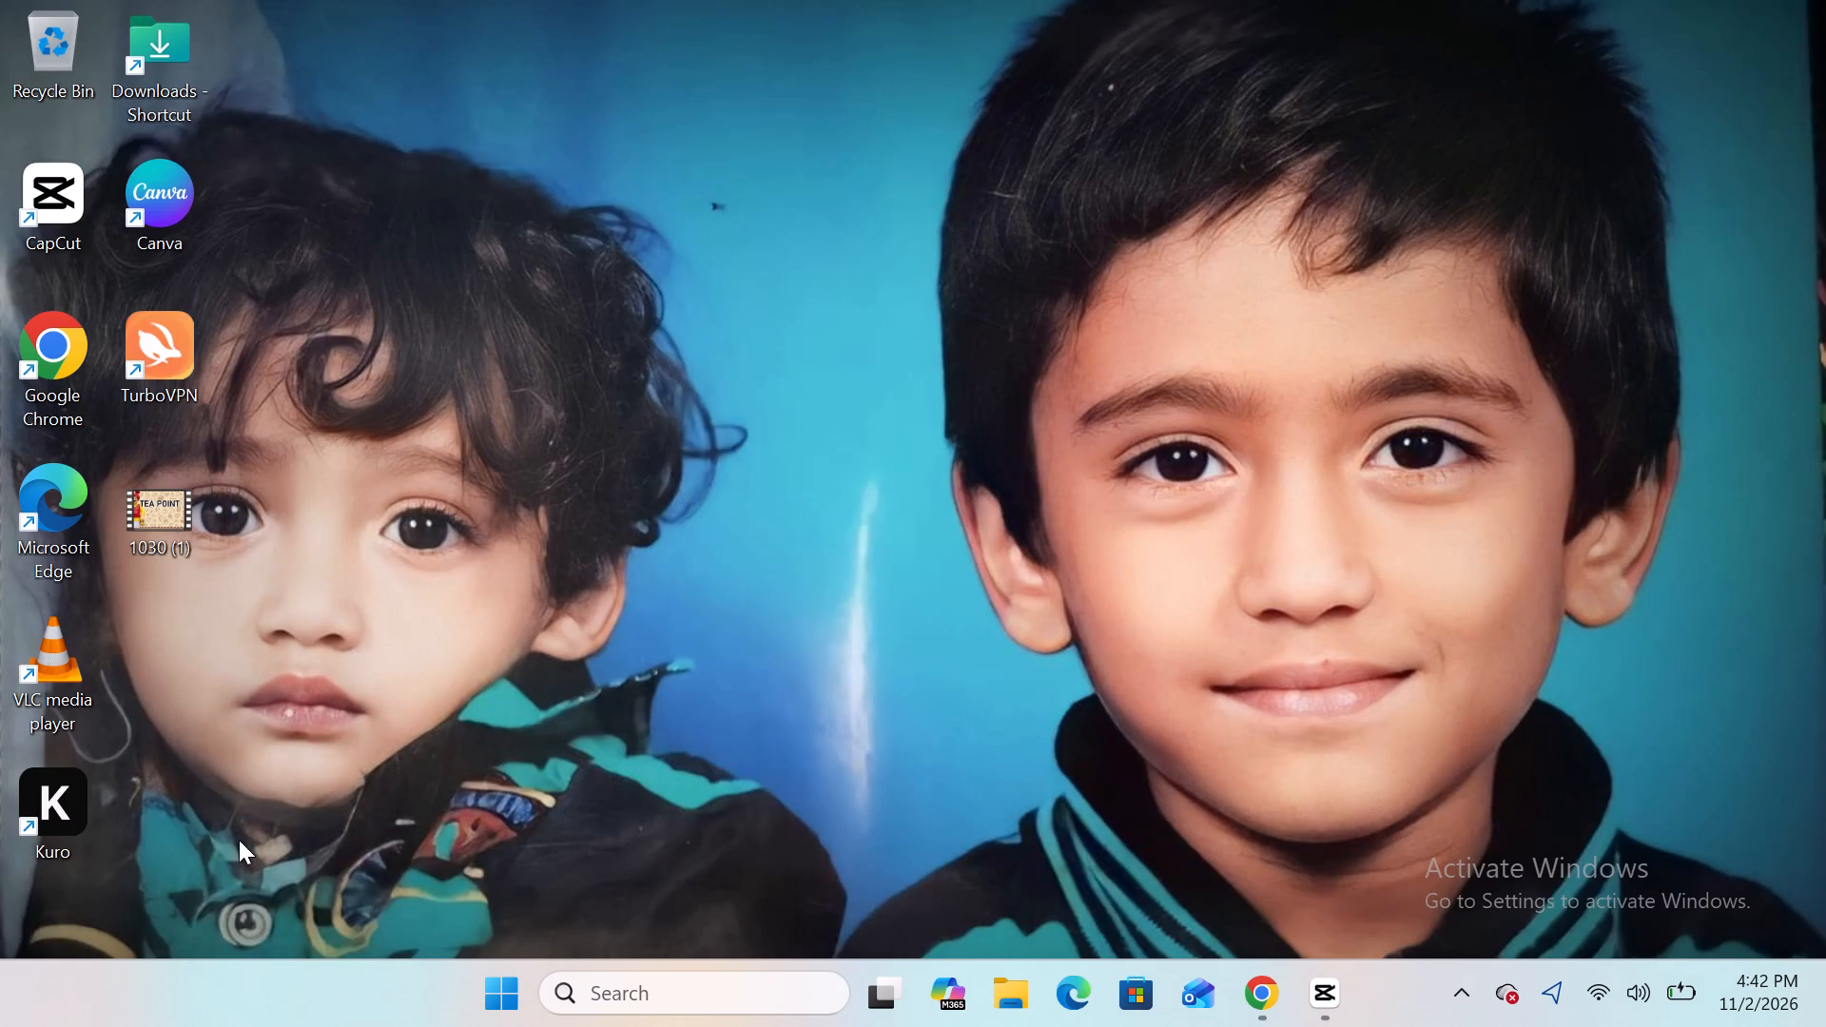
Launch TurboVPN from the desktop.
double_click(141, 391)
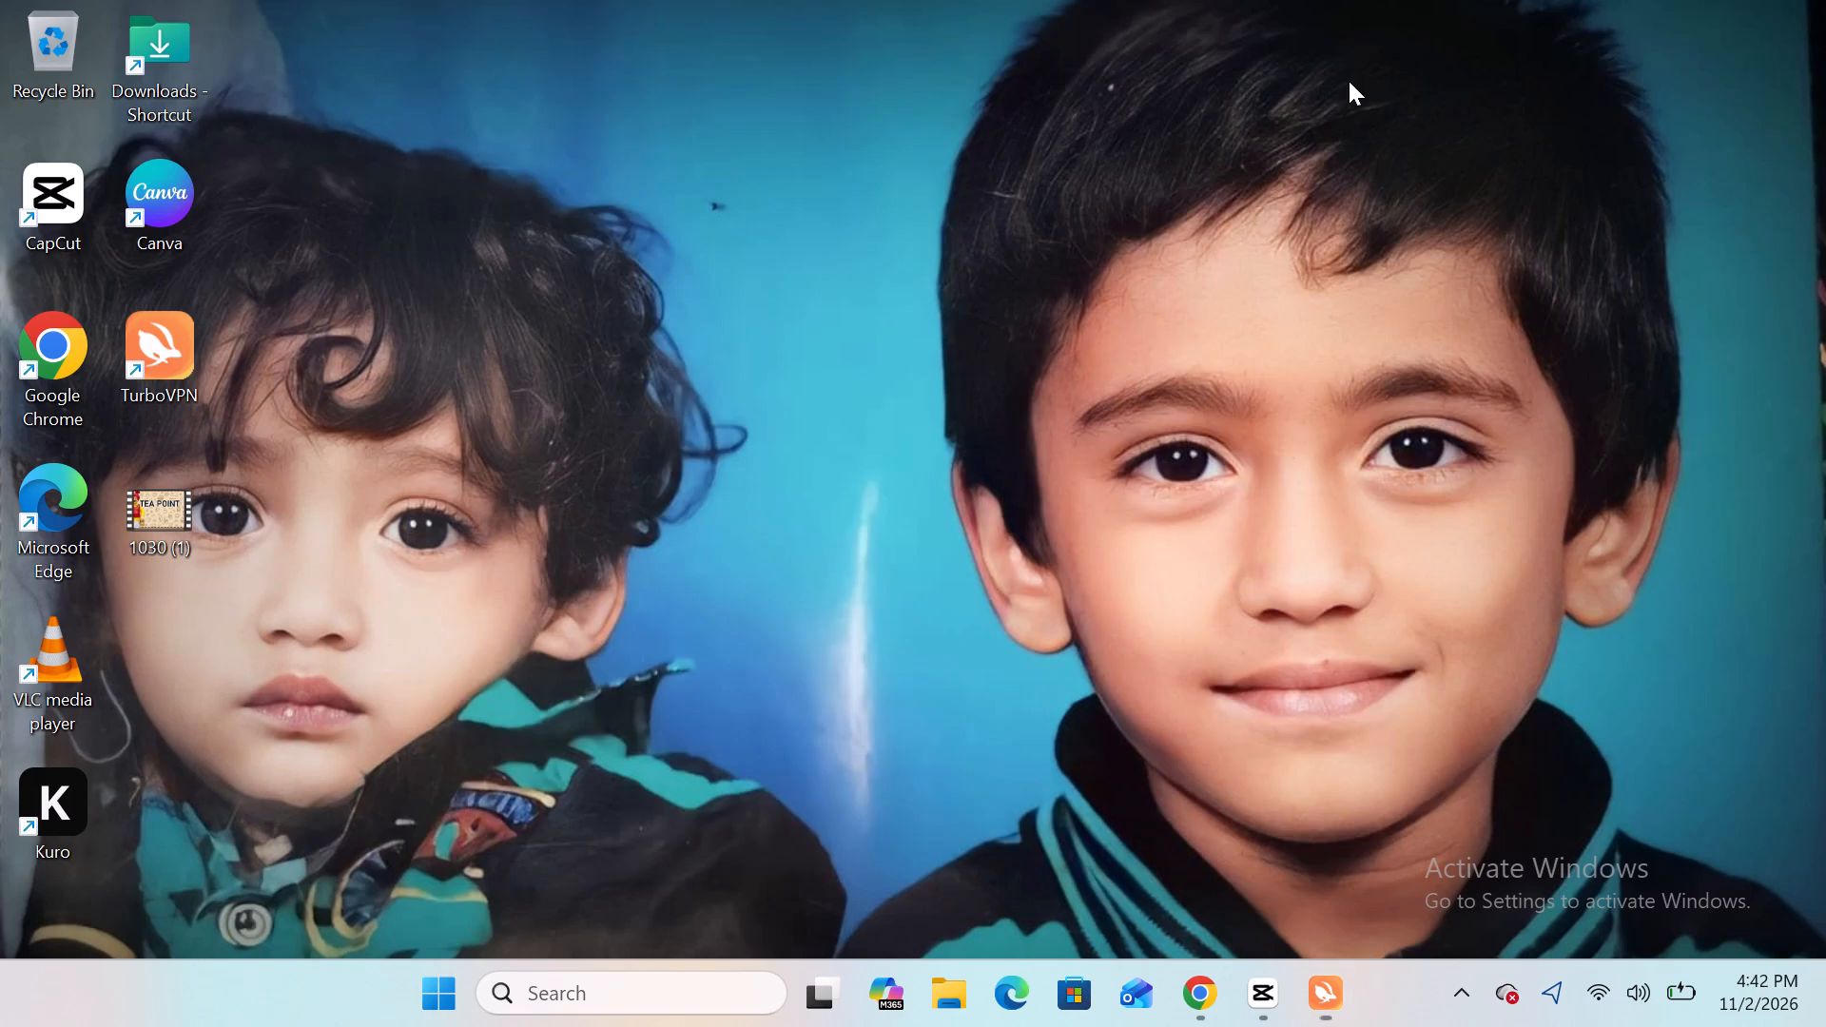
Open Google Chrome, search for "spiderman imags" and preview the Pinterest image of Spider-Man crouching on a web.
double_click(68, 406)
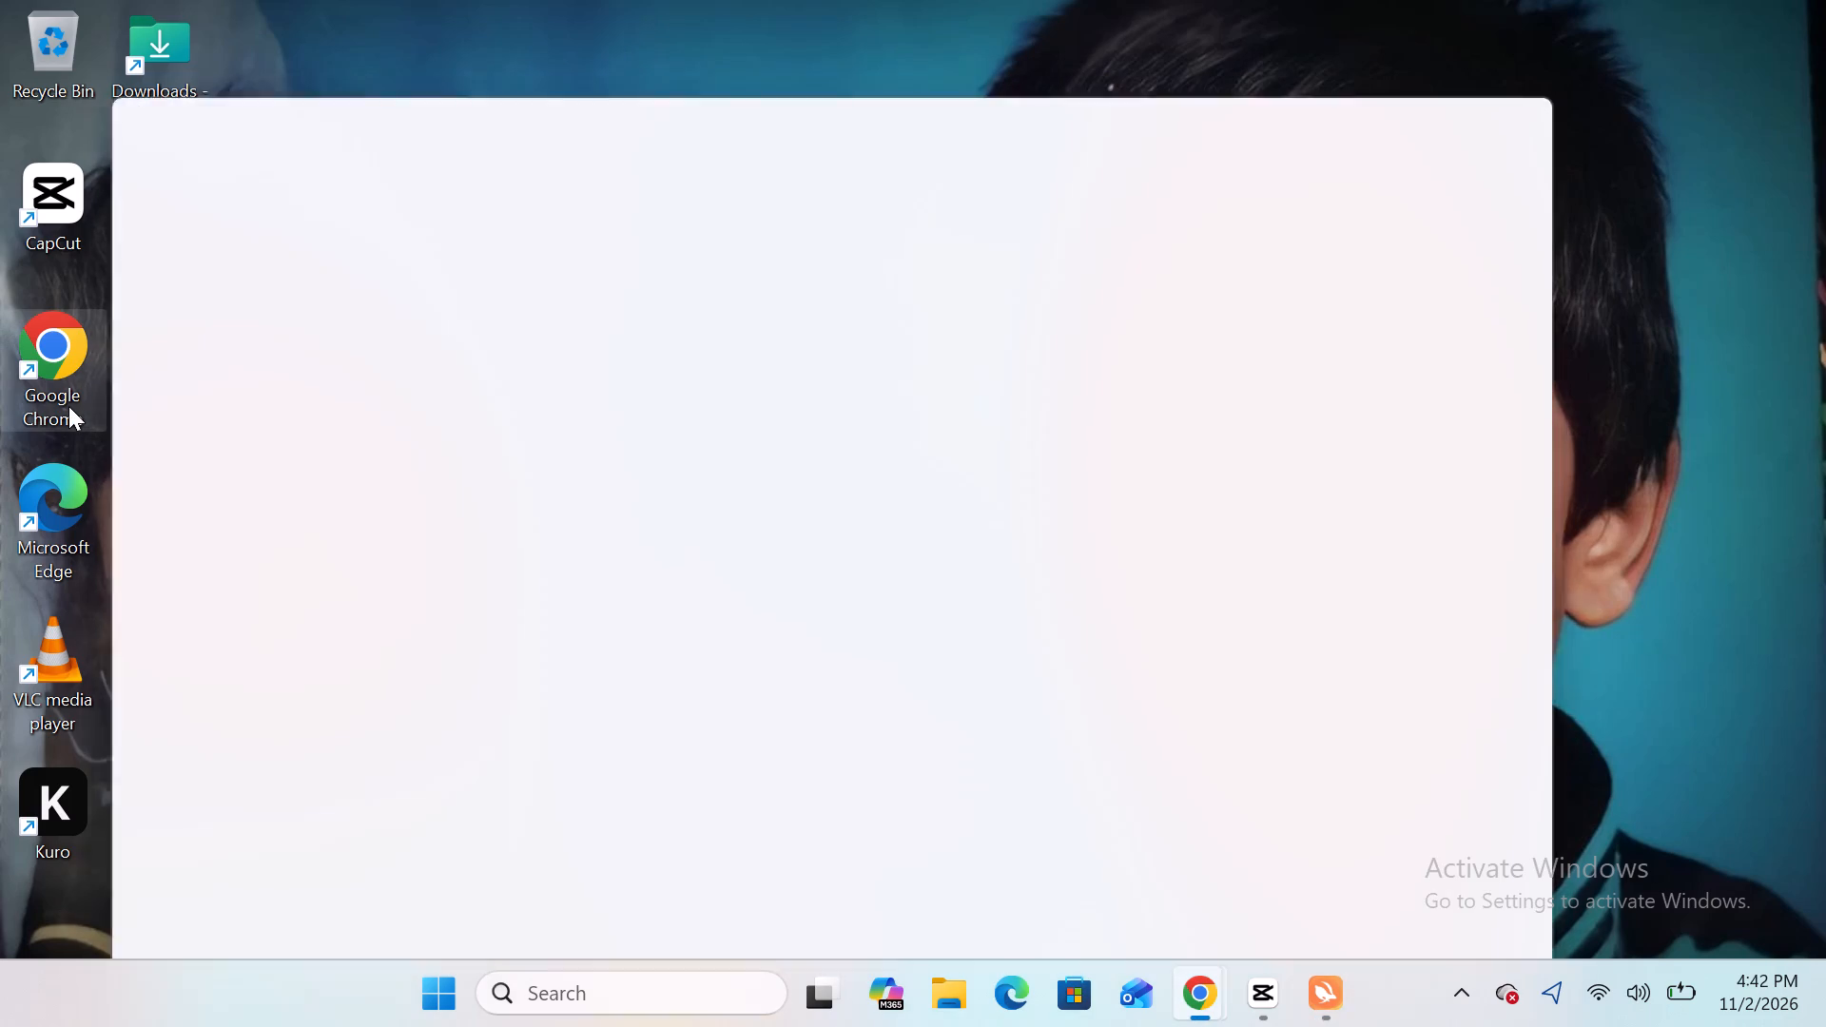
type("spiderman imah")
key("BackSpace")
type("gs")
key("Return")
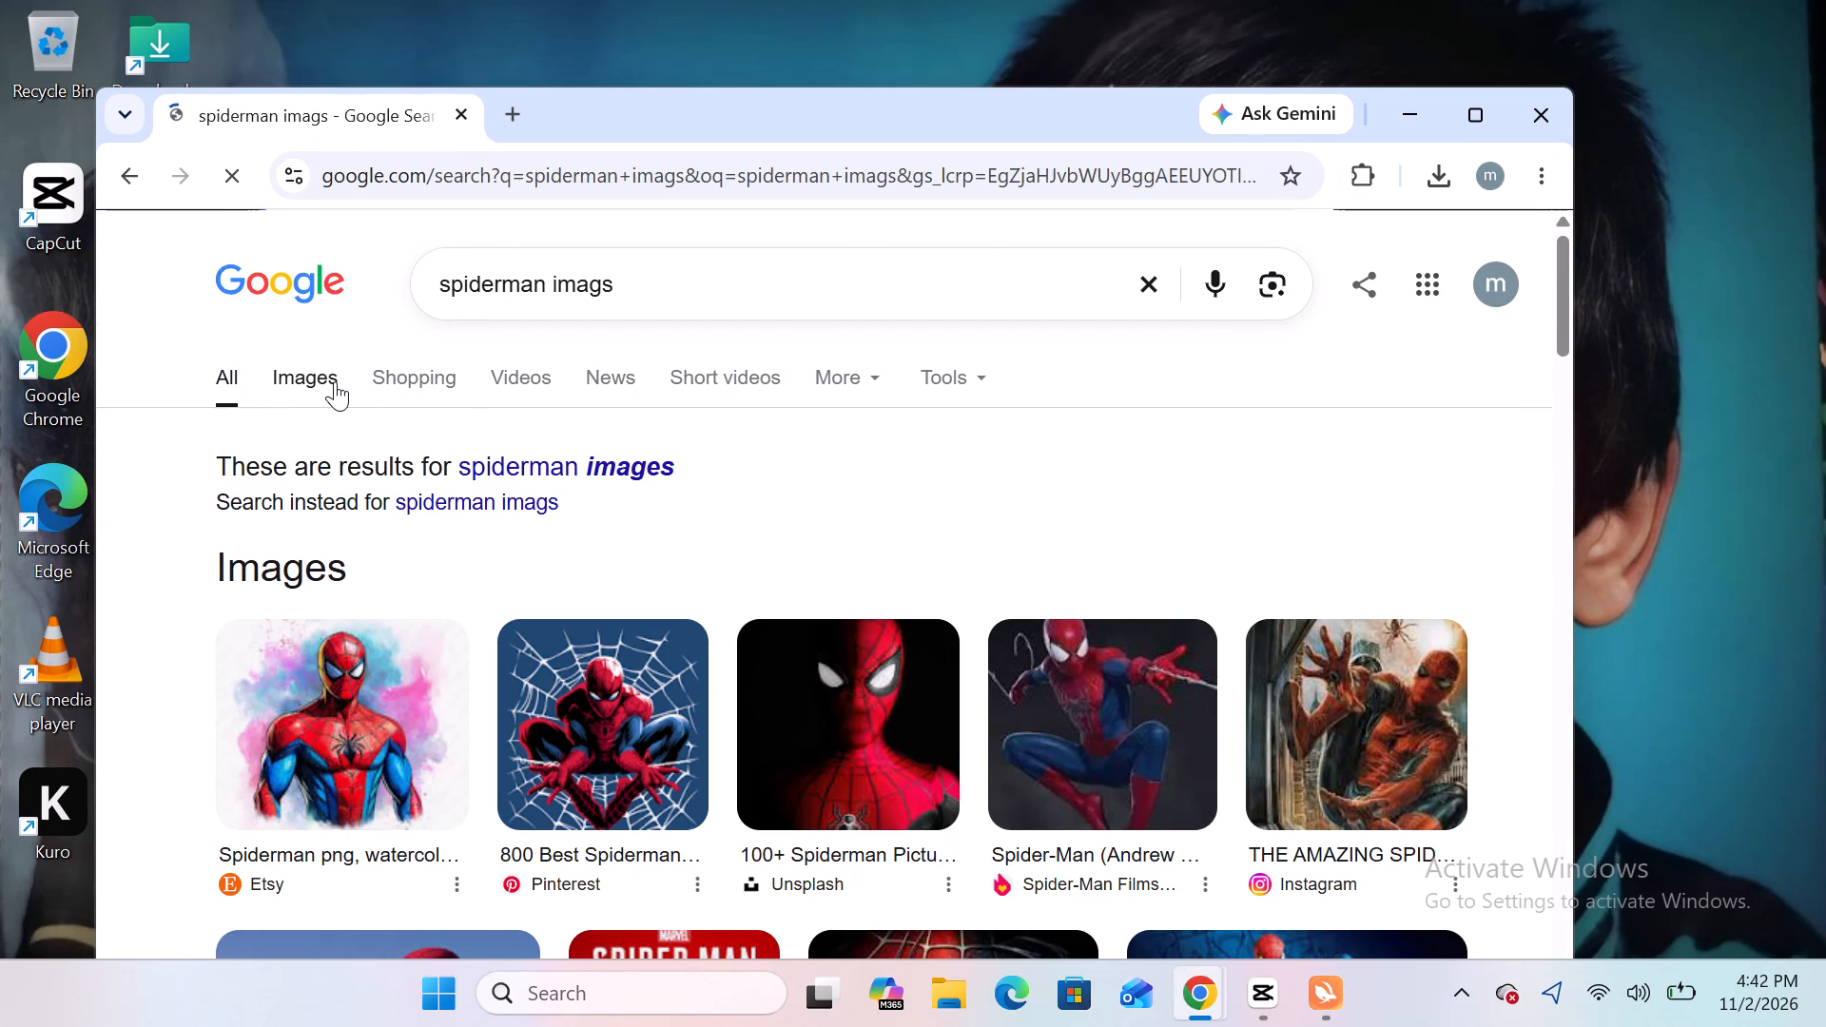
left_click(620, 757)
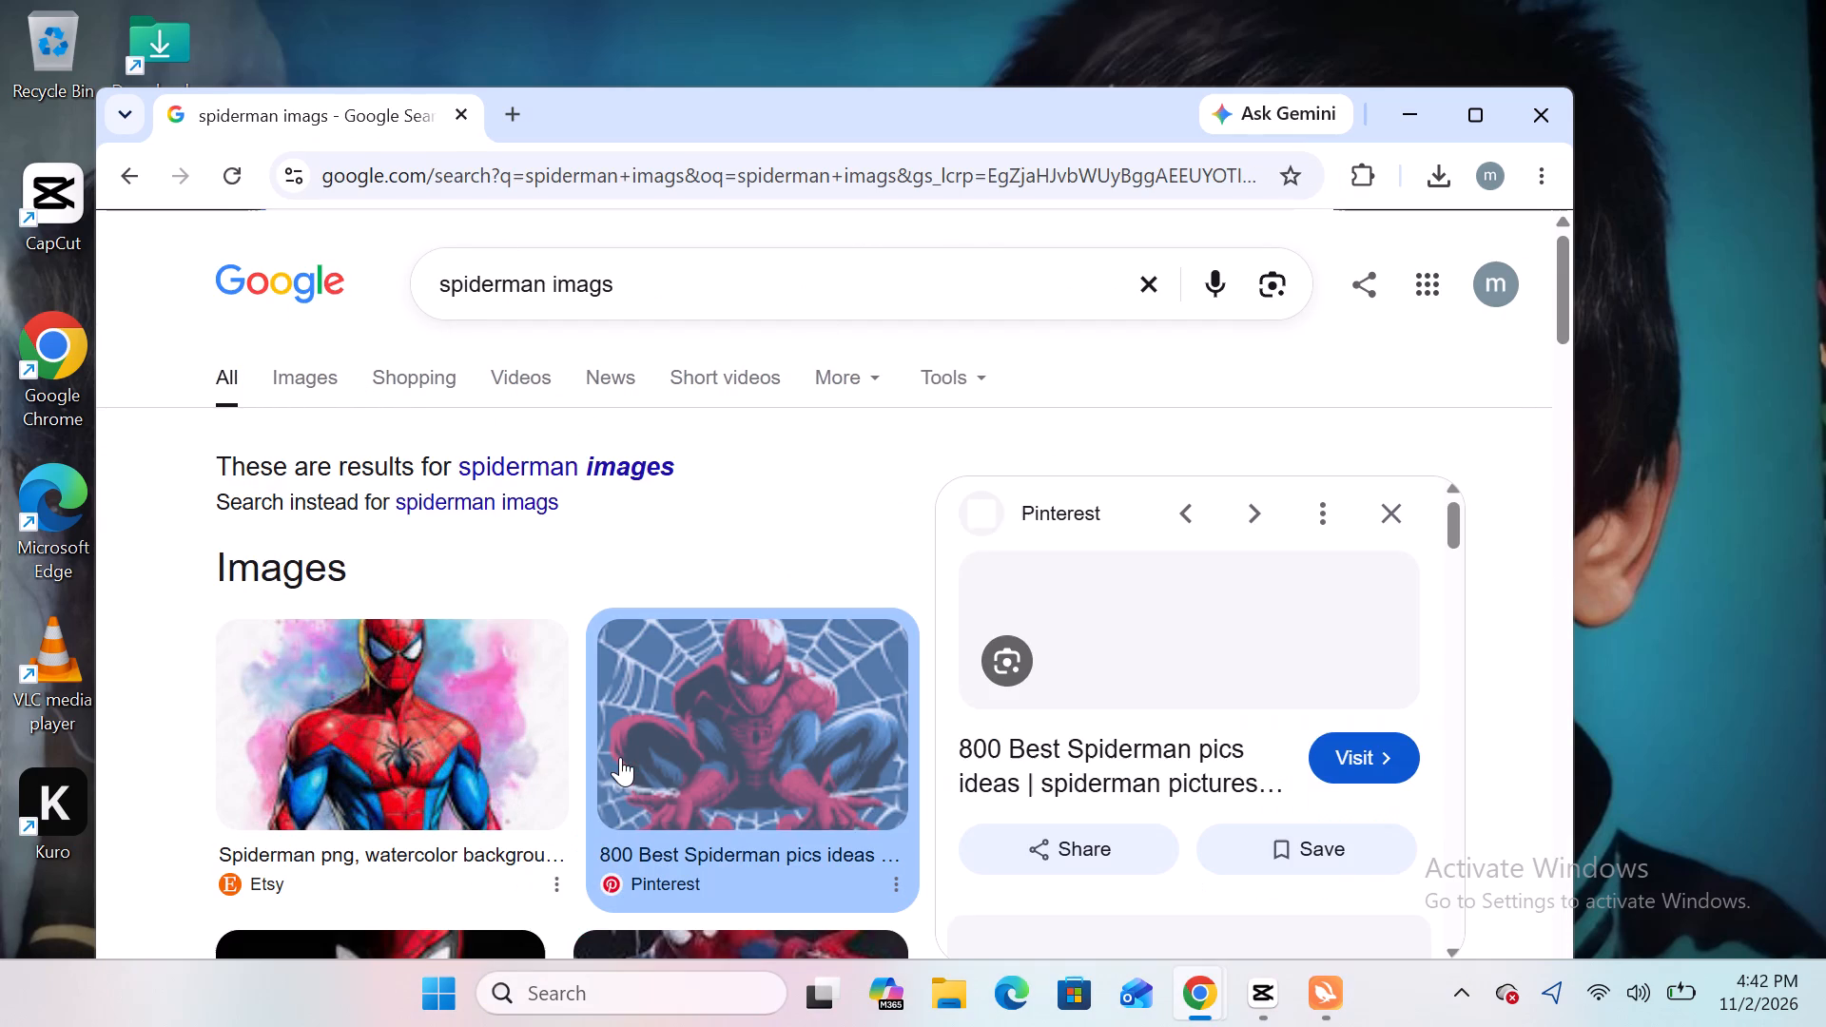
Refine the search to "spiderman imags 16;9" and show only the image results.
left_click(683, 273)
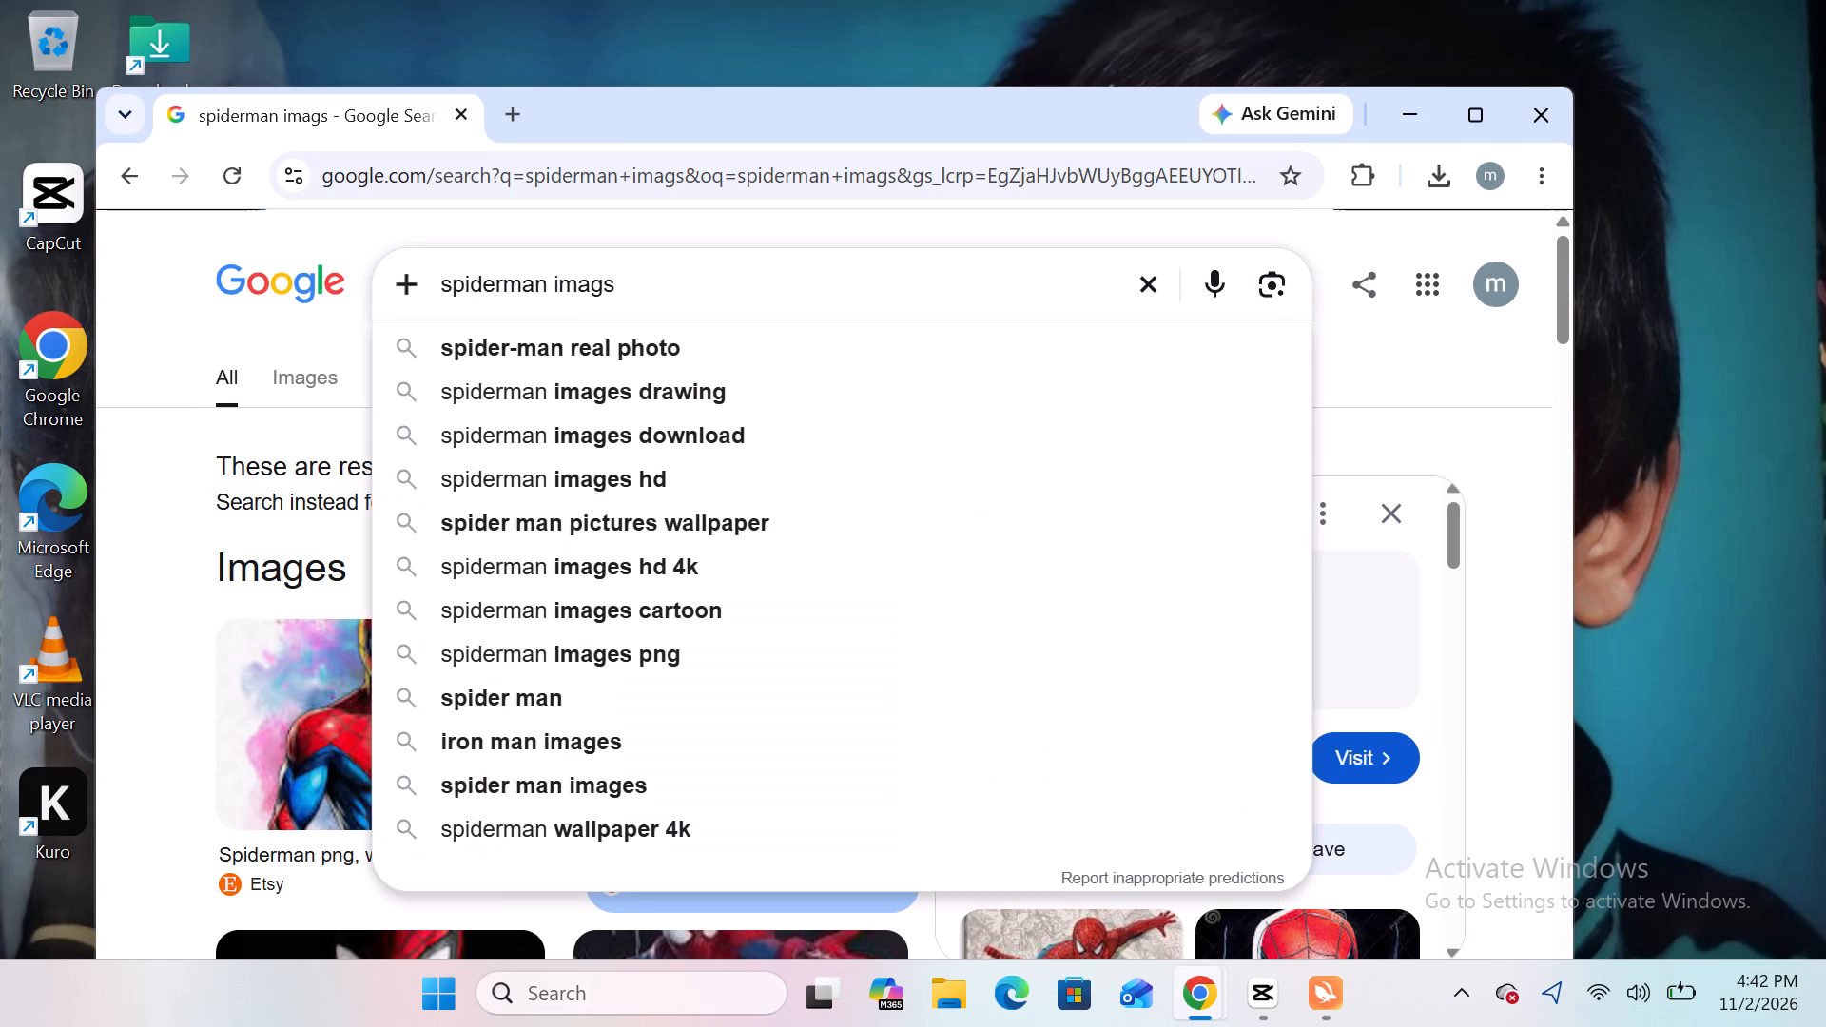
key("space")
type("19")
key("BackSpace")
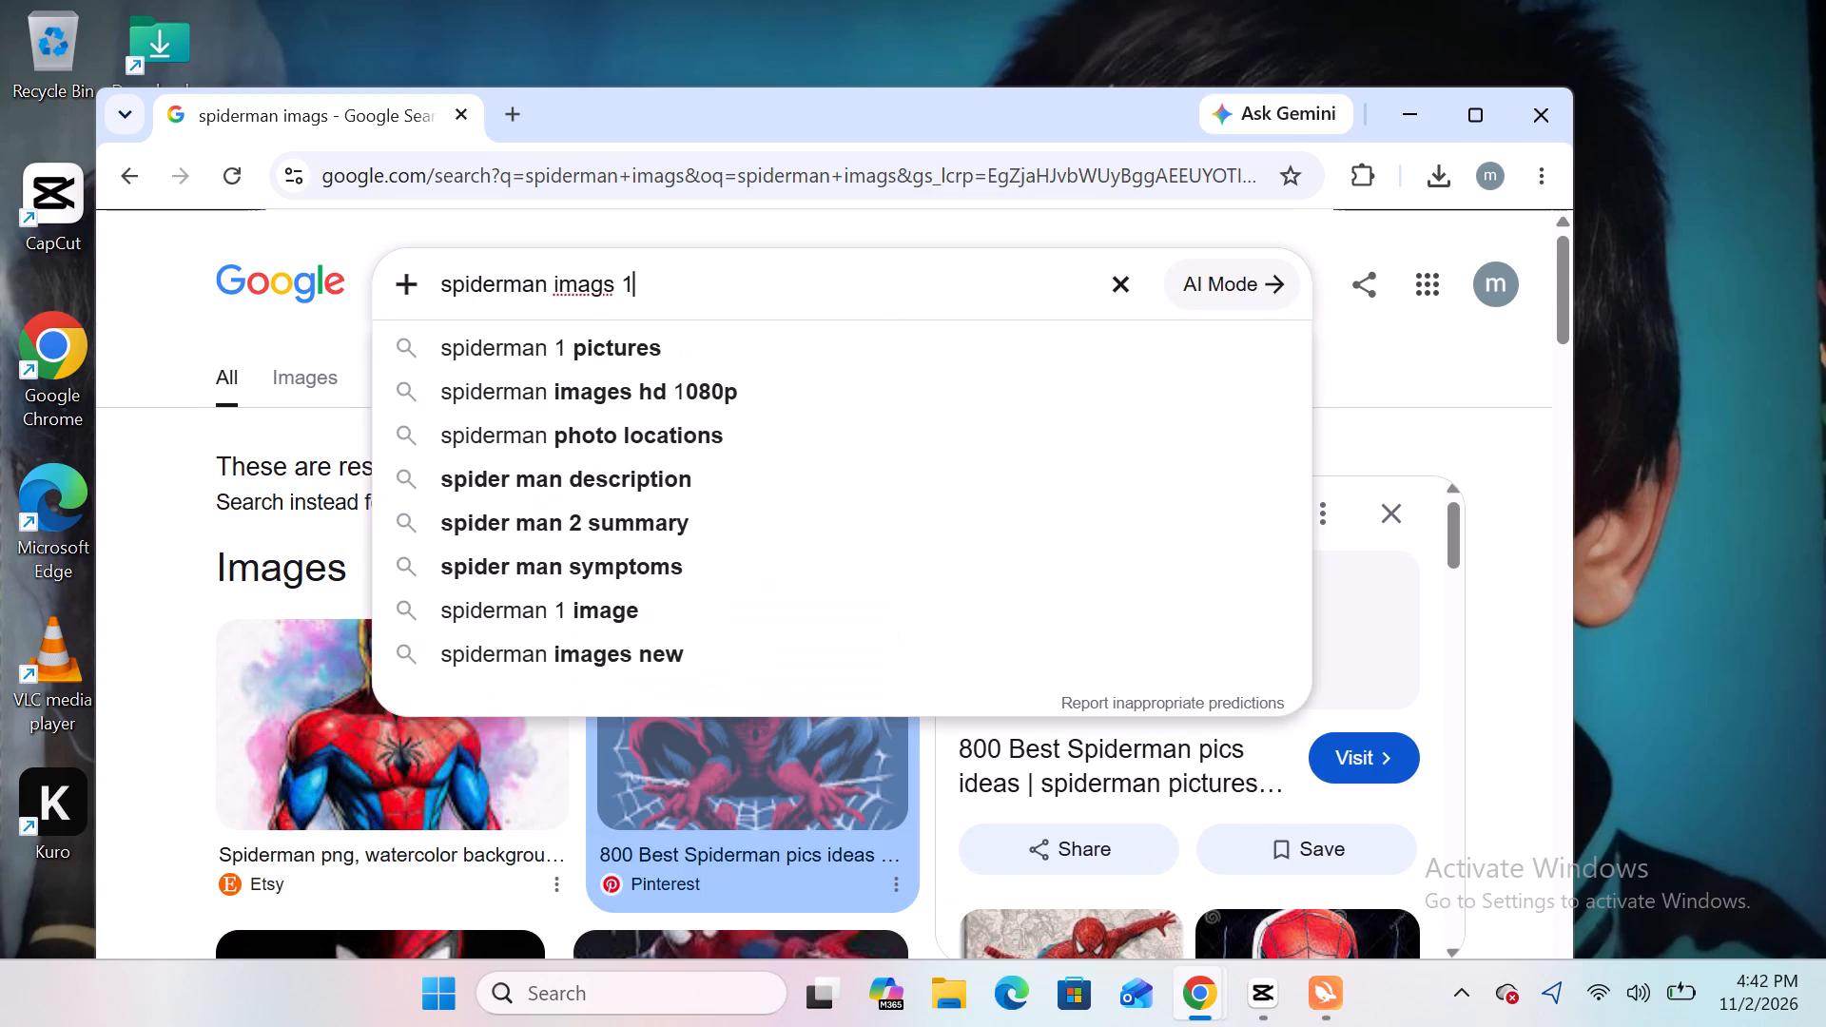
key("6")
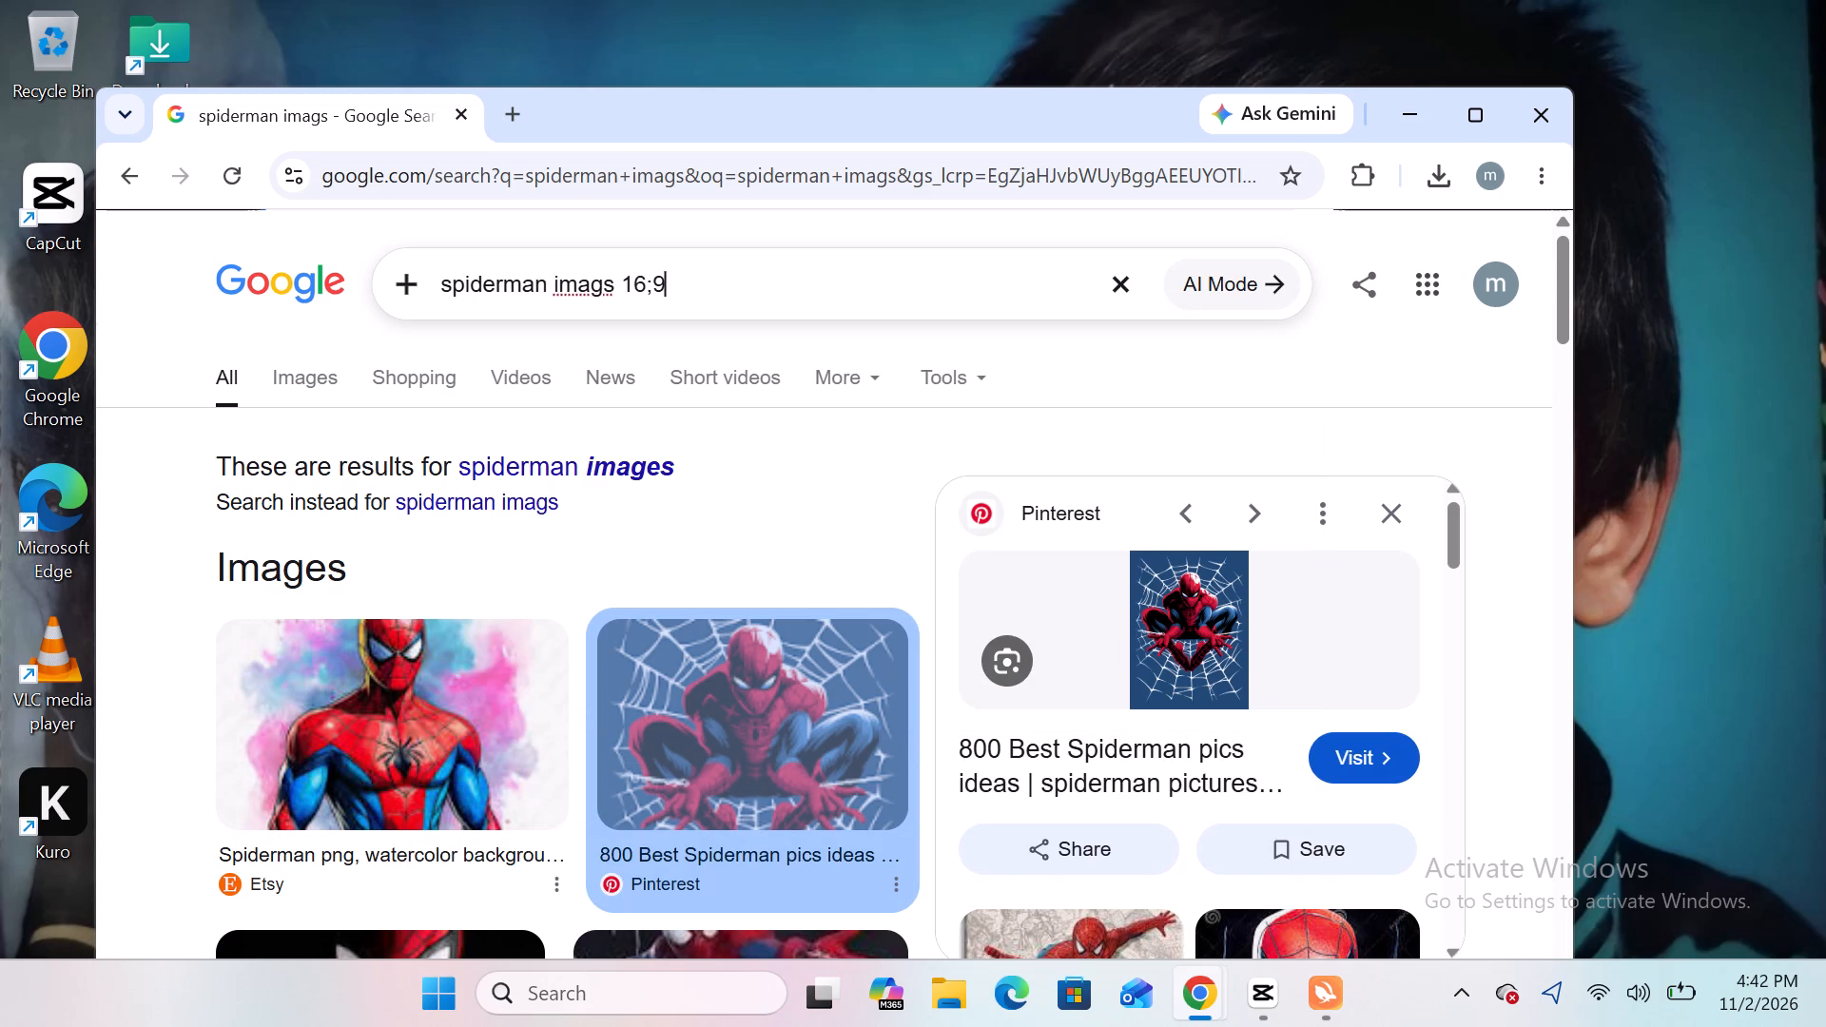
key("Return")
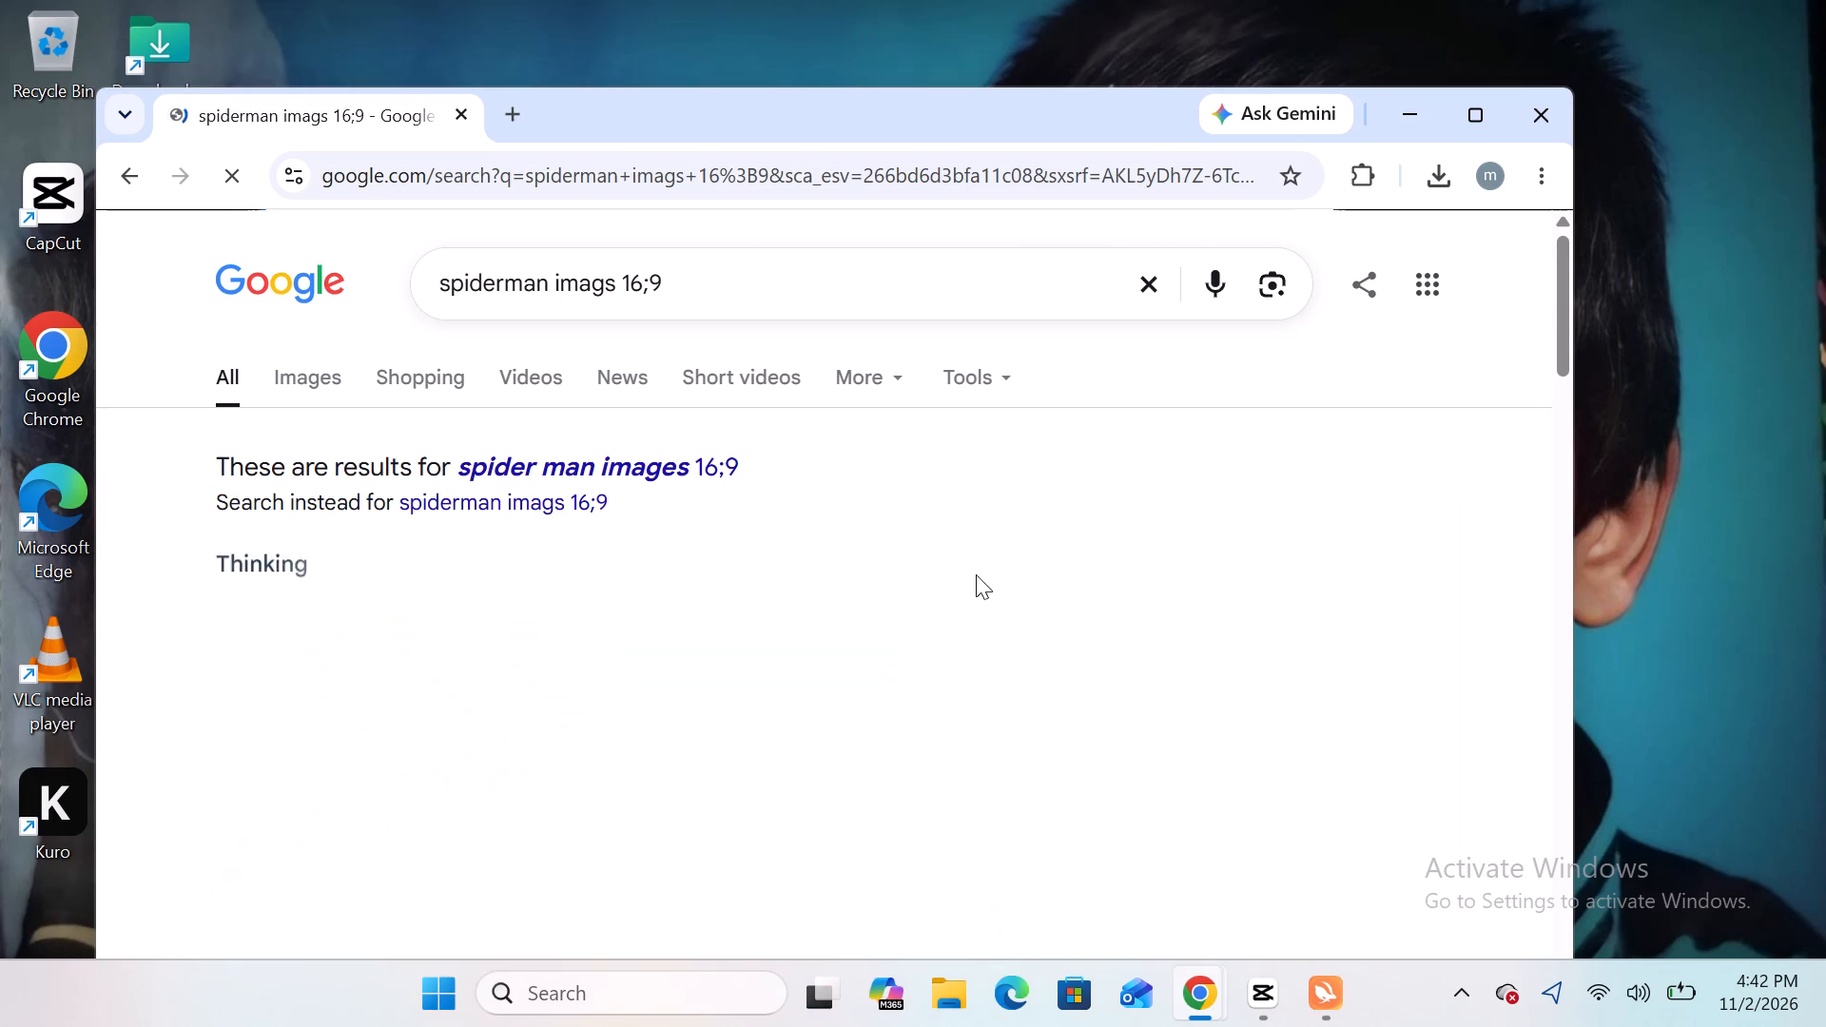
scroll(412, 836, "right", 2)
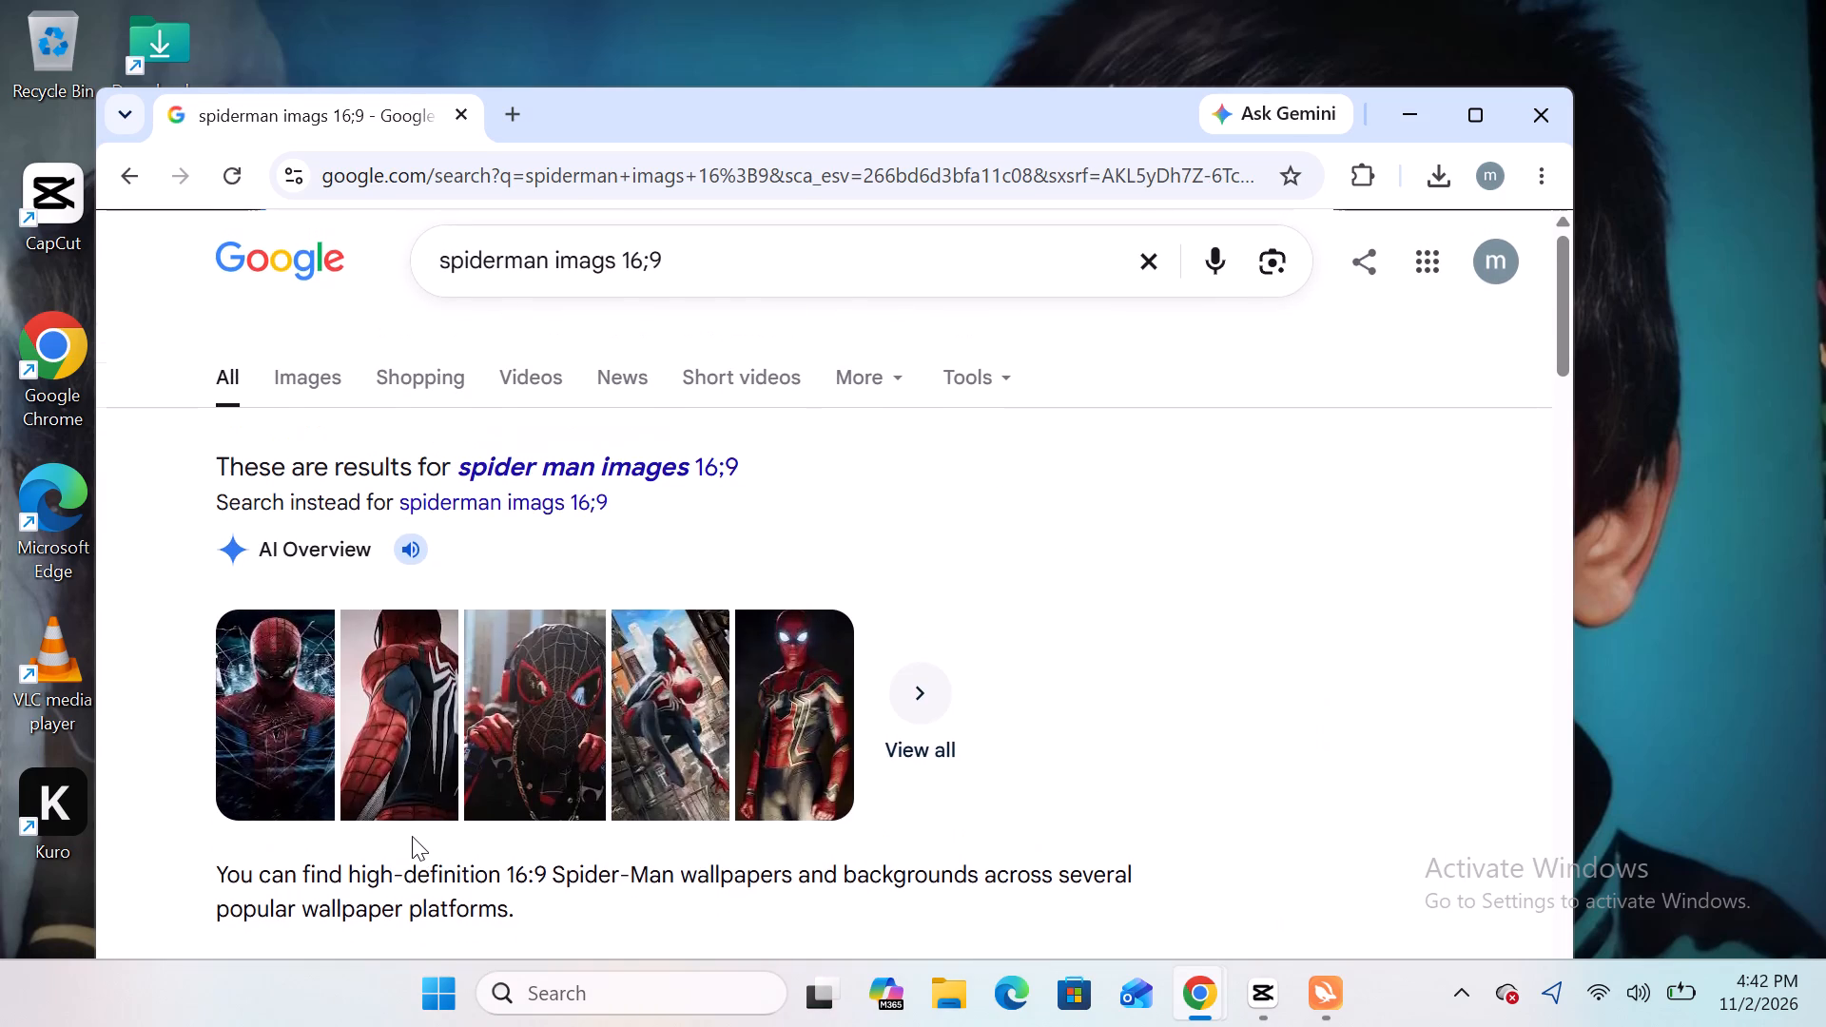
left_click(317, 363)
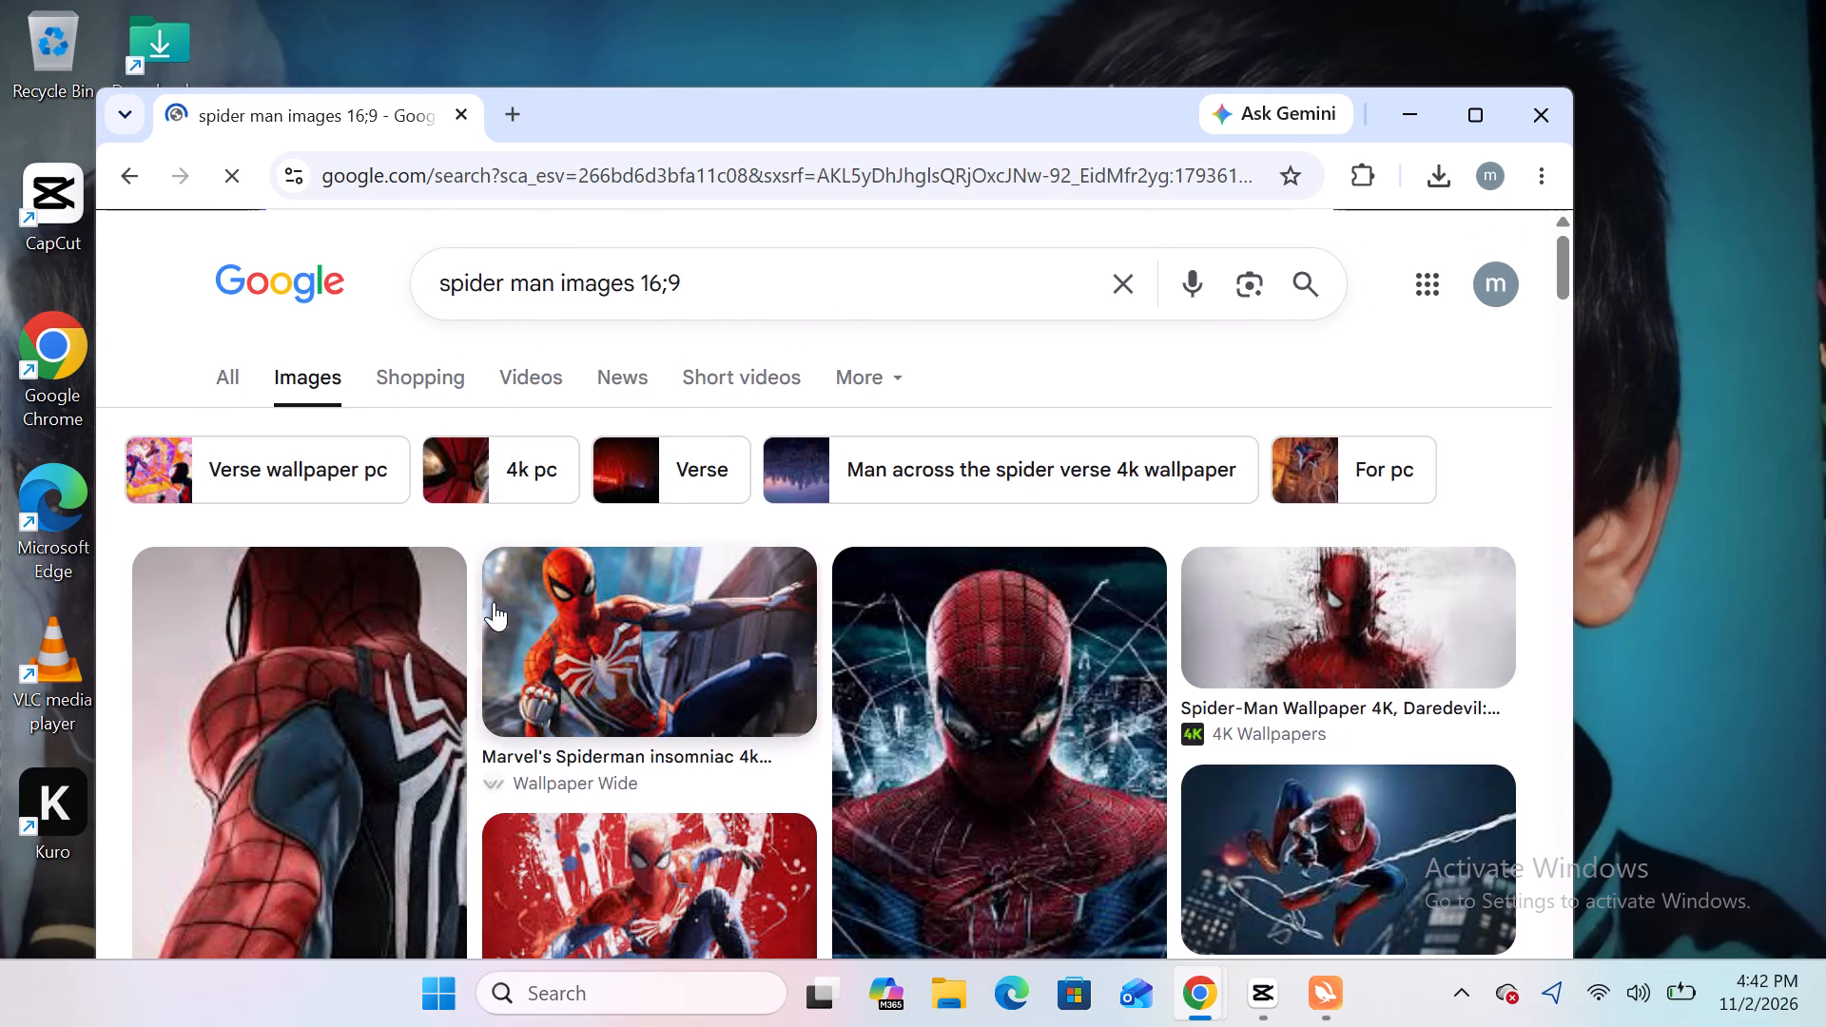
Preview the Fonwall result "75 Spiderman 1280x720 HD photo" and open its source page.
scroll(560, 633, "right", 3)
scroll(560, 633, "up", 1)
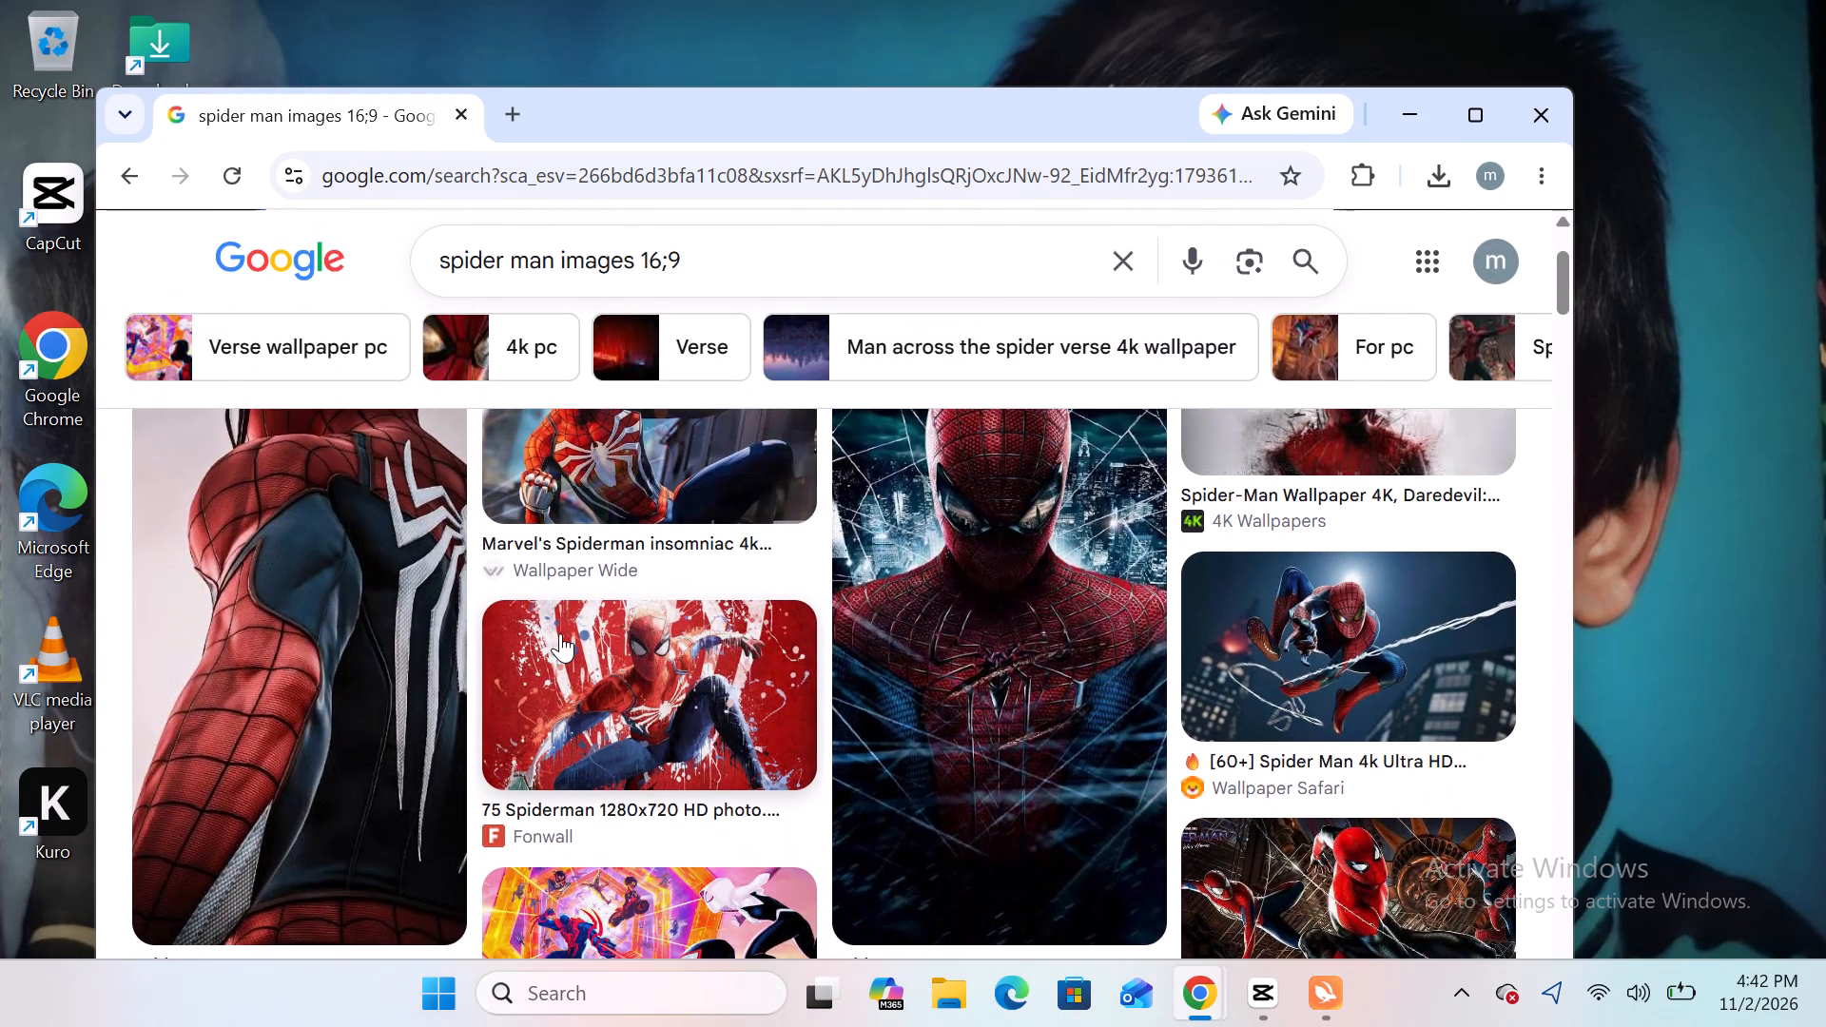
scroll(560, 633, "up", 1)
left_click(560, 633)
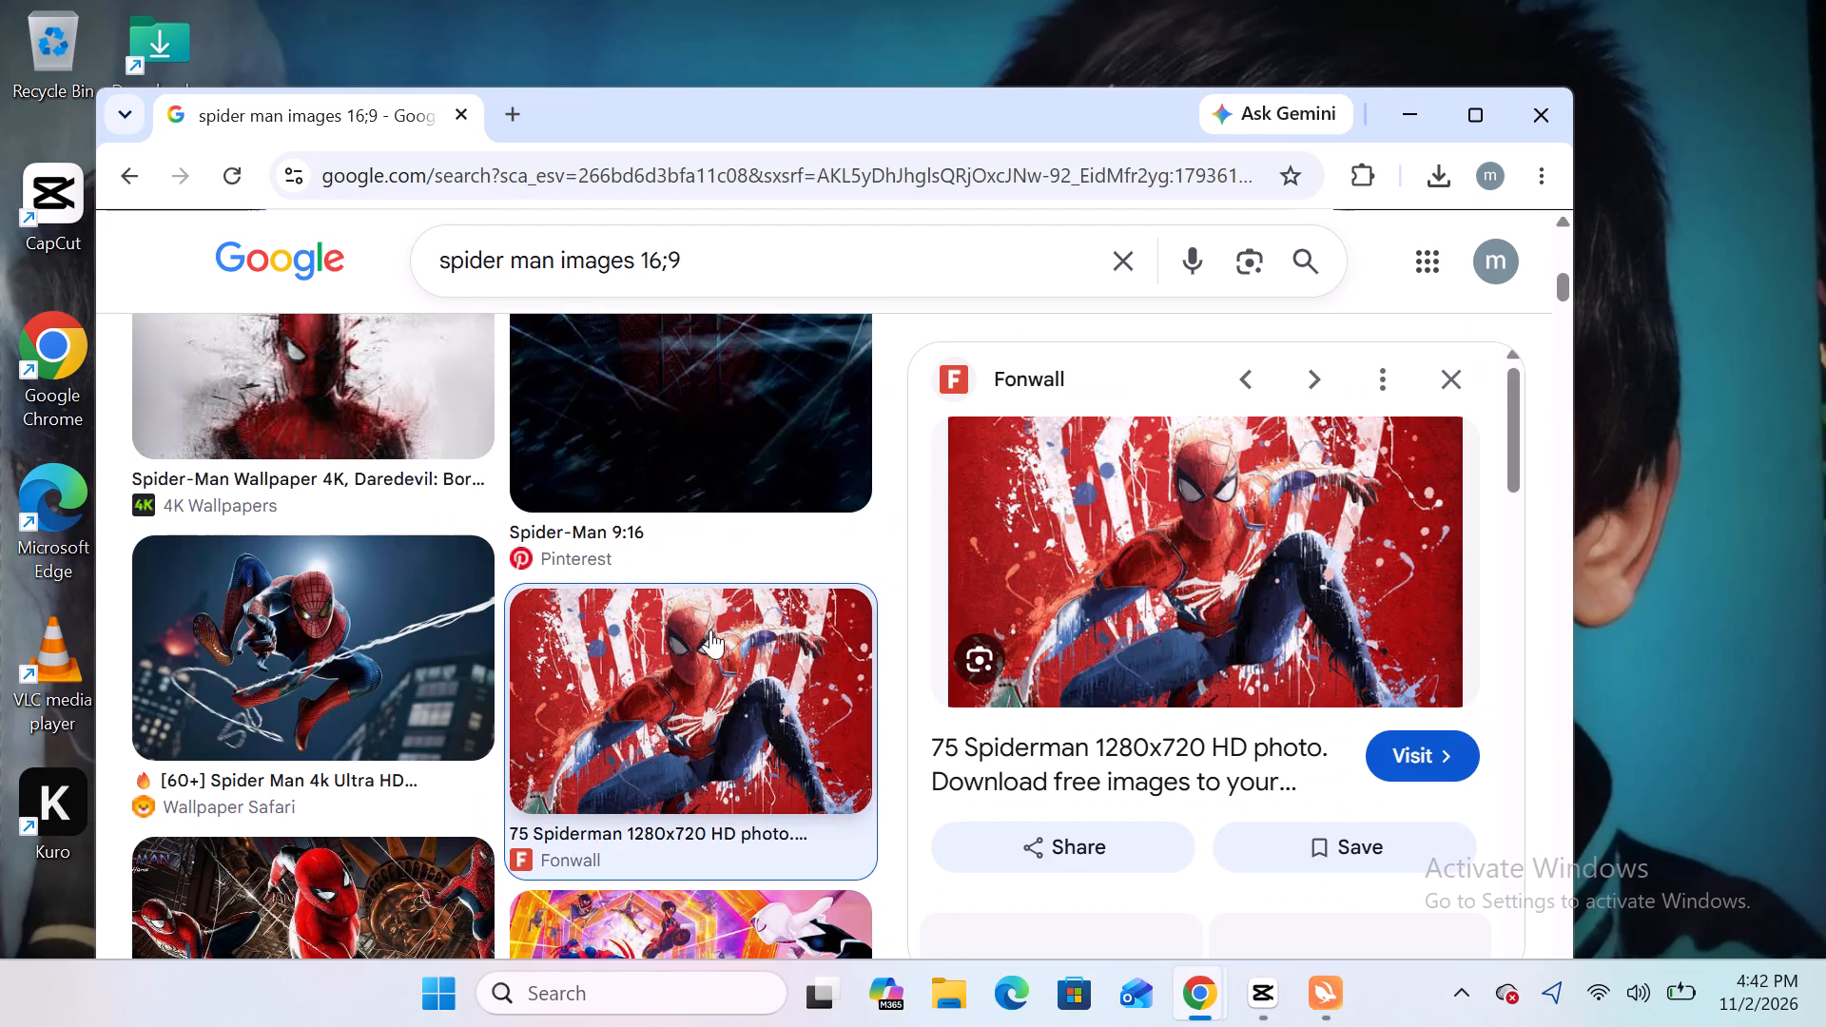
left_click(1387, 388)
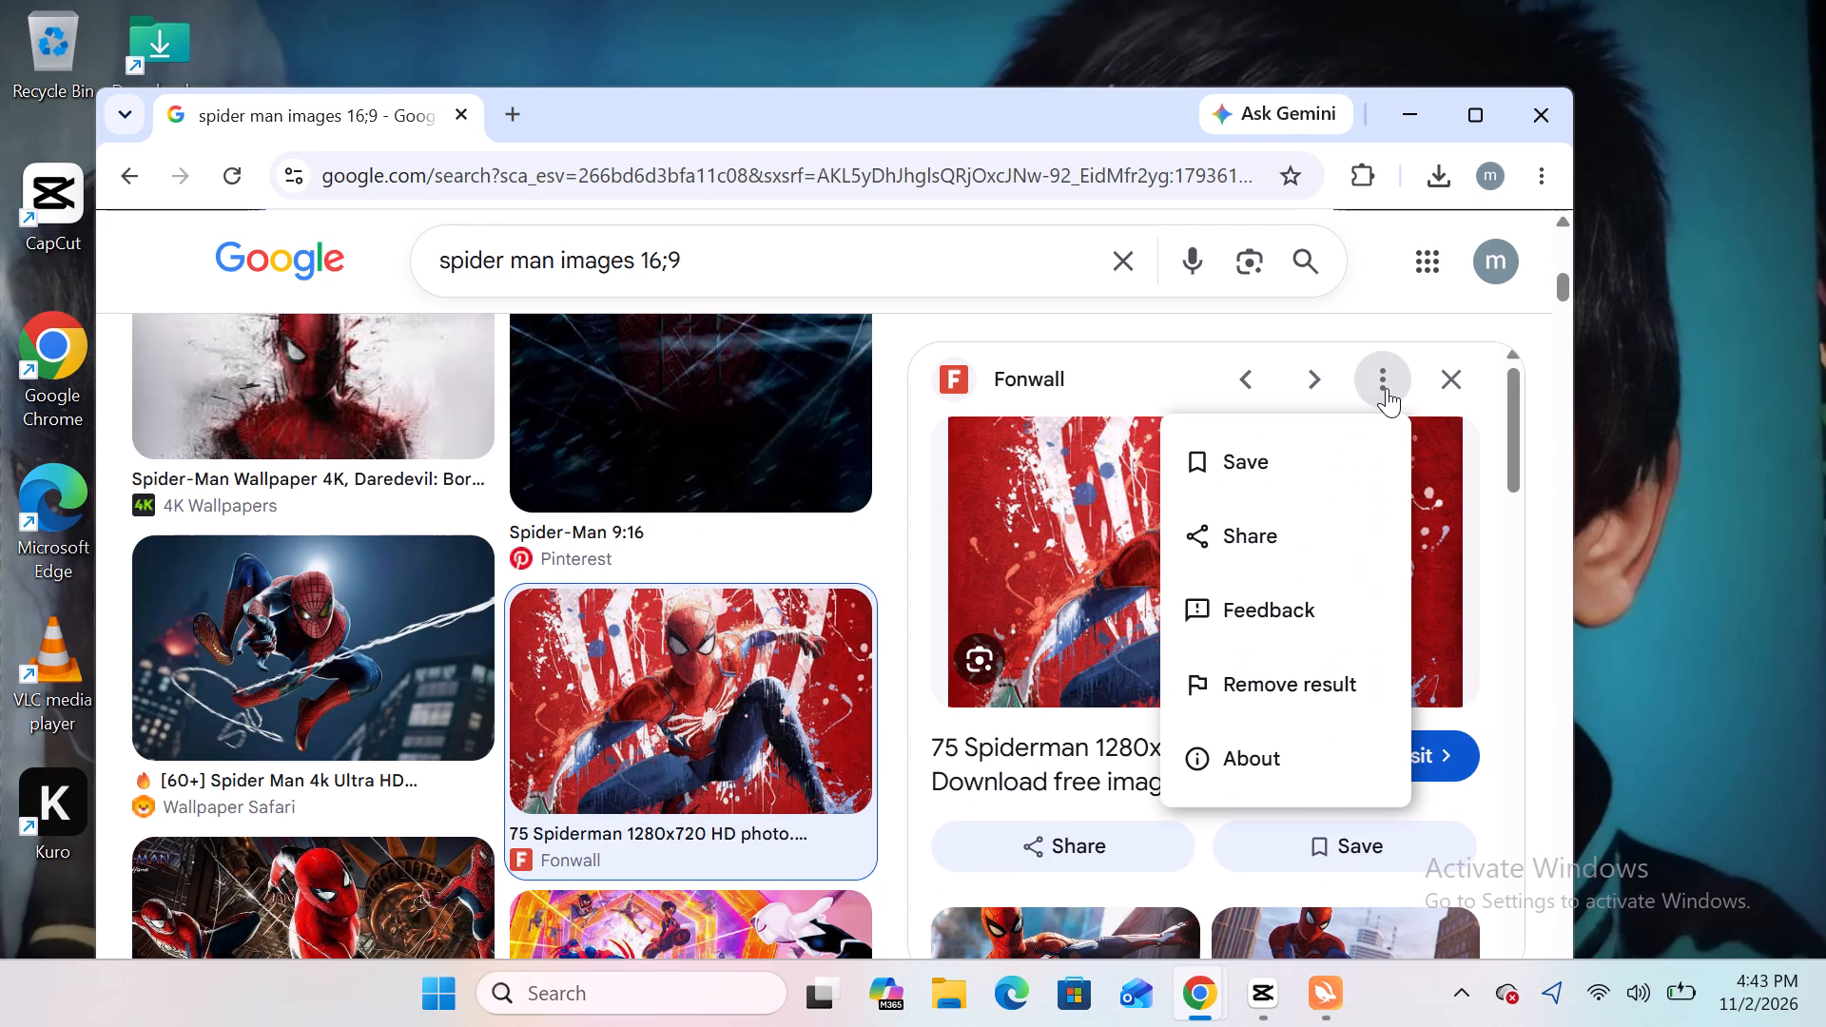
left_click(1122, 502)
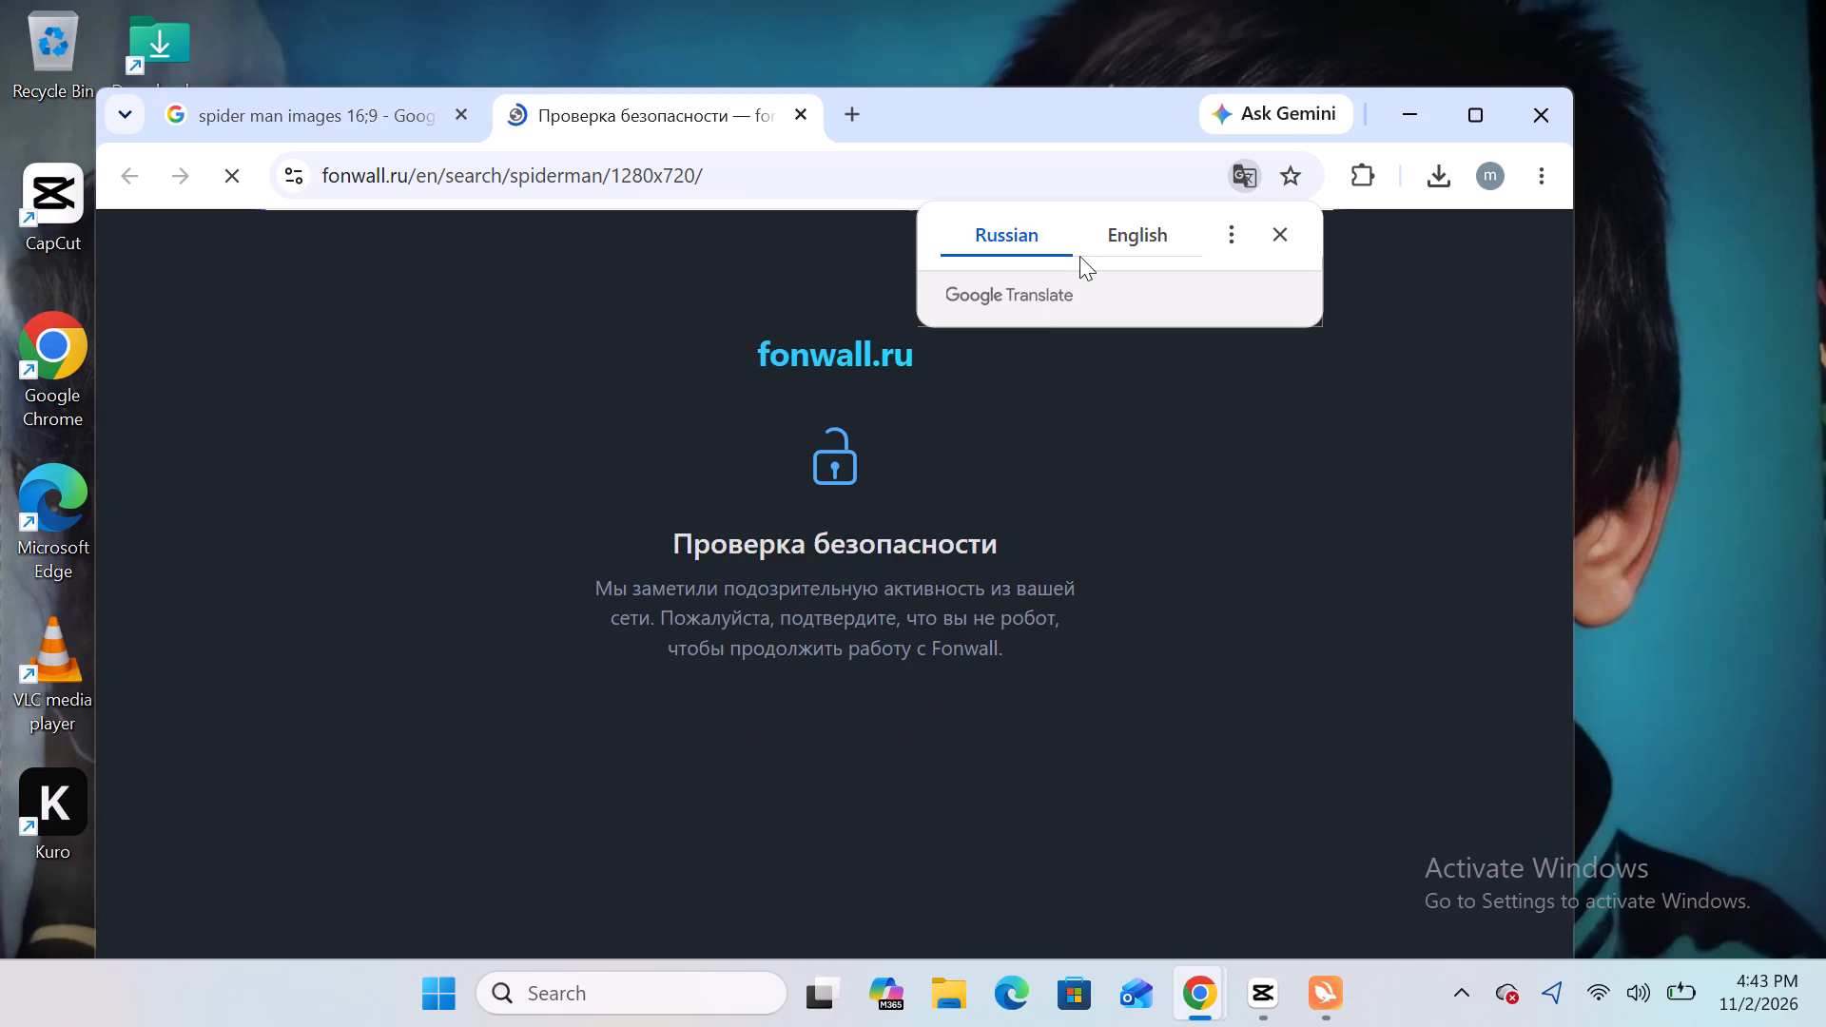
Translate the fonwall.ru security page into English and complete its "I'm not a robot" check.
left_click(1128, 236)
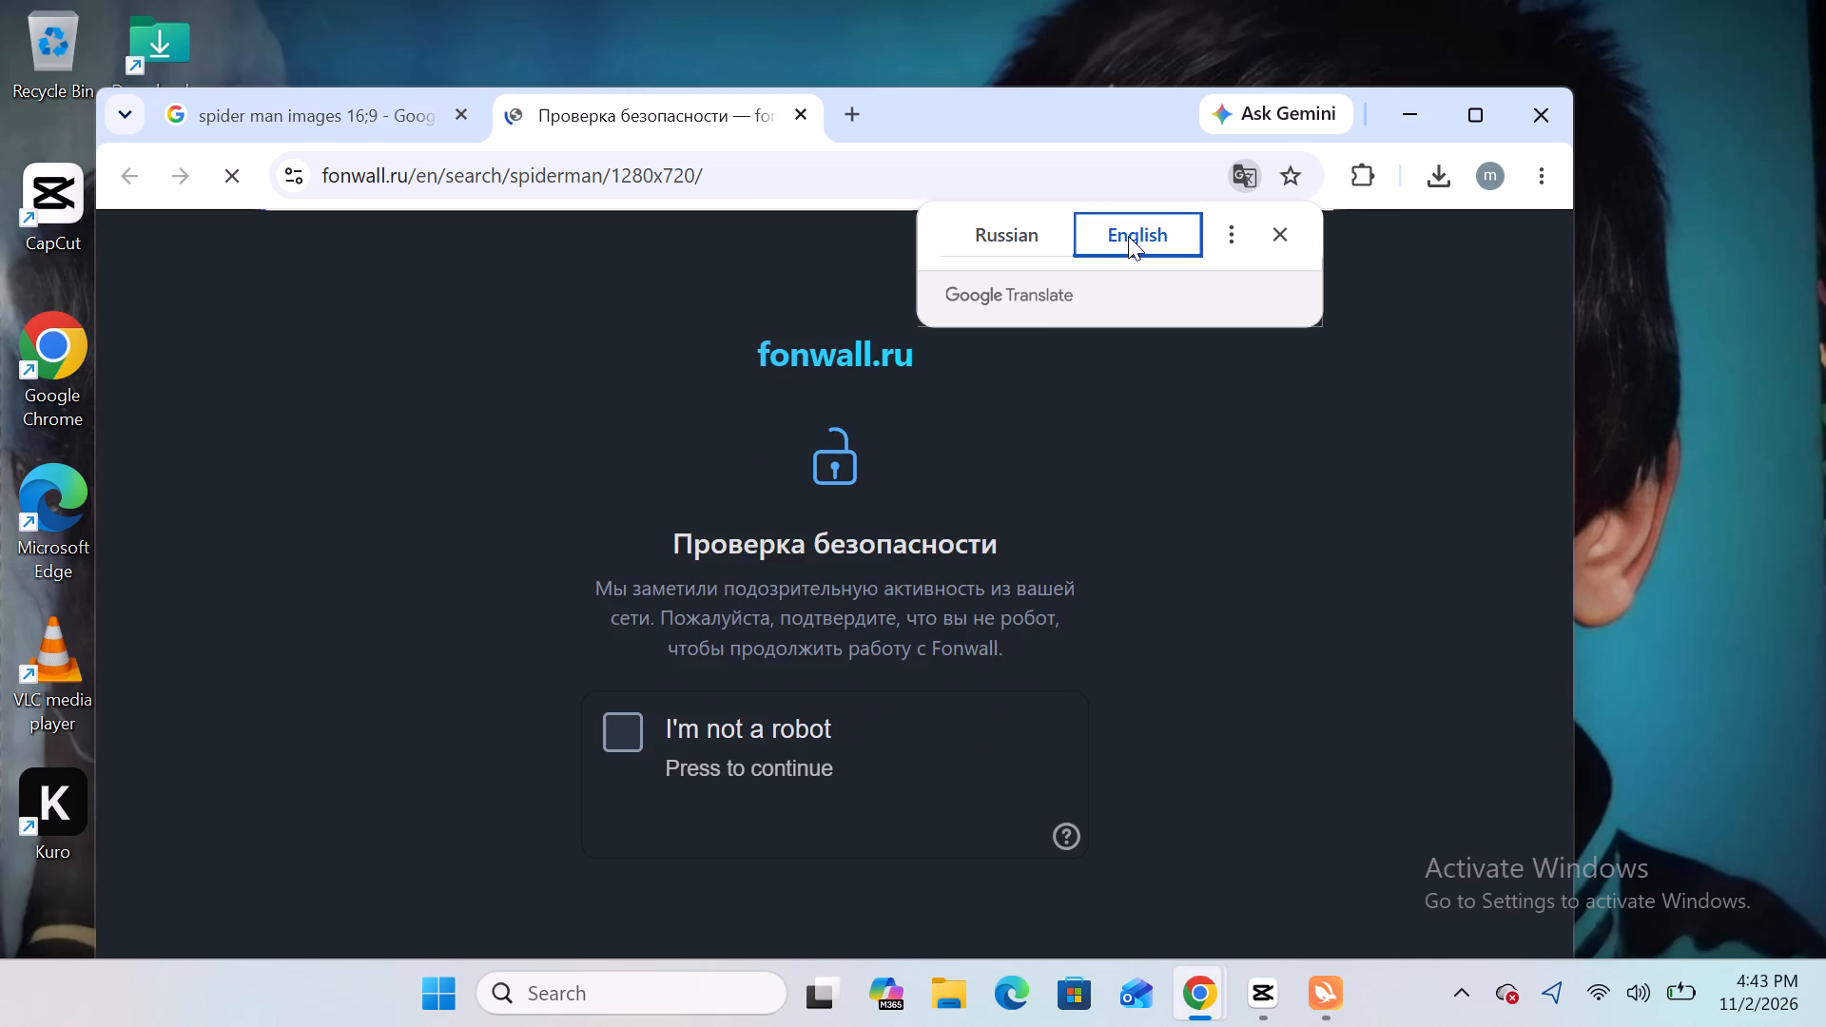
left_click(630, 737)
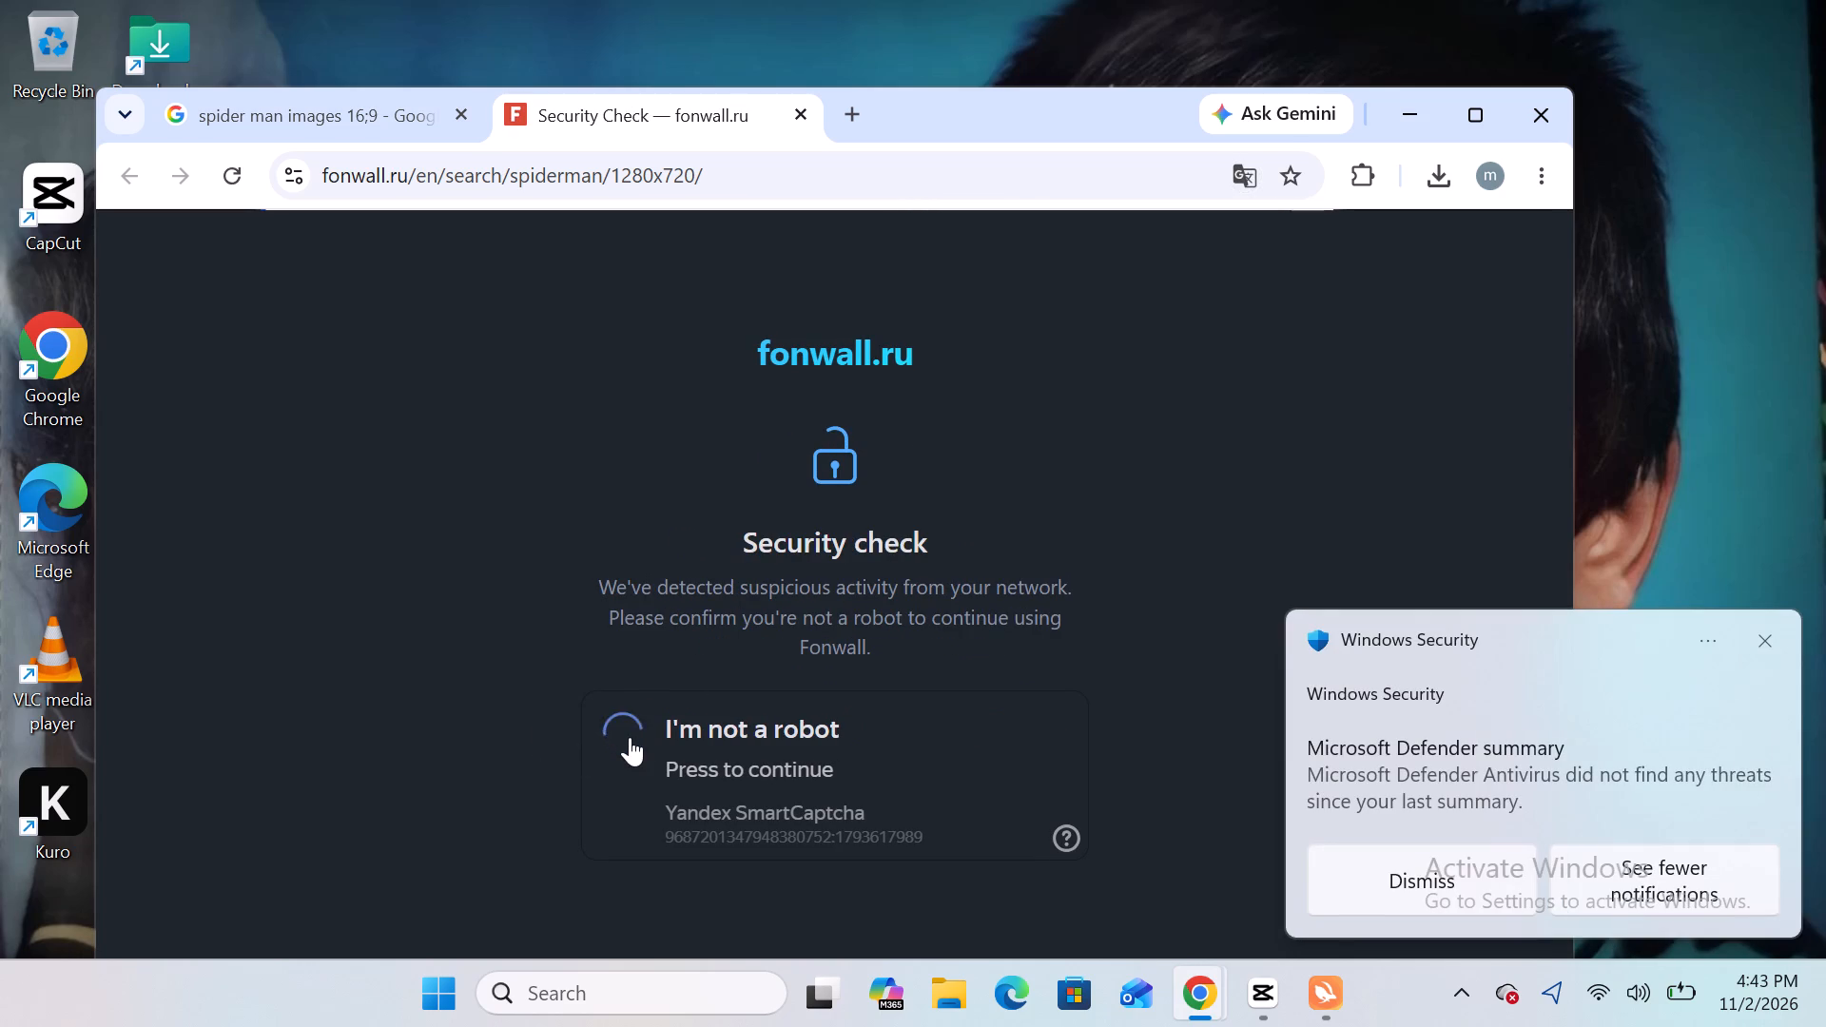
left_click(799, 764)
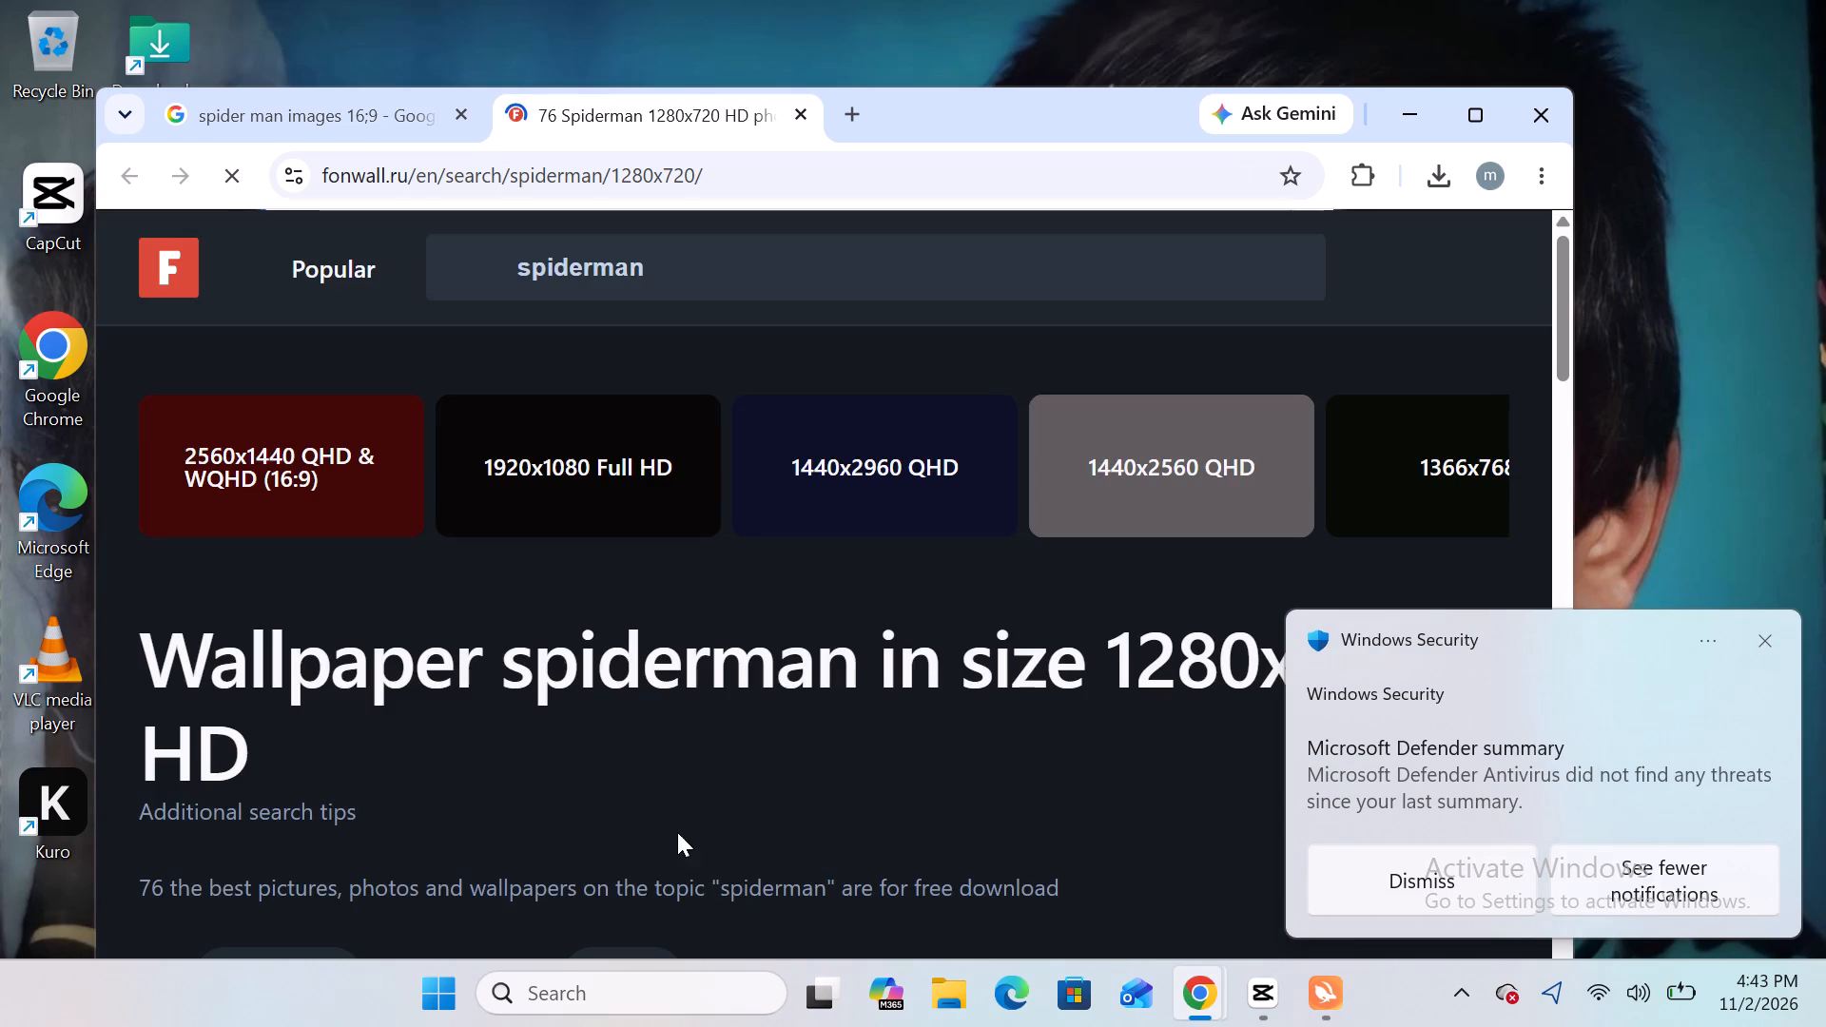
Look through Fonwall's 1280x720 Spiderman wallpaper gallery for a suitable image.
scroll(878, 647, "down", 3)
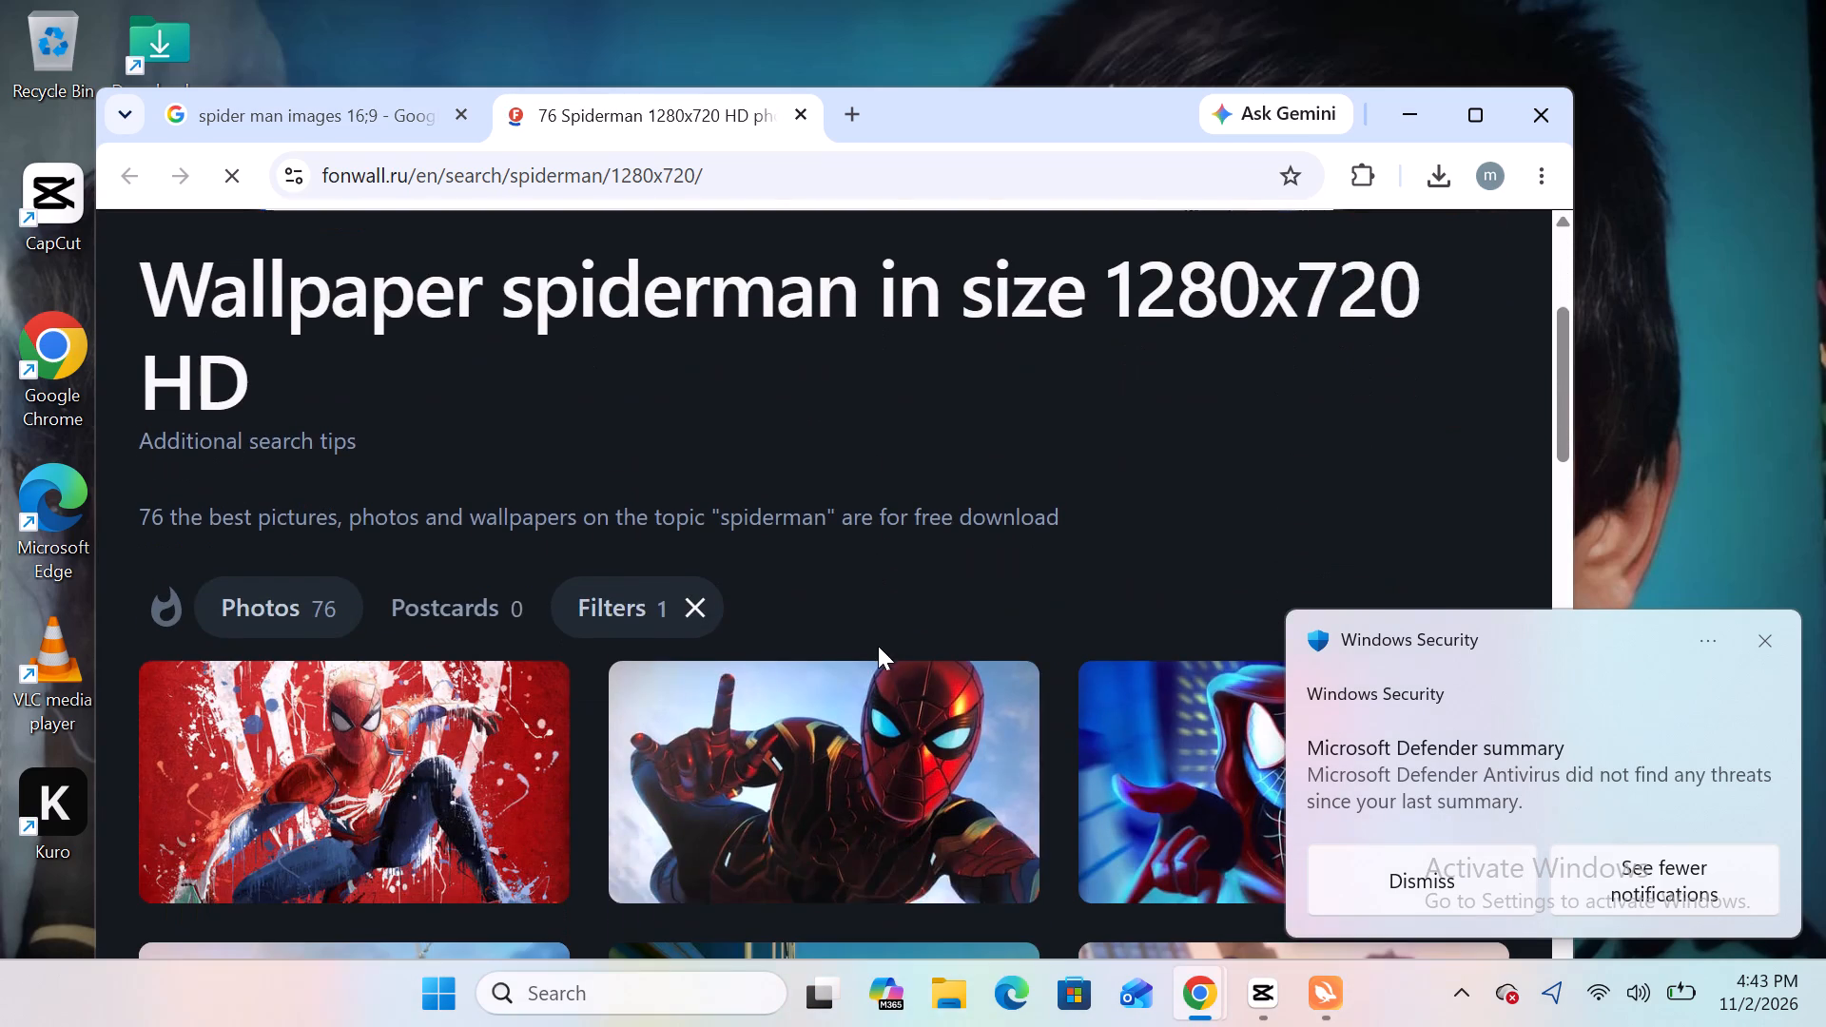
scroll(878, 646, "down", 2)
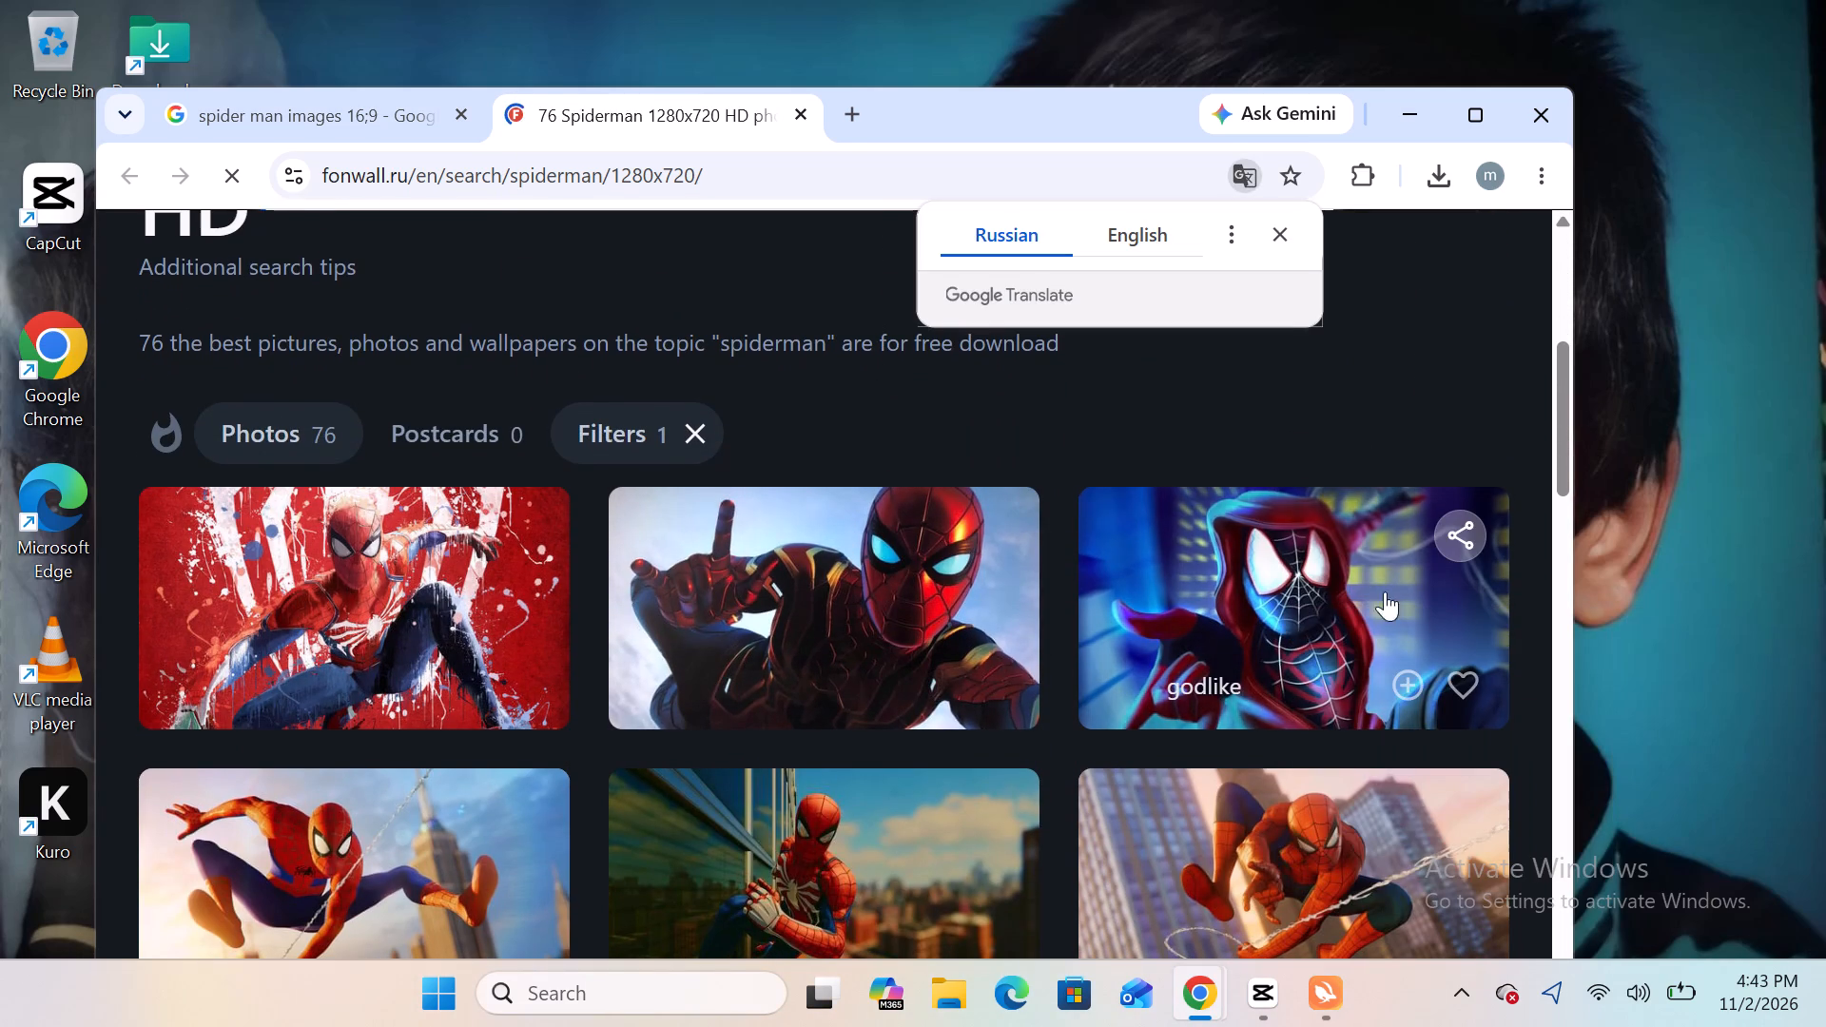
scroll(1293, 513, "down", 2)
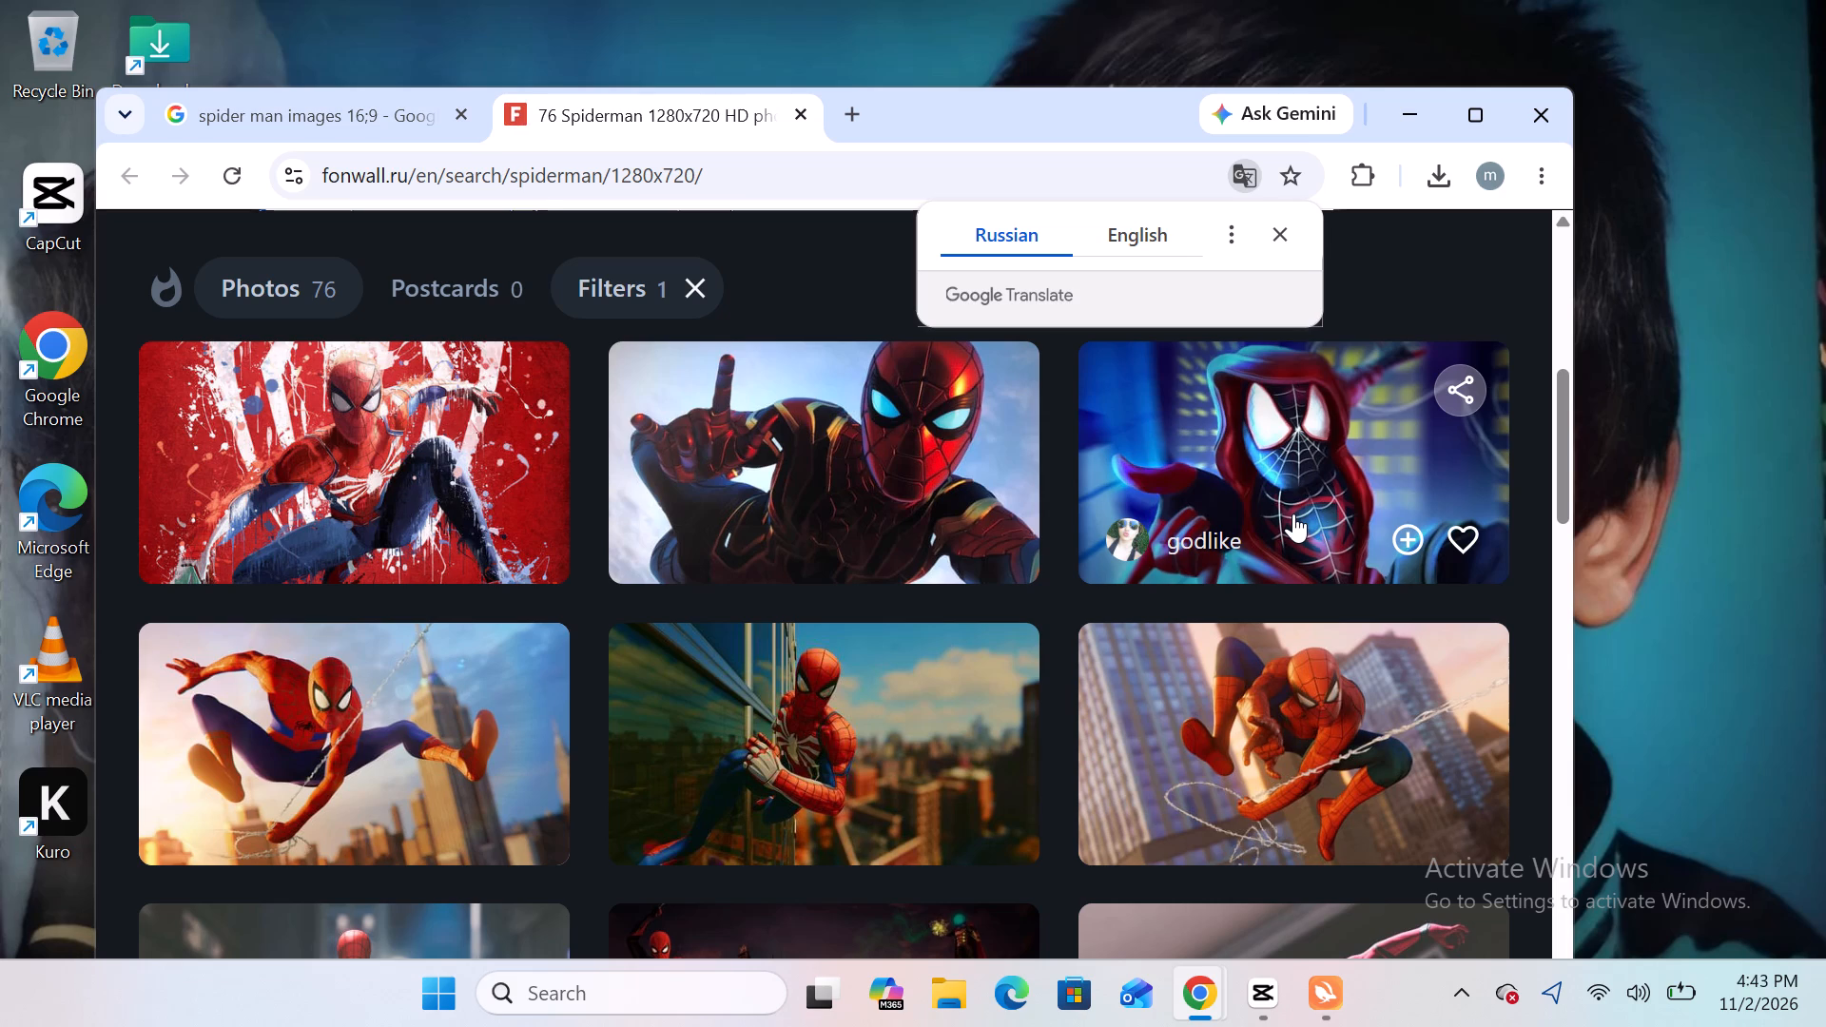
scroll(1293, 513, "down", 2)
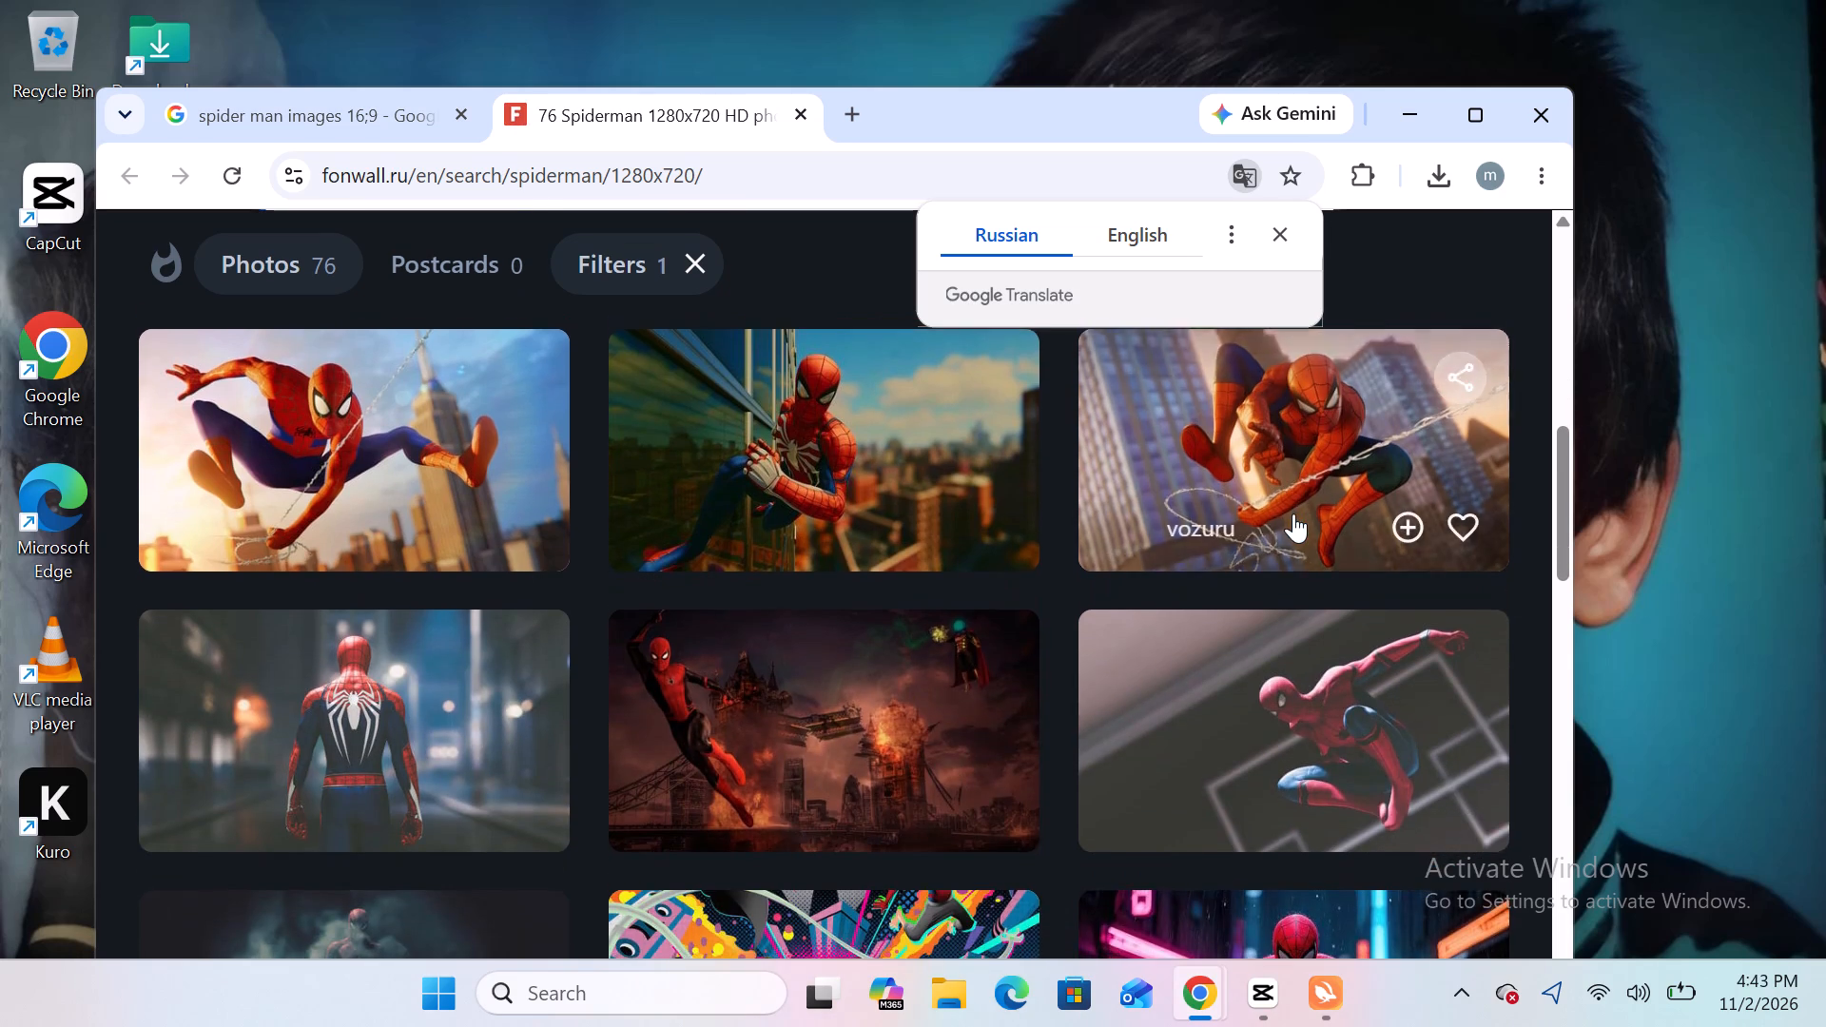
scroll(1293, 513, "down", 4)
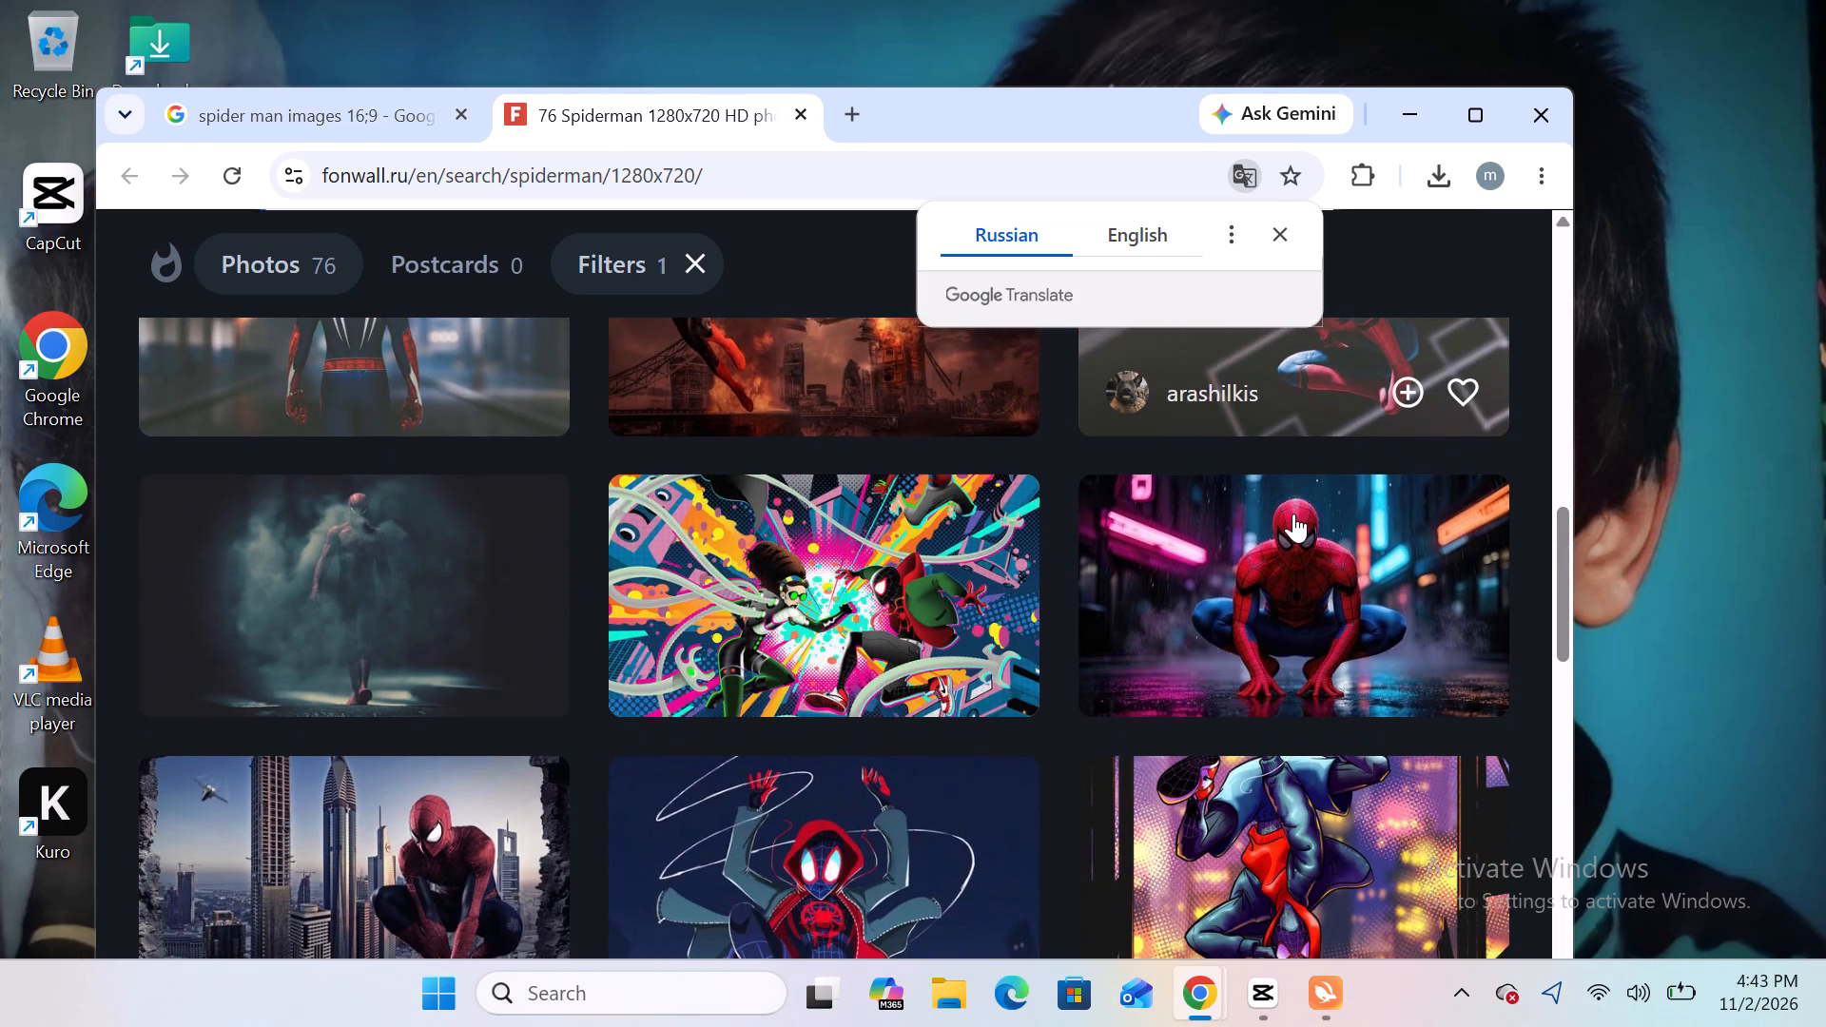
scroll(1293, 513, "down", 4)
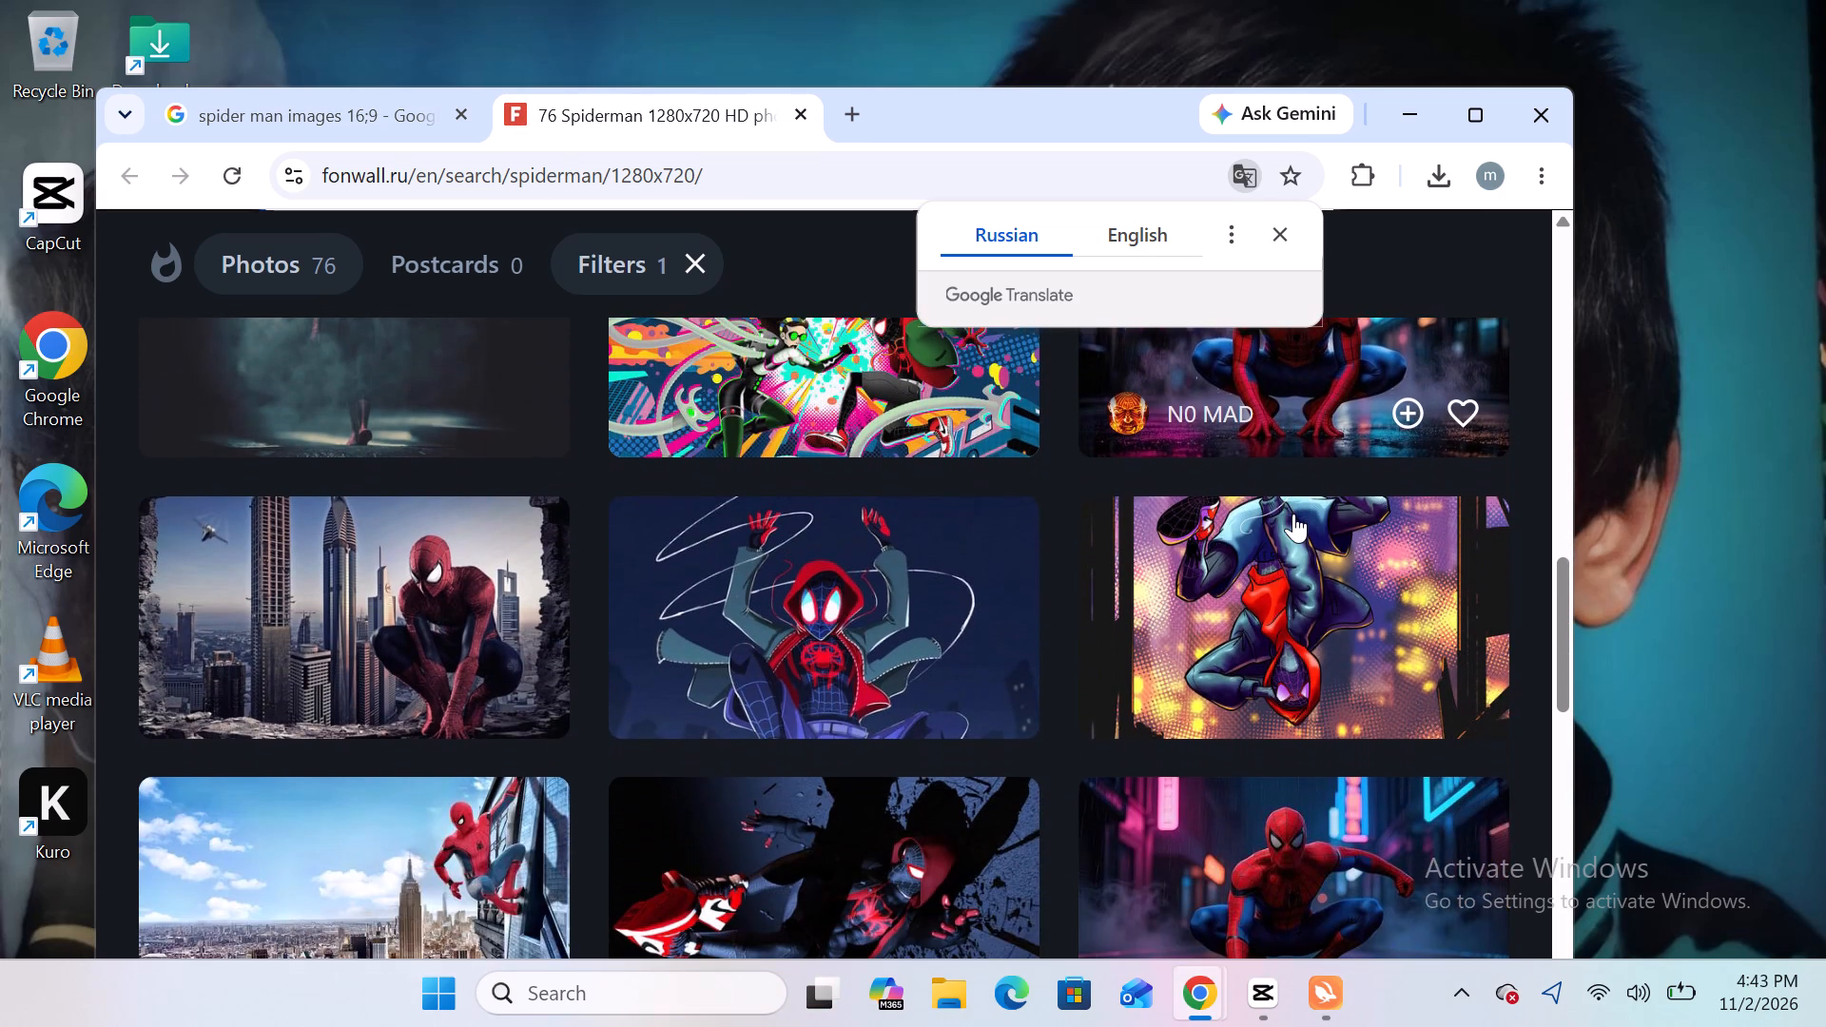
scroll(1293, 513, "down", 2)
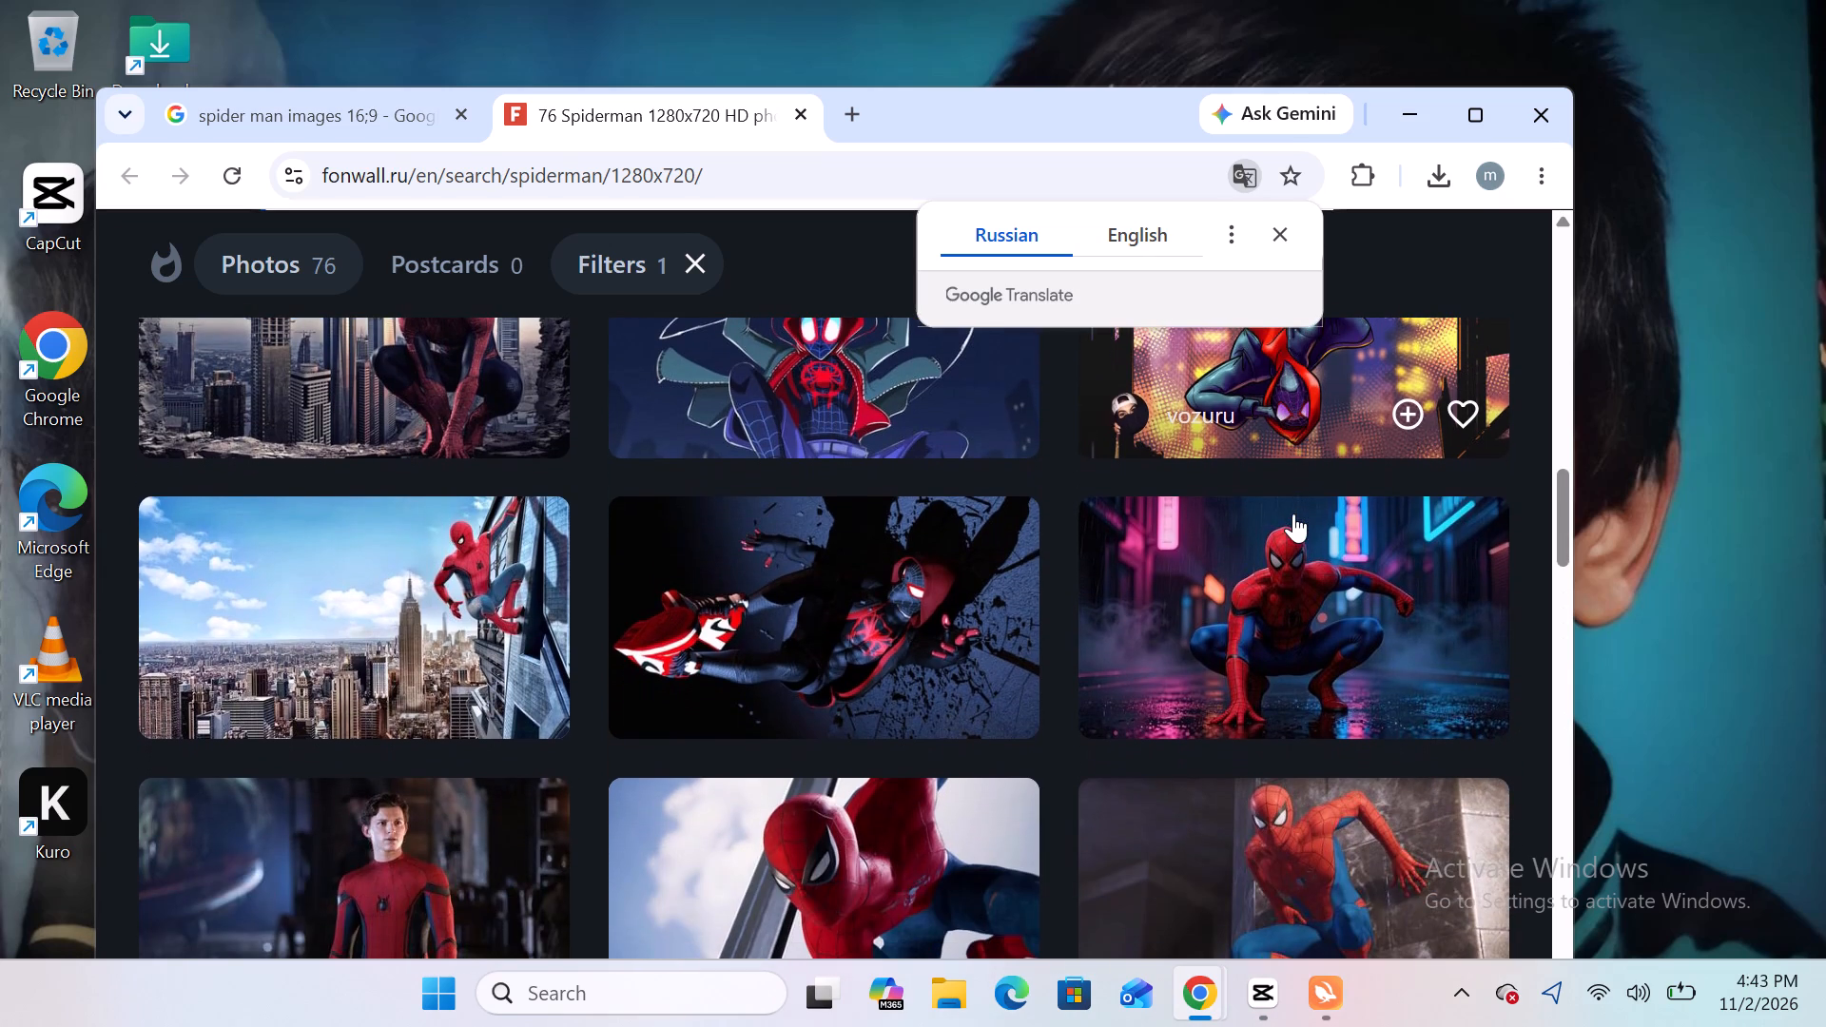
scroll(1293, 513, "down", 2)
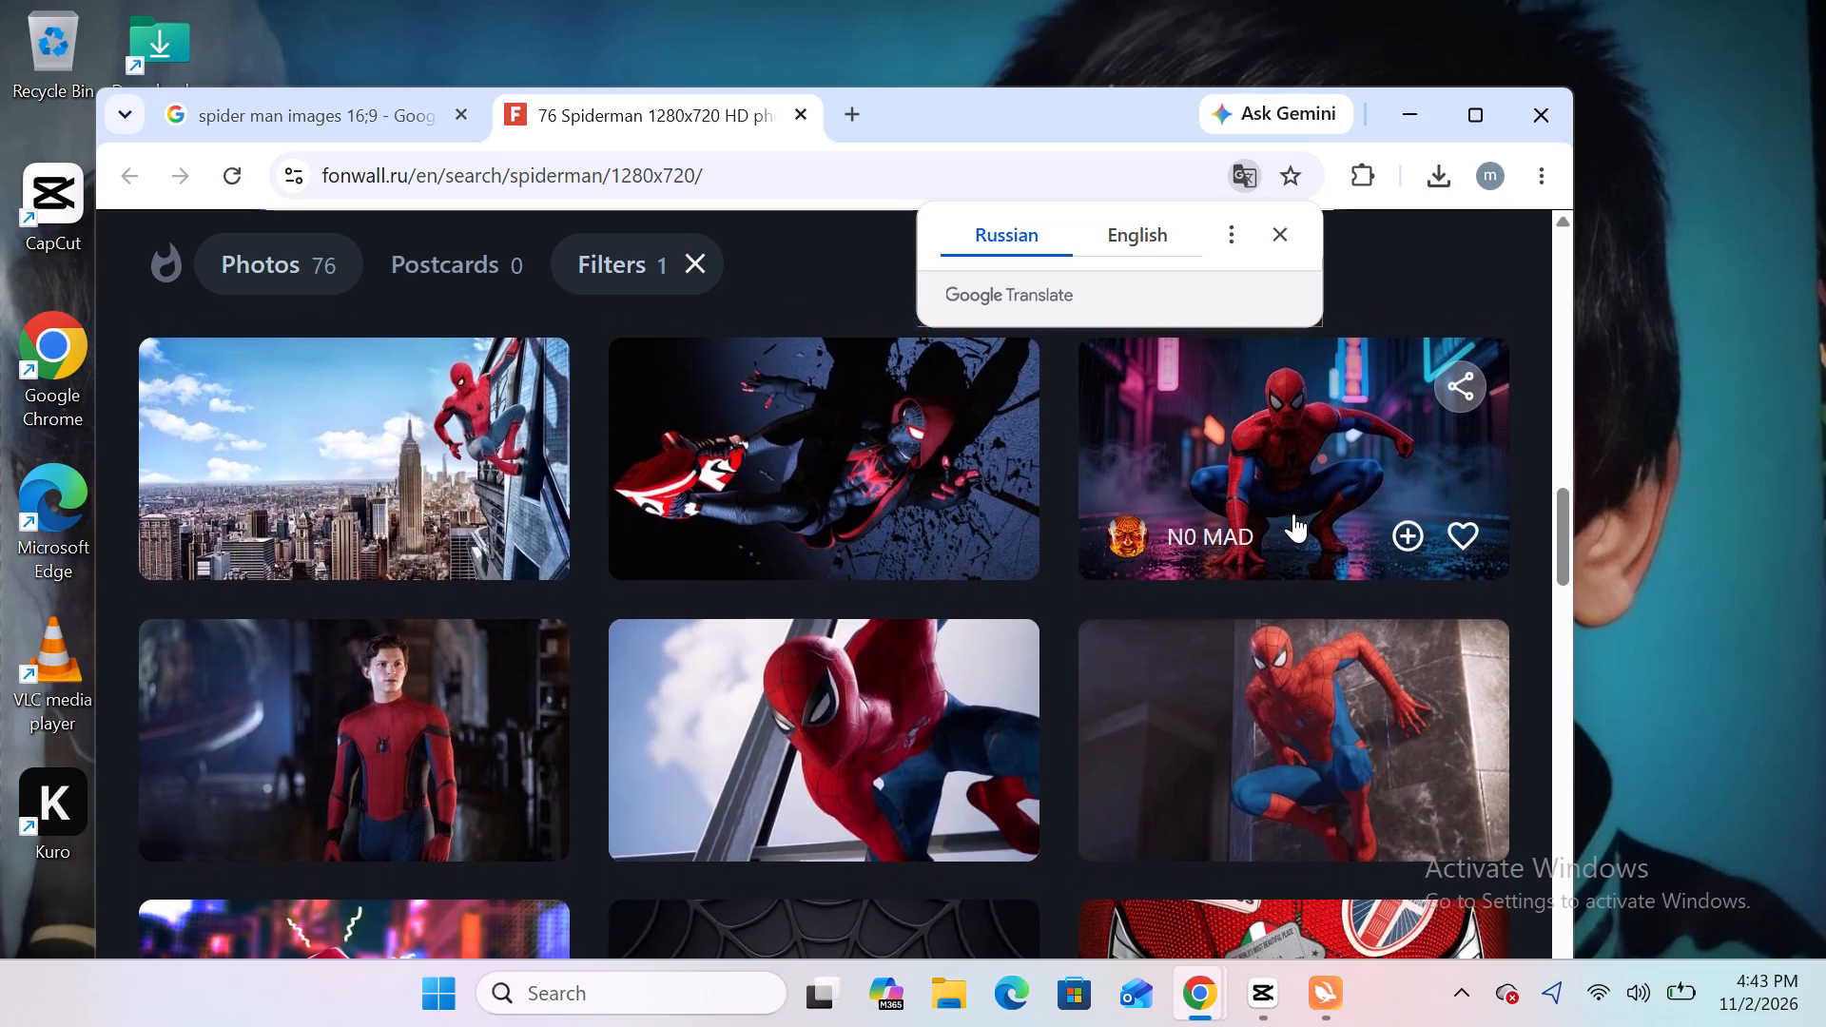
scroll(1293, 513, "down", 1)
scroll(1293, 513, "right", 4)
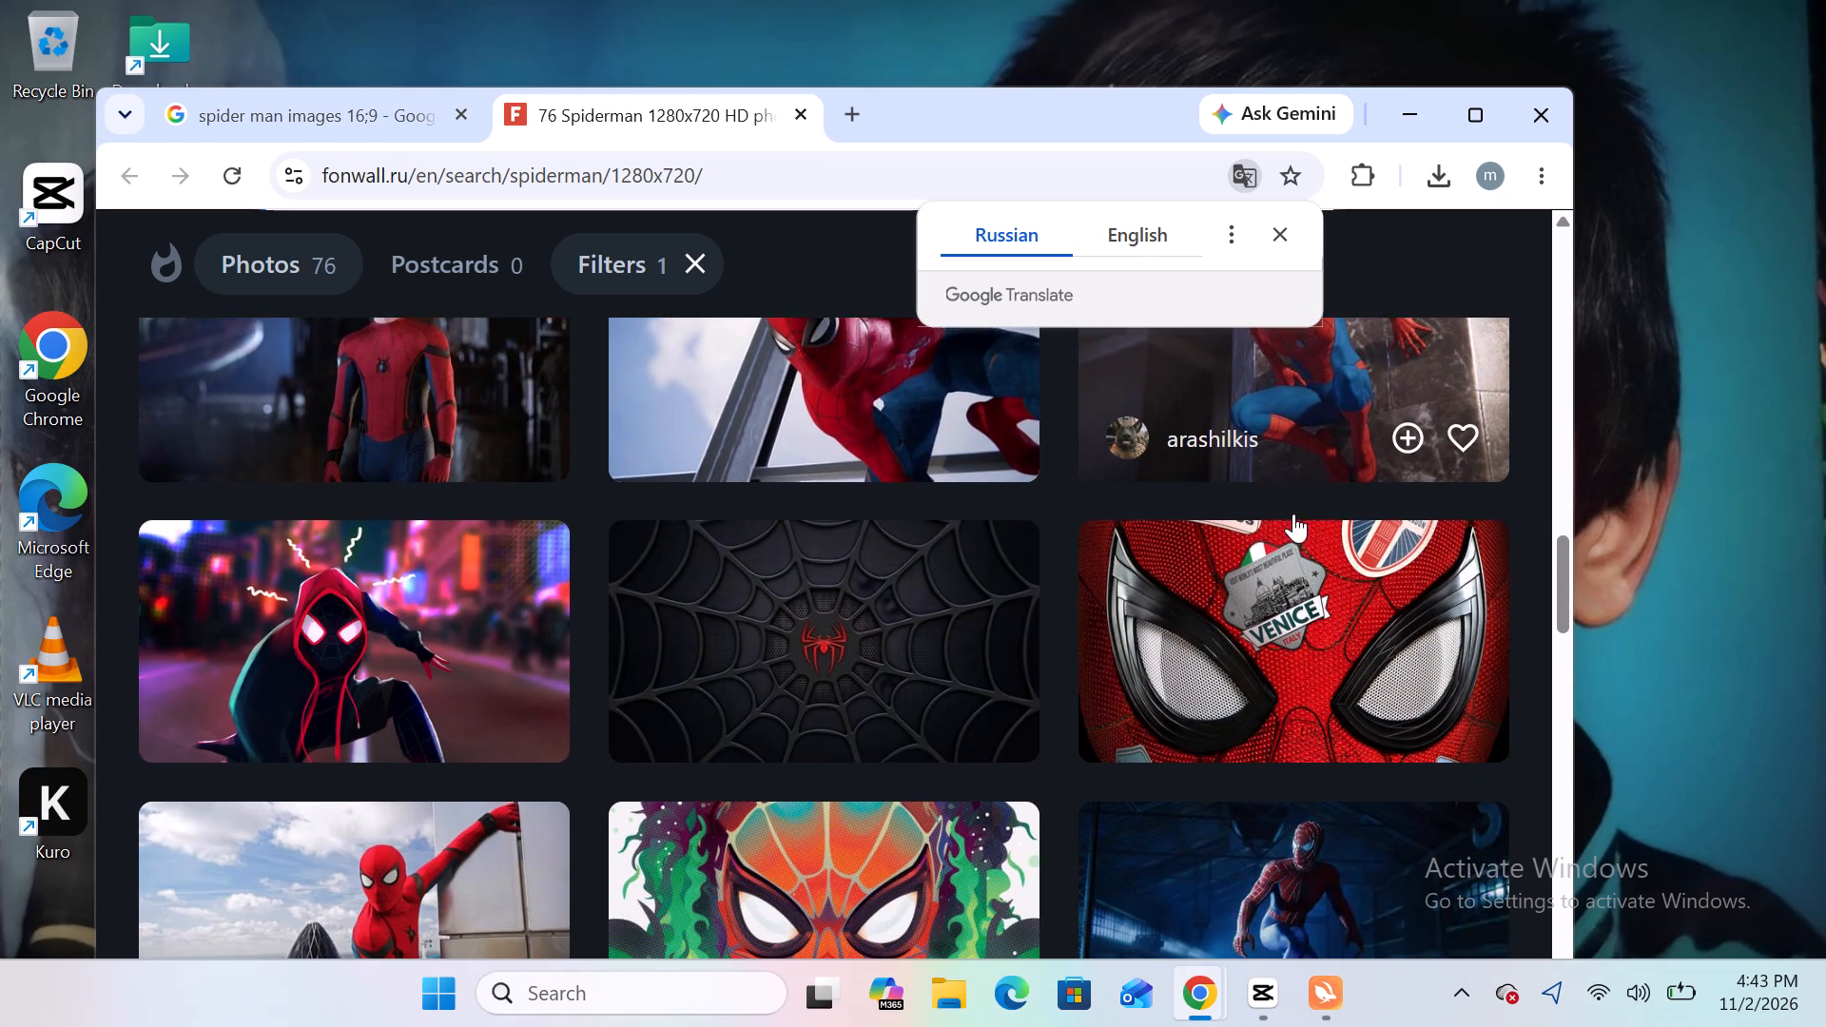
scroll(1293, 513, "right", 6)
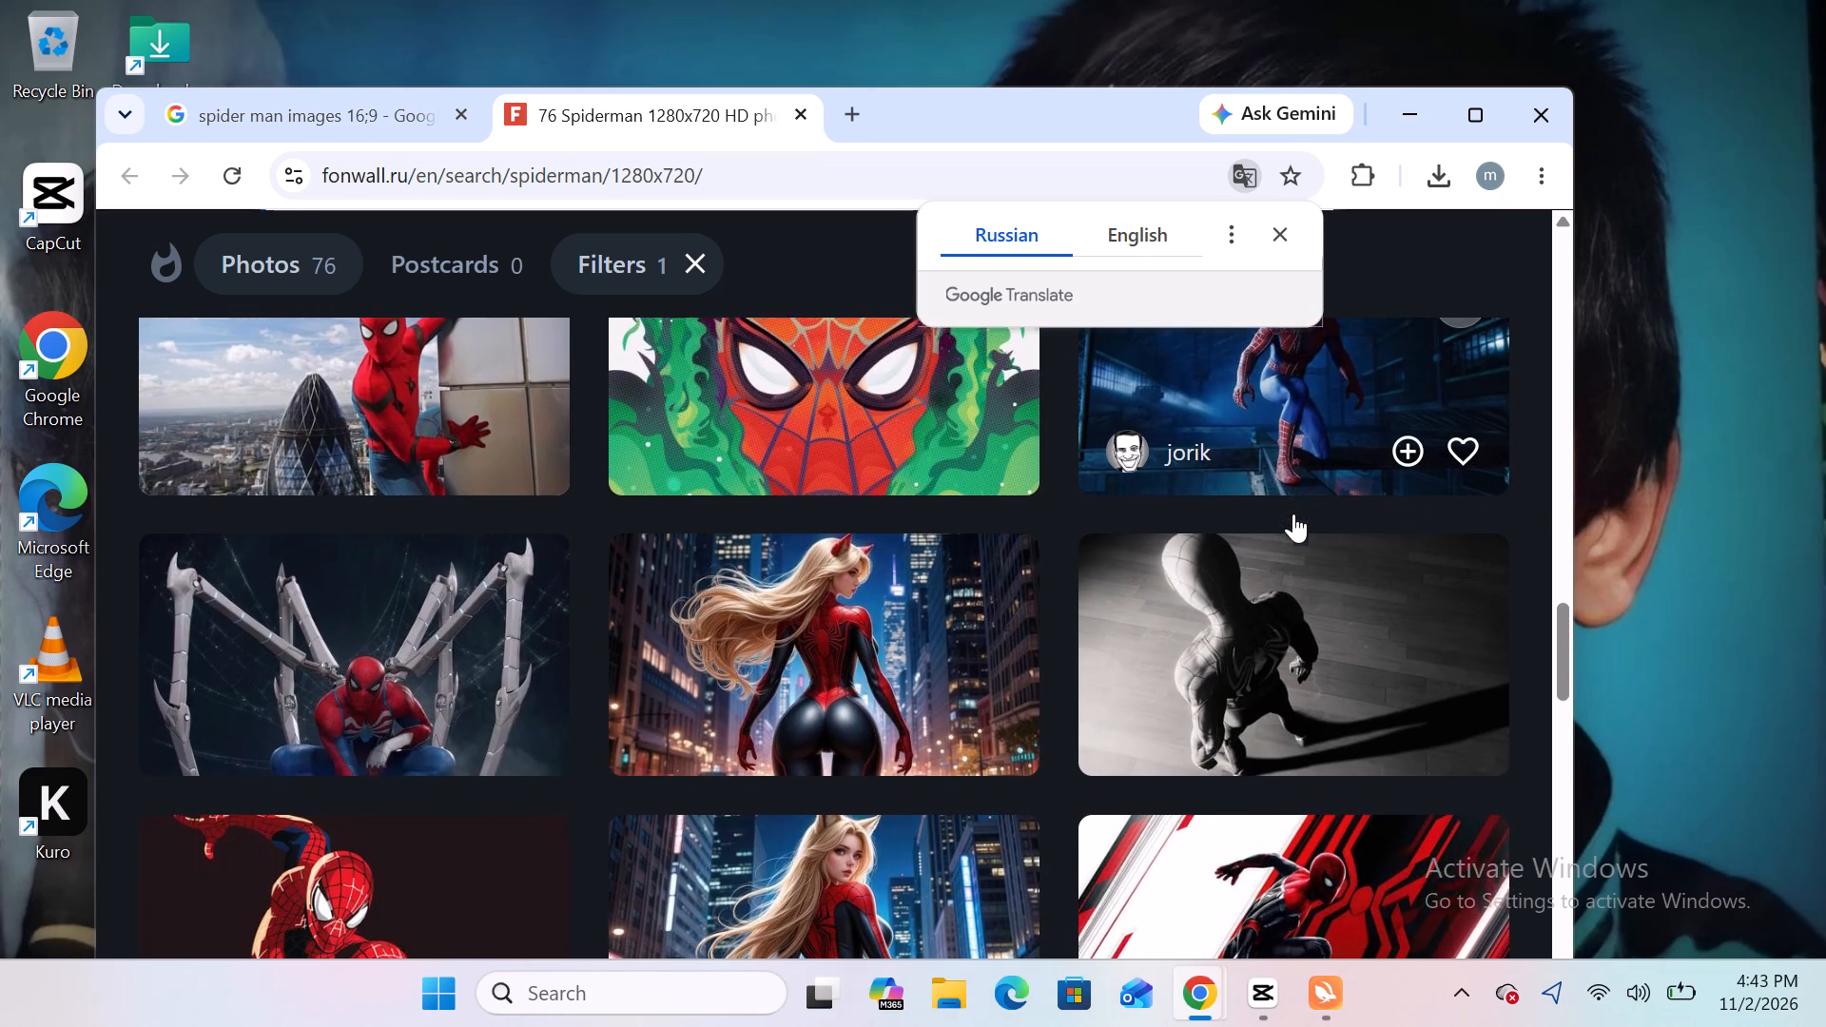
scroll(1293, 513, "right", 2)
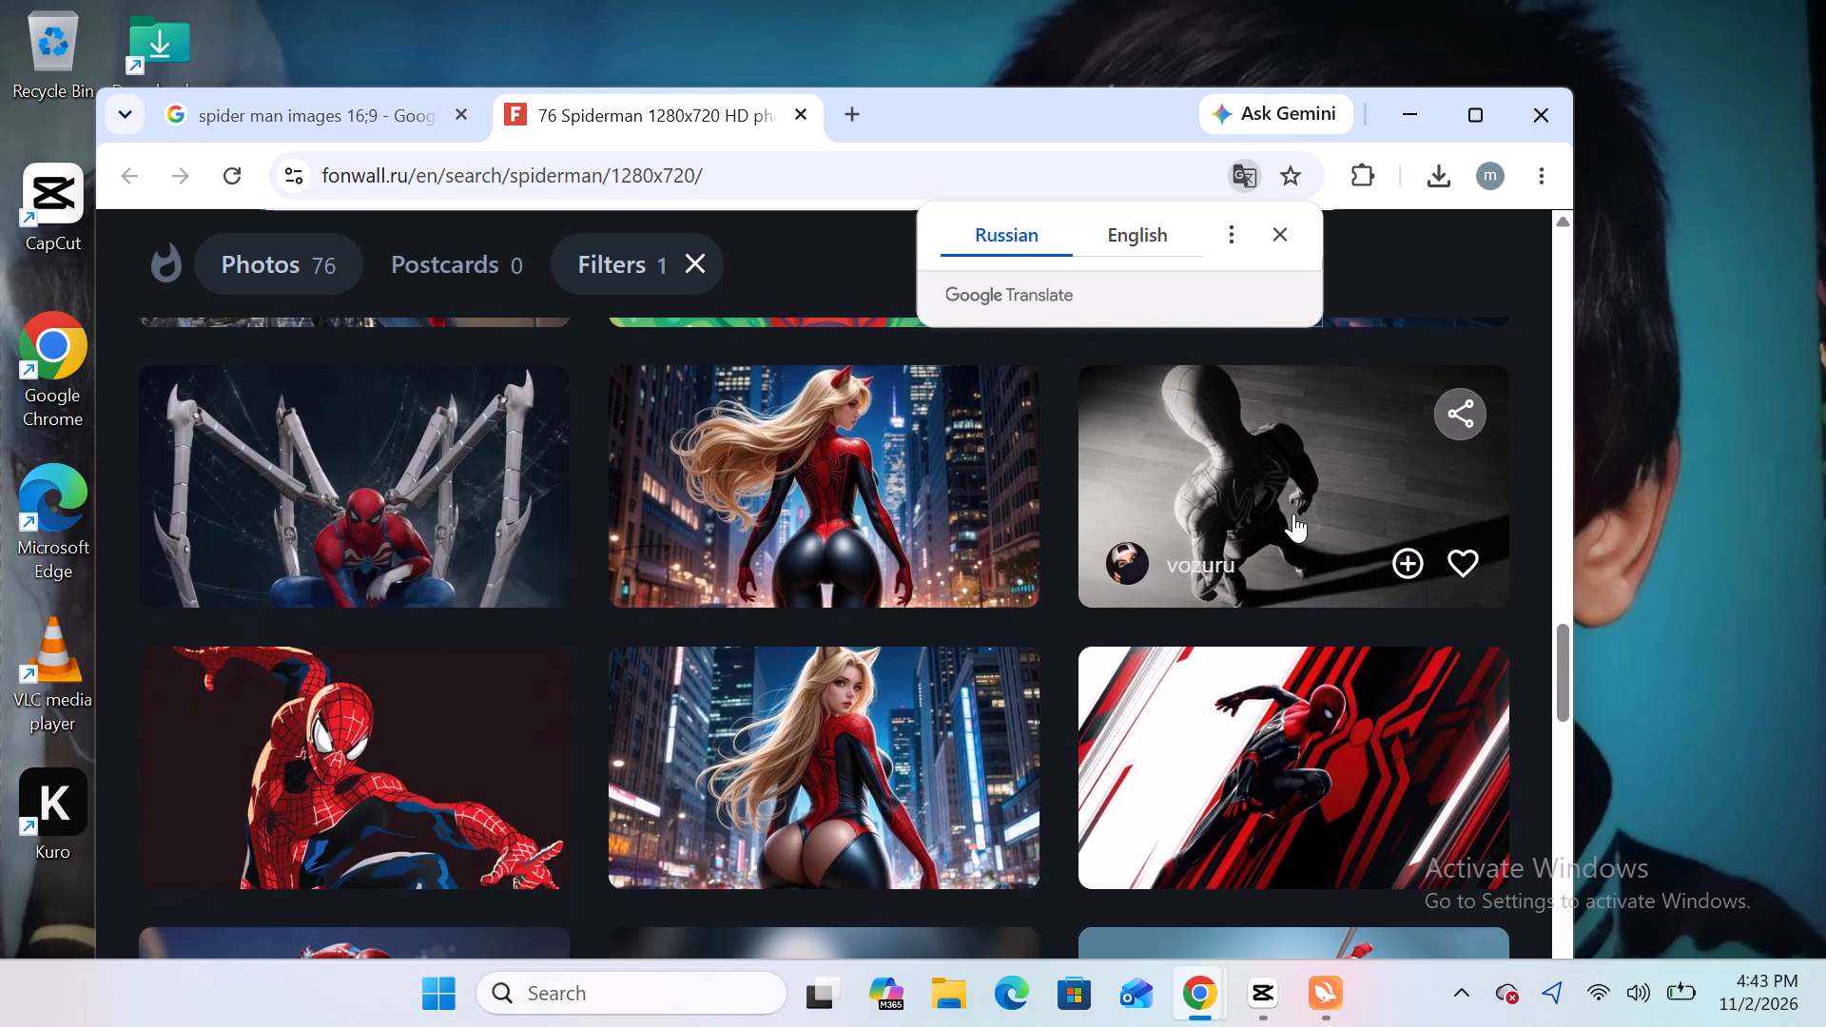
scroll(1293, 513, "right", 3)
scroll(1293, 513, "down", 2)
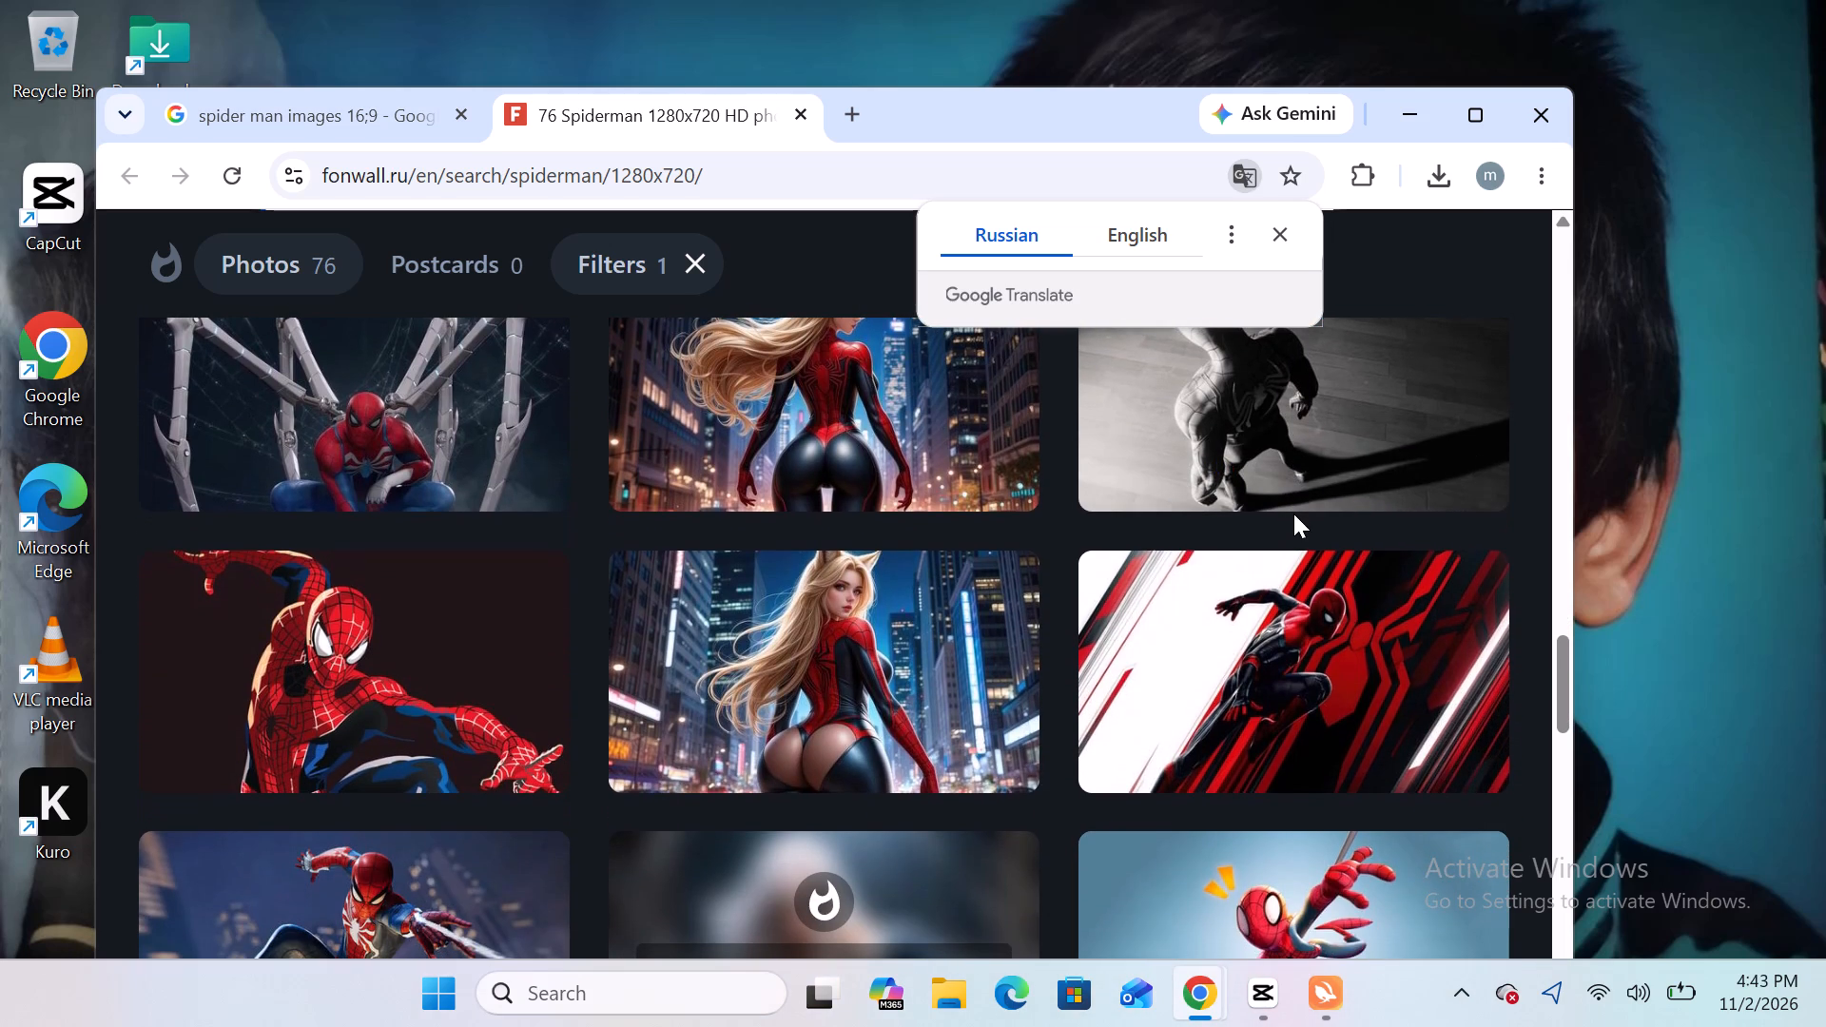
scroll(1293, 513, "down", 1)
scroll(885, 639, "down", 2)
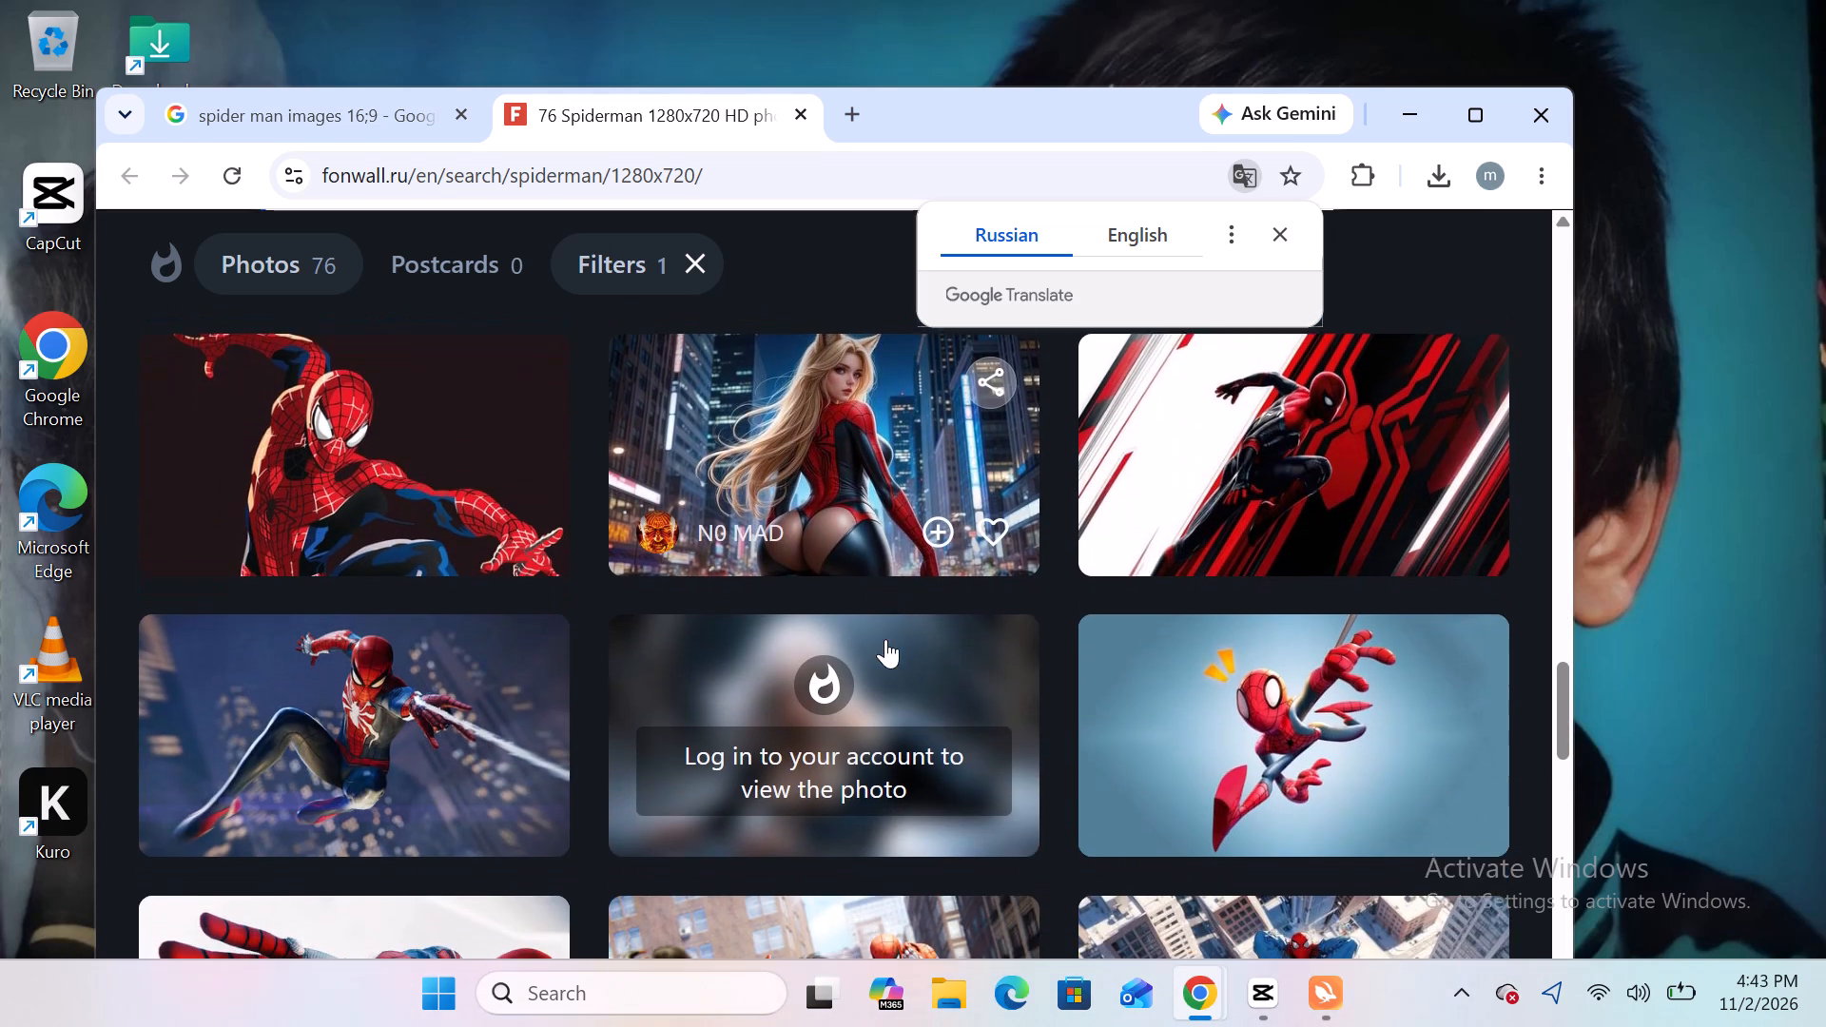
scroll(885, 639, "down", 5)
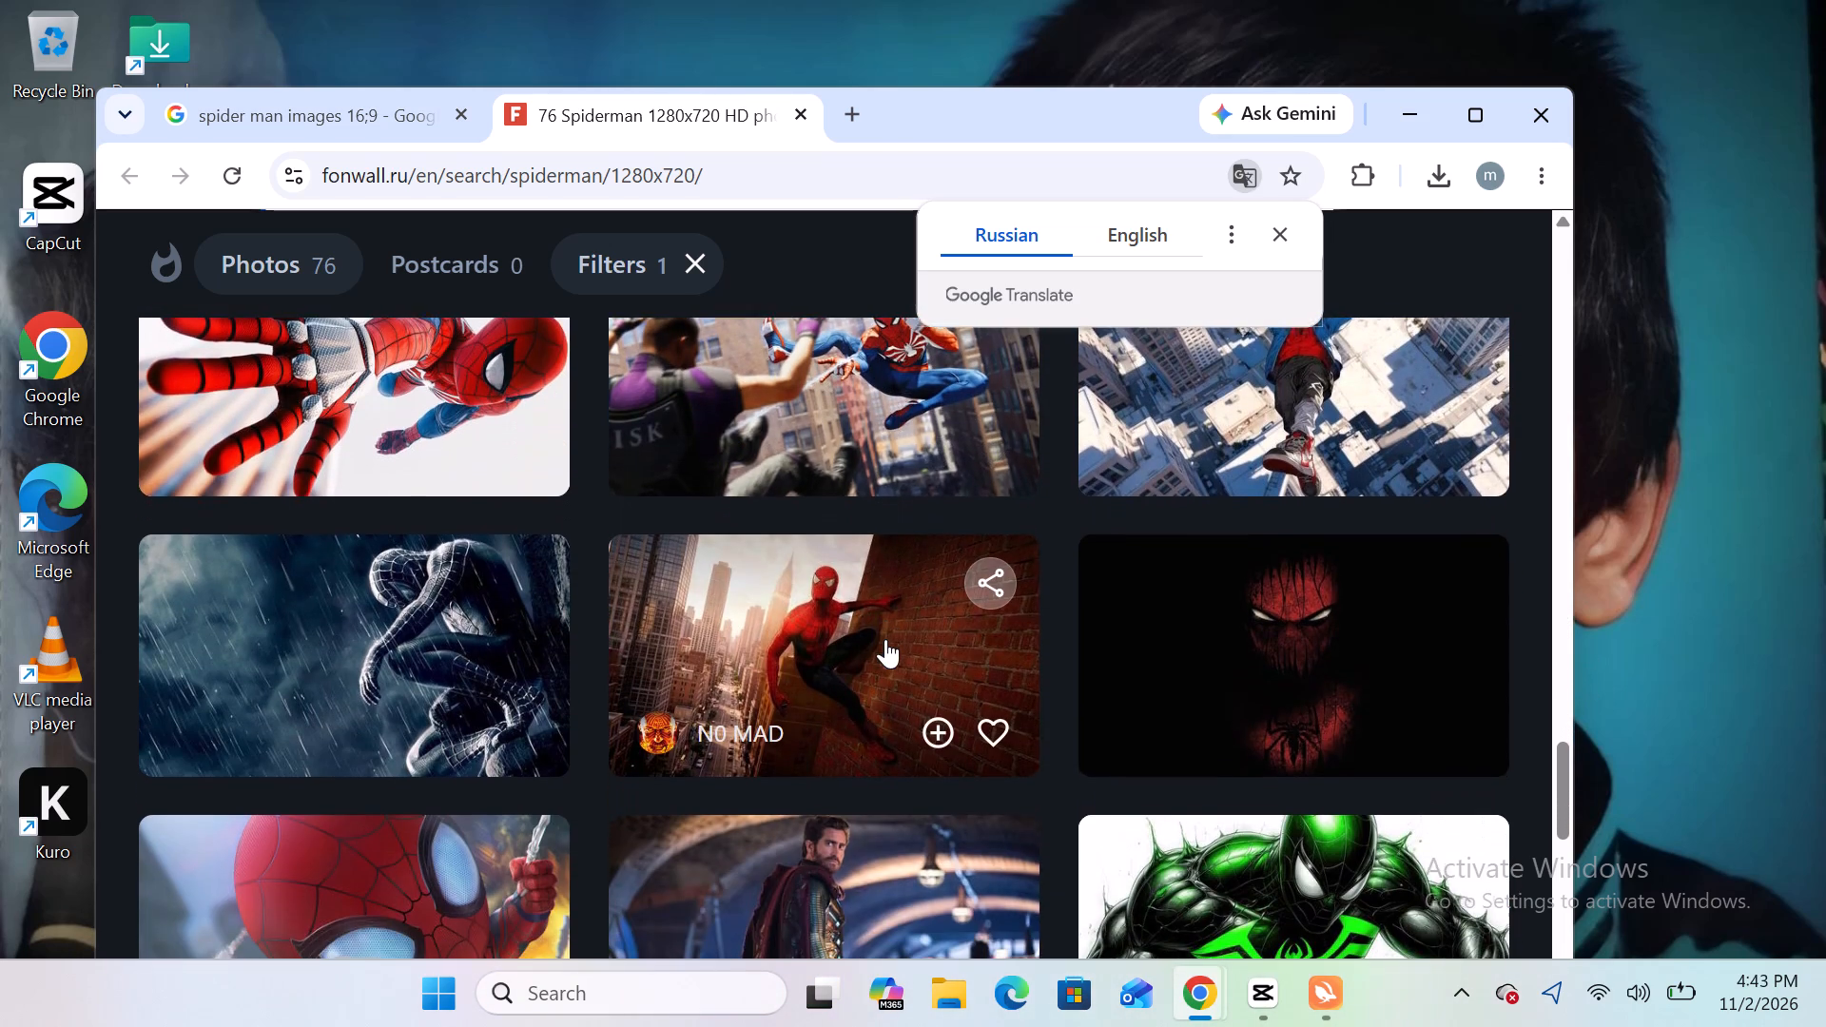
scroll(885, 639, "down", 5)
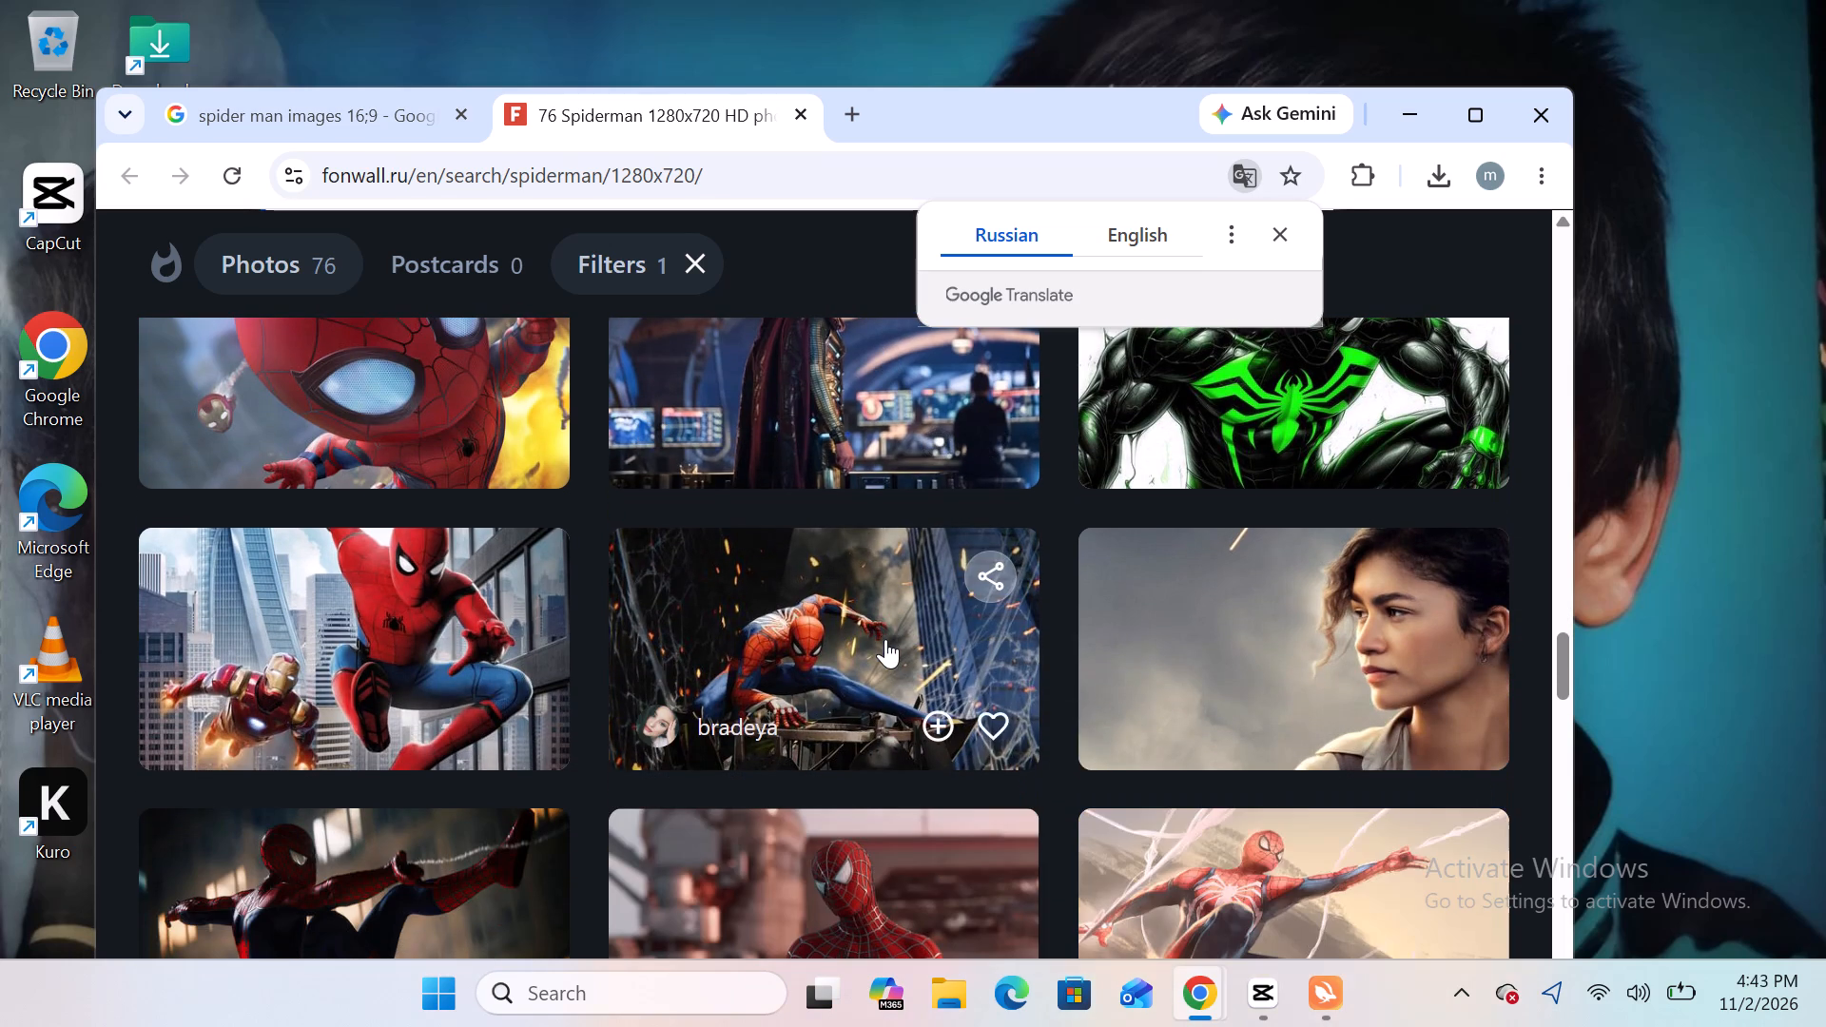
scroll(885, 639, "down", 2)
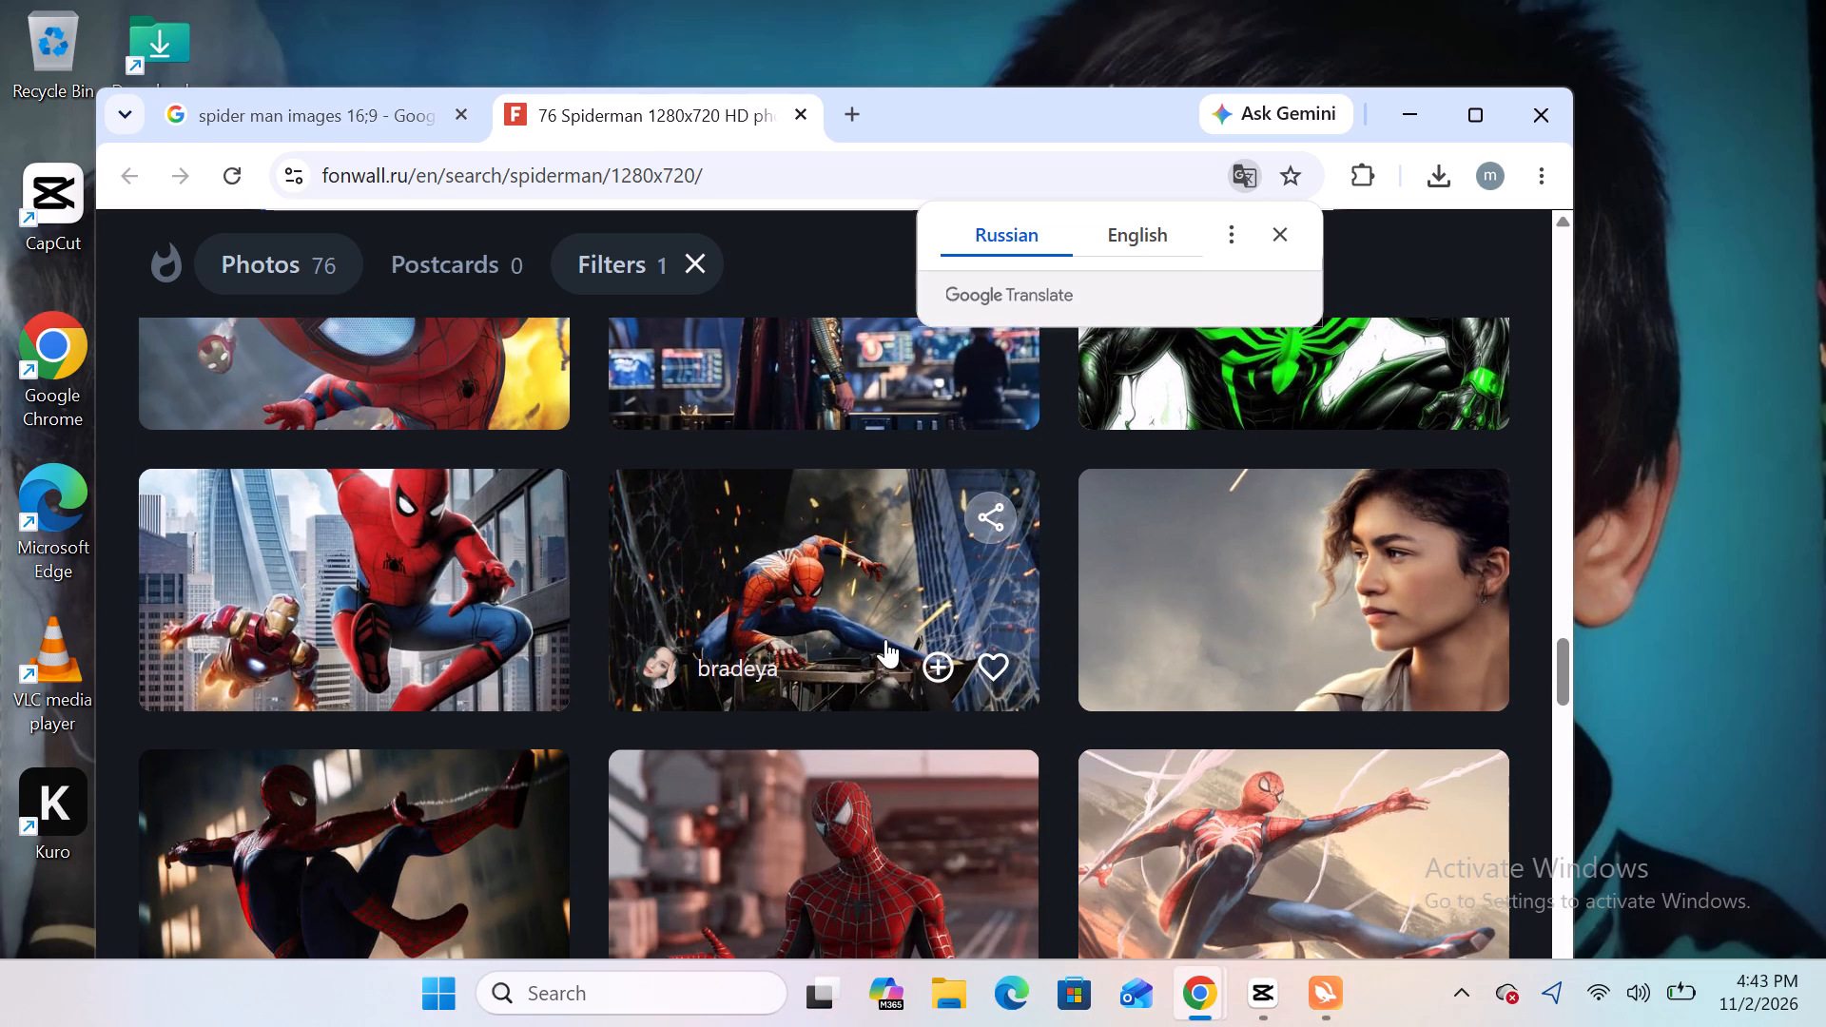
scroll(885, 639, "down", 1)
scroll(885, 639, "up", 1)
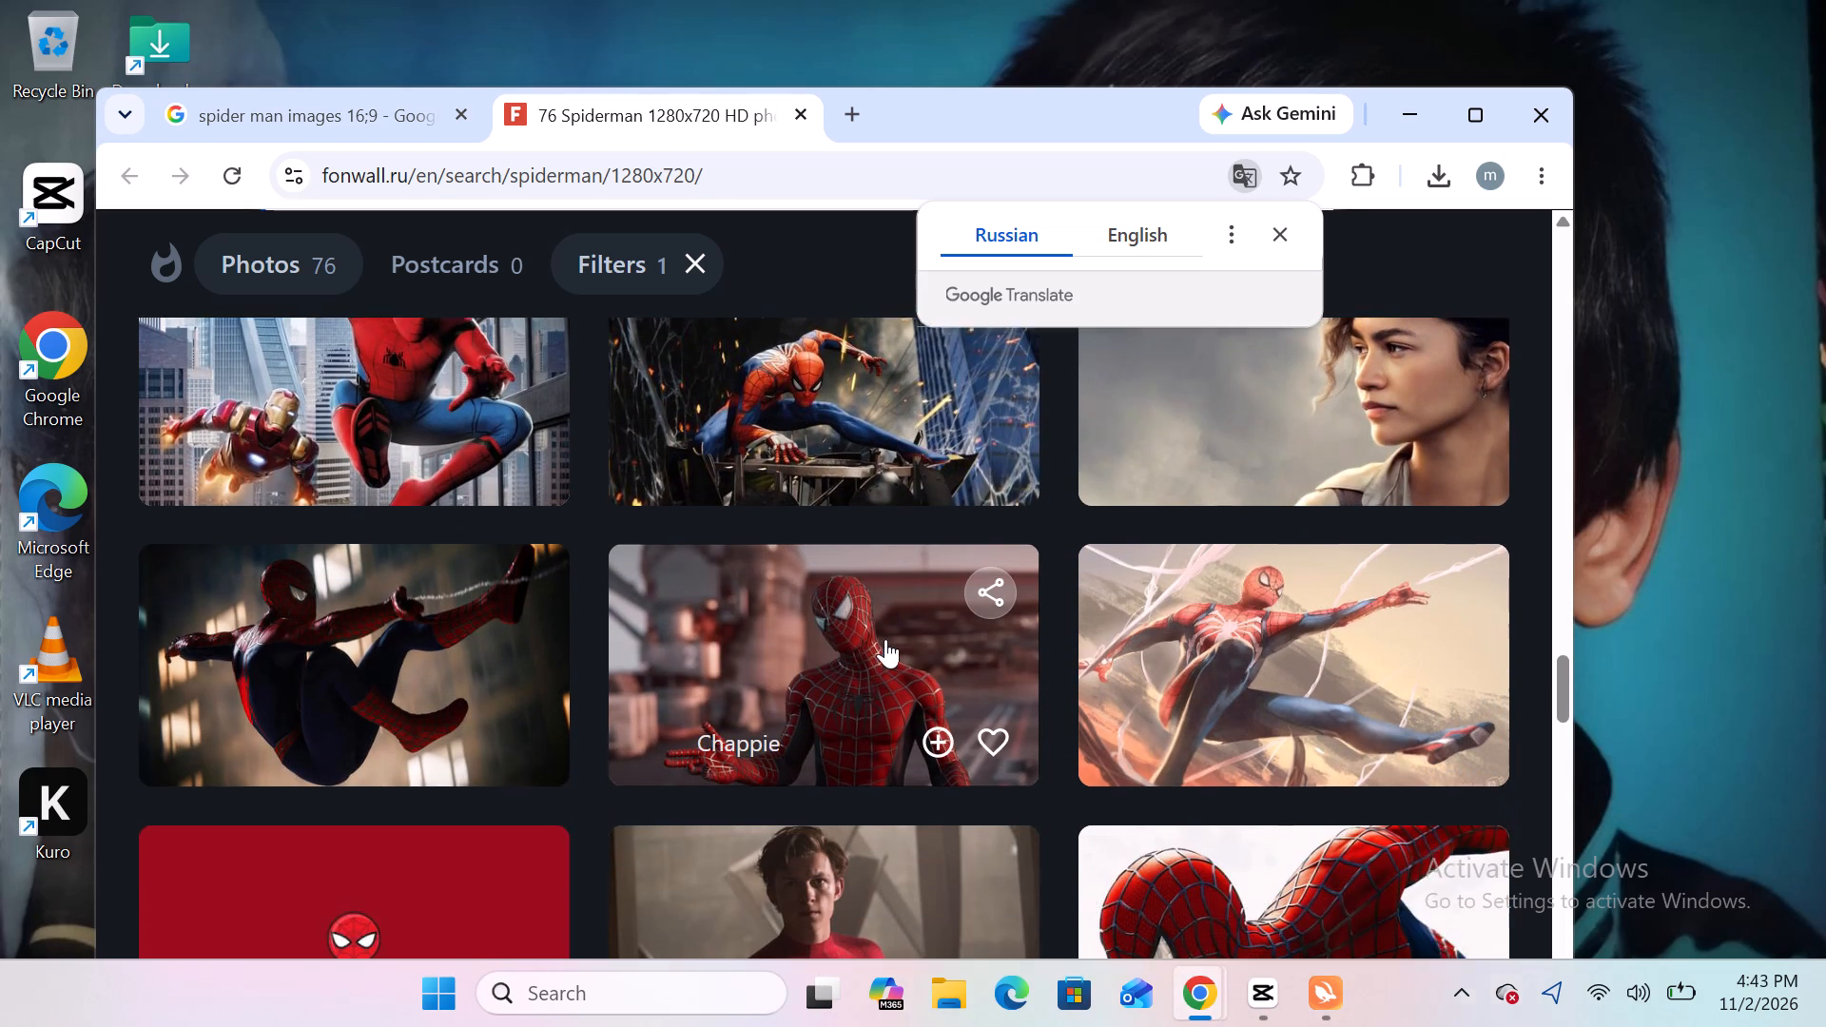
scroll(885, 639, "up", 2)
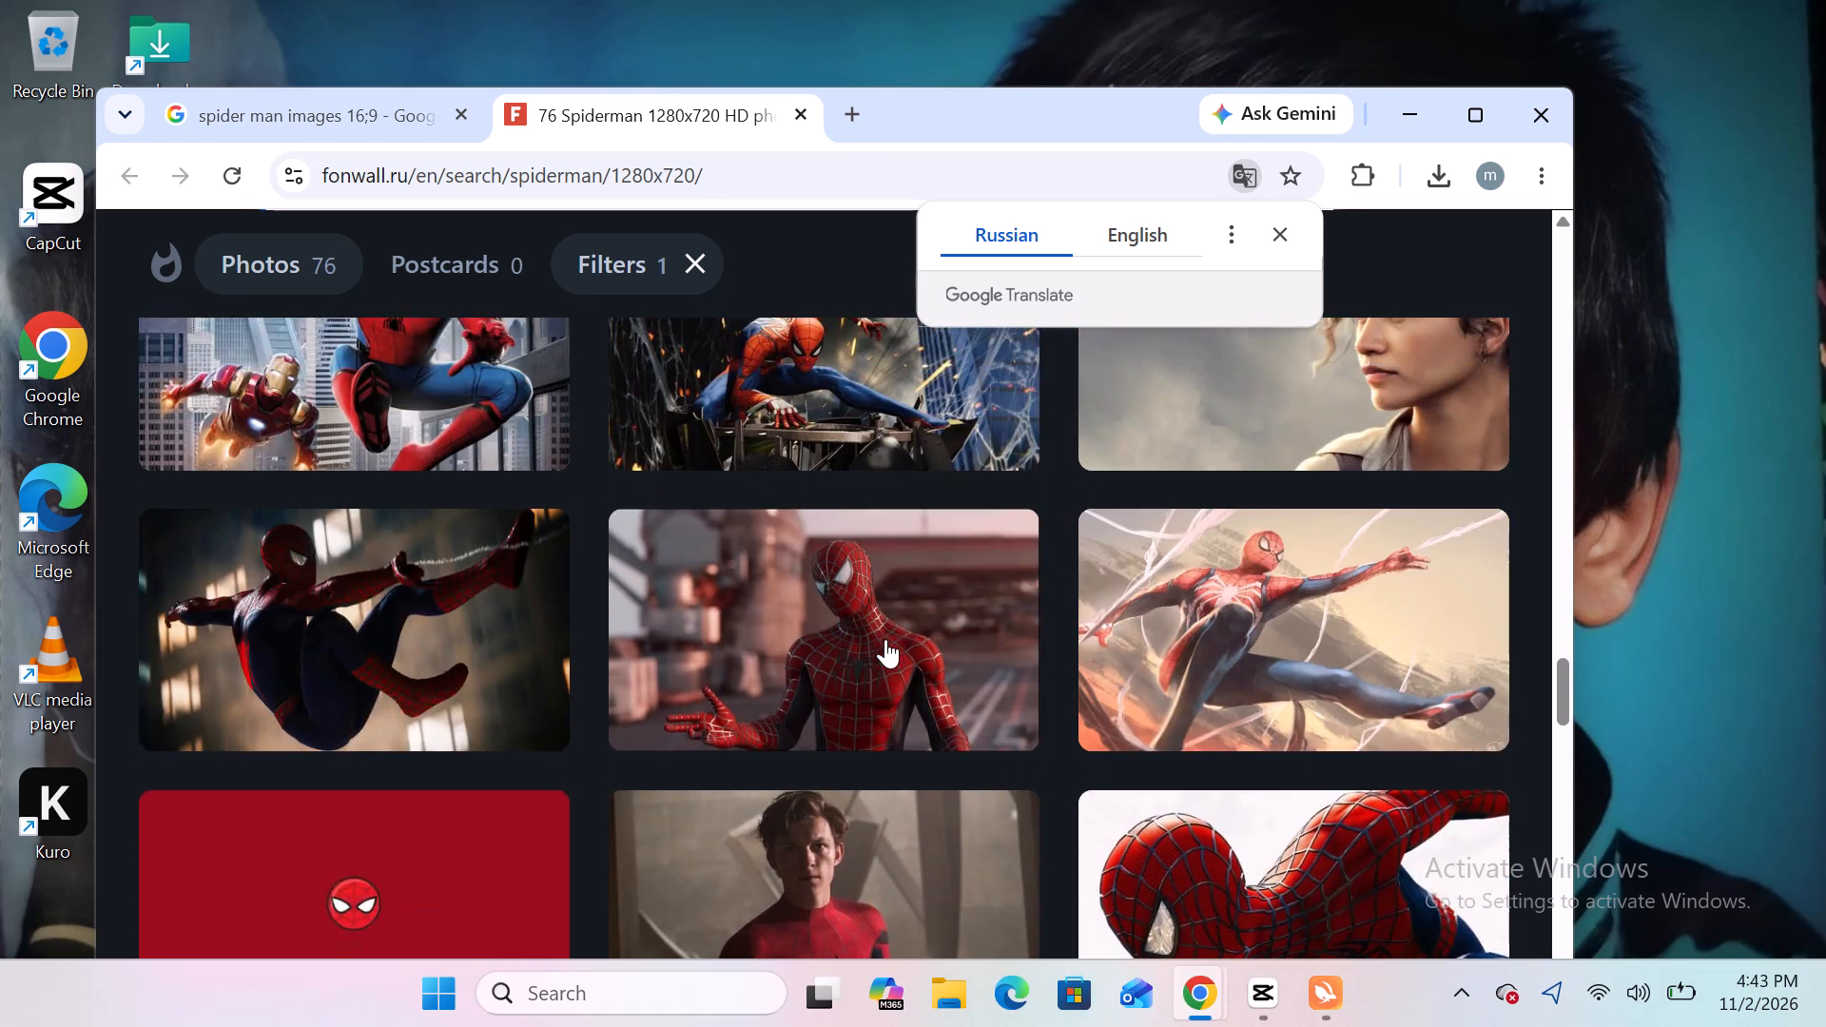
scroll(885, 639, "up", 1)
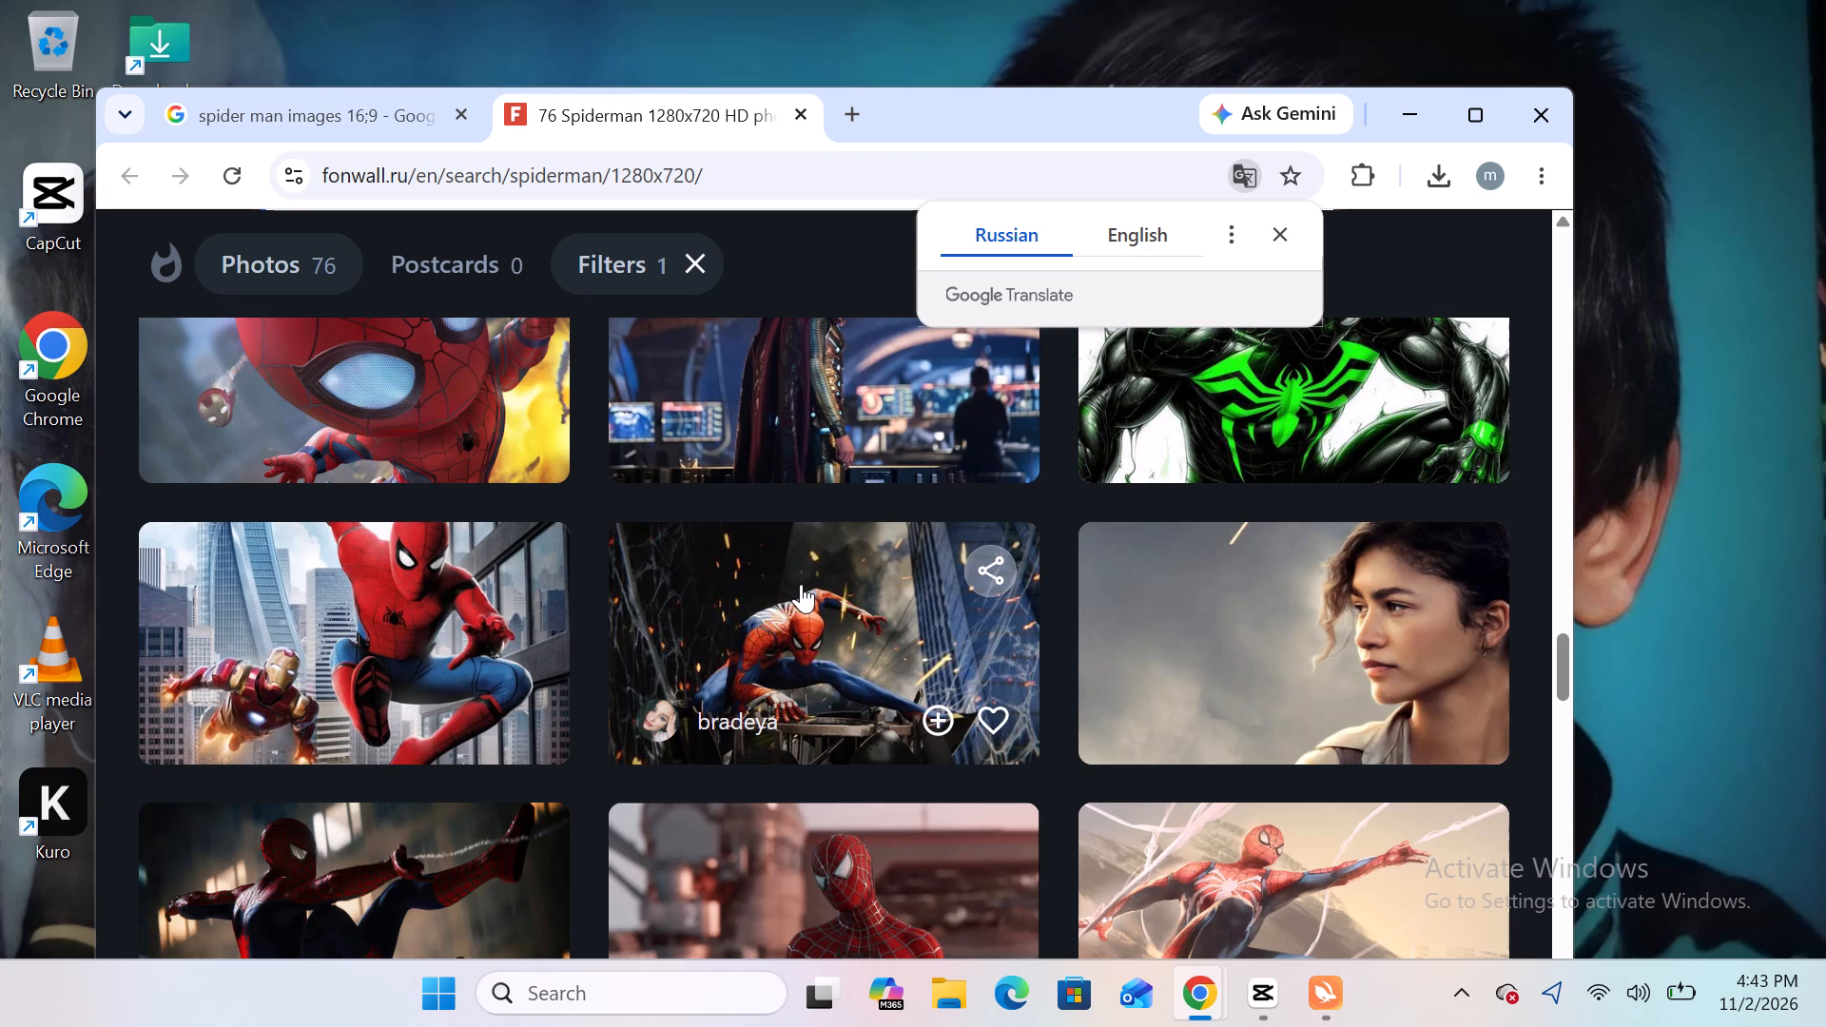
scroll(512, 940, "right", 1)
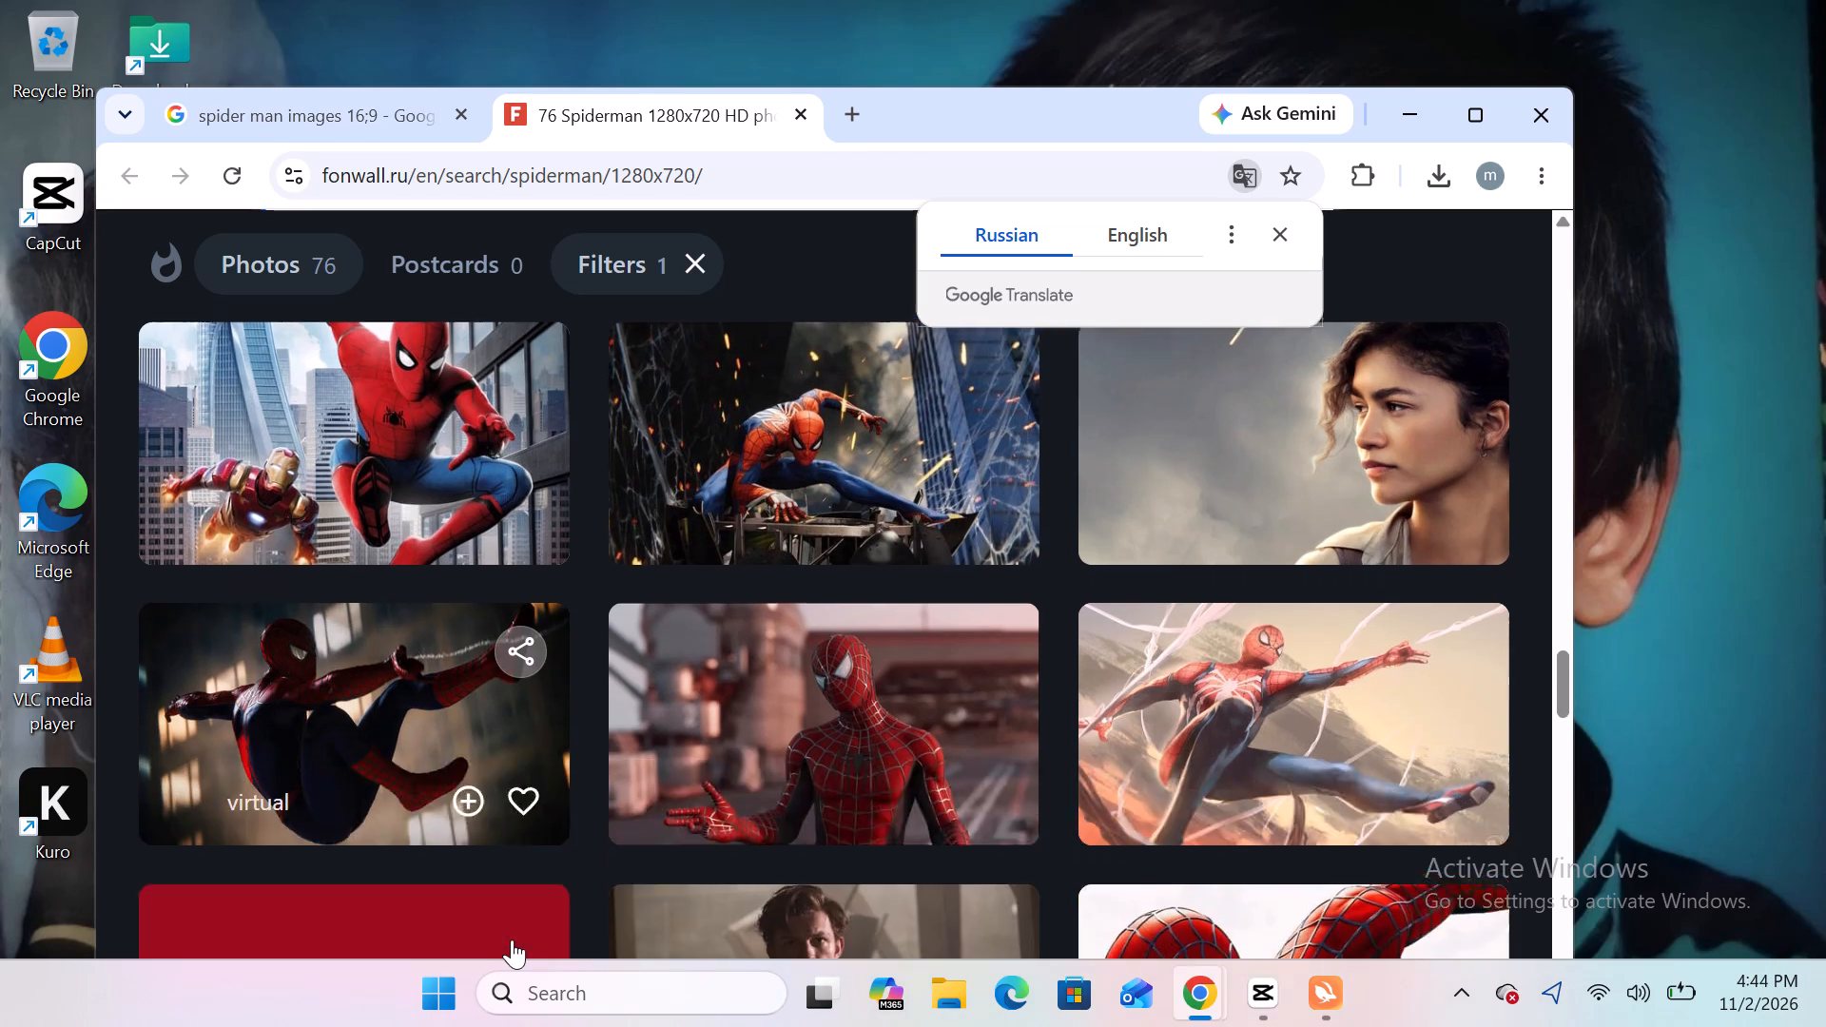
scroll(512, 940, "right", 1)
Open the wallpaper by bradeya of Spider-Man crouching among webs and sparks, and request its original 1280x720 size.
left_click(750, 743)
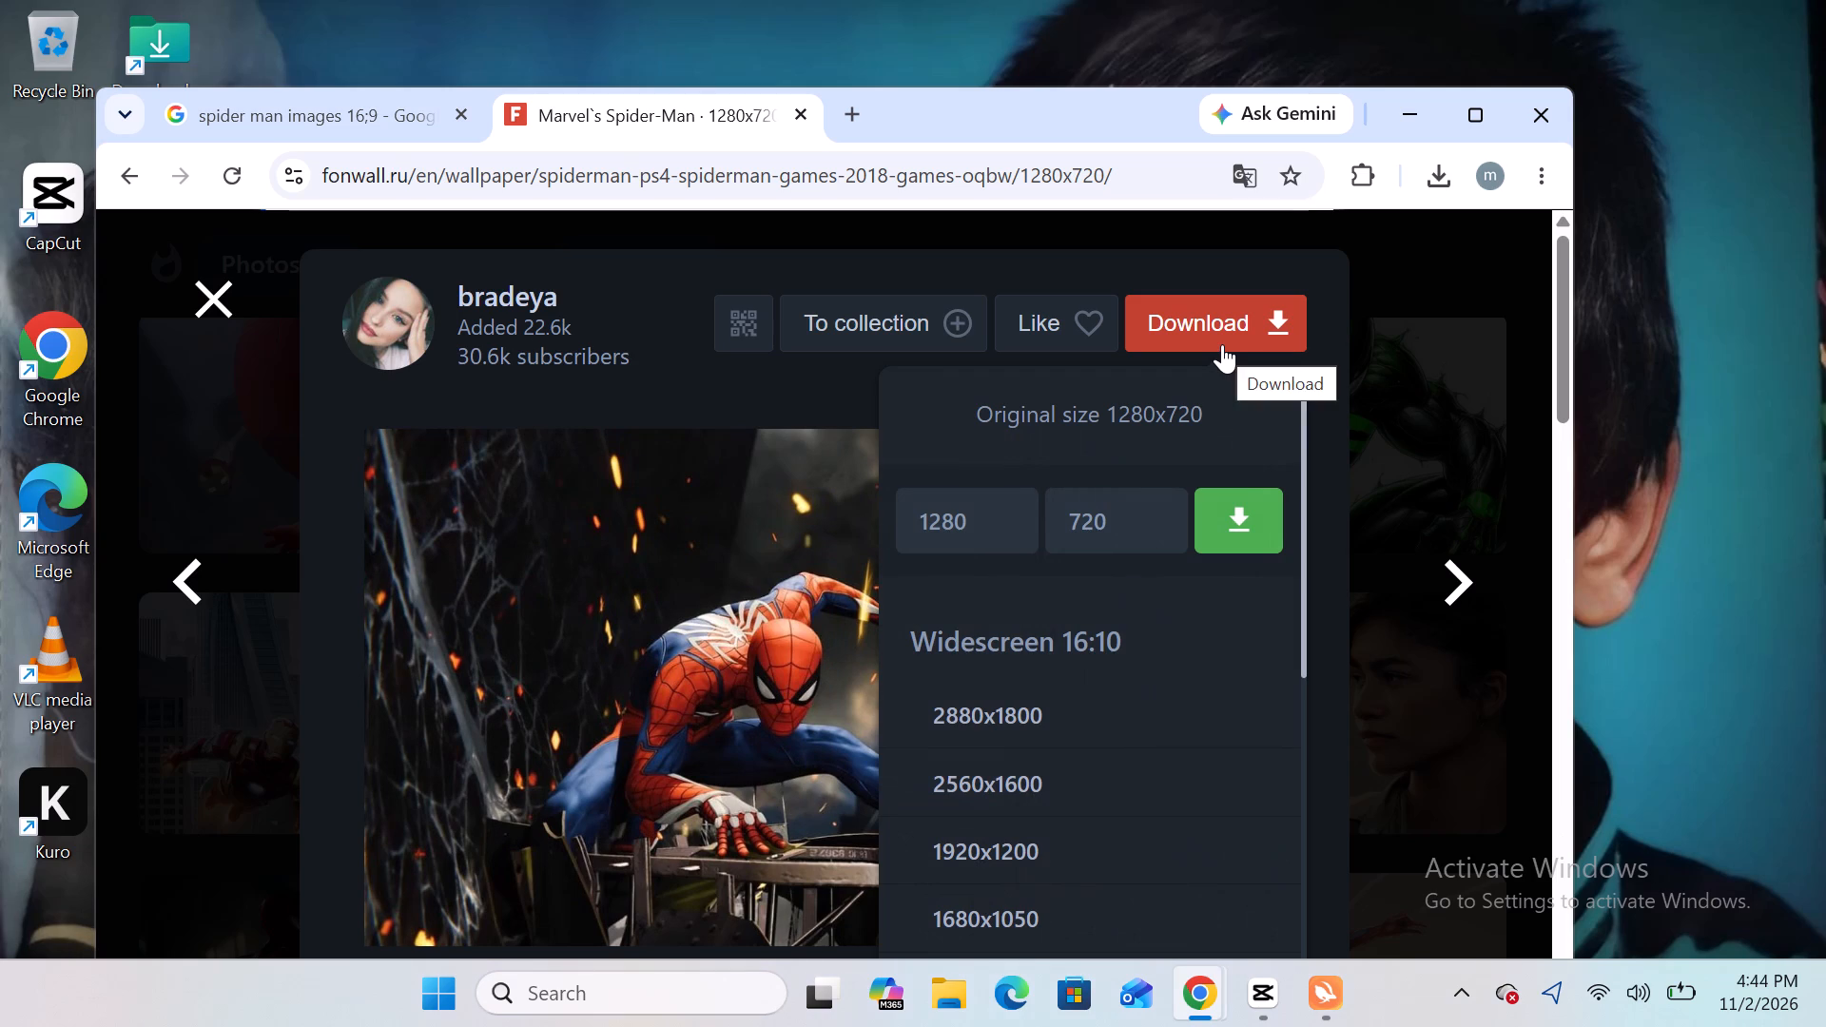
left_click(1222, 344)
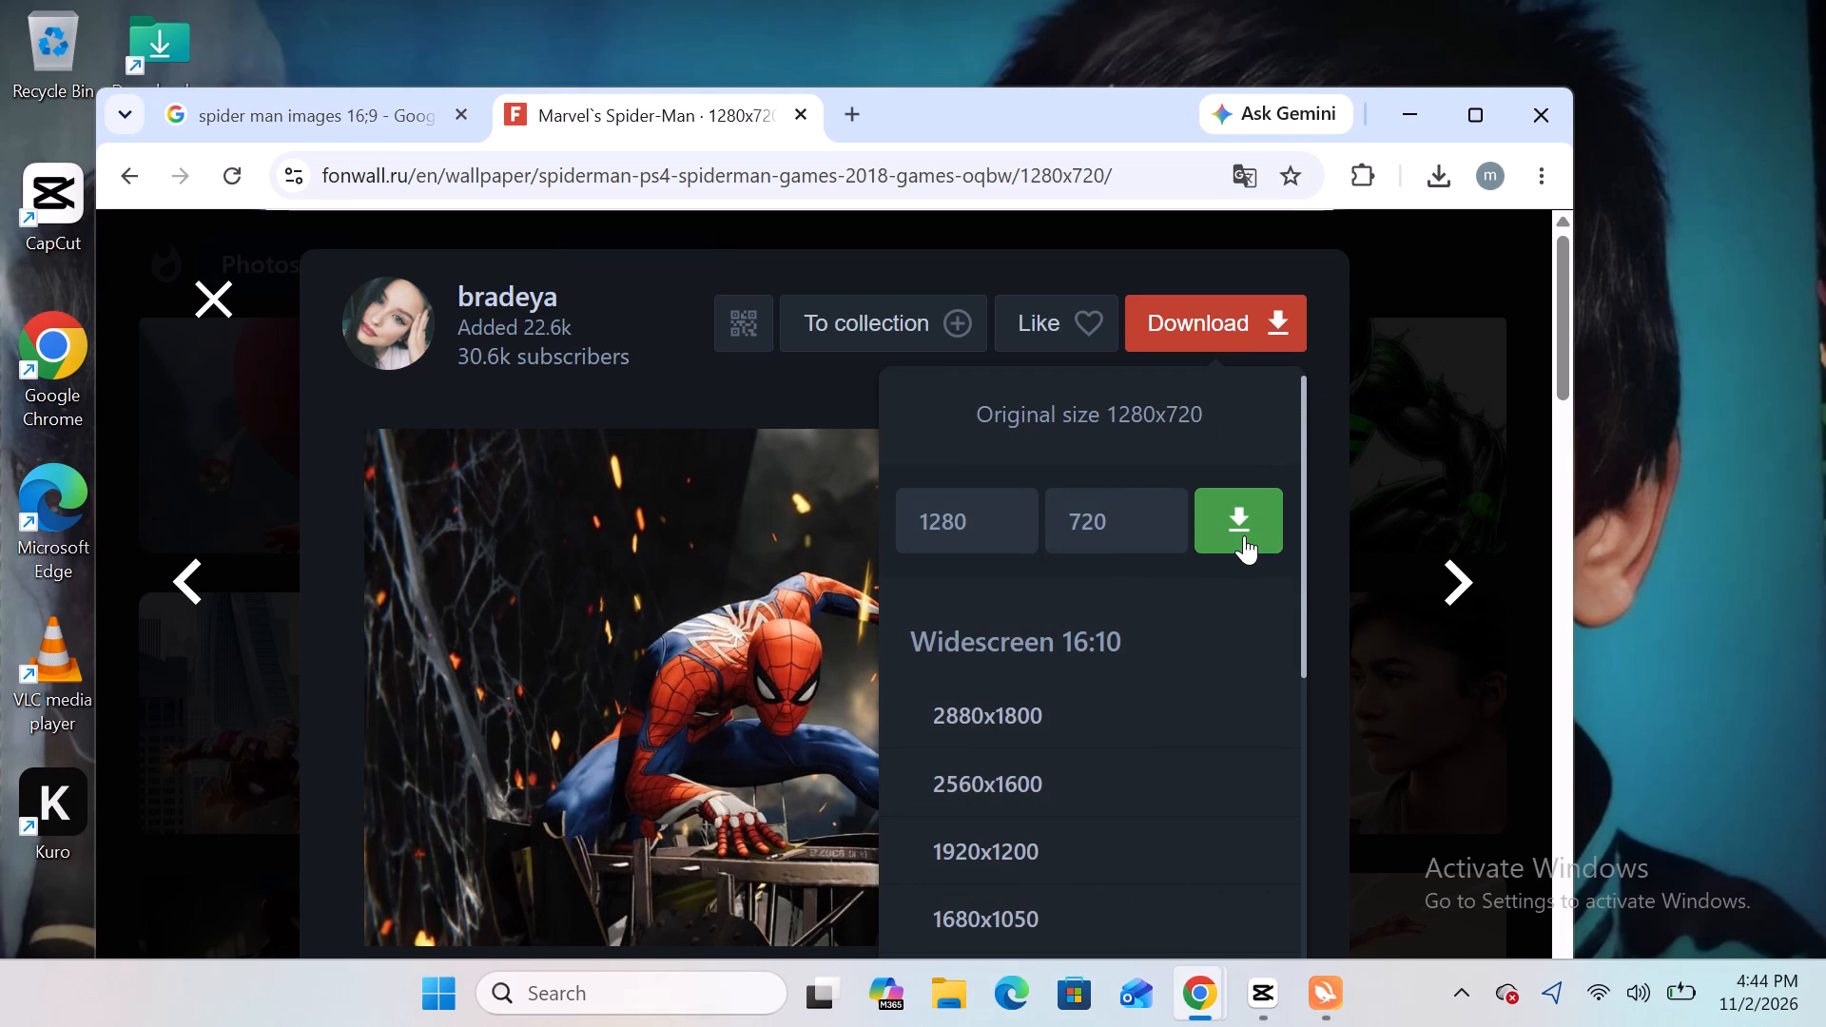
left_click(1244, 535)
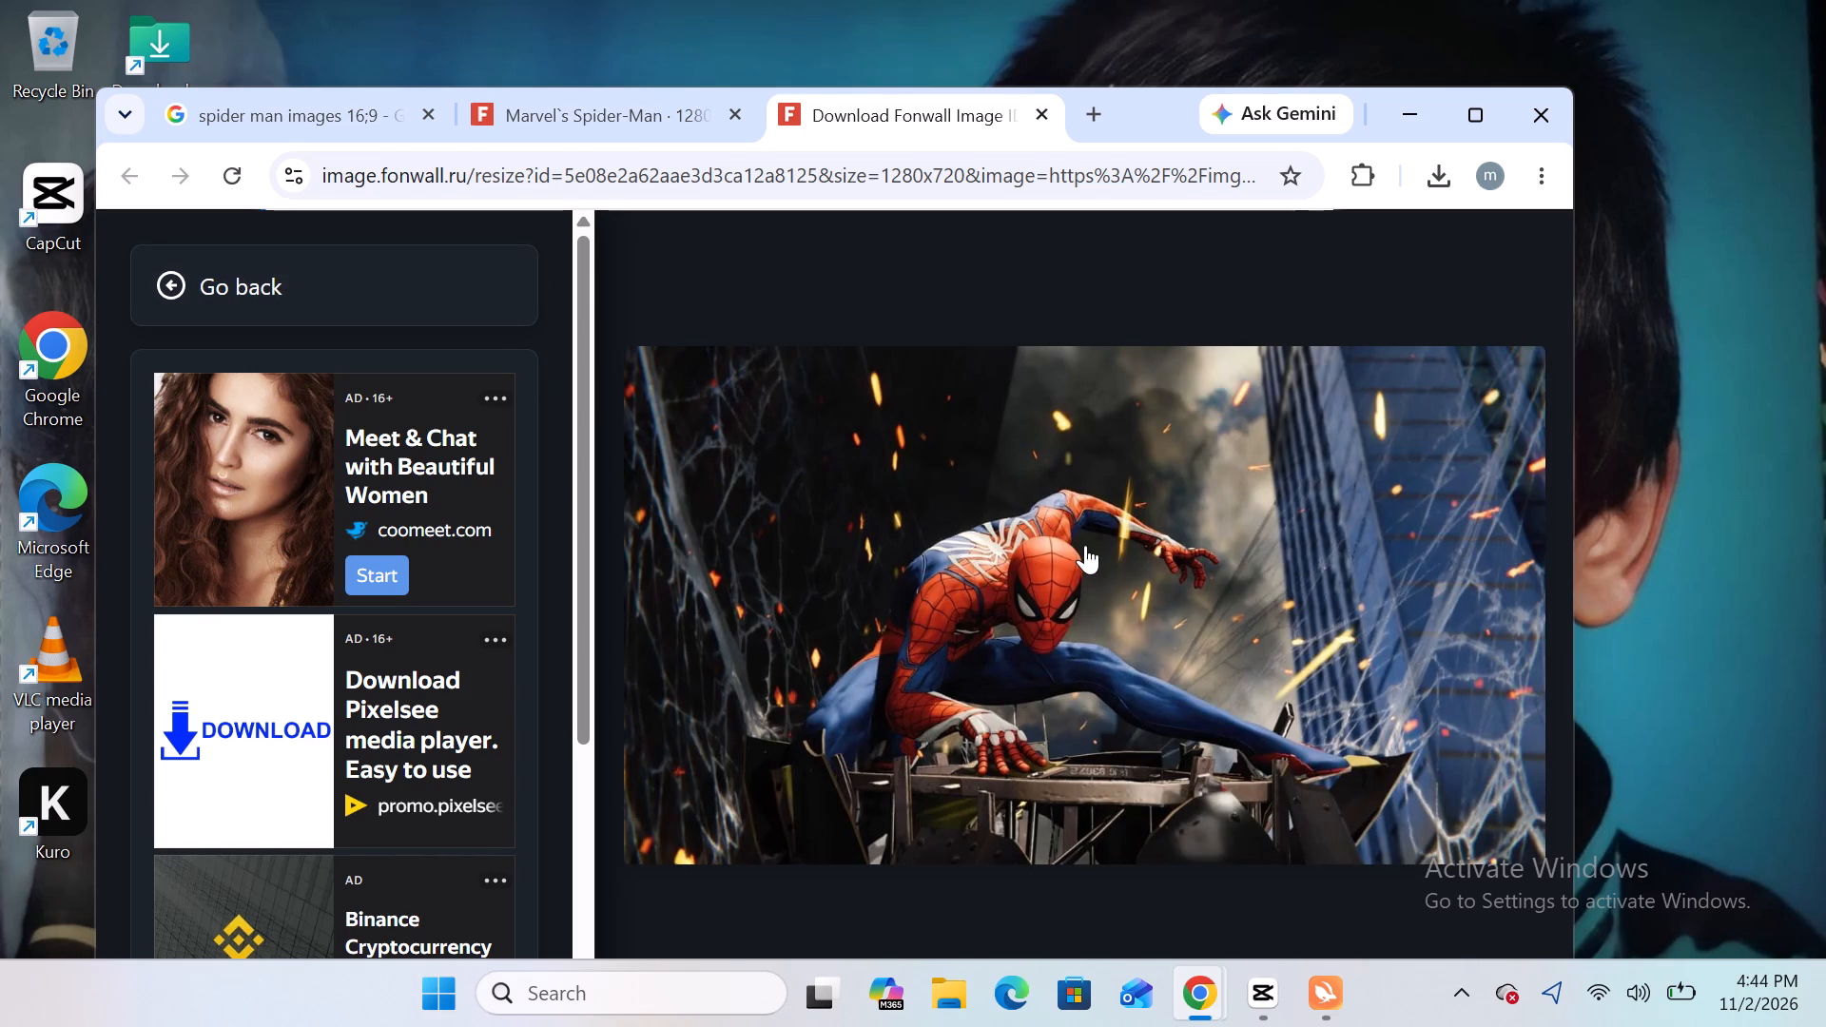
Download the 1280x720 crouching Spider-Man image from its Fonwall download page, checking the recent download history.
scroll(1085, 545, "down", 3)
scroll(688, 585, "down", 2)
scroll(269, 699, "down", 4)
scroll(1259, 438, "down", 3)
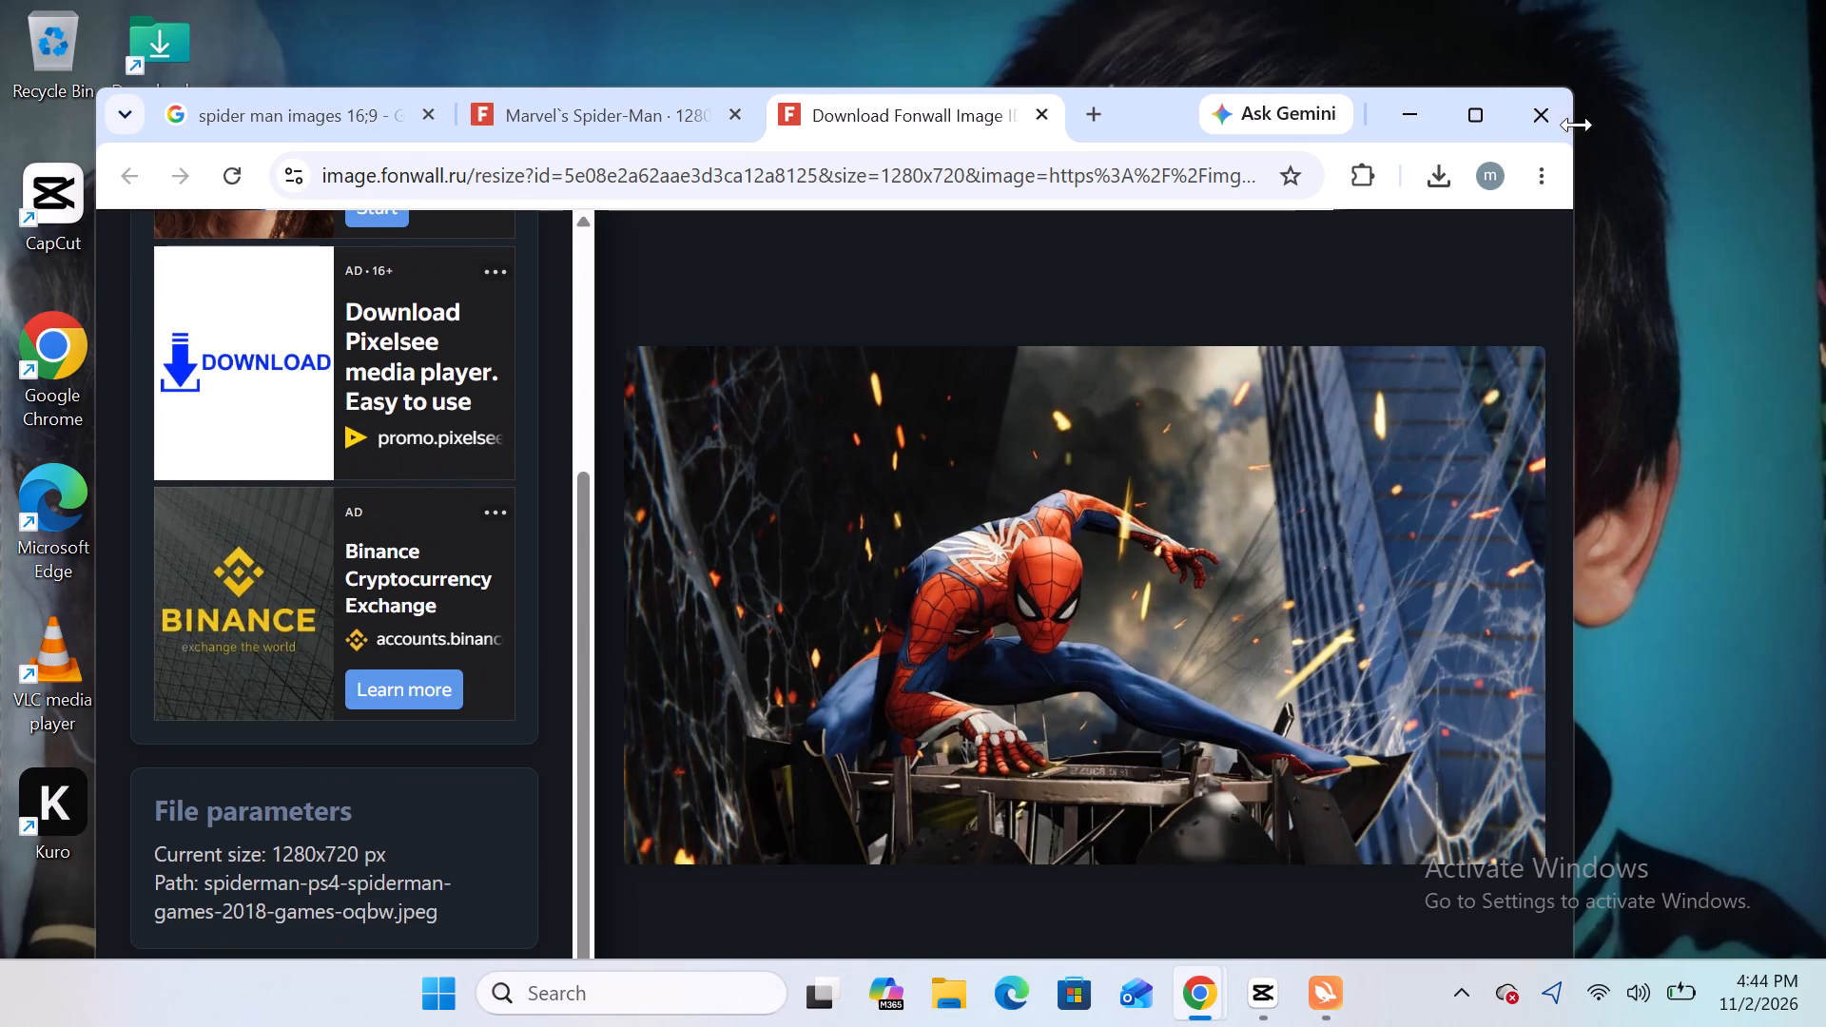
left_click(1432, 185)
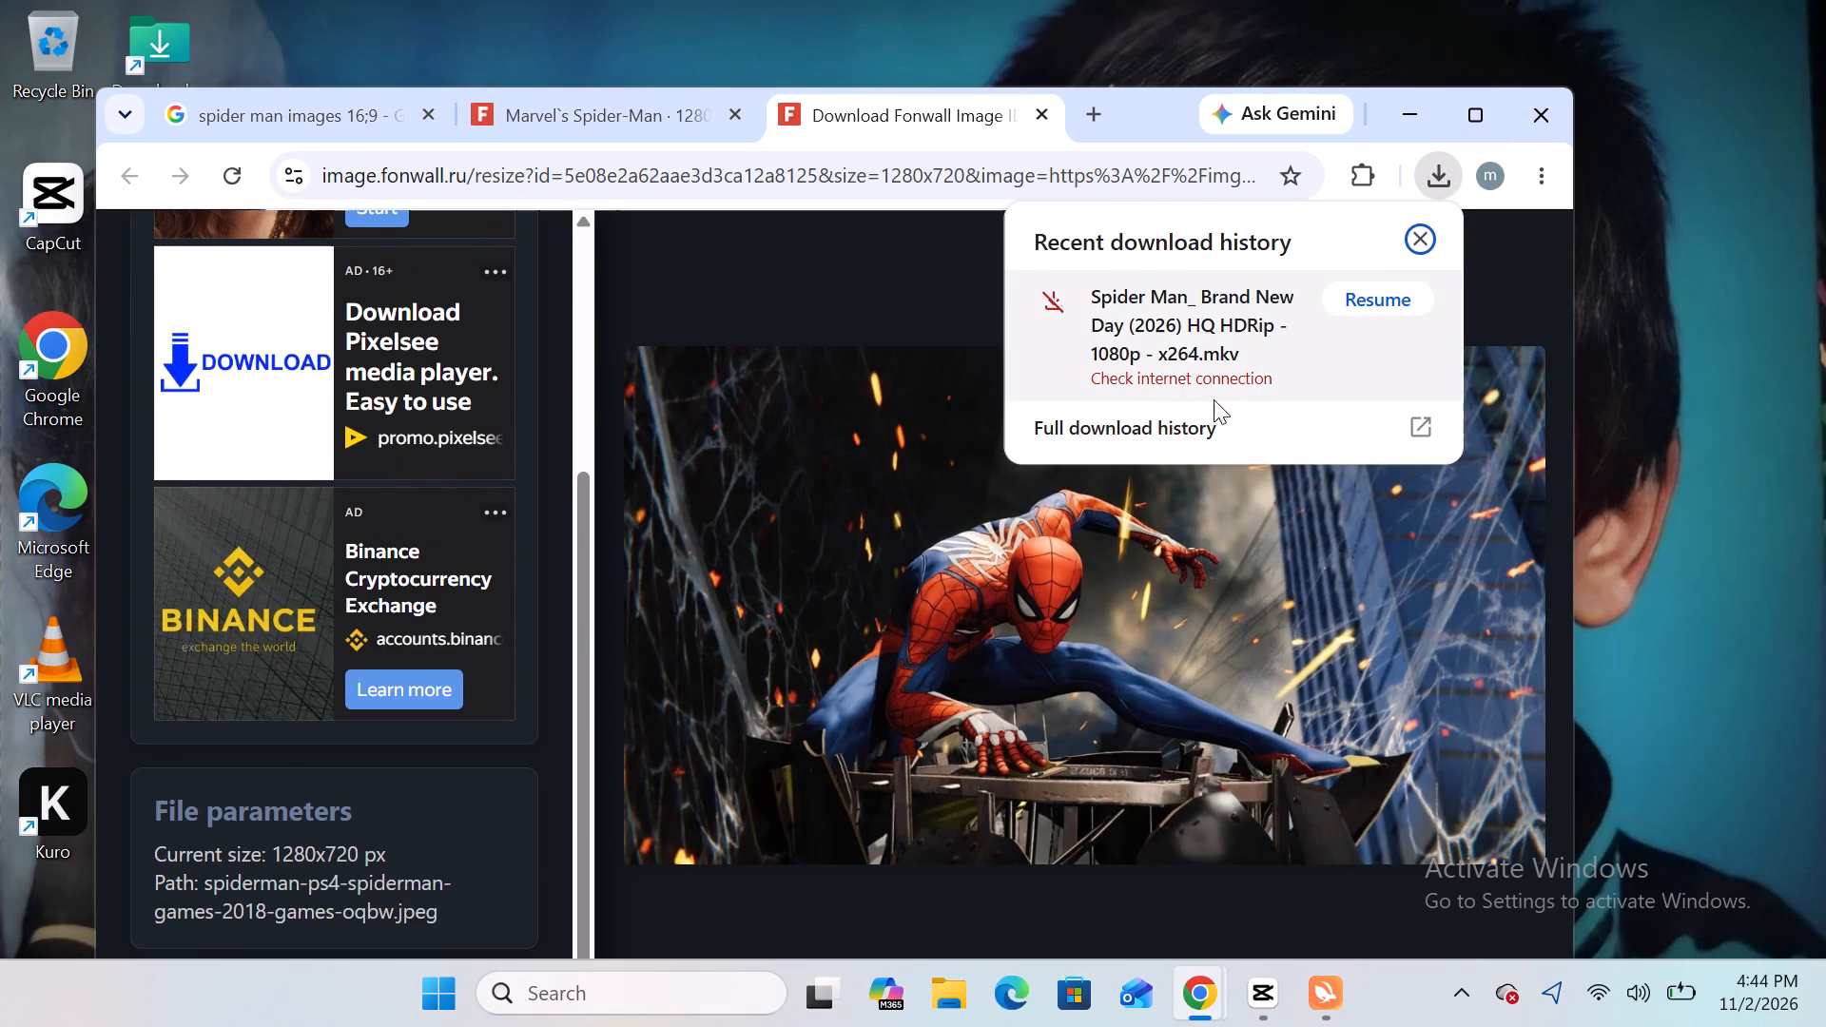
left_click(1051, 634)
double_click(1051, 634)
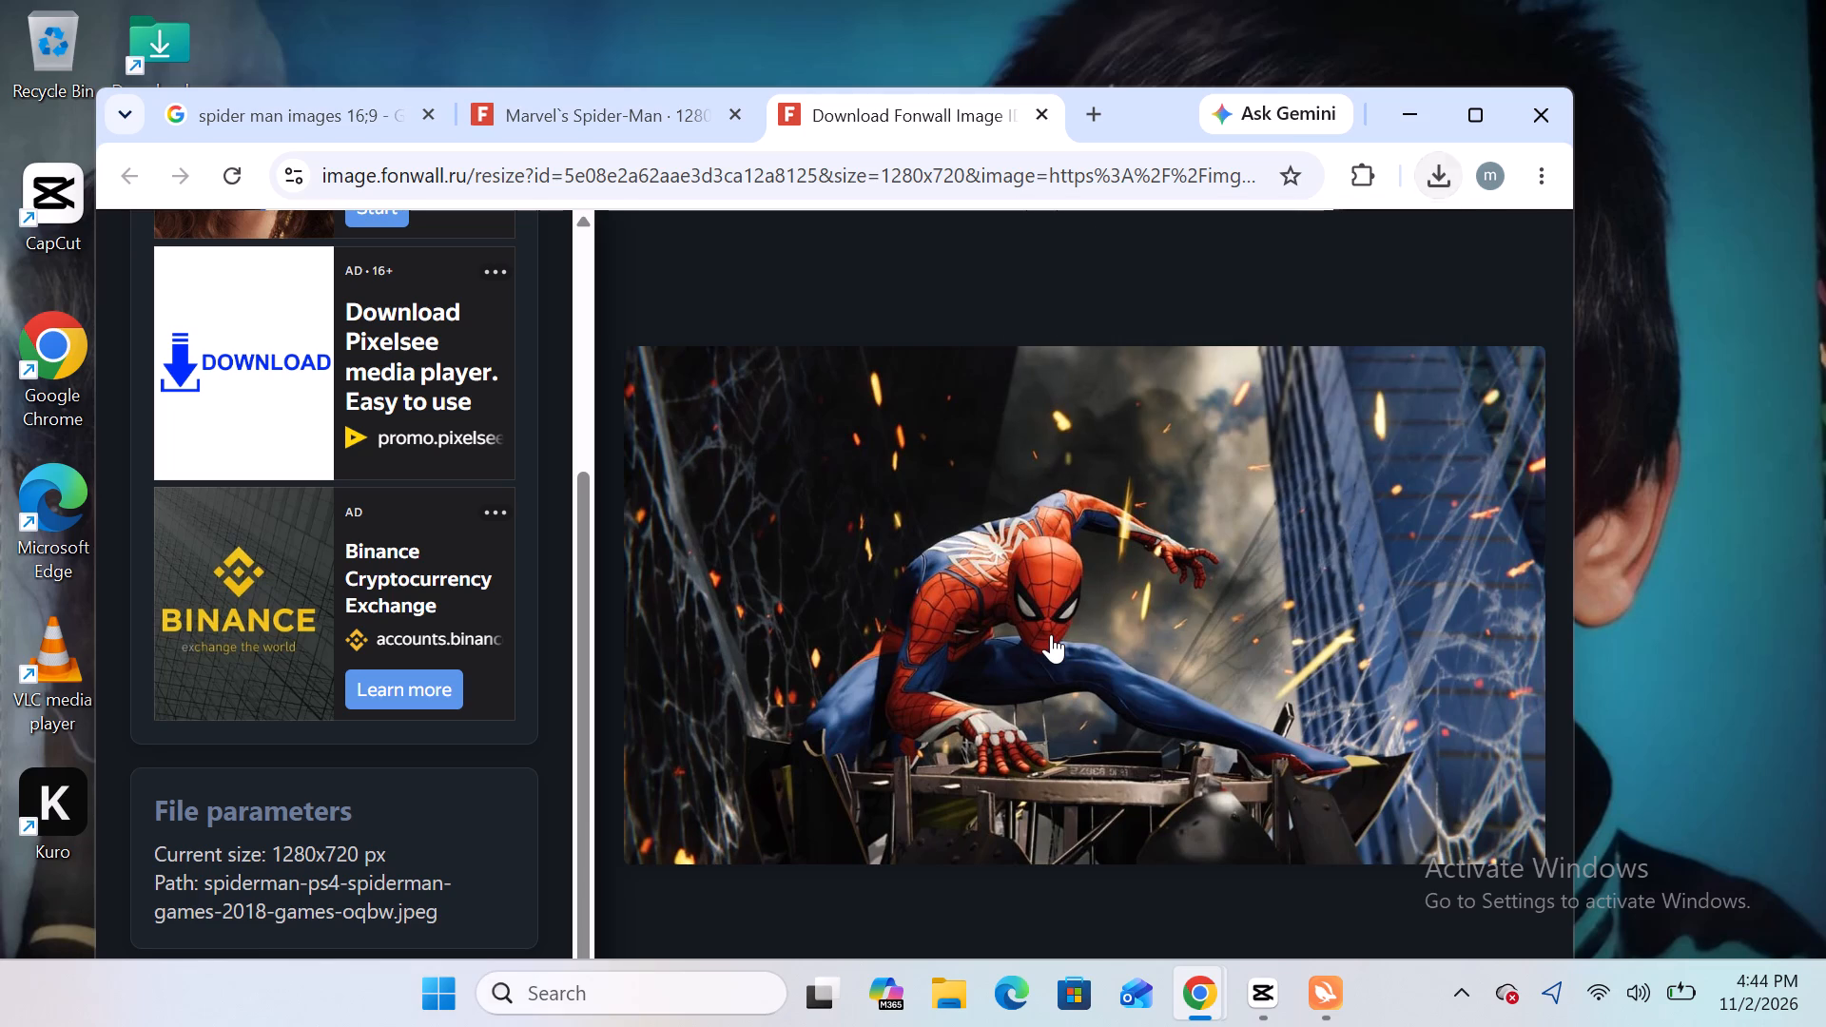
View the most recently downloaded Spider-Man JPEG from the download history in Photos, and close the viewer.
left_click(1450, 184)
left_click(1450, 184)
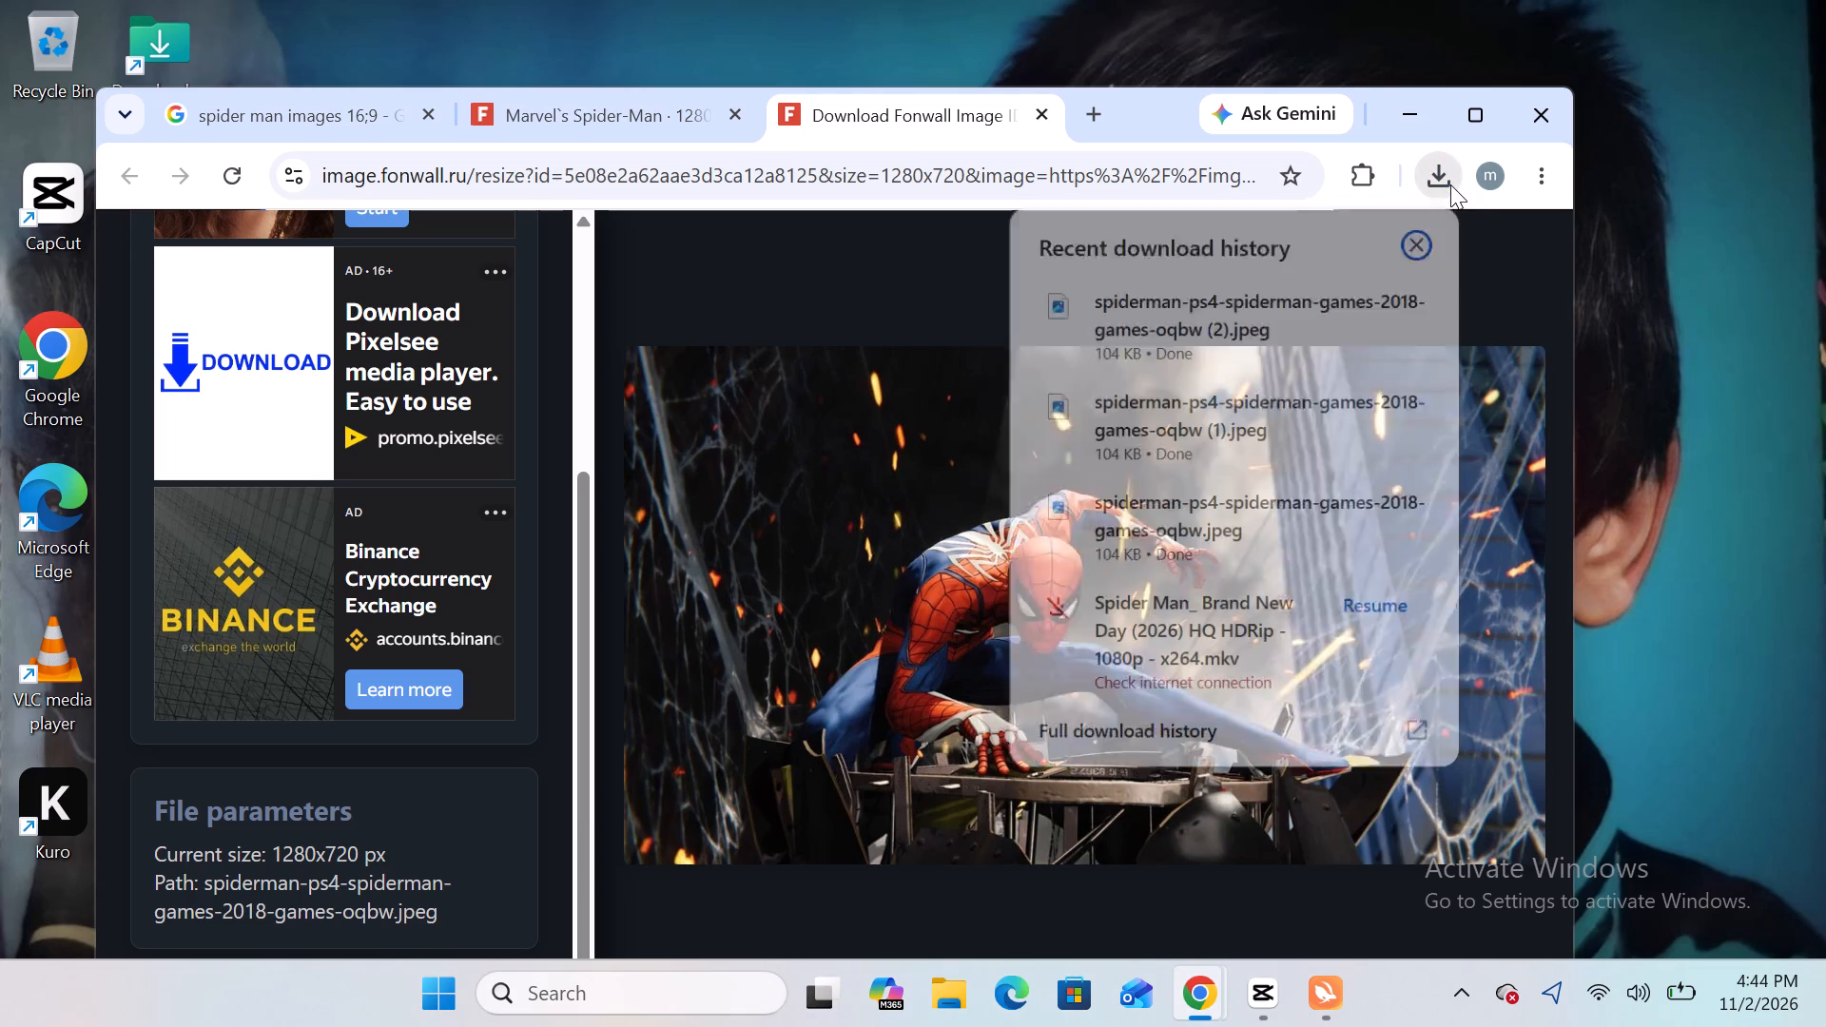
double_click(1342, 323)
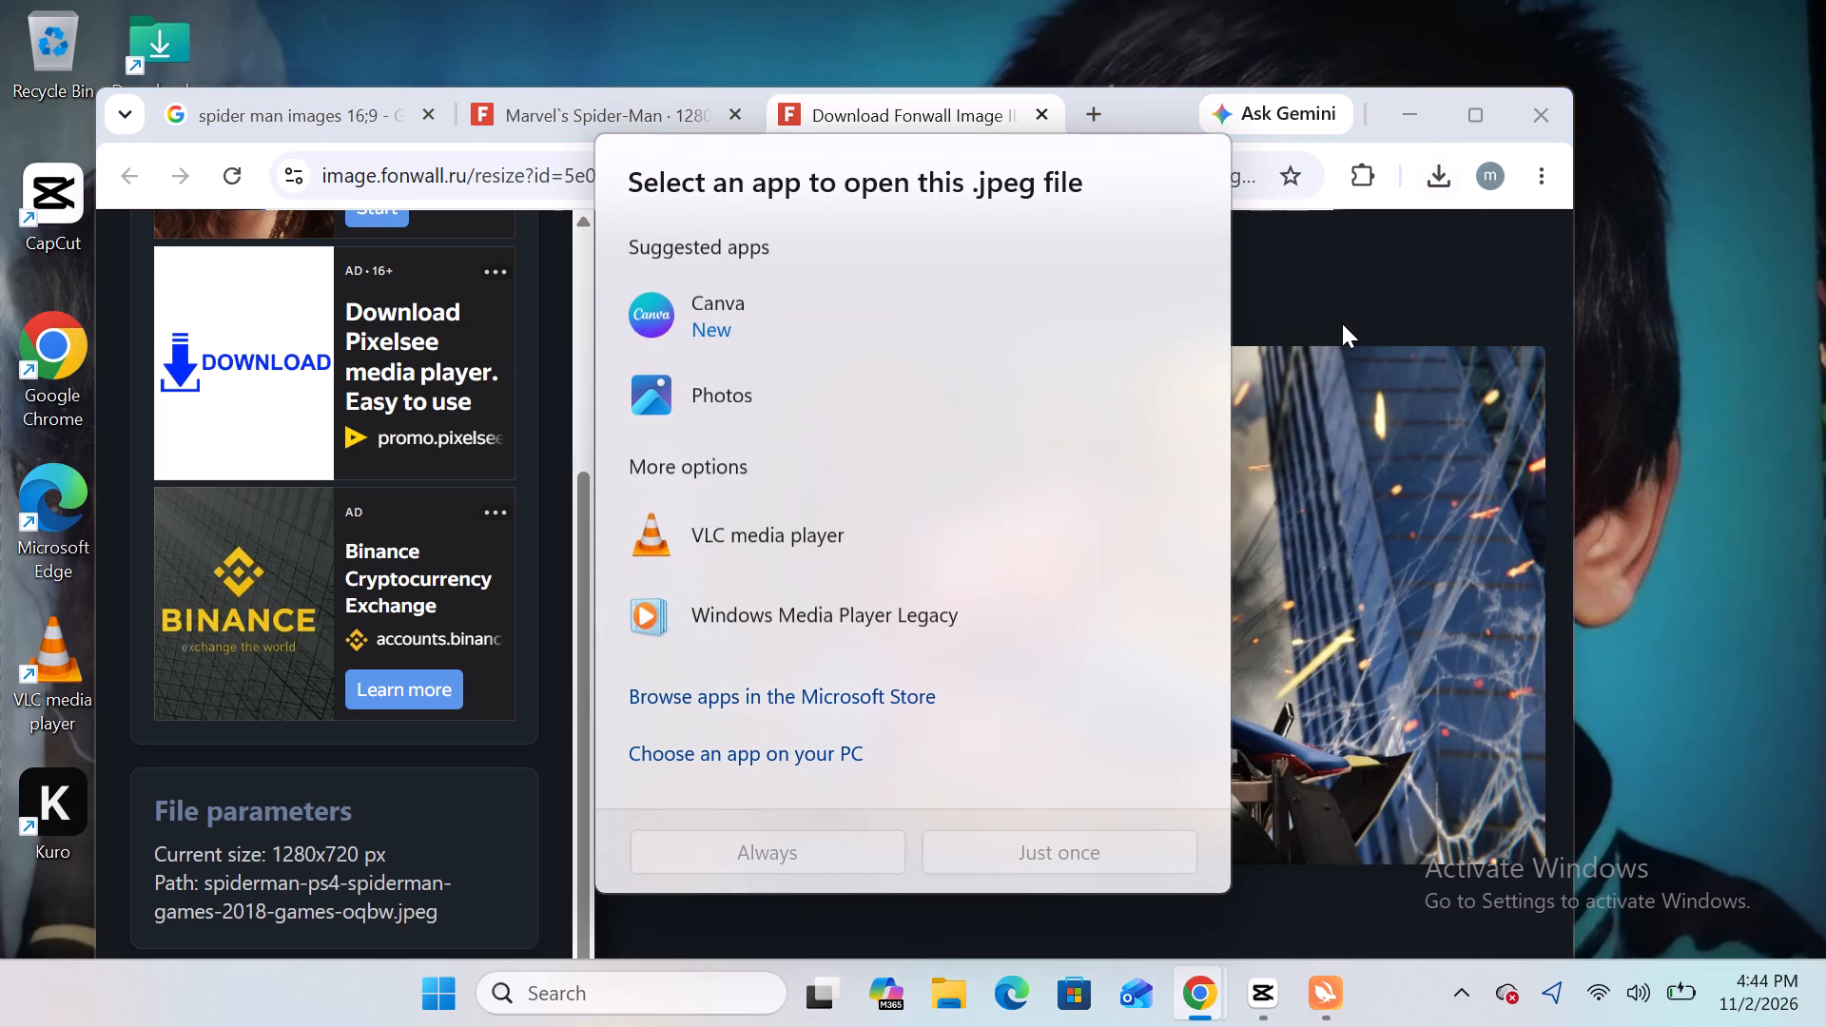
left_click(1059, 382)
double_click(1059, 382)
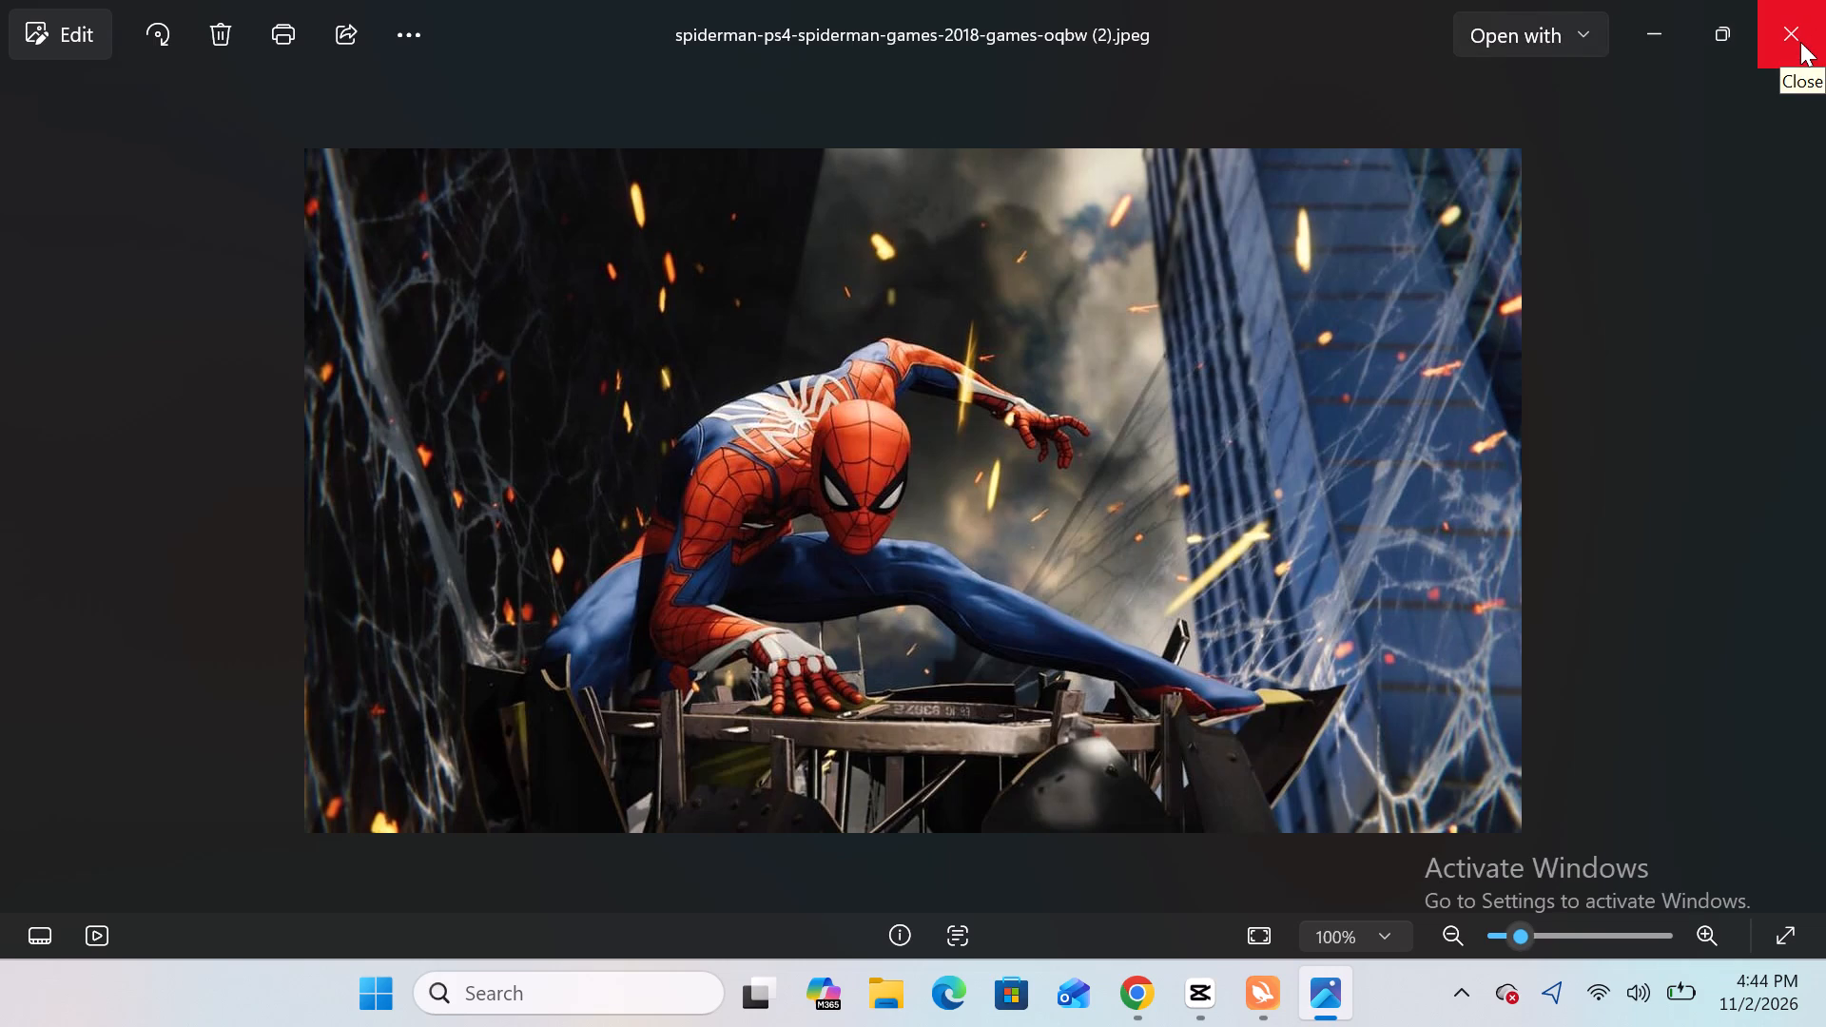
left_click(1800, 42)
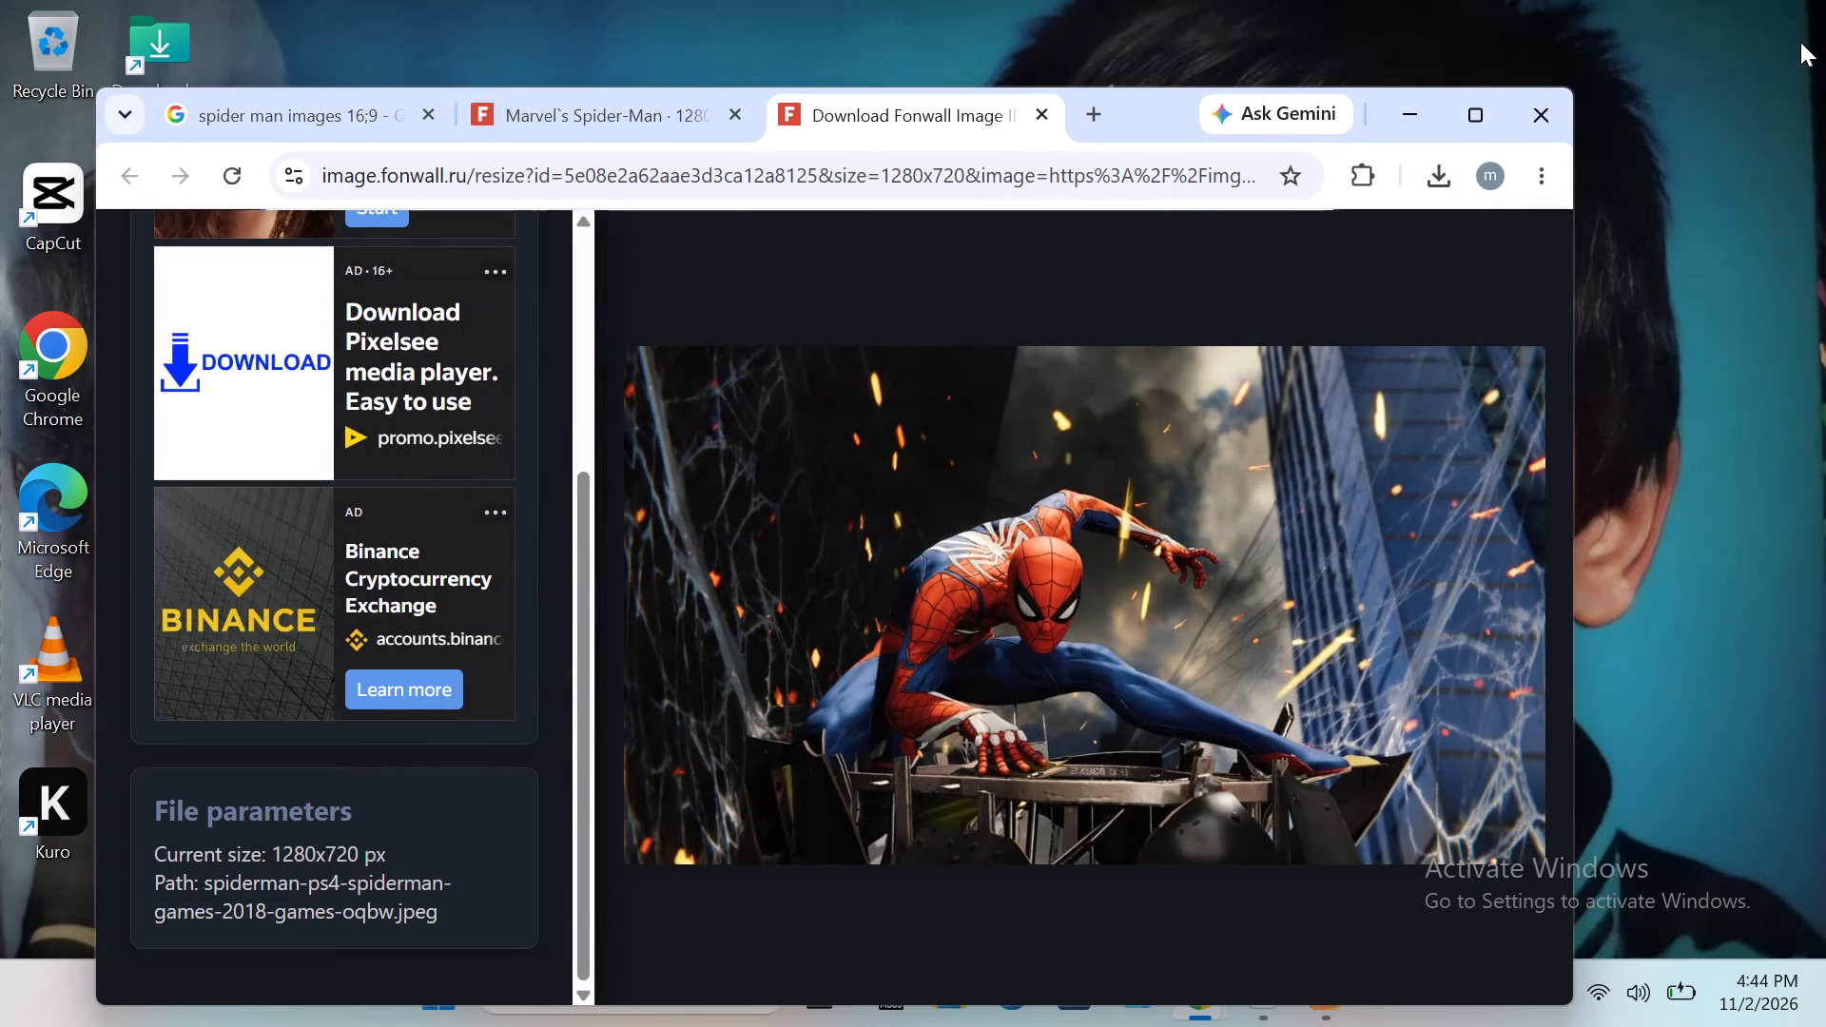
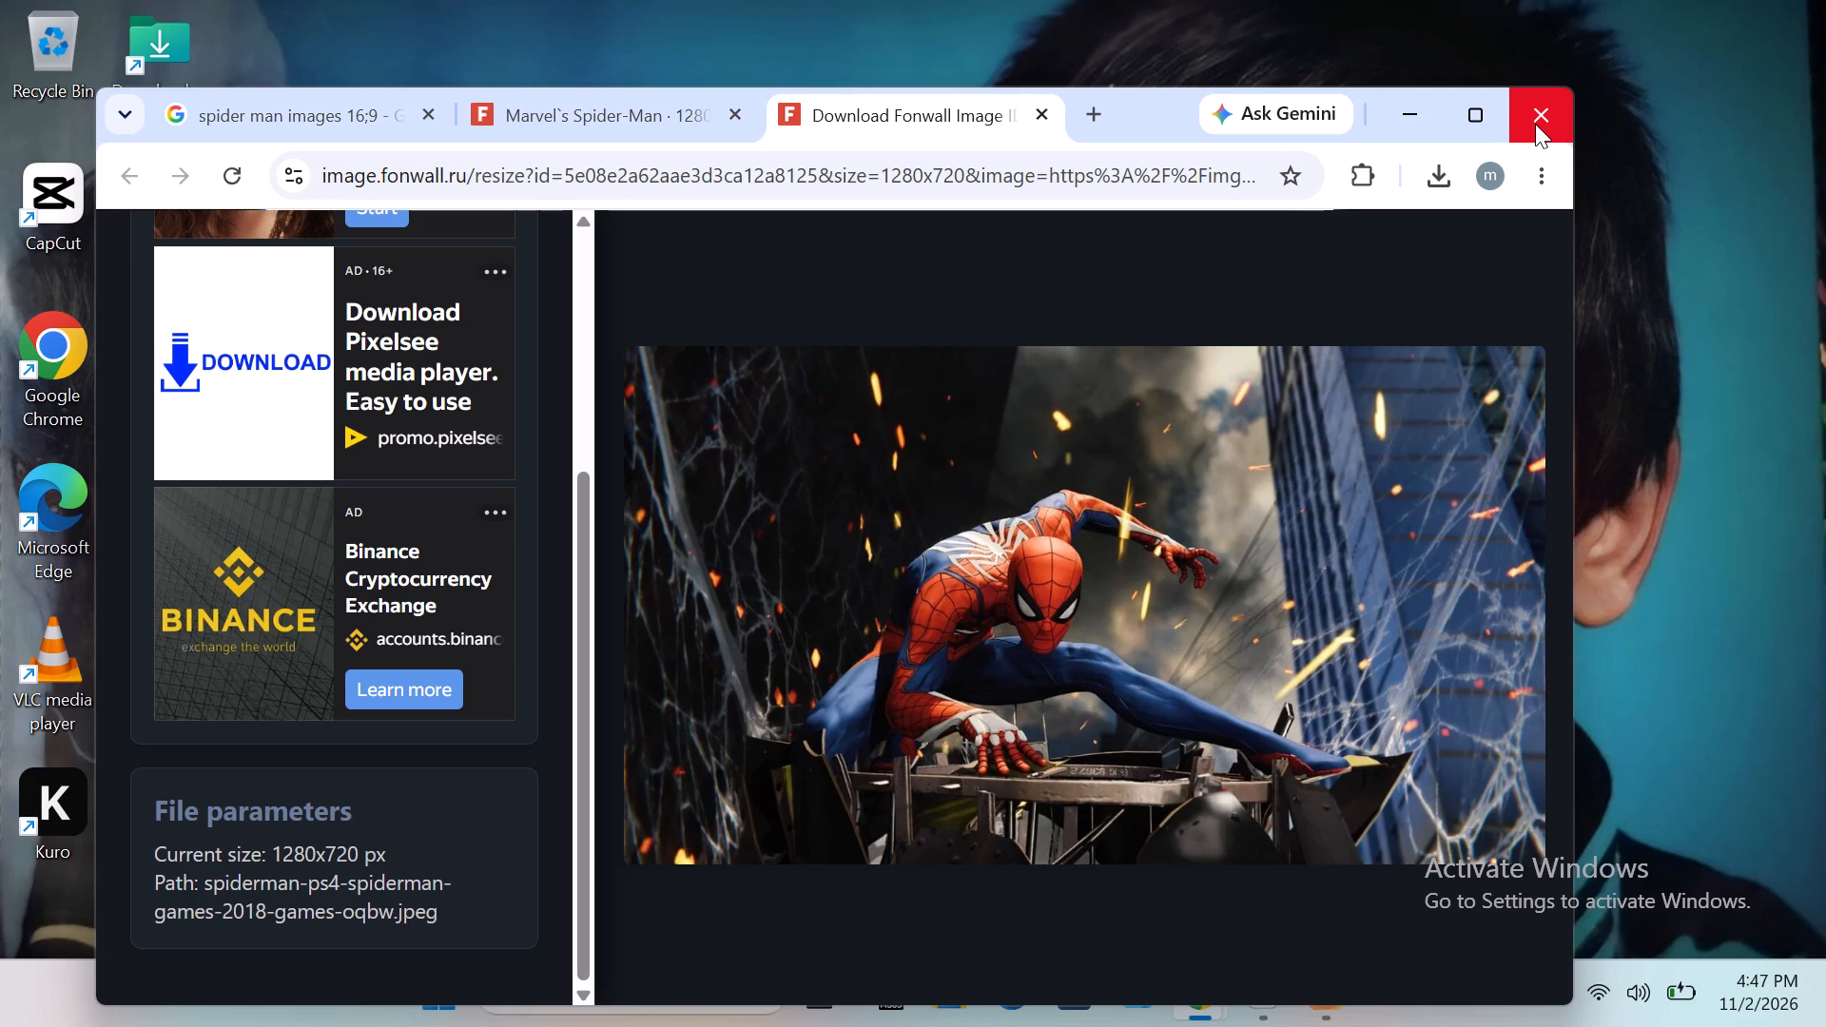
Minimize the browser window and launch CapCut from the desktop.
left_click(1415, 123)
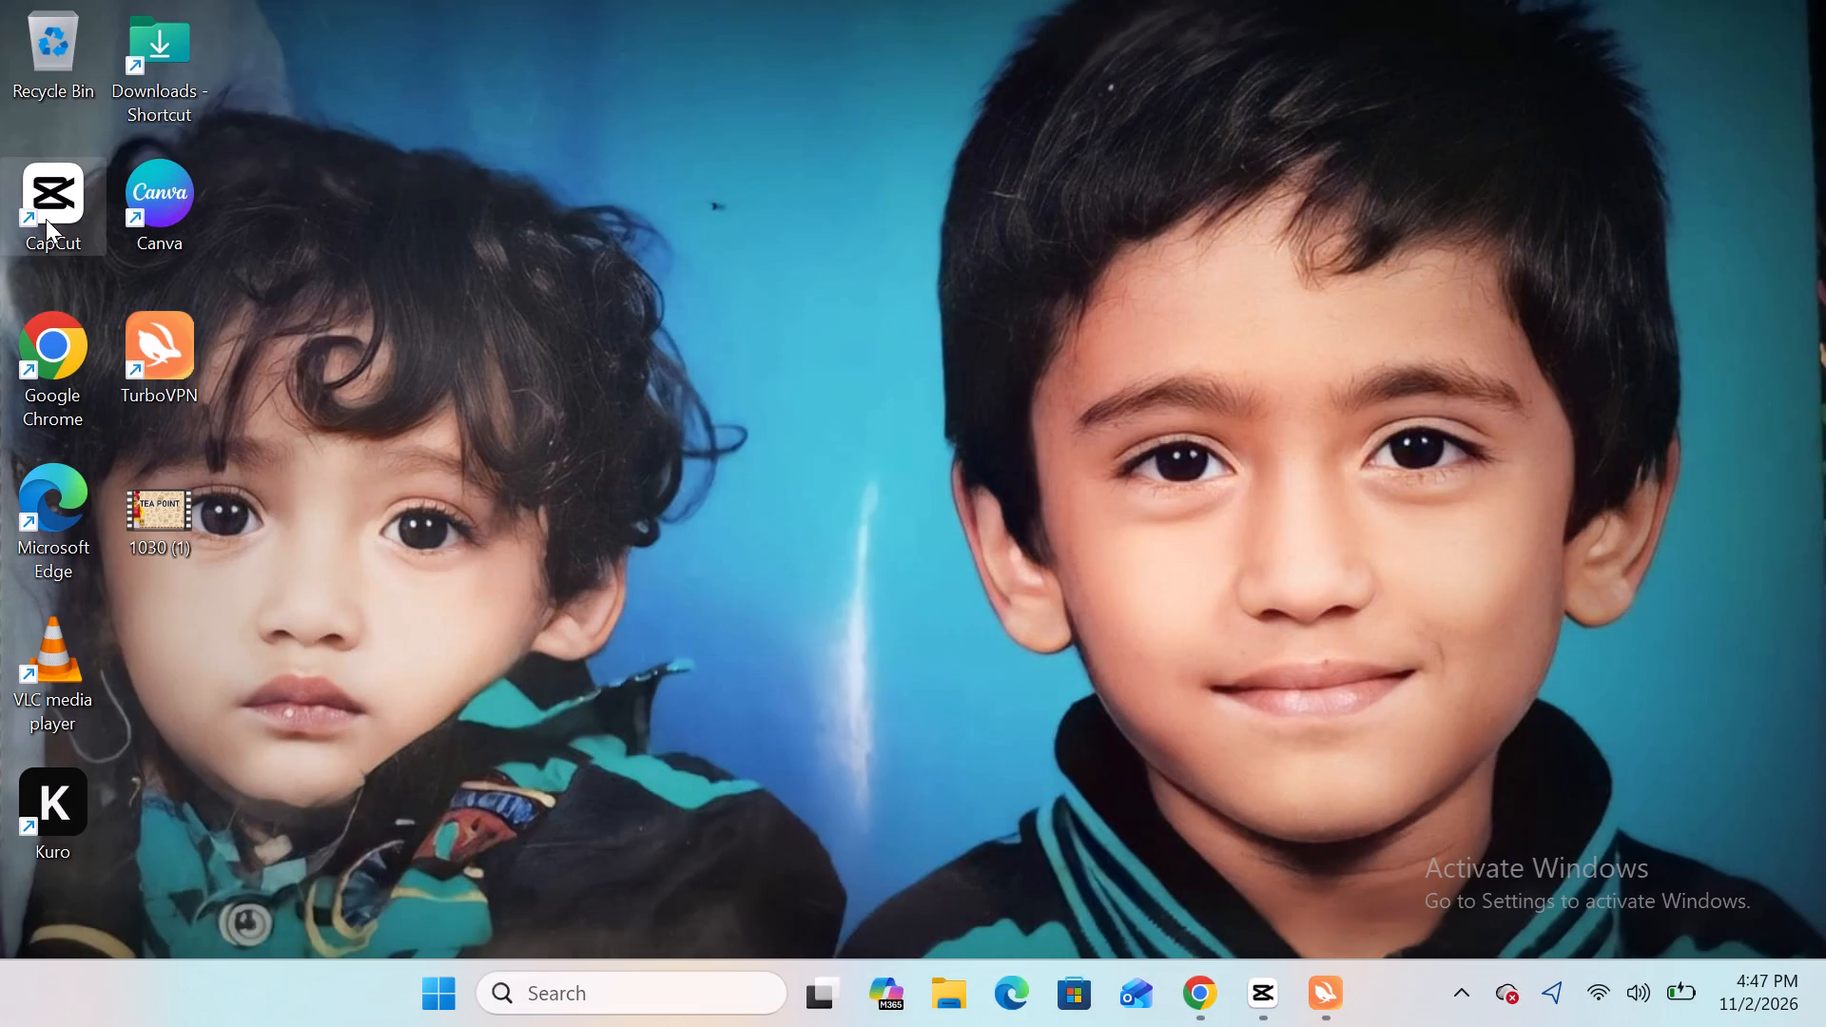
double_click(46, 219)
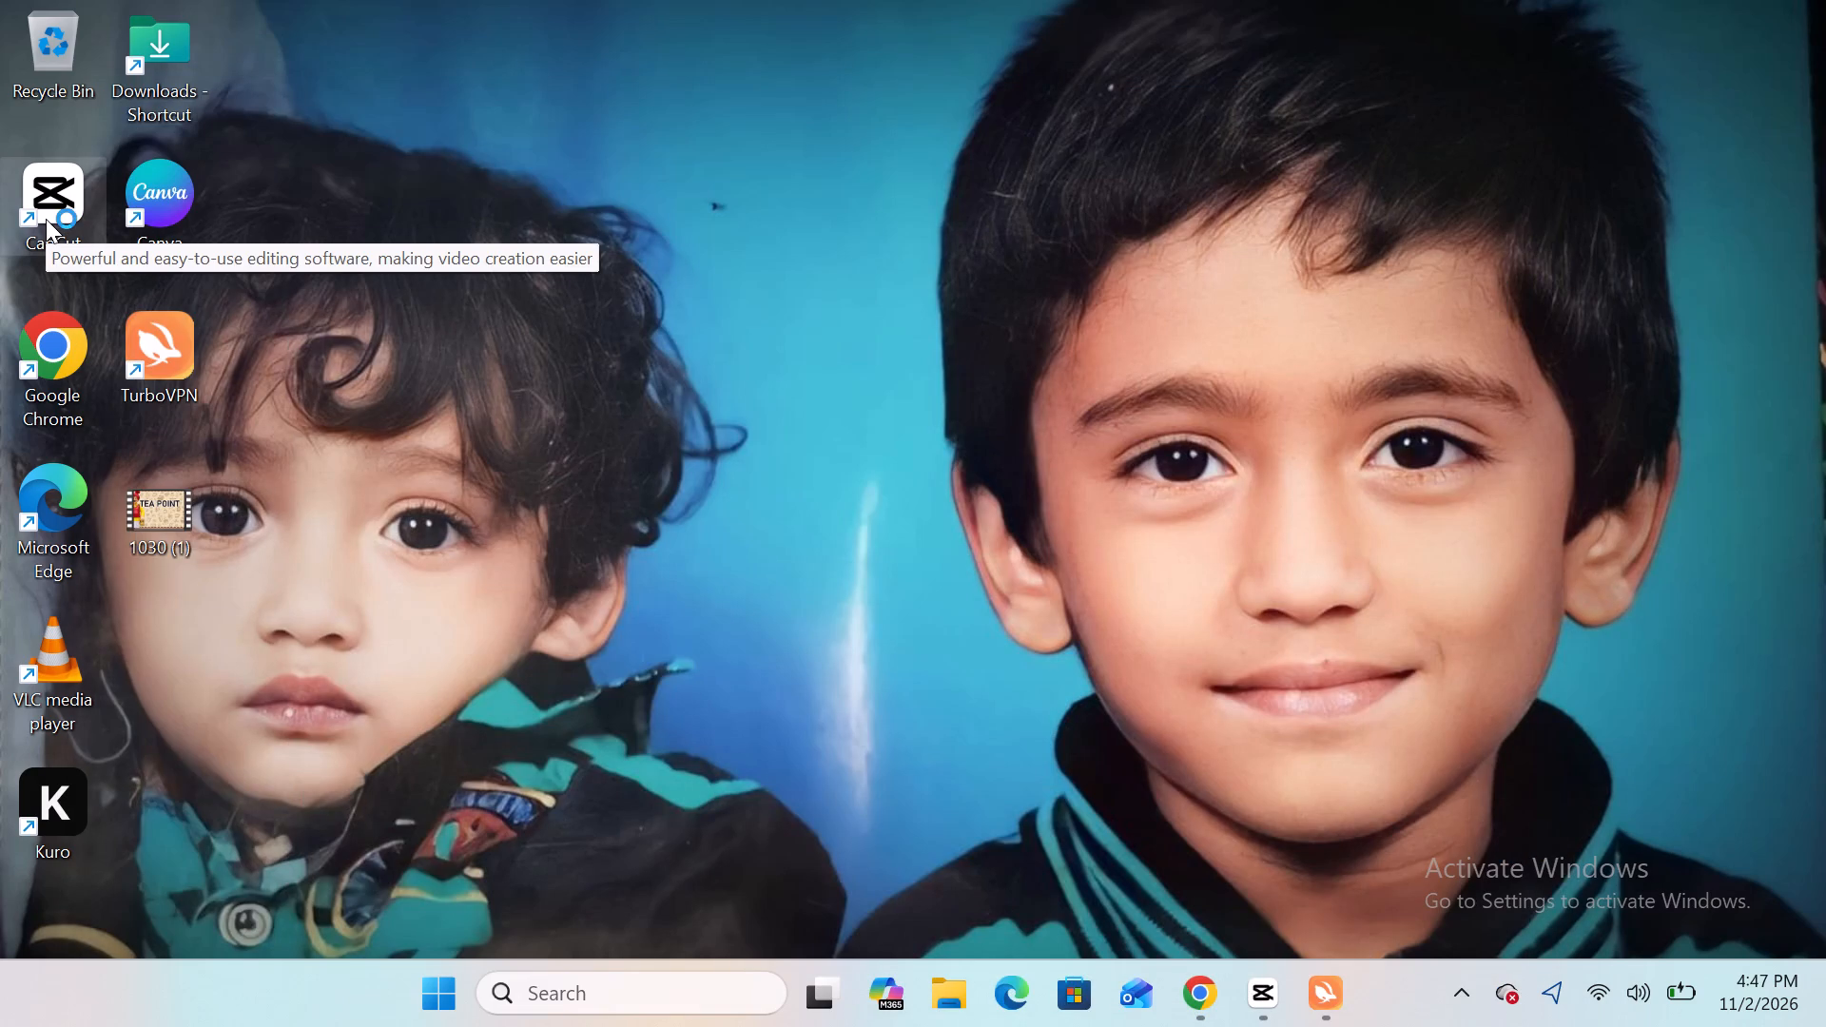
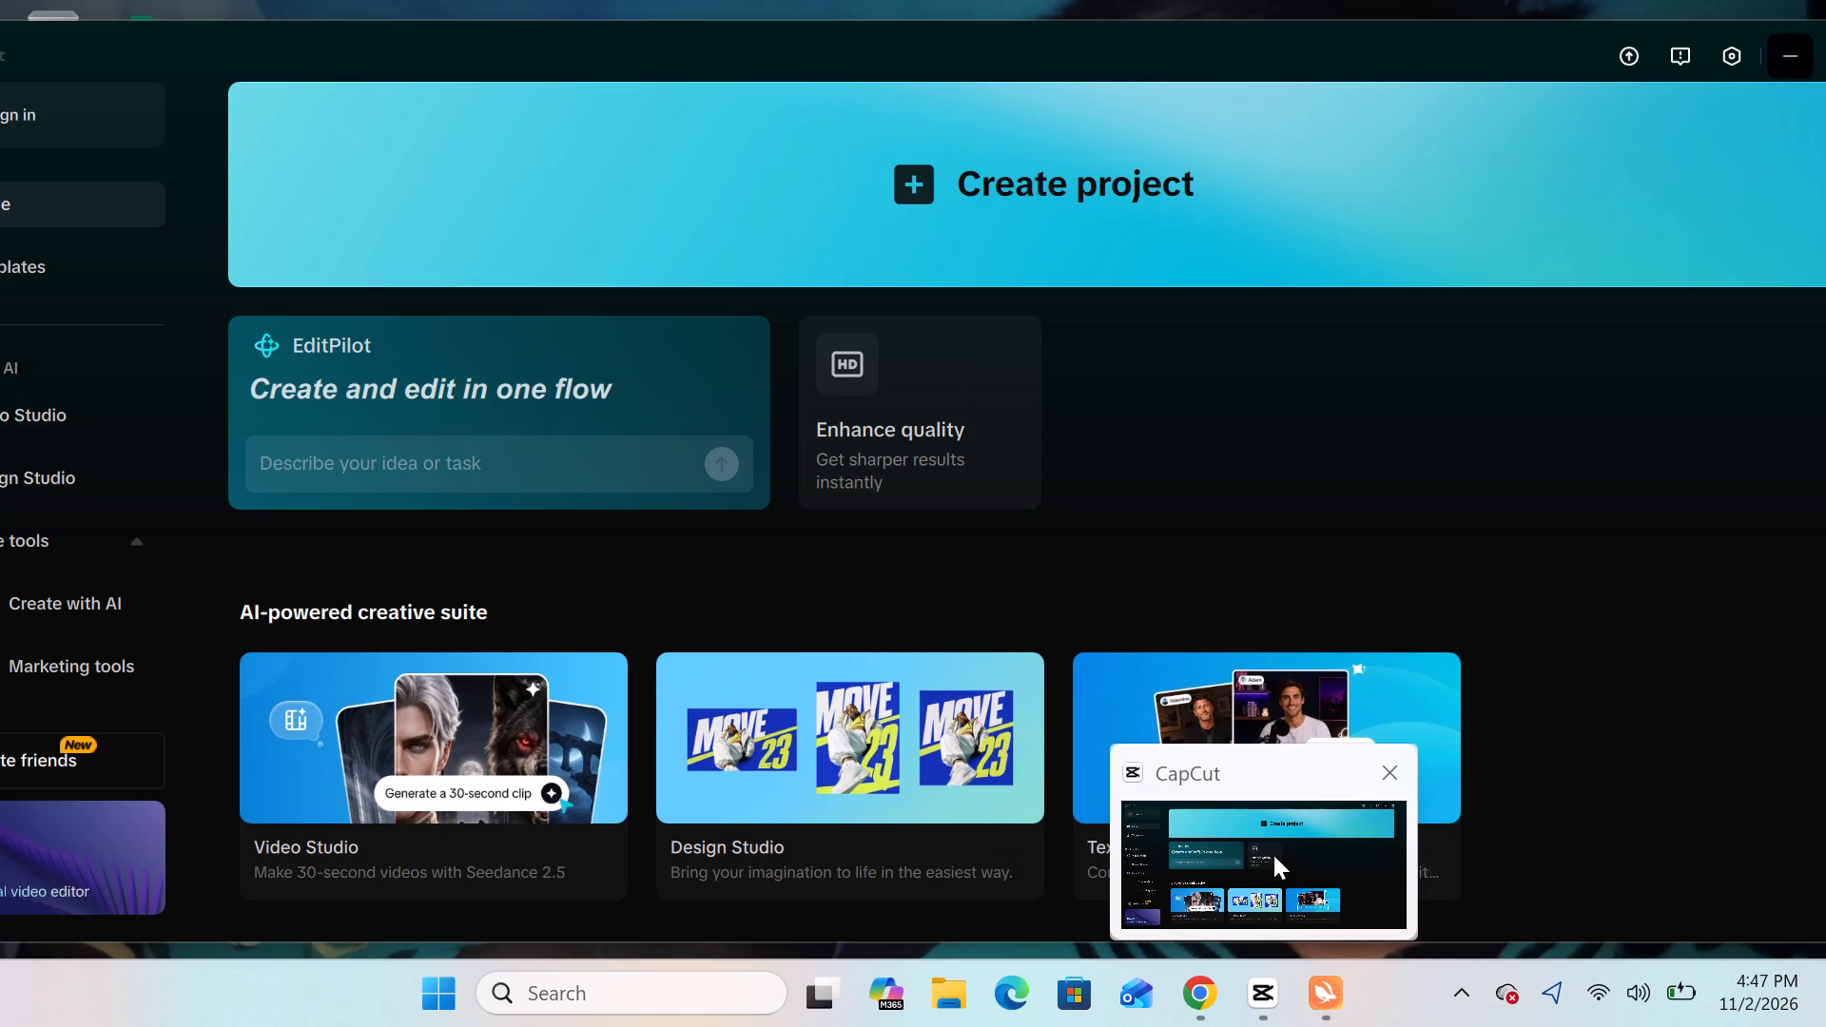
Switch to CapCut and create a new video project.
left_click(1273, 855)
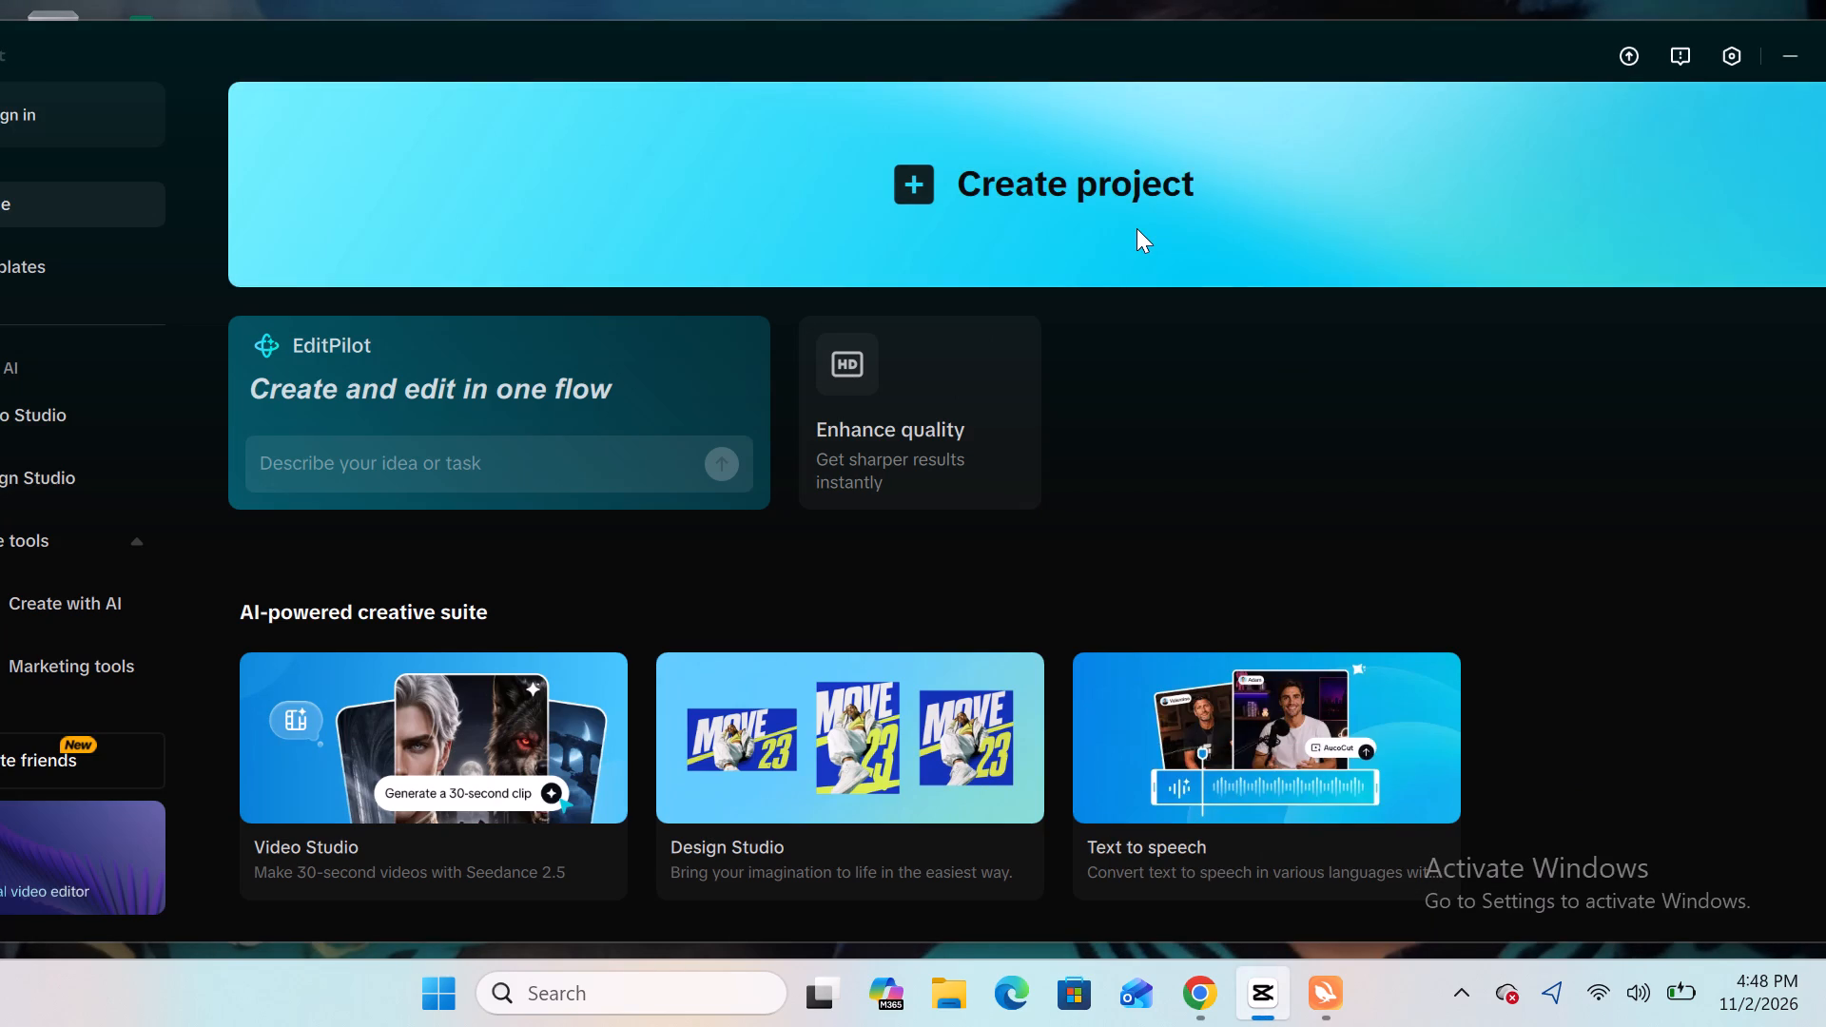
double_click(1136, 228)
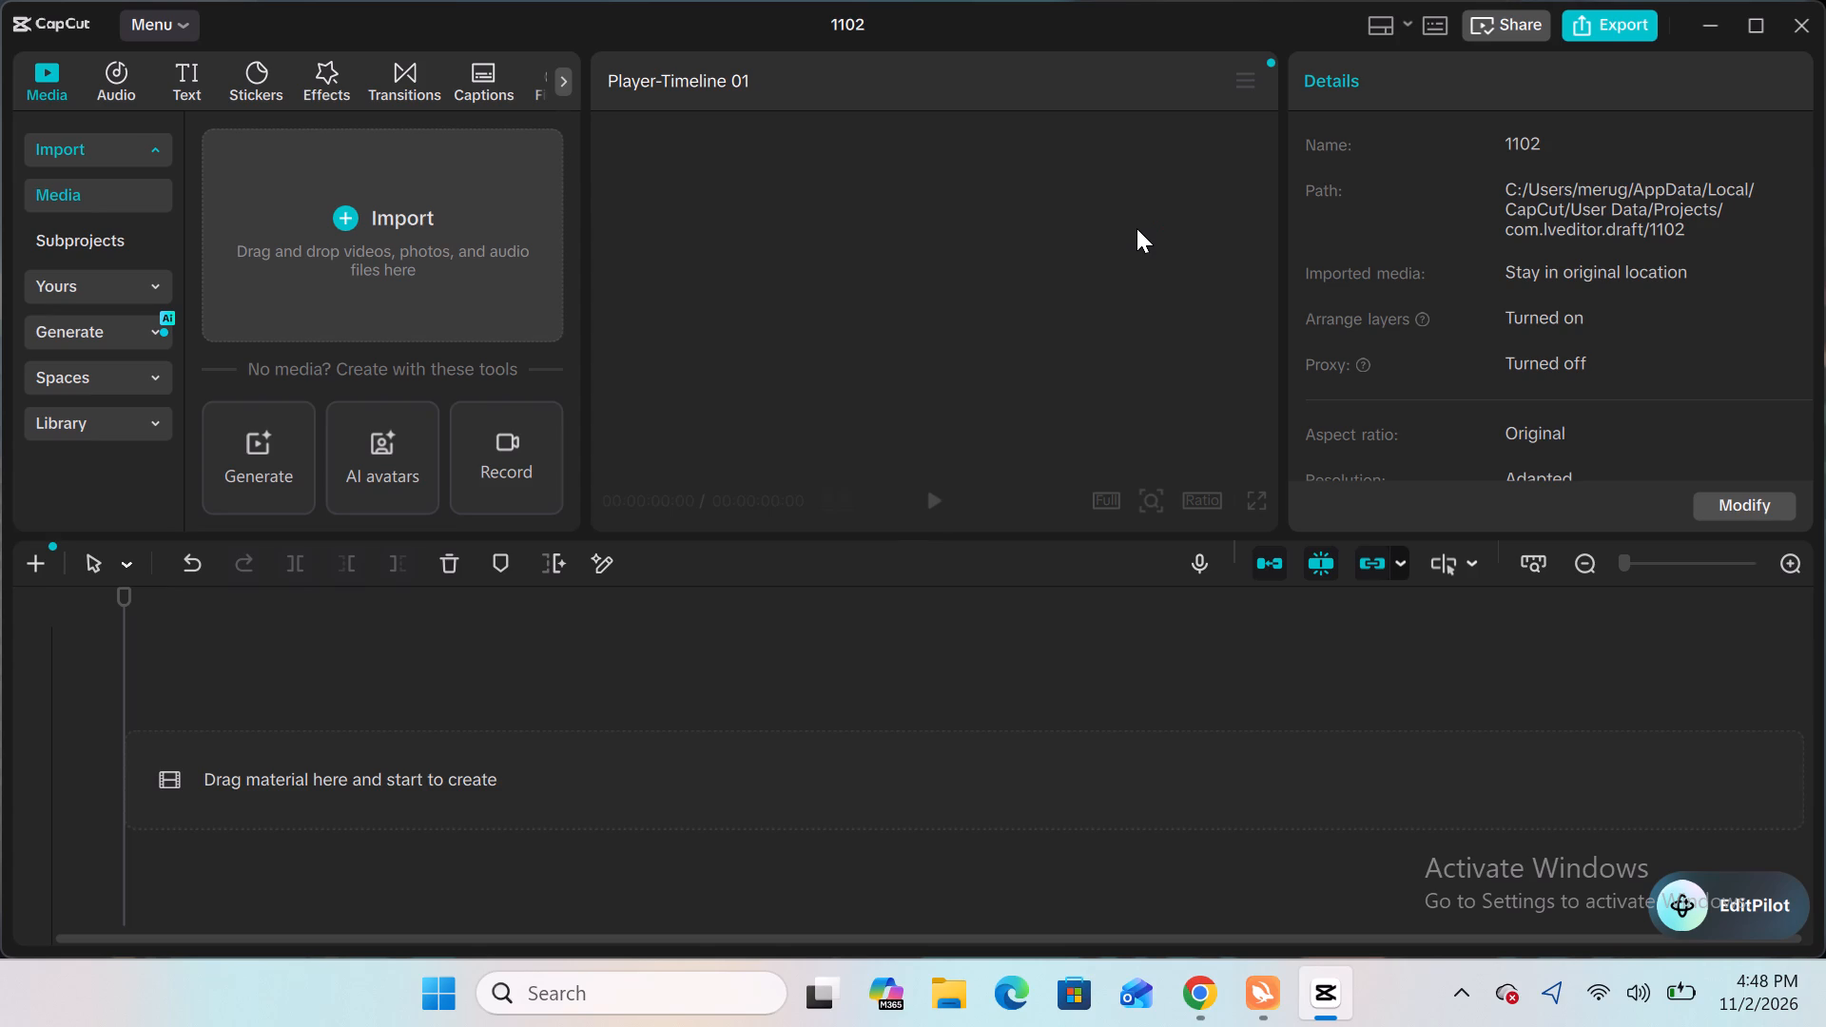
left_click(460, 219)
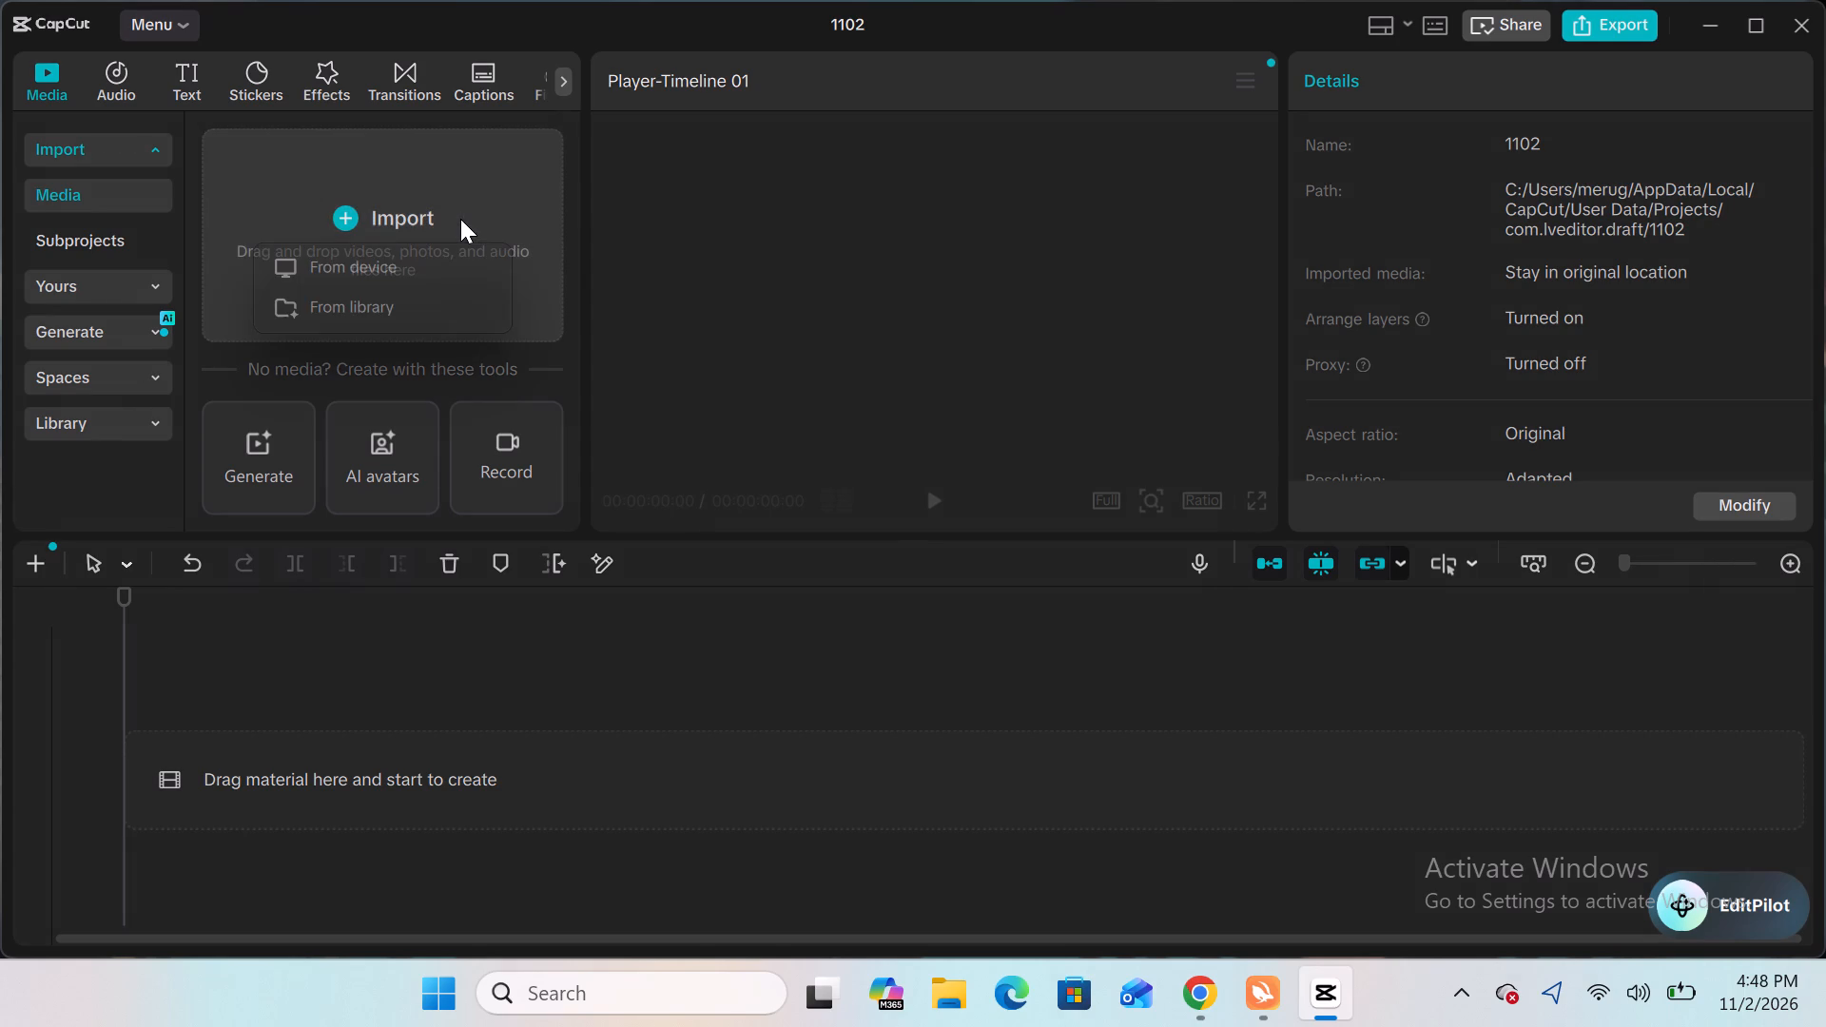
left_click(334, 116)
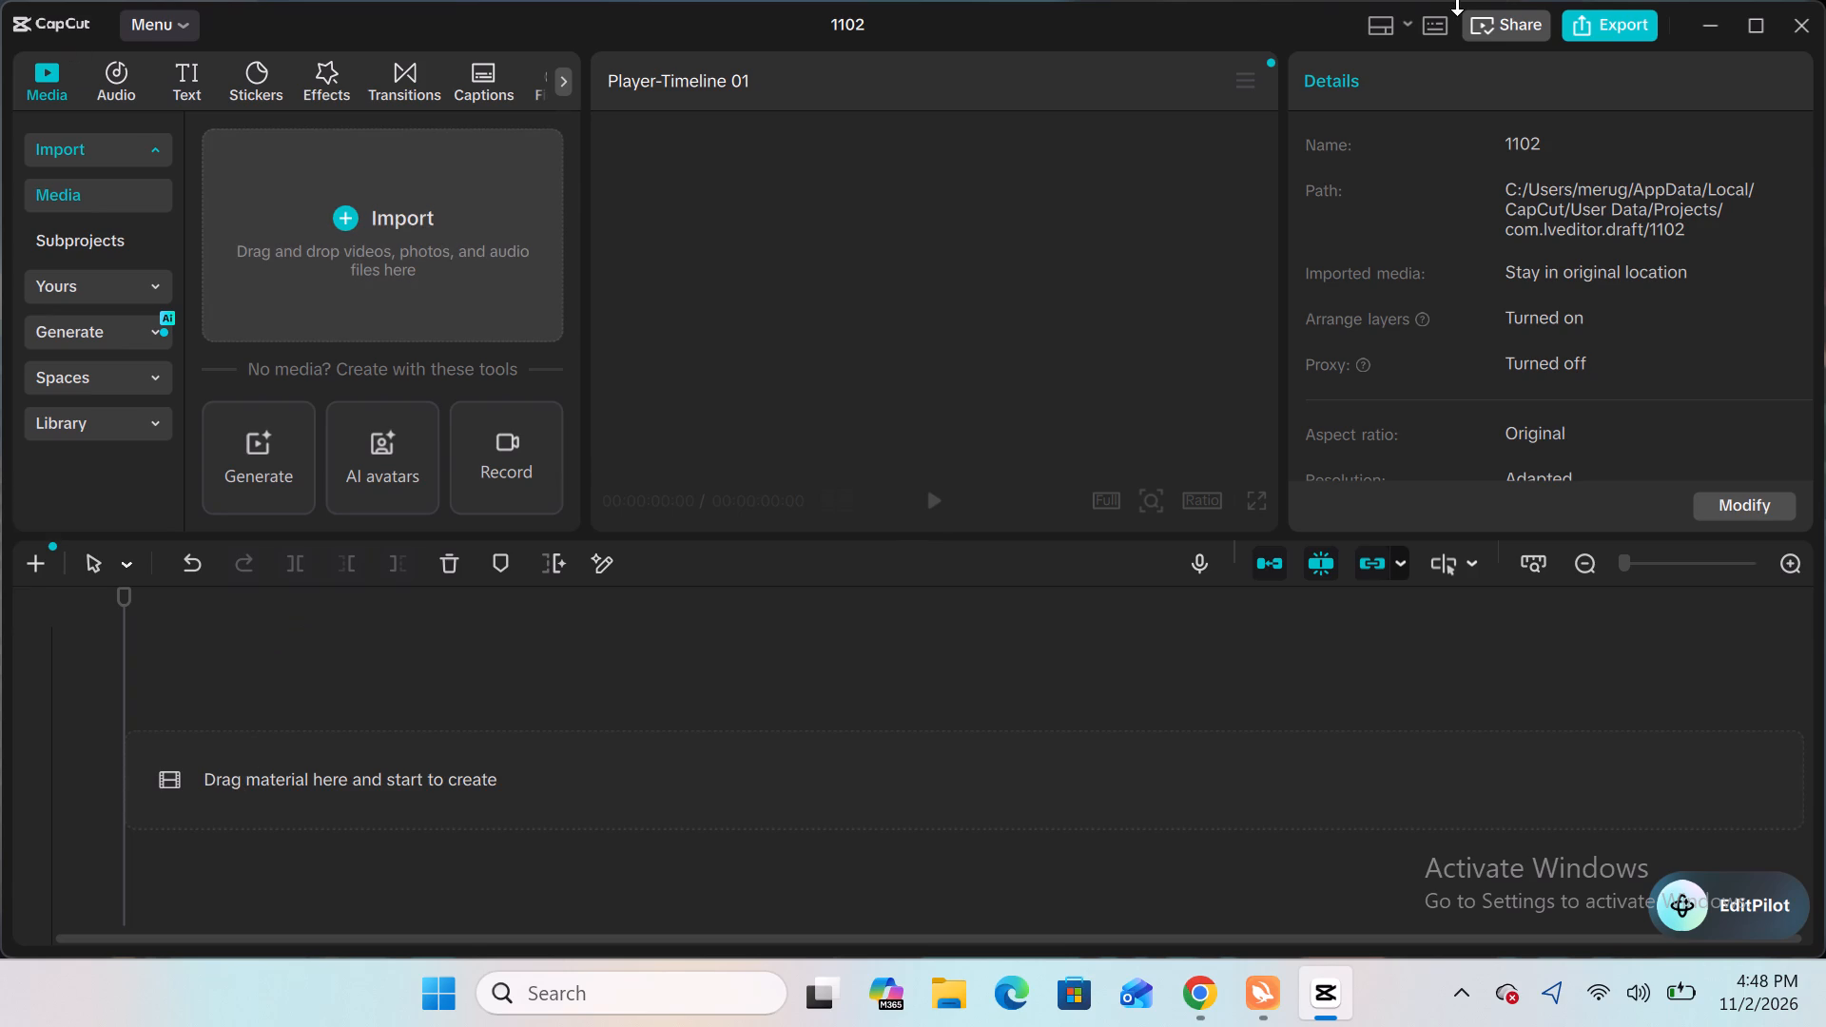
Minimize CapCut, return to the Chrome window with the Spider-Man image, and close its two Fonwall tabs.
left_click(1696, 12)
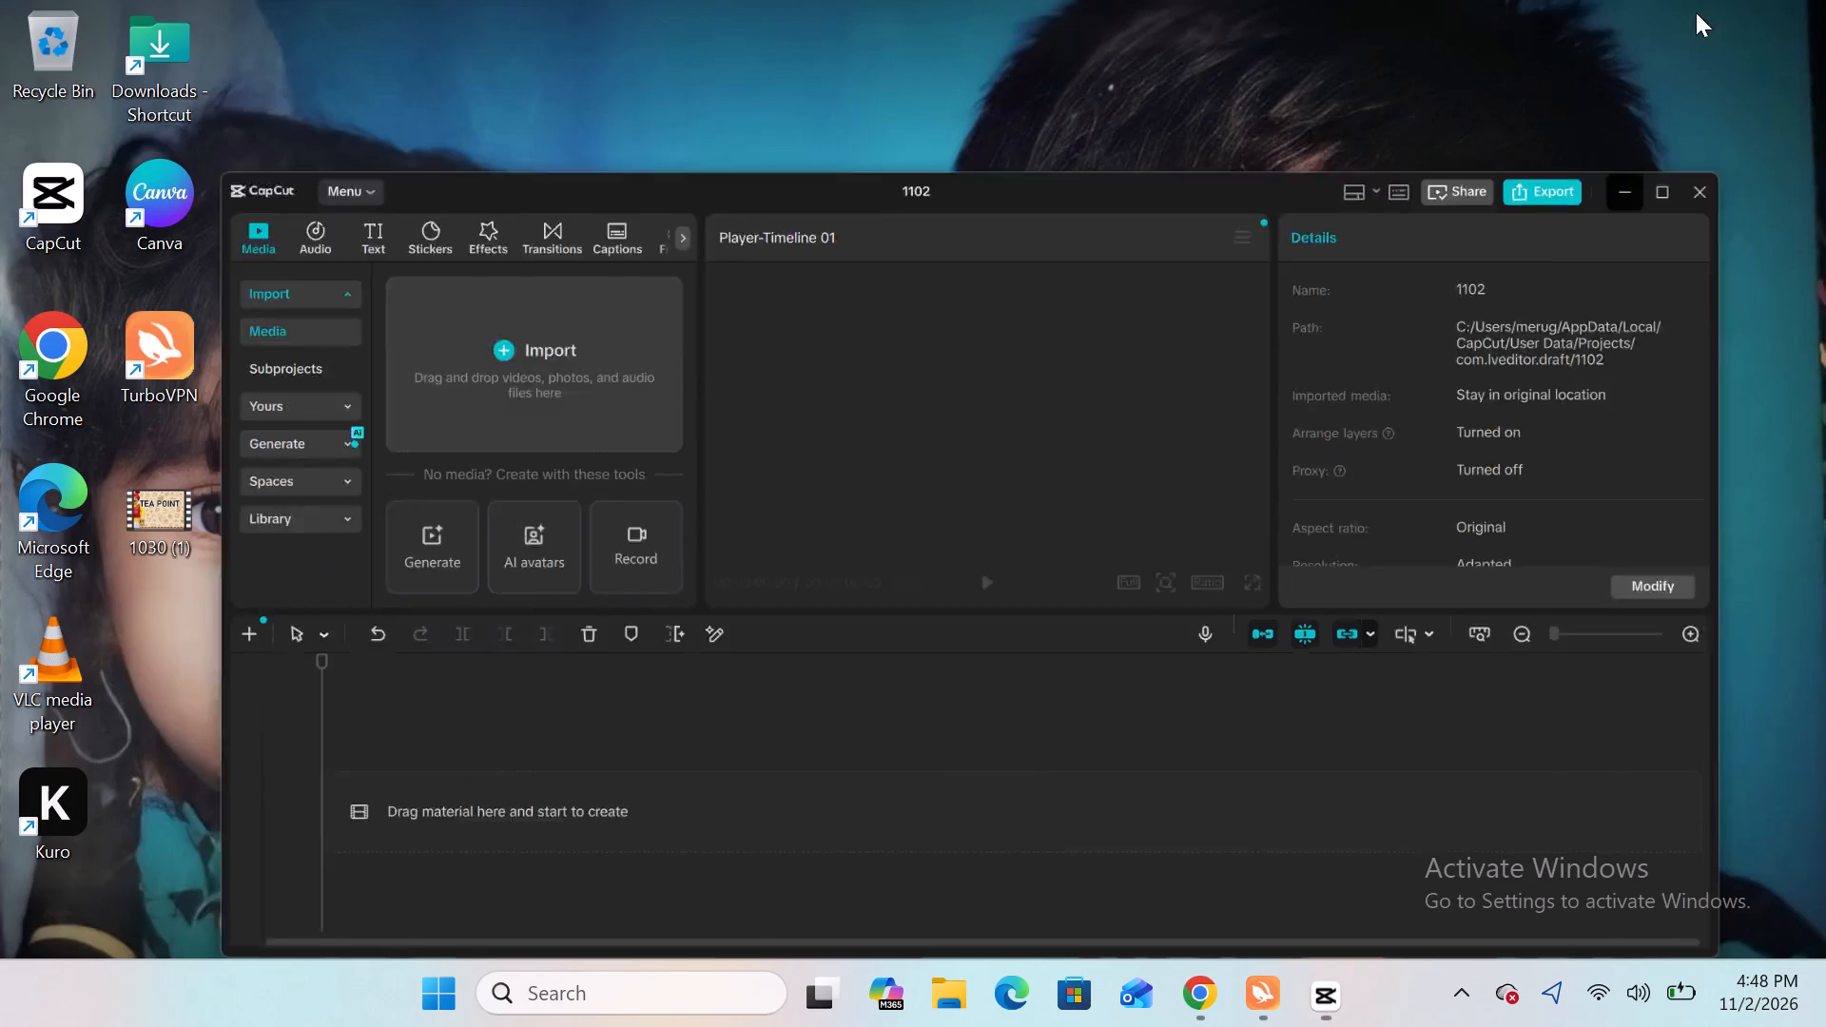
left_click(1221, 976)
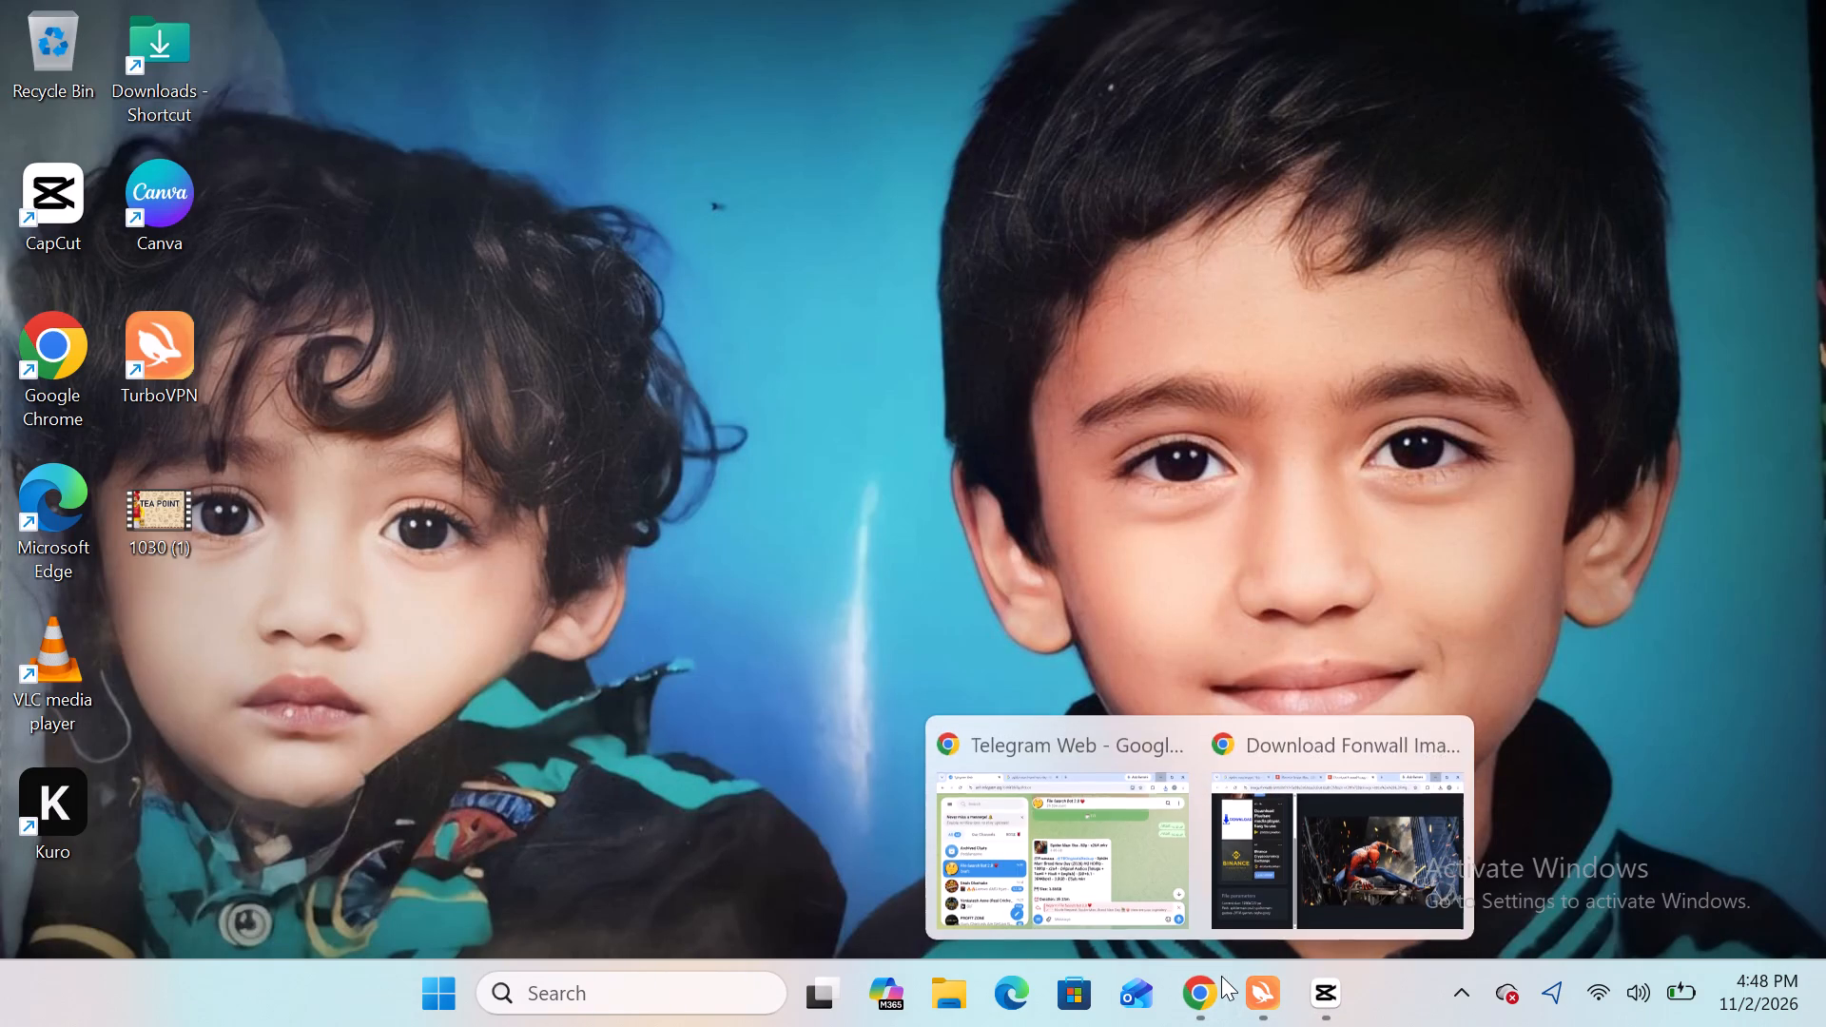
left_click(1247, 851)
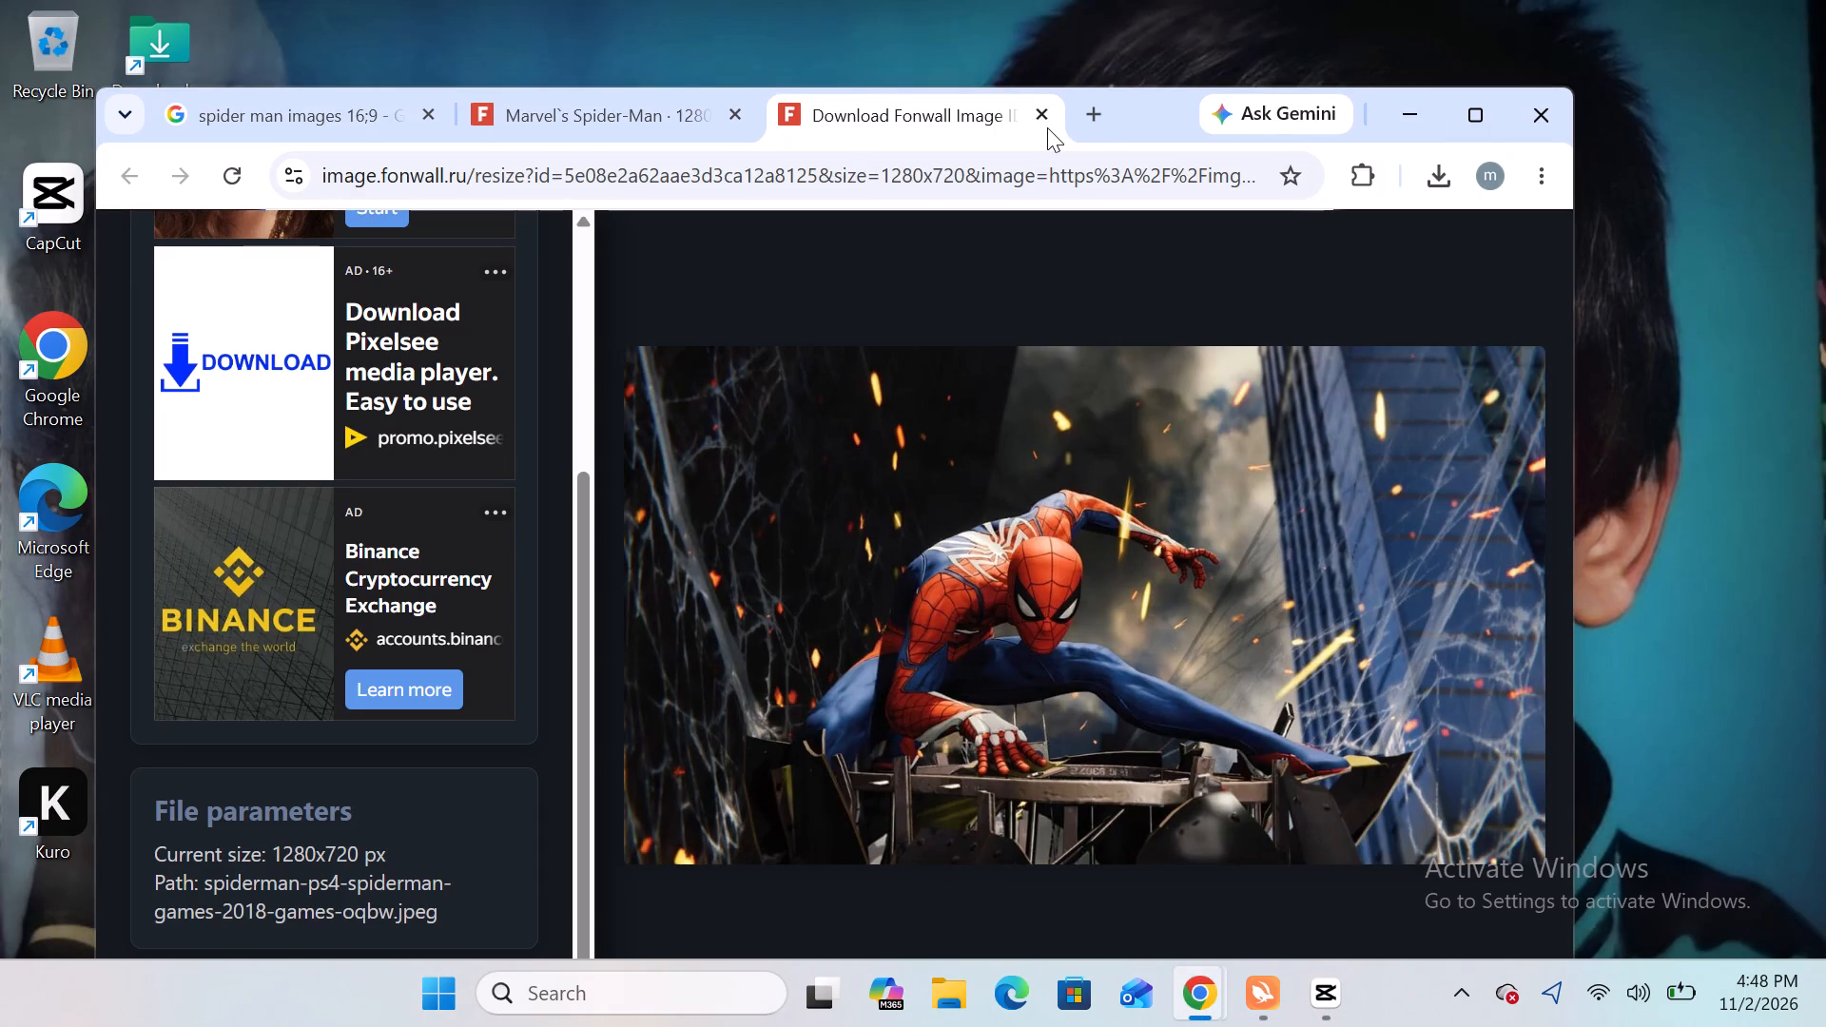
left_click(1046, 121)
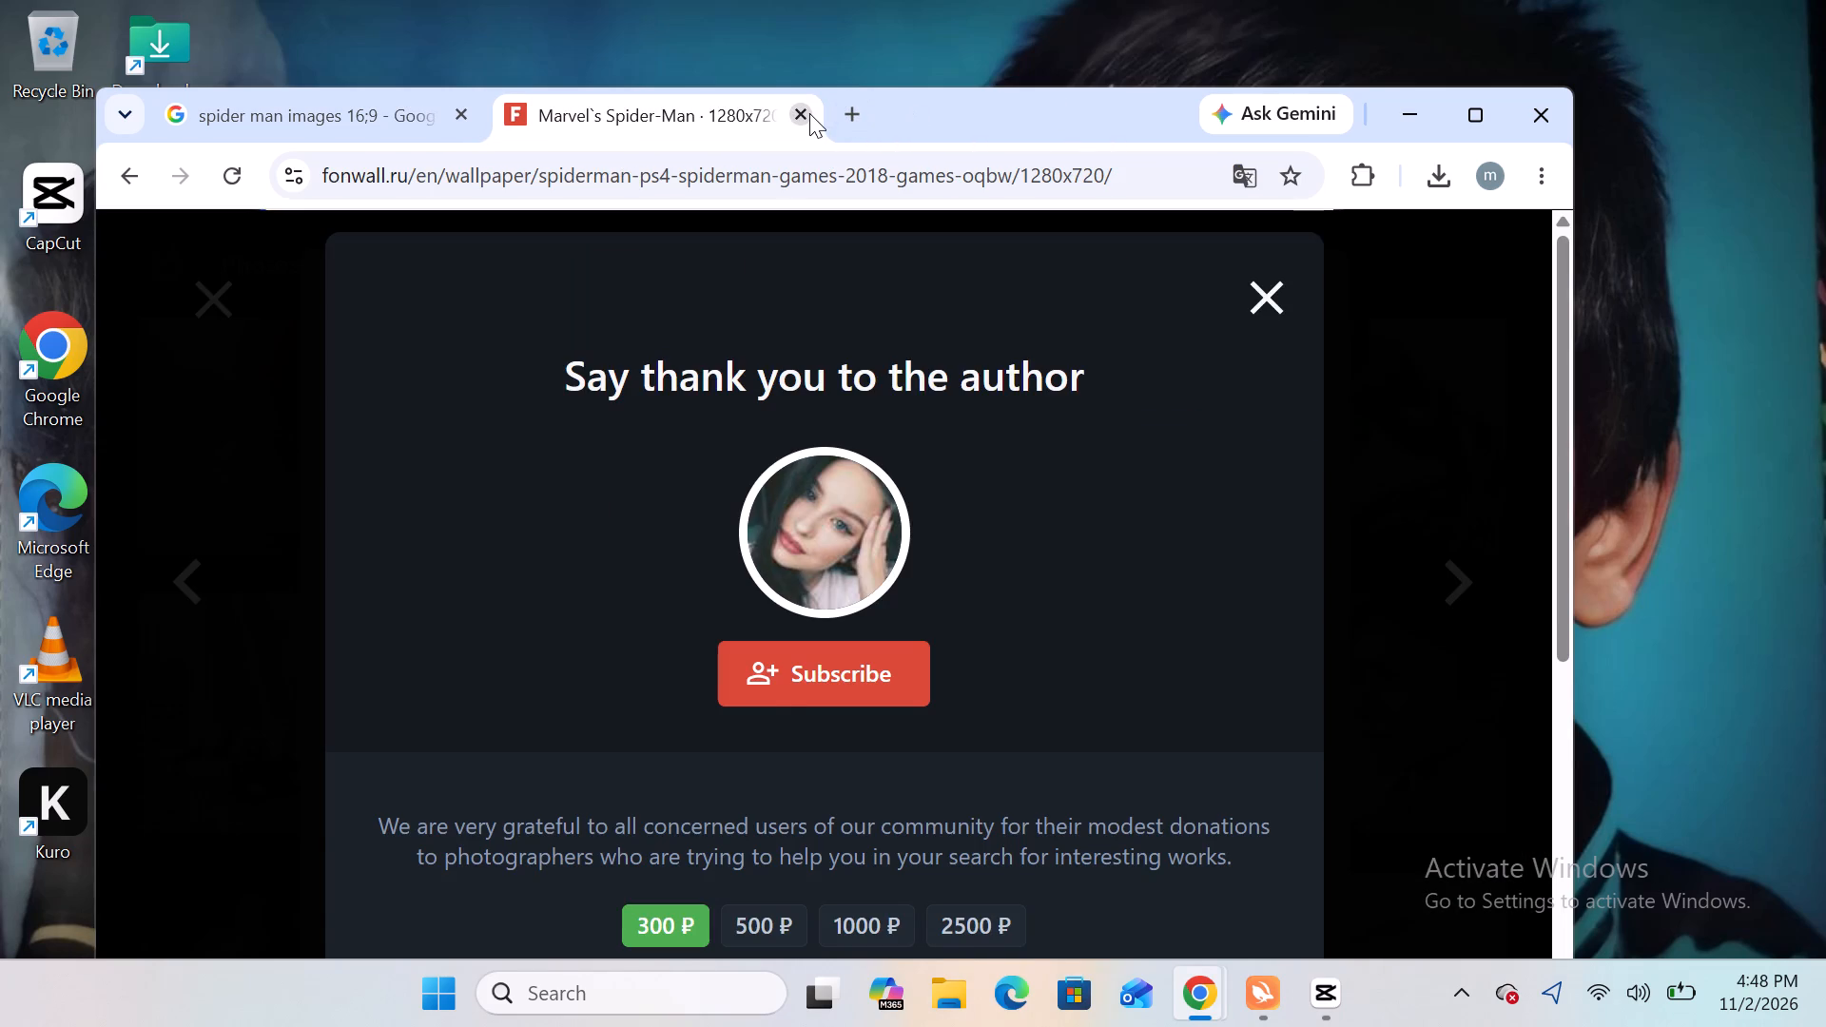
left_click(809, 113)
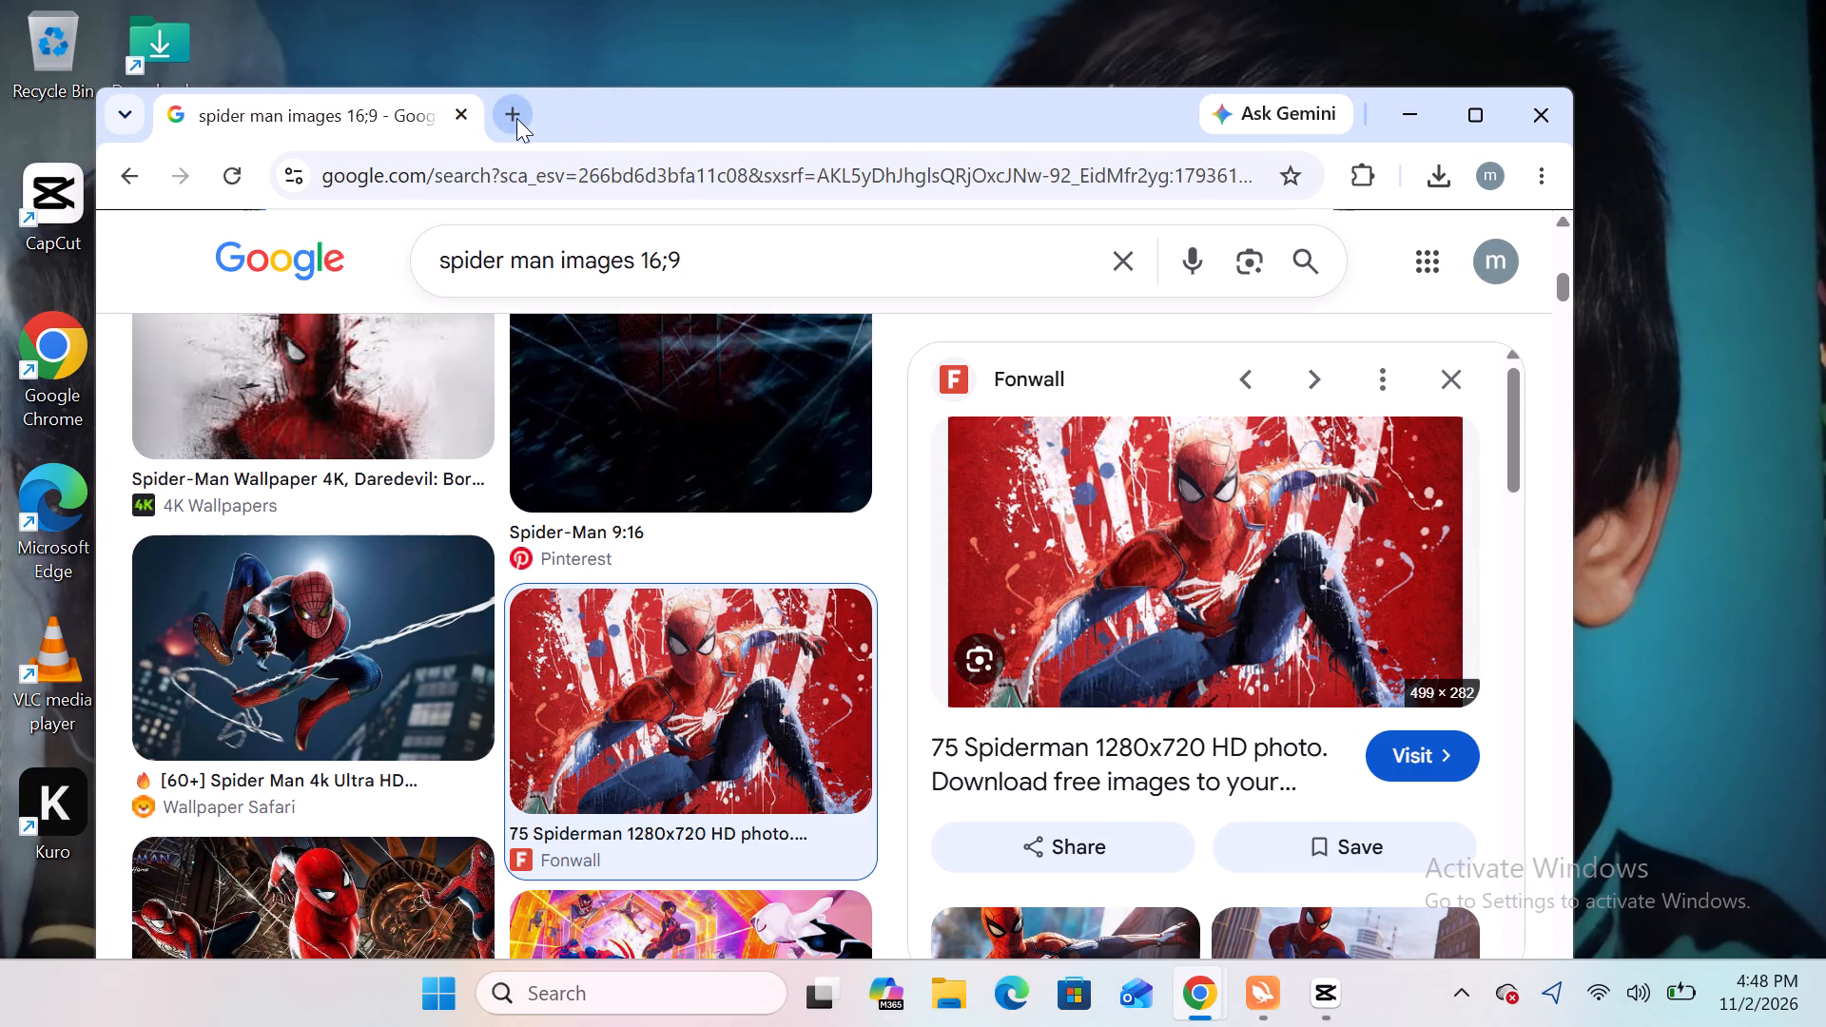
Search Google for "black screen" in a new browser tab.
left_click(516, 118)
type("LAK")
key("BackSpace")
key("BackSpace")
key("BackSpace")
key("BackSpace")
key("BackSpace")
key("BackSpace")
key("BackSpace")
key("BackSpace")
key("BackSpace")
key("BackSpace")
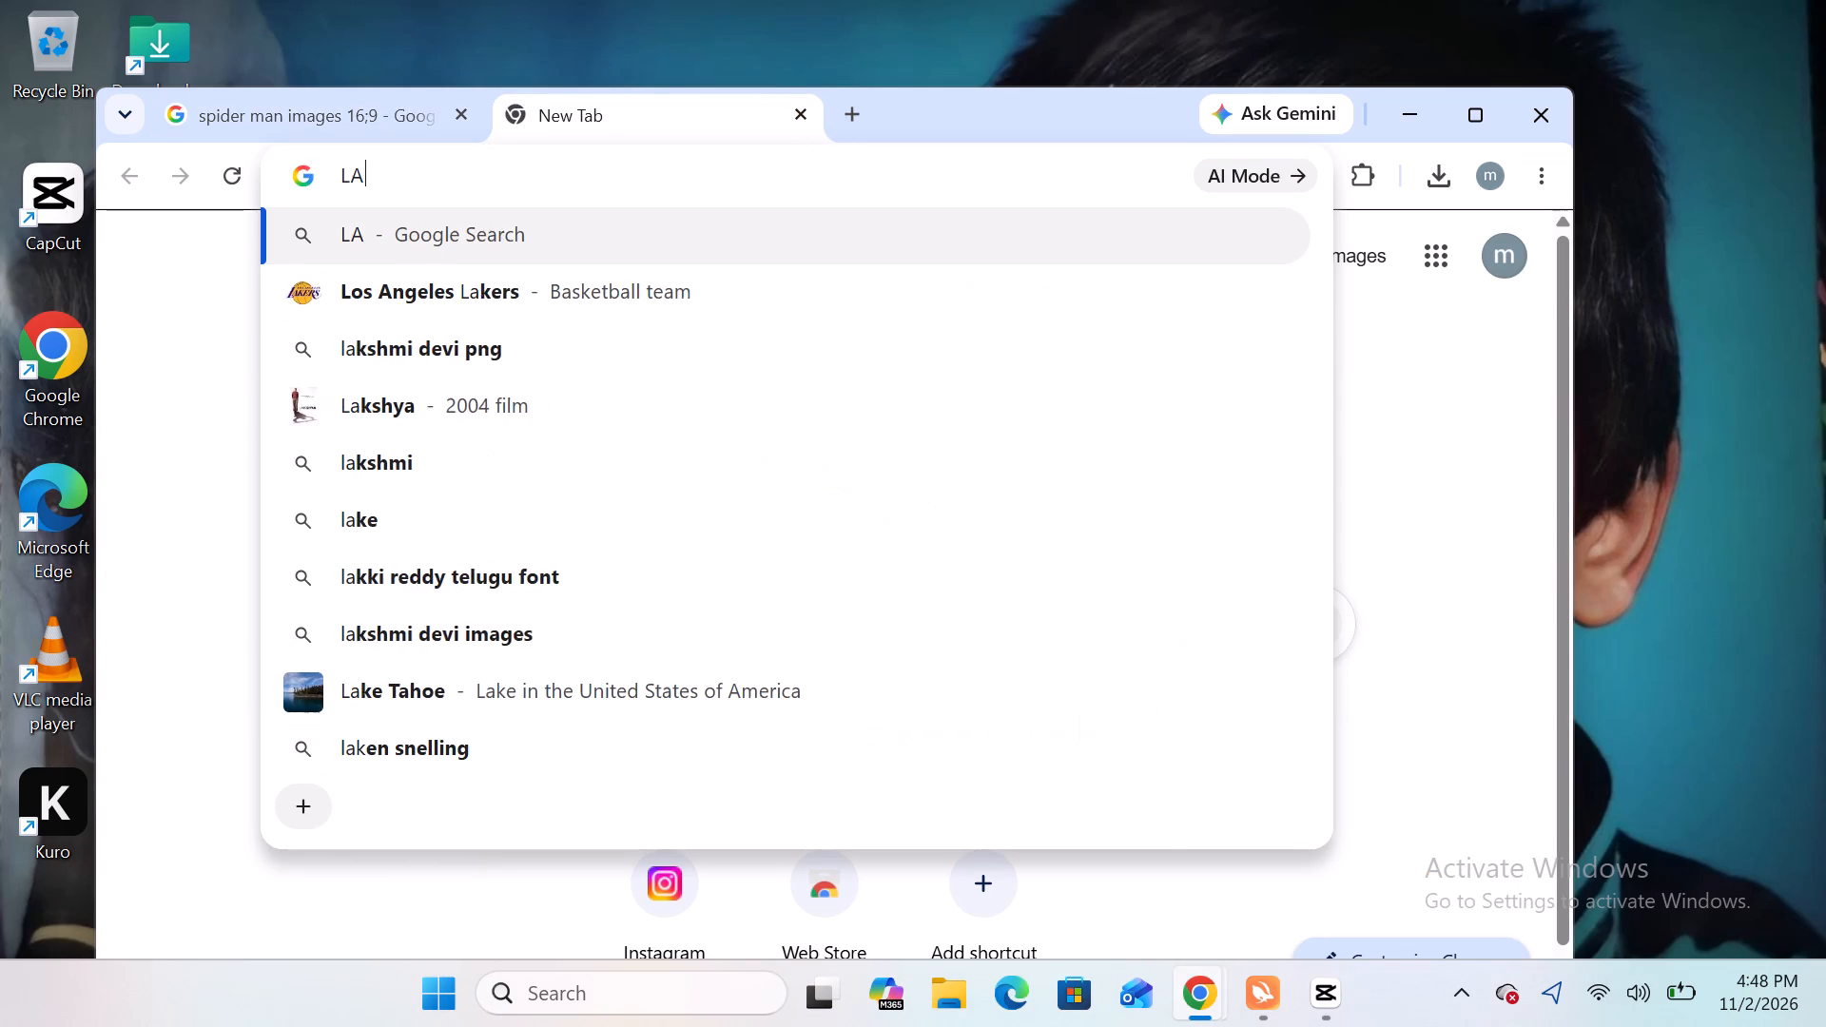
Search Google for "black screen".
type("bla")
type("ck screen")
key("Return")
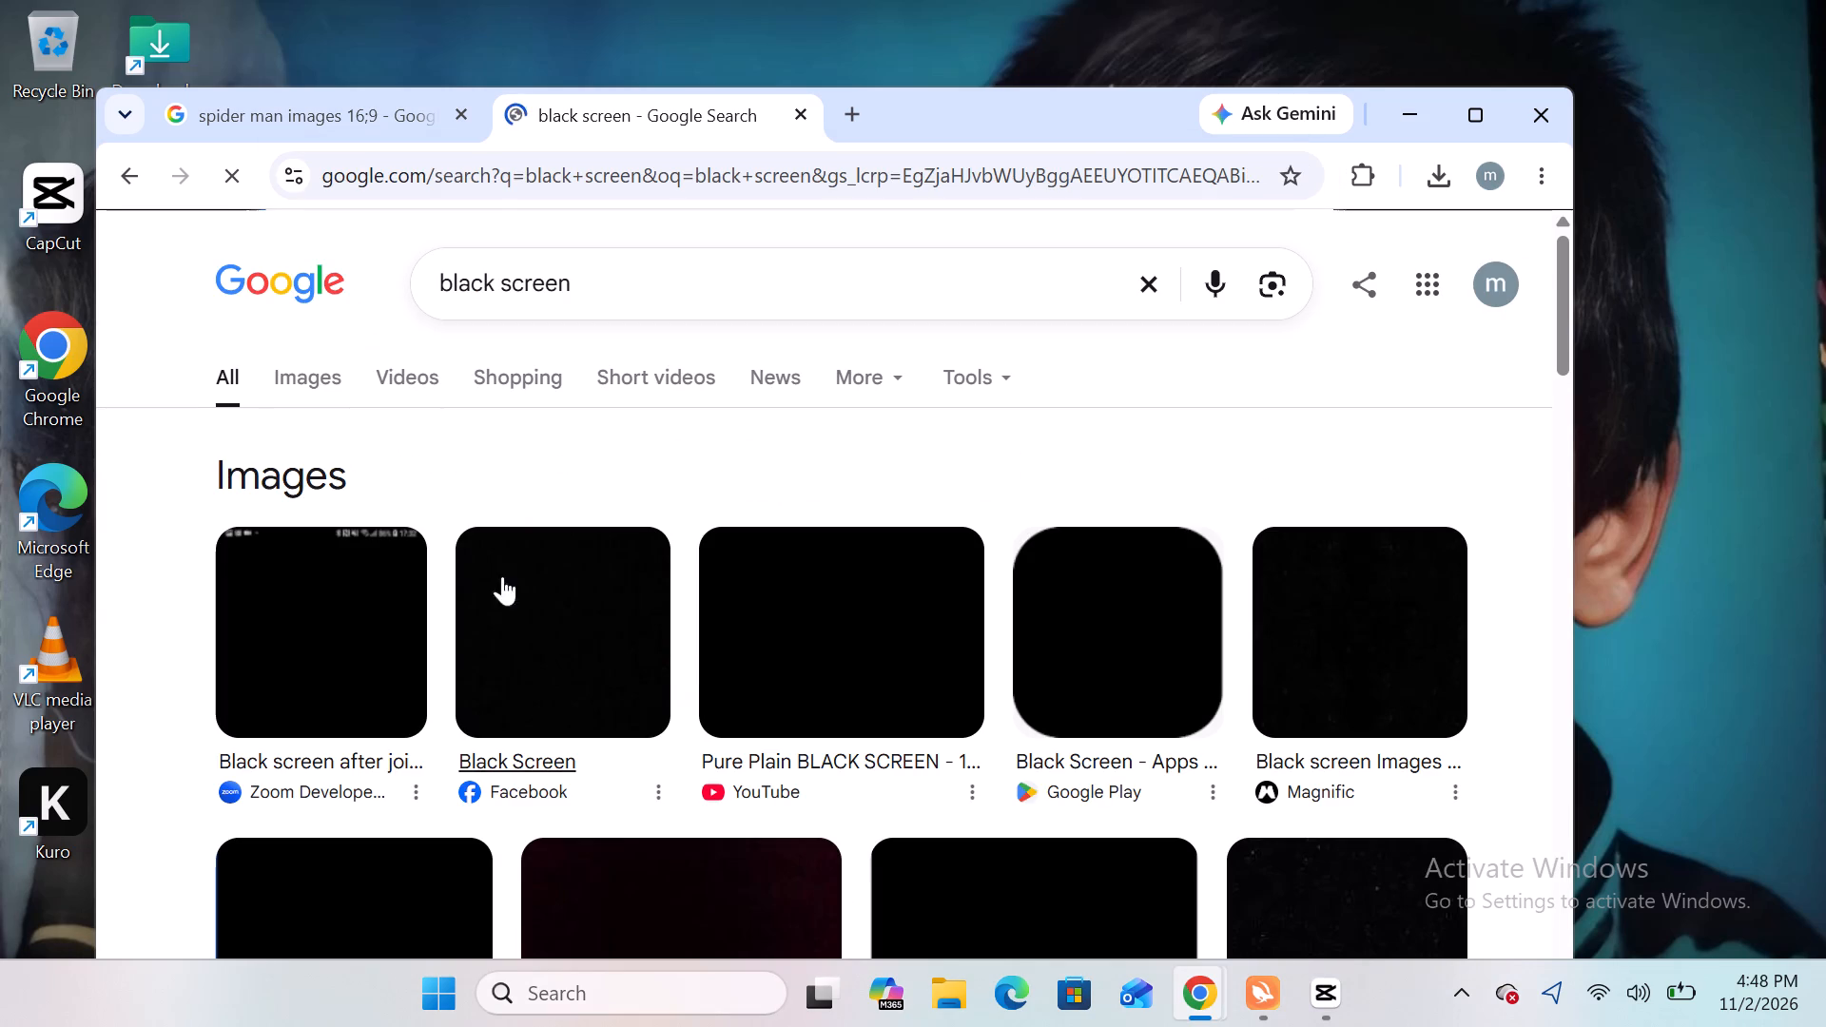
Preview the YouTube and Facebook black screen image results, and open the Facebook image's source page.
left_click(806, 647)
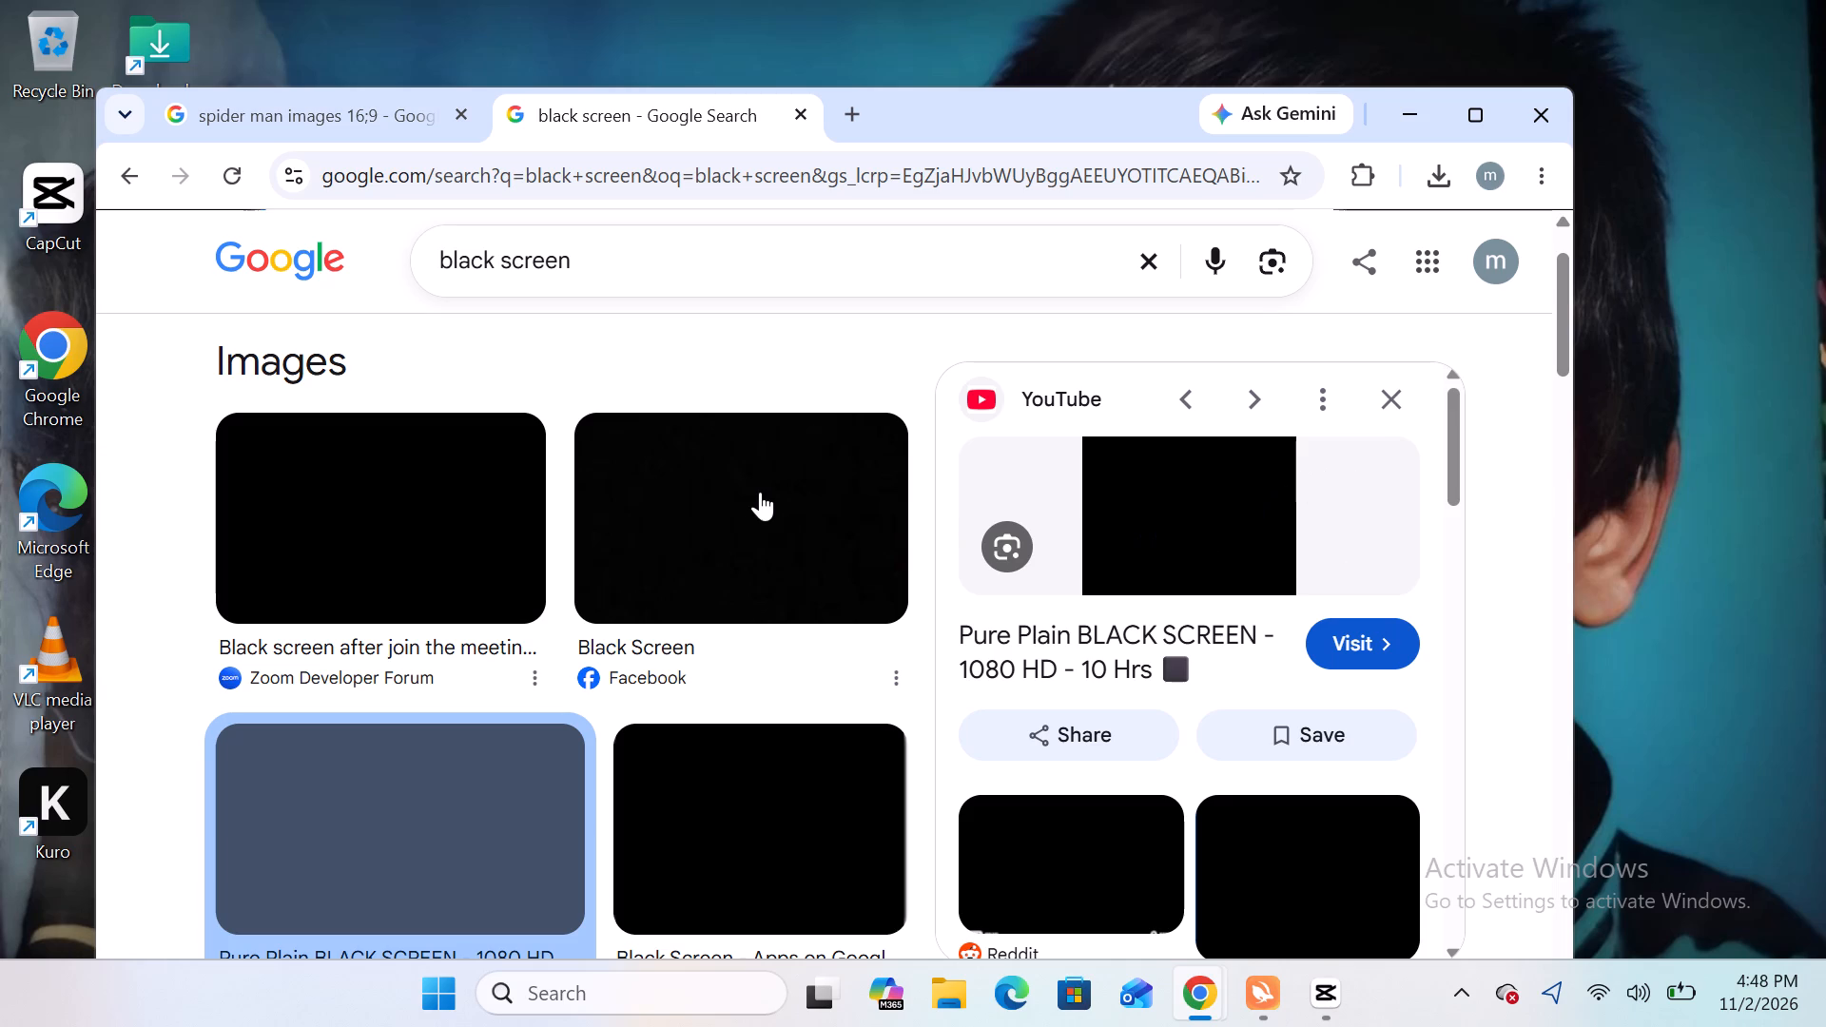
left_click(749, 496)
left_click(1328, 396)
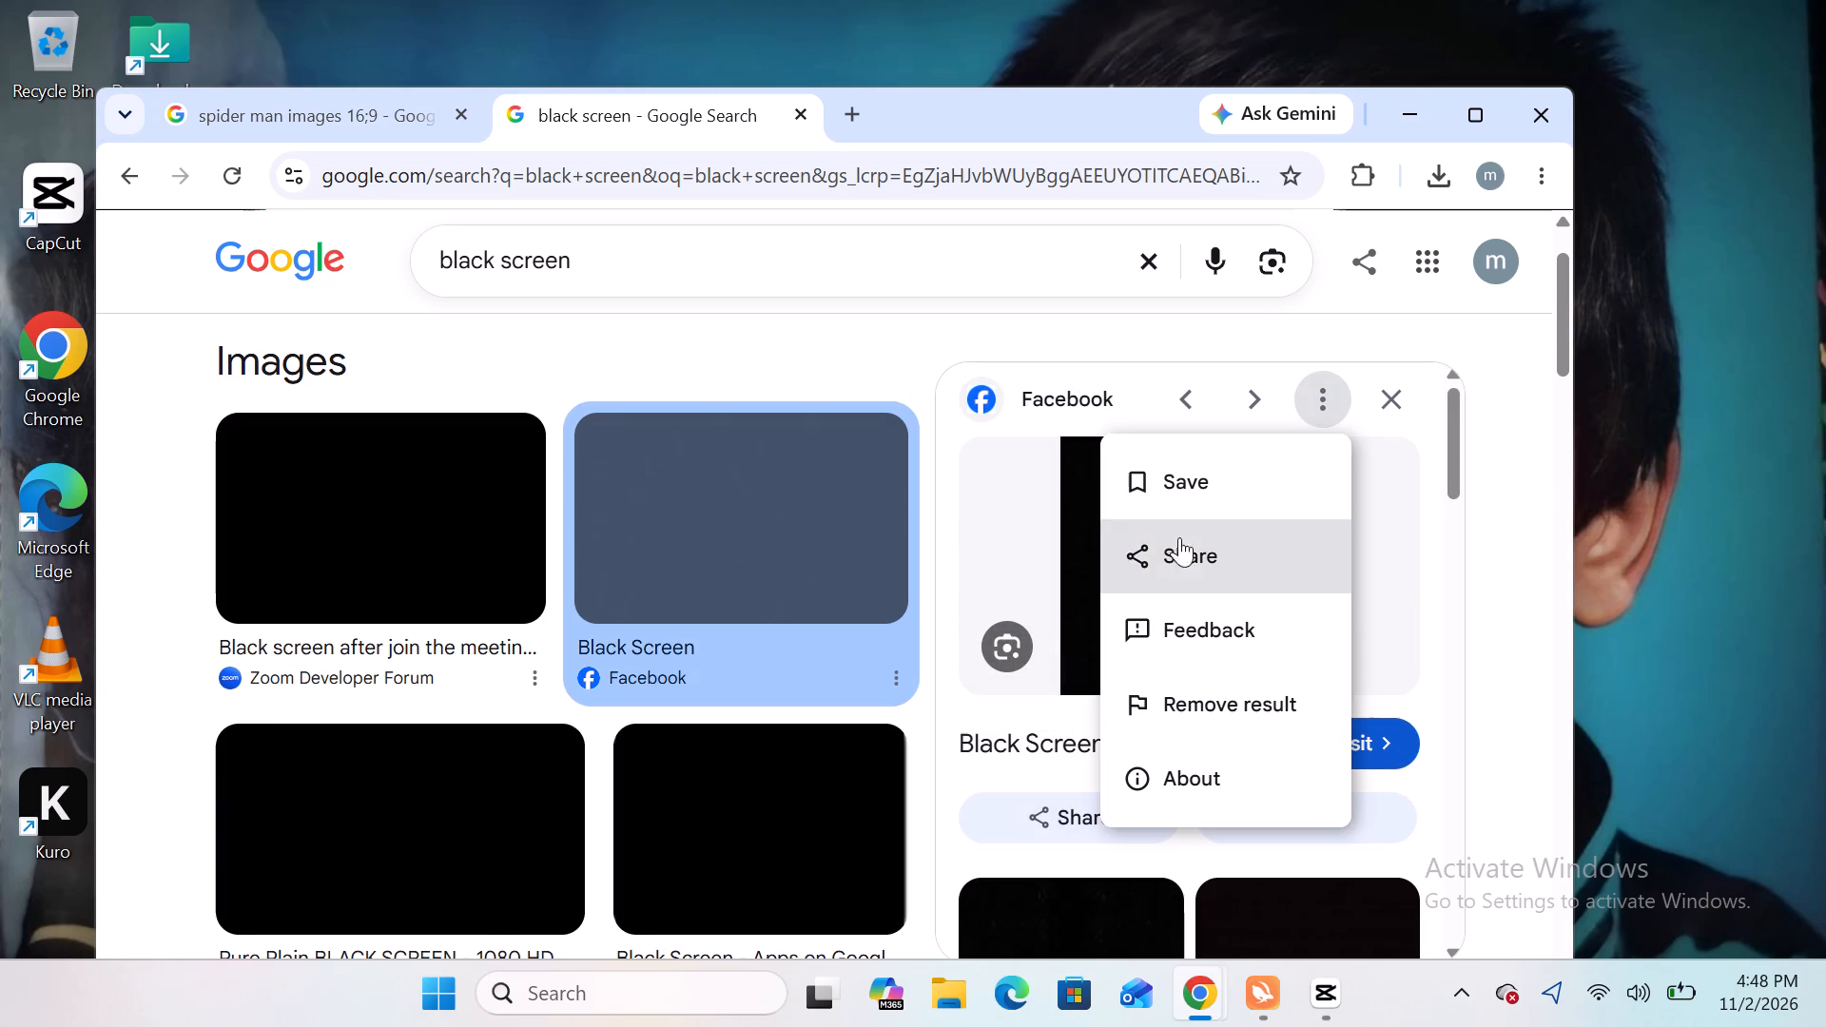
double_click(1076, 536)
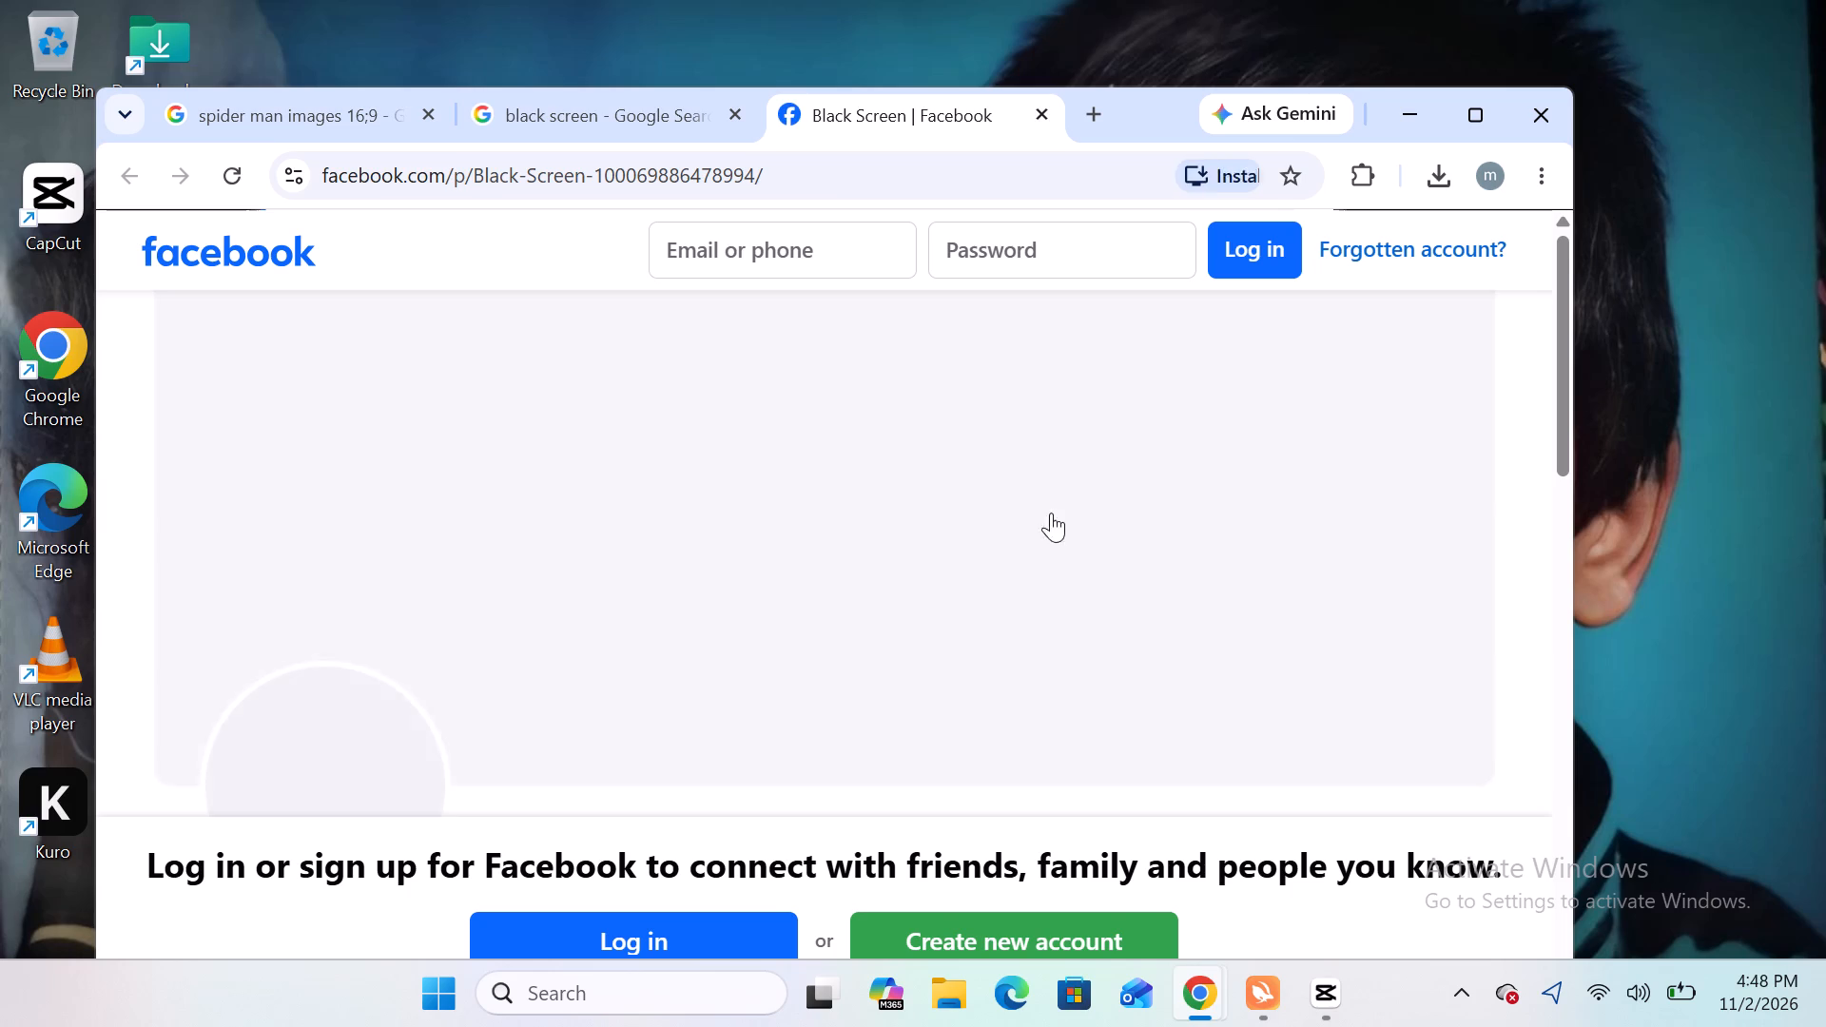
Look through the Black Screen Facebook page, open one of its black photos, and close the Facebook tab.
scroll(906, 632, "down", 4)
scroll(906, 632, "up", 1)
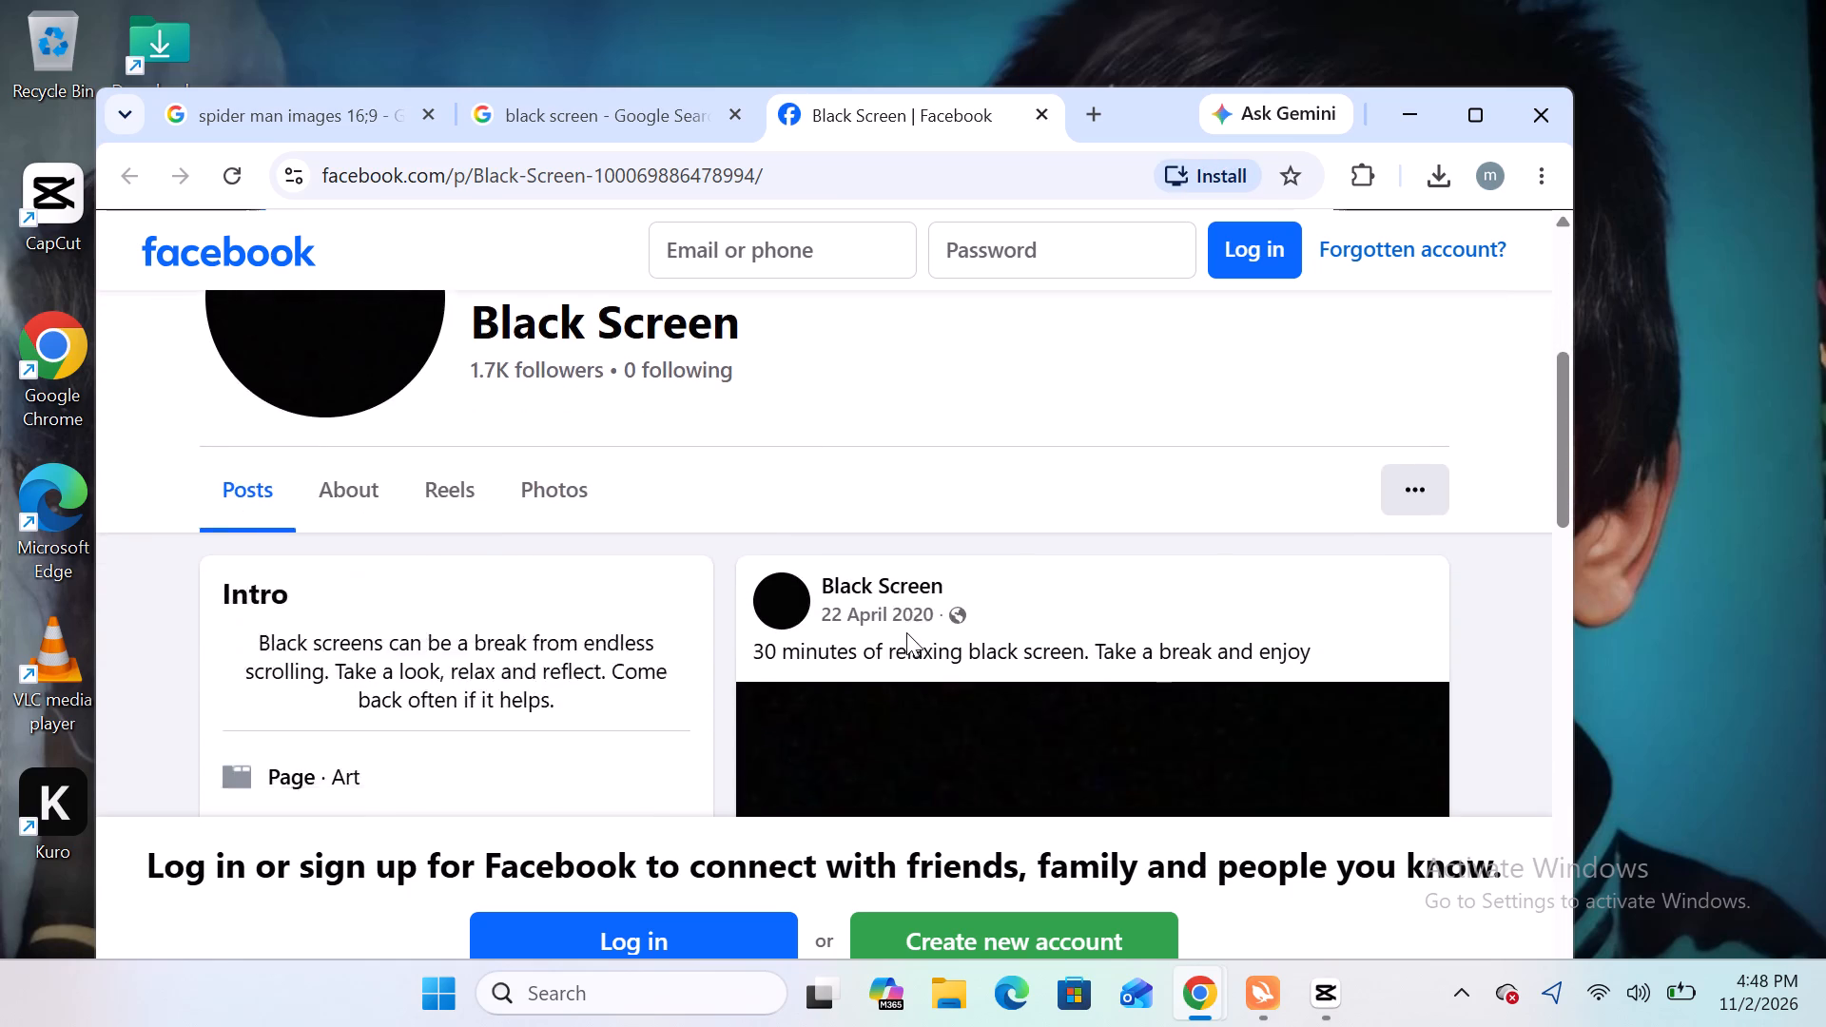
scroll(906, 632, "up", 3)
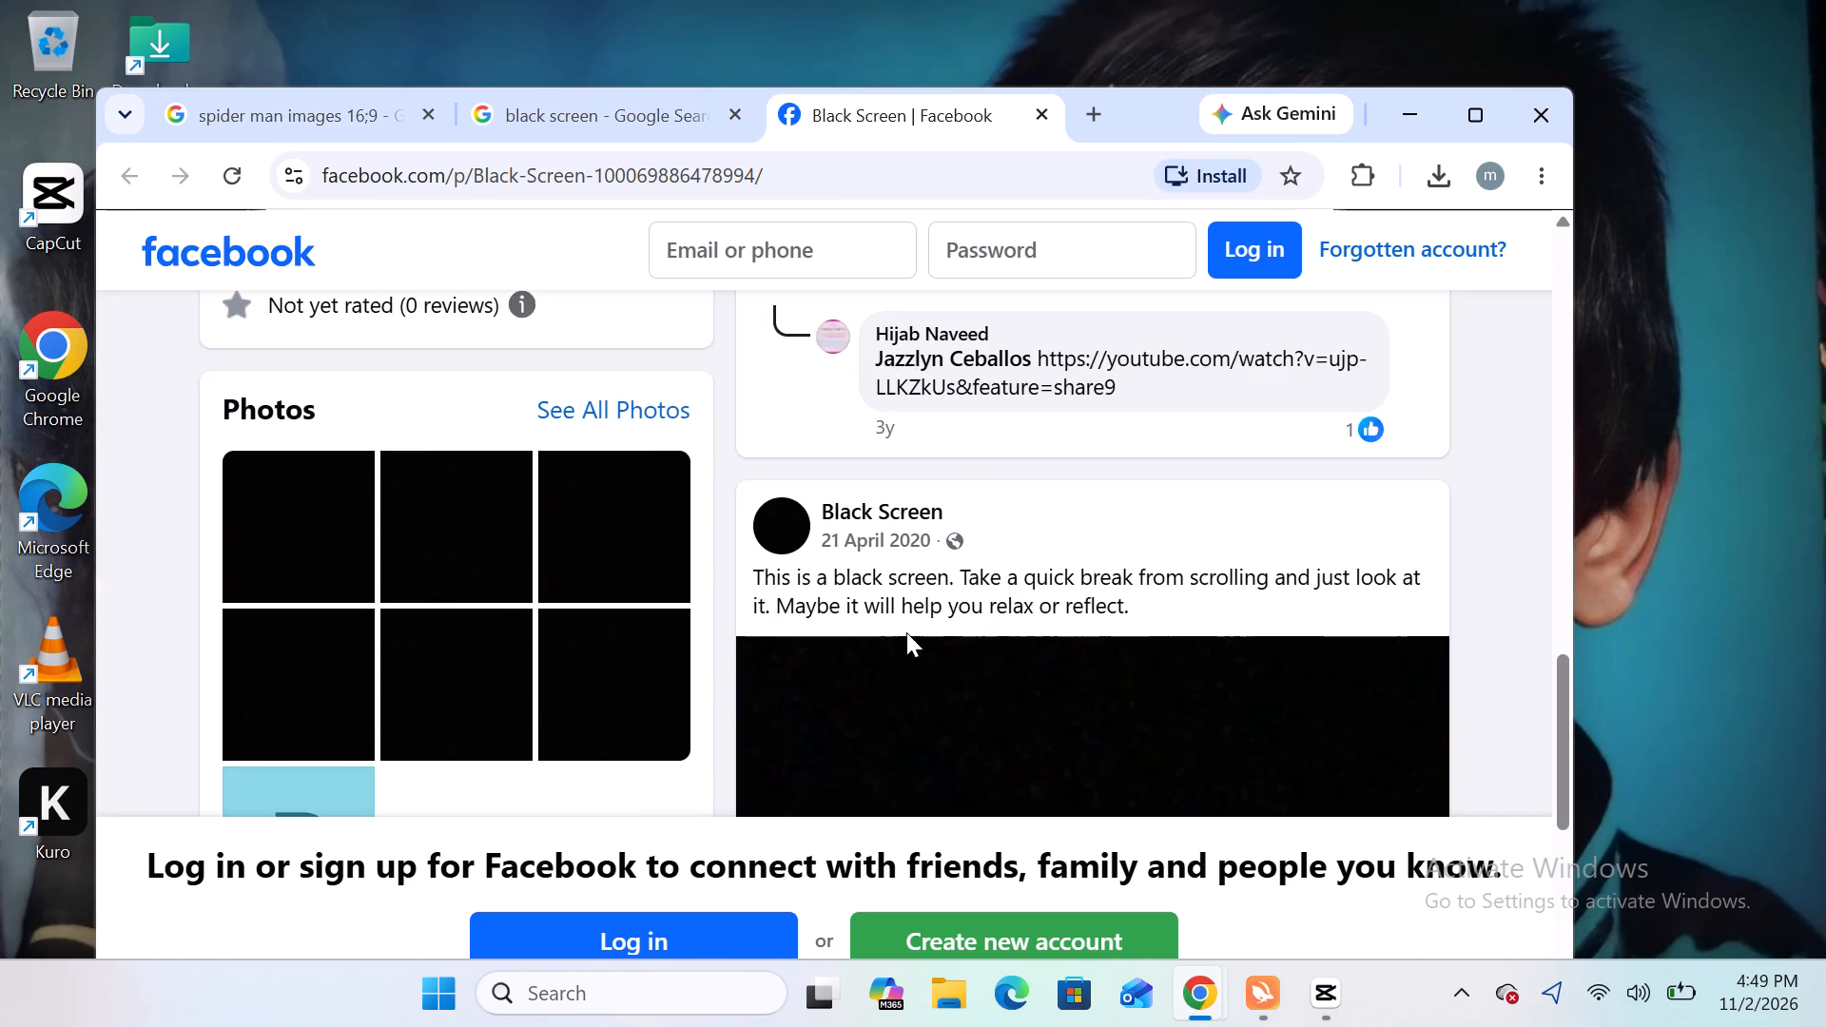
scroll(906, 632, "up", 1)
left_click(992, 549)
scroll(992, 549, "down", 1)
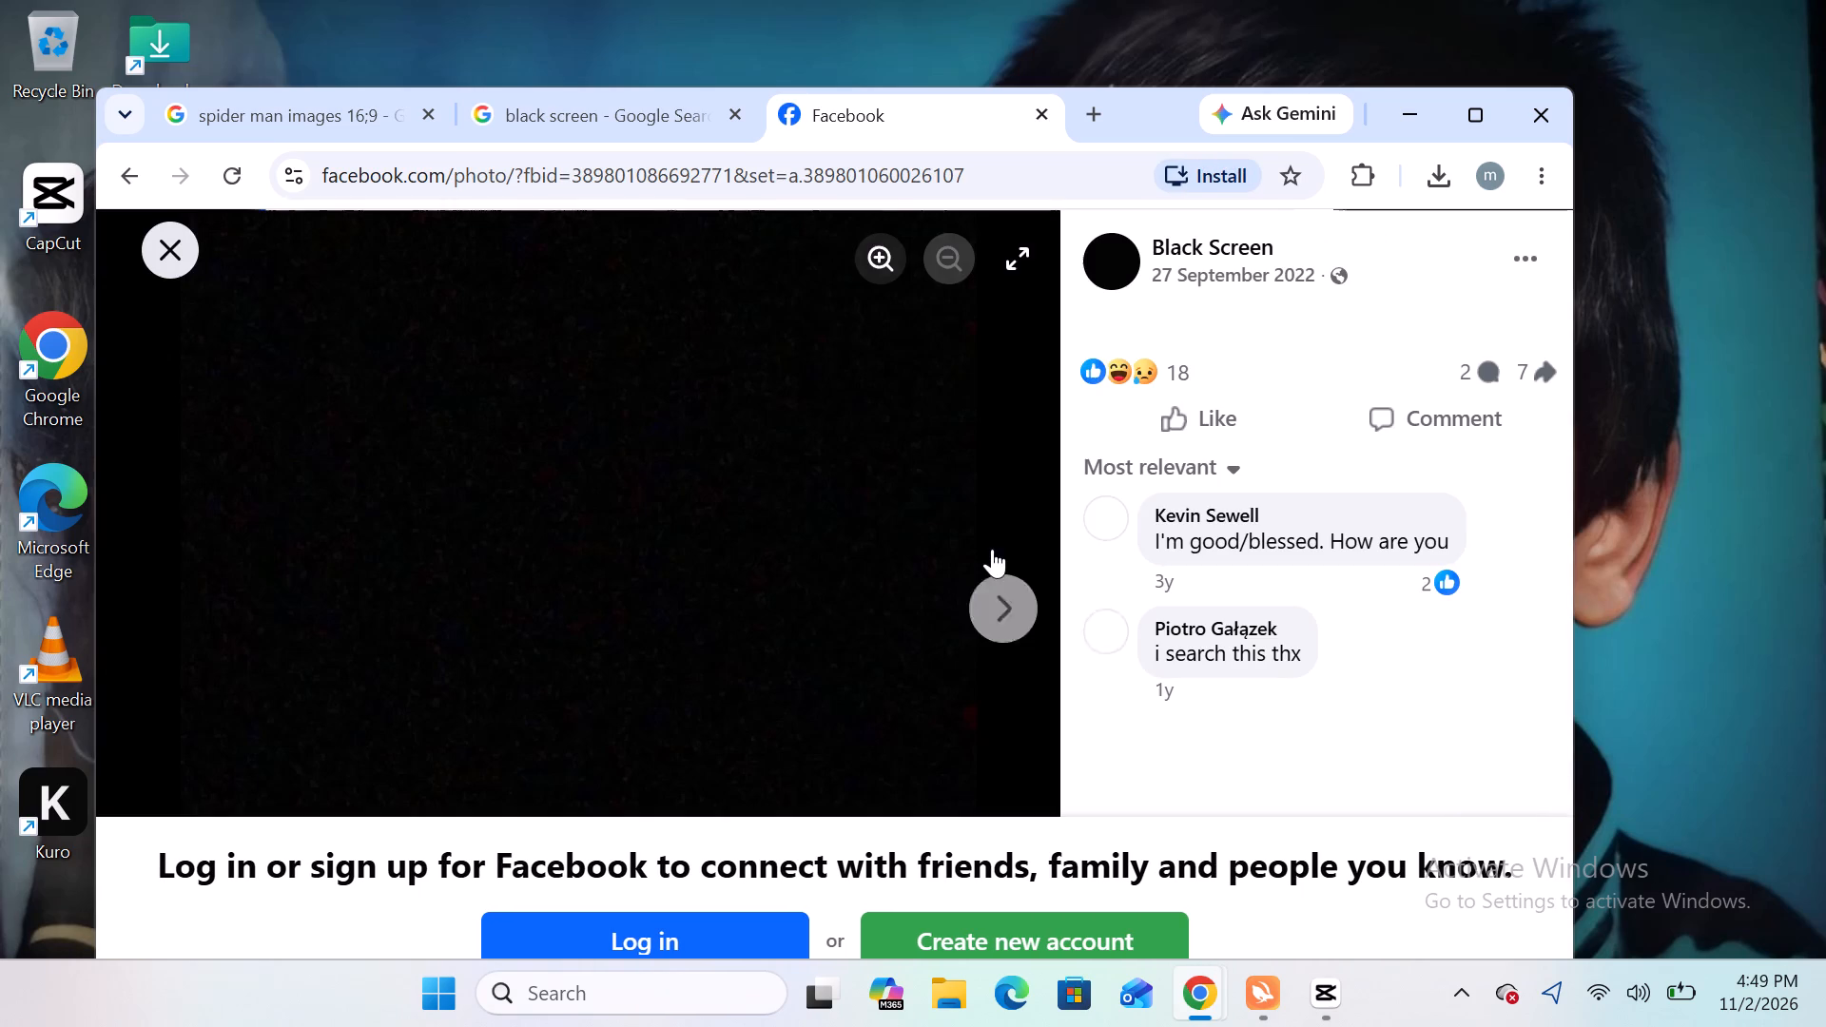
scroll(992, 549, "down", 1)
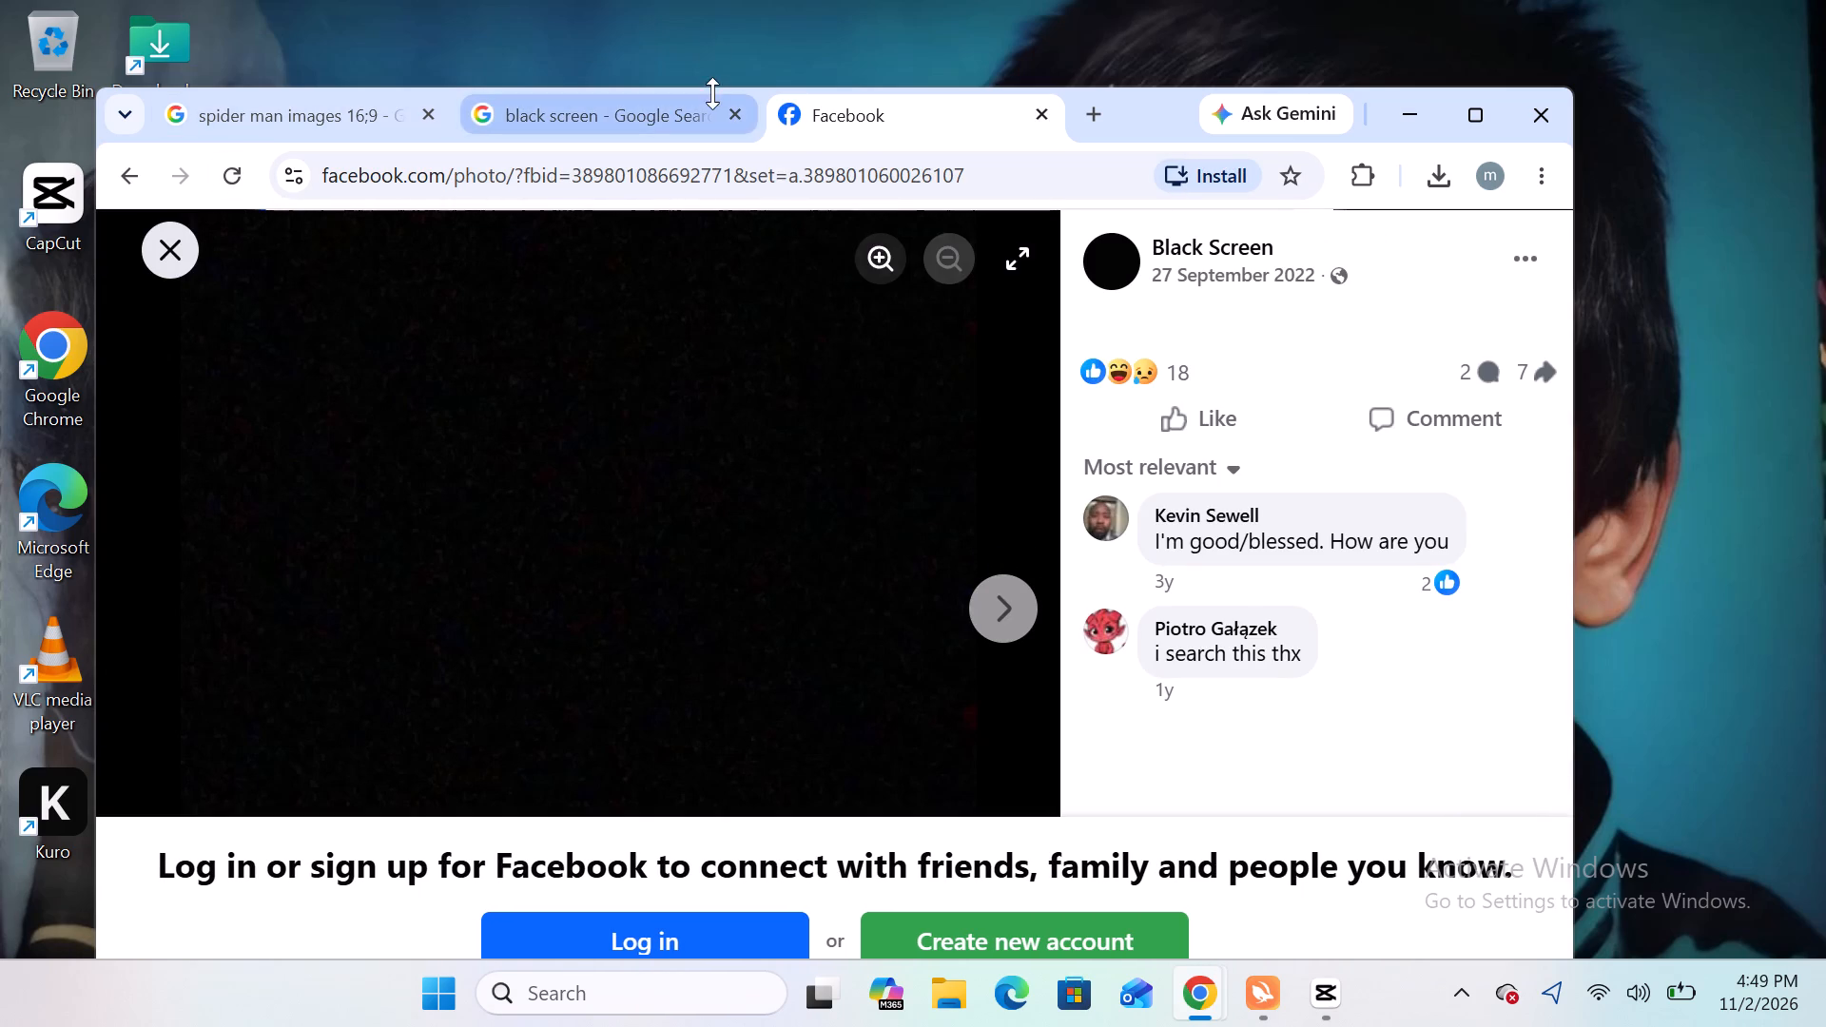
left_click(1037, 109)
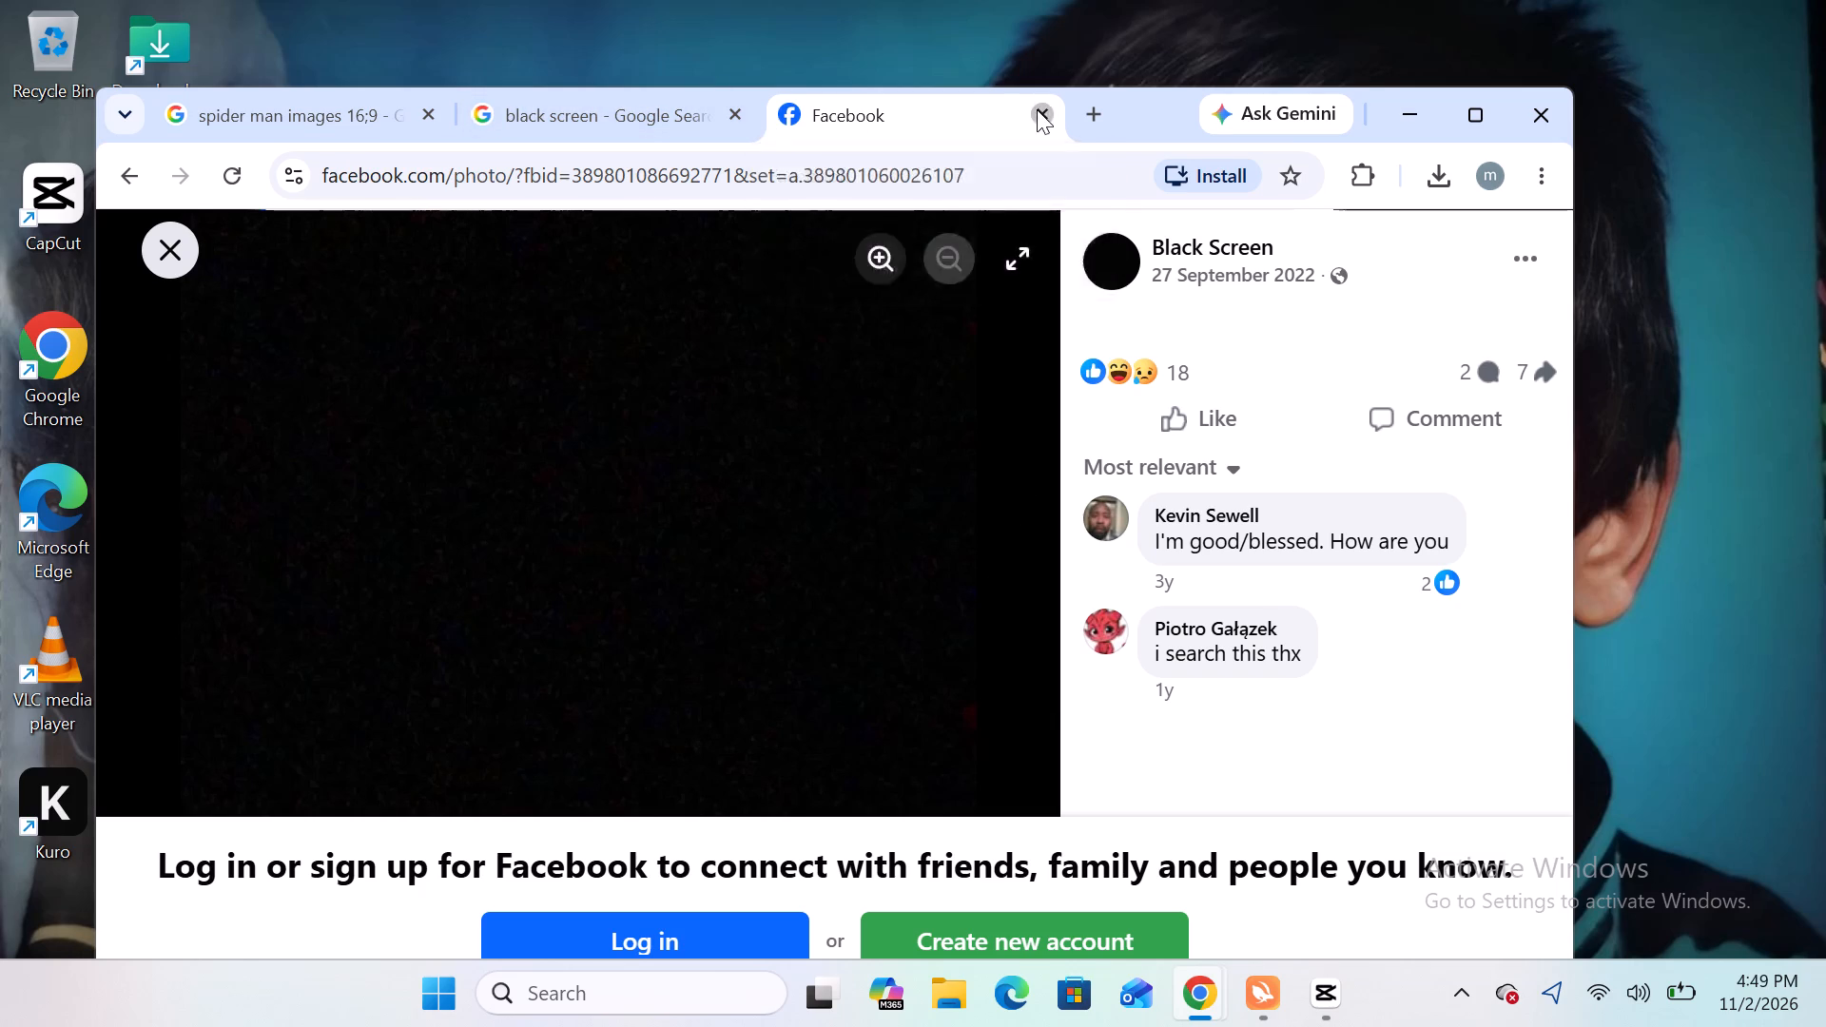
scroll(557, 712, "down", 2)
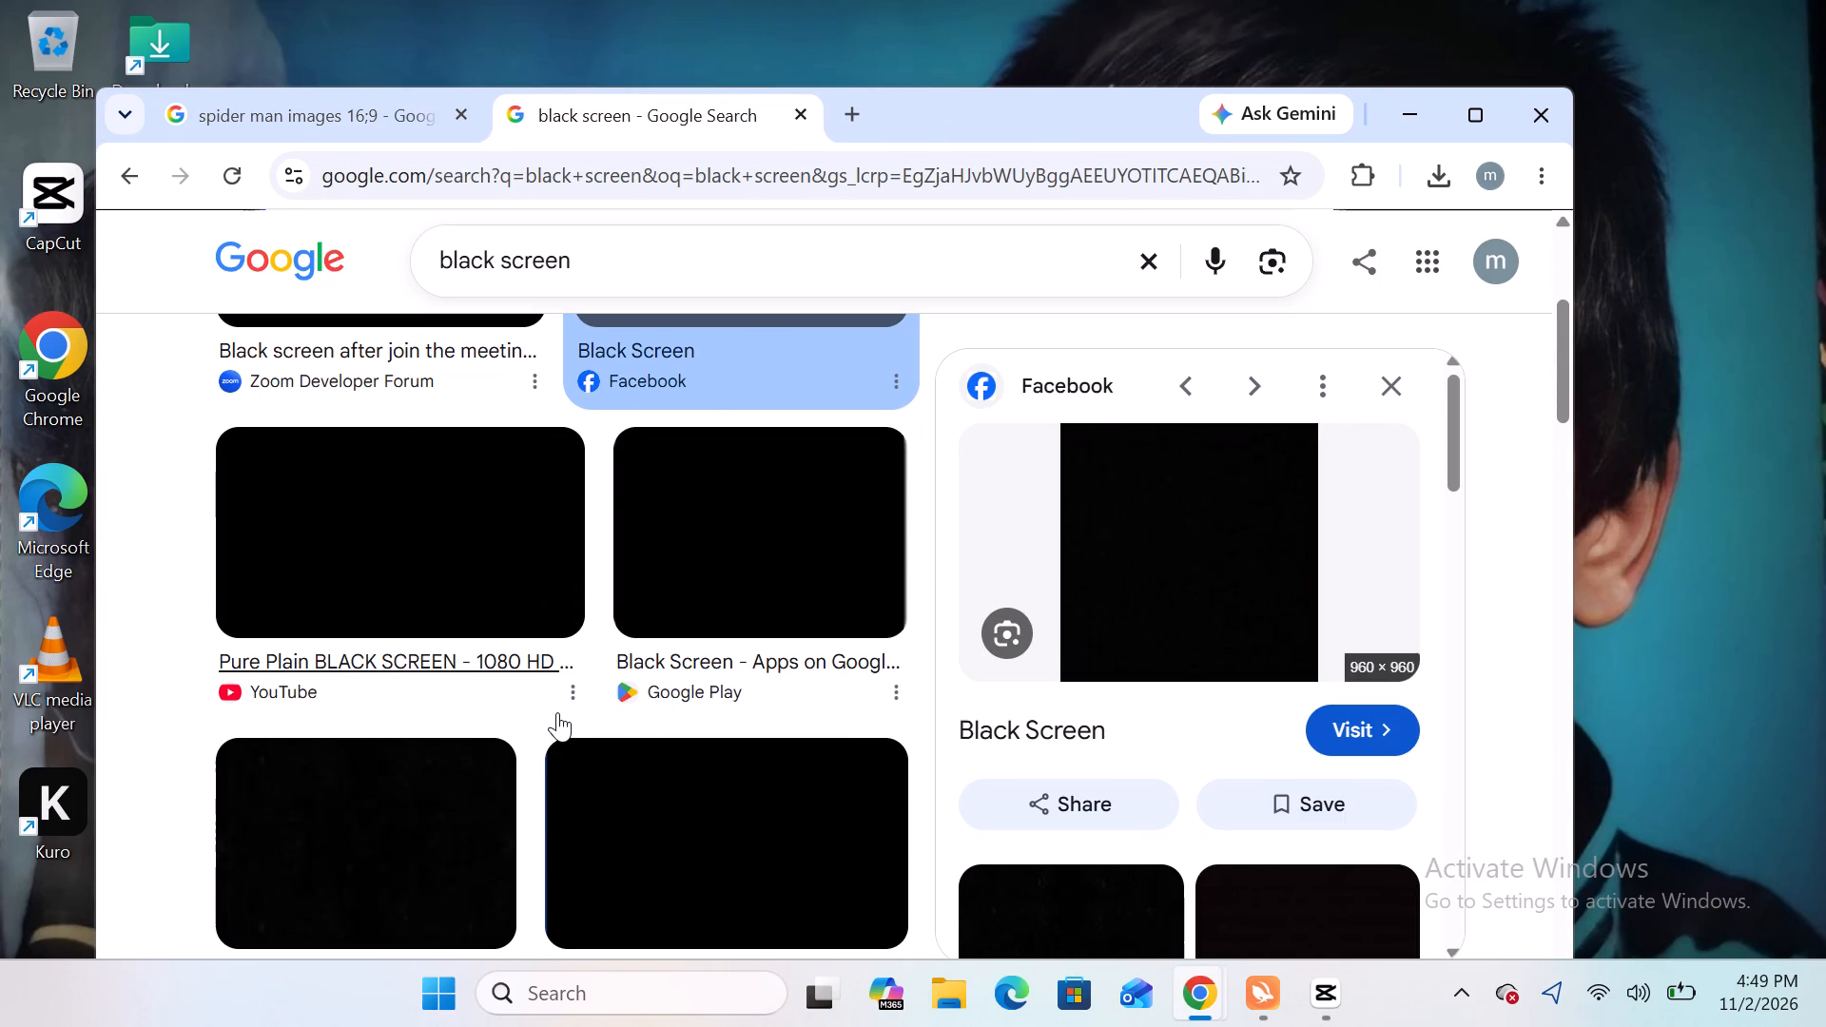
scroll(557, 712, "down", 1)
scroll(557, 712, "right", 1)
left_click(639, 669)
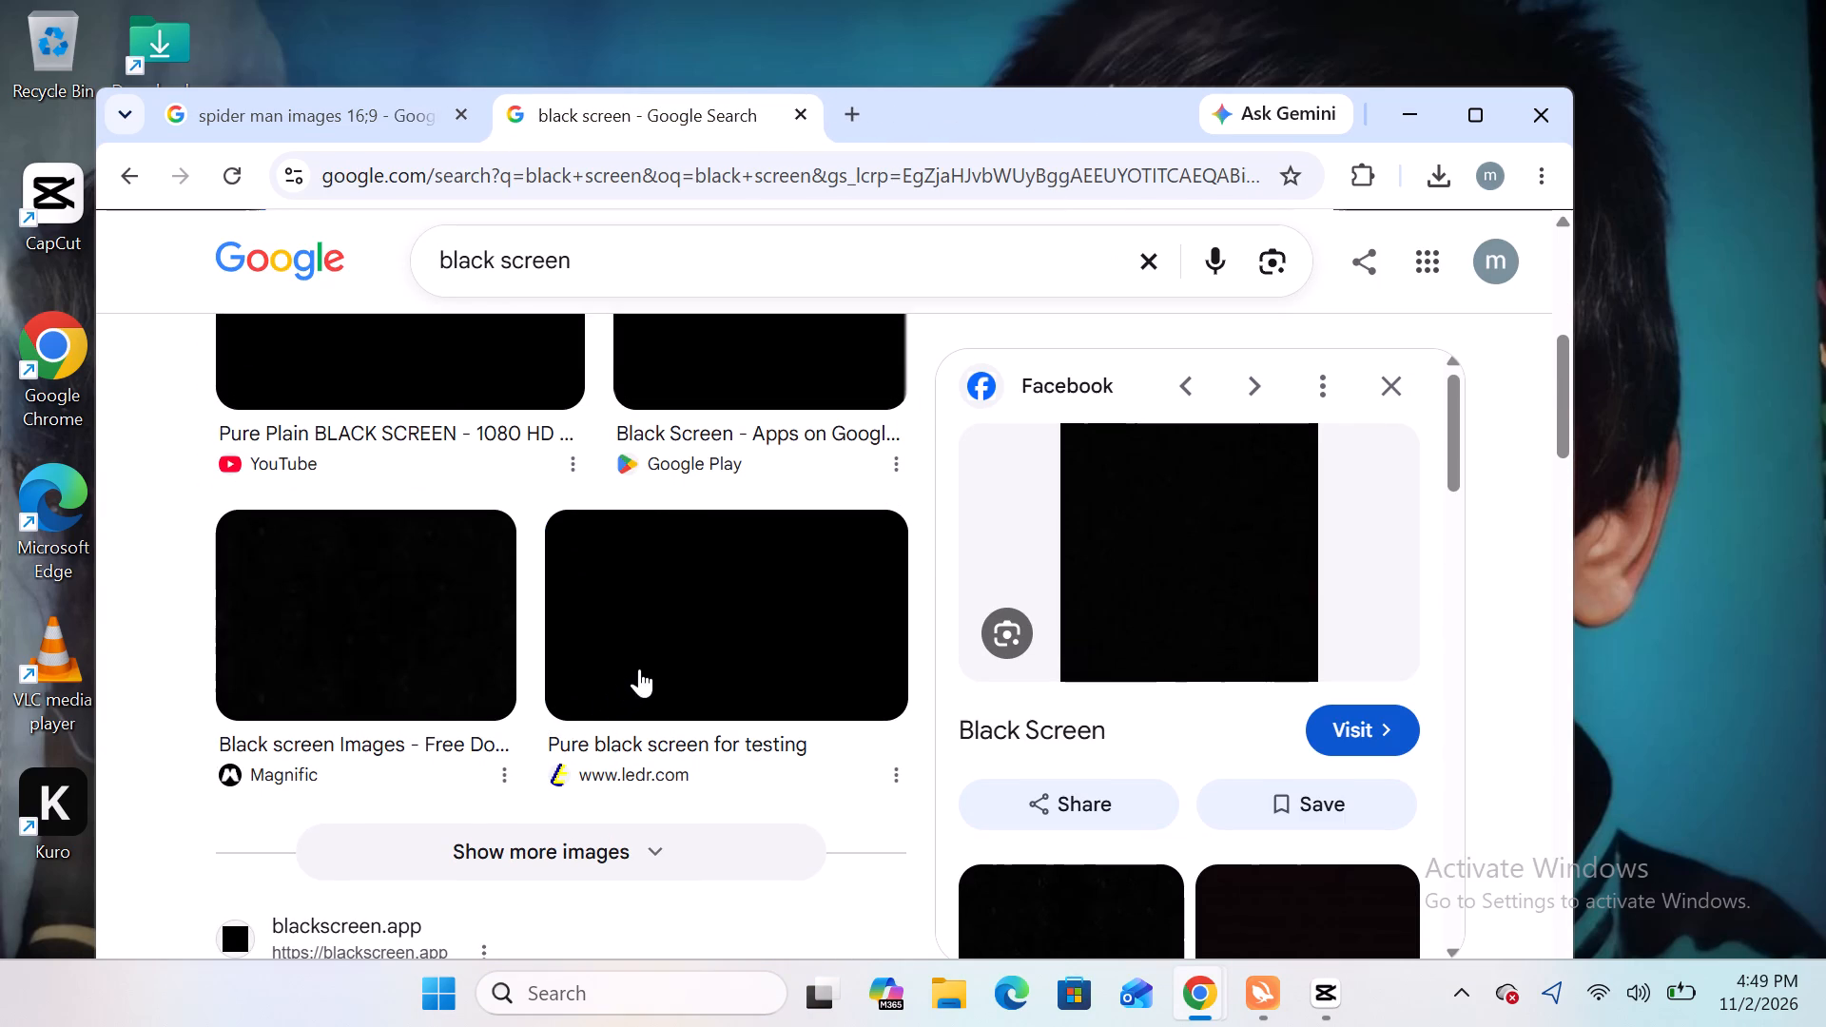
left_click(1260, 474)
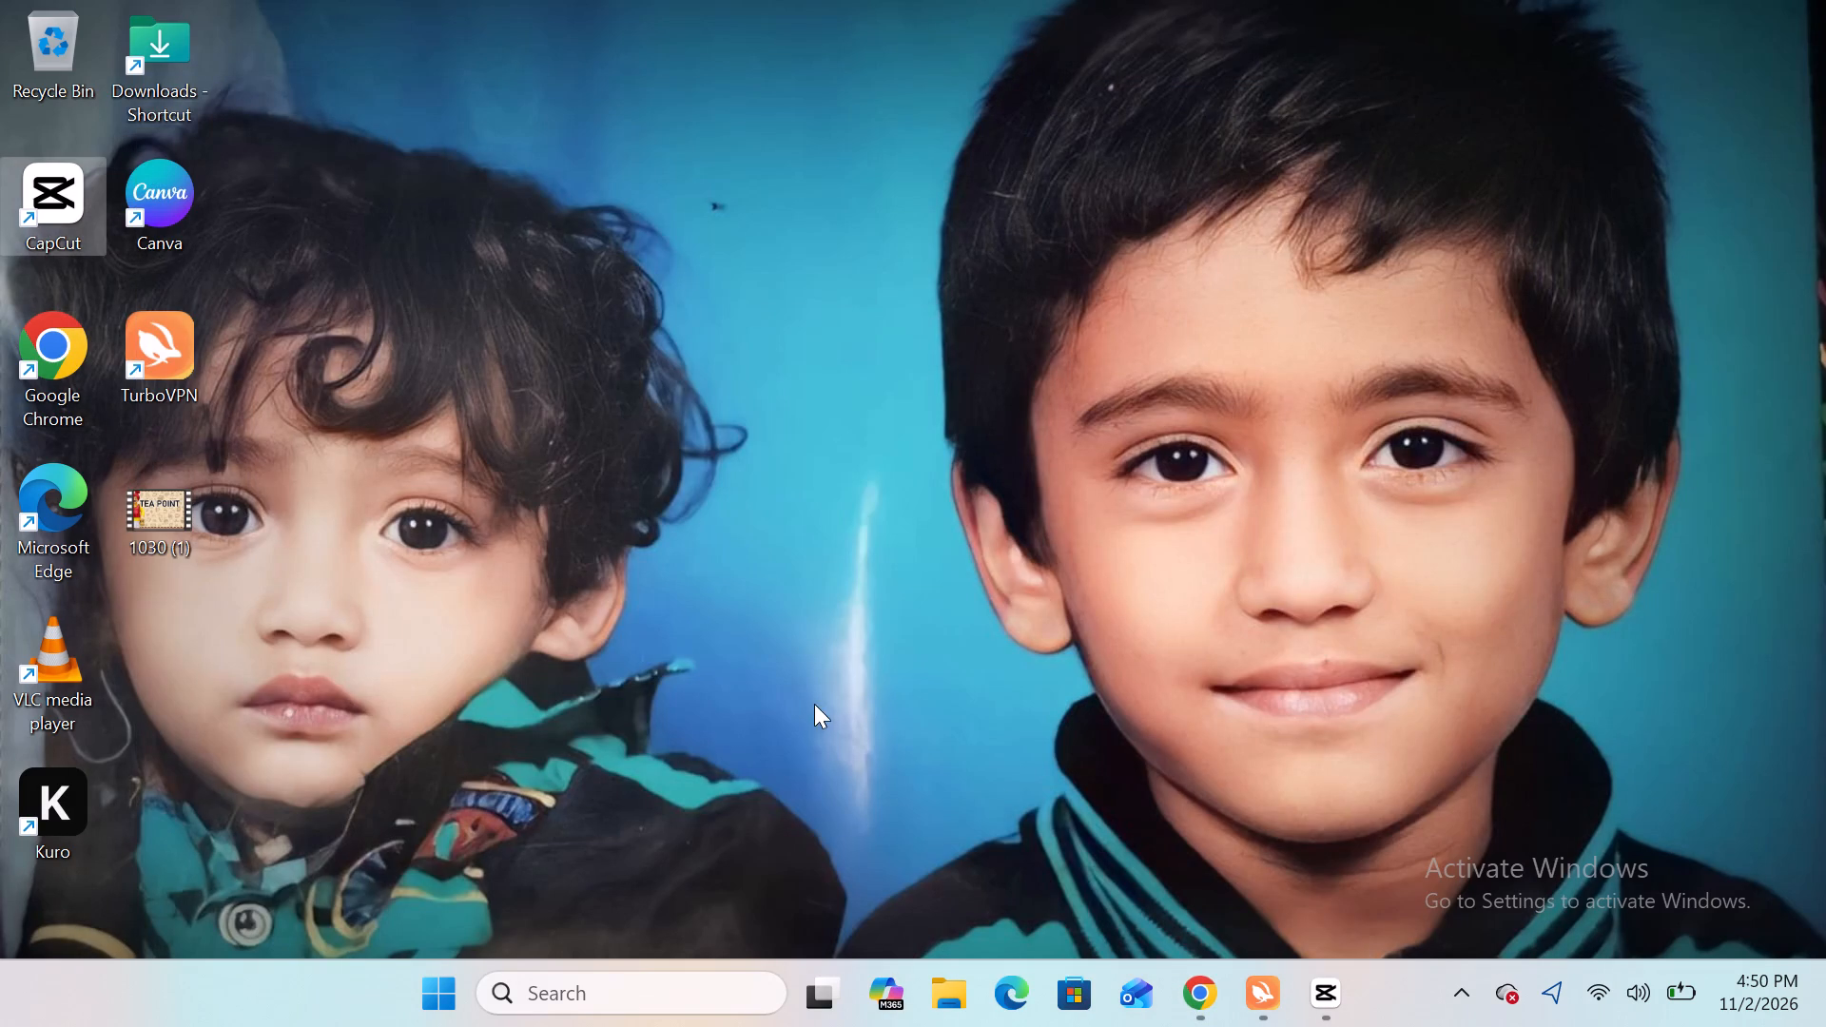
left_click_drag(1387, 1026, 1315, 991)
left_click(1315, 991)
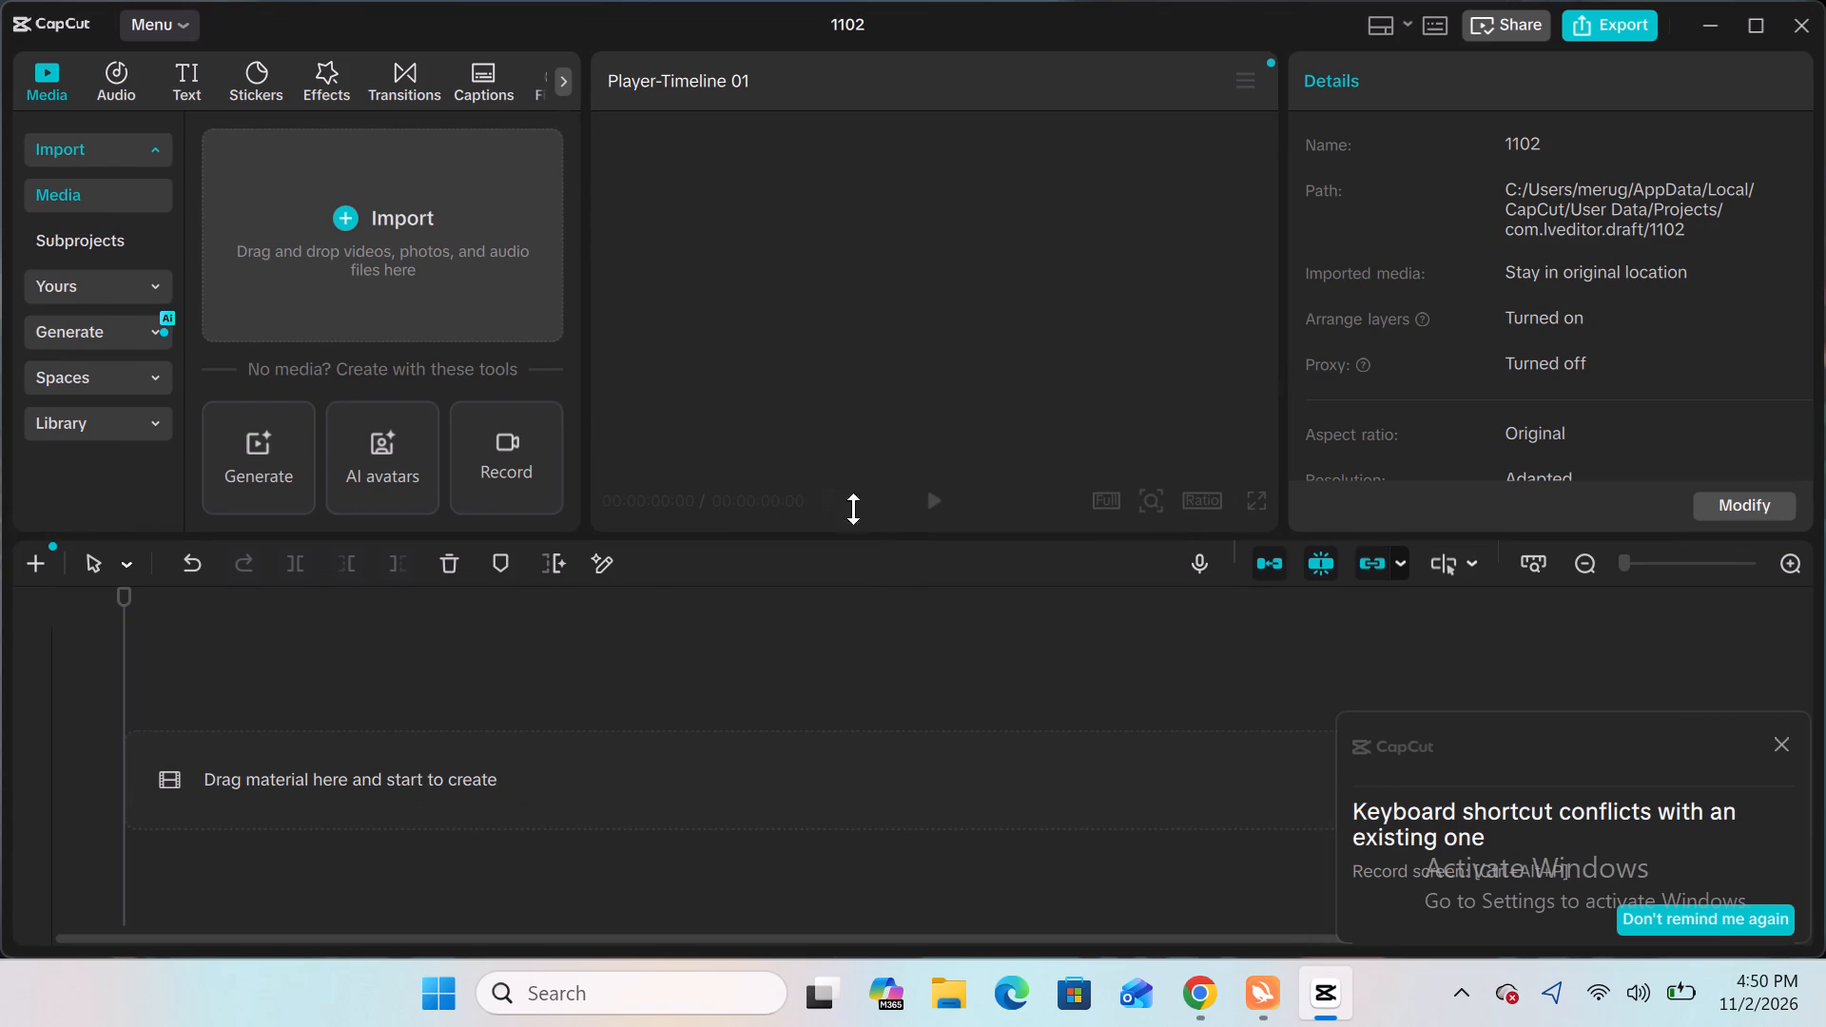
left_click(350, 240)
left_click(348, 263)
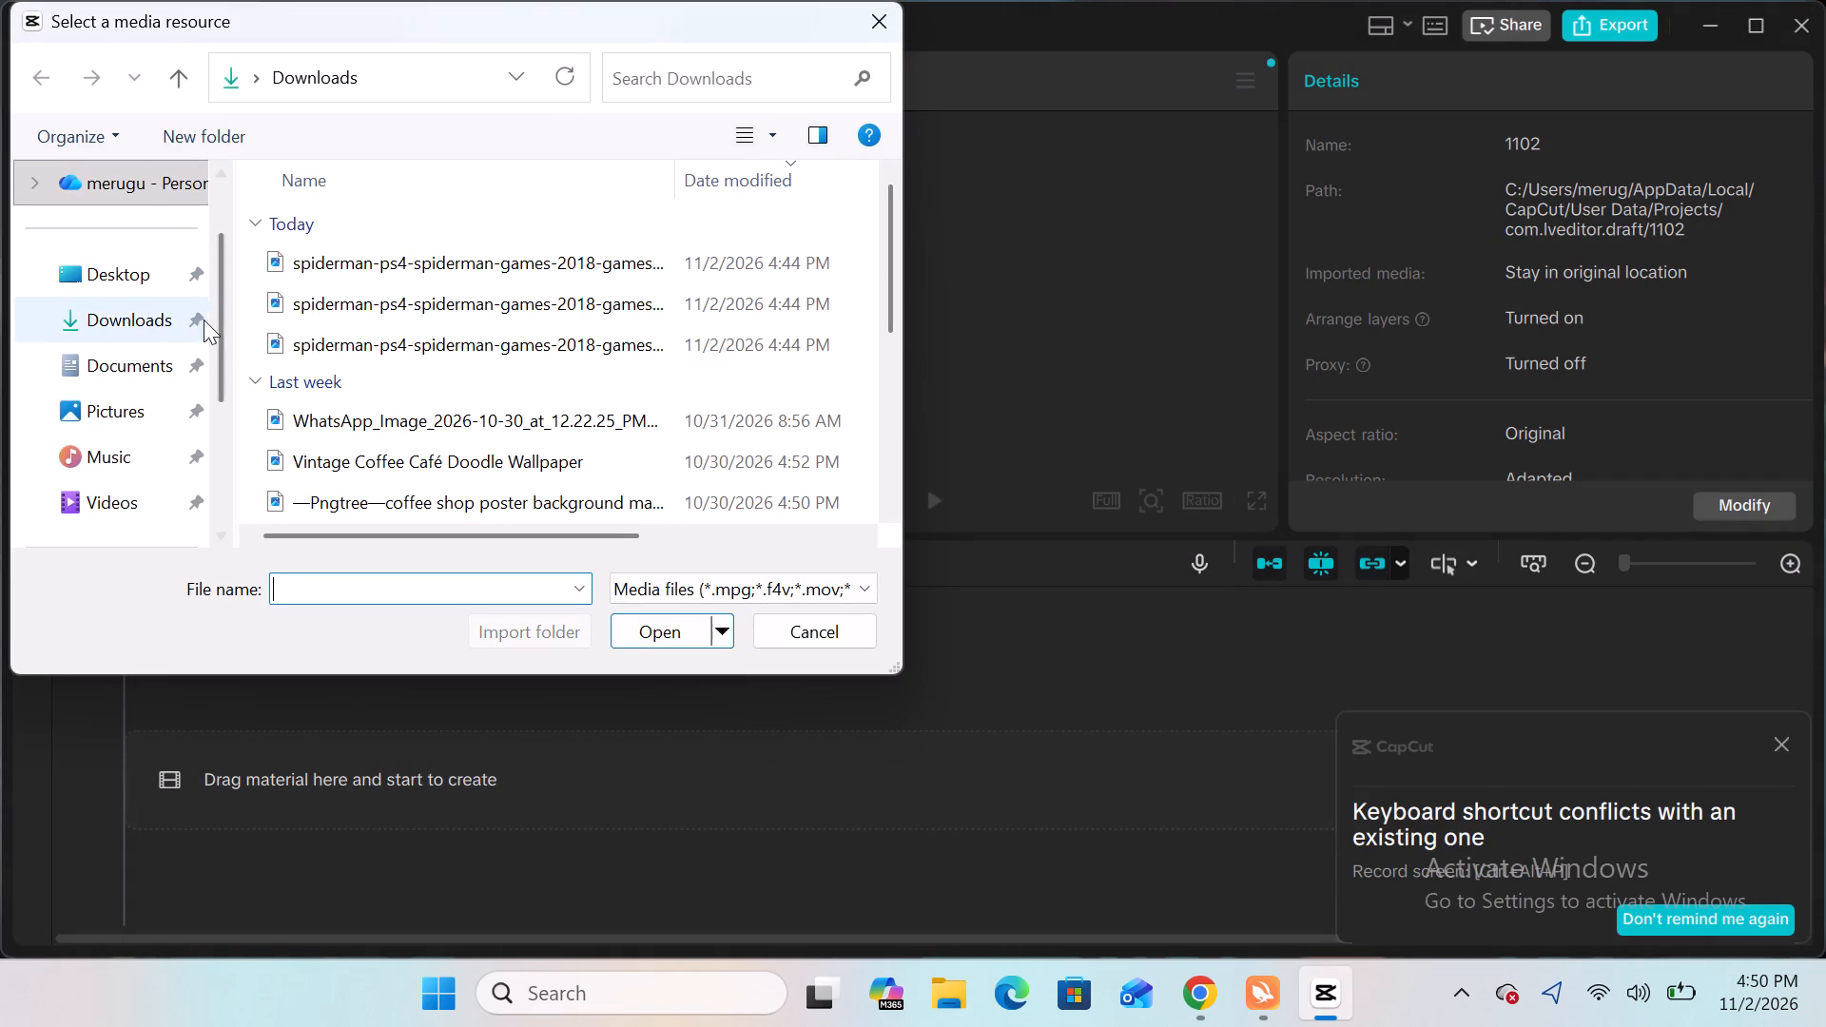
left_click(139, 397)
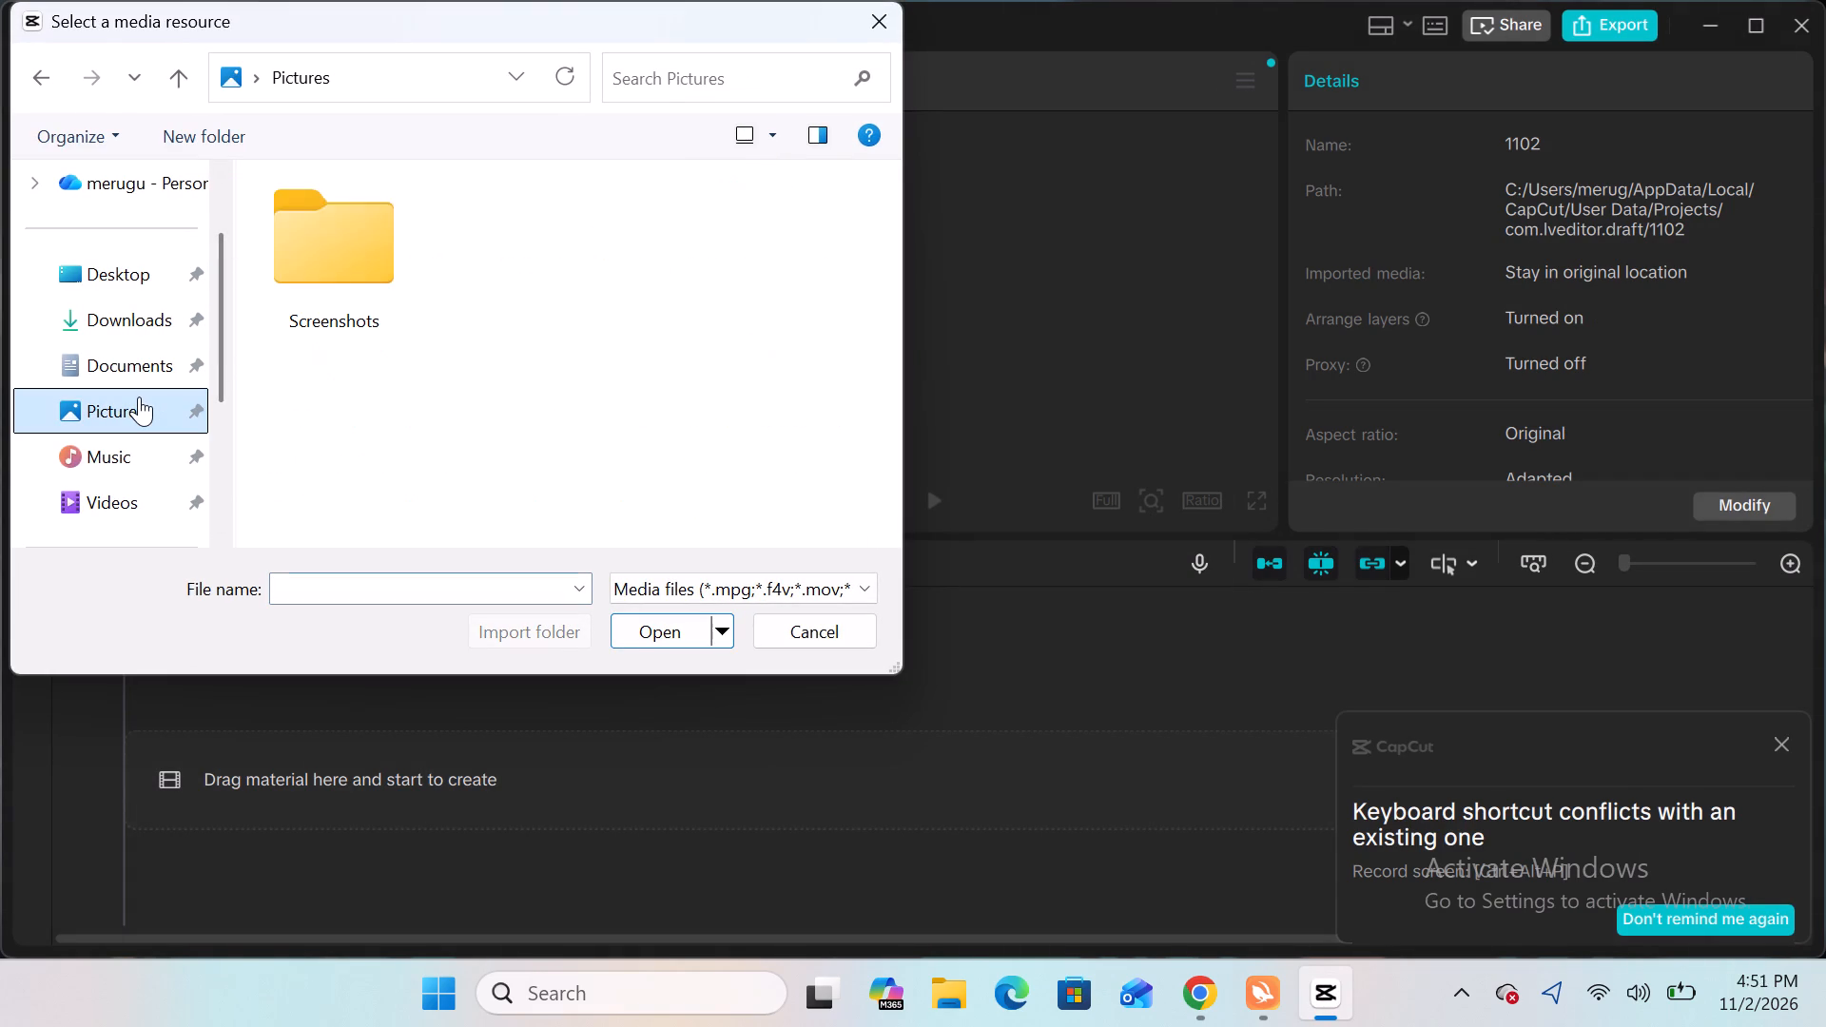
left_click_drag(248, 280, 257, 280)
double_click(278, 275)
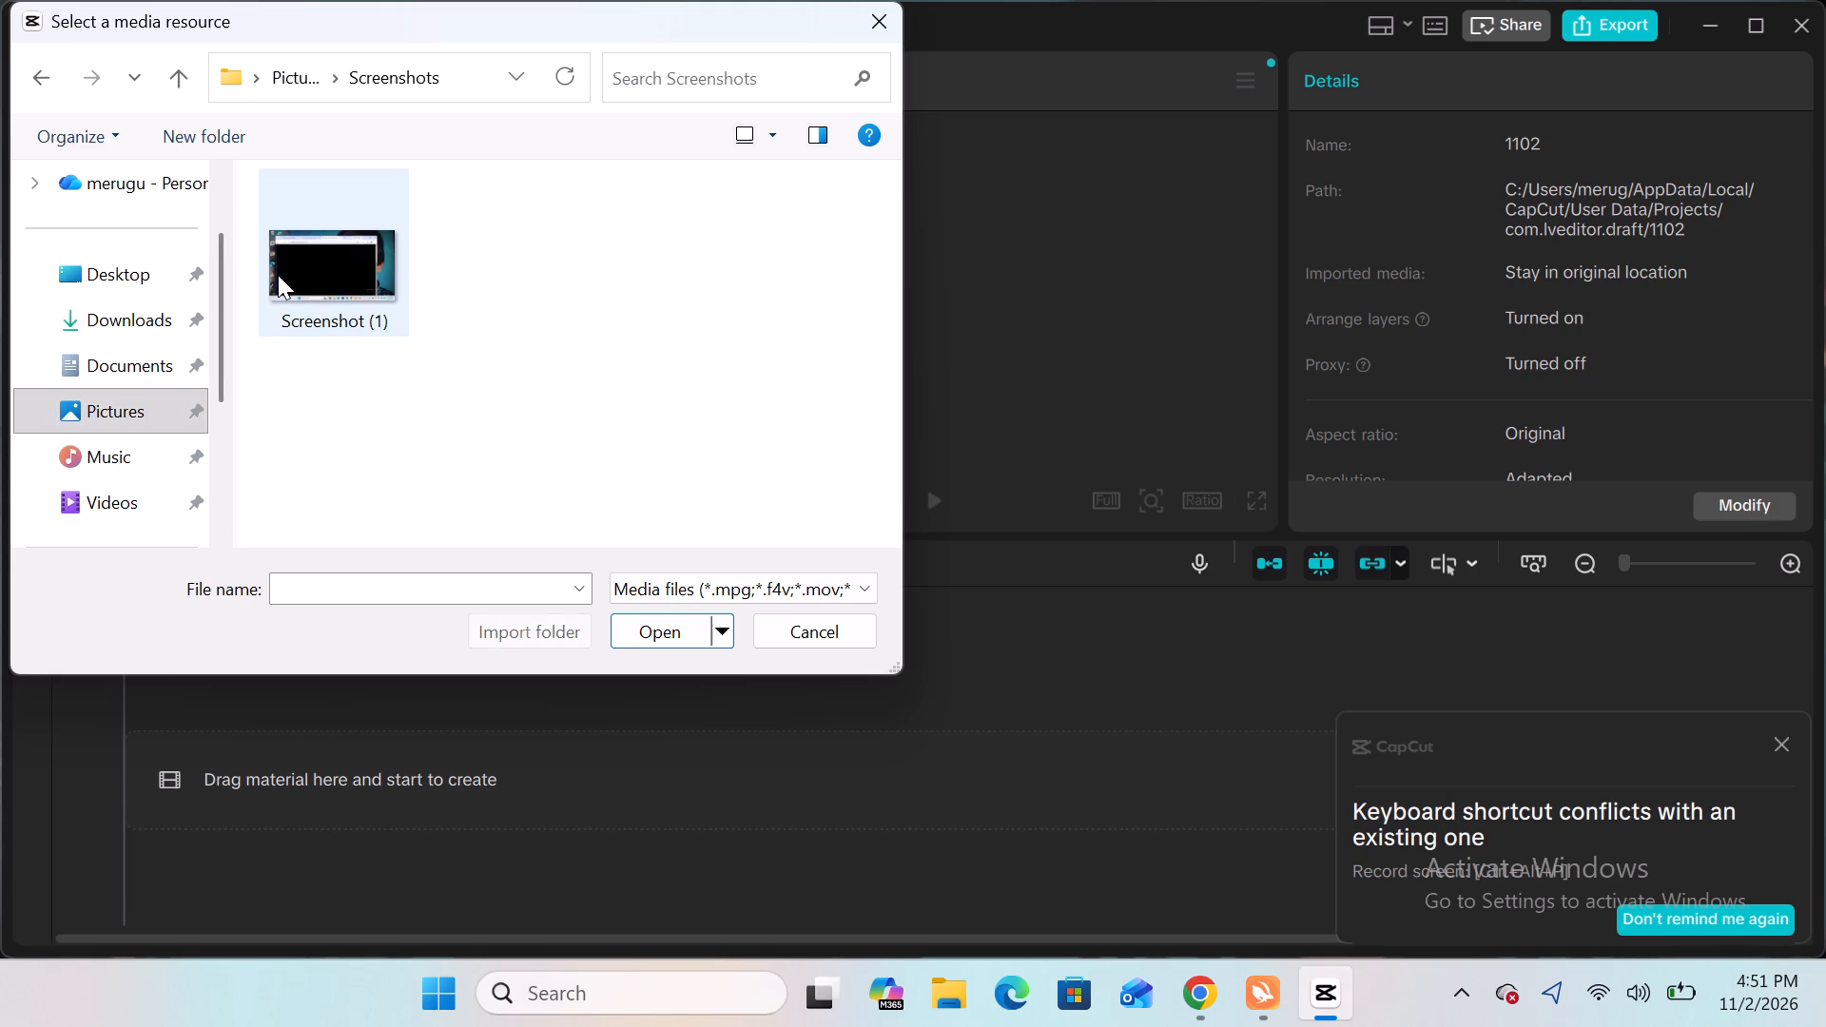
left_click(292, 275)
left_click_drag(292, 275, 685, 643)
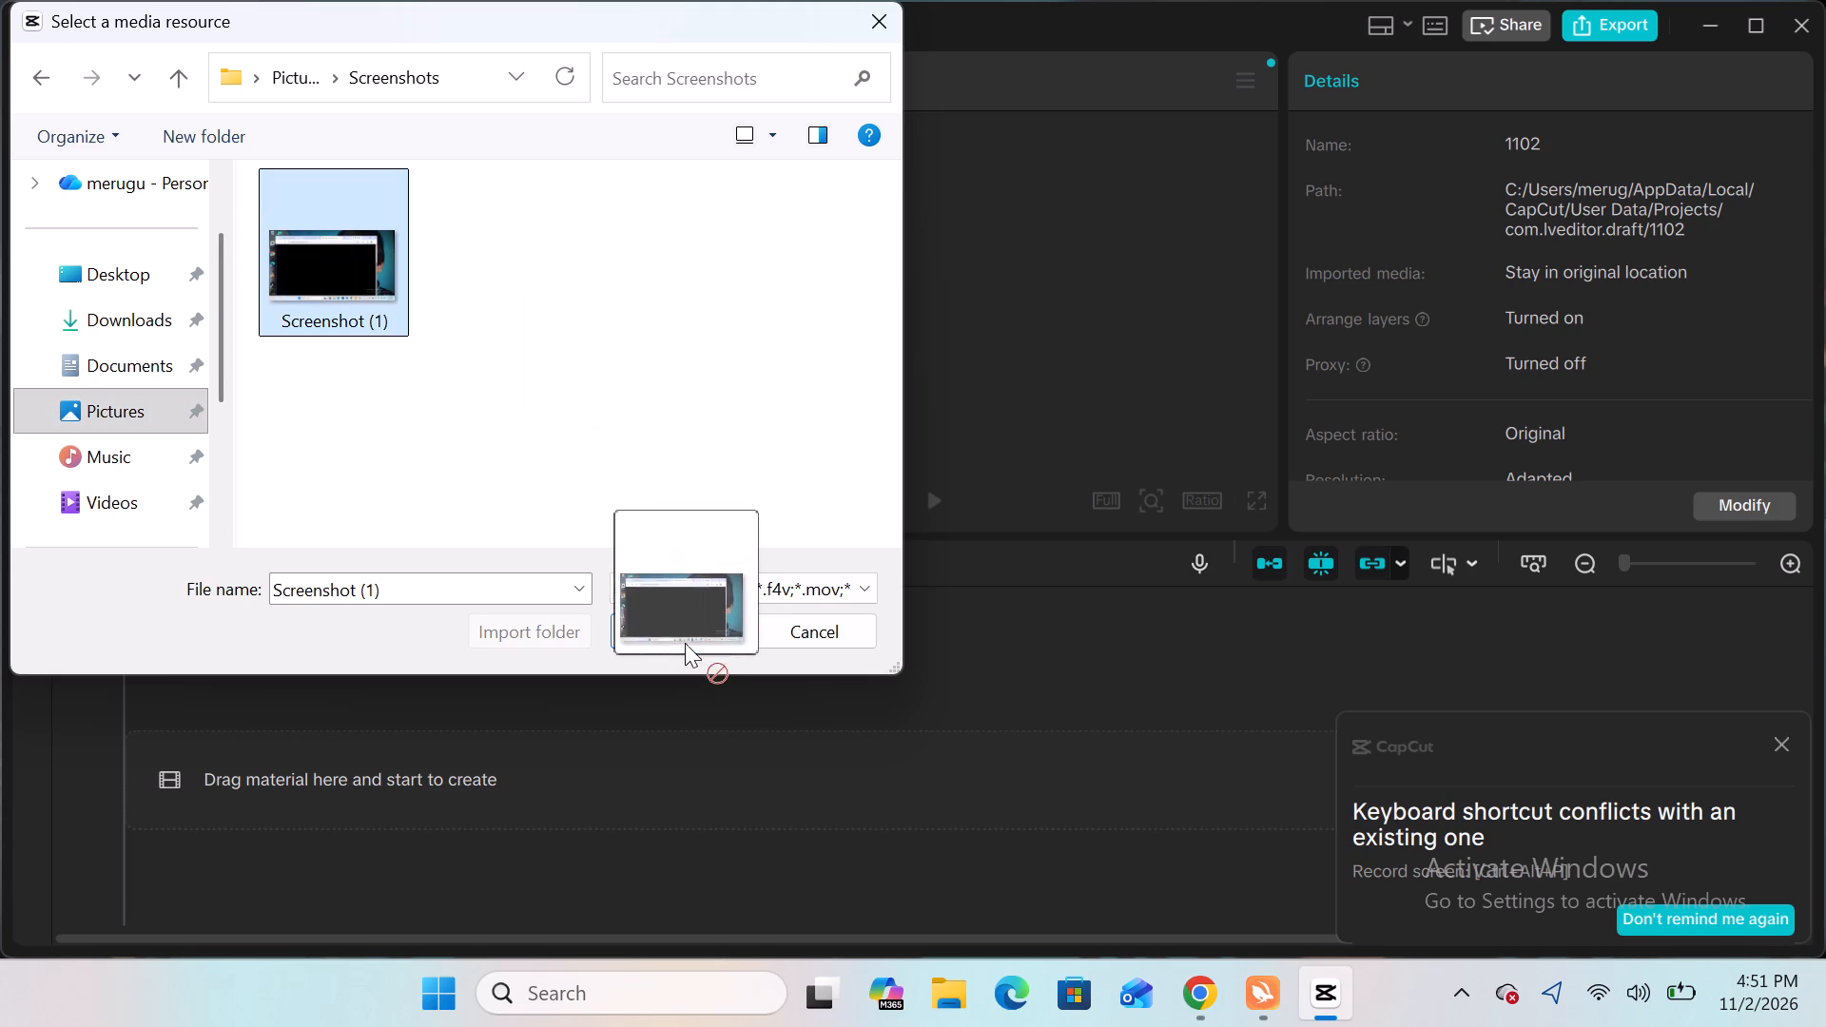
left_click_drag(685, 643, 631, 577)
left_click(657, 624)
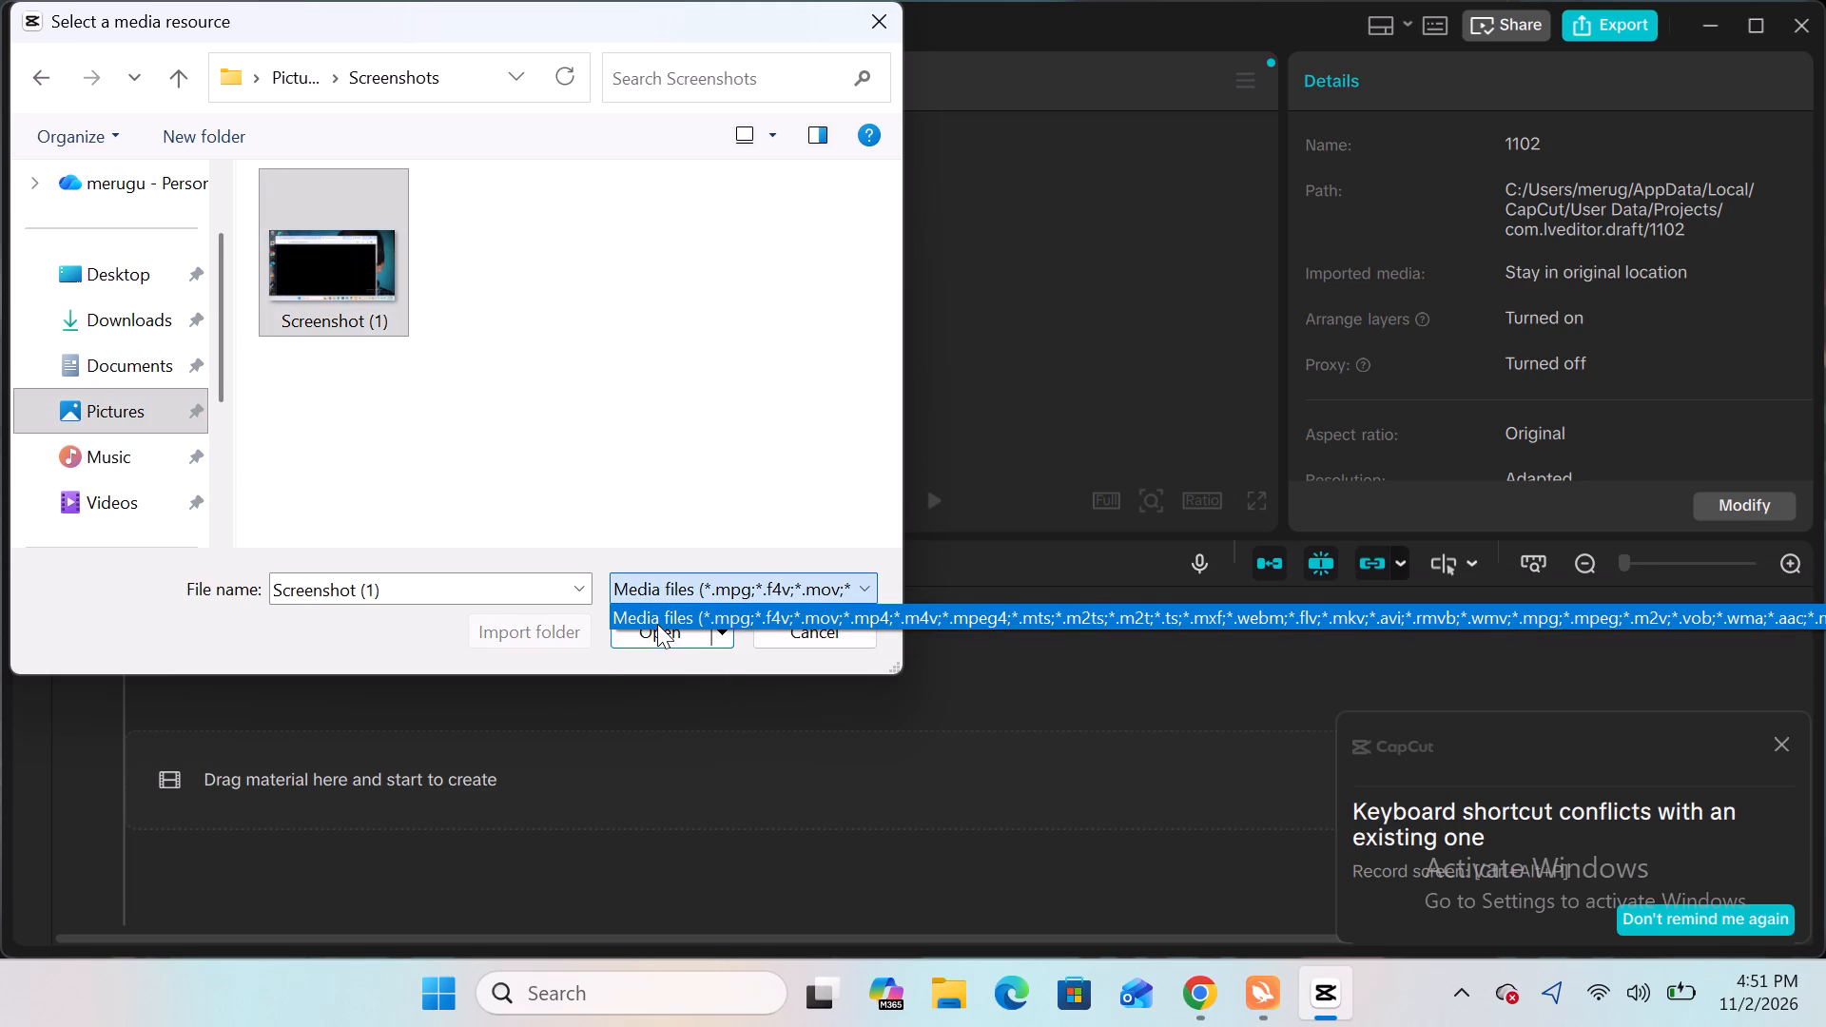
double_click(647, 636)
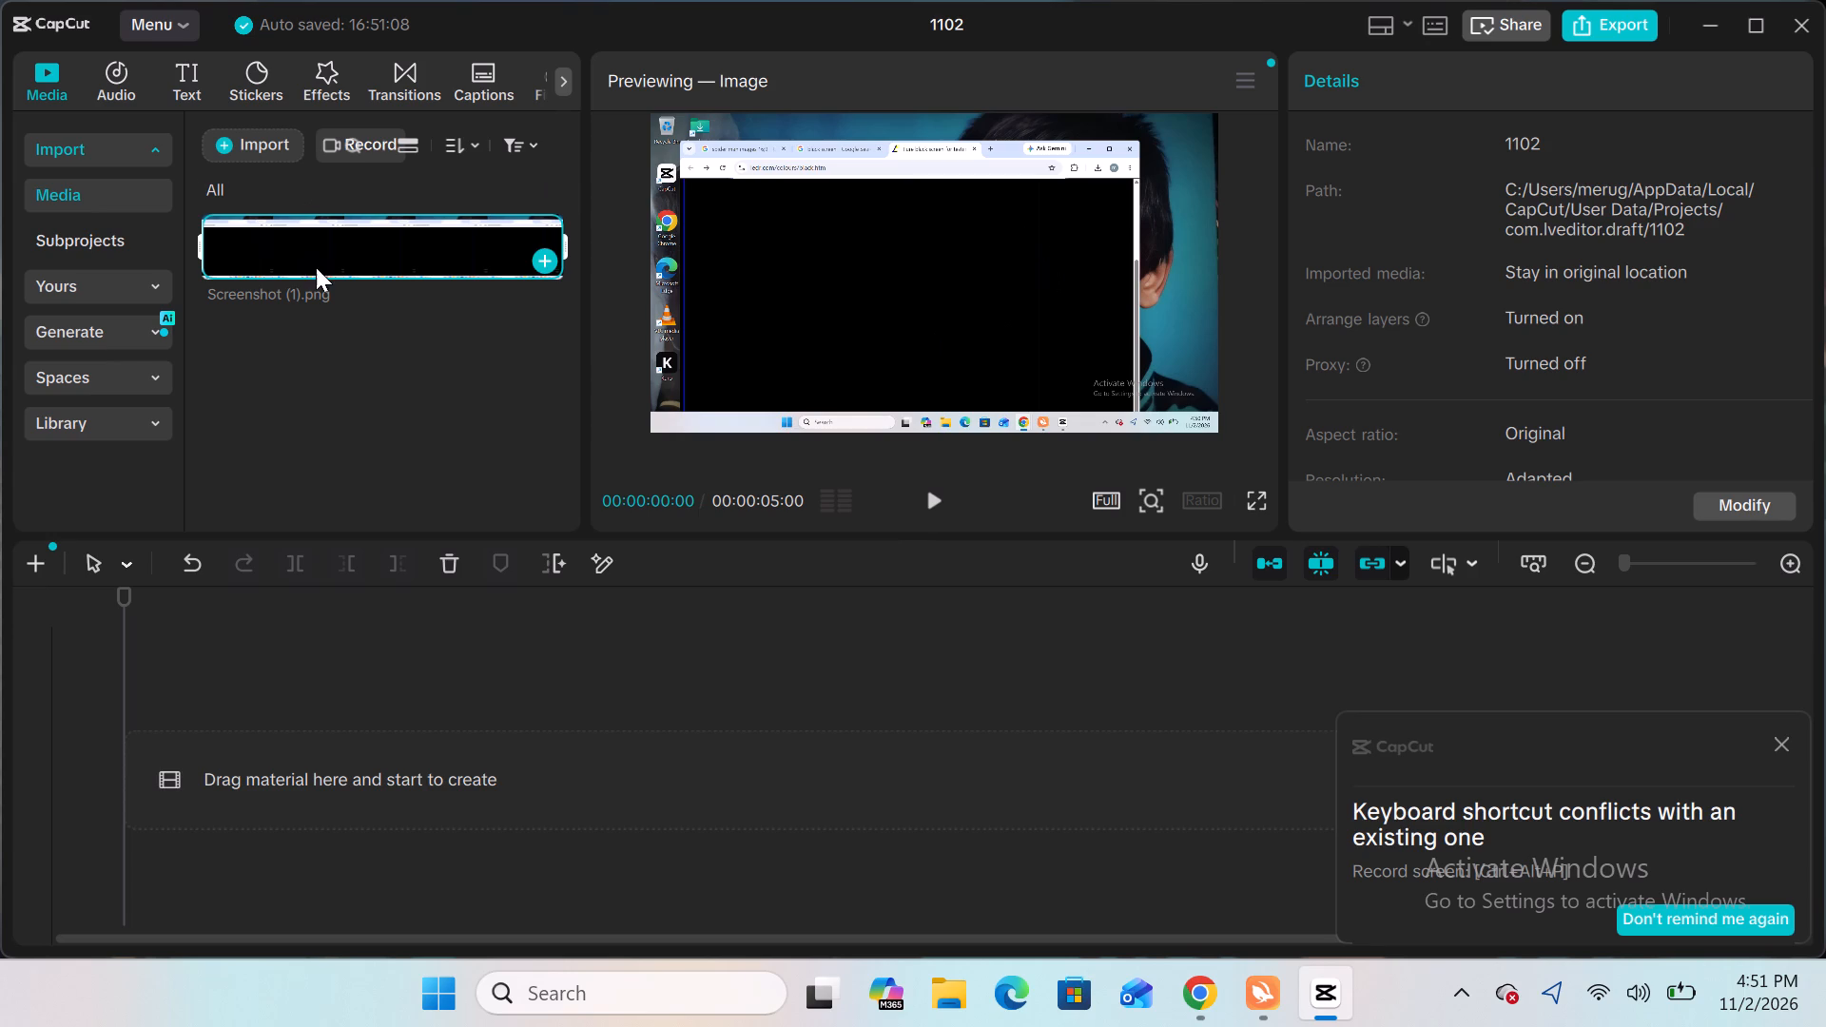
Place Screenshot (1).png at the start of the empty timeline.
left_click_drag(316, 267, 282, 778)
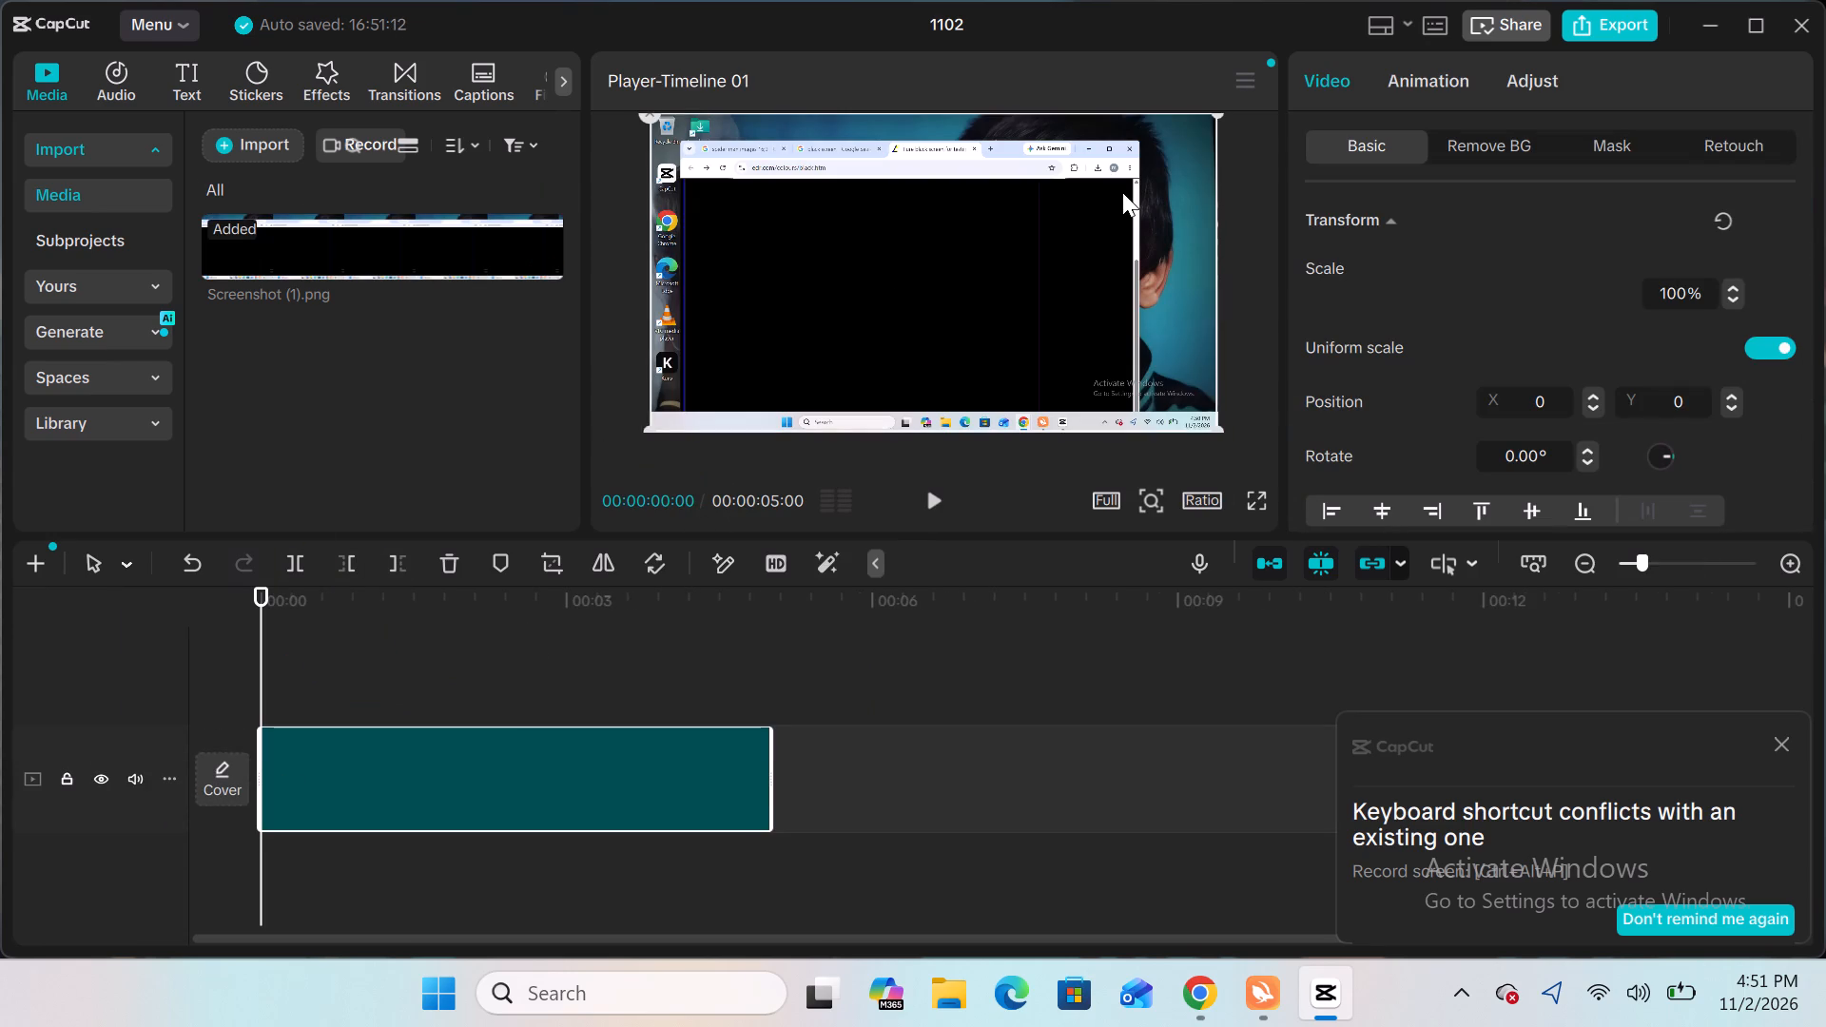
Set the project's aspect ratio to 16:9.
left_click(1216, 126)
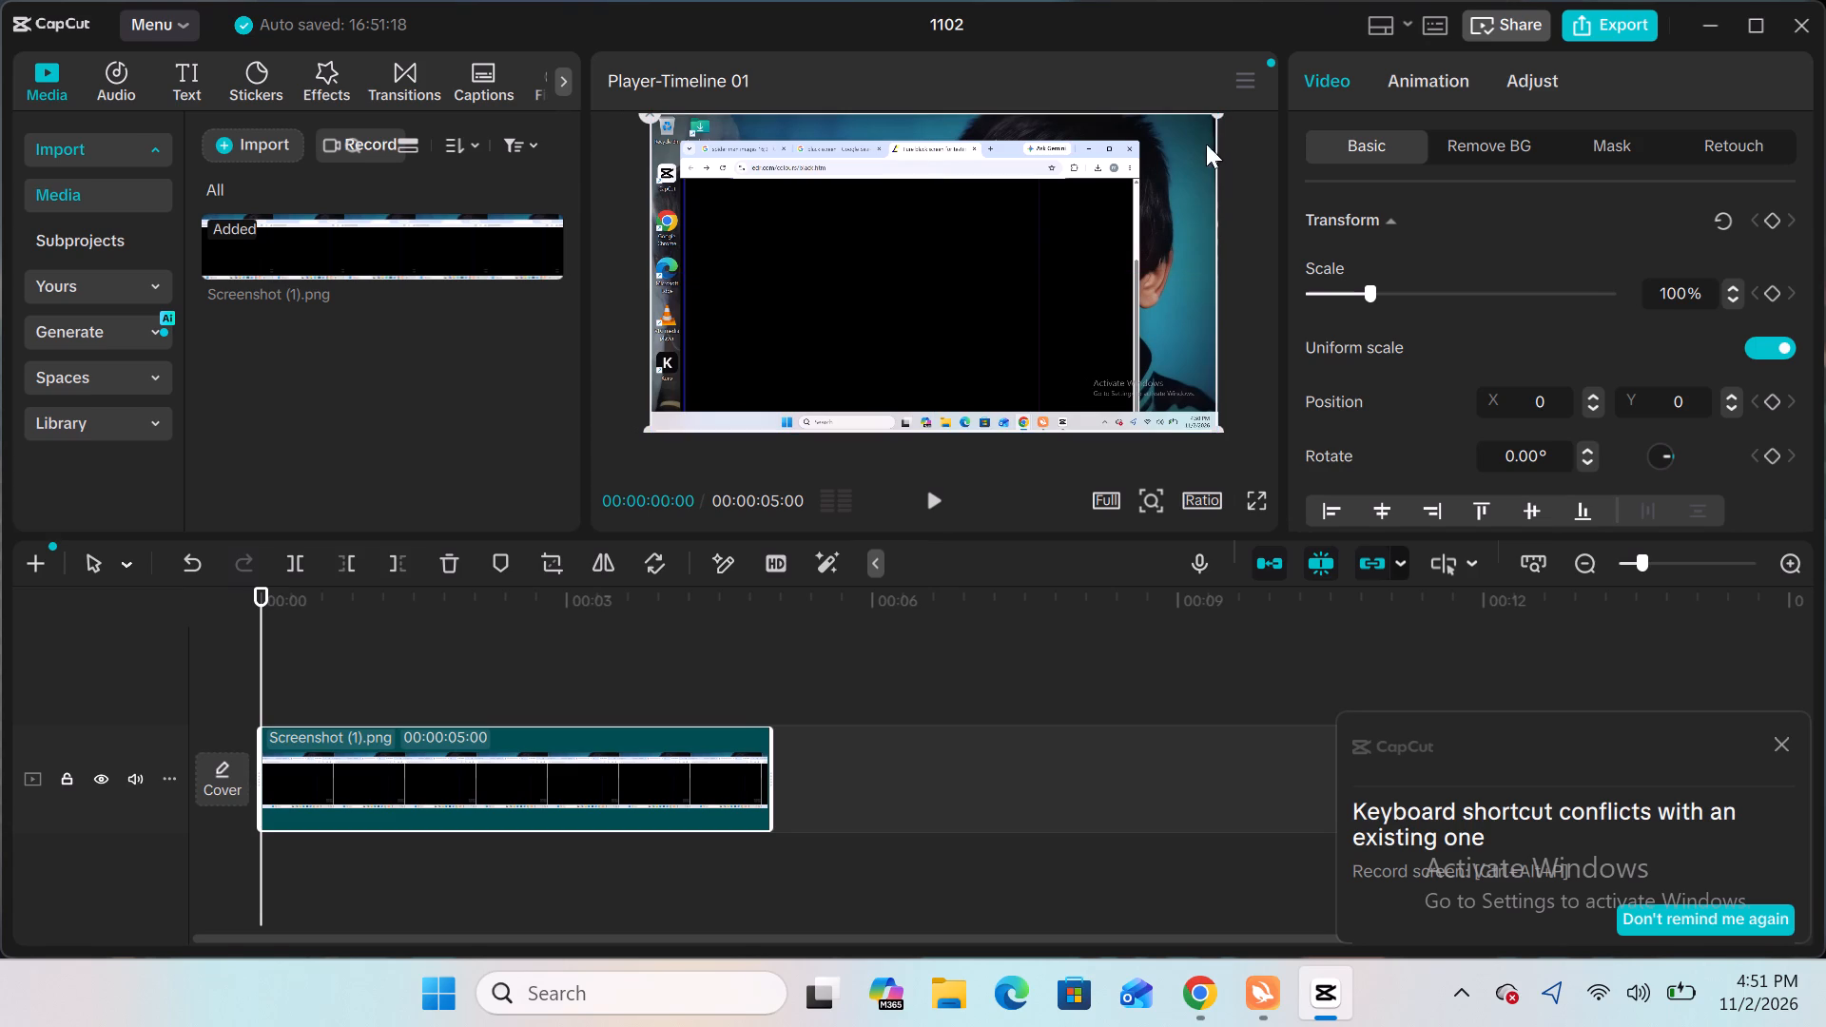
scroll(1094, 274, "up", 1, "ctrl")
left_click(1207, 502)
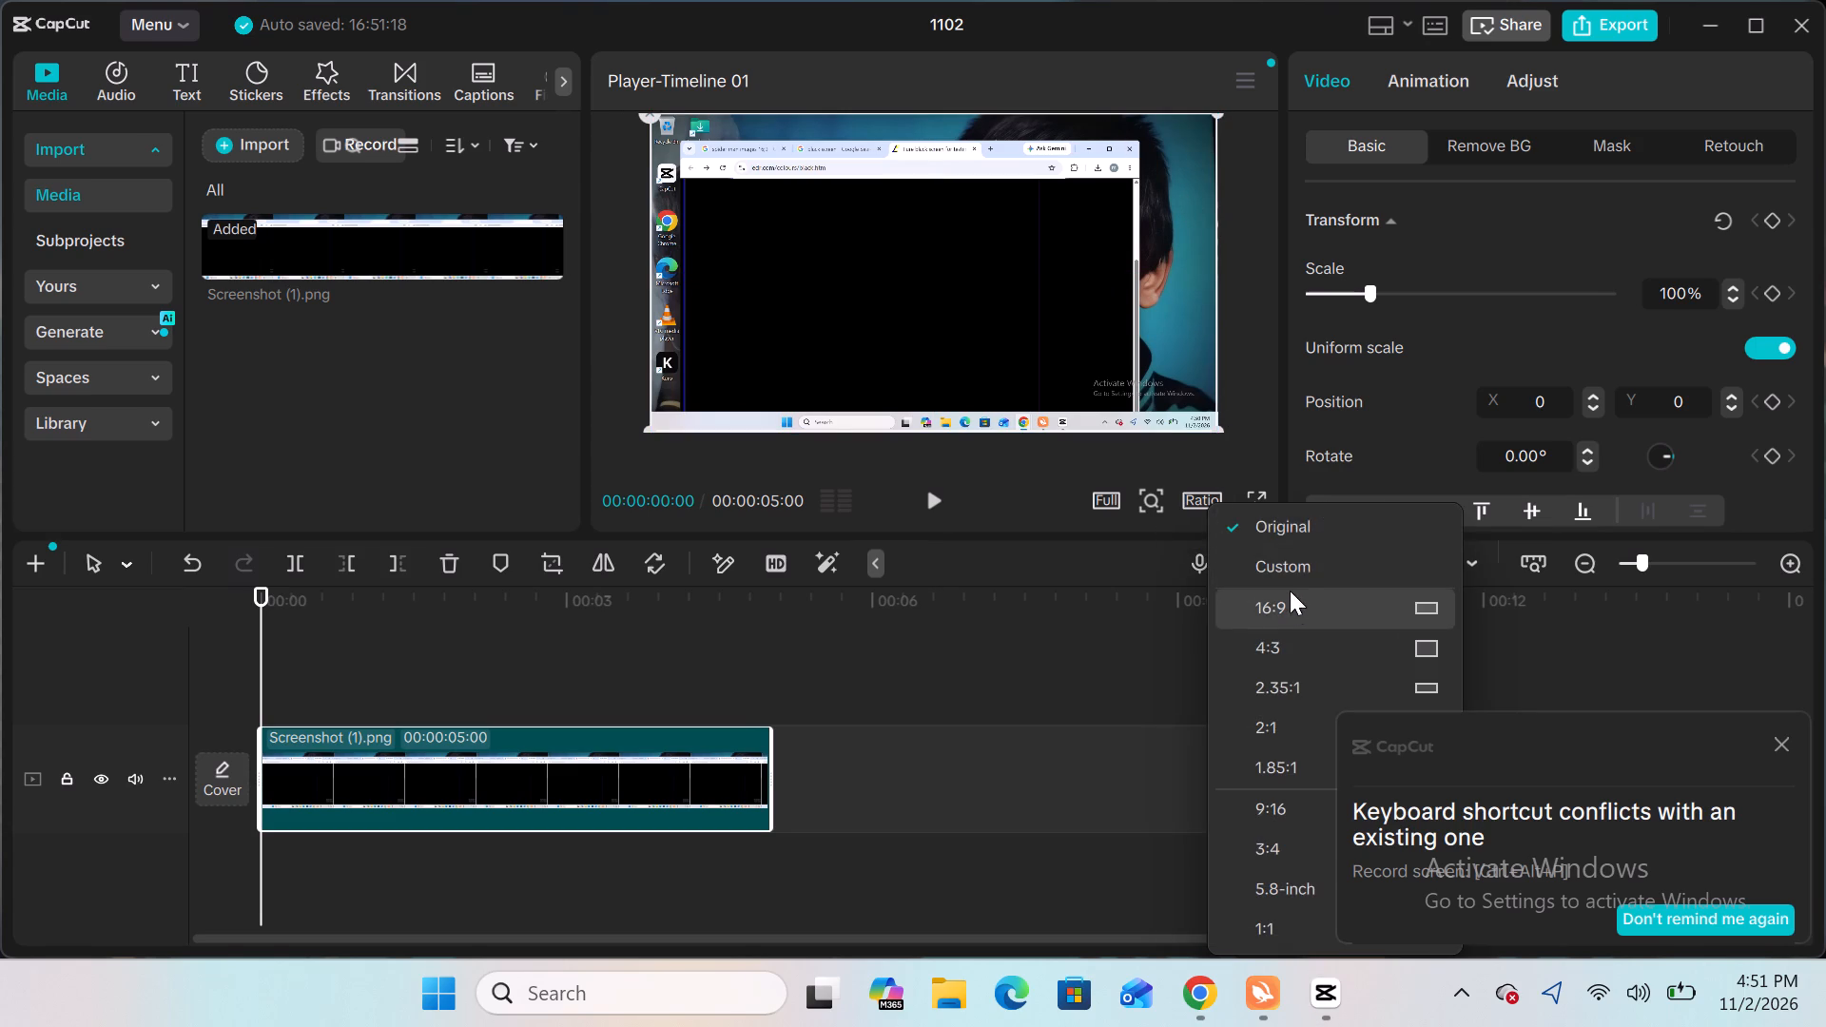
left_click(1293, 601)
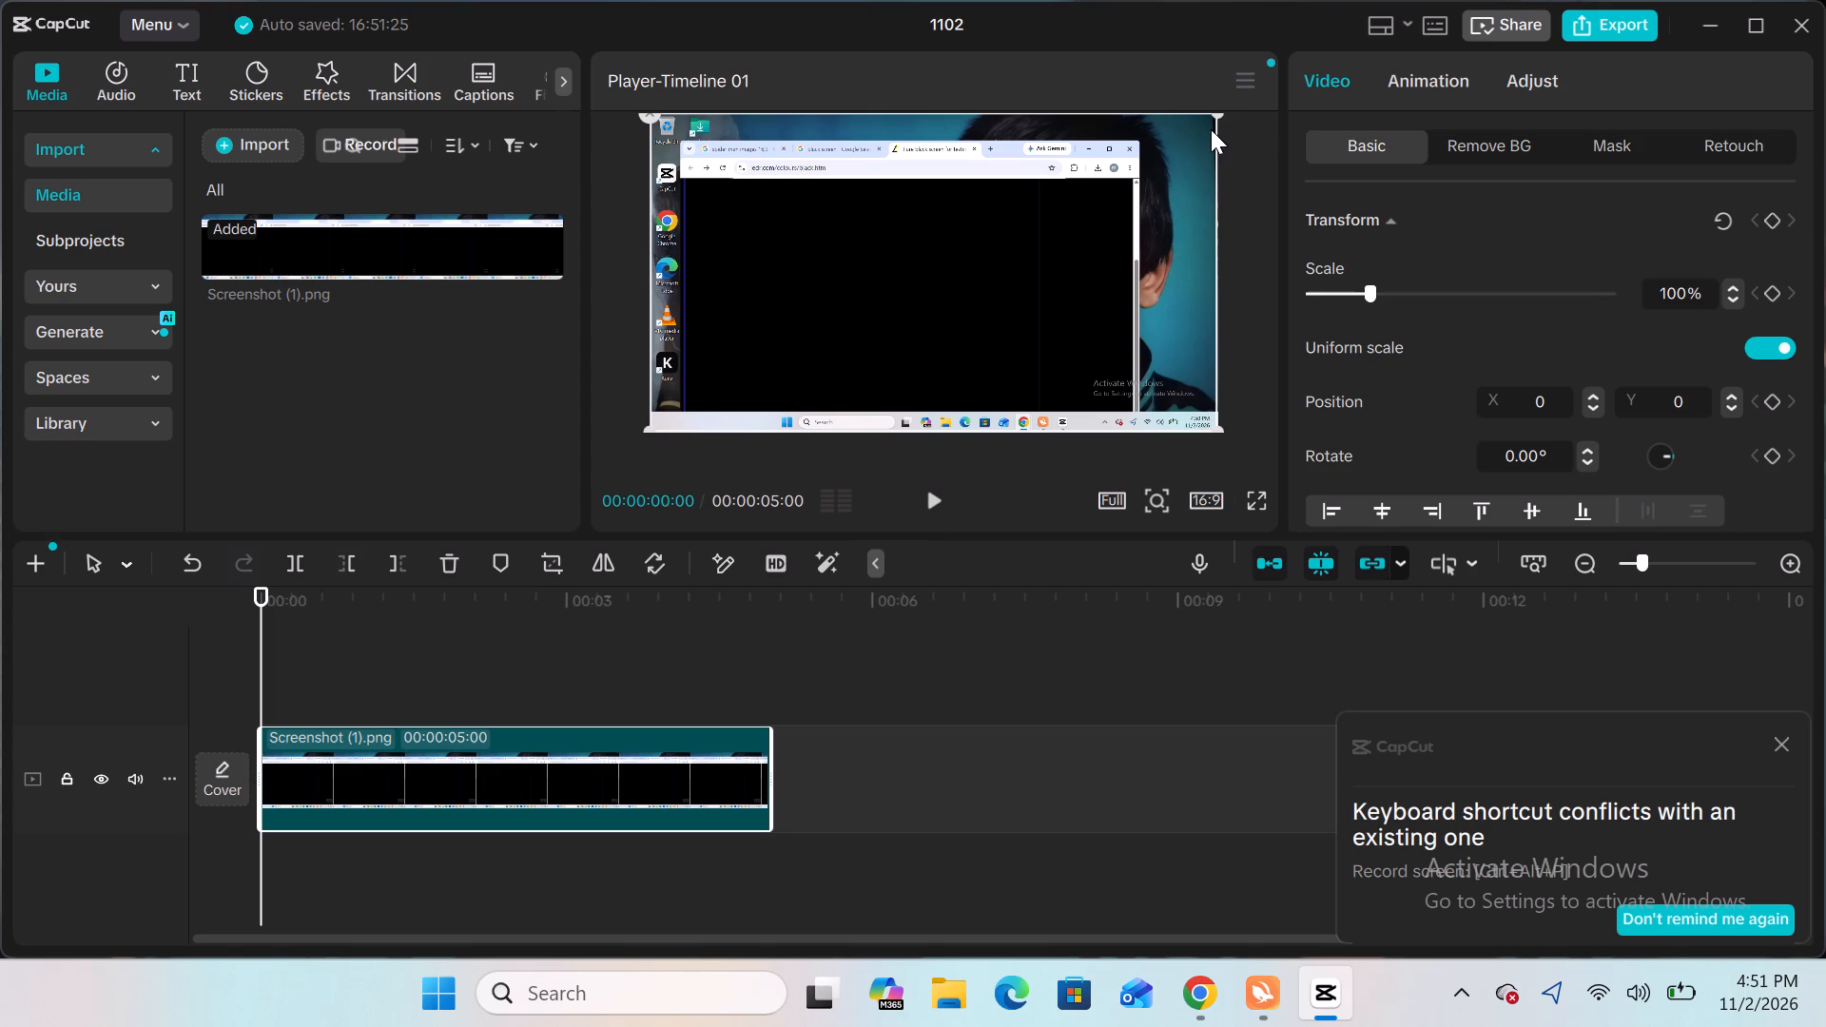
Enlarge the screenshot to 150% and move it to about X 423, Y 280, filling the frame with its black area.
left_click_drag(1213, 117, 1466, 71)
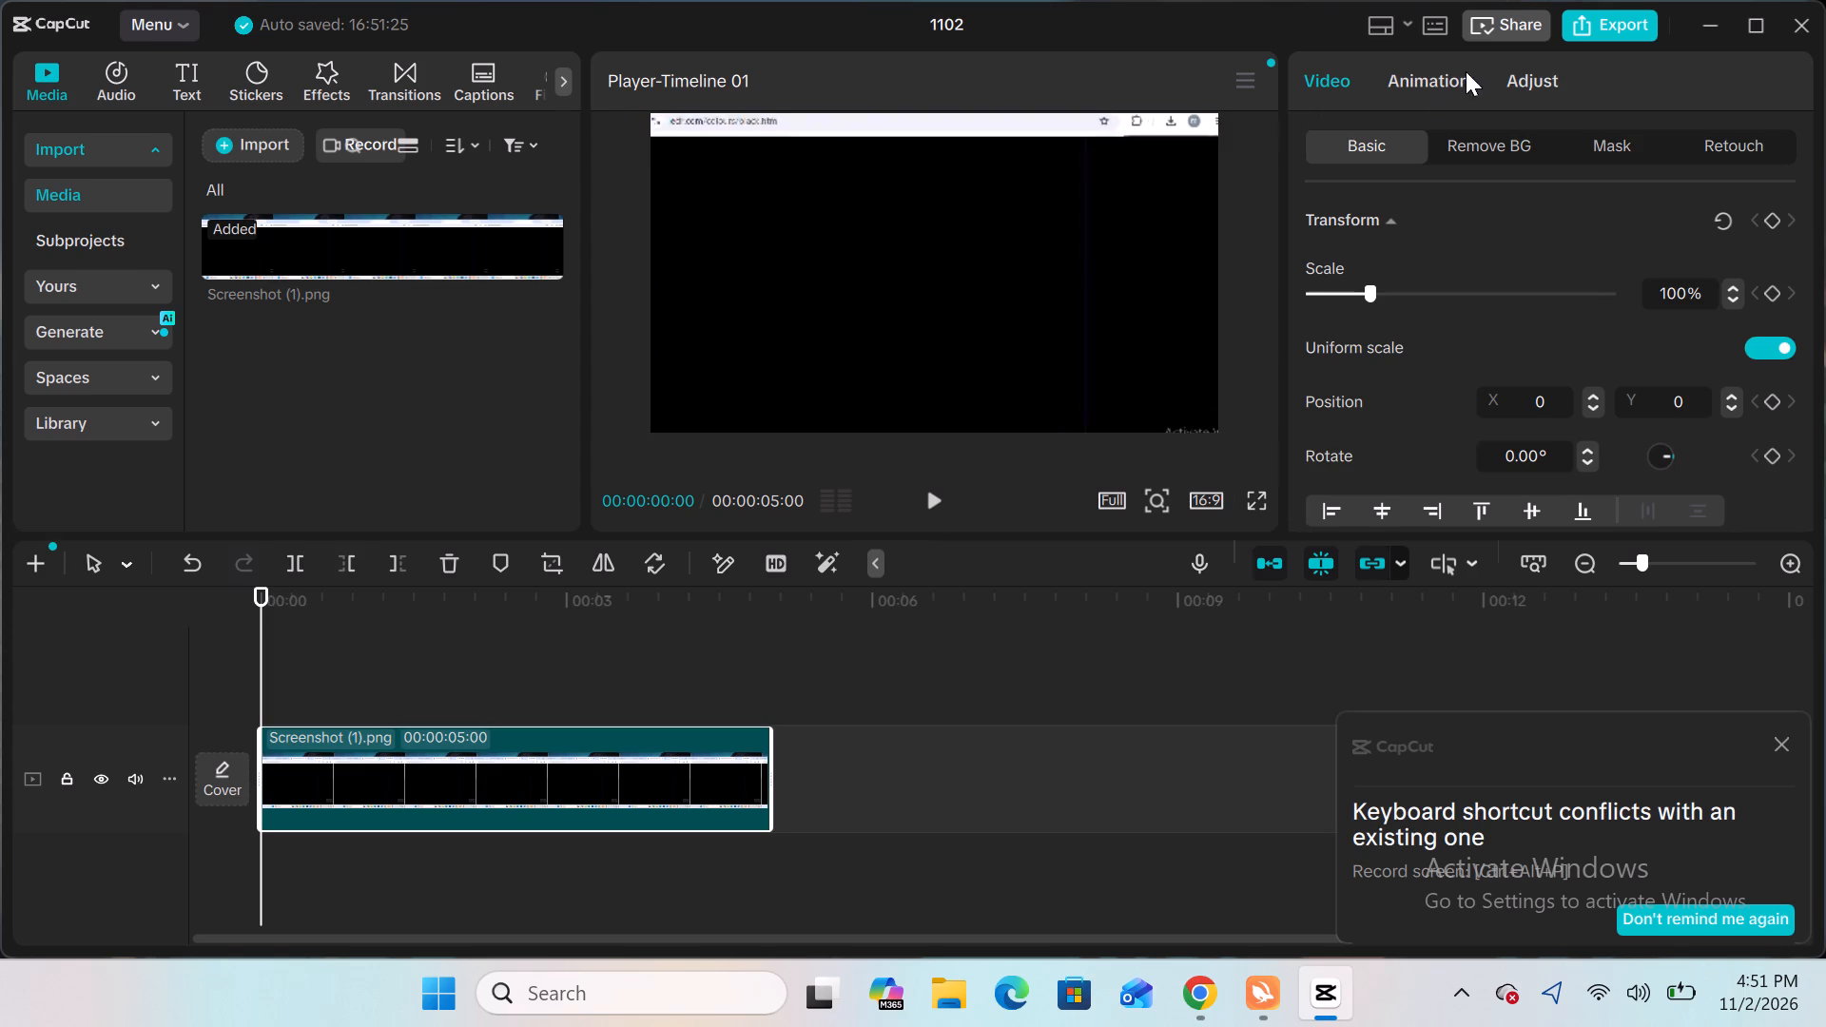
left_click_drag(1466, 71, 1815, 0)
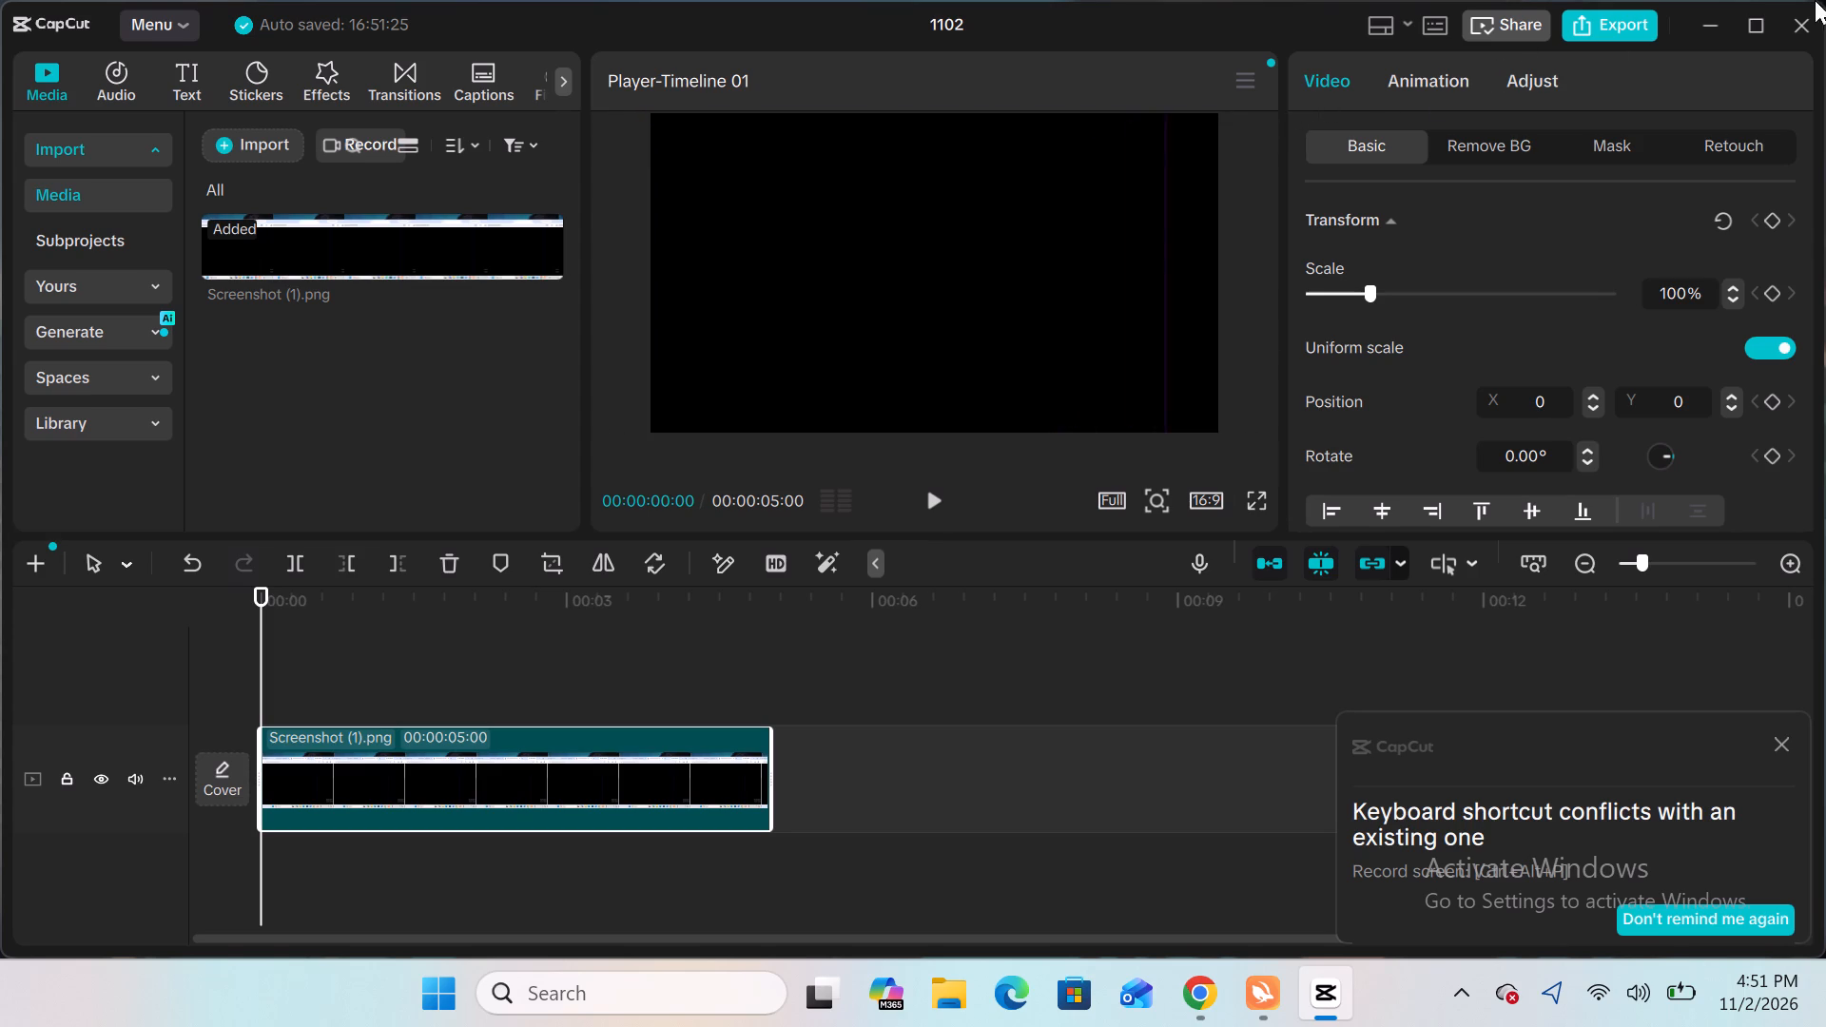
left_click_drag(1815, 0, 1475, 82)
left_click_drag(1122, 199, 1264, 154)
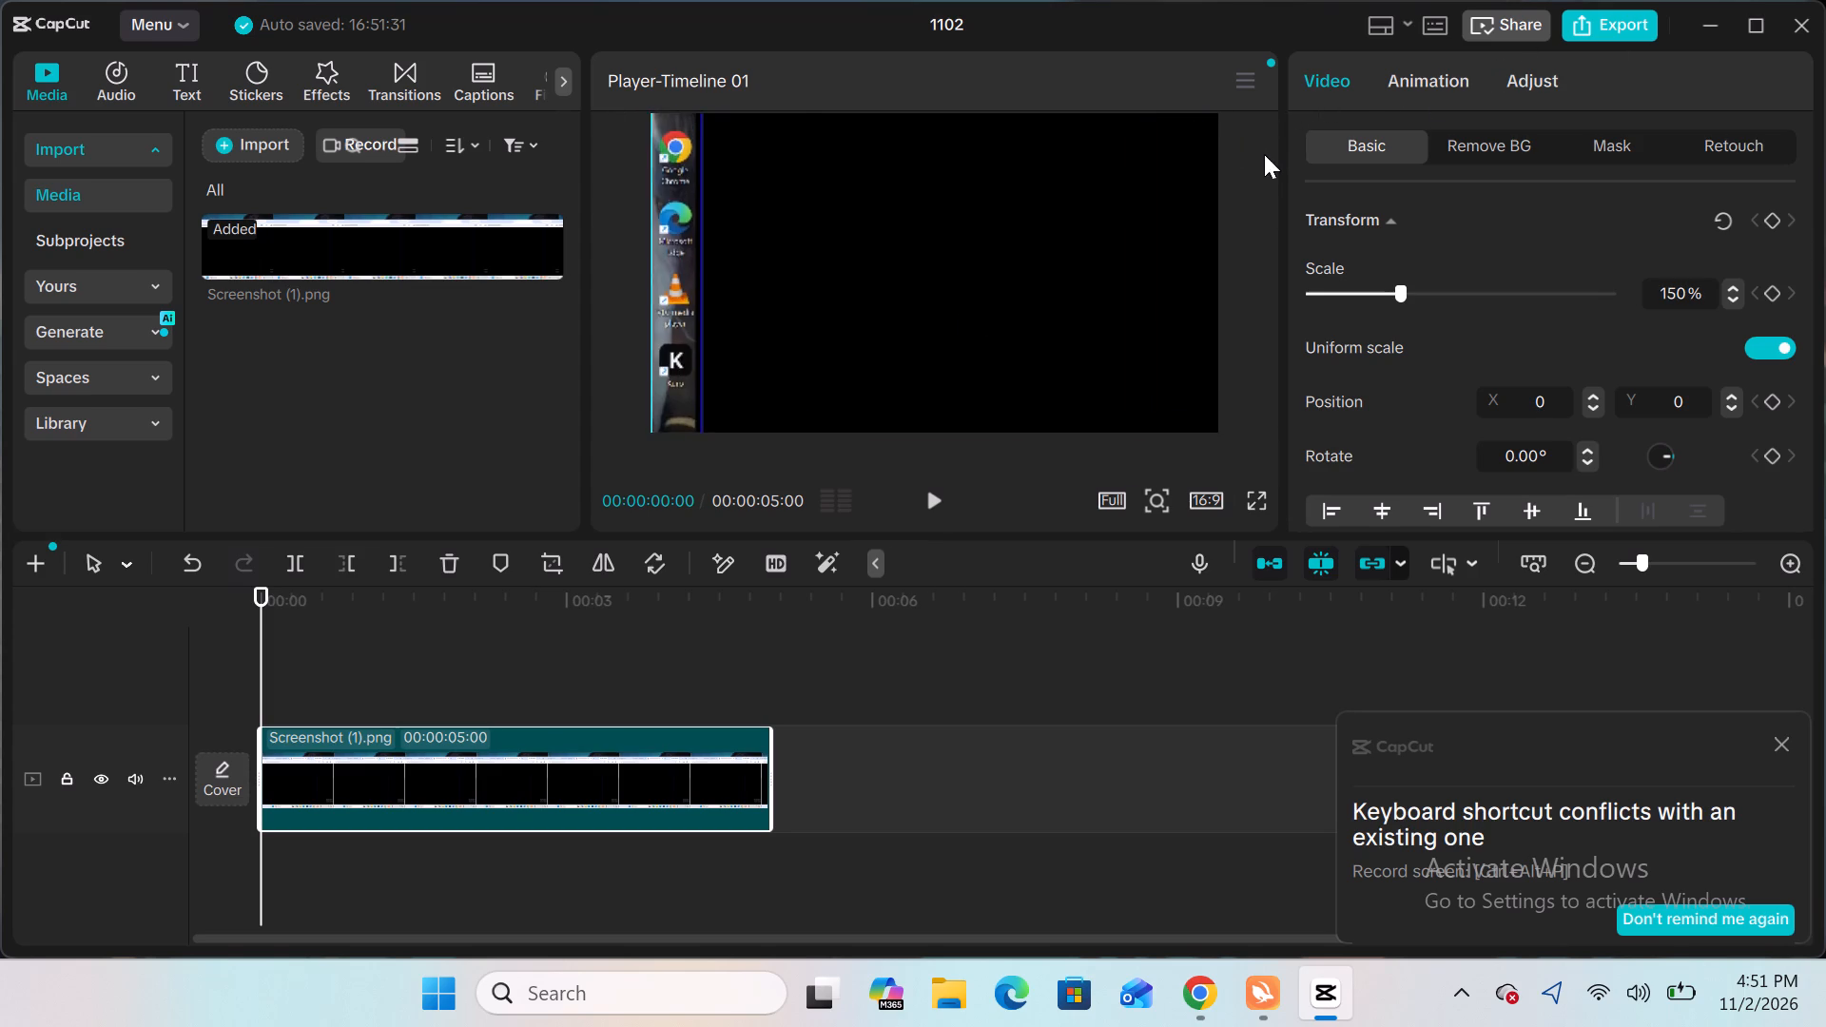
left_click_drag(1264, 154, 1271, 303)
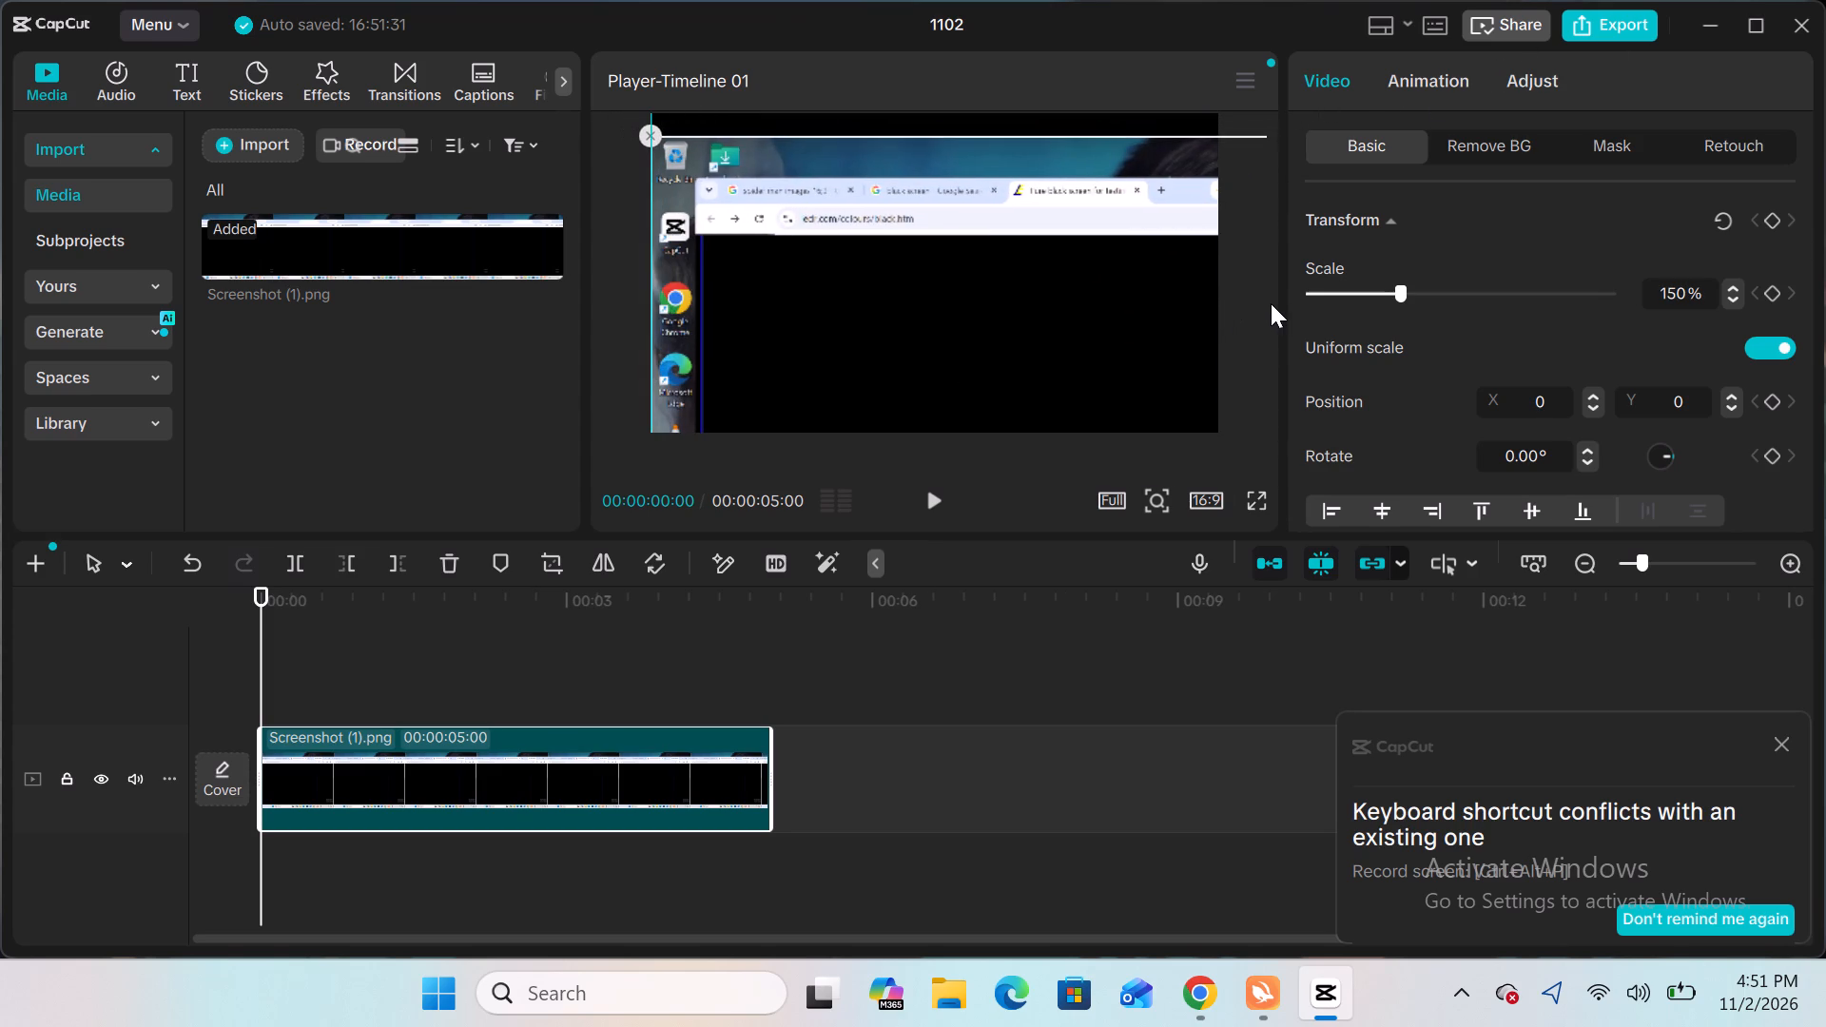
left_click_drag(1271, 303, 1263, 298)
left_click_drag(643, 128, 690, 167)
left_click_drag(650, 205, 534, 203)
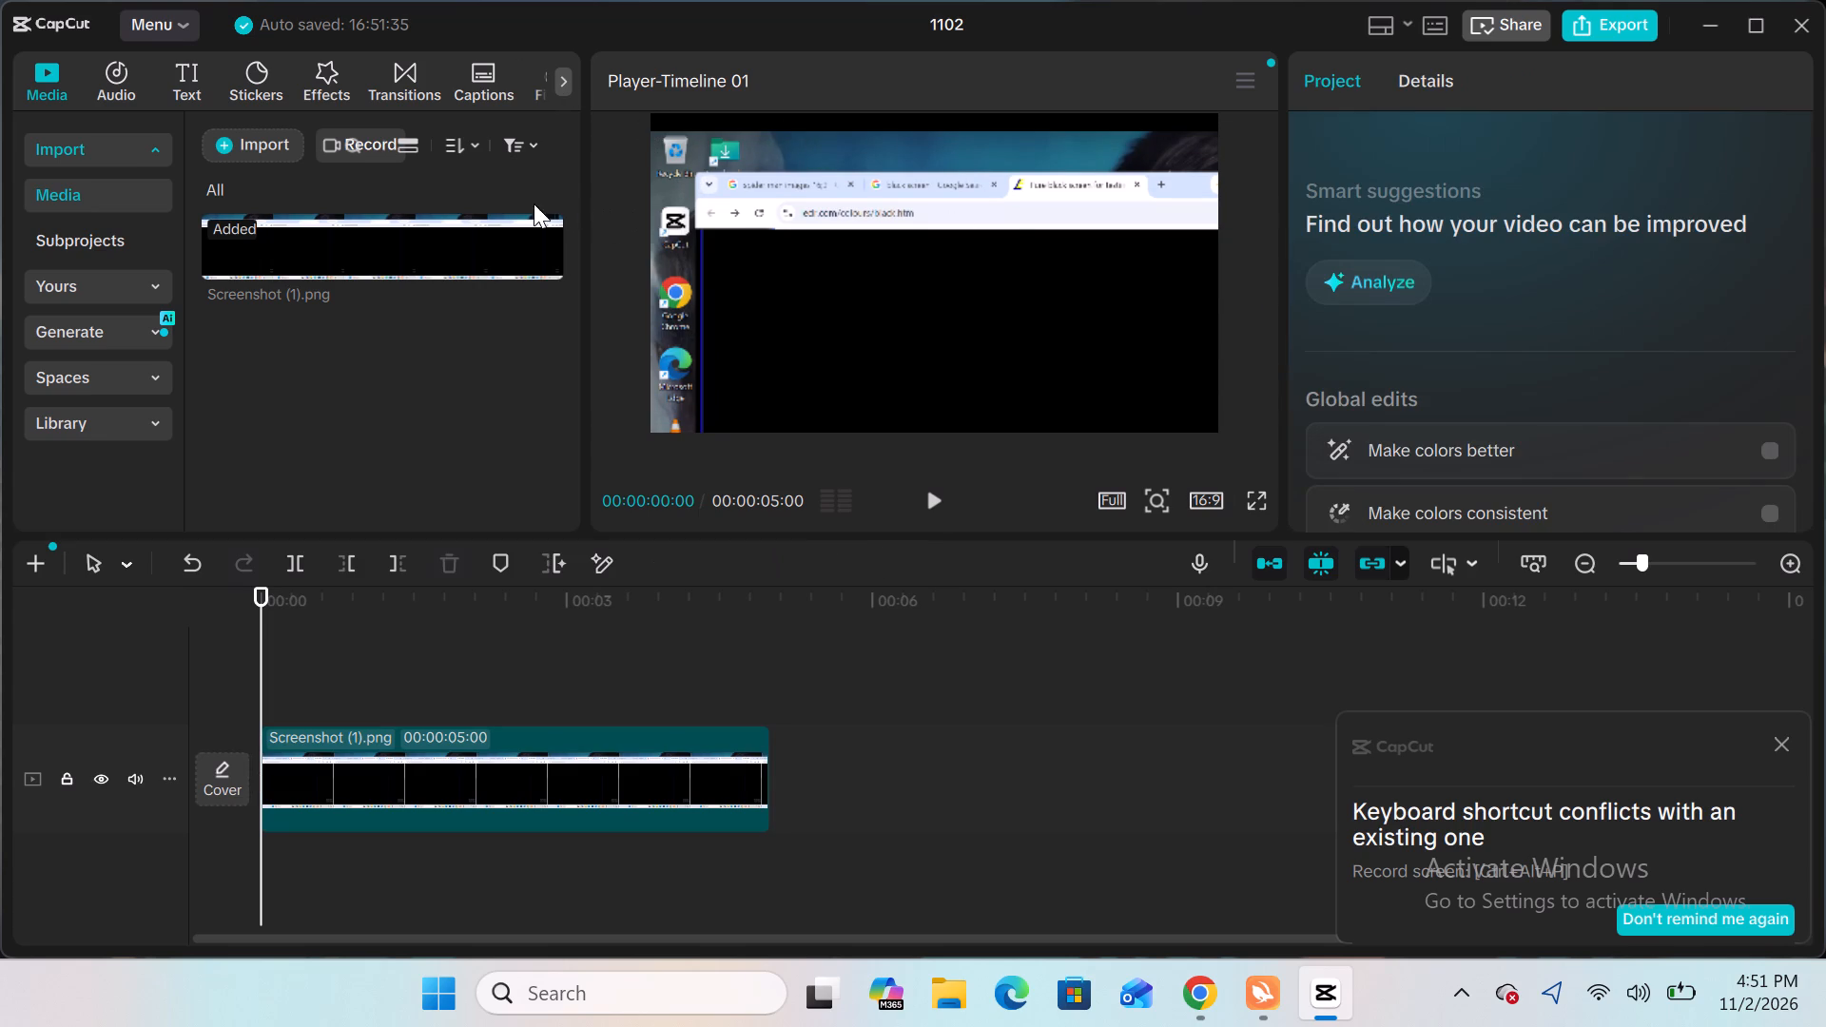
left_click_drag(534, 203, 558, 203)
left_click(905, 203)
left_click_drag(905, 203, 839, 130)
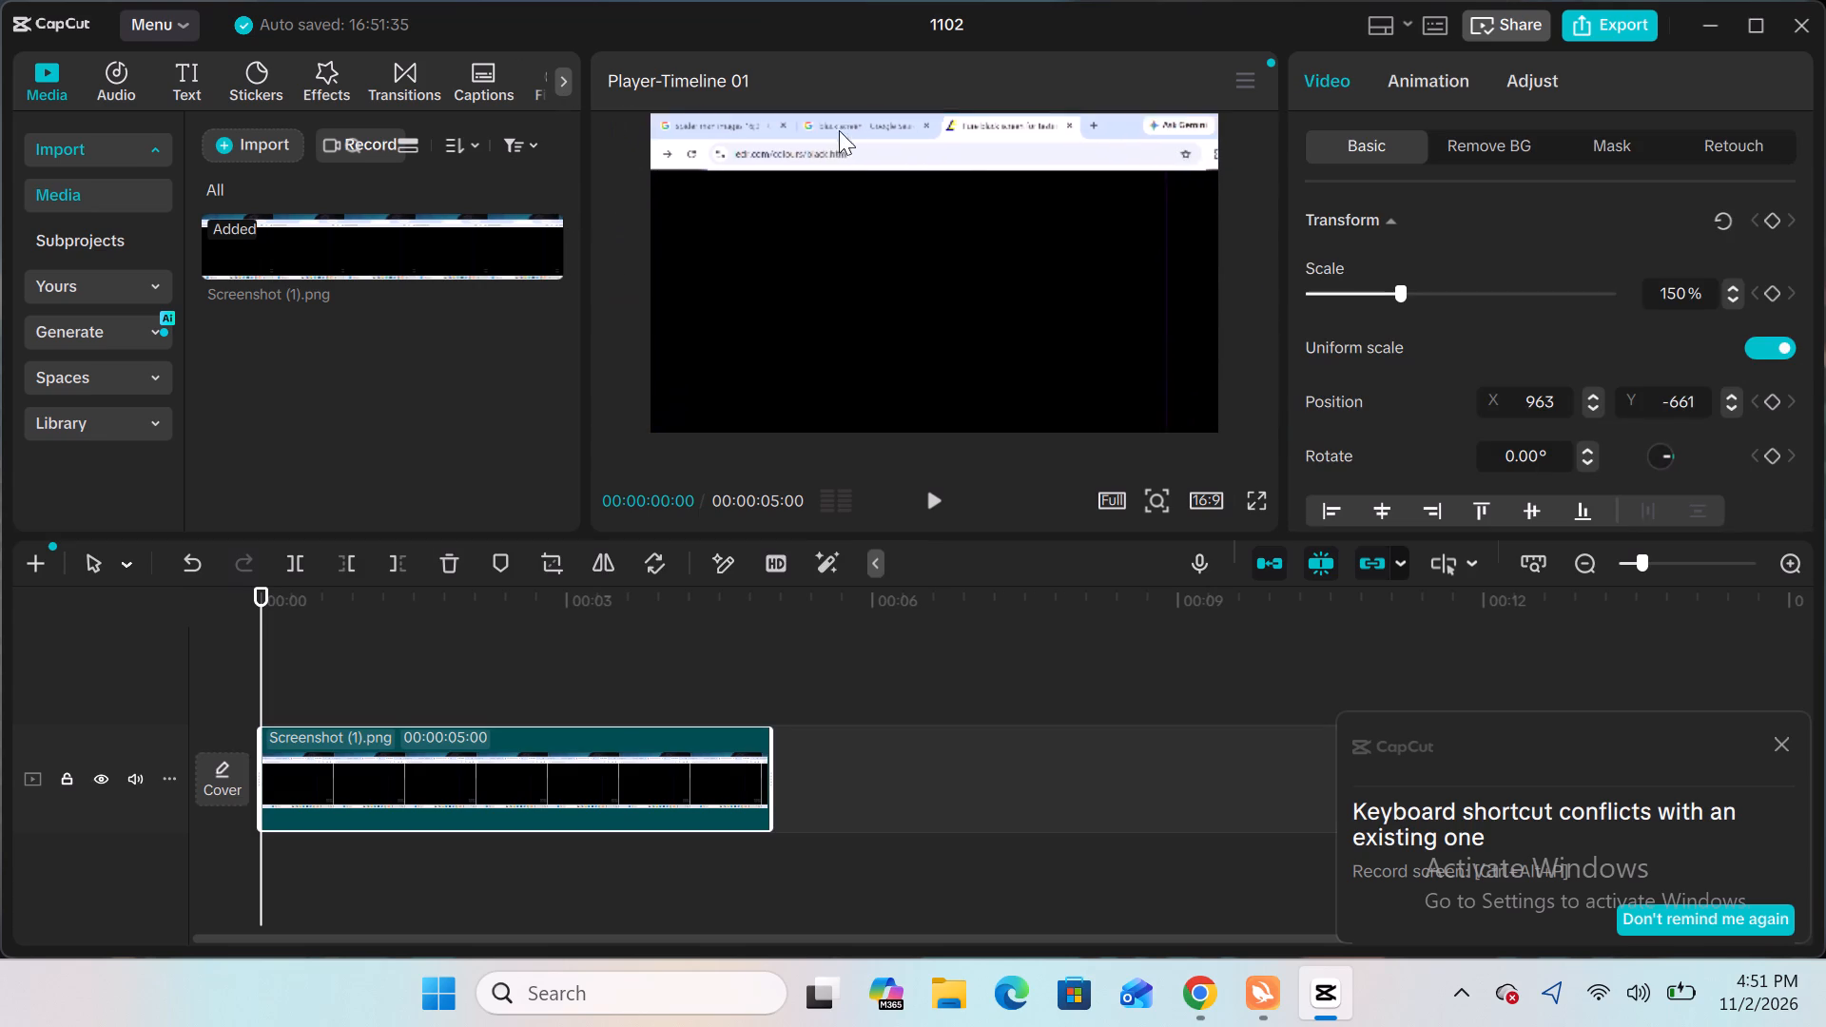
left_click_drag(839, 130, 826, 63)
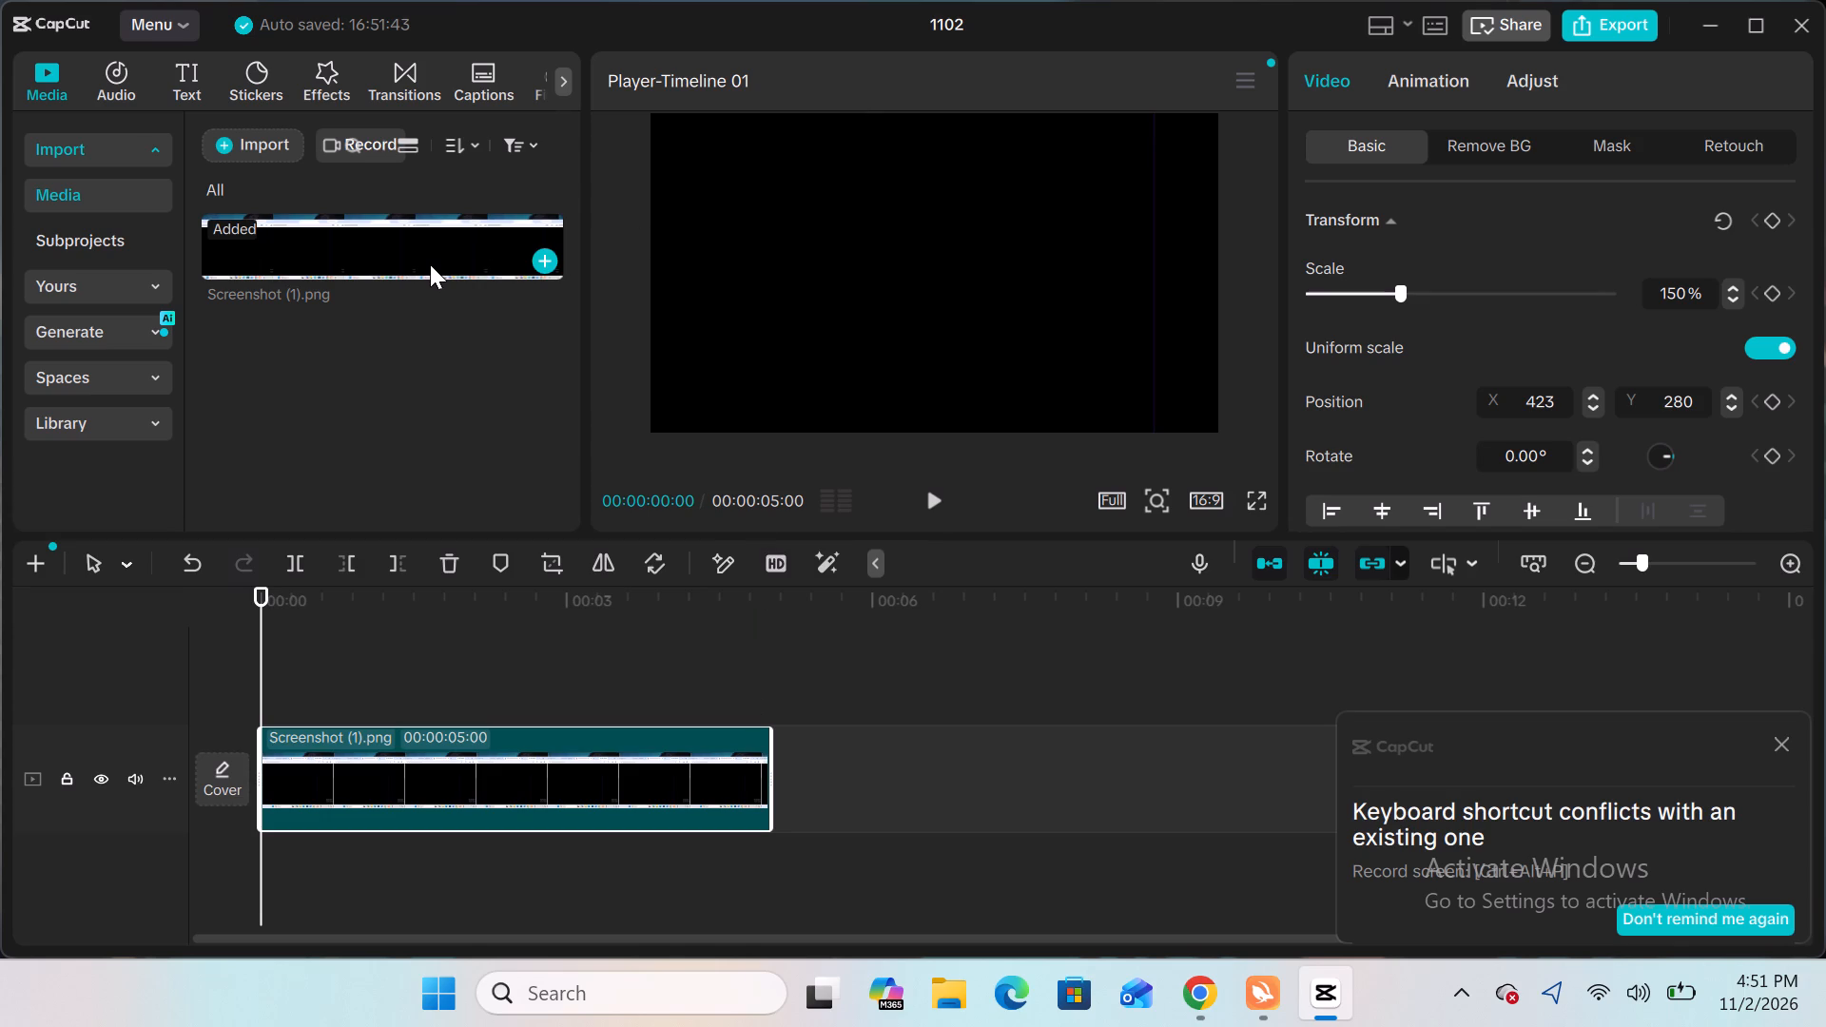
left_click(430, 264)
left_click(413, 400)
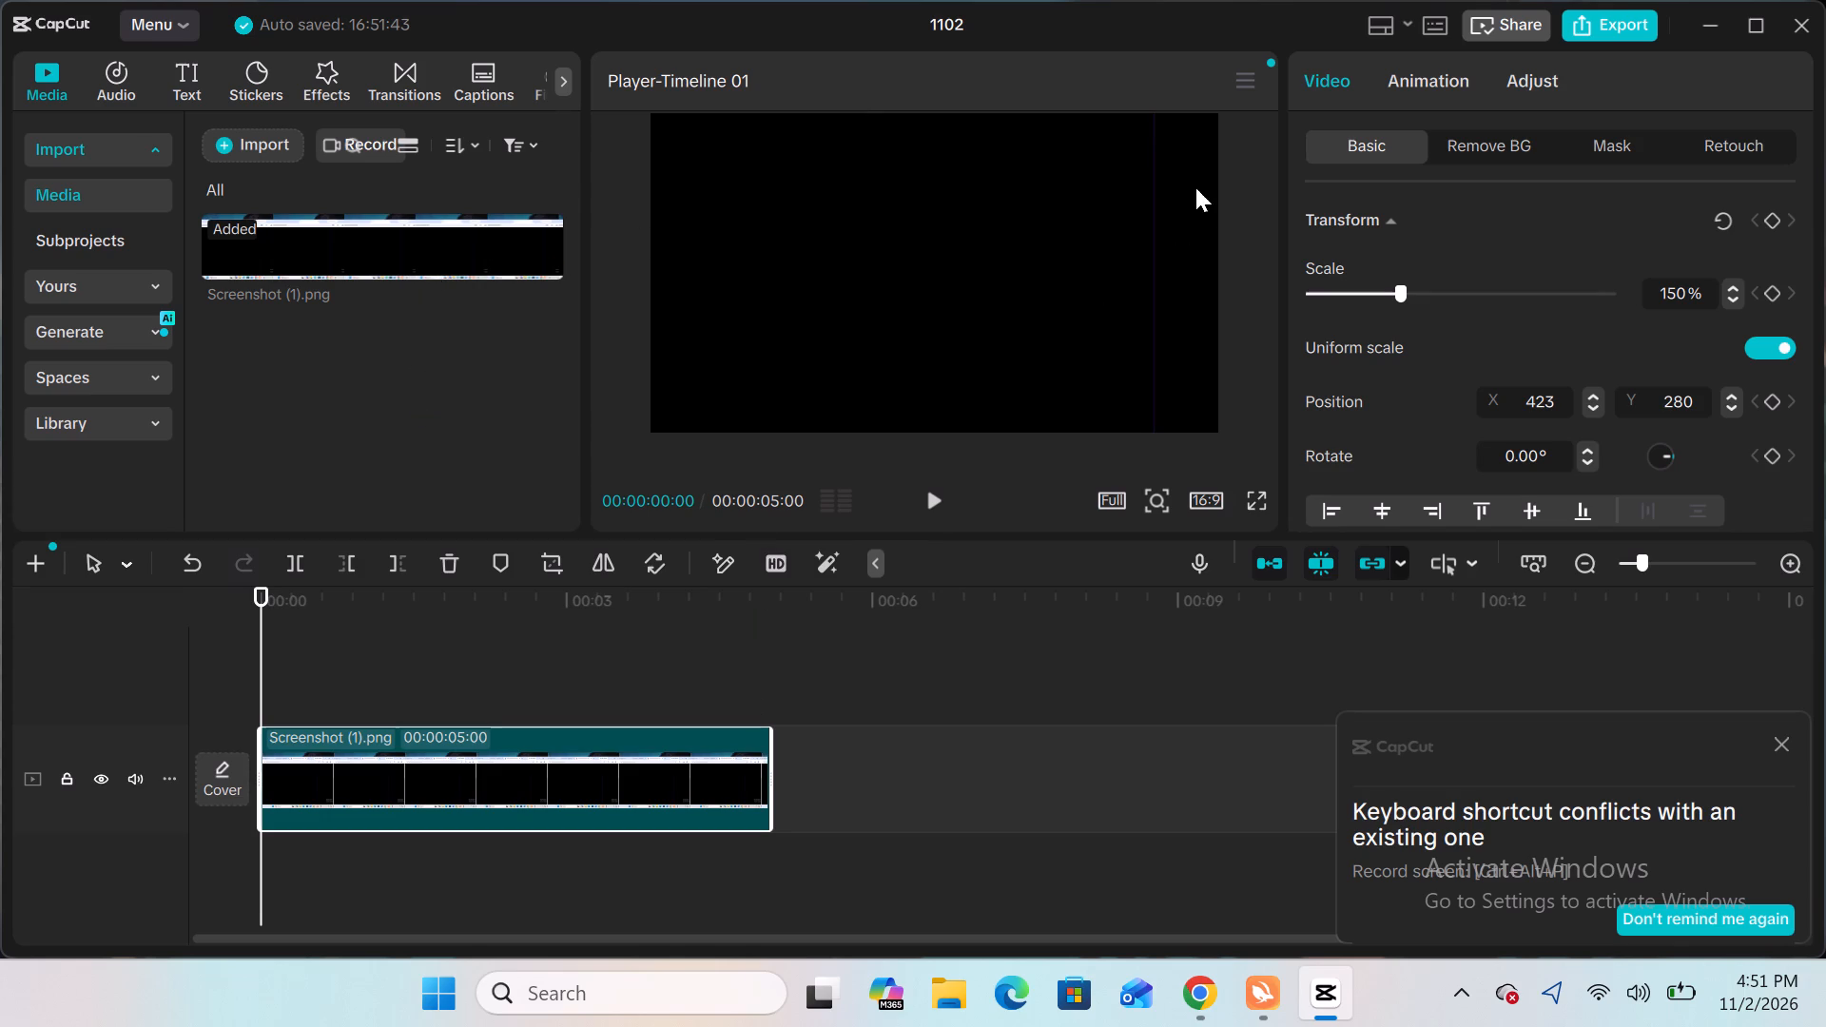
Reposition the screenshot to about X 462, Y 130 and enlarge it to about 256%, keeping only its black area in the frame.
left_click_drag(1191, 175, 1195, 198)
left_click(1195, 198)
scroll(1195, 198, "down", 5, "ctrl")
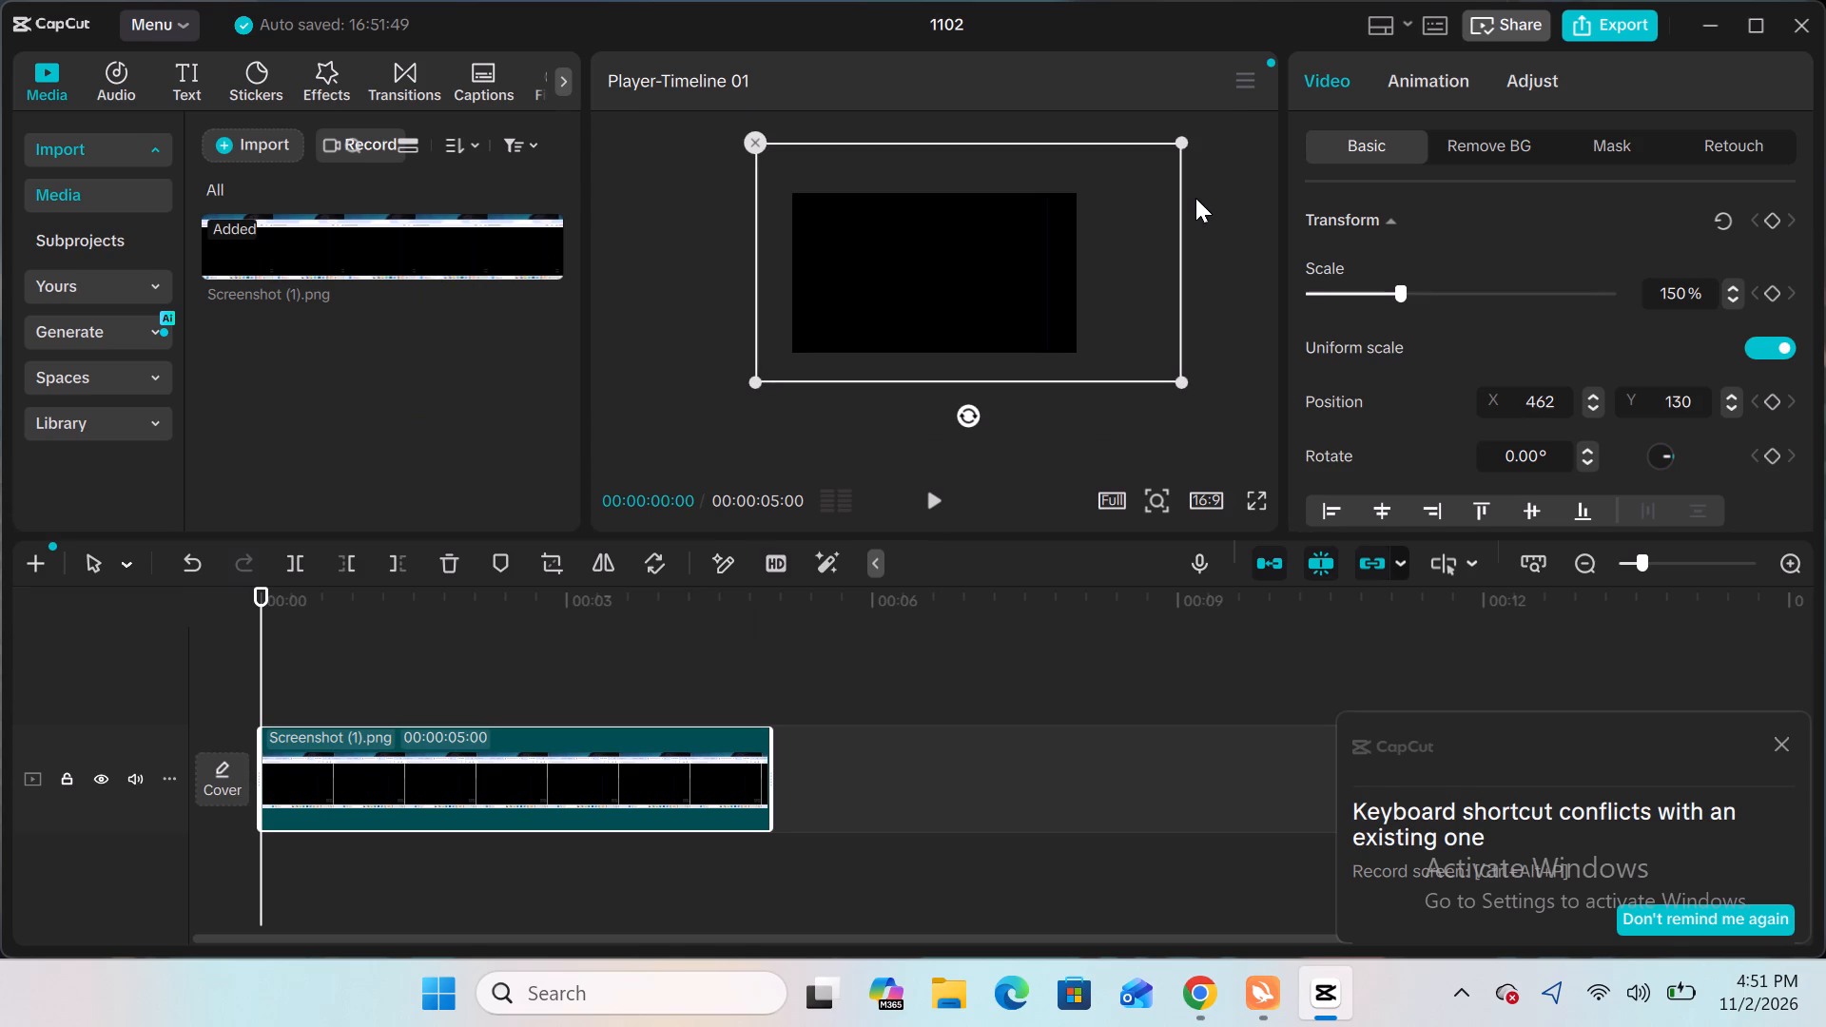
left_click_drag(1182, 132, 1447, 63)
scroll(966, 216, "up", 6, "ctrl")
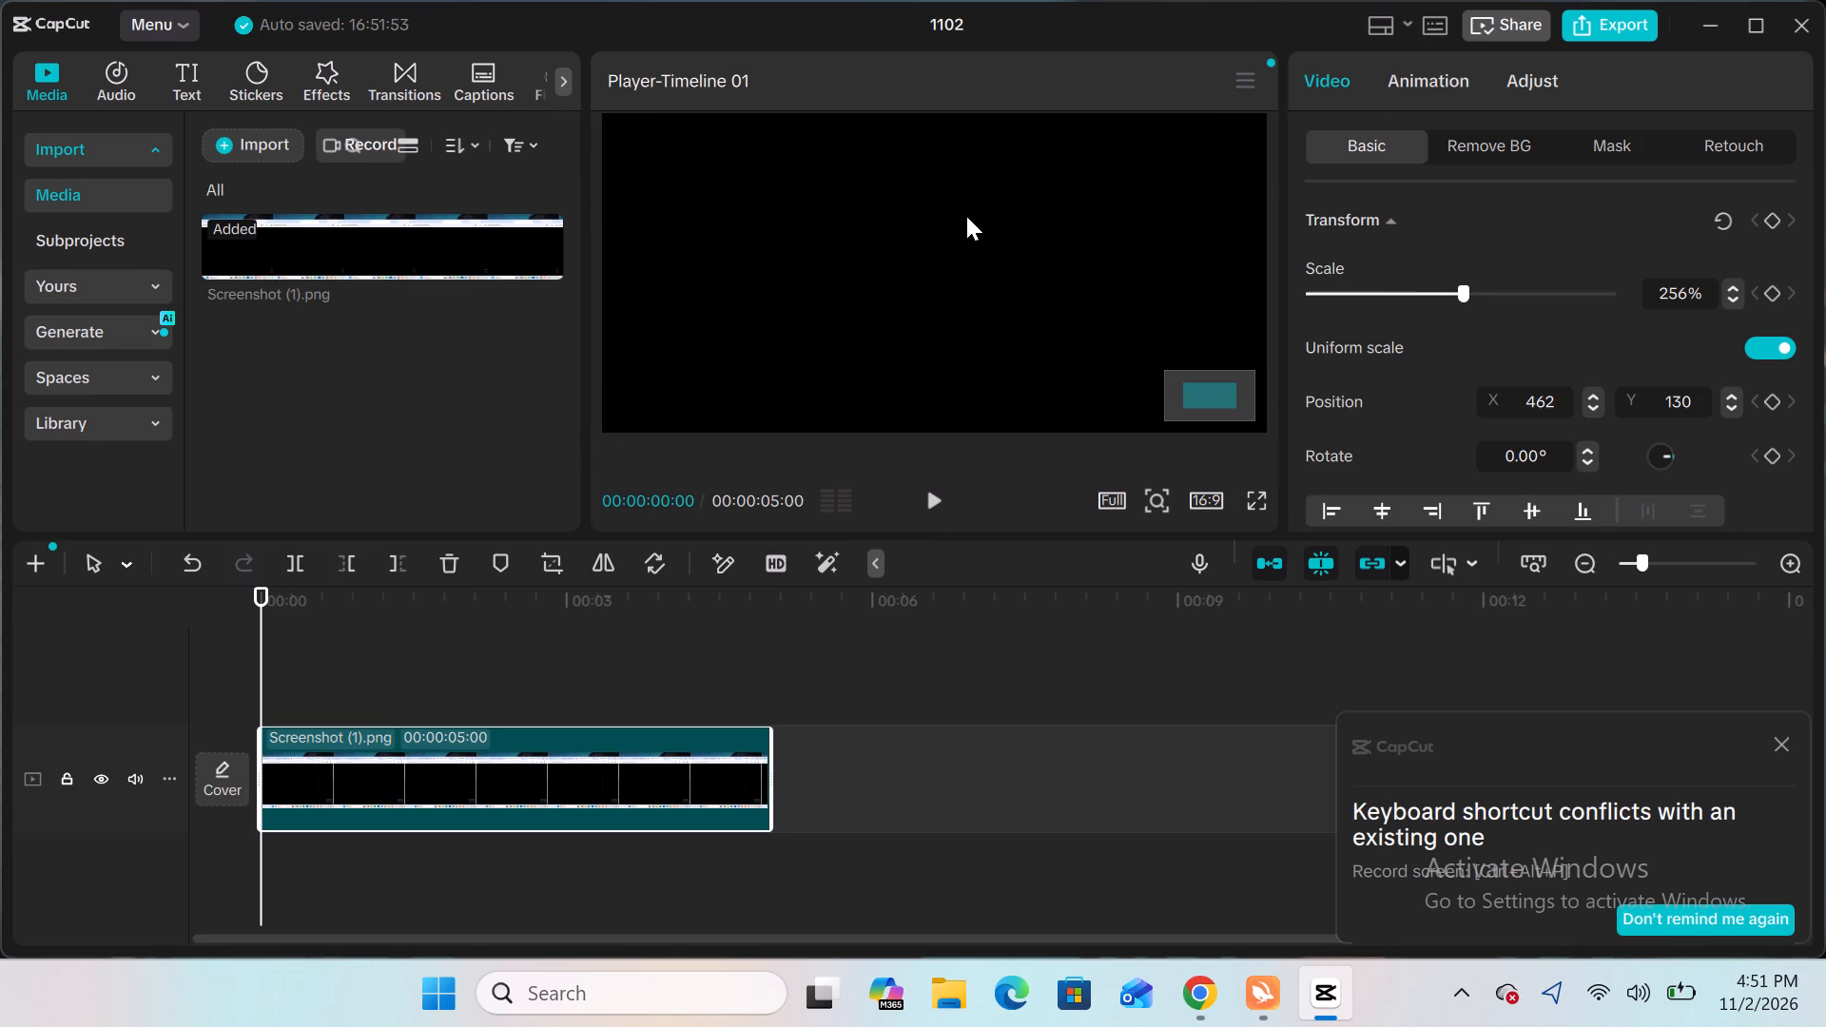
scroll(966, 216, "down", 7, "ctrl")
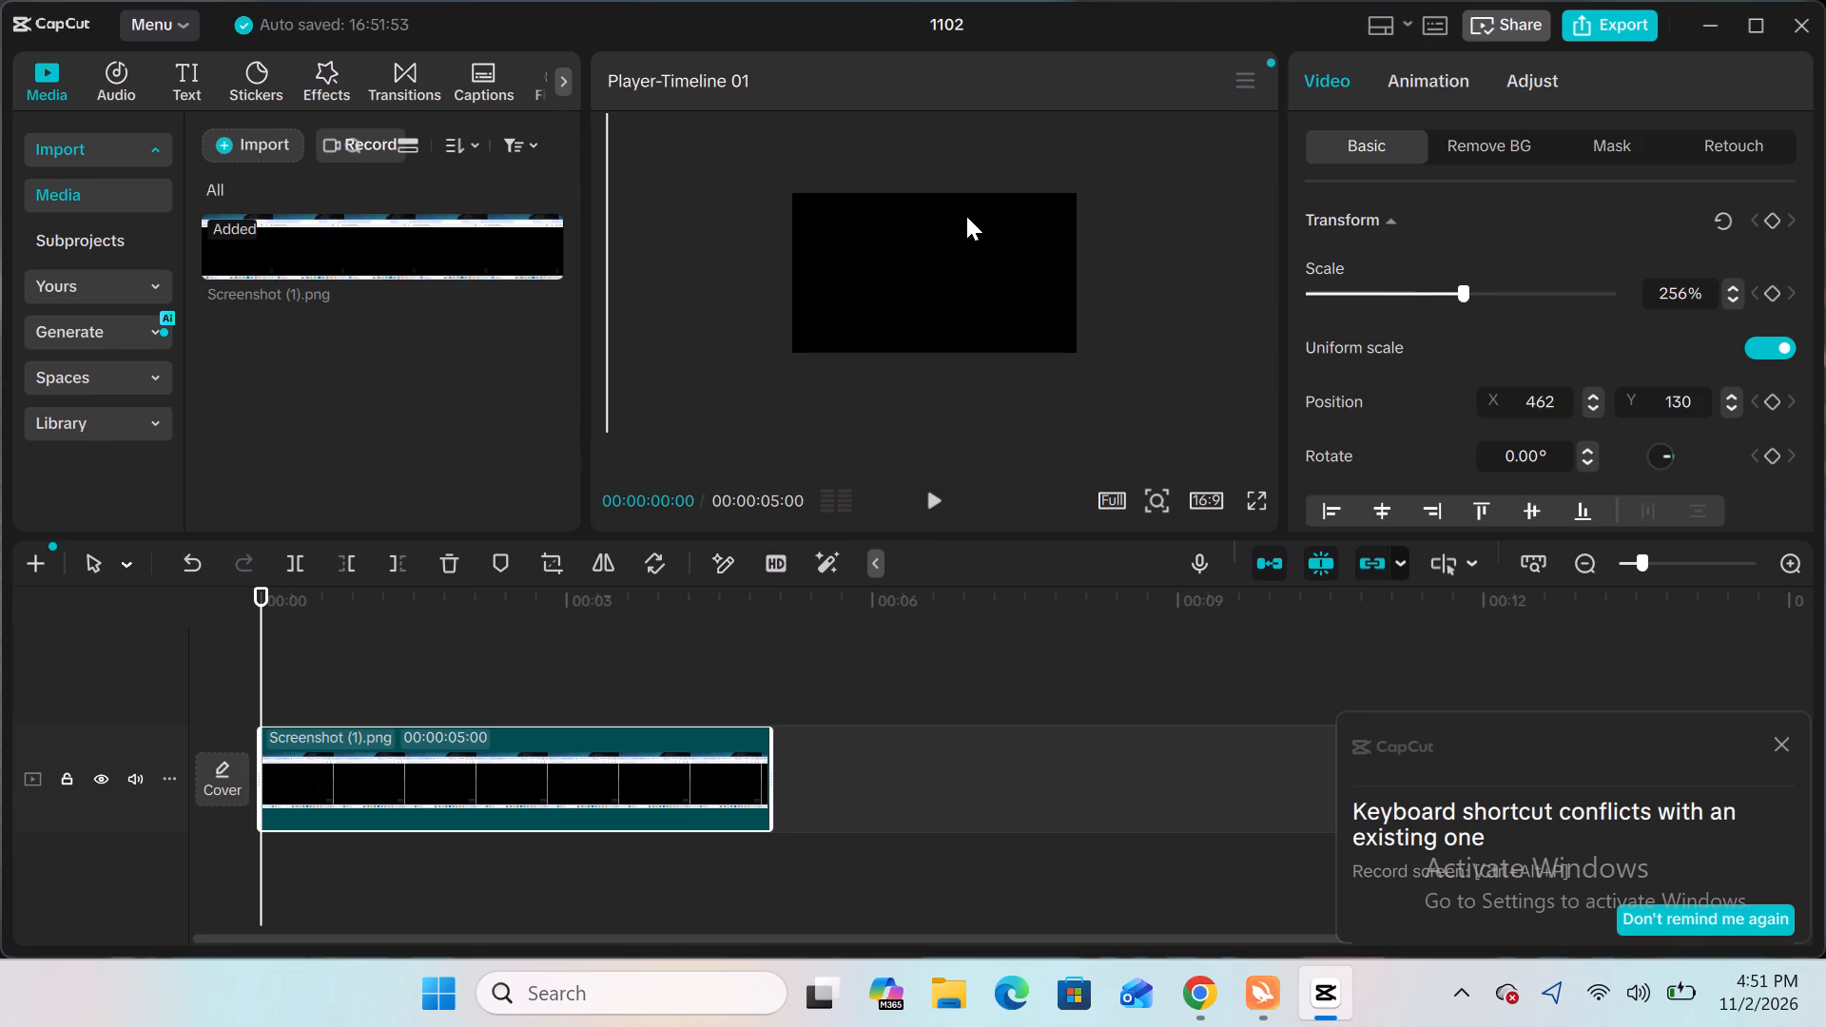
scroll(966, 216, "up", 3, "ctrl")
Recheck the 16:9 aspect ratio and examine how the enlarged black screenshot covers the frame in the preview.
left_click(1218, 504)
left_click(1296, 603)
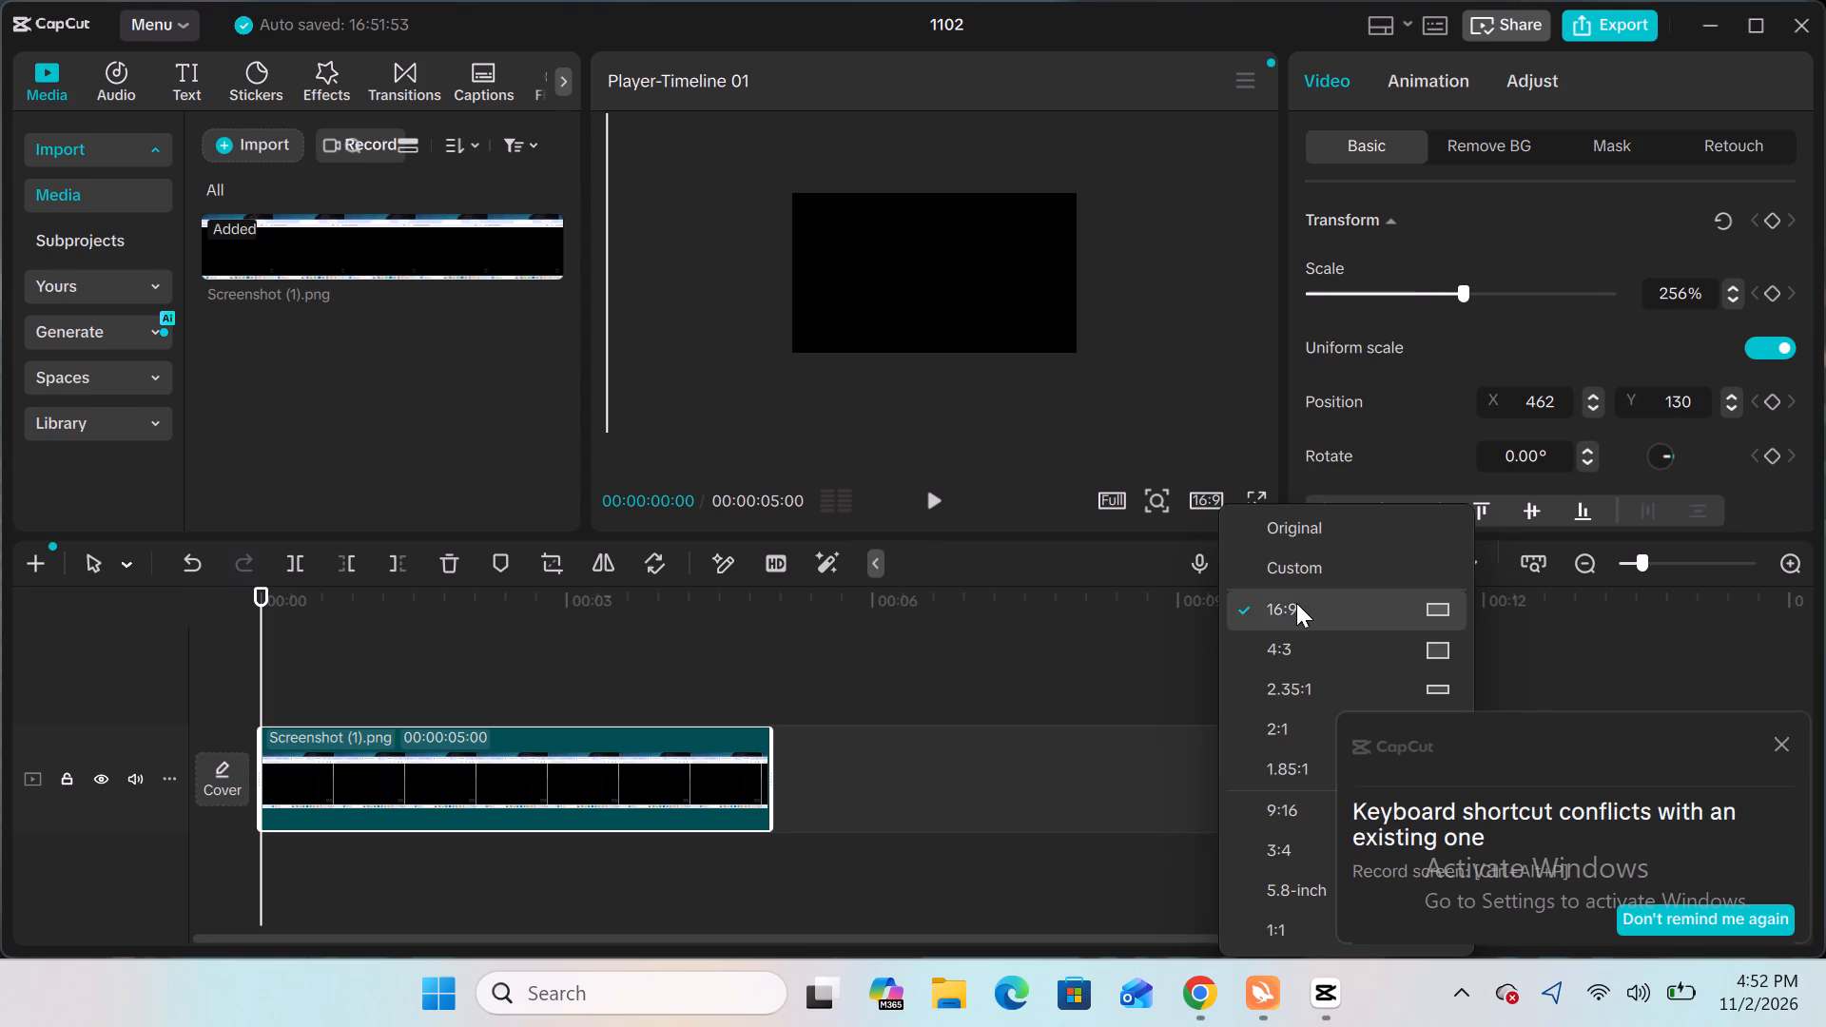
scroll(1018, 276, "up", 4, "ctrl")
scroll(1018, 276, "down", 1, "ctrl")
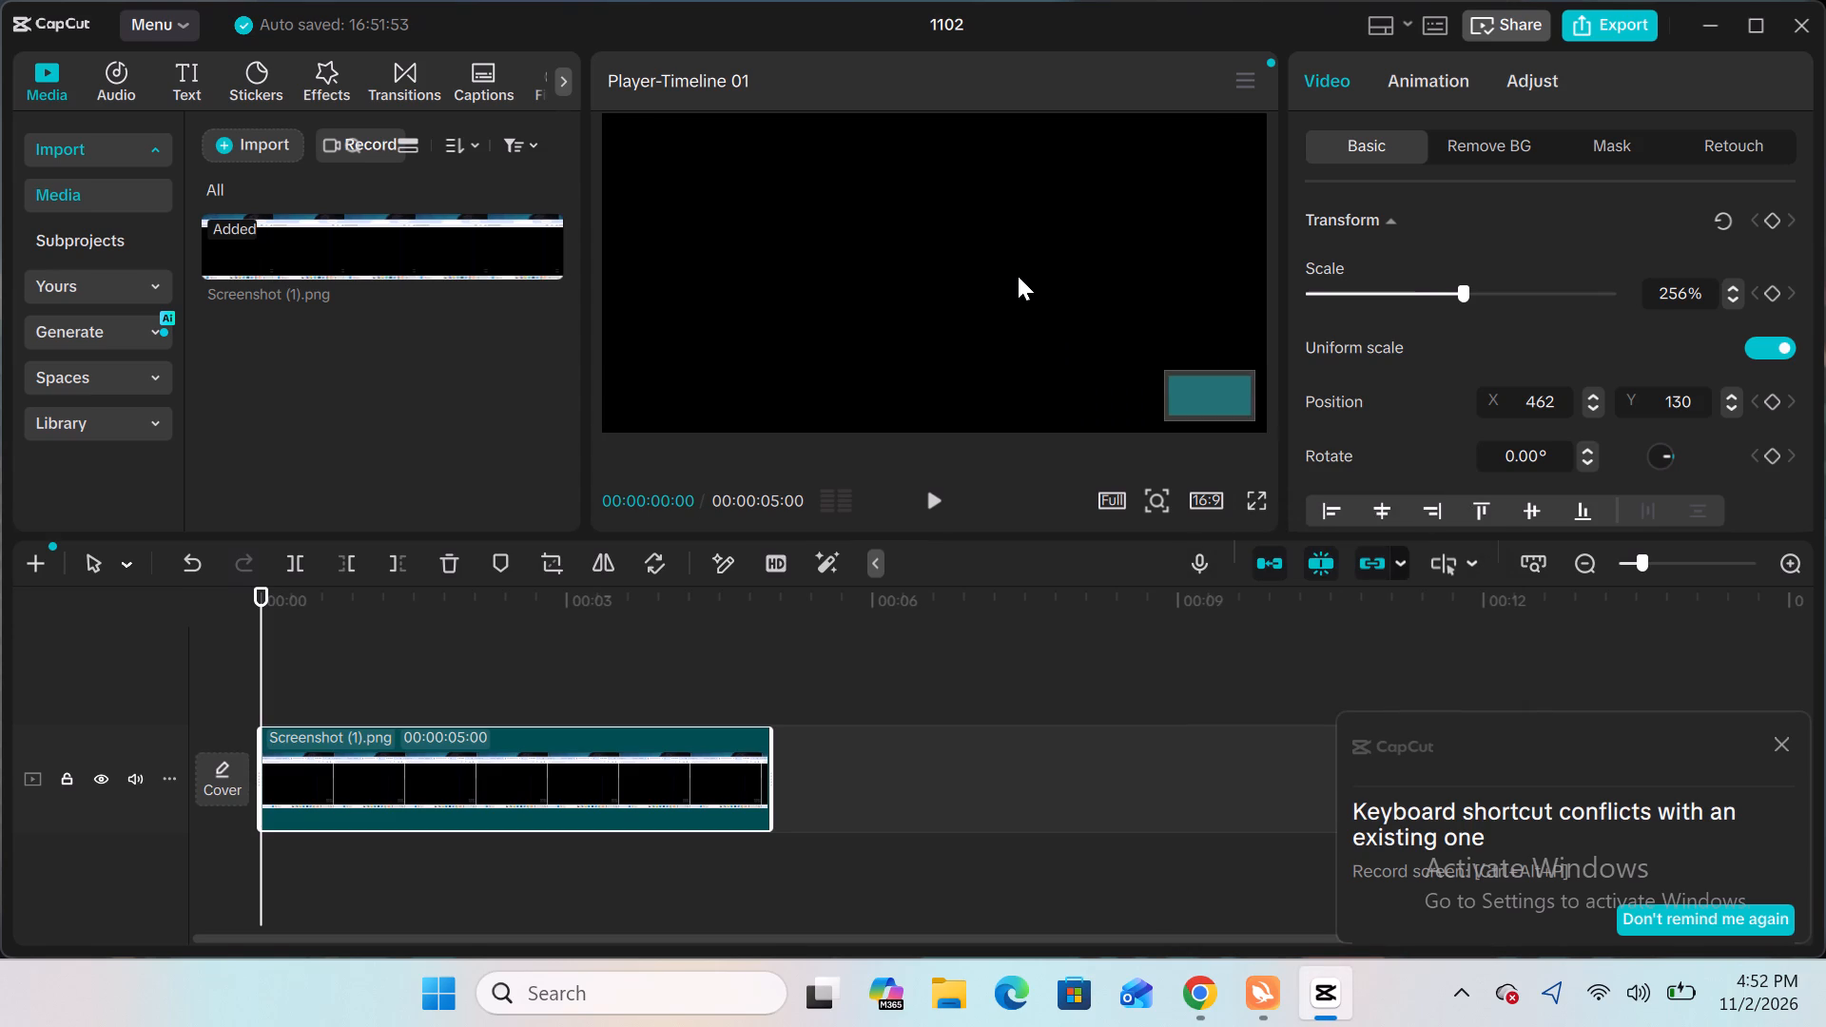
scroll(1018, 276, "up", 8, "ctrl")
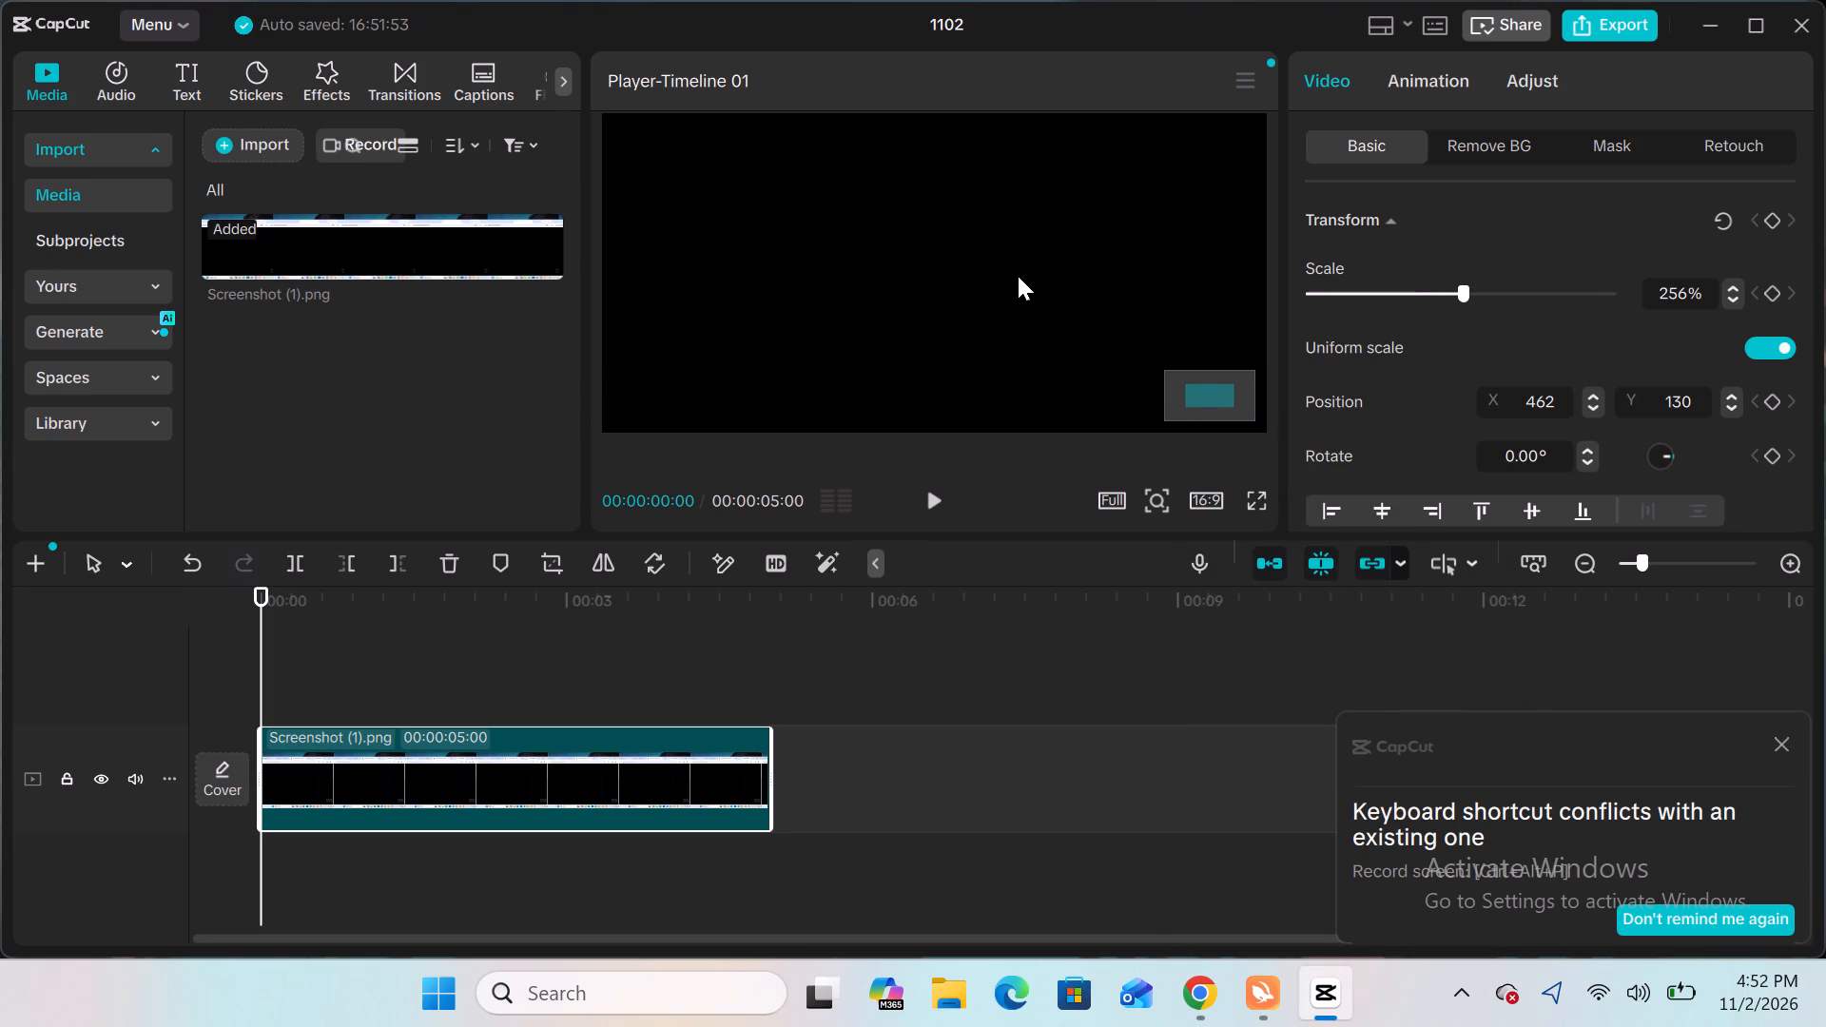
scroll(1018, 276, "up", 1, "ctrl")
scroll(1018, 276, "down", 10, "ctrl")
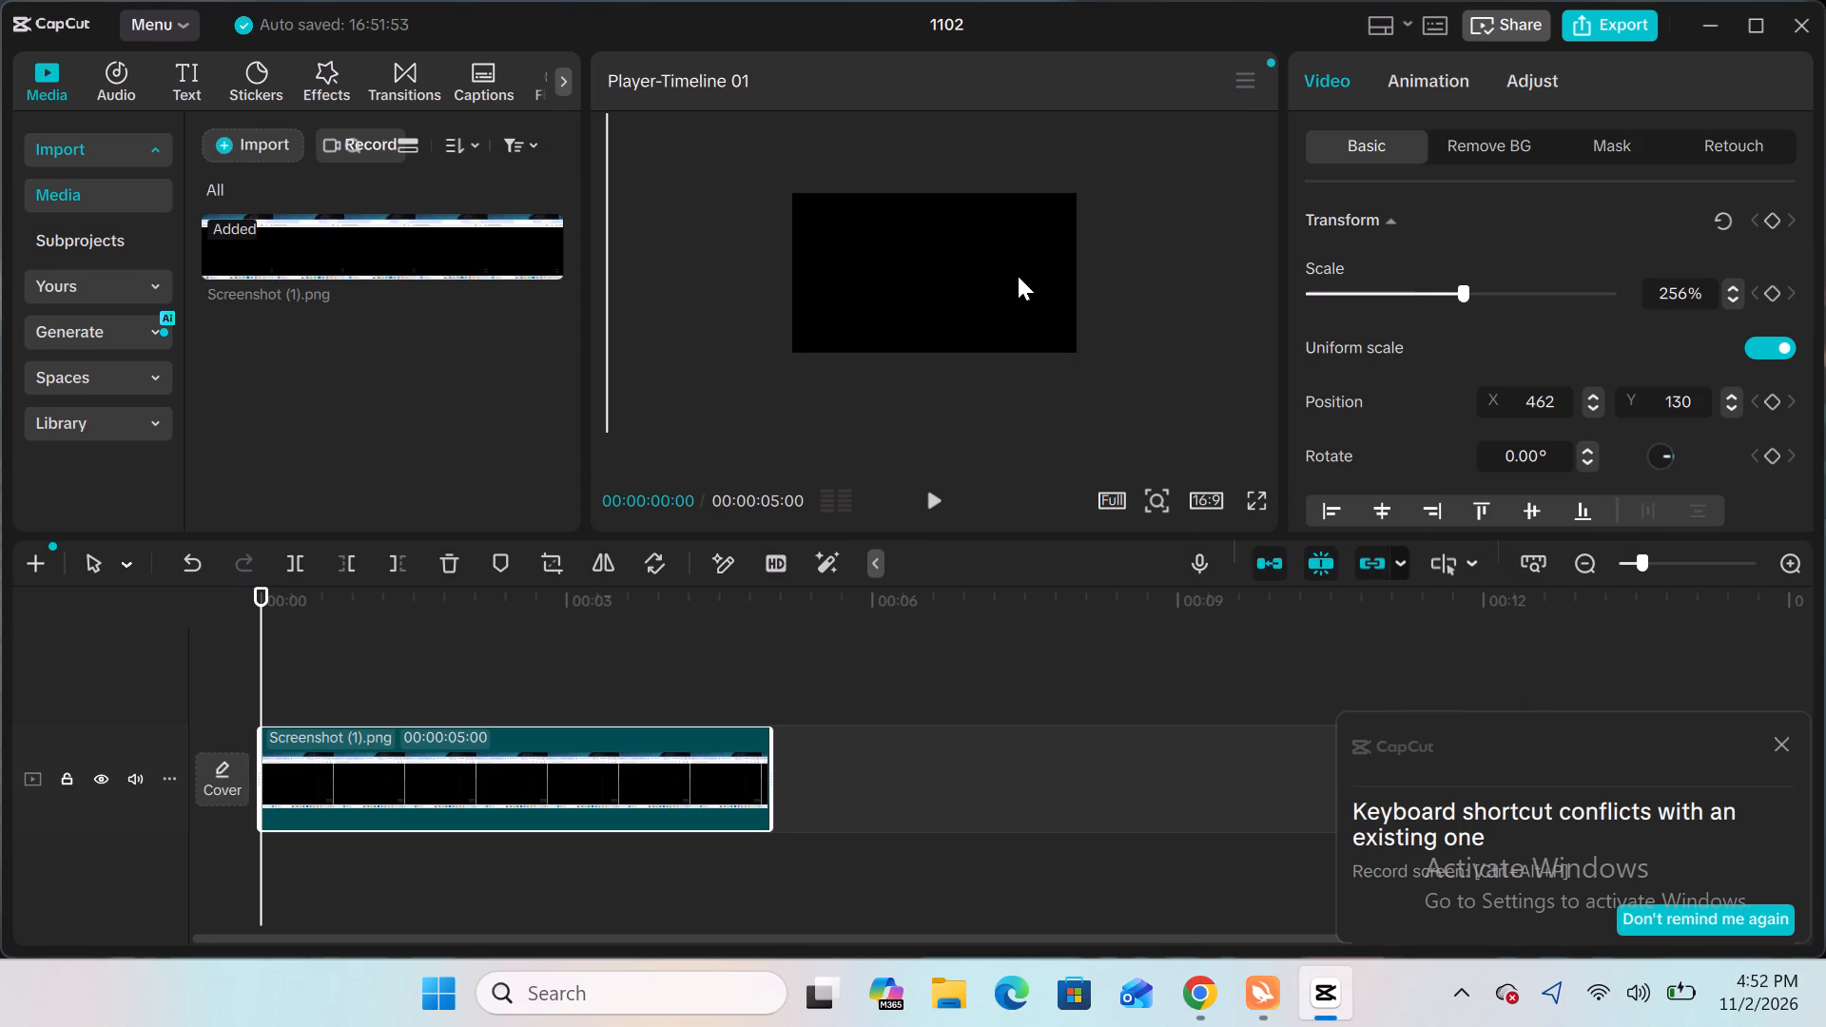
Add a default text clip above the black screenshot at the start of the timeline.
scroll(1018, 276, "up", 3, "ctrl")
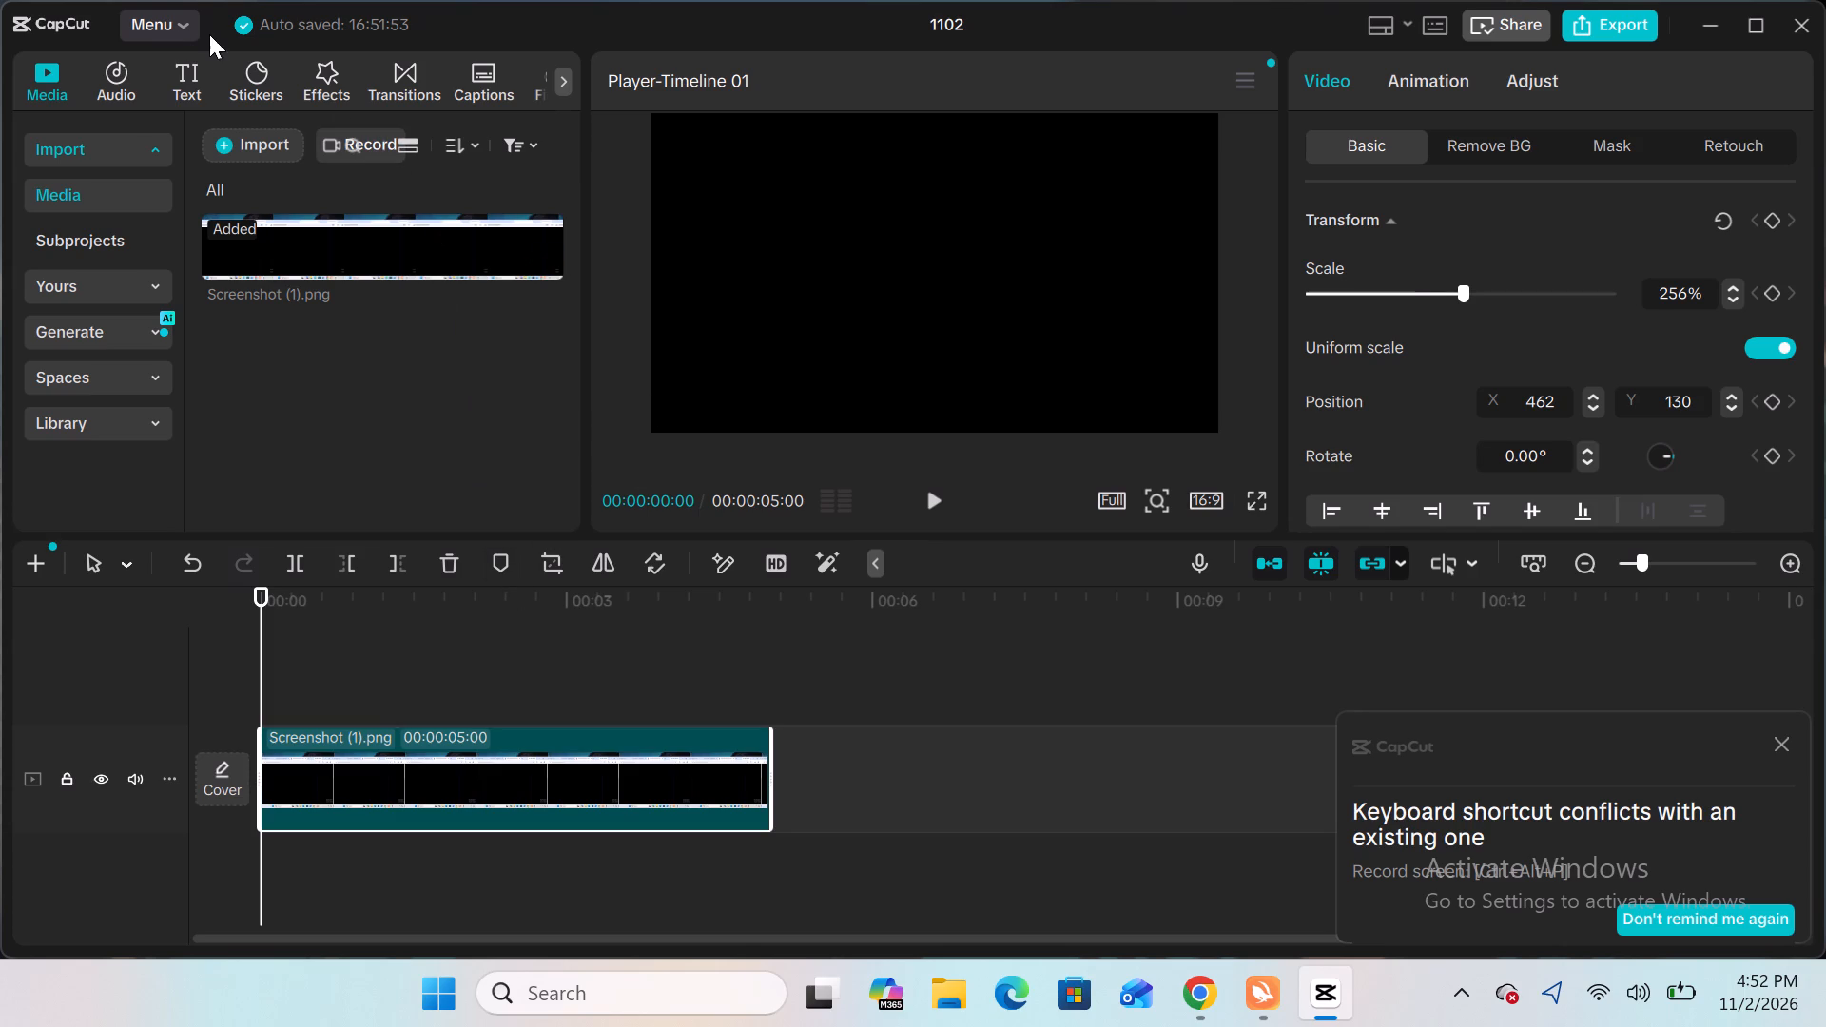
left_click(186, 58)
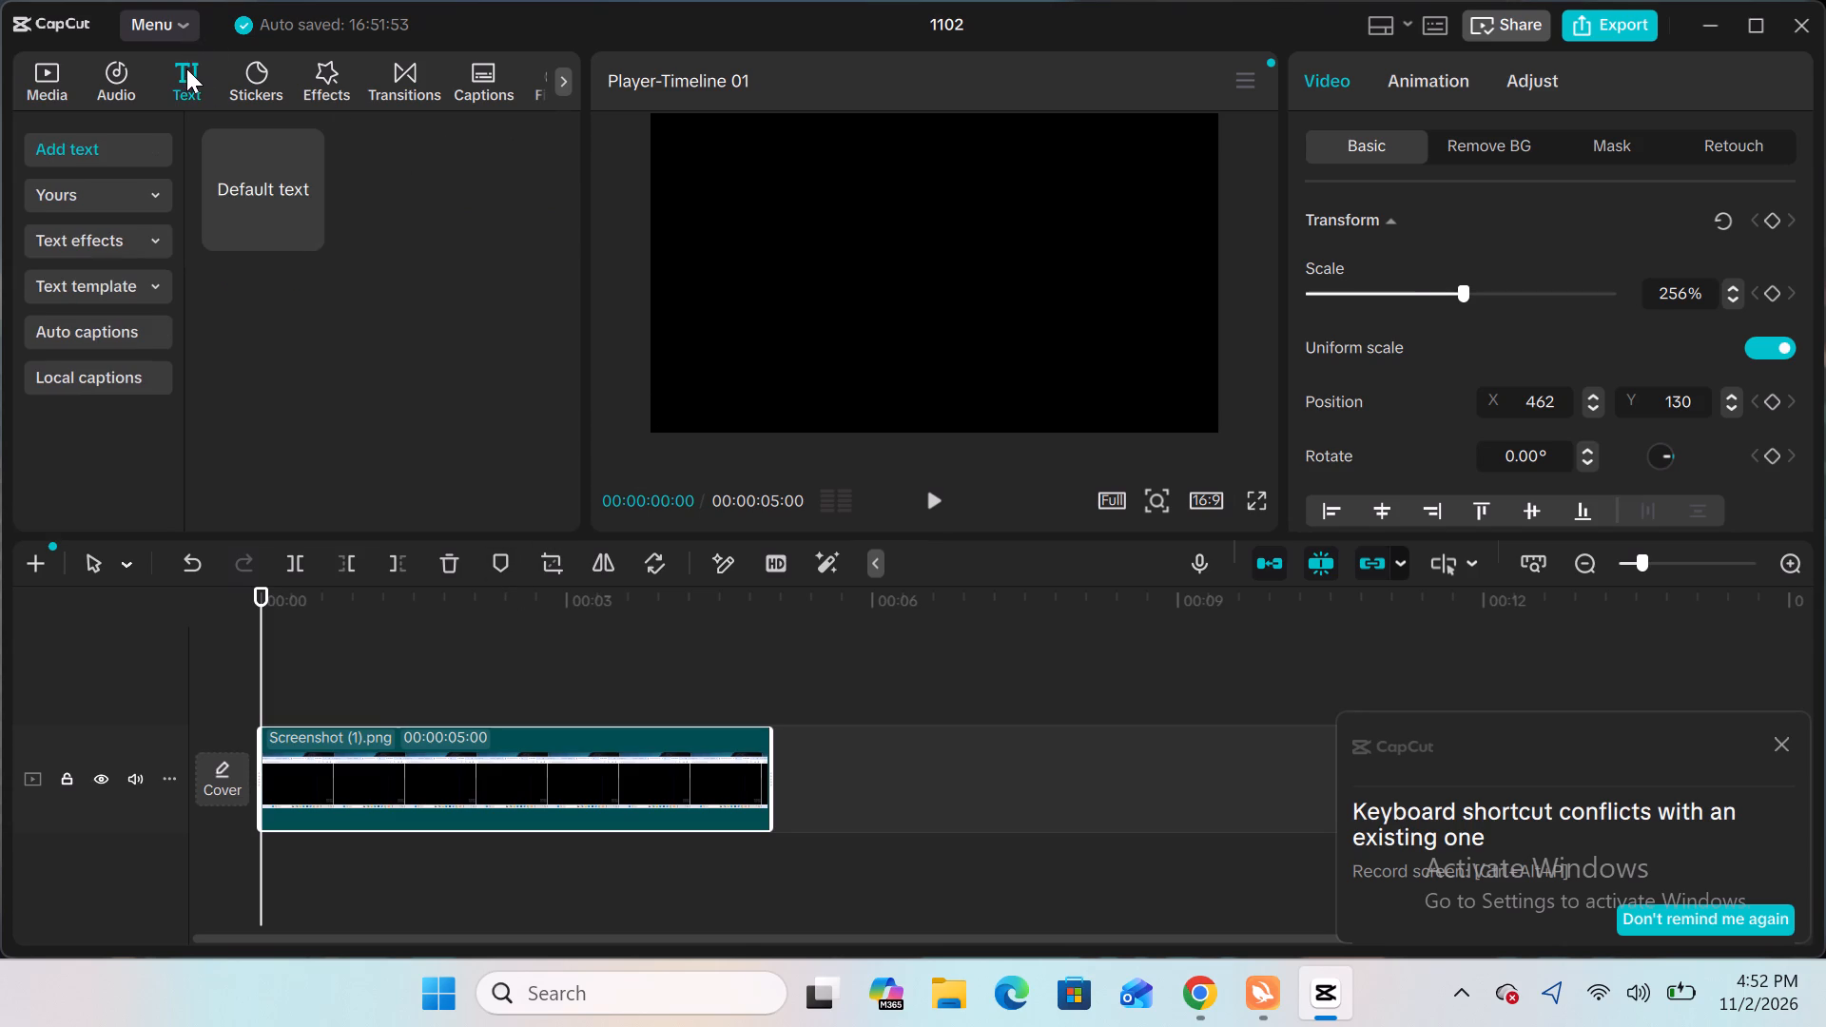
left_click(286, 213)
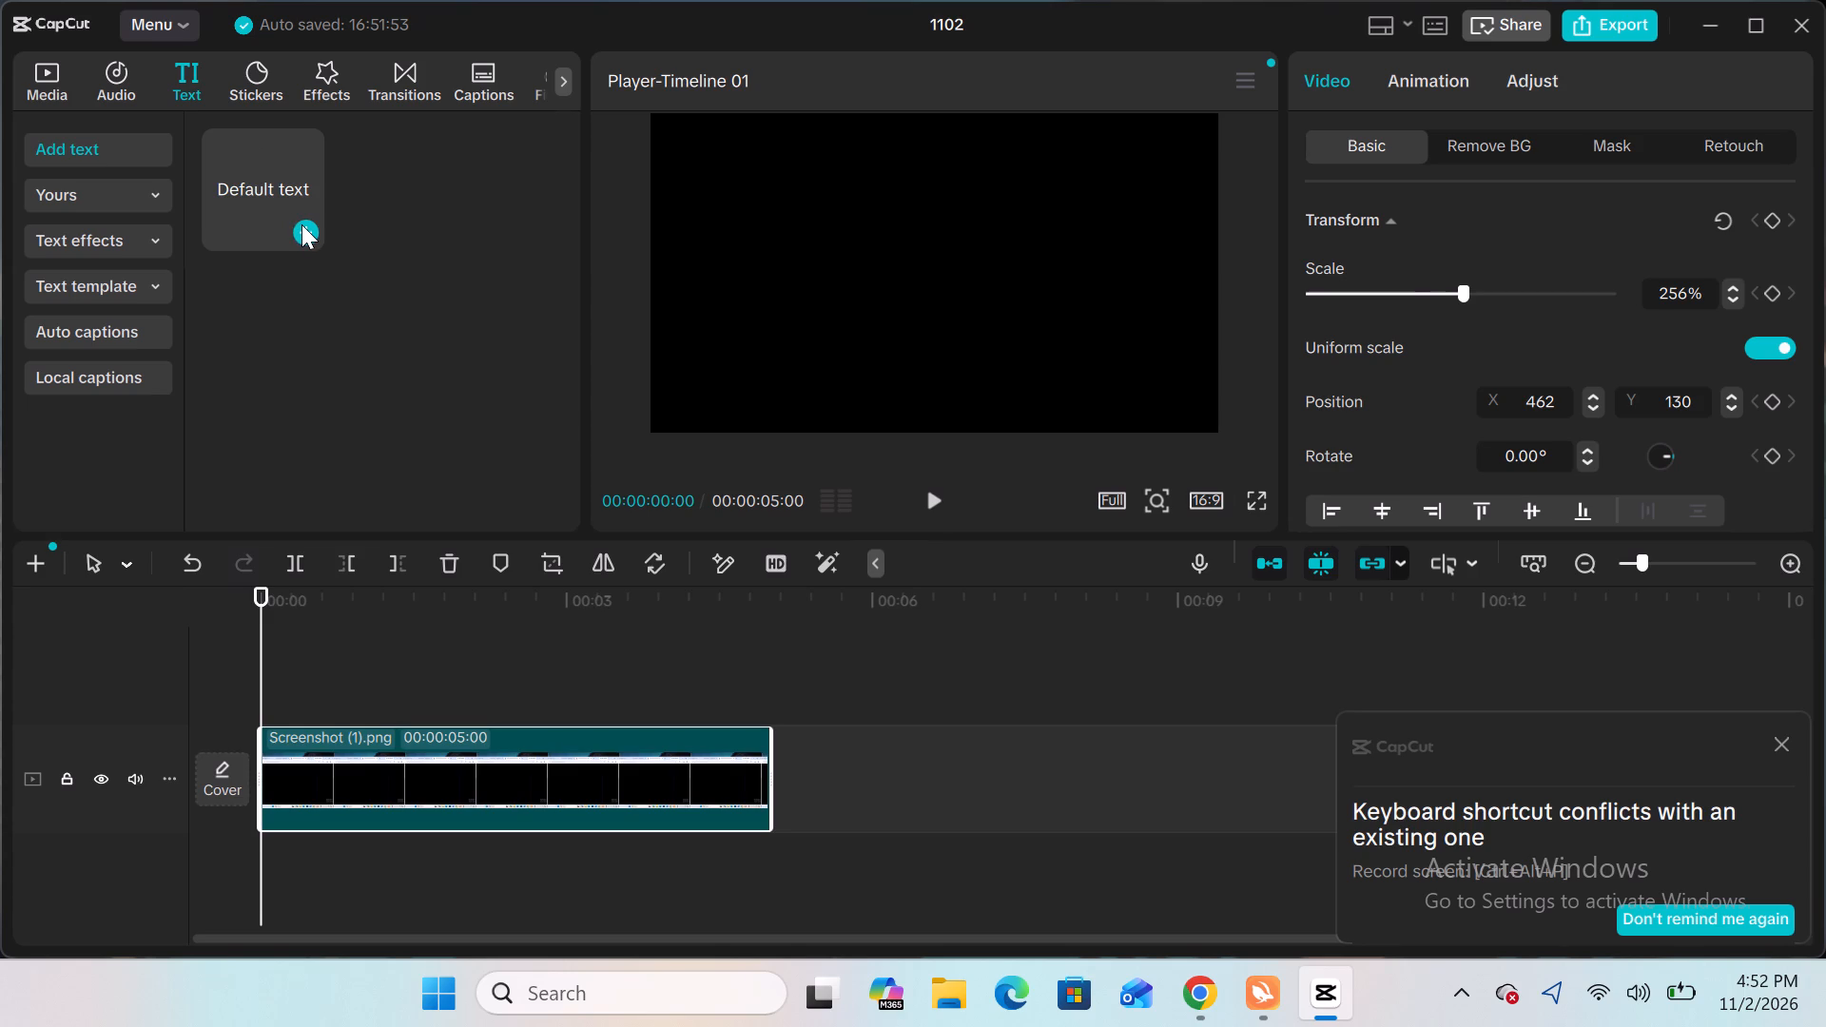
left_click(301, 224)
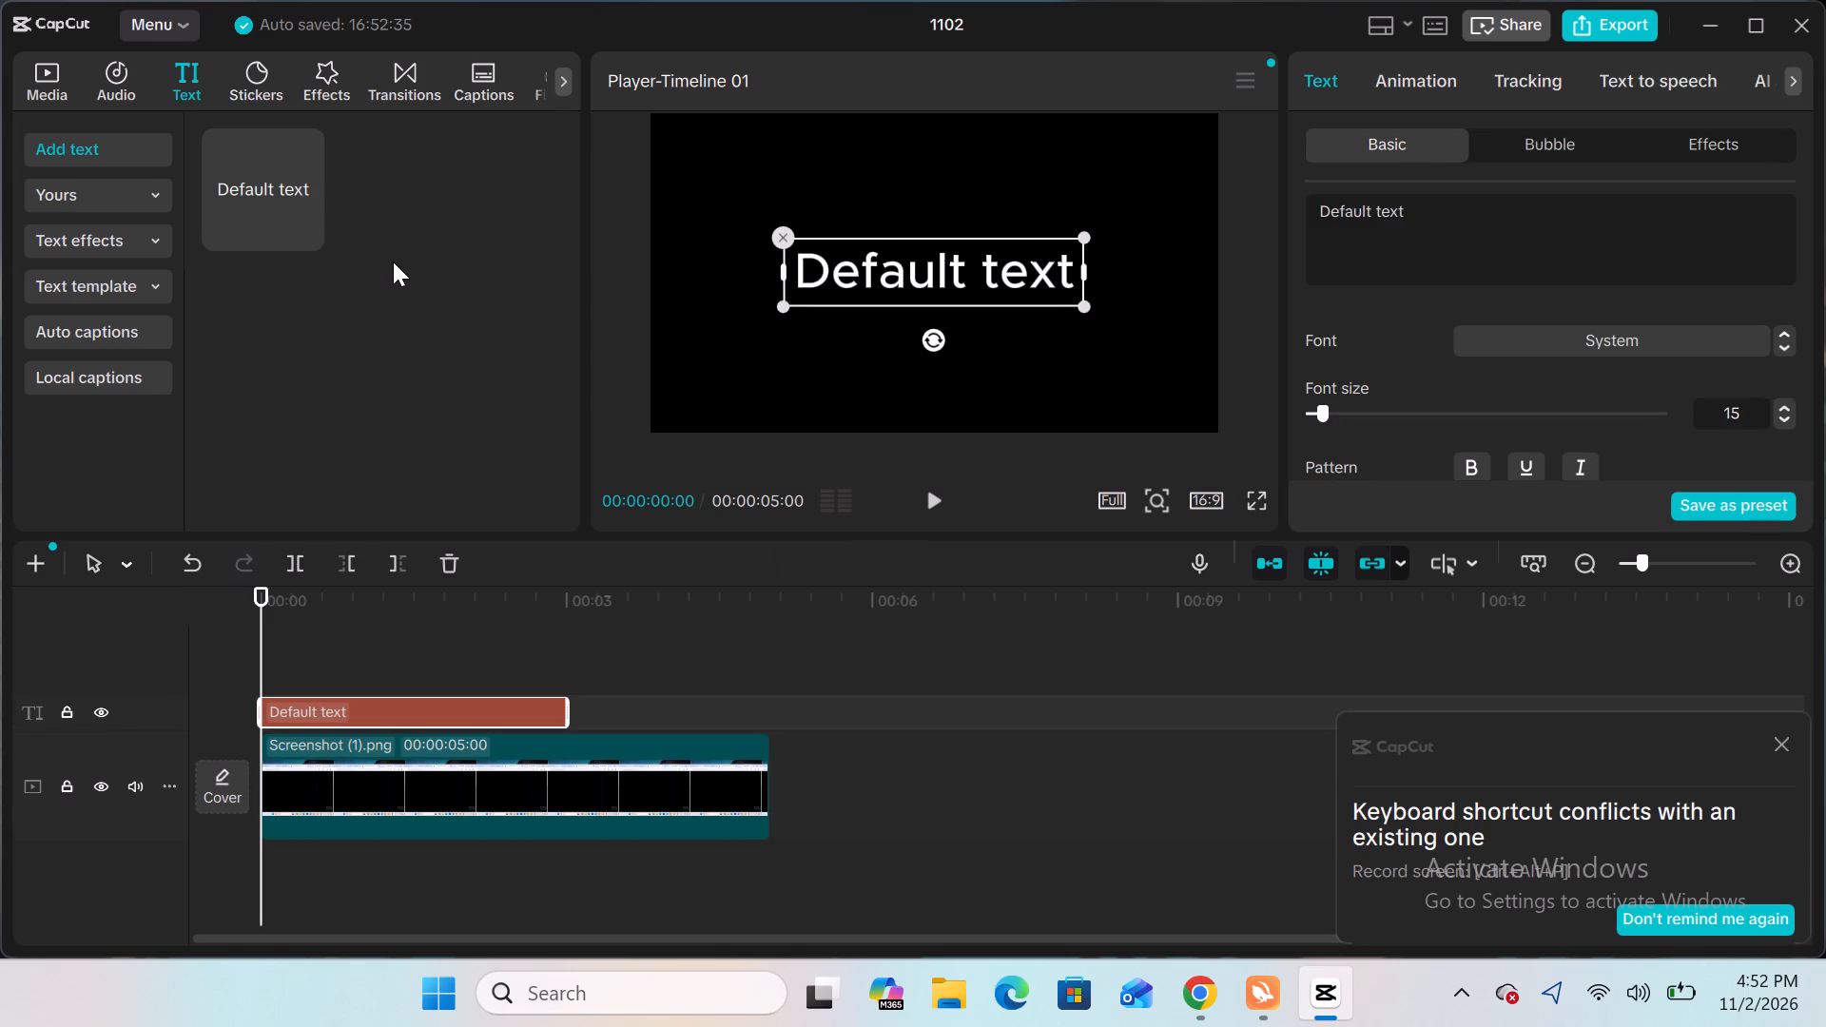
Replace the default wording of the new text clip with SPIDER-MAN in capitals.
type("SP")
left_click(1427, 203, "shift")
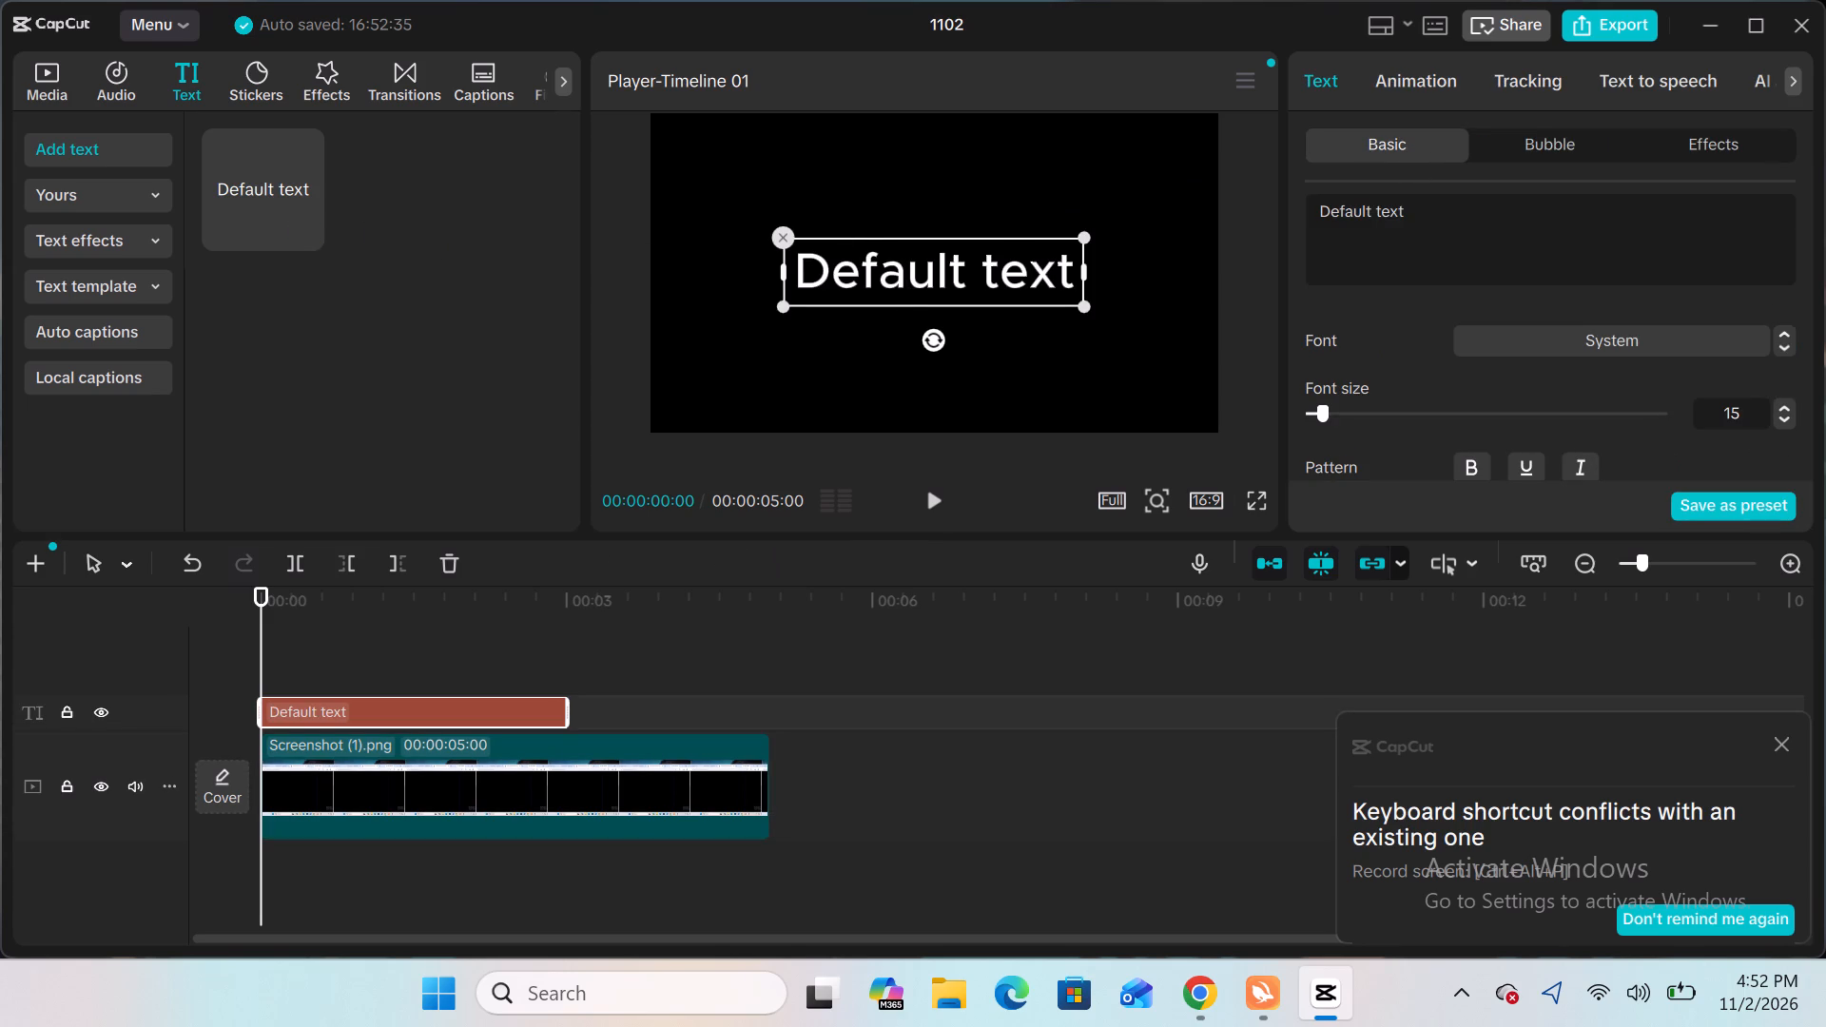
left_click(1427, 203)
key("BackSpace")
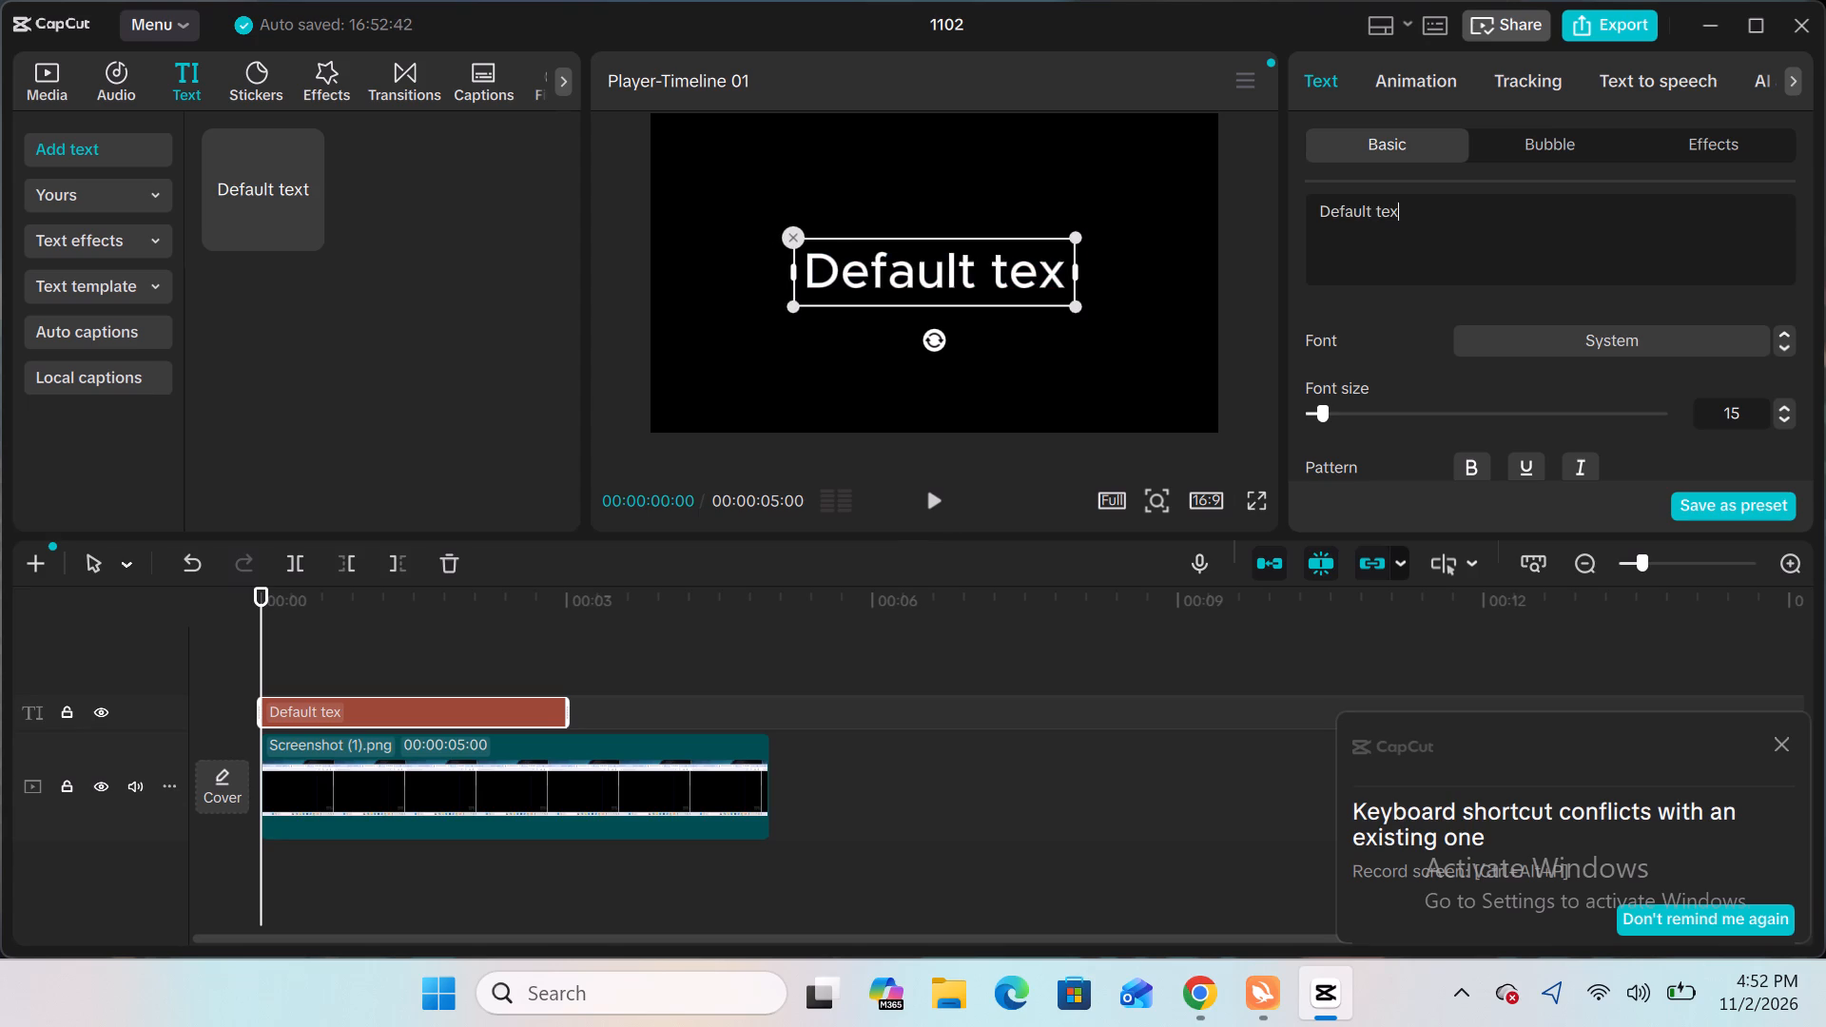
key("BackSpace")
key("BackSpace")
key("BackSpace")
key("BackSpace")
key("BackSpace")
key("BackSpace")
key("BackSpace")
key("BackSpace")
key("BackSpace")
key("BackSpace")
key("BackSpace")
key("BackSpace")
key("BackSpace")
key("BackSpace")
key("BackSpace")
key("BackSpace")
key("BackSpace")
key("BackSpace")
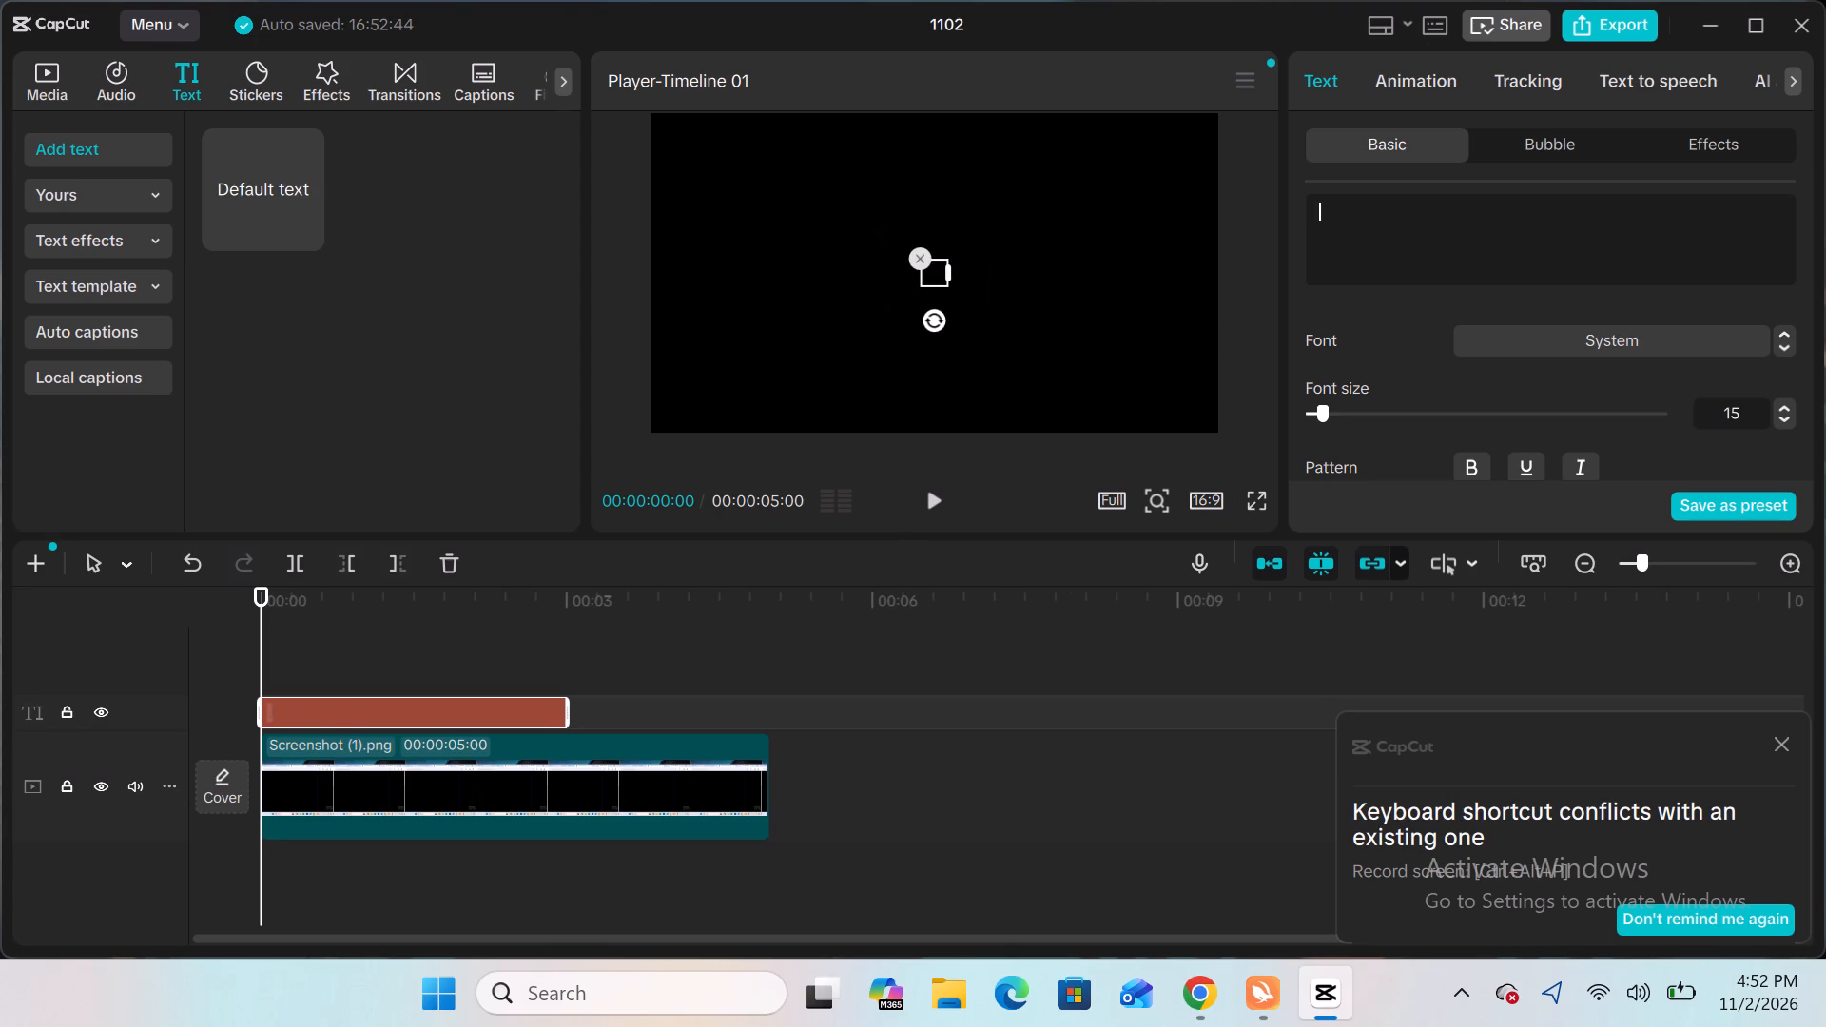
type("spider")
key("BackSpace")
key("BackSpace")
key("BackSpace")
key("BackSpace")
key("BackSpace")
key("BackSpace")
key("s")
type("PIDER")
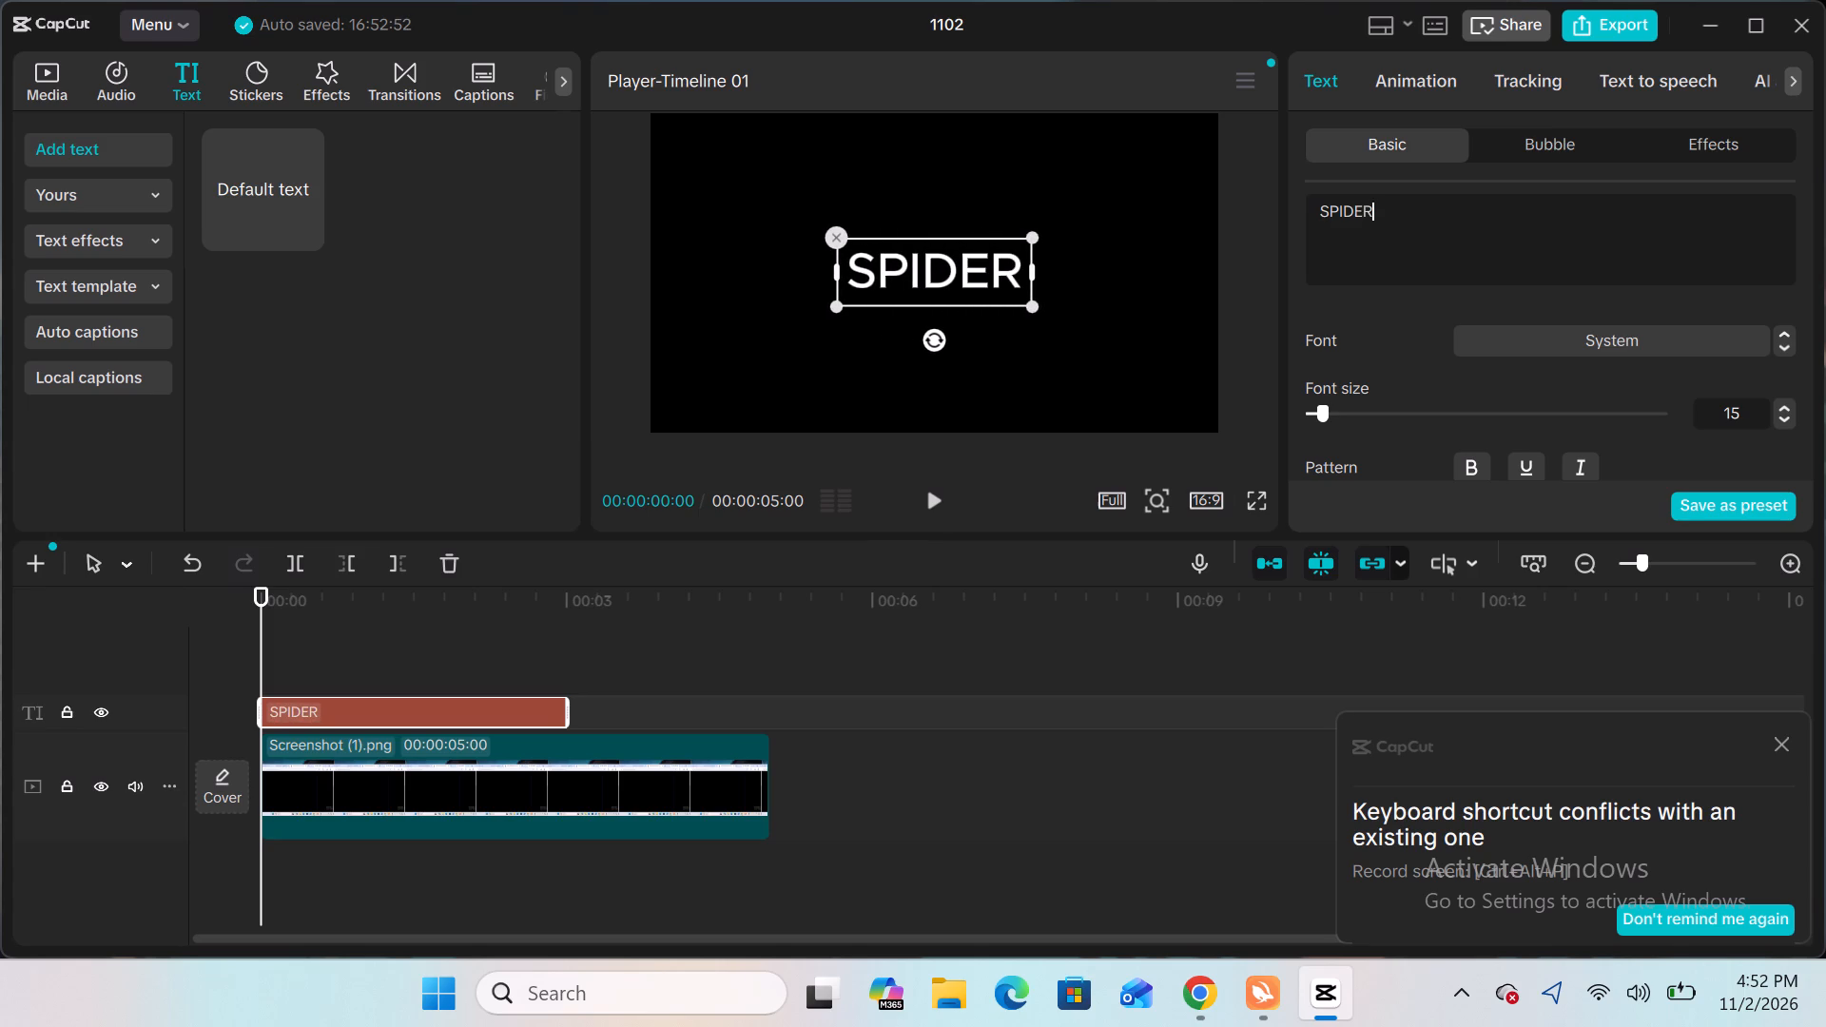
key("minus")
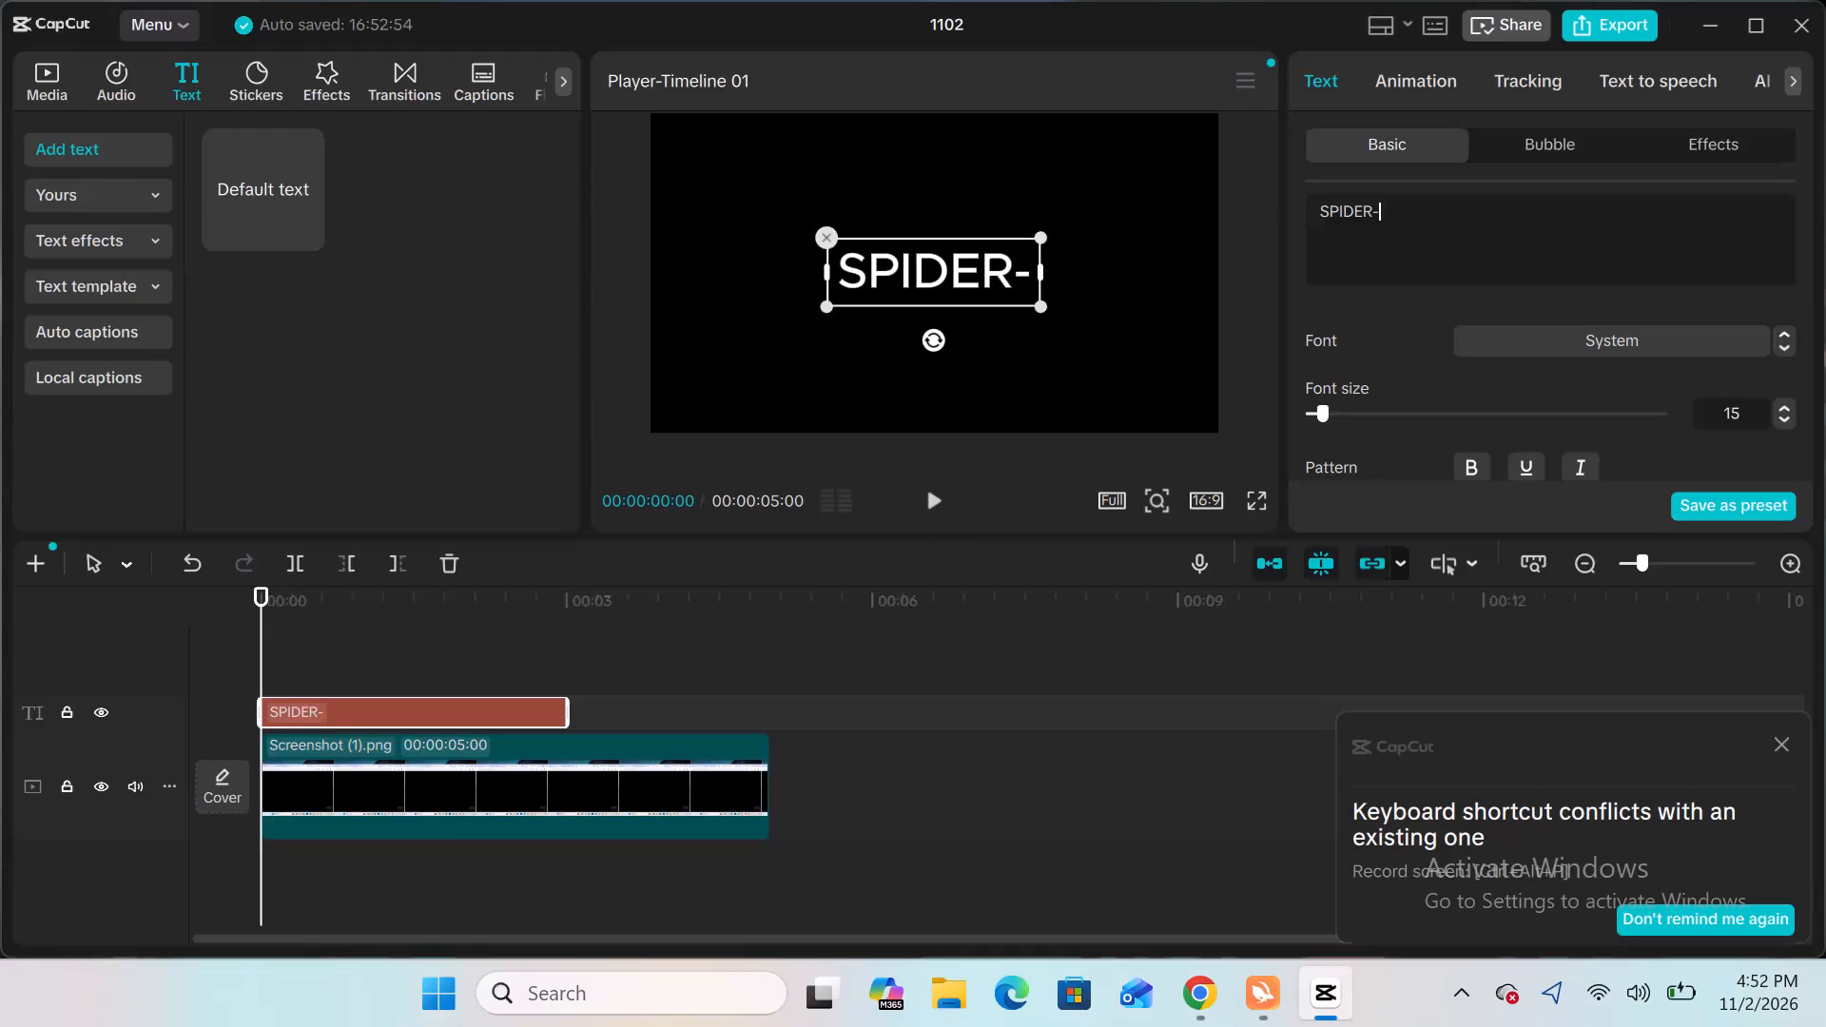
type("MAN")
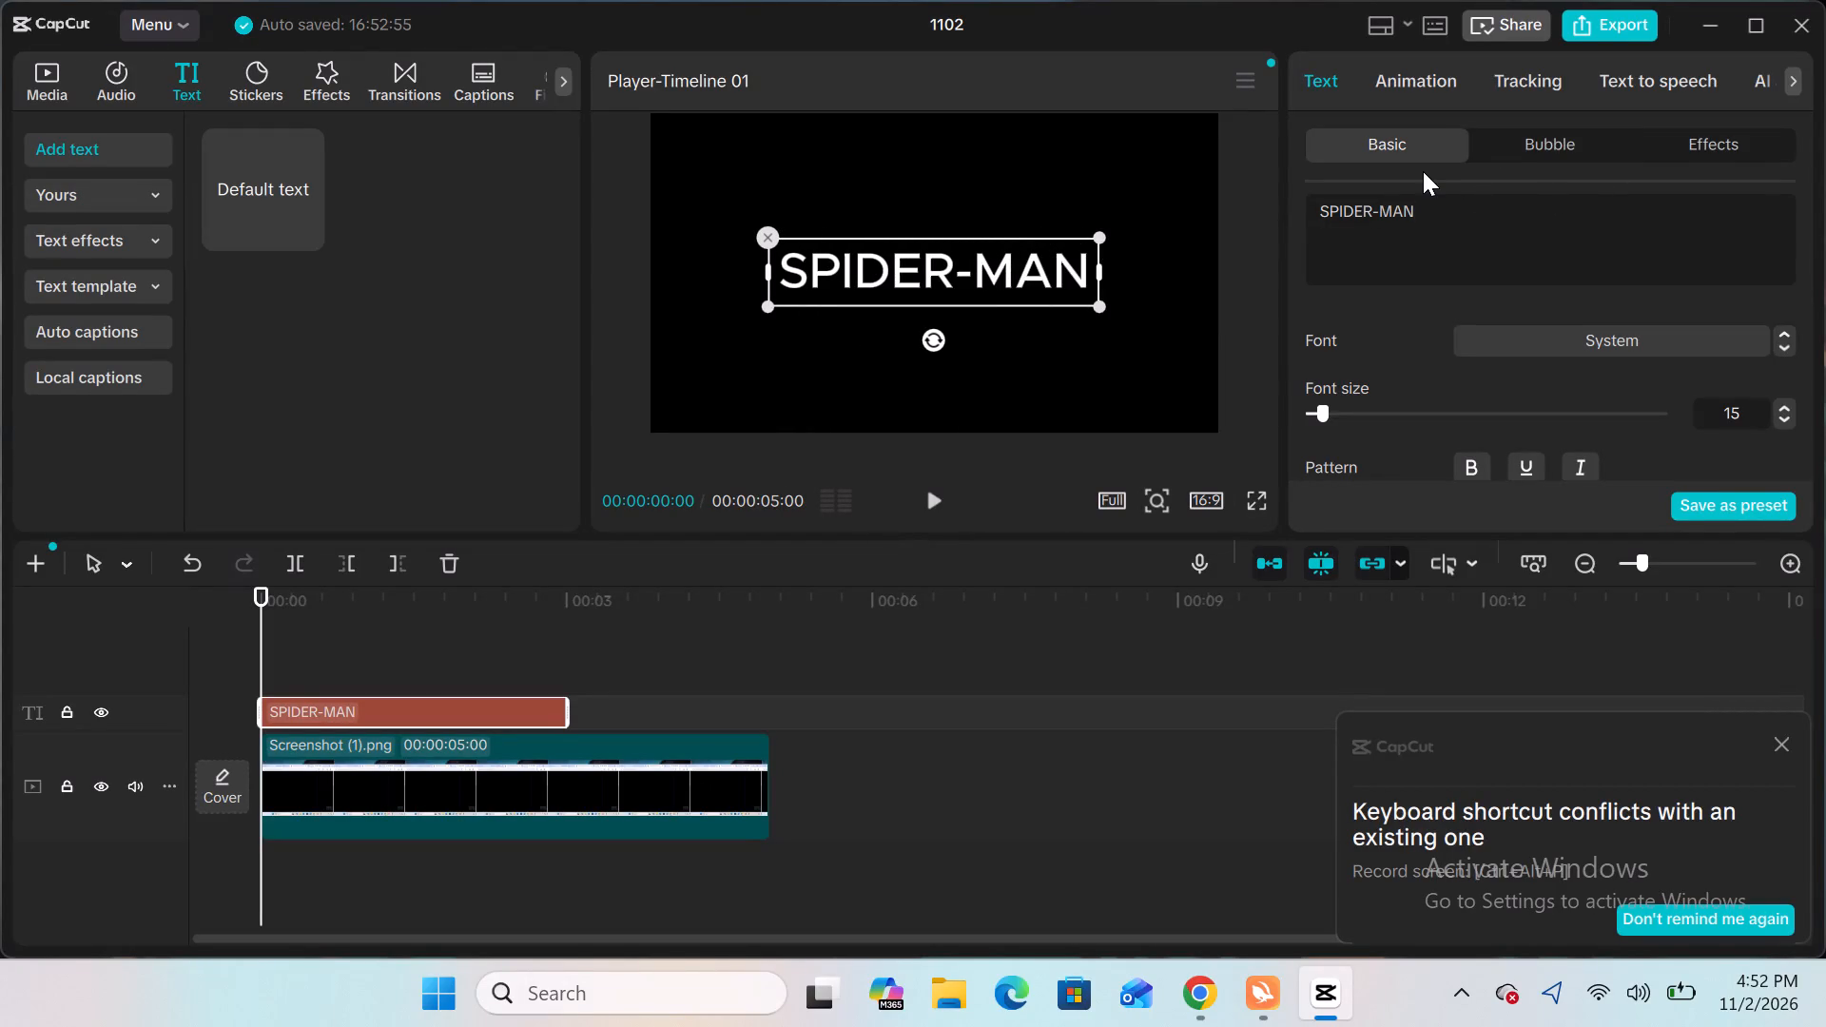
Browse the available fonts for the SPIDER-MAN text and examine their styles.
left_click(1620, 339)
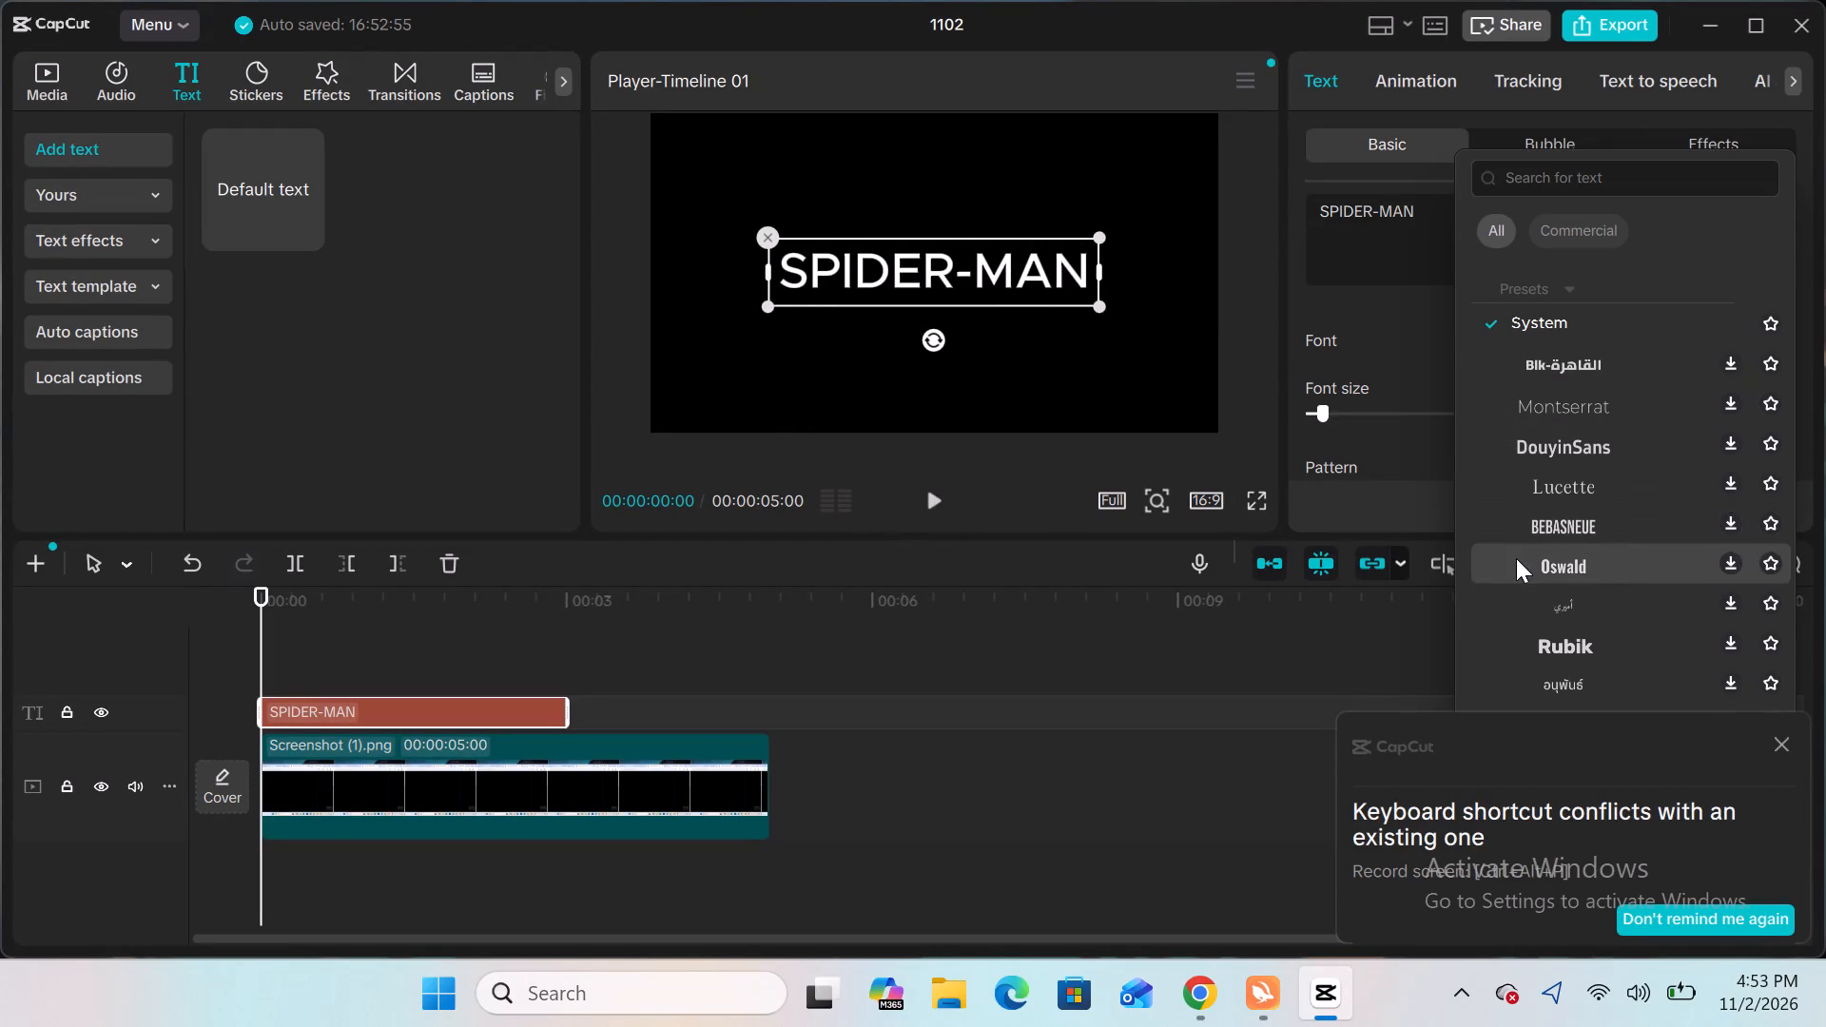
scroll(1598, 518, "down", 2)
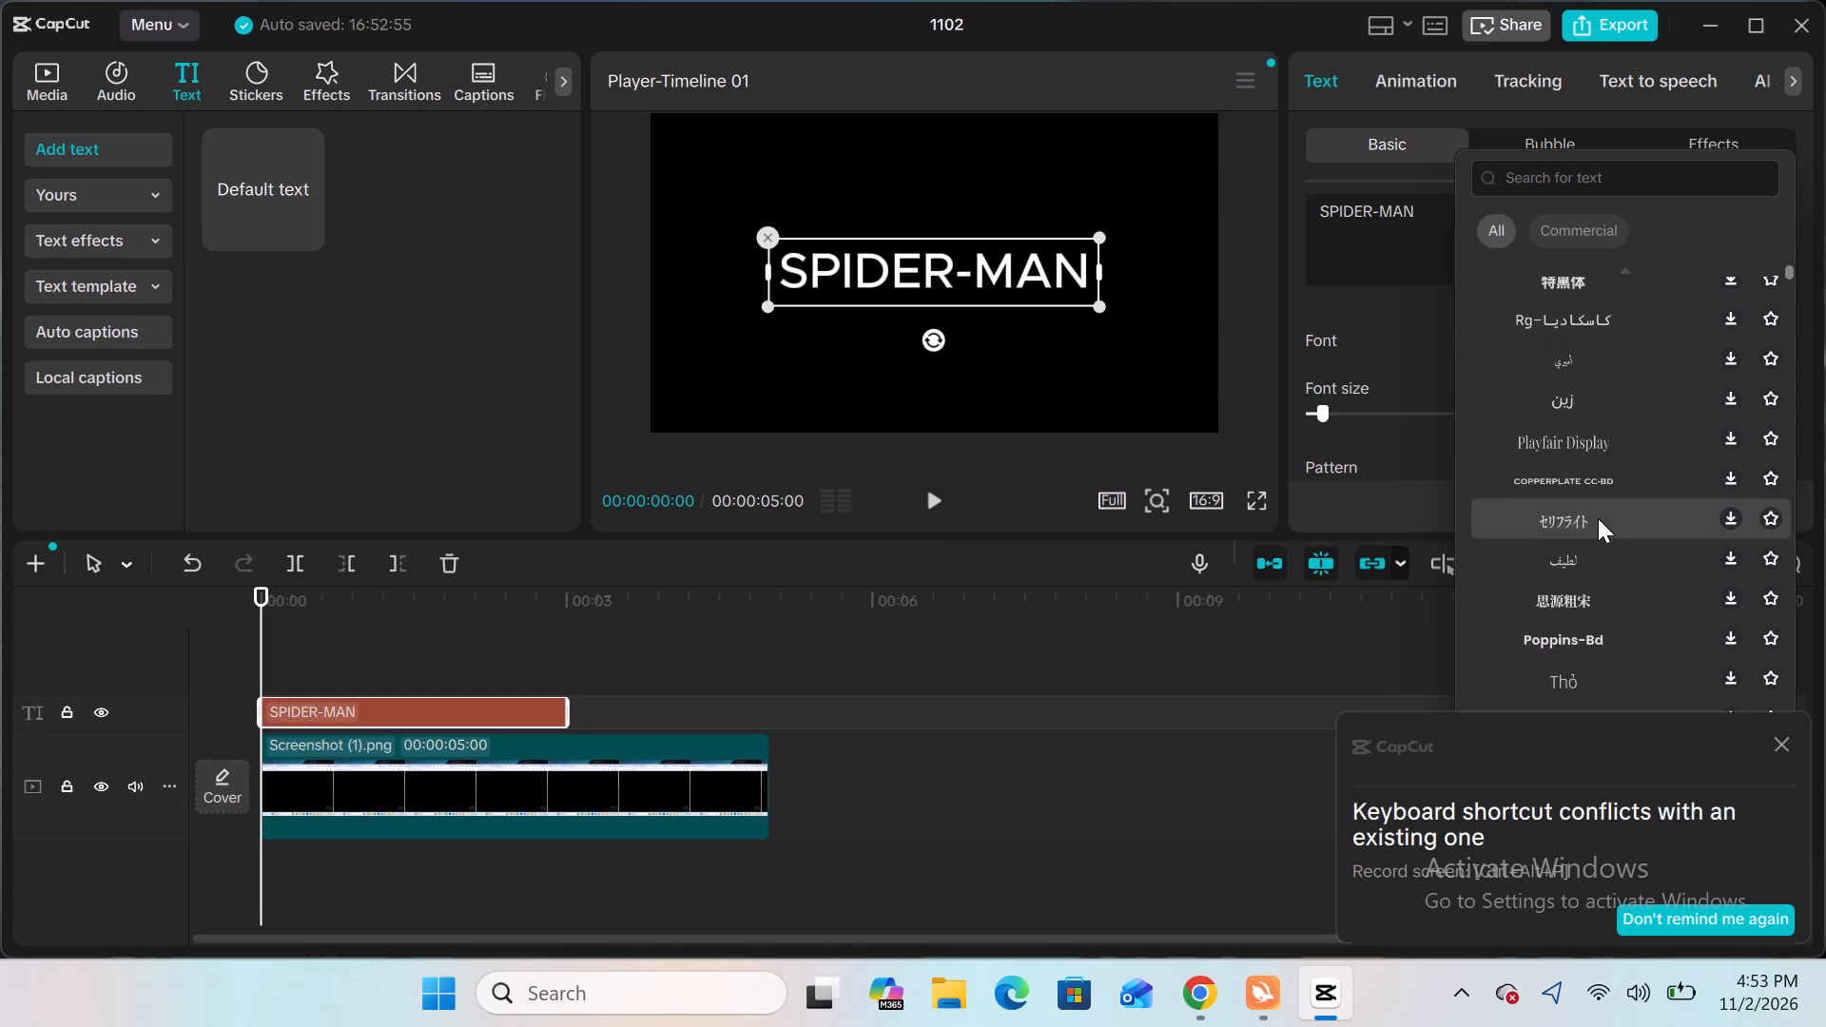
scroll(1598, 518, "down", 1)
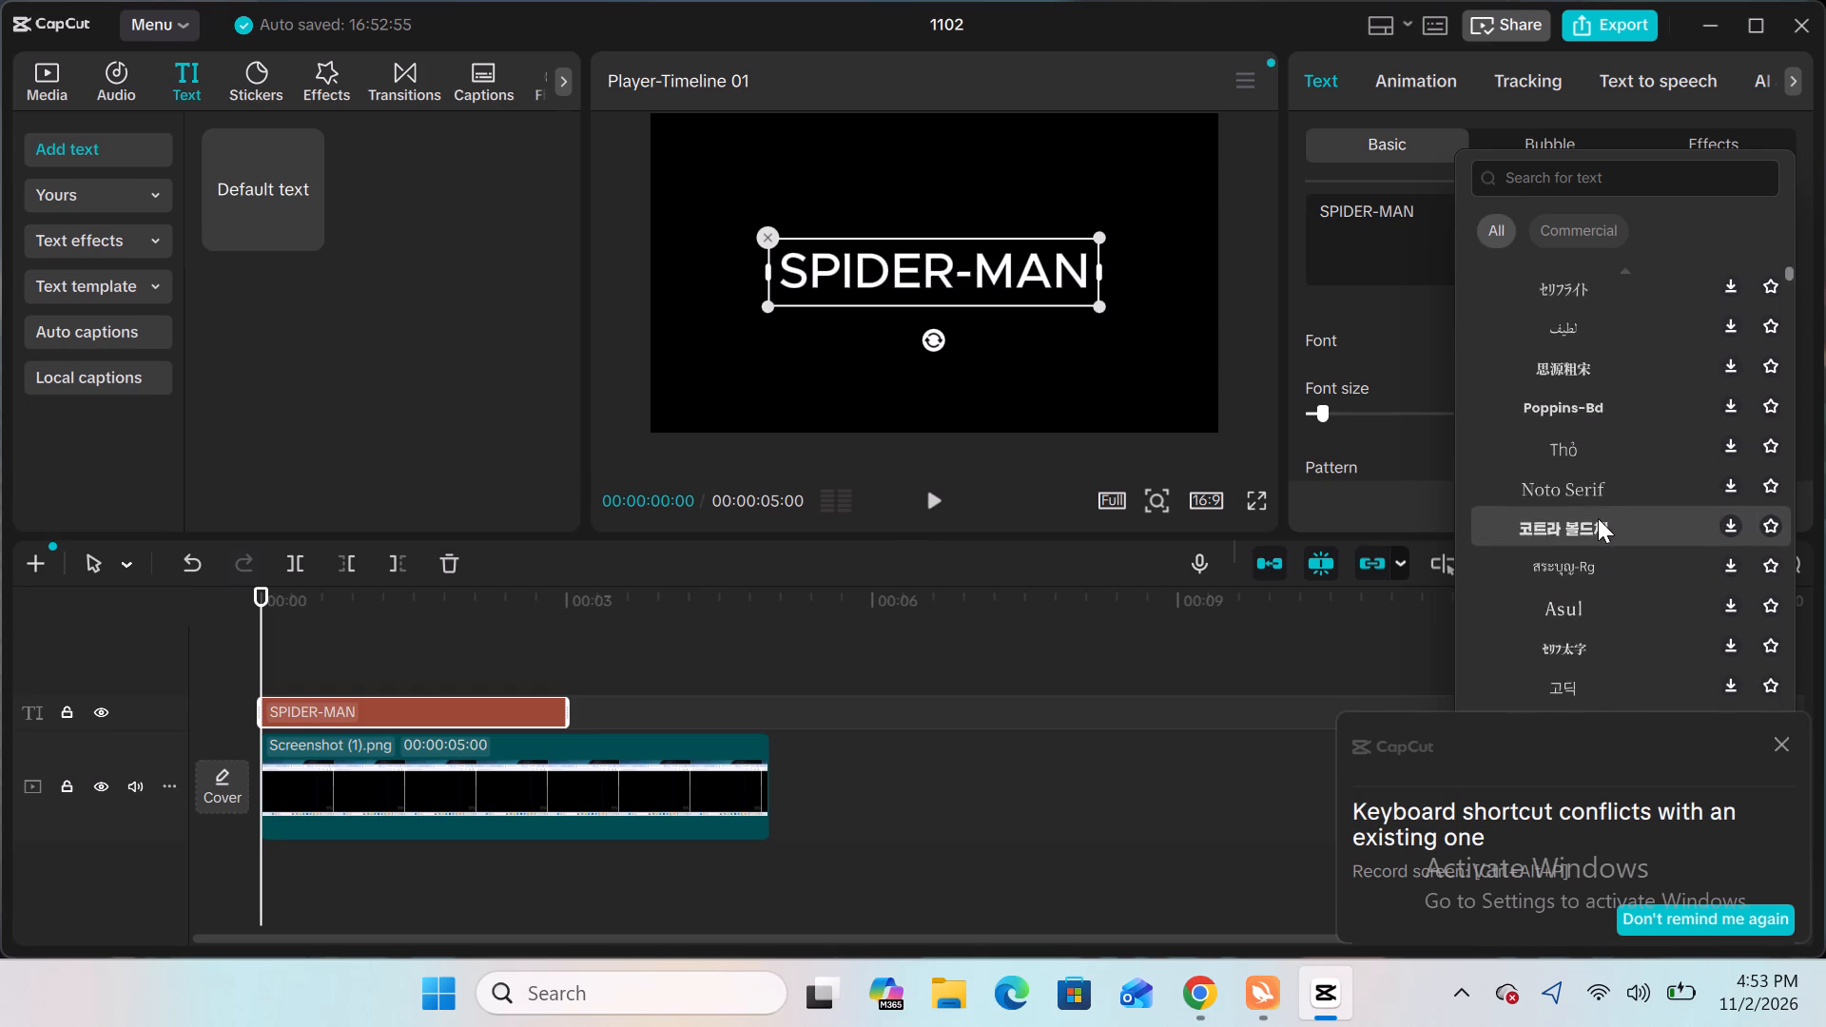
scroll(1598, 518, "down", 4)
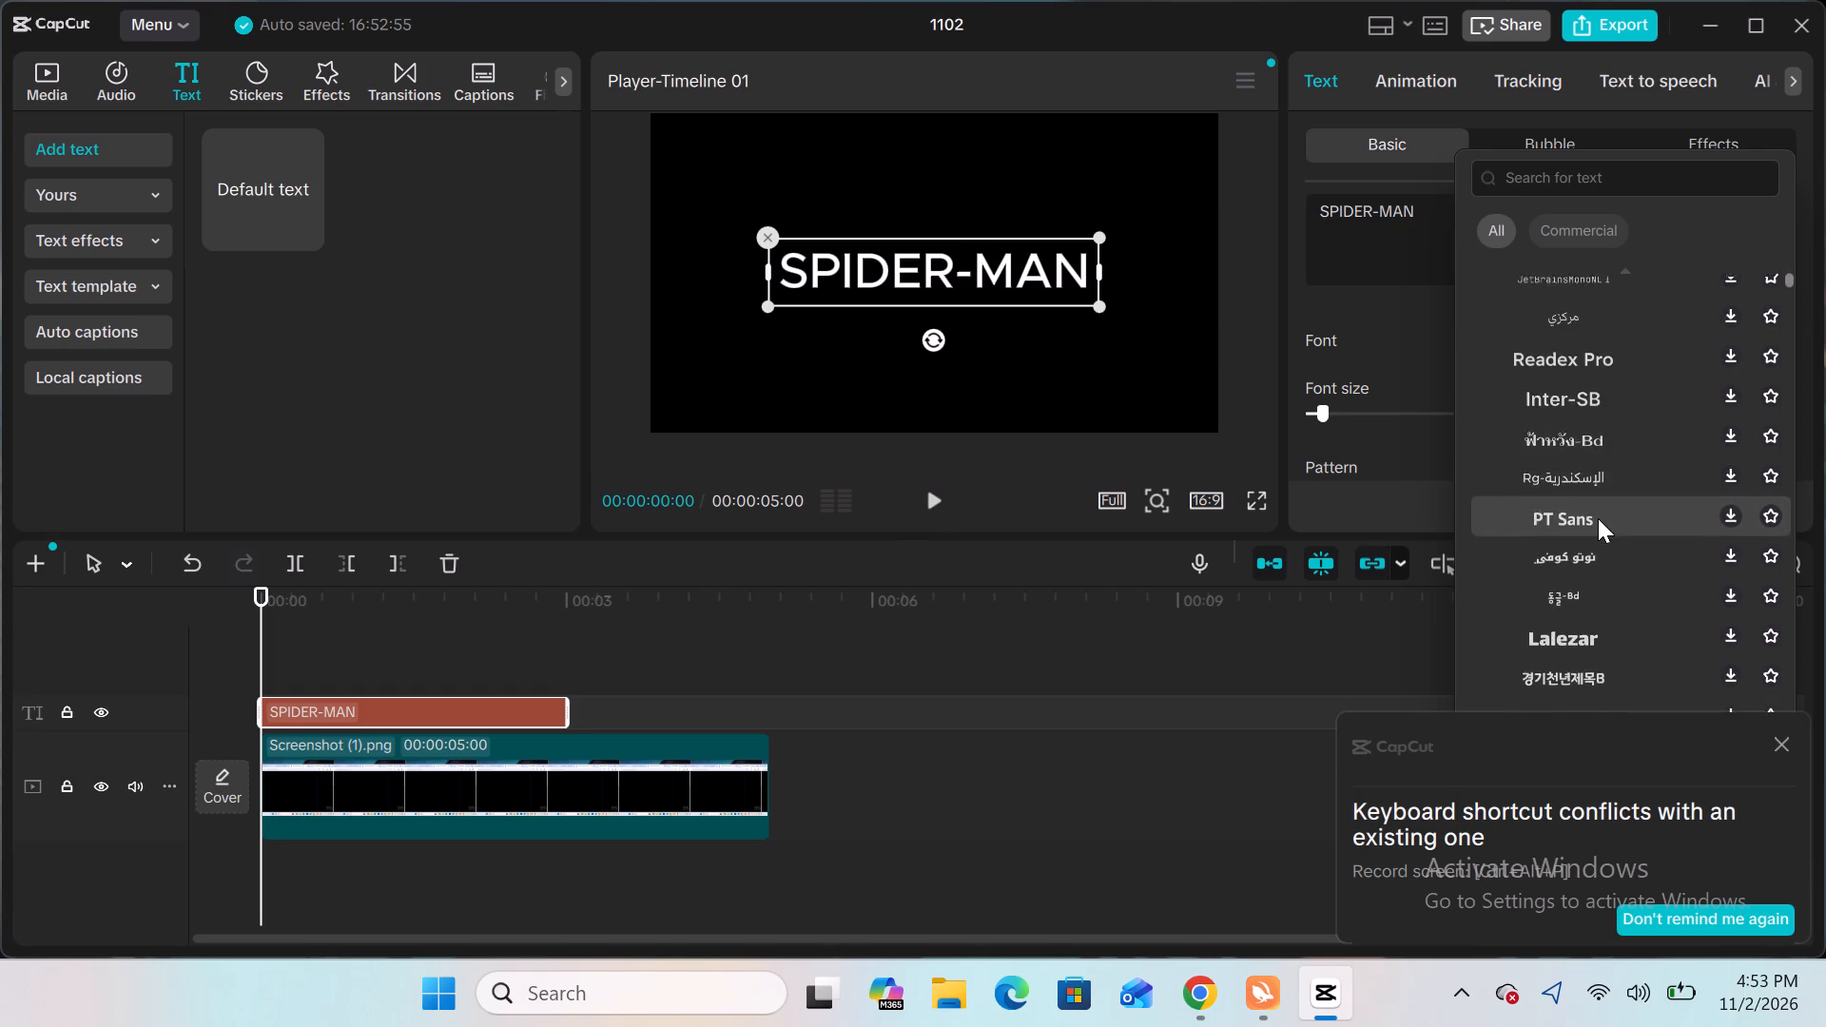
scroll(1598, 518, "down", 4)
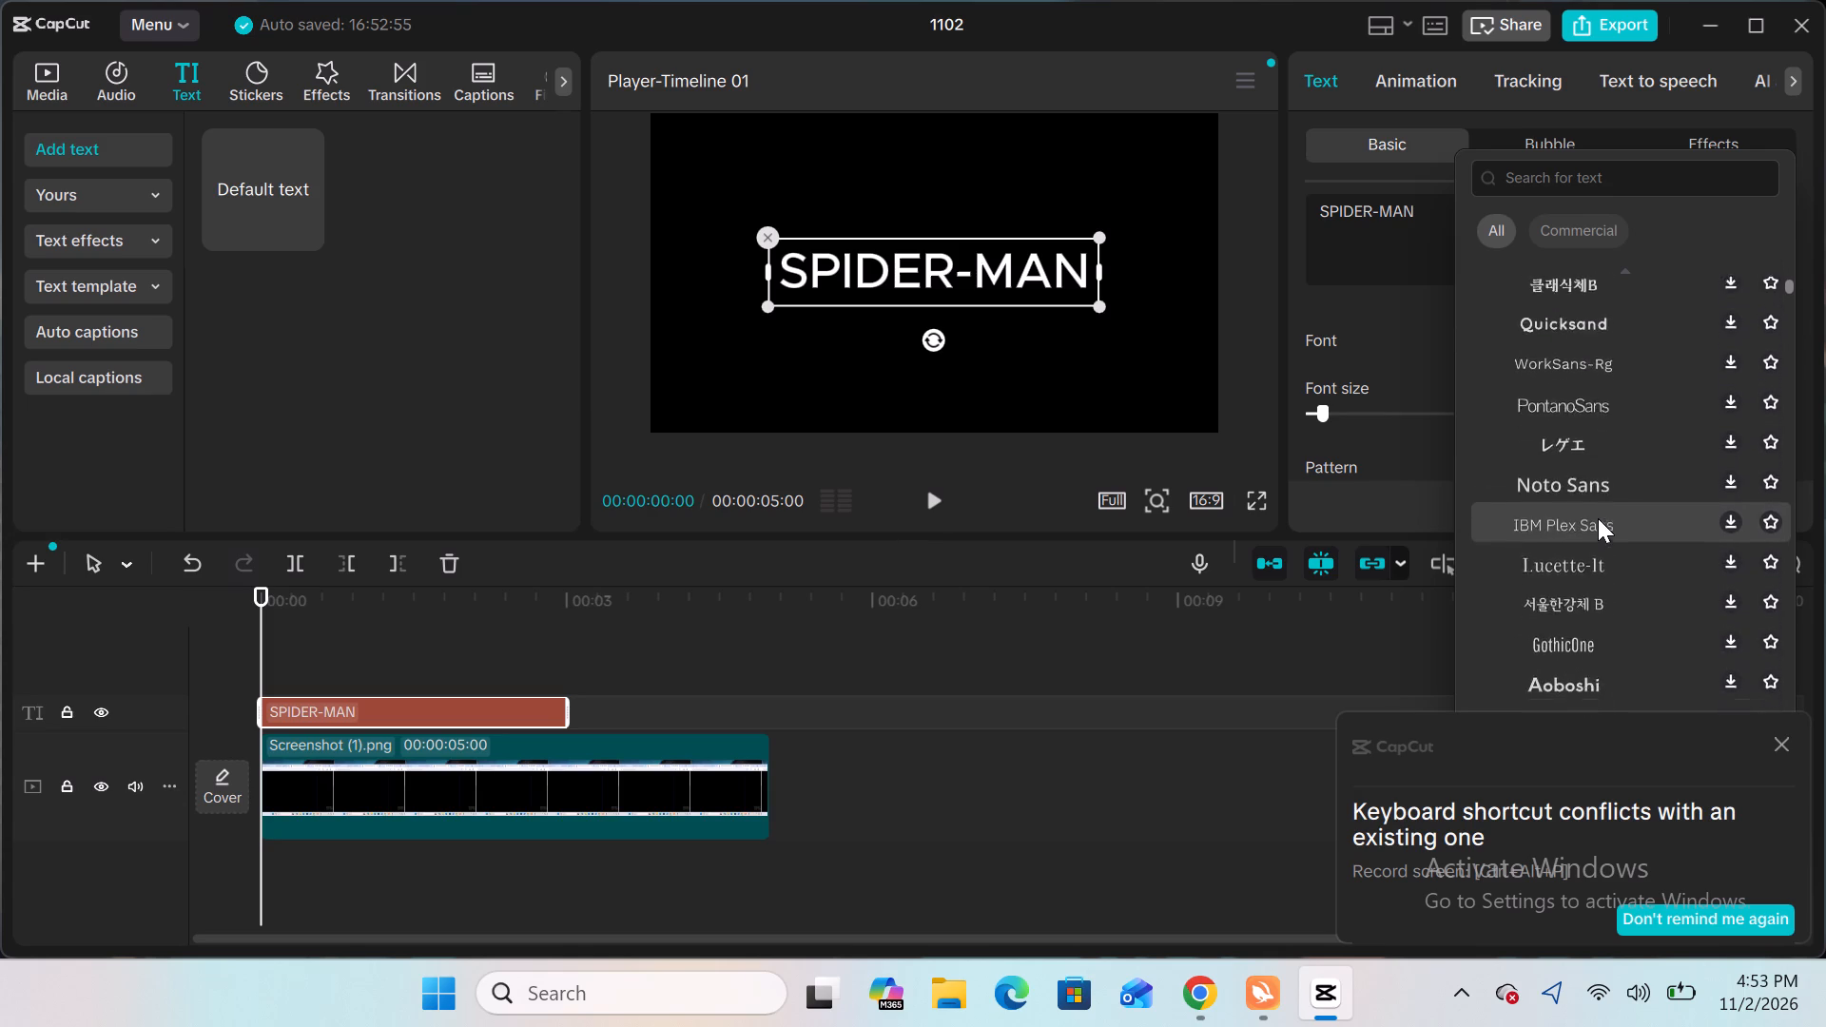
scroll(1598, 518, "down", 2)
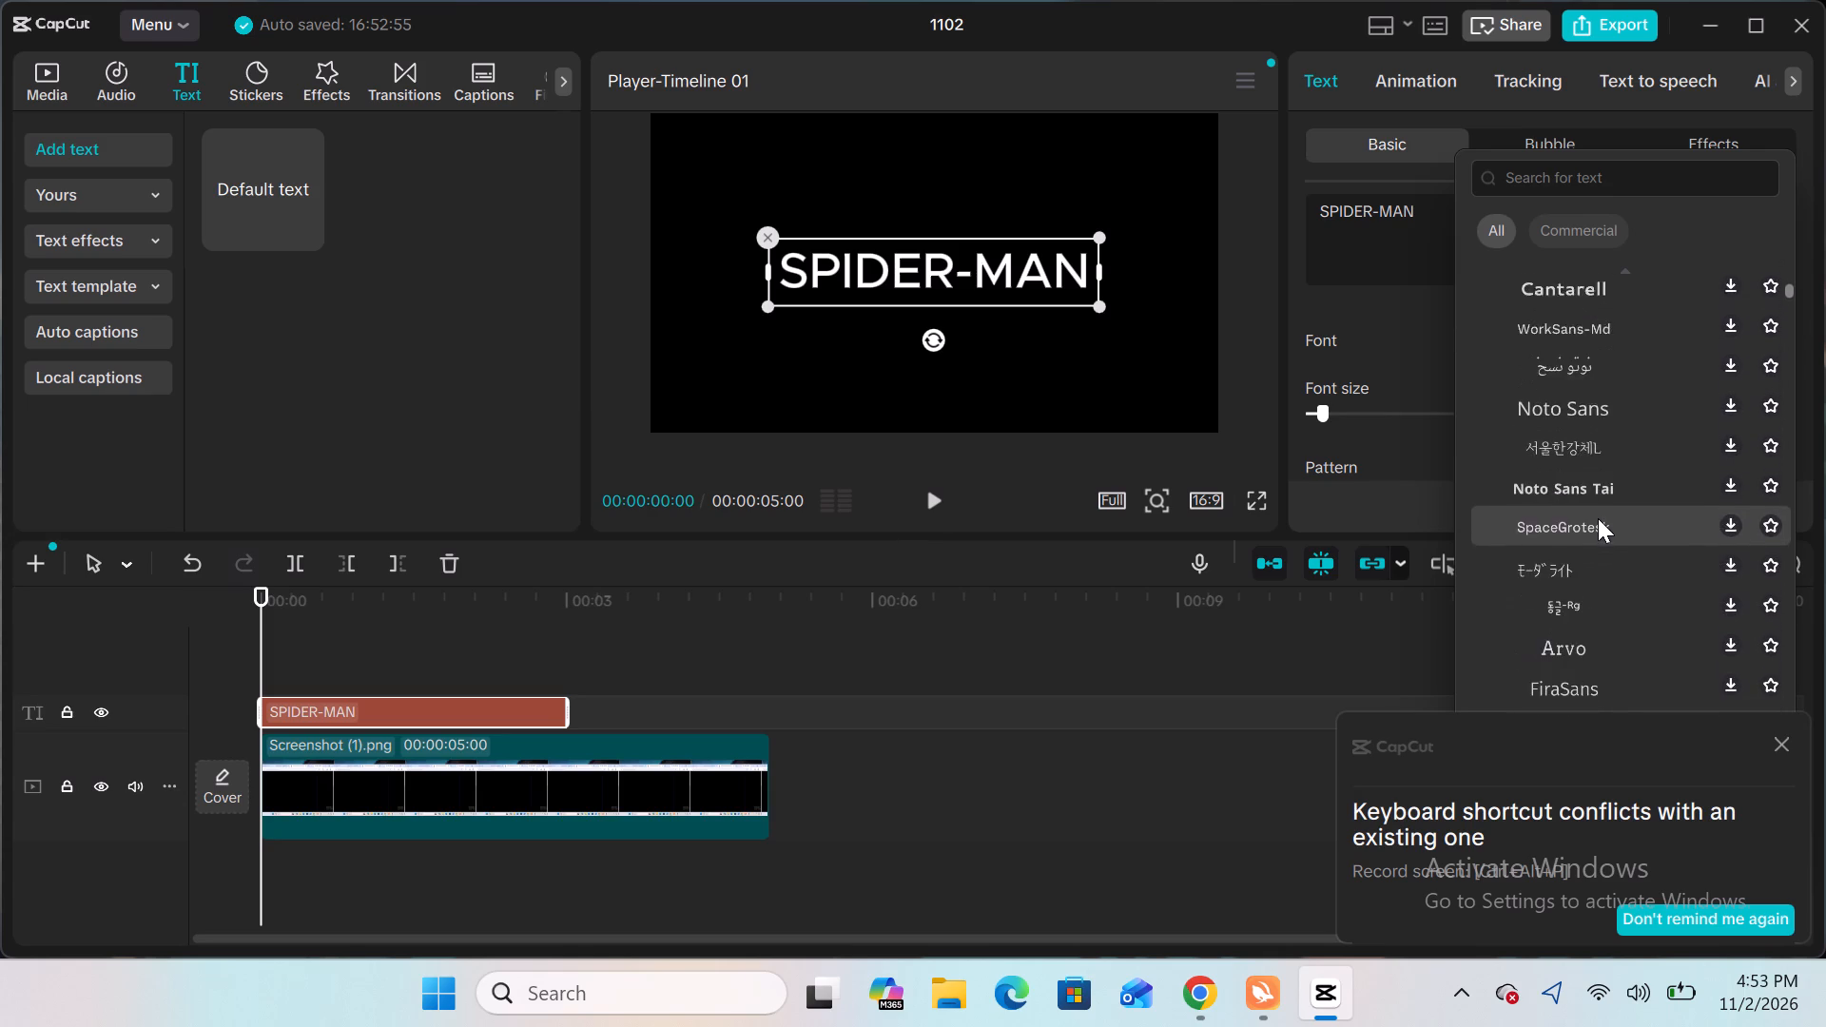
scroll(1598, 518, "down", 2)
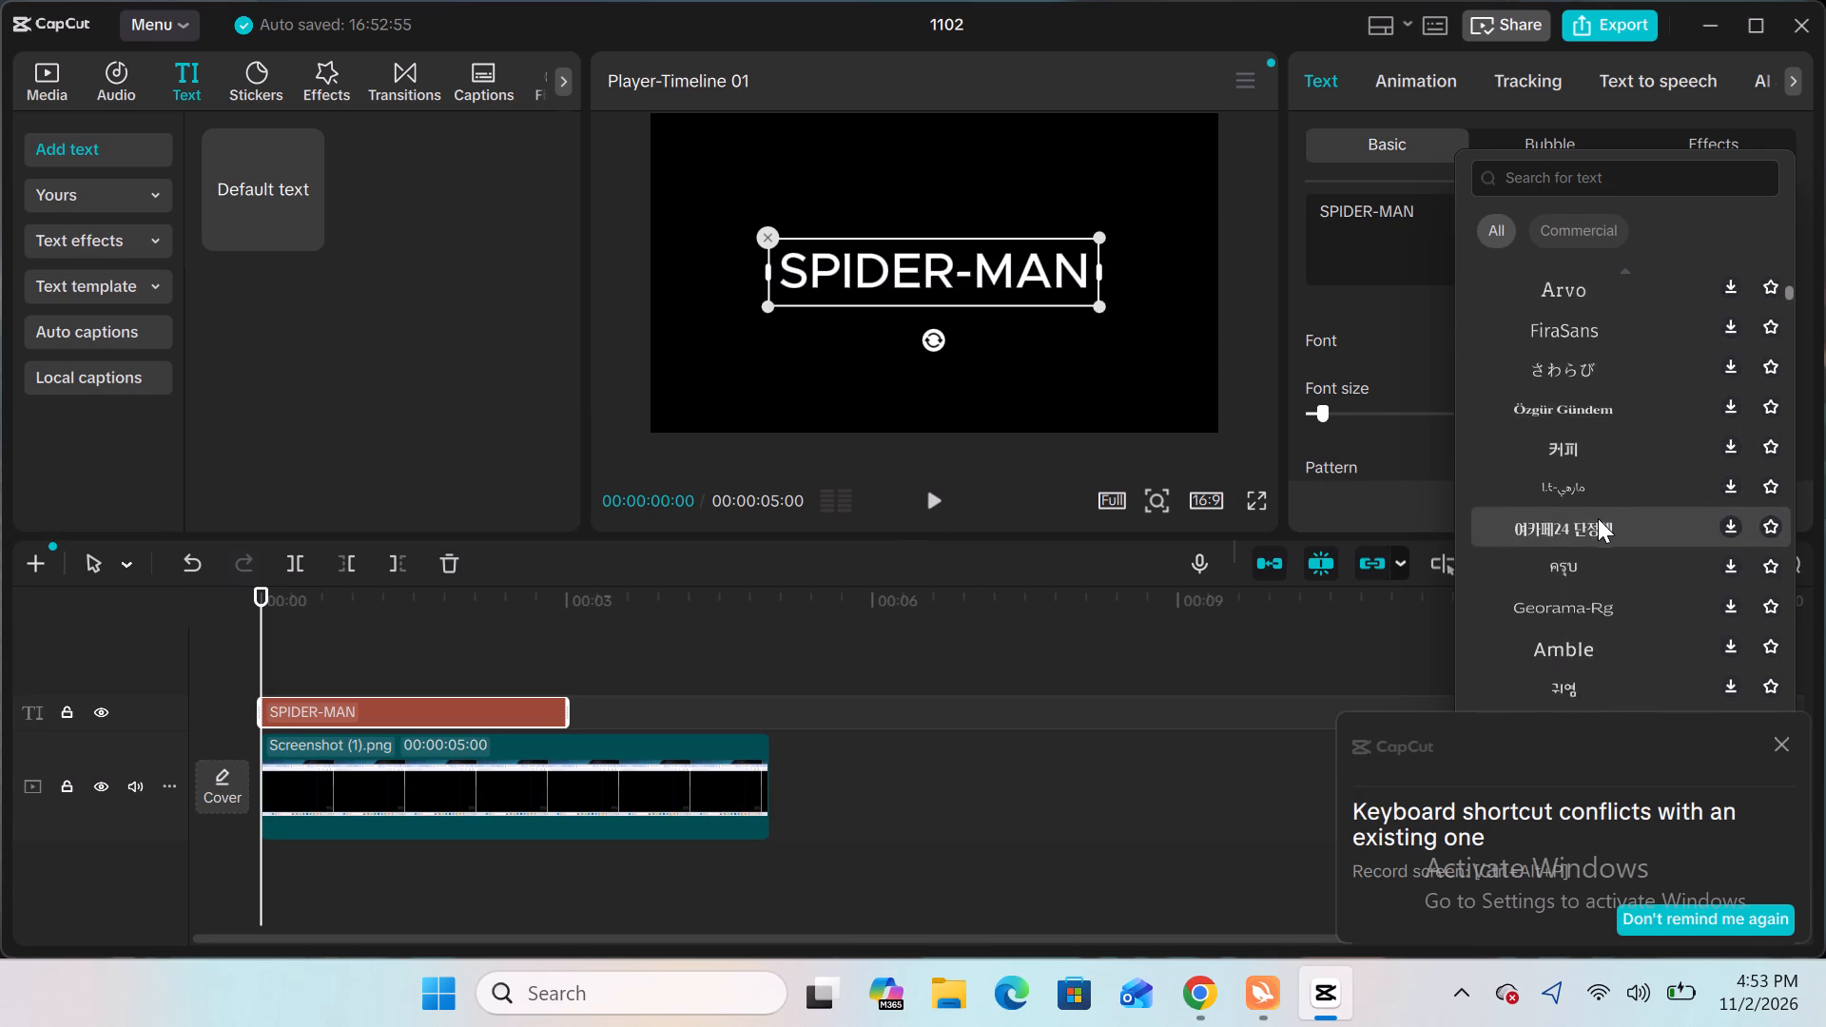
scroll(1598, 518, "down", 2)
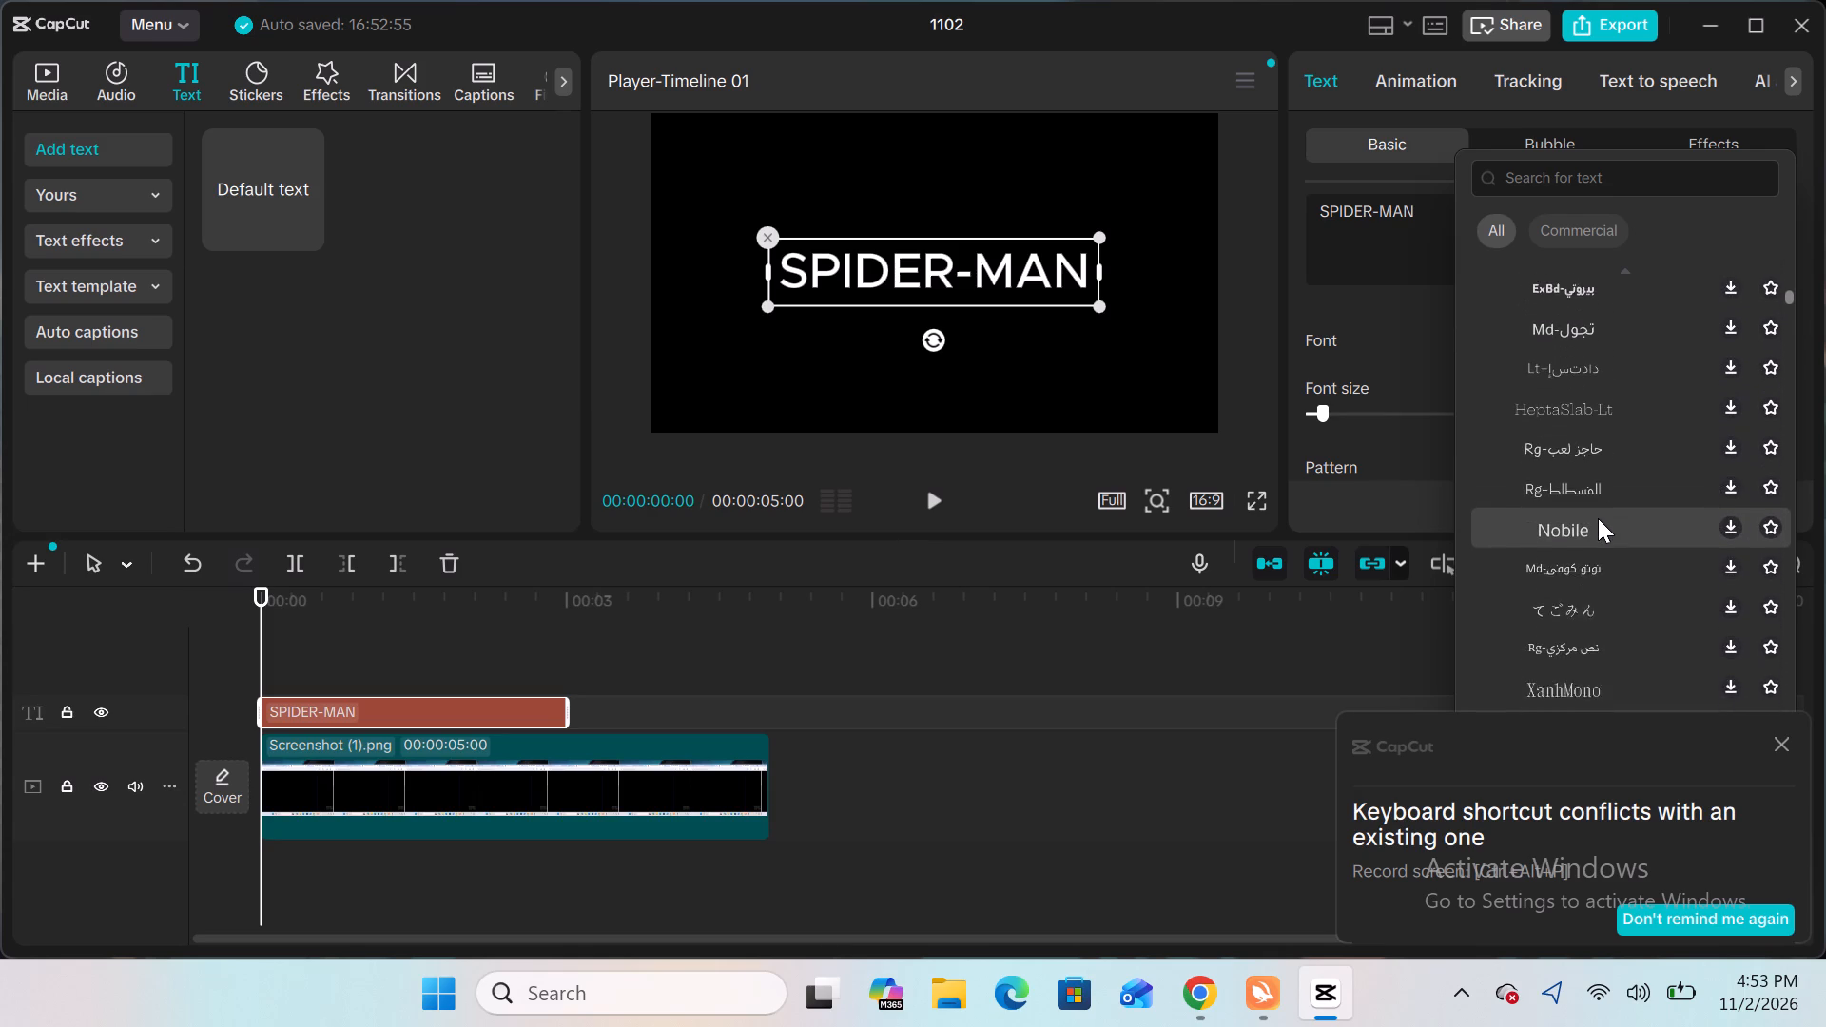
scroll(1598, 518, "down", 2)
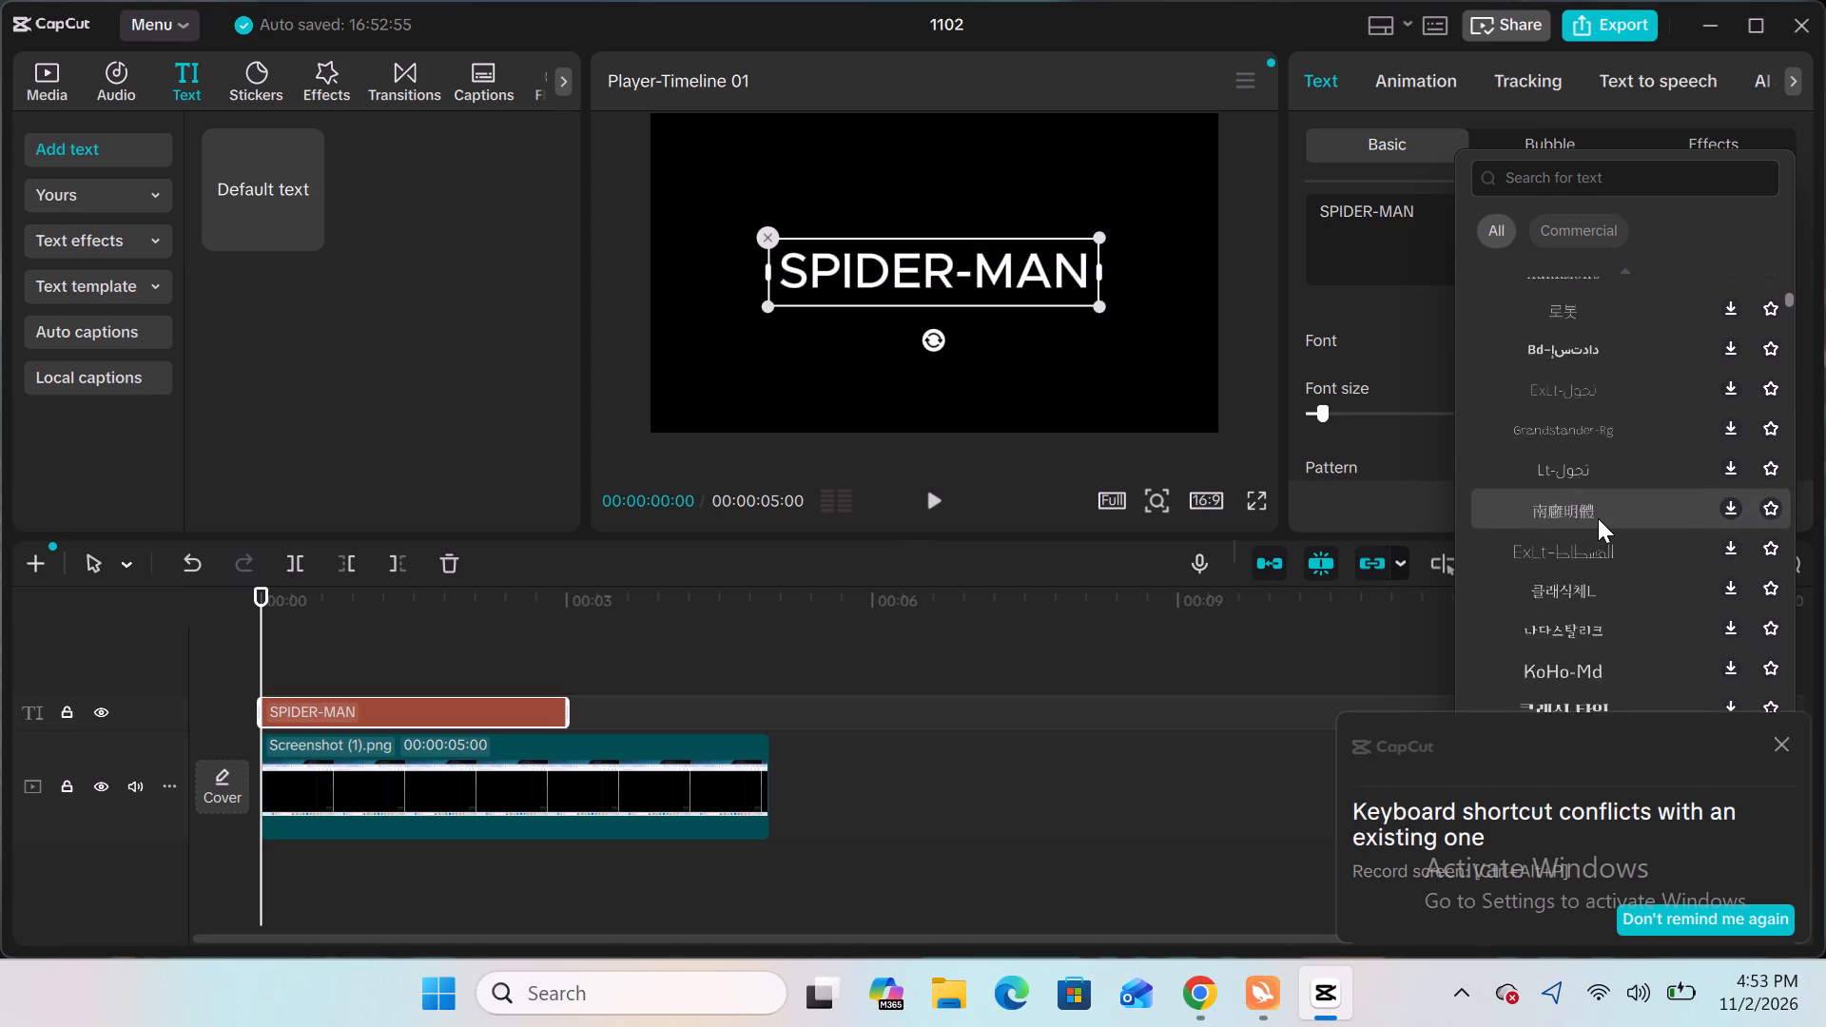
scroll(1598, 518, "down", 3)
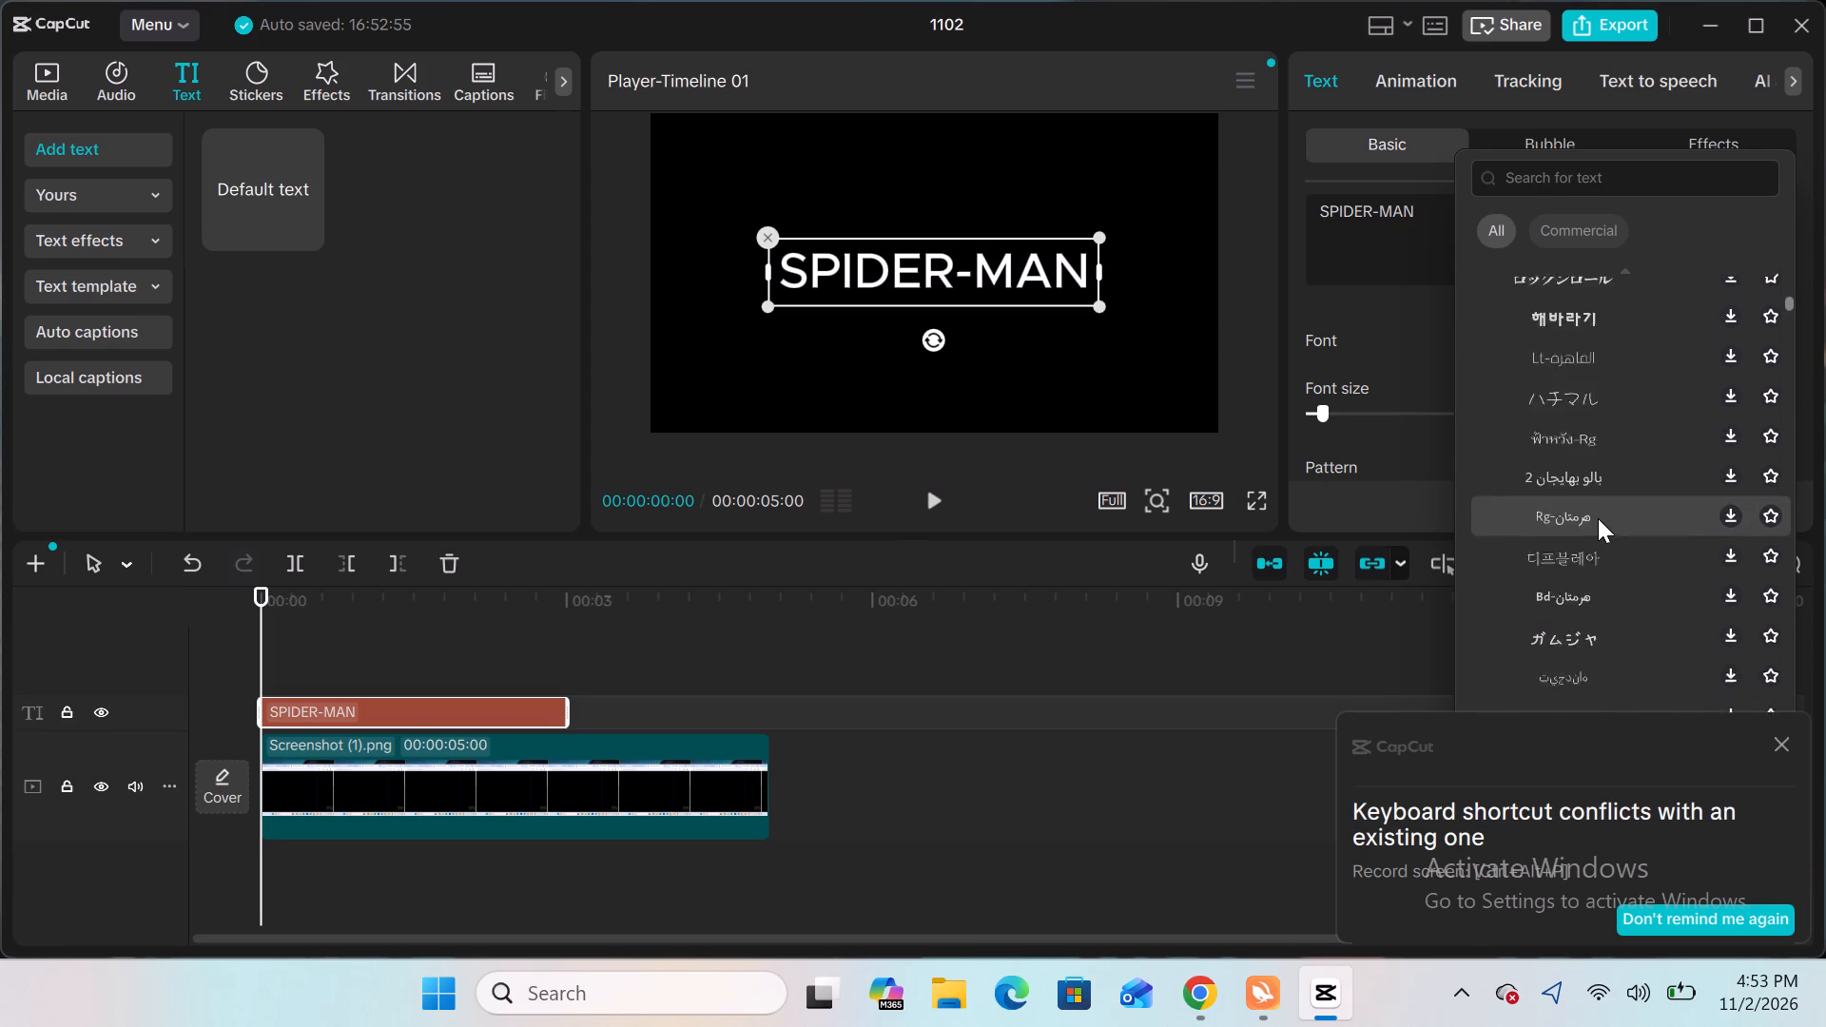
scroll(1598, 518, "down", 3)
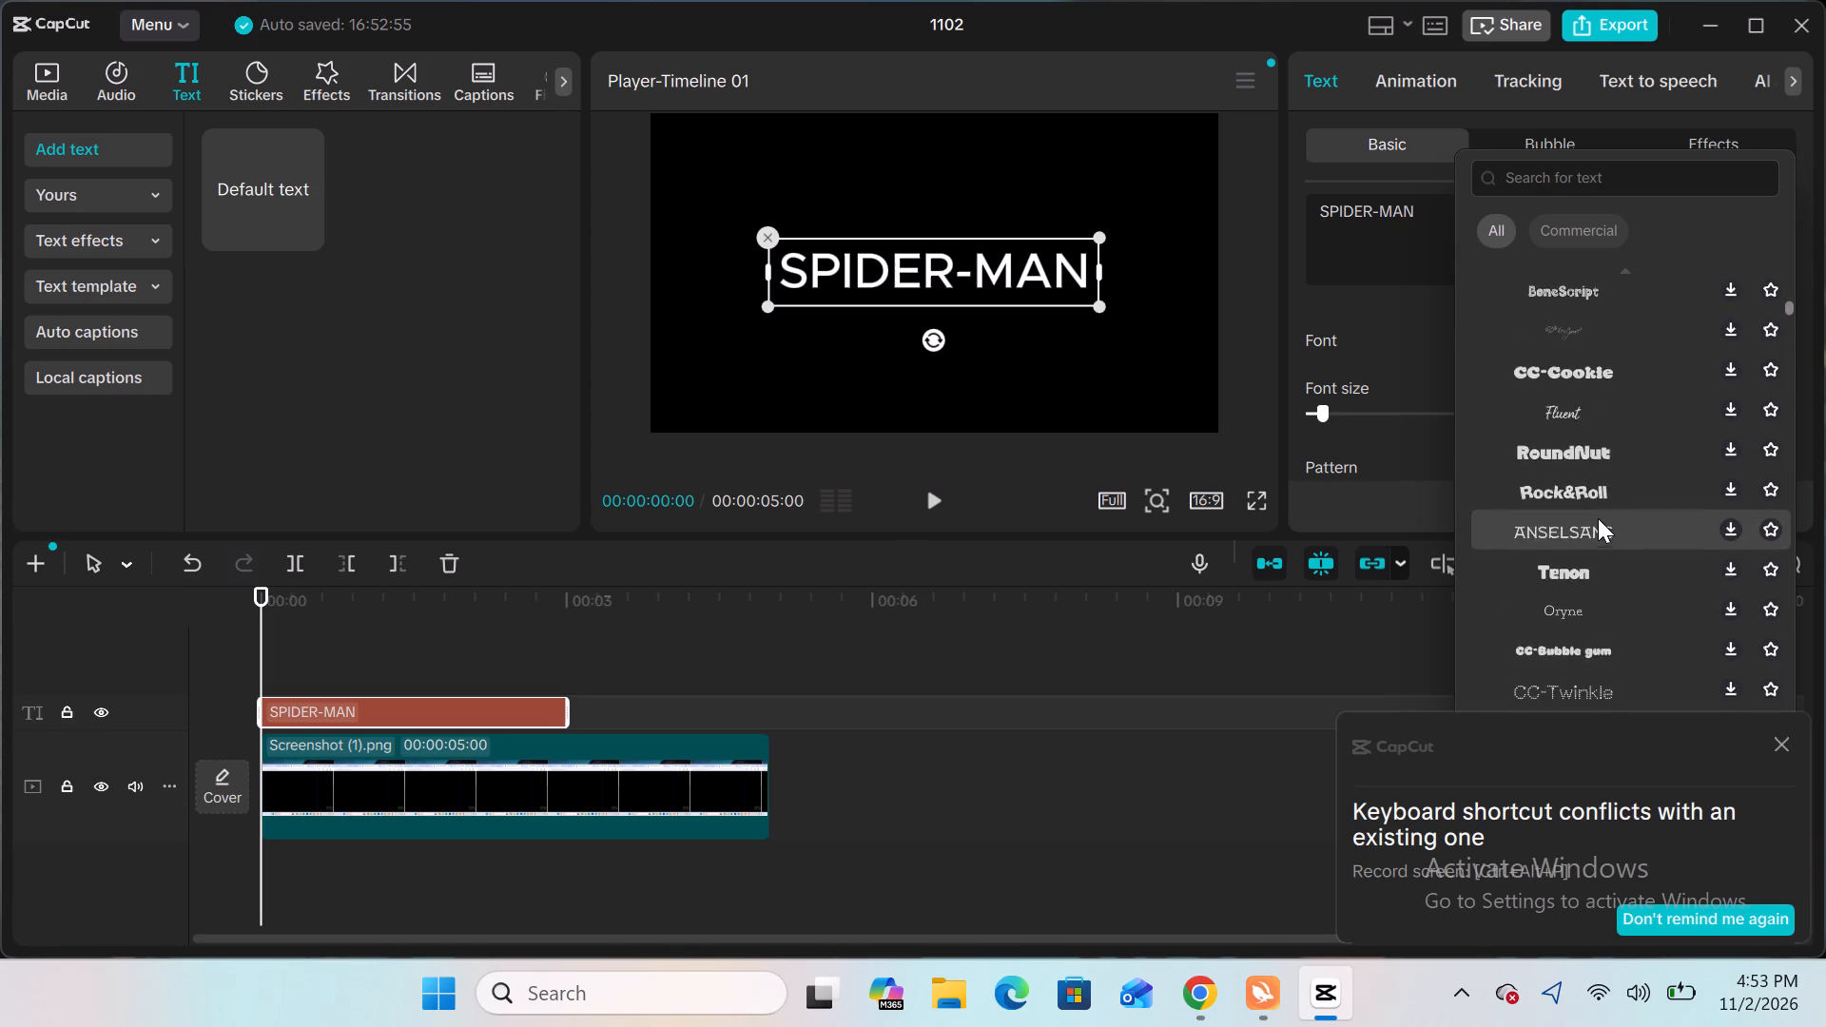
scroll(1598, 518, "down", 3)
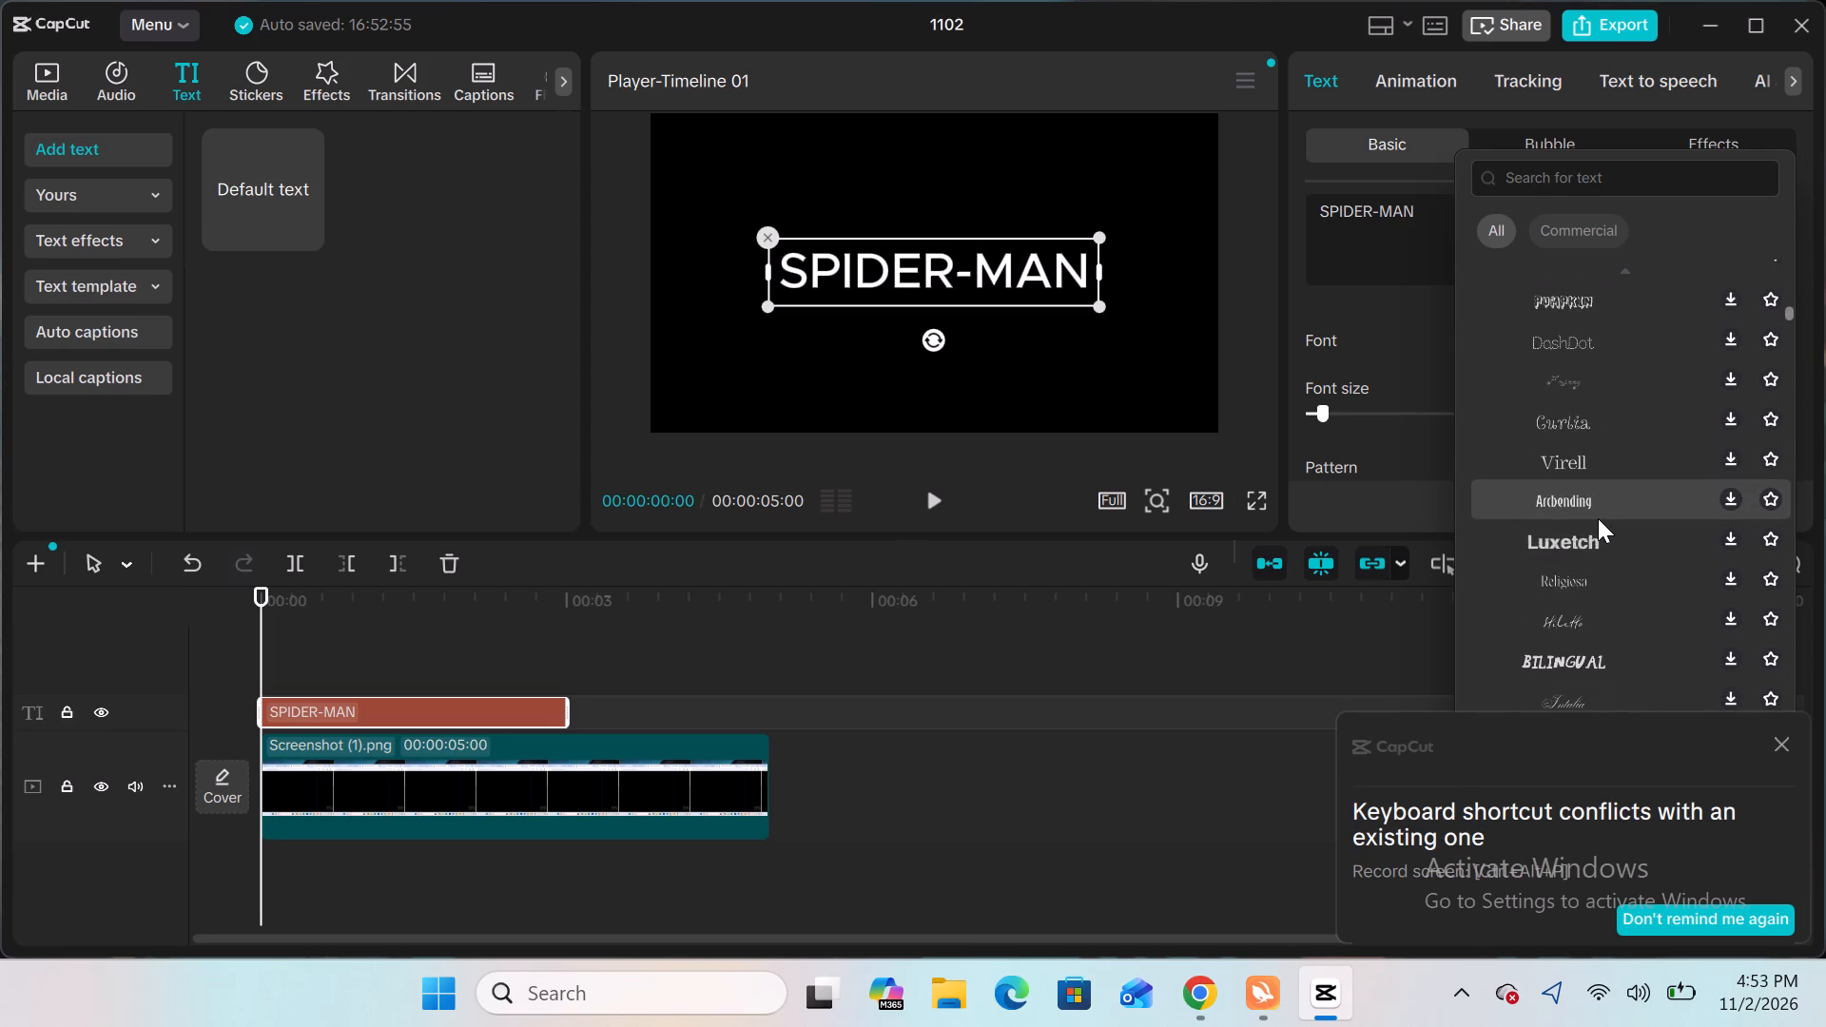
scroll(1598, 518, "down", 1)
scroll(1598, 518, "up", 12)
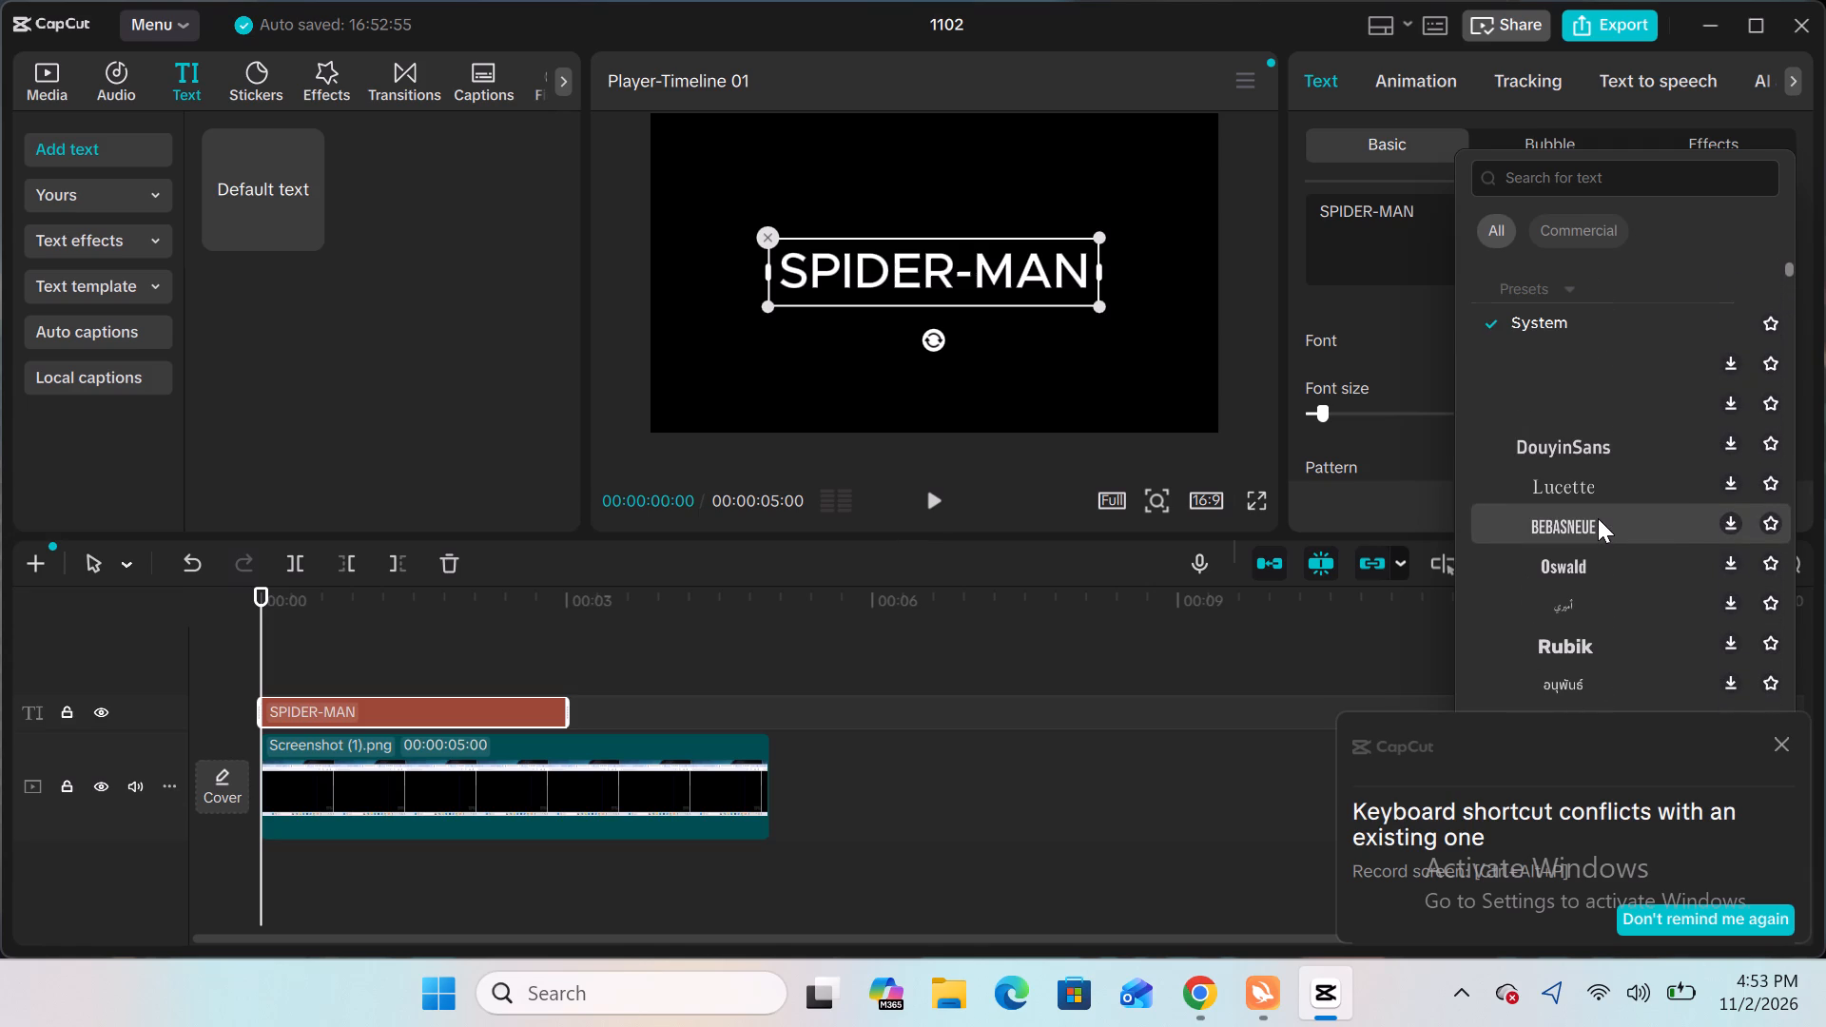
scroll(1598, 518, "up", 2)
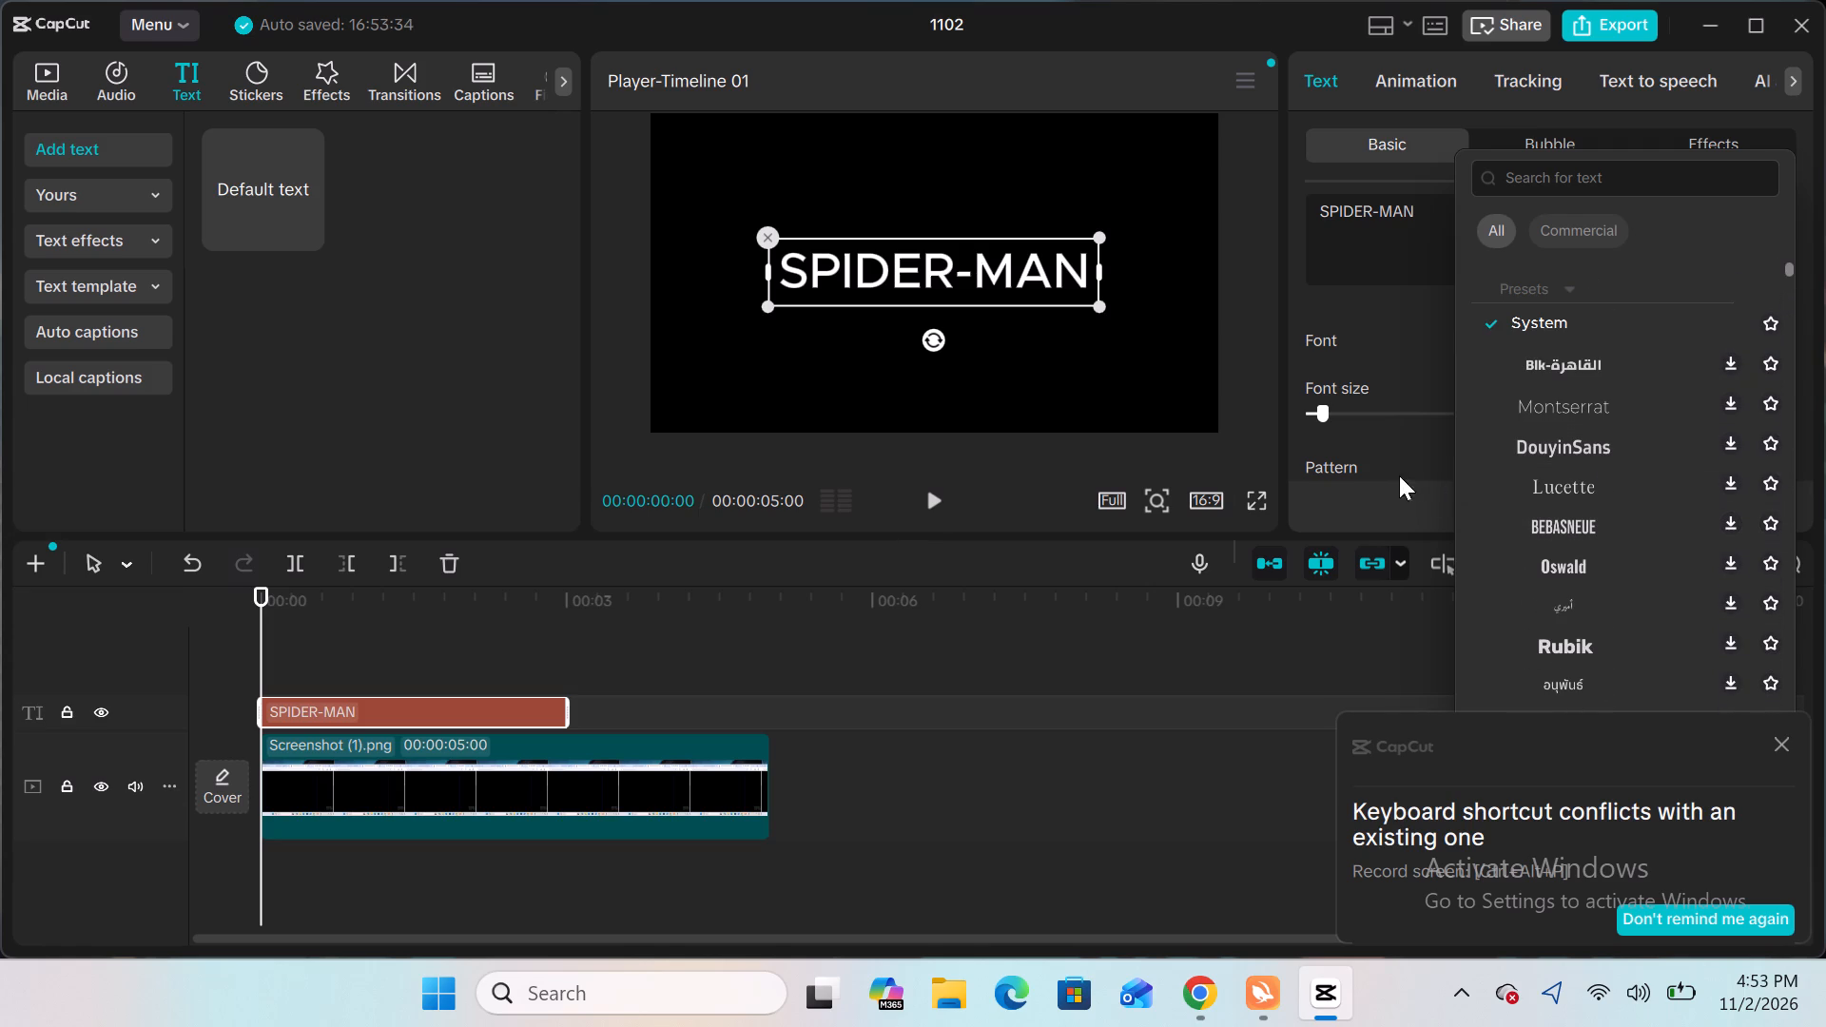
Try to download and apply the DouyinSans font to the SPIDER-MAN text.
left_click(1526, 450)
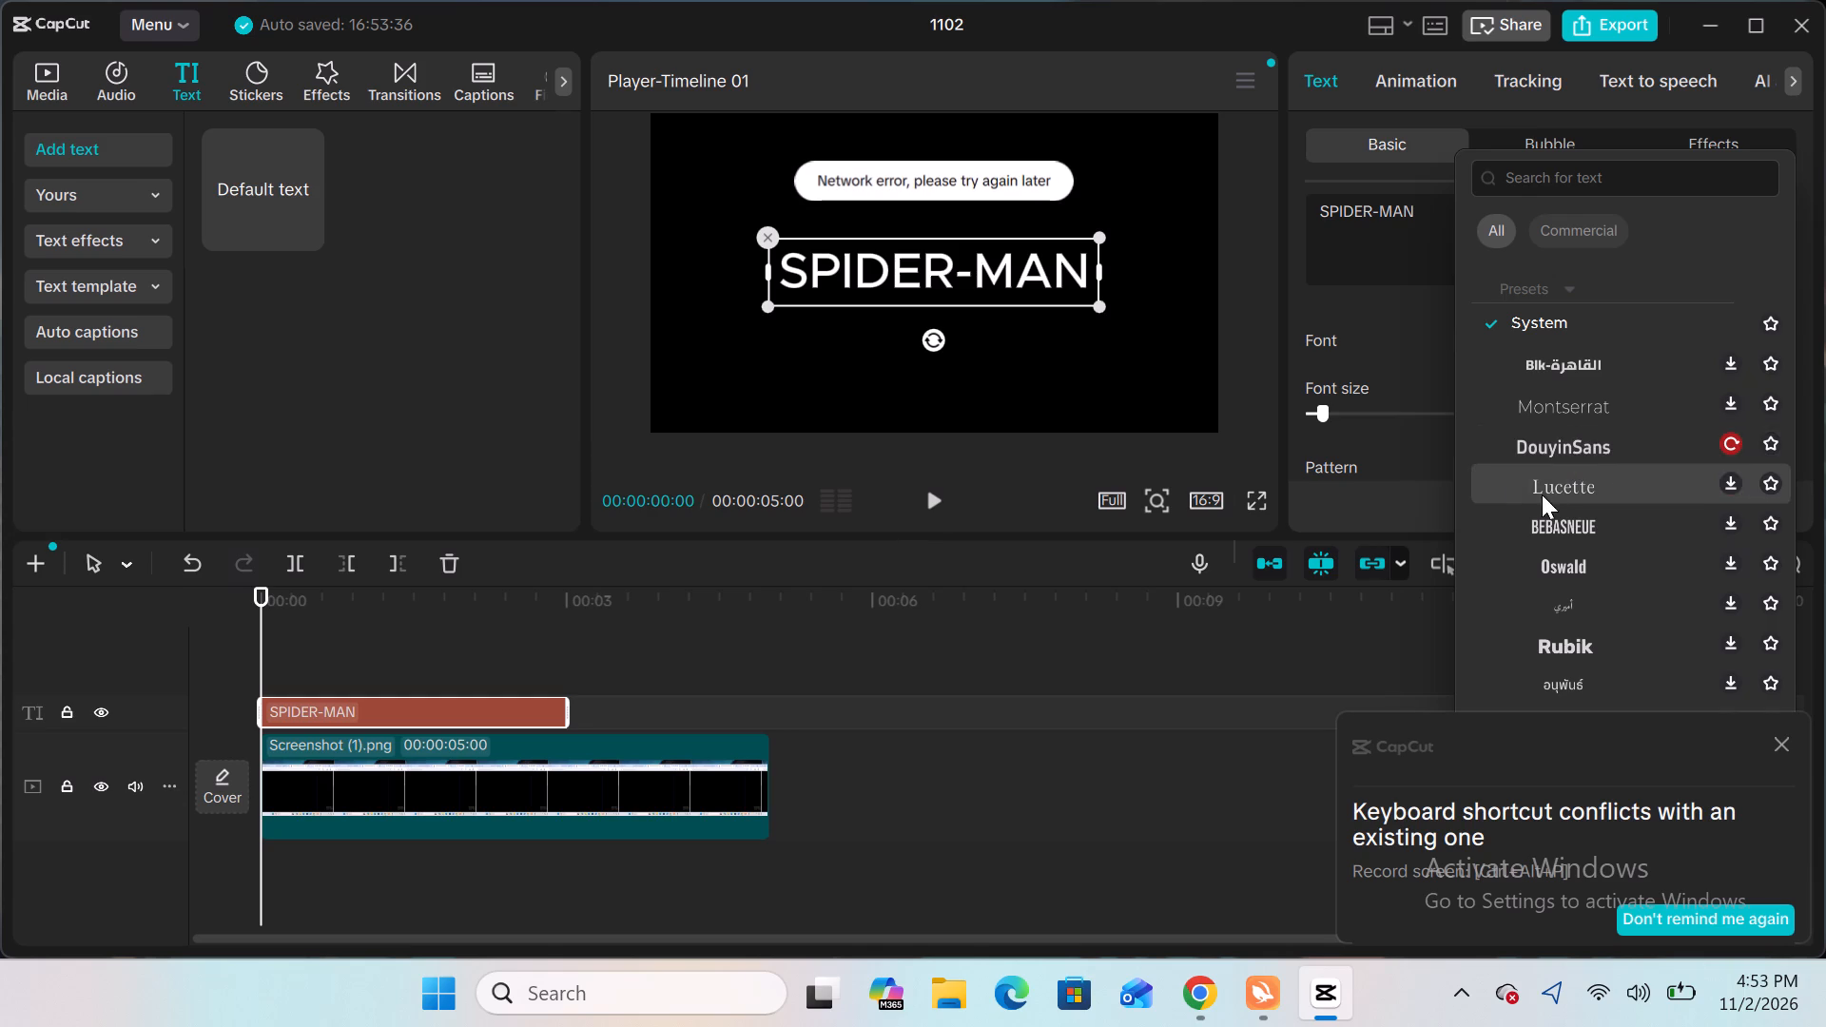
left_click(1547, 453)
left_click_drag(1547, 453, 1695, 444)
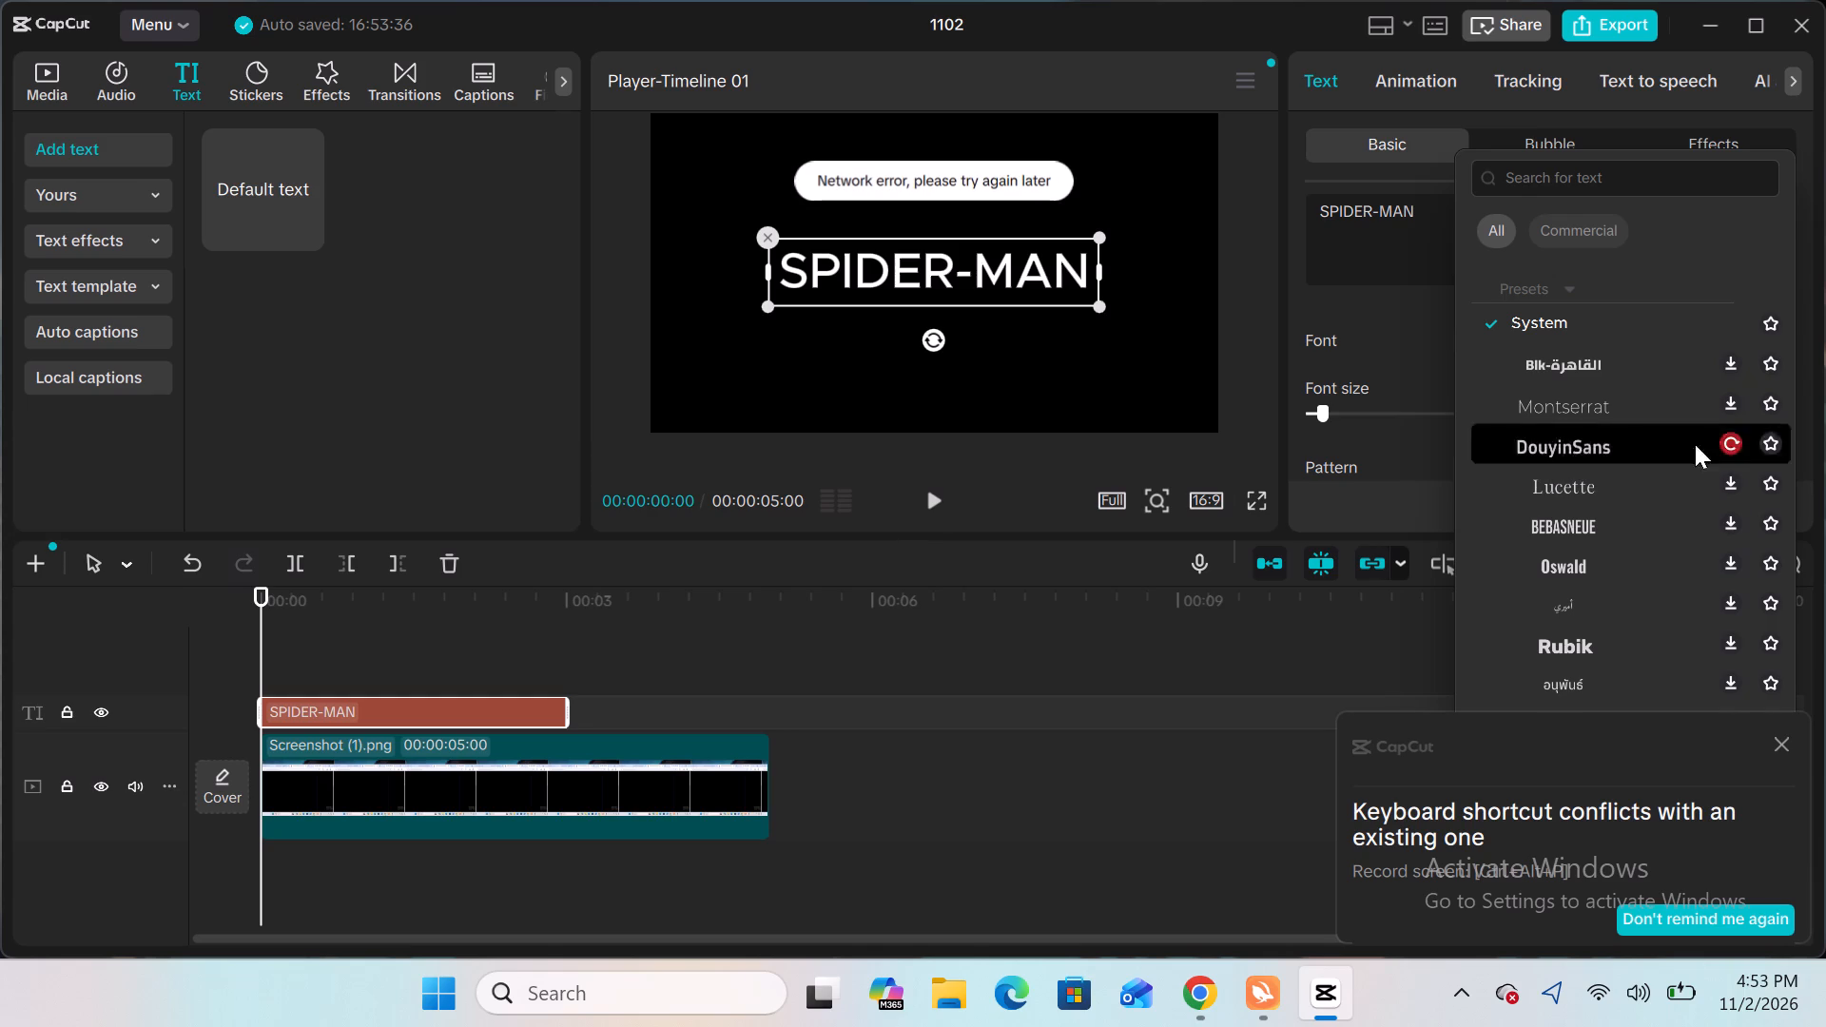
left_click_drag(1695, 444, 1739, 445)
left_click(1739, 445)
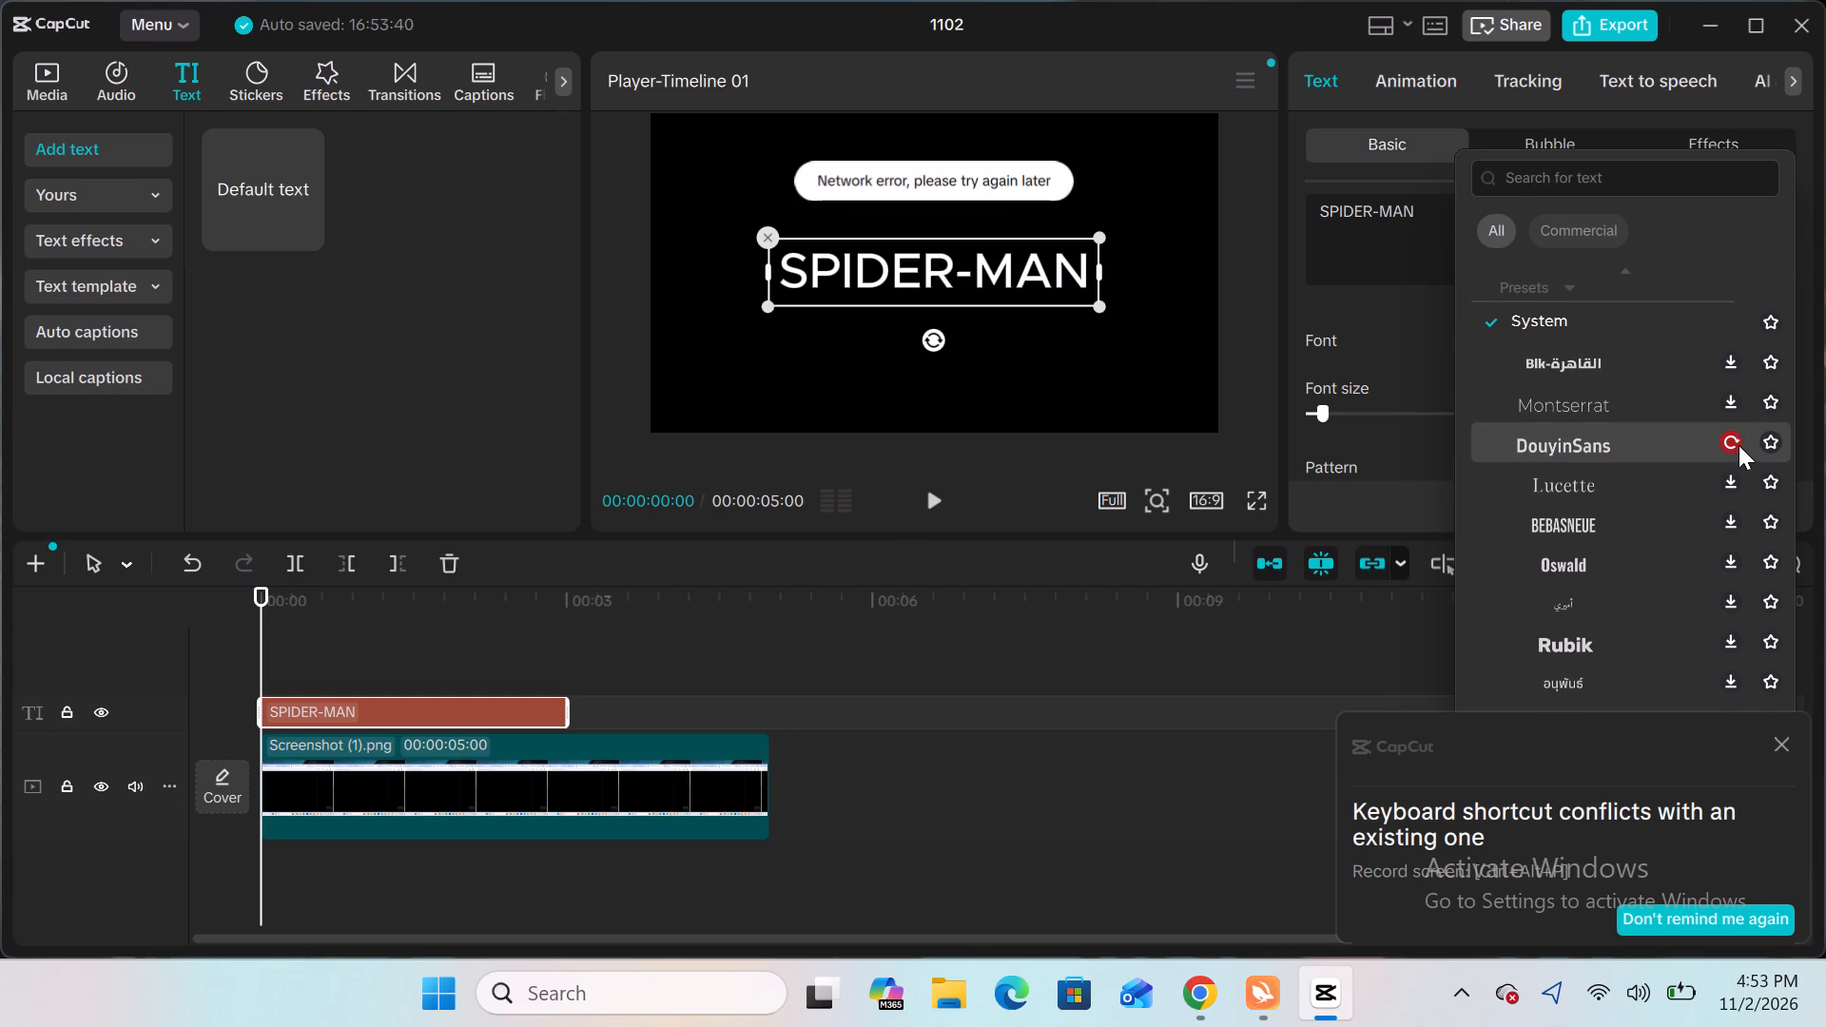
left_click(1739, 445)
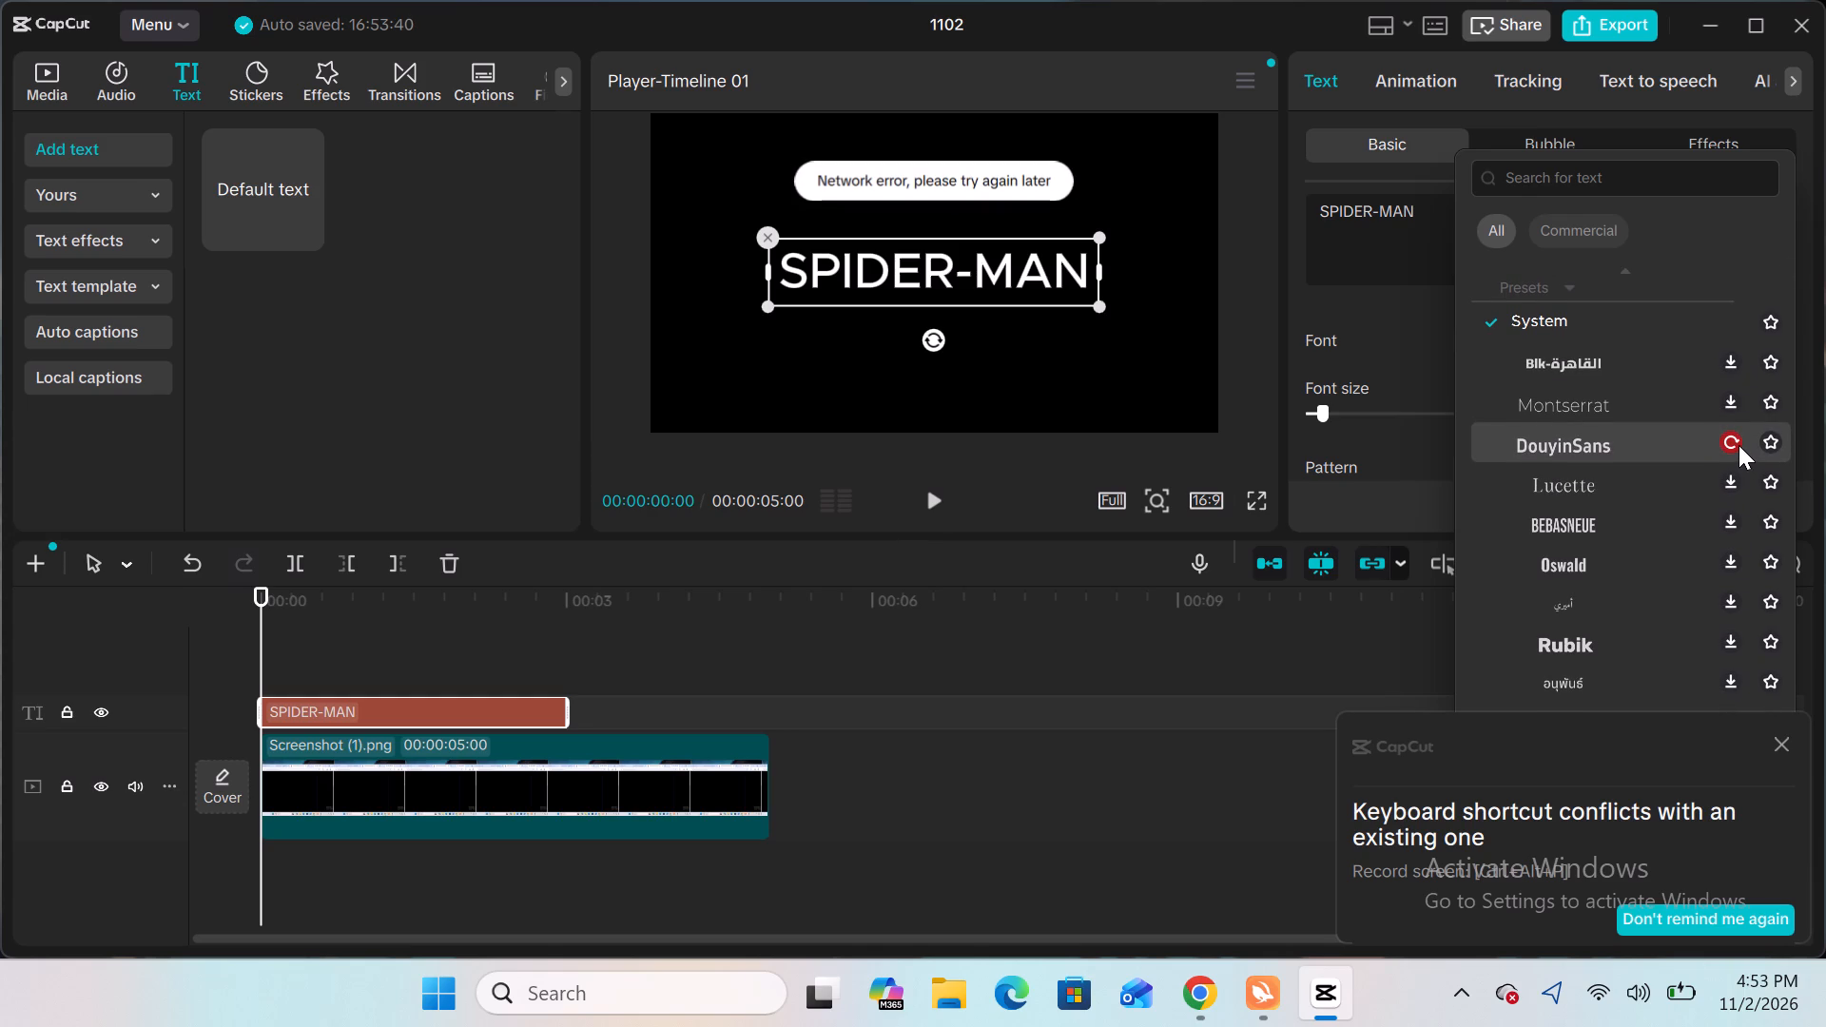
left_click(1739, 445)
Switch to Turbo VPN and establish a VPN connection.
left_click_drag(1739, 445, 1628, 979)
left_click(1628, 979)
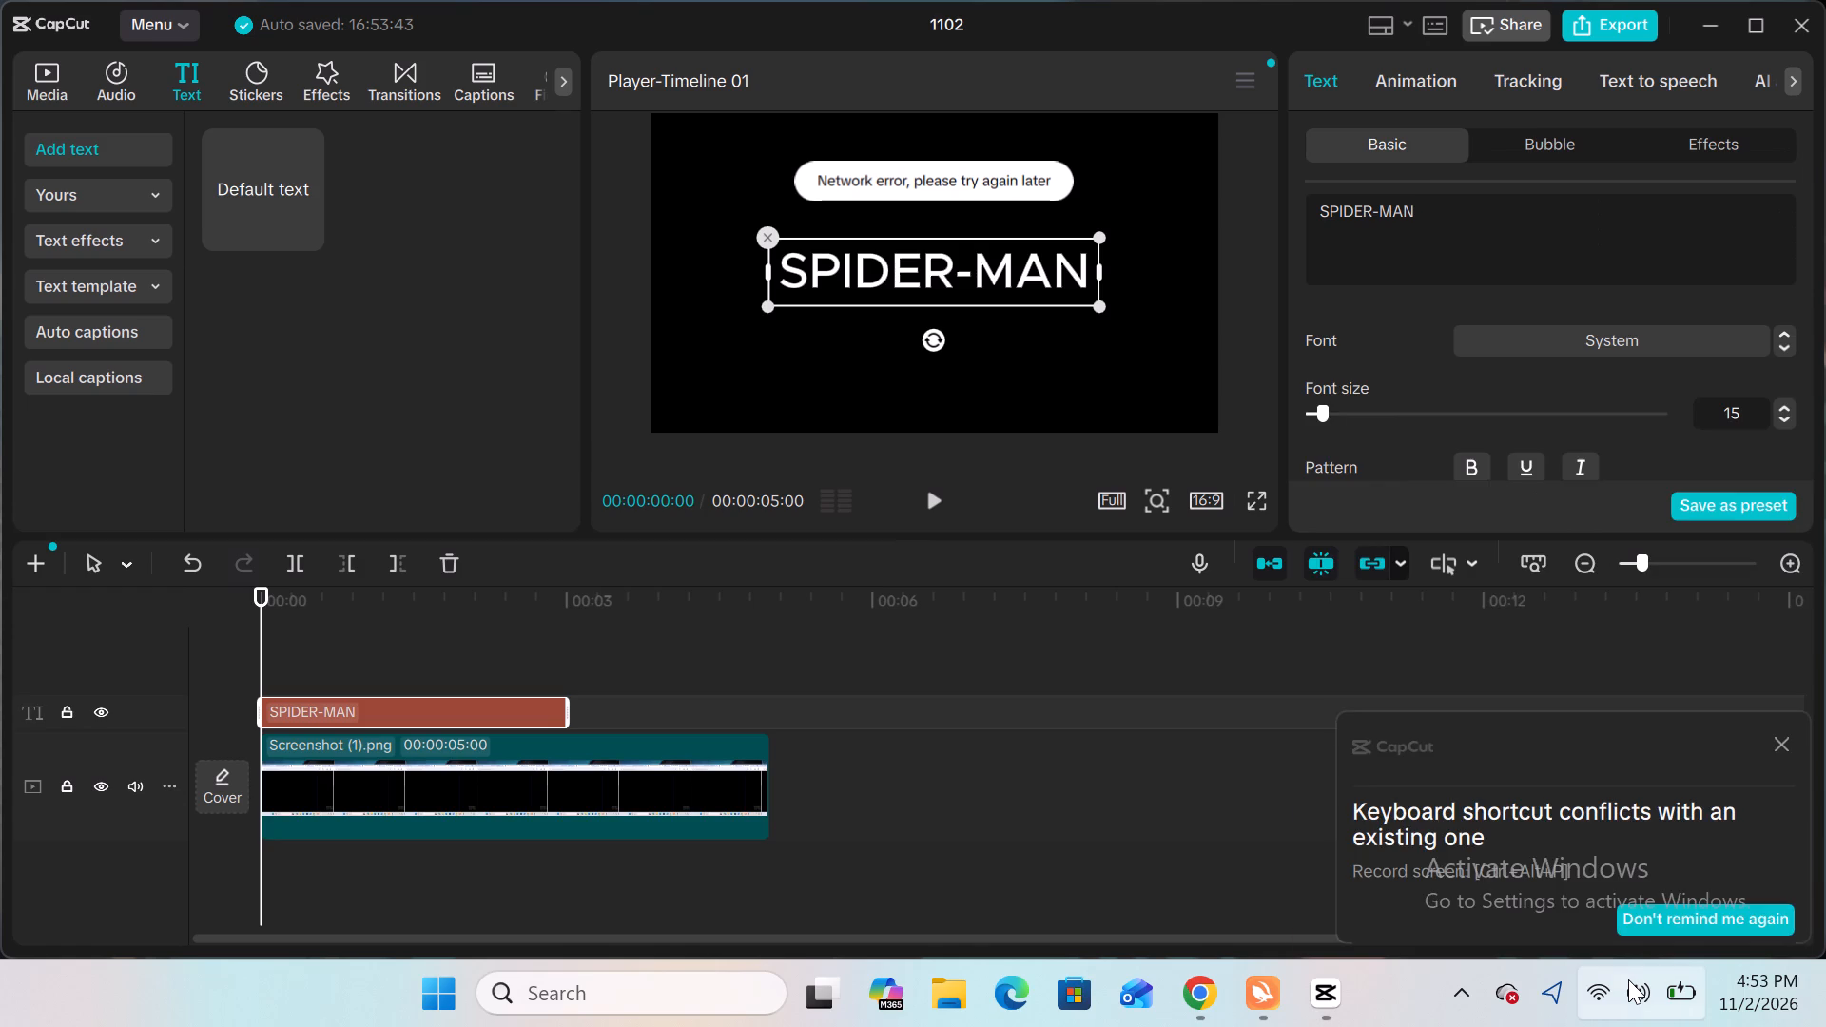
left_click(1275, 995)
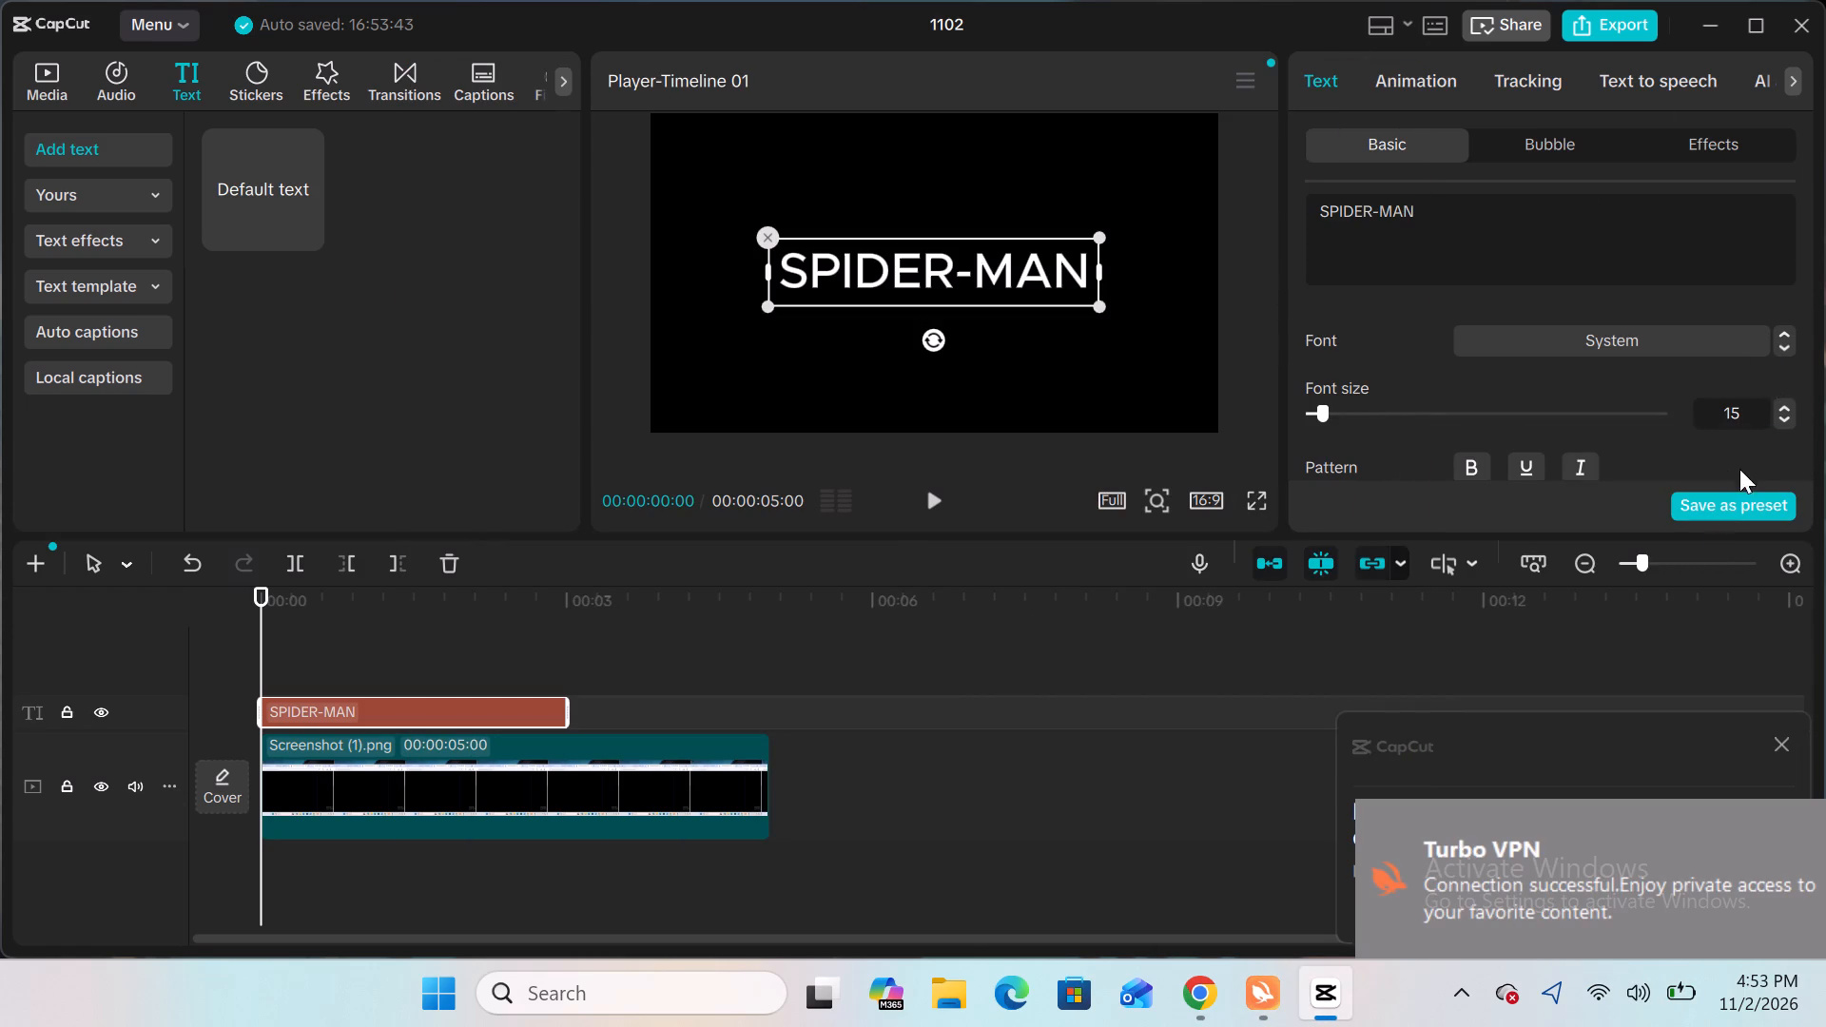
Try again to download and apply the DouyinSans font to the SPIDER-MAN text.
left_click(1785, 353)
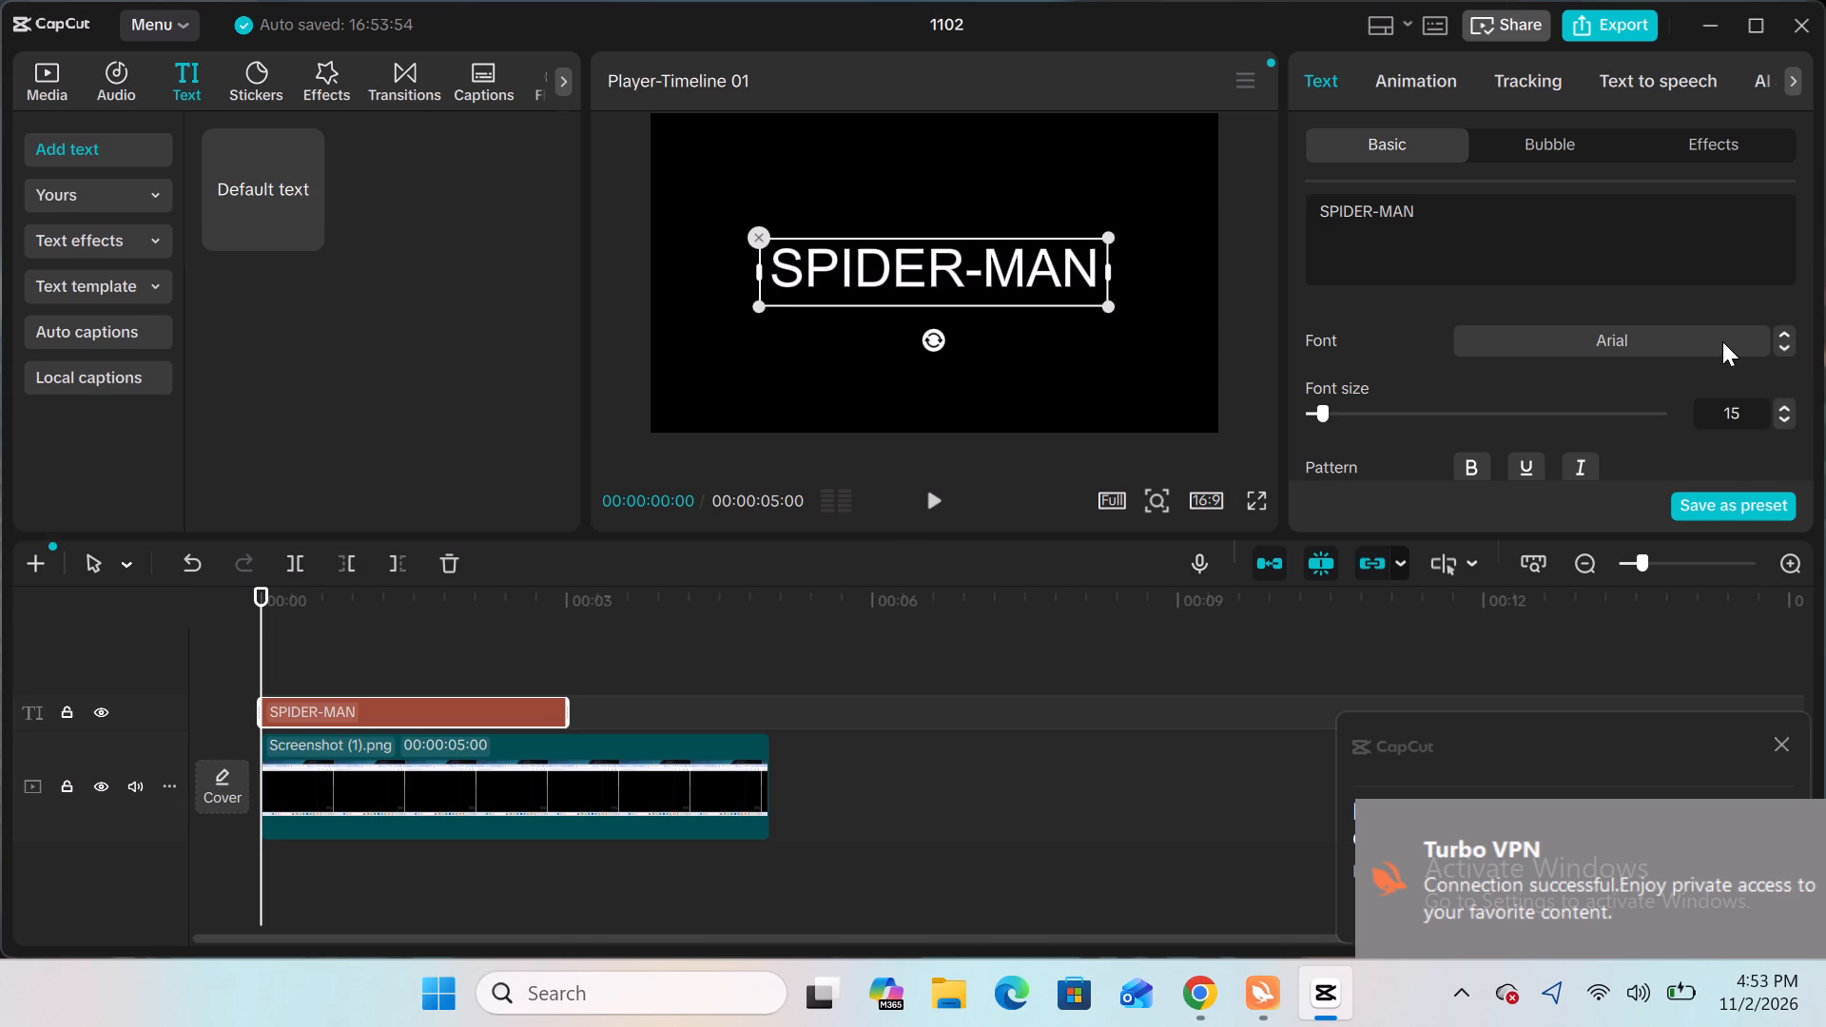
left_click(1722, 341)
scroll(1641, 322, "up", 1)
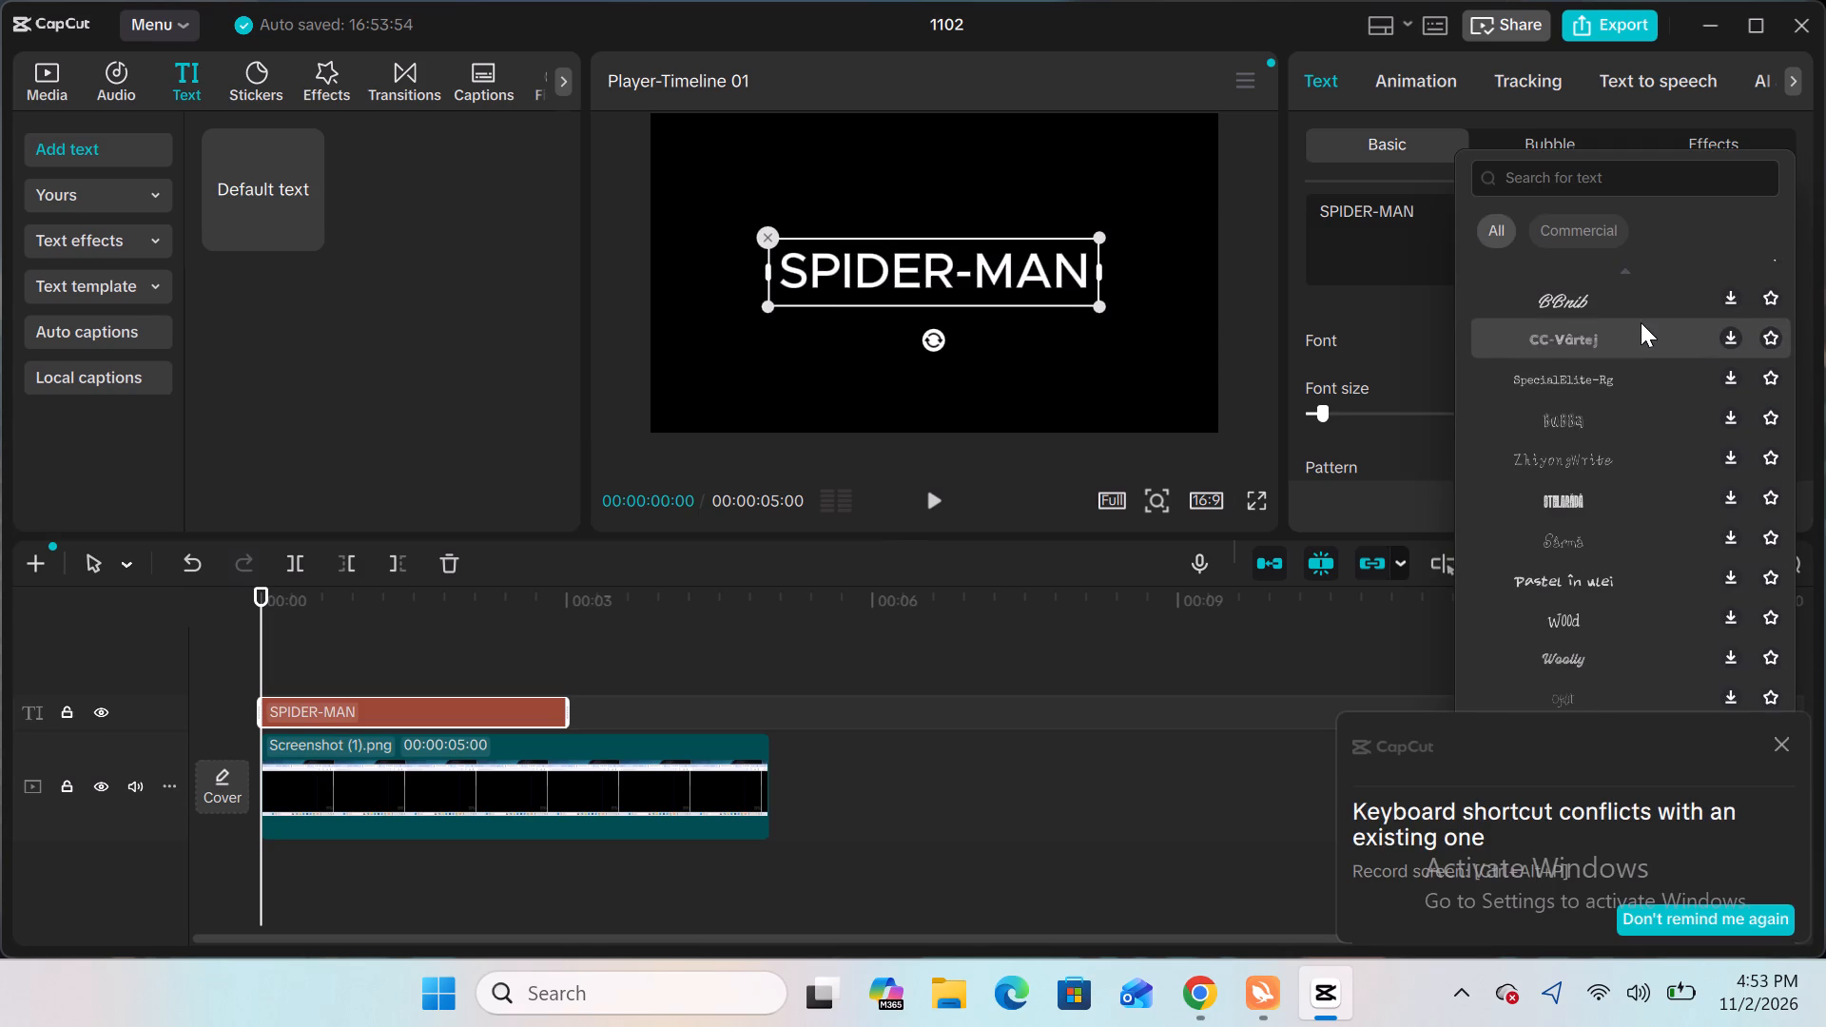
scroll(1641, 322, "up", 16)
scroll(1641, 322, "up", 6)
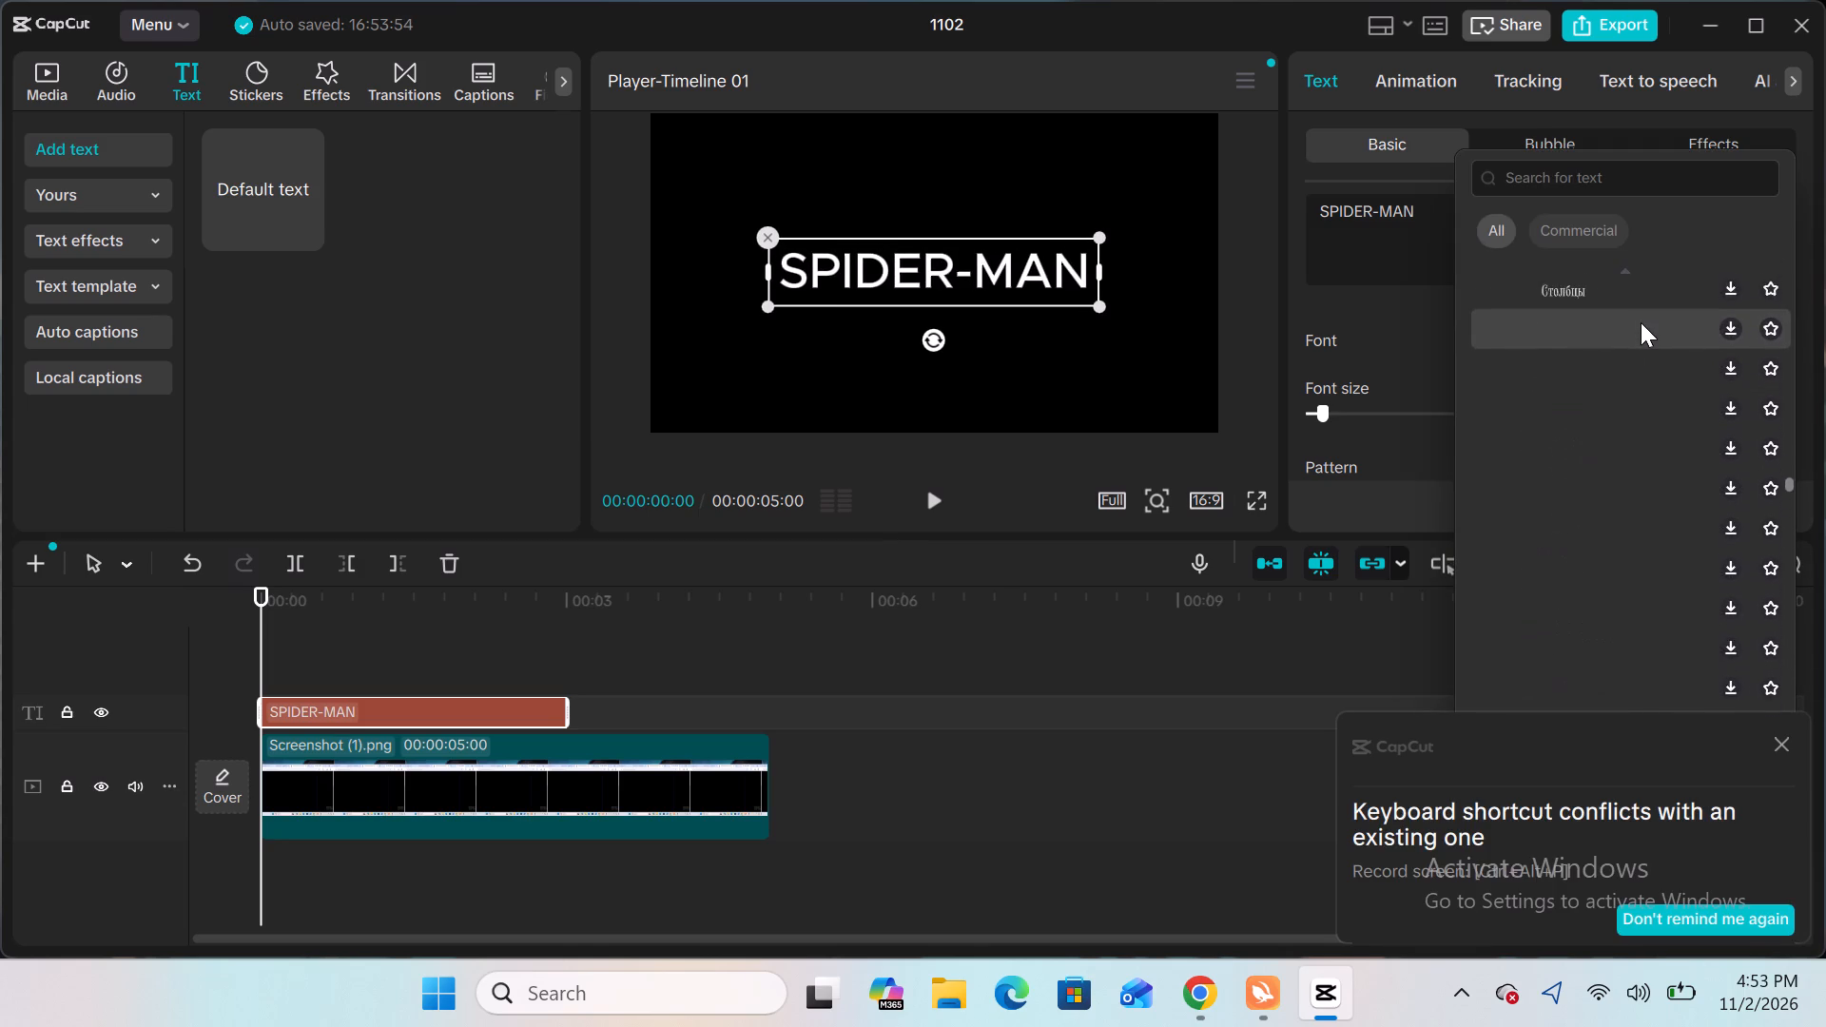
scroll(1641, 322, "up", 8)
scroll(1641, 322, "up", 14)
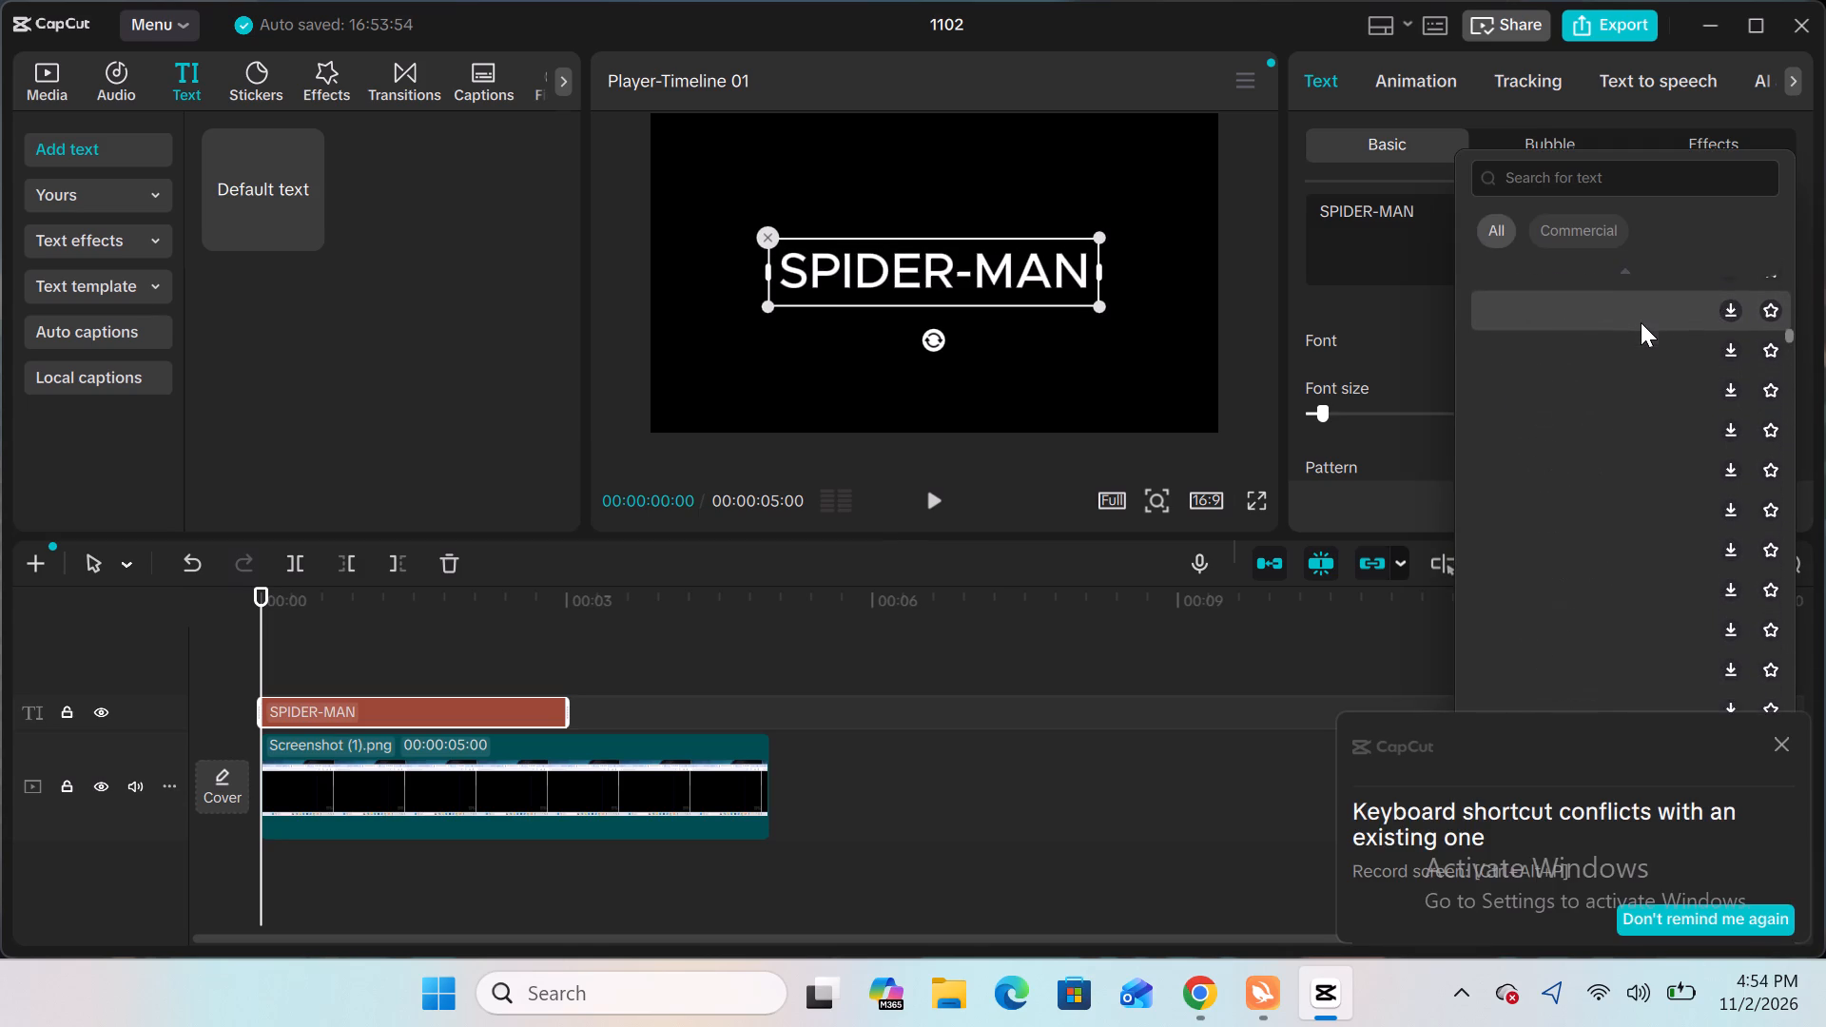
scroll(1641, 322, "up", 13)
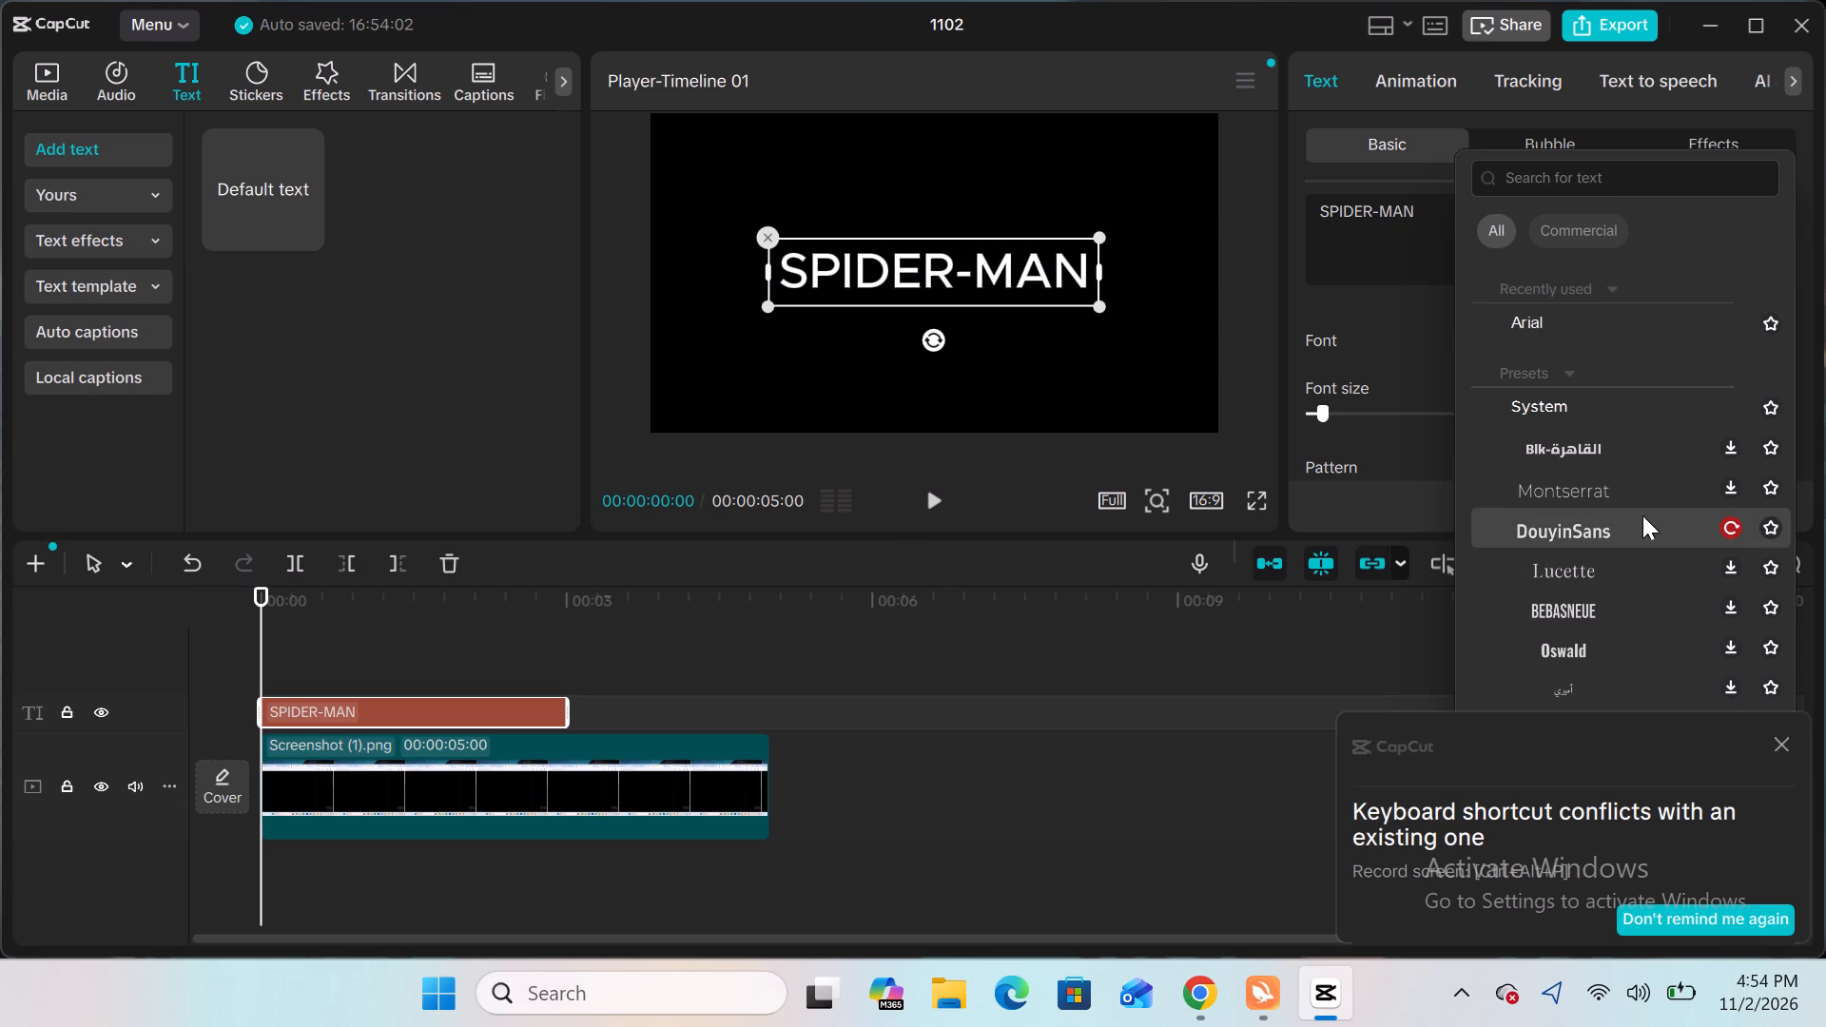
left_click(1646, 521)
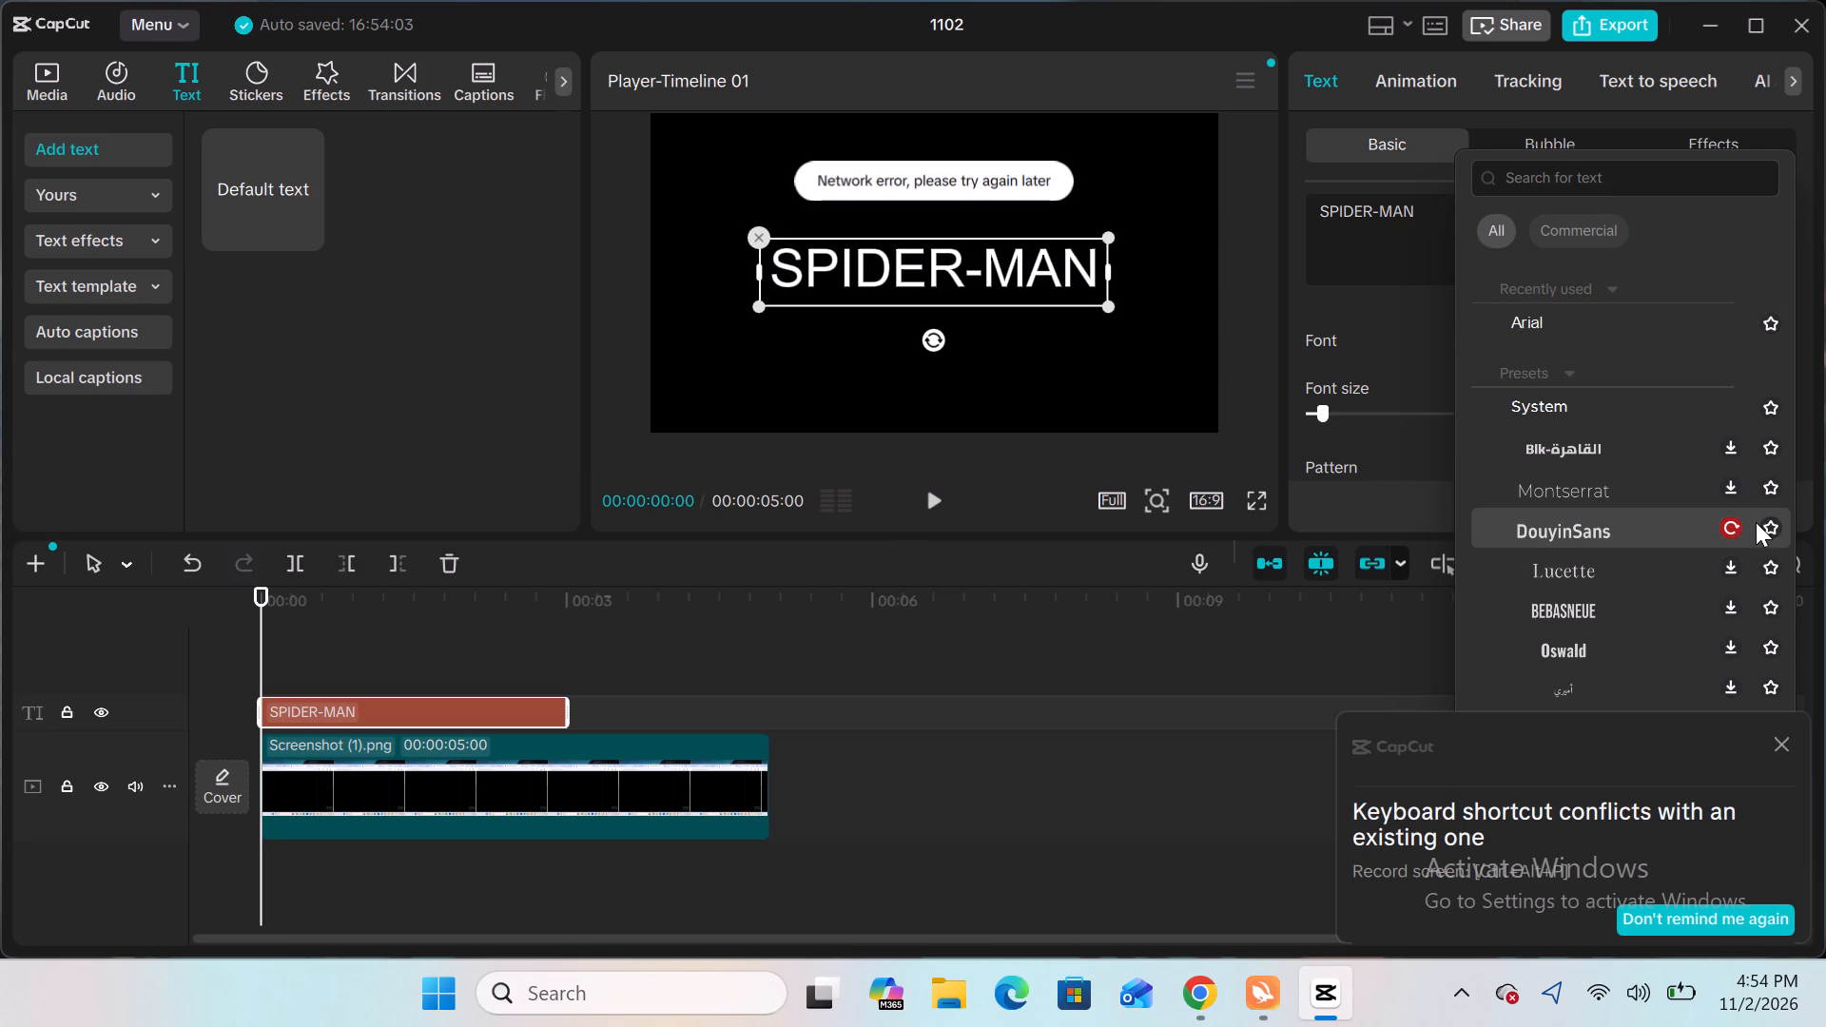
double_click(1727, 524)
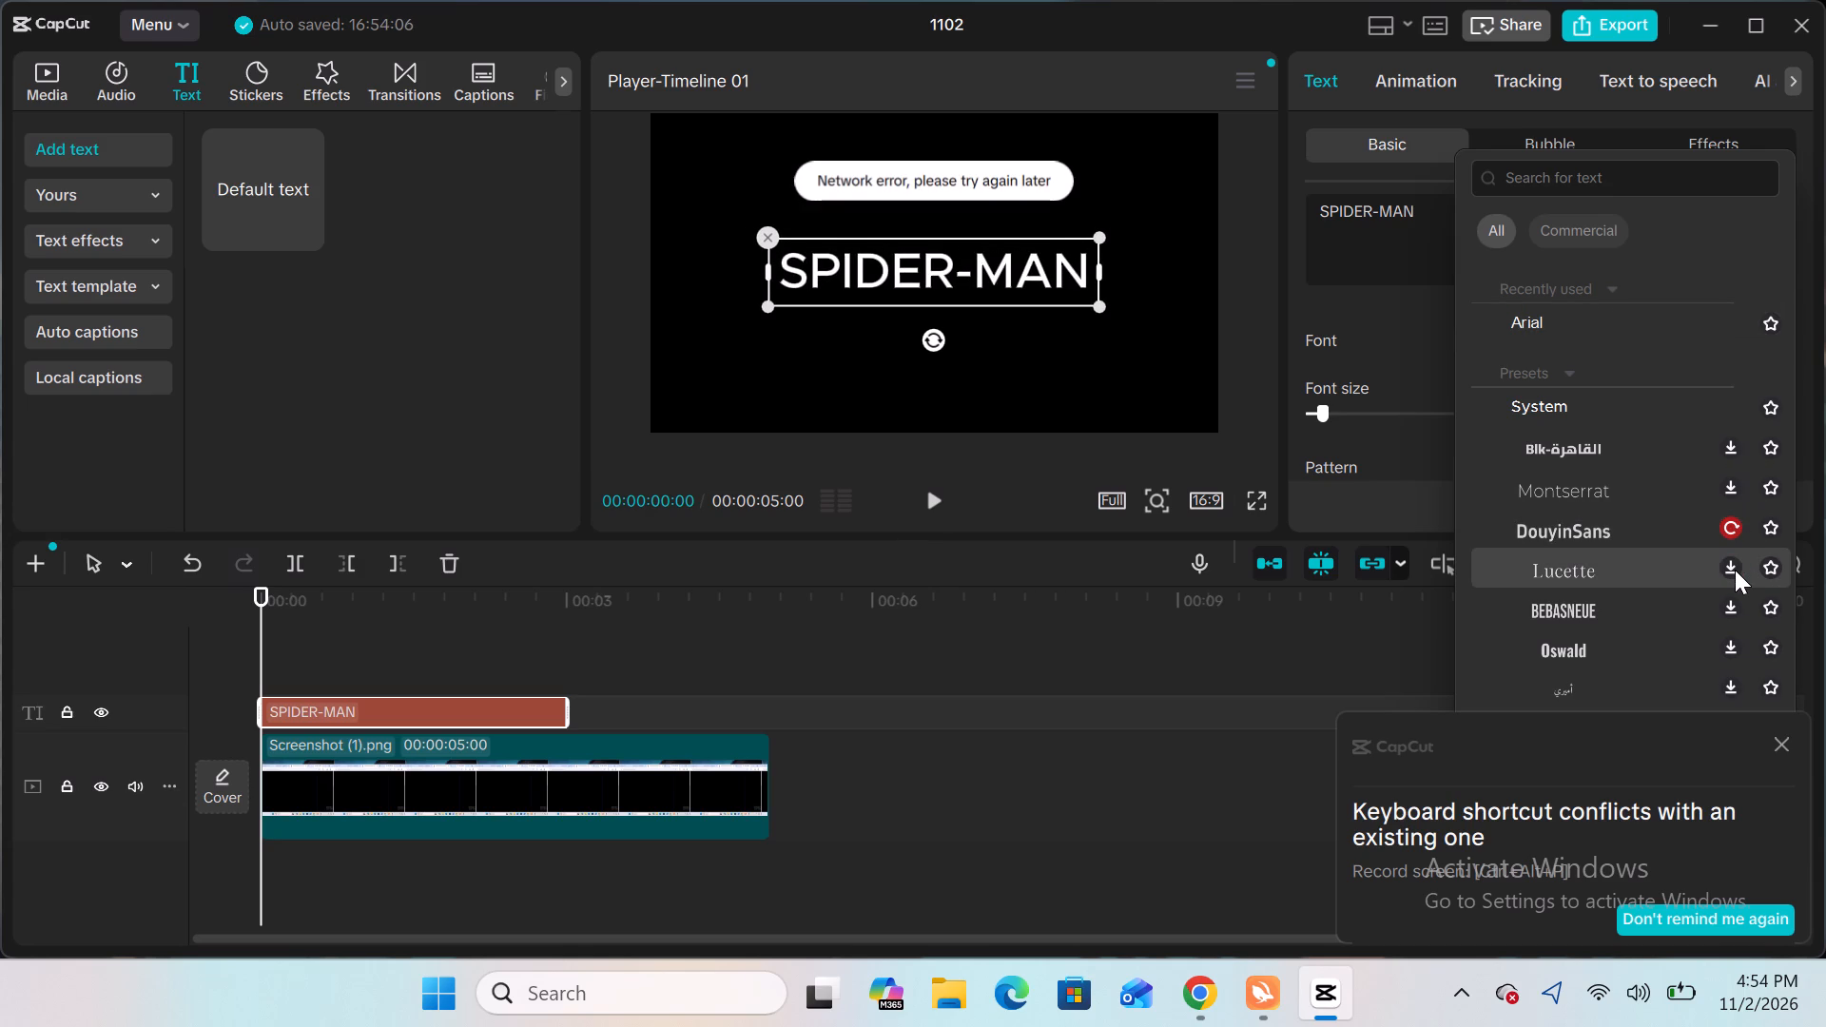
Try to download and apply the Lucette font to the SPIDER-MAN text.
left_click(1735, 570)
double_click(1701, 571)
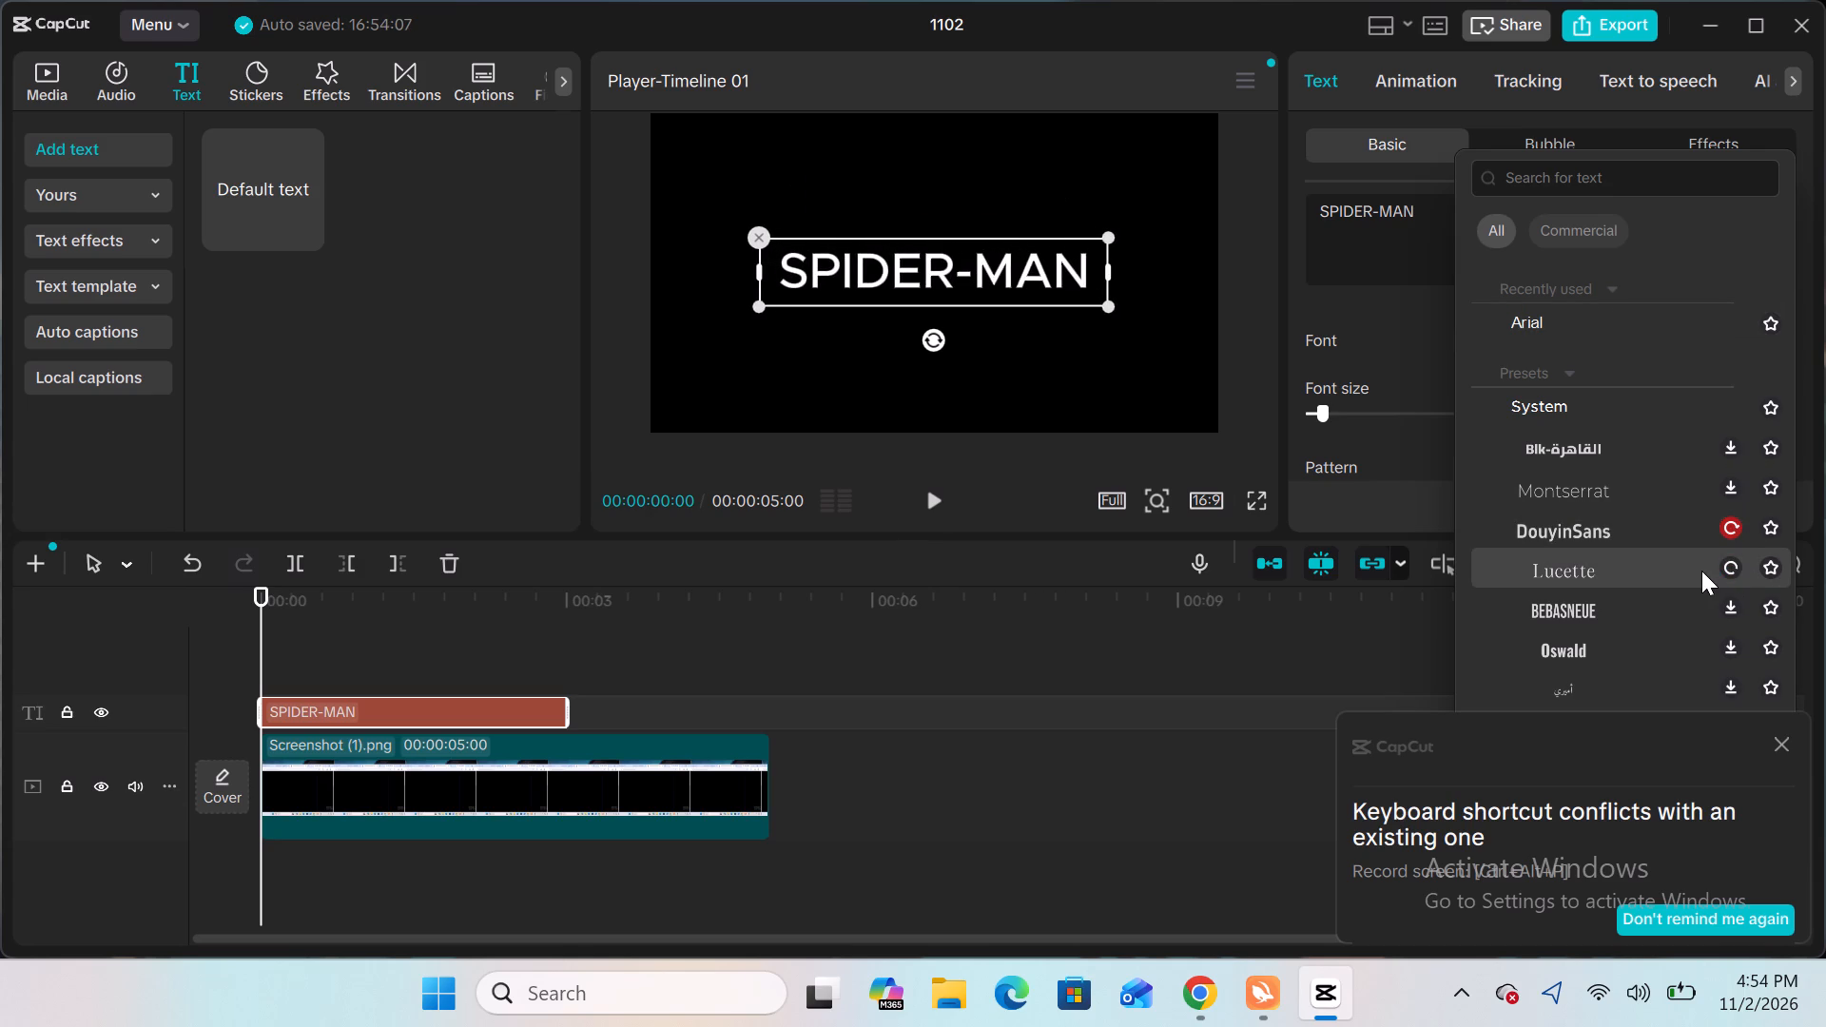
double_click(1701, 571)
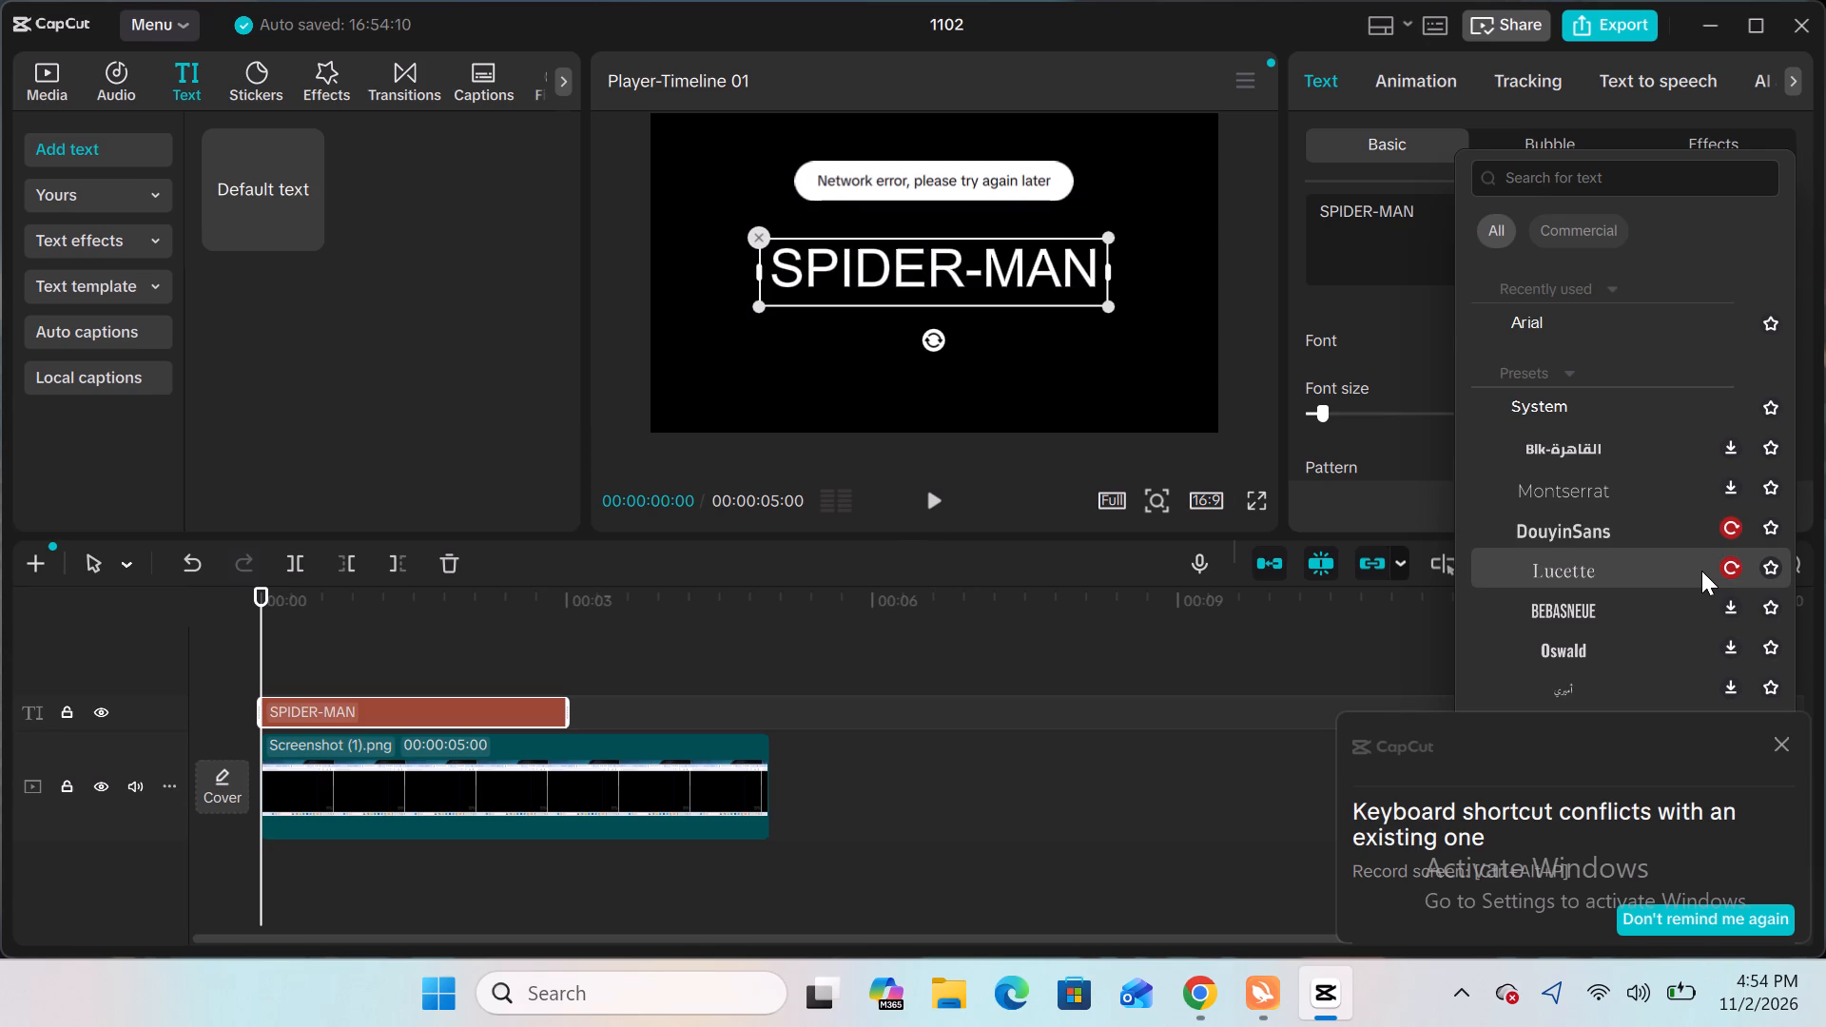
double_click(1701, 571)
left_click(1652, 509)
Switch to Turbo VPN.
left_click(1270, 994)
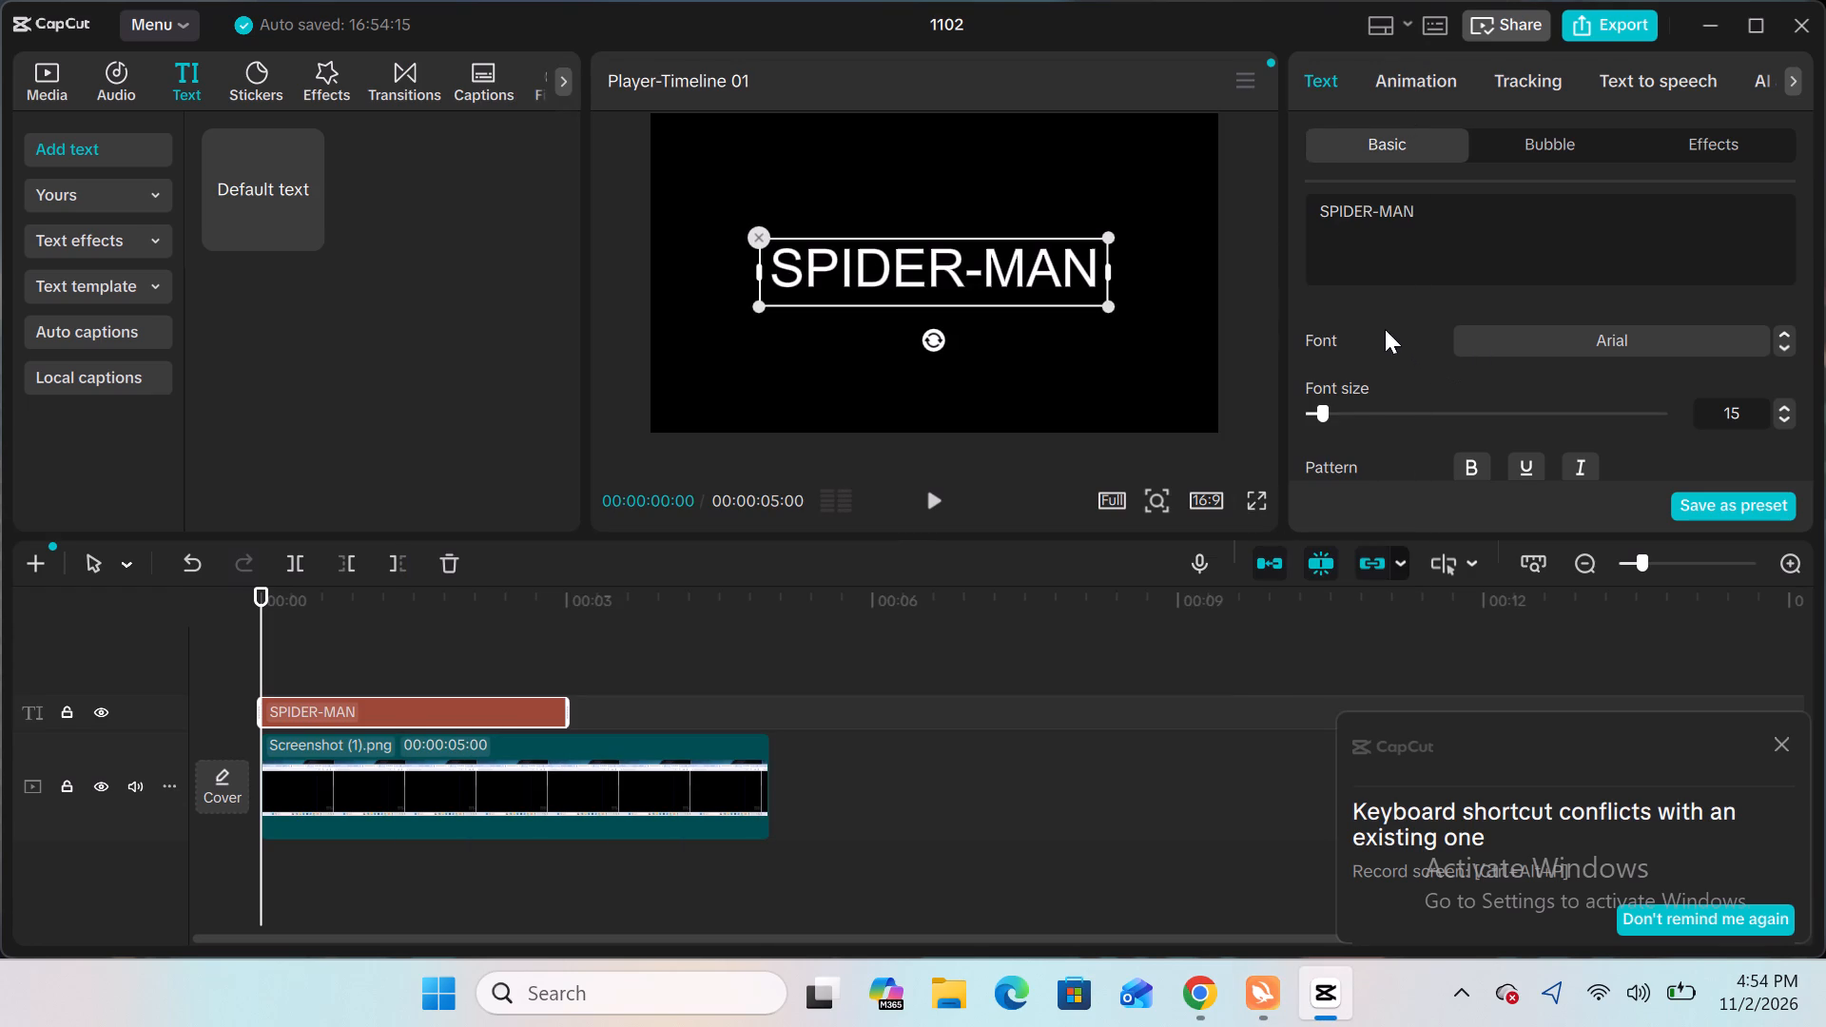
Cycle the SPIDER-MAN text through the installed fonts to Arial Bold Italic.
left_click(1780, 349)
left_click(1780, 349)
left_click_drag(1780, 349, 1780, 335)
left_click(1780, 335)
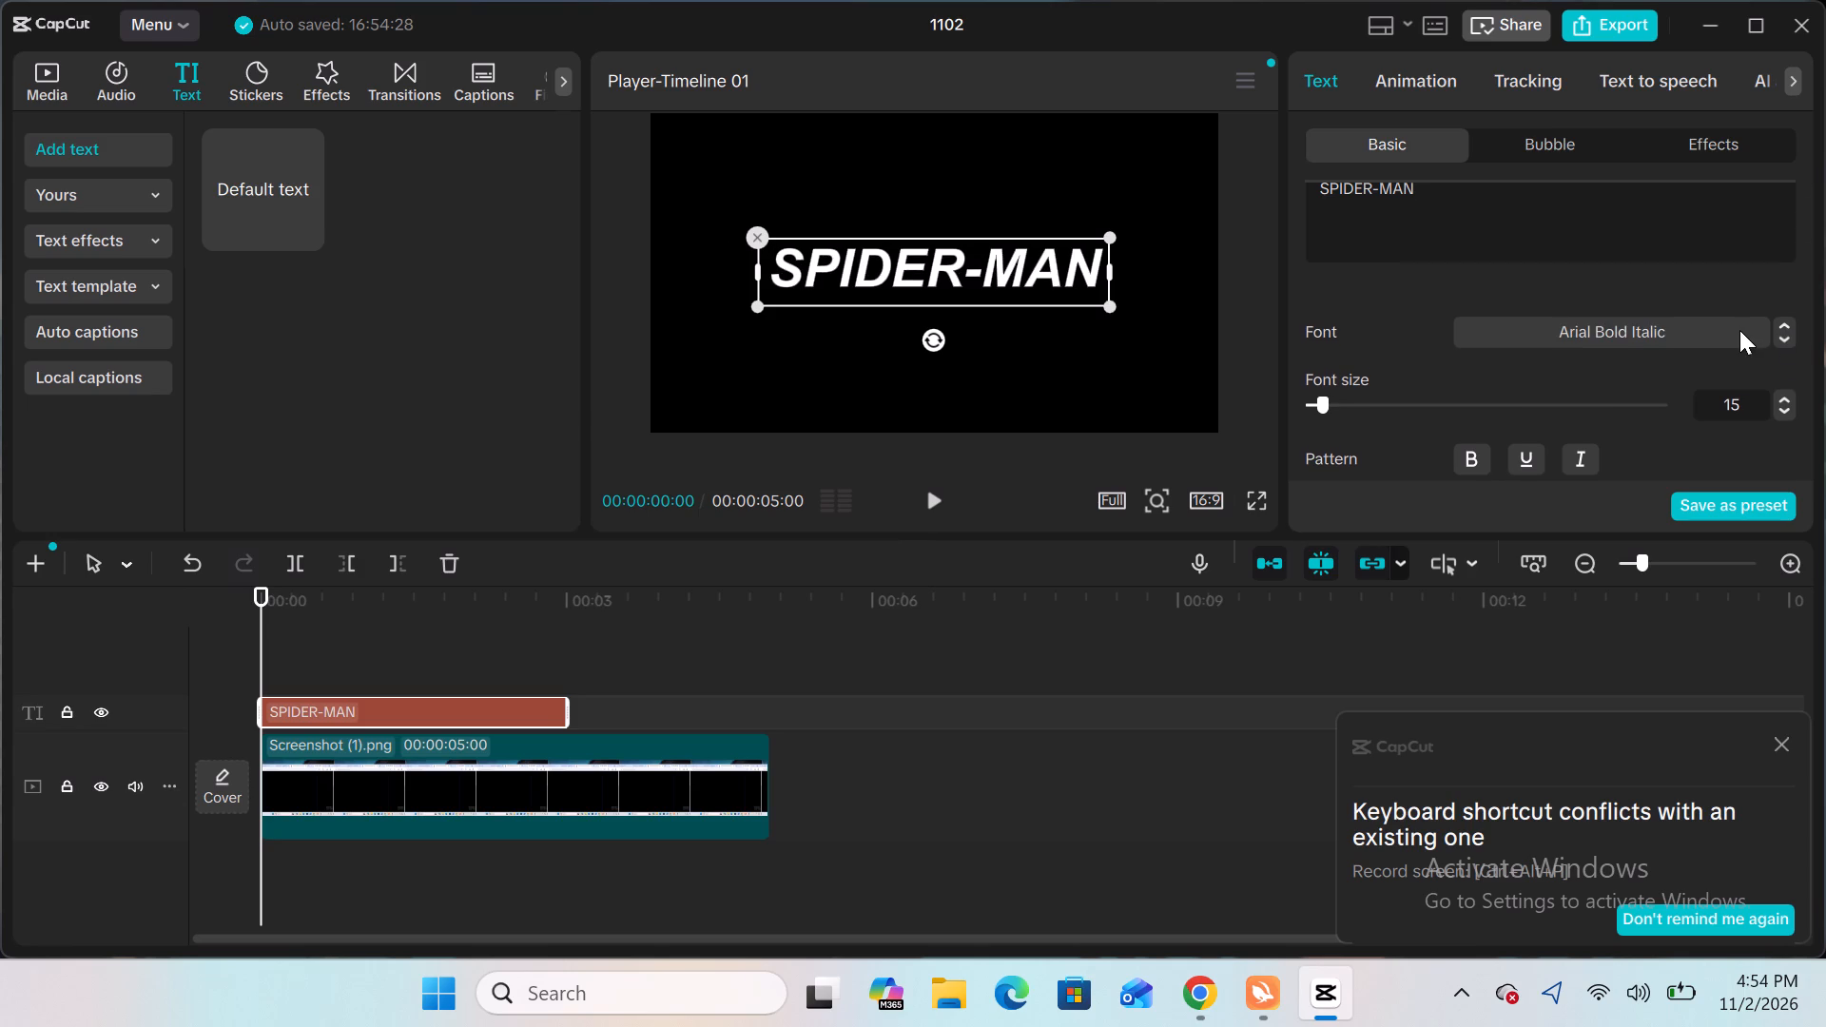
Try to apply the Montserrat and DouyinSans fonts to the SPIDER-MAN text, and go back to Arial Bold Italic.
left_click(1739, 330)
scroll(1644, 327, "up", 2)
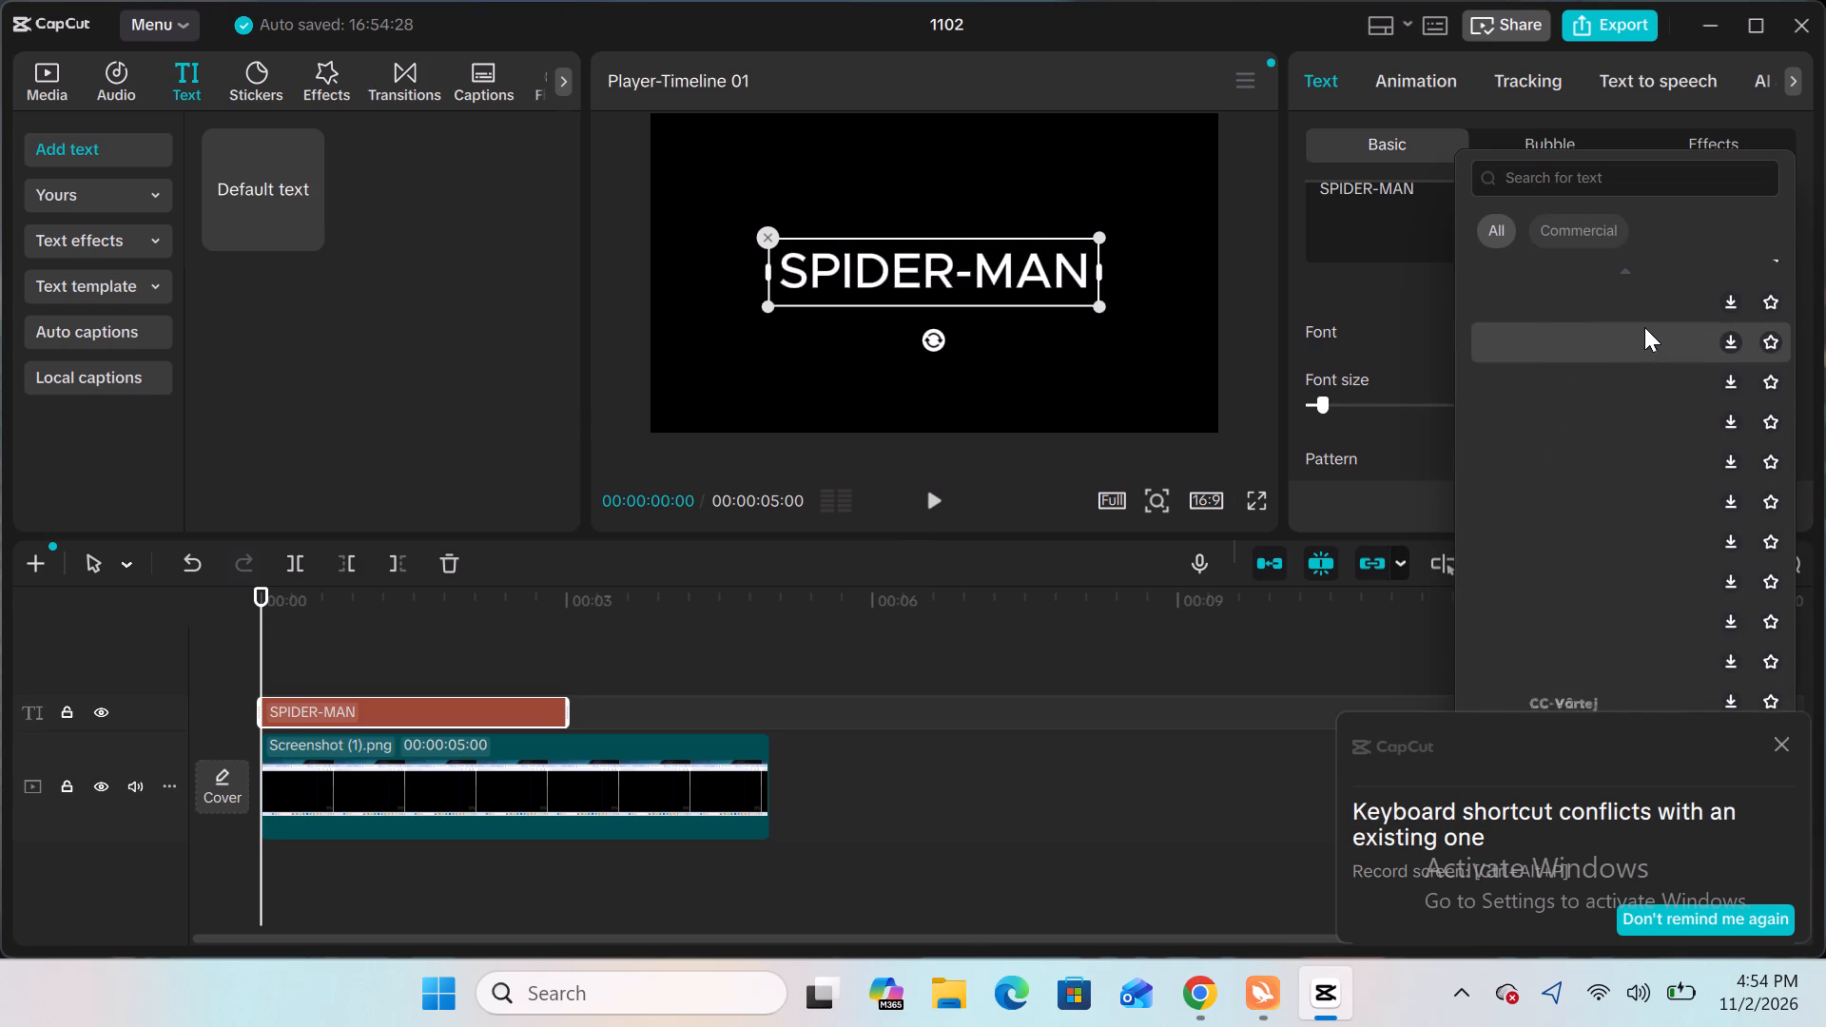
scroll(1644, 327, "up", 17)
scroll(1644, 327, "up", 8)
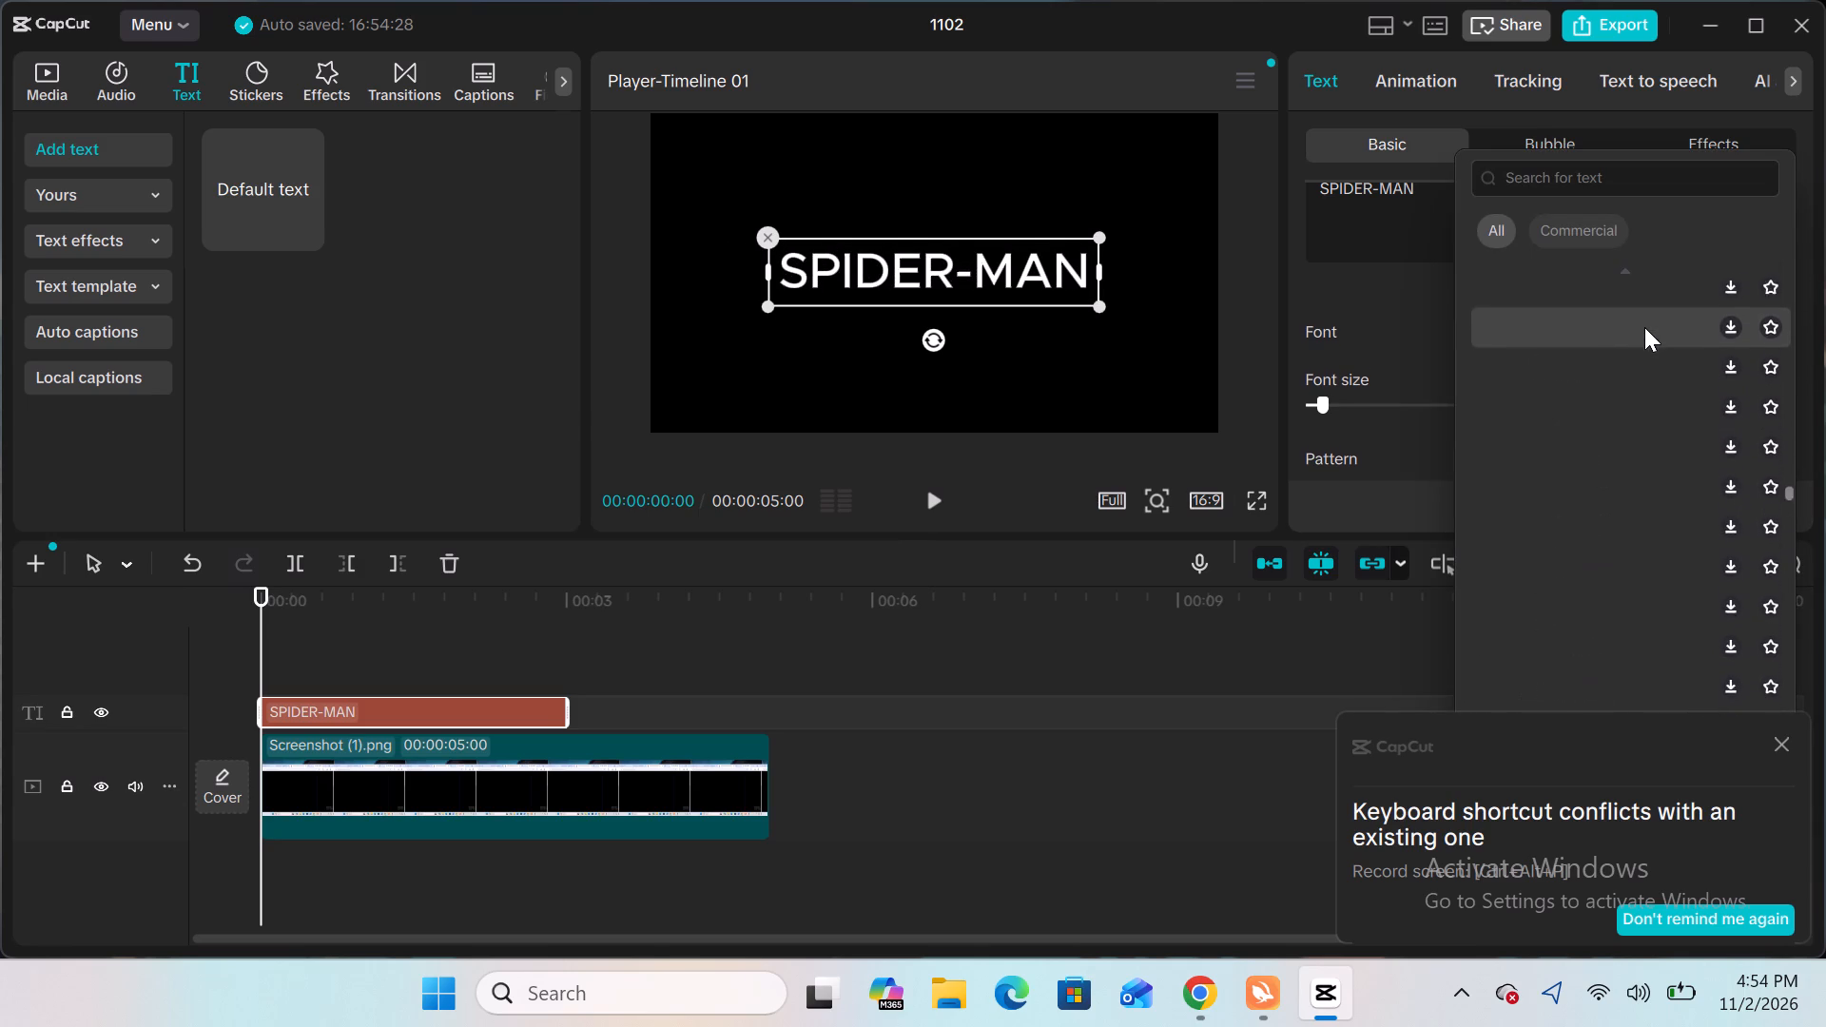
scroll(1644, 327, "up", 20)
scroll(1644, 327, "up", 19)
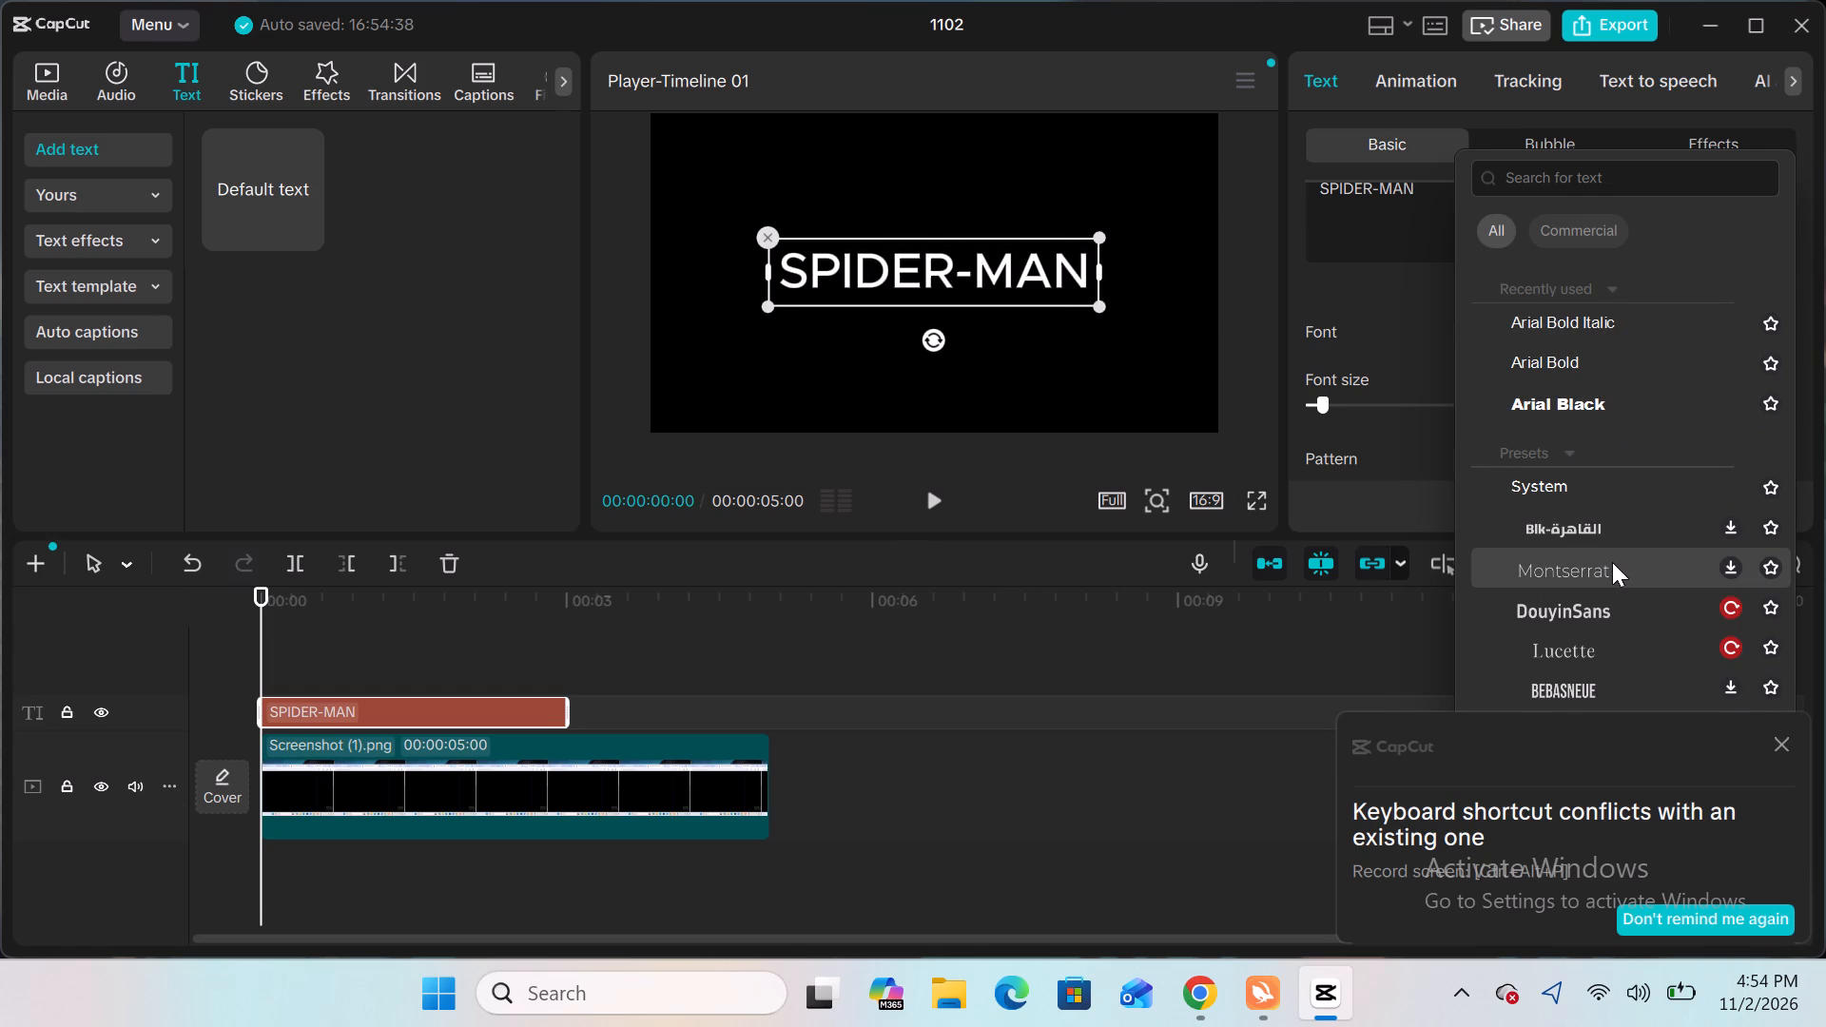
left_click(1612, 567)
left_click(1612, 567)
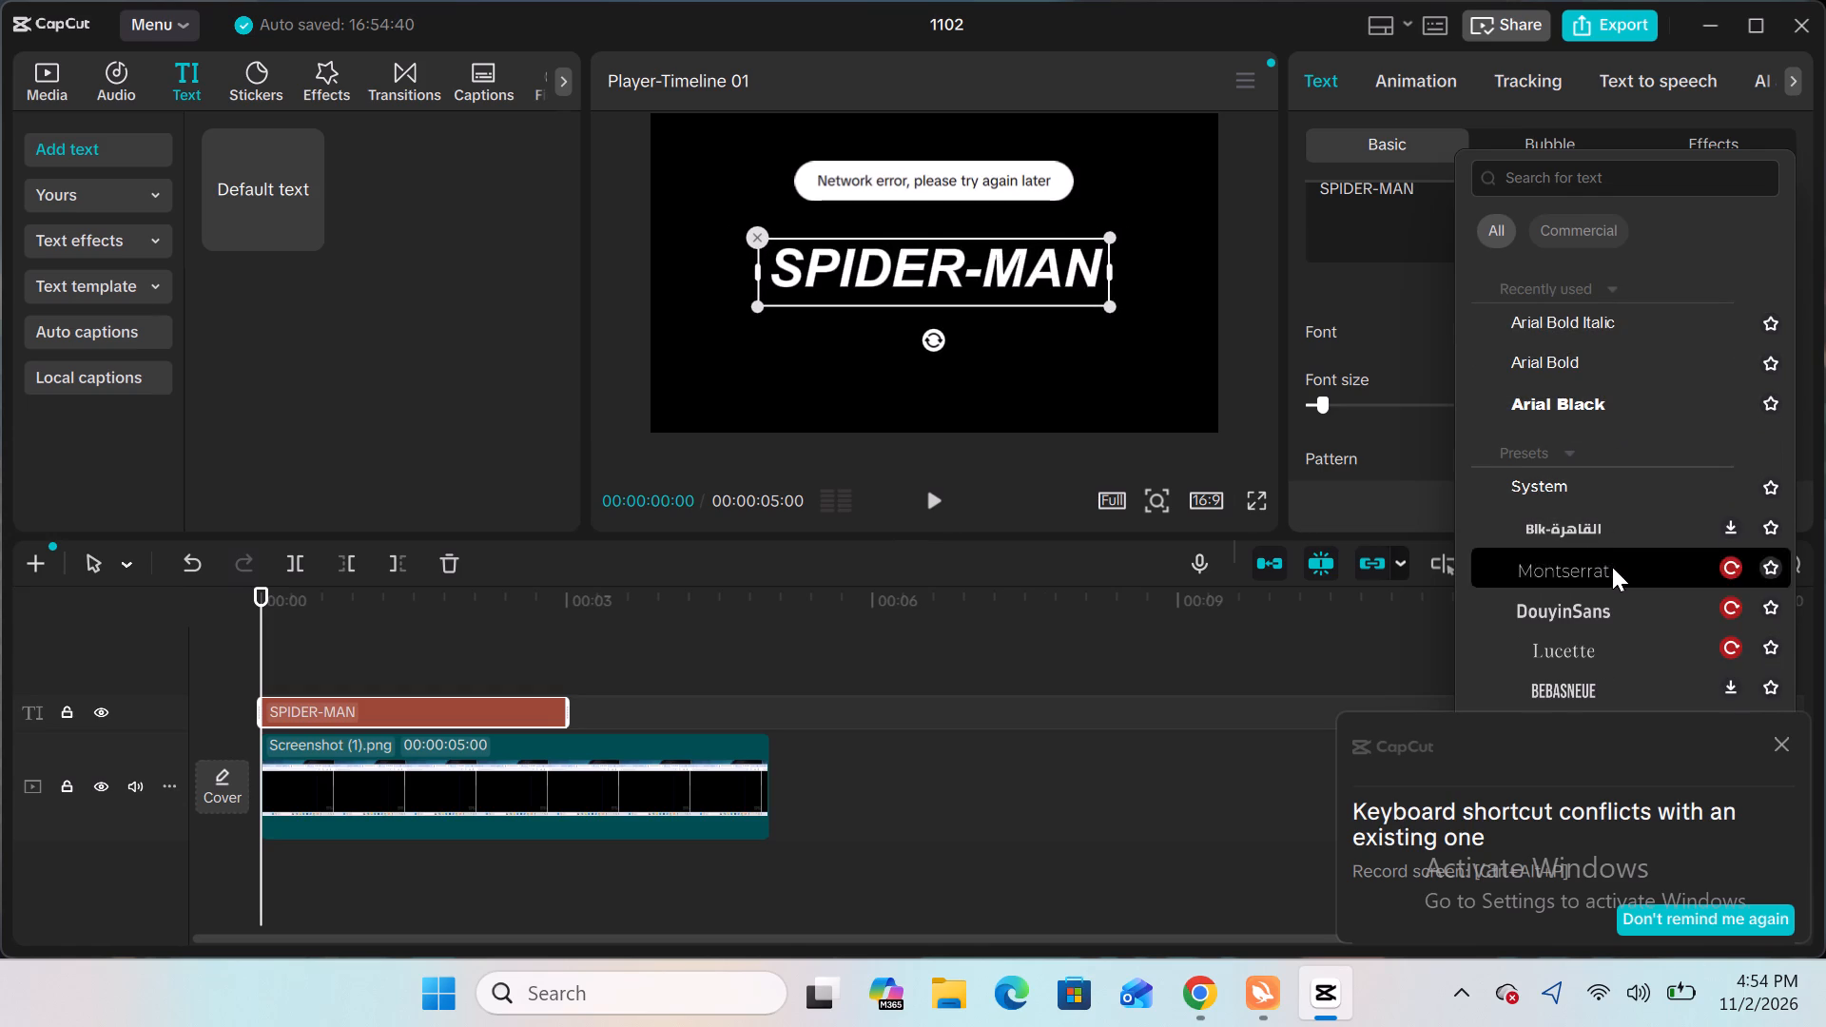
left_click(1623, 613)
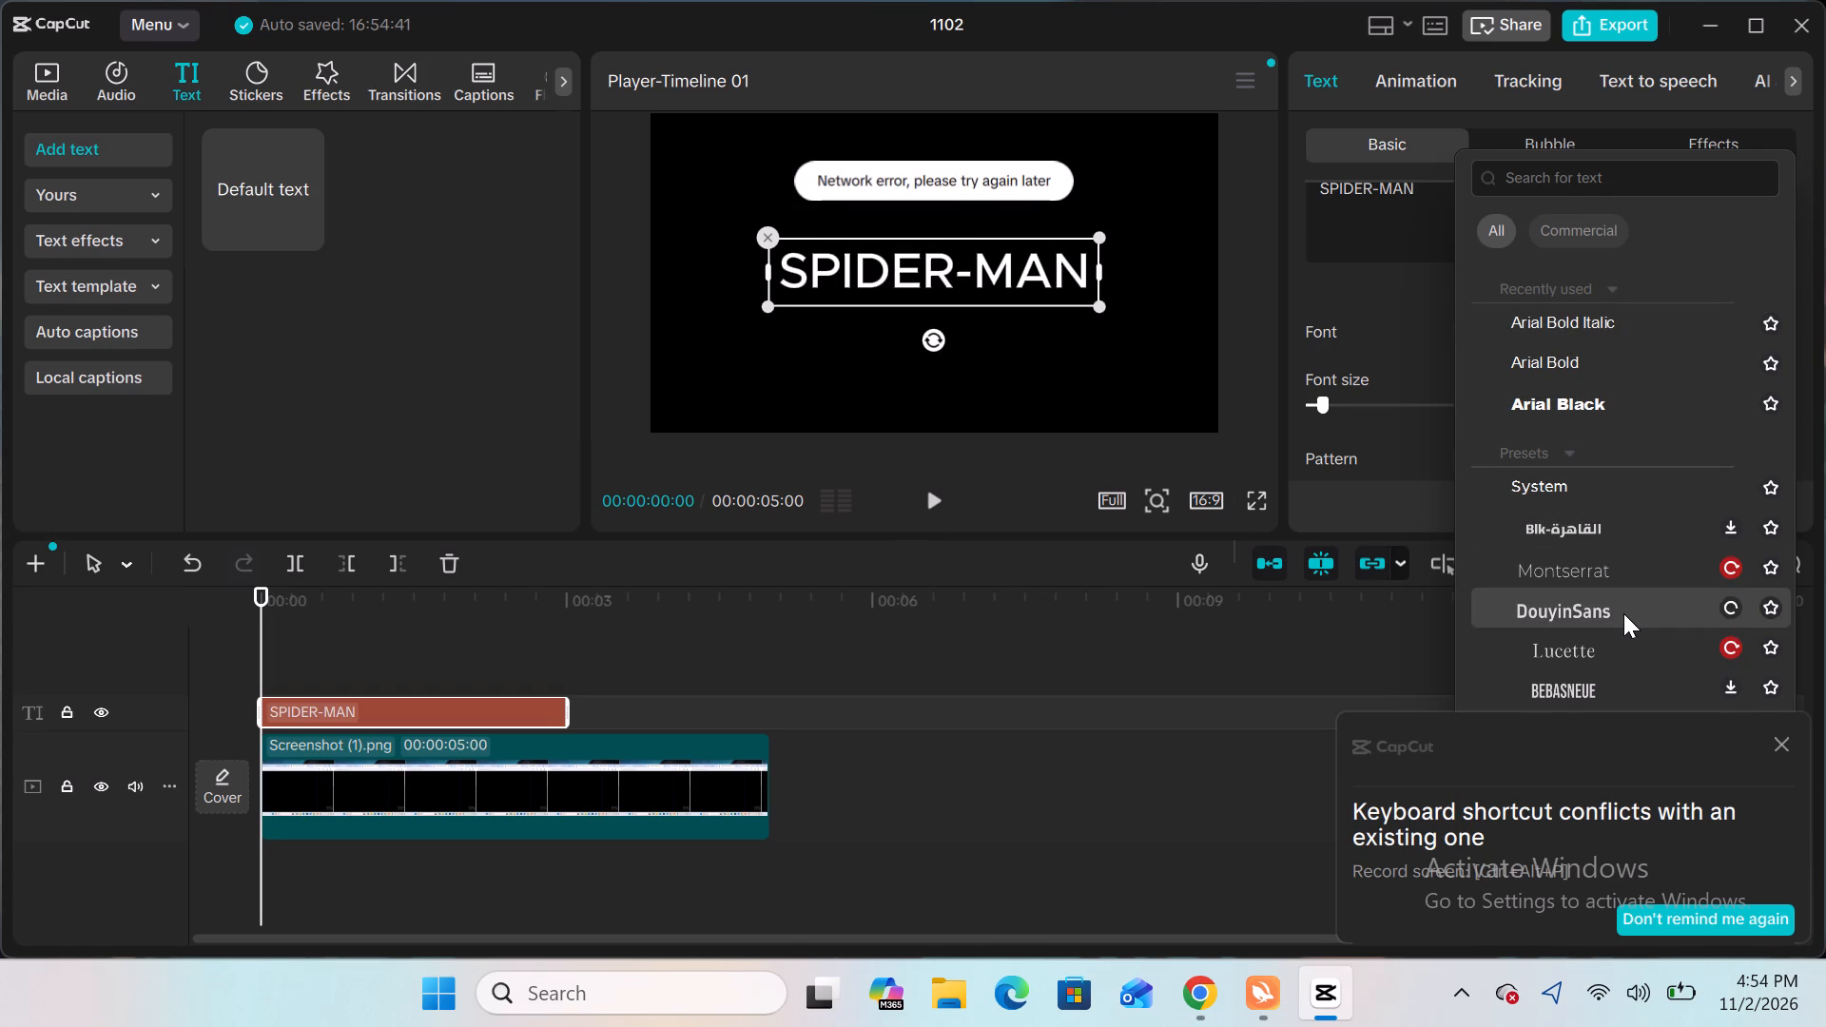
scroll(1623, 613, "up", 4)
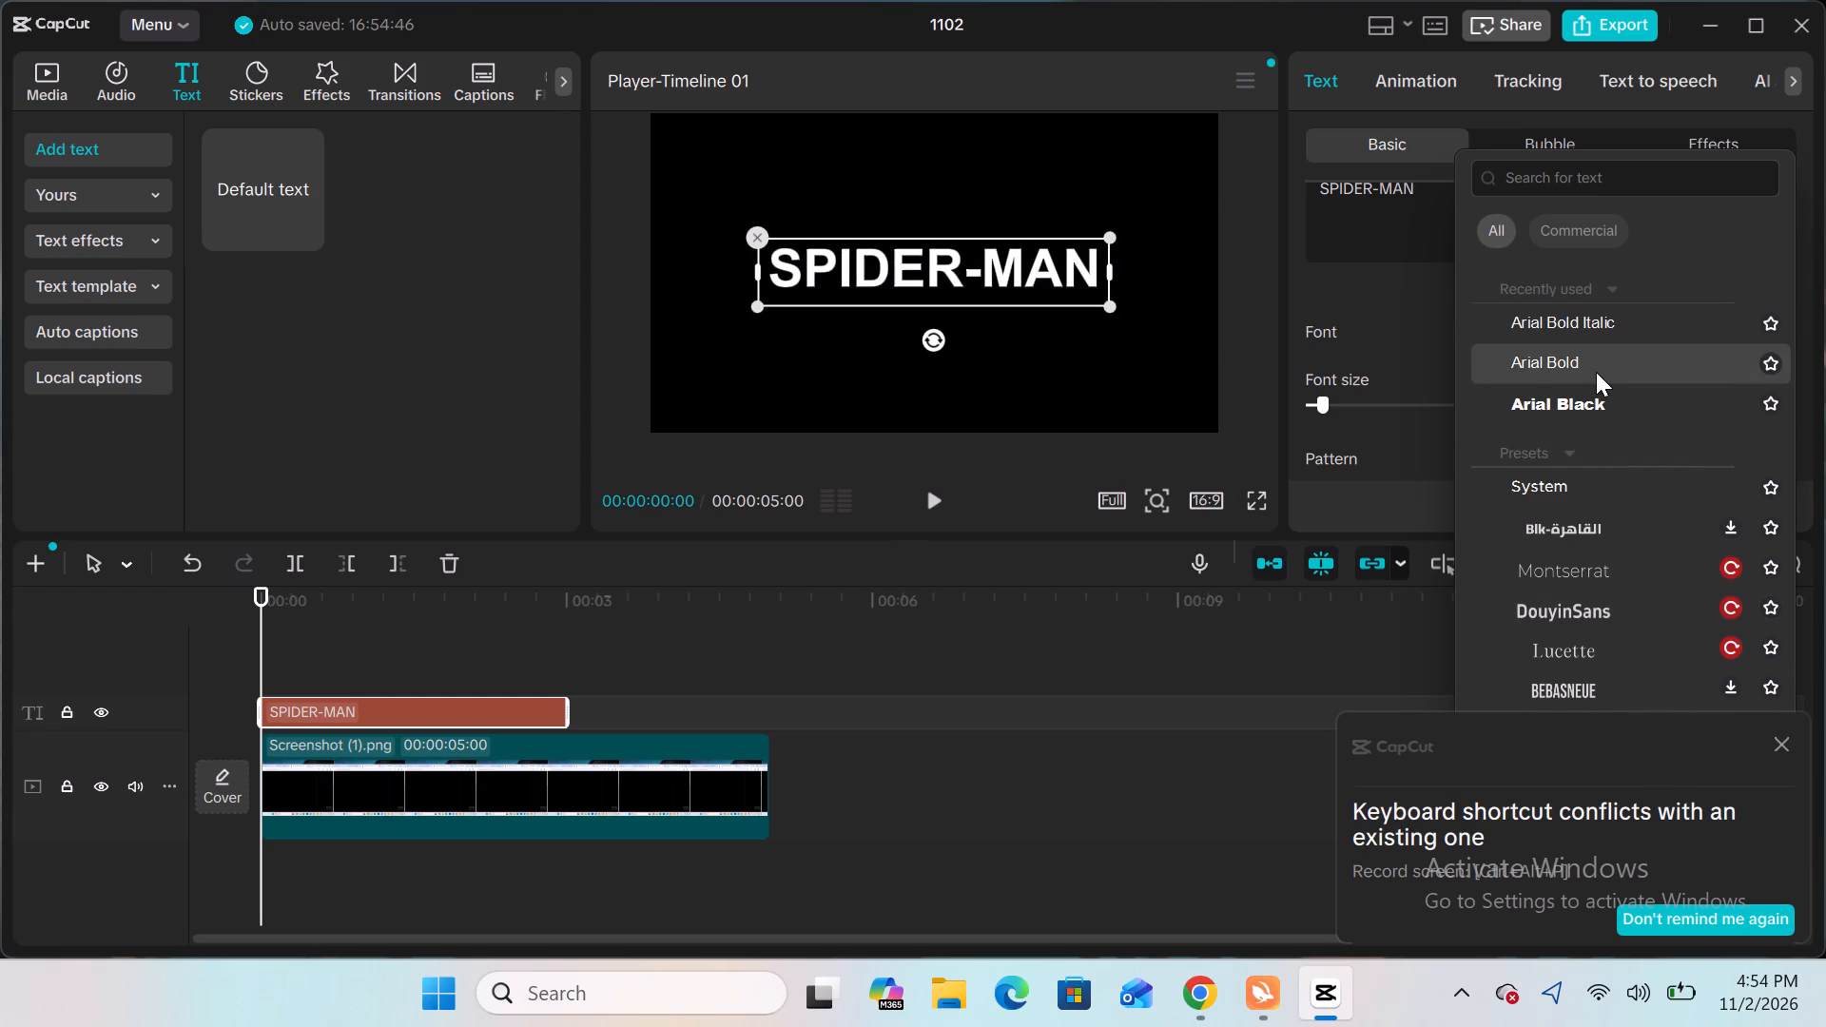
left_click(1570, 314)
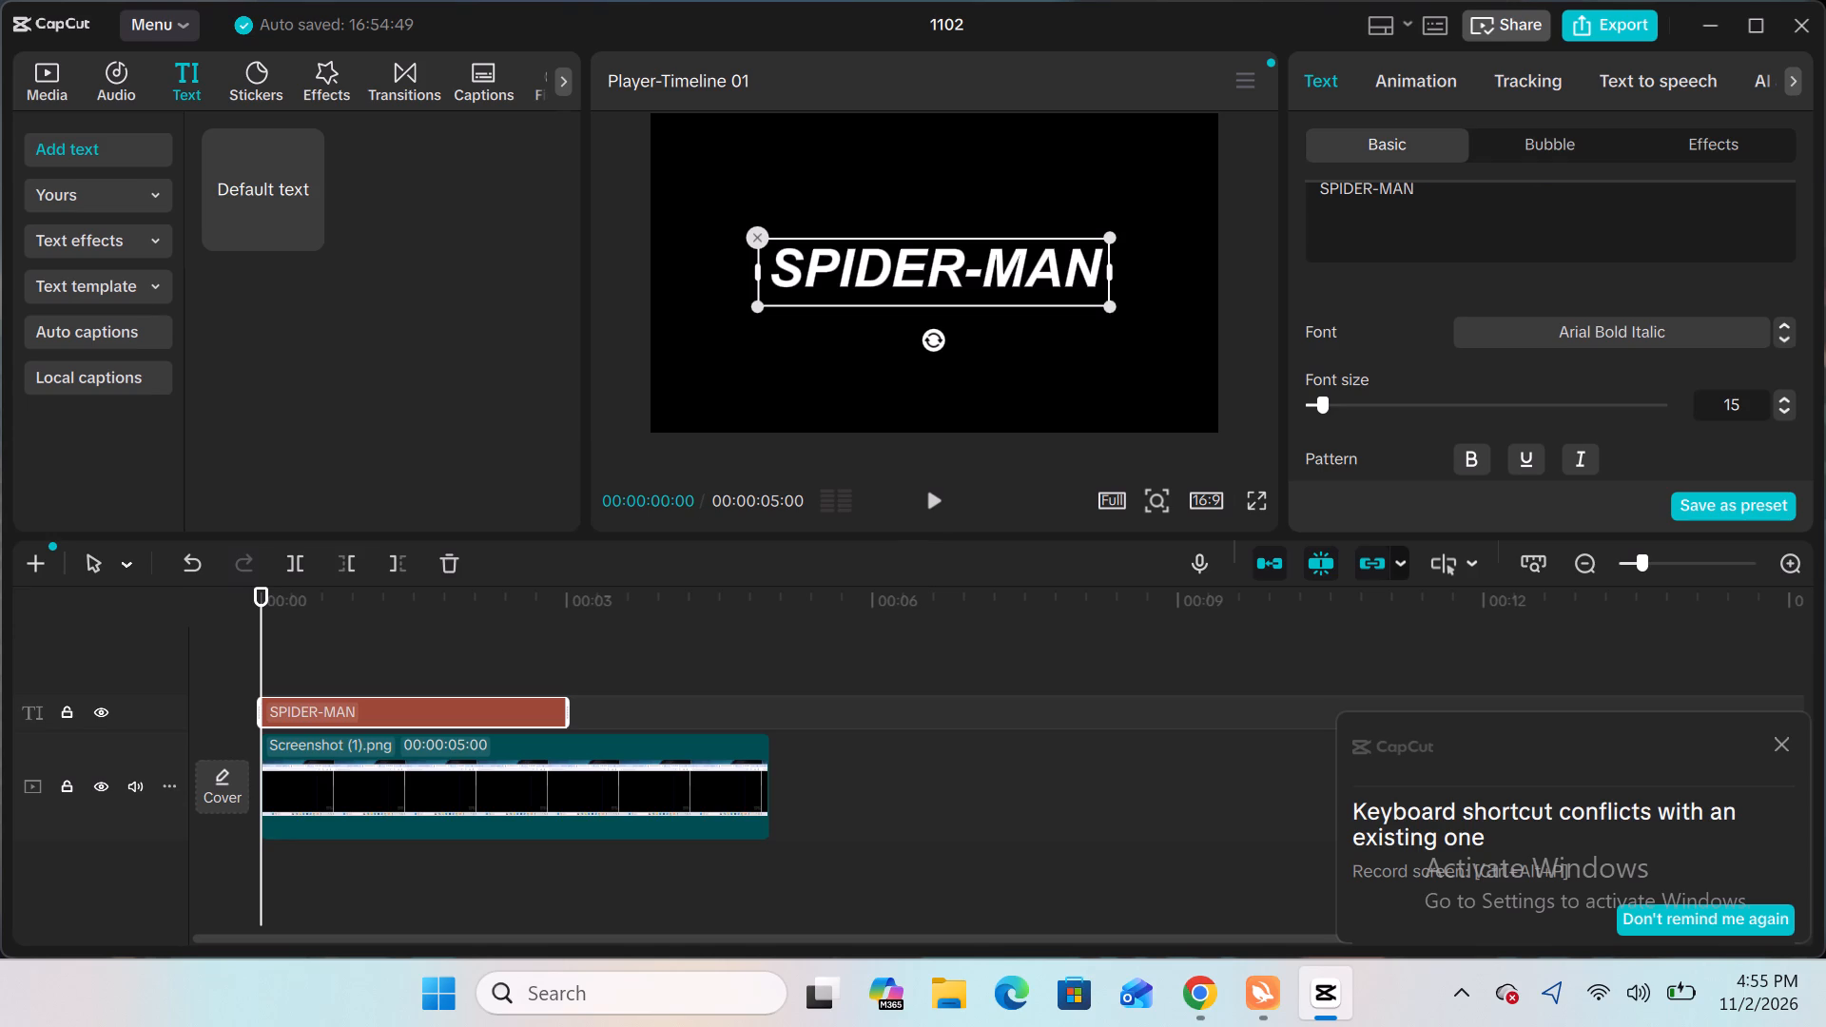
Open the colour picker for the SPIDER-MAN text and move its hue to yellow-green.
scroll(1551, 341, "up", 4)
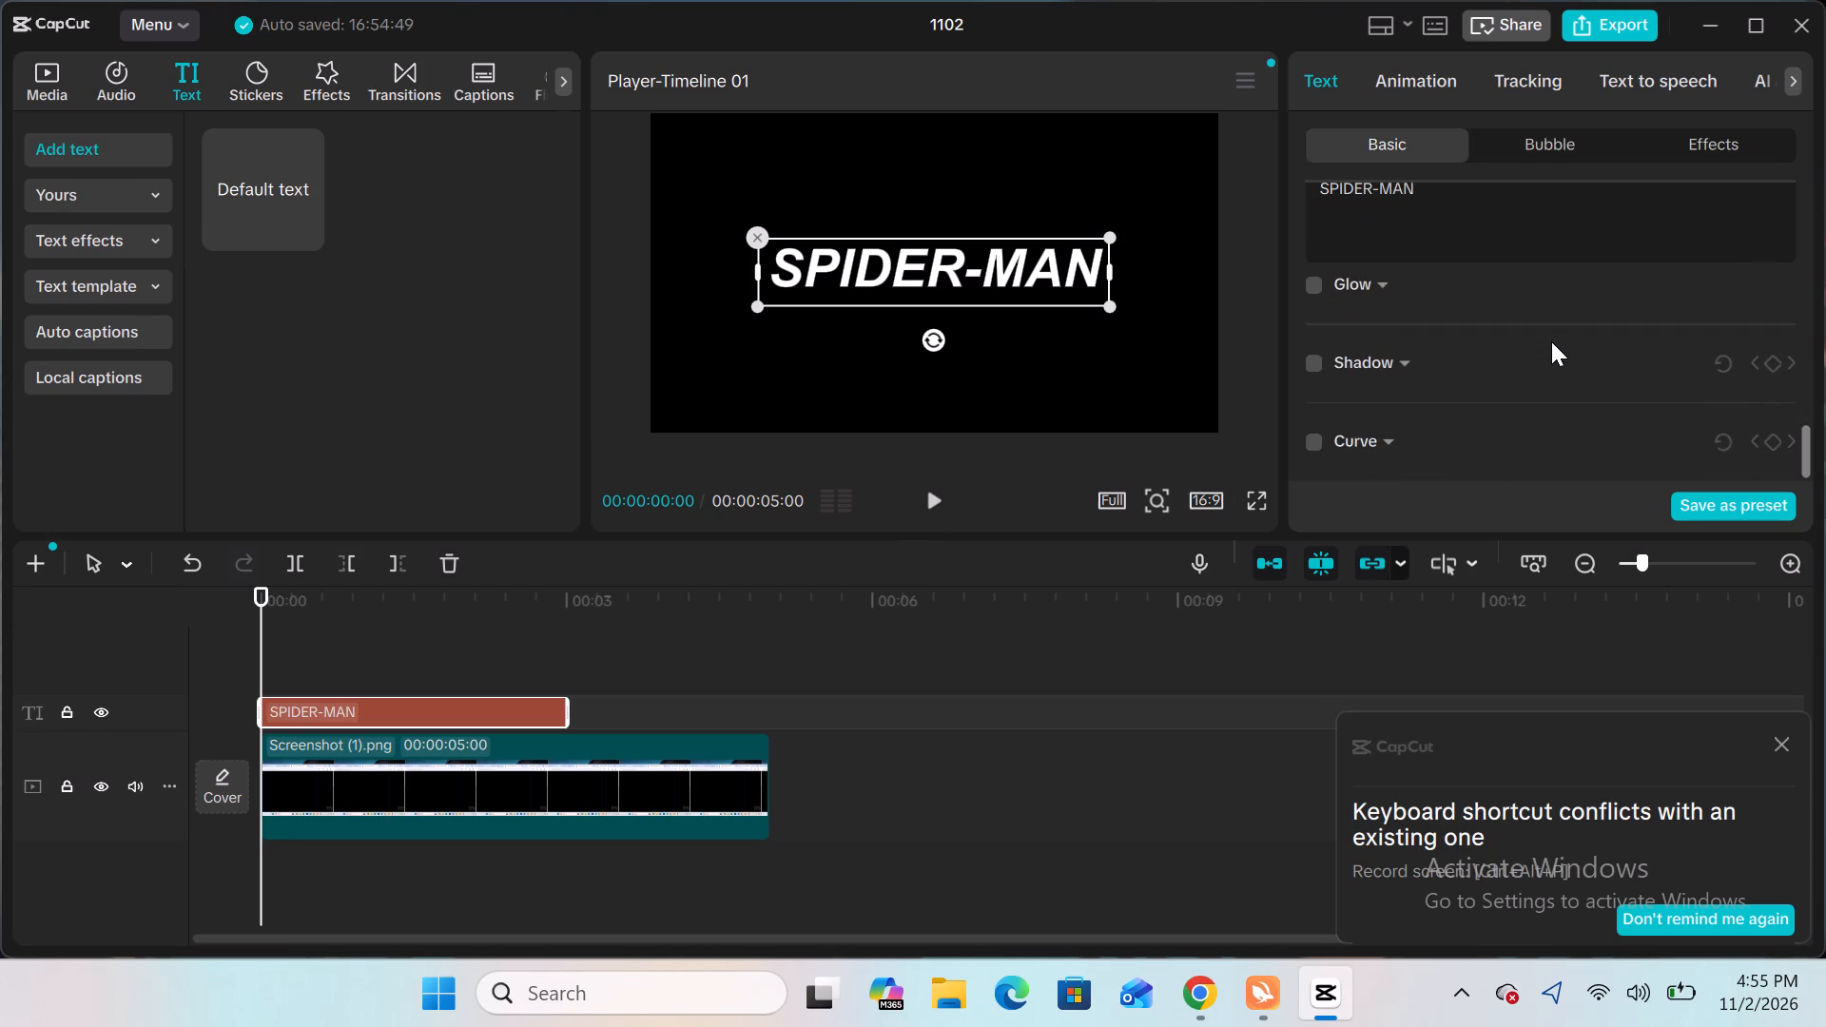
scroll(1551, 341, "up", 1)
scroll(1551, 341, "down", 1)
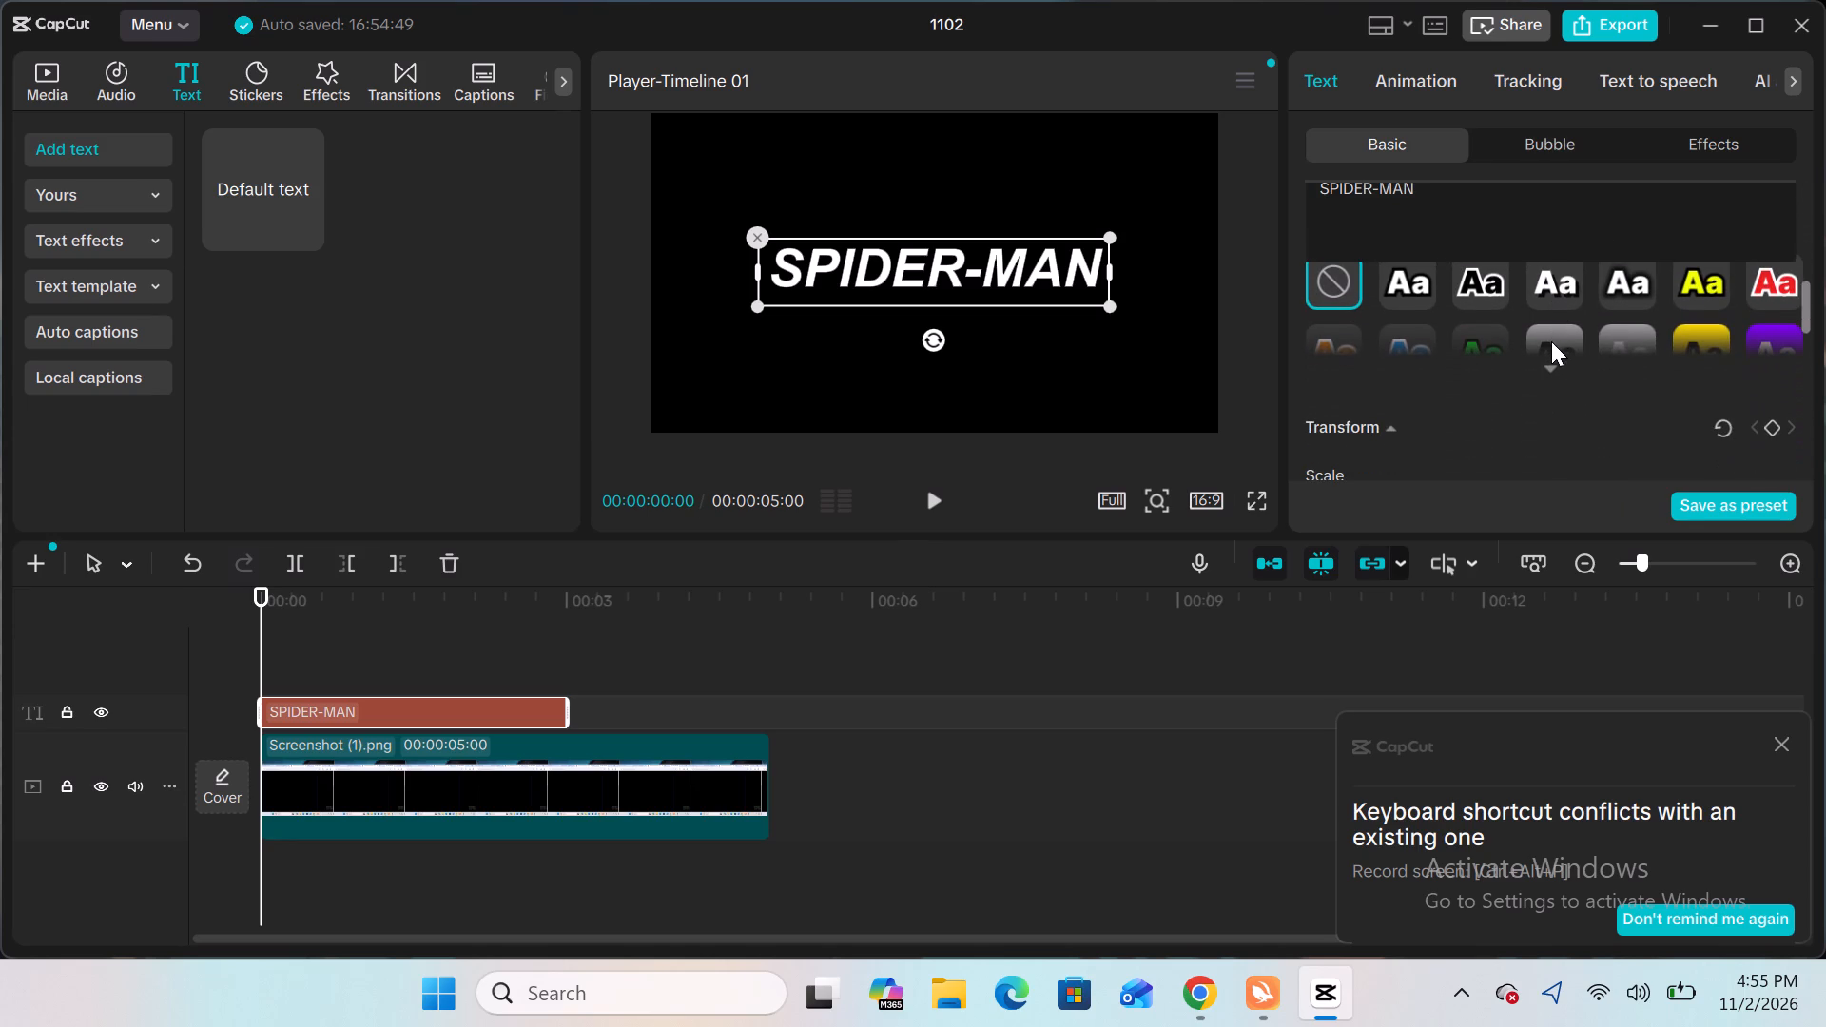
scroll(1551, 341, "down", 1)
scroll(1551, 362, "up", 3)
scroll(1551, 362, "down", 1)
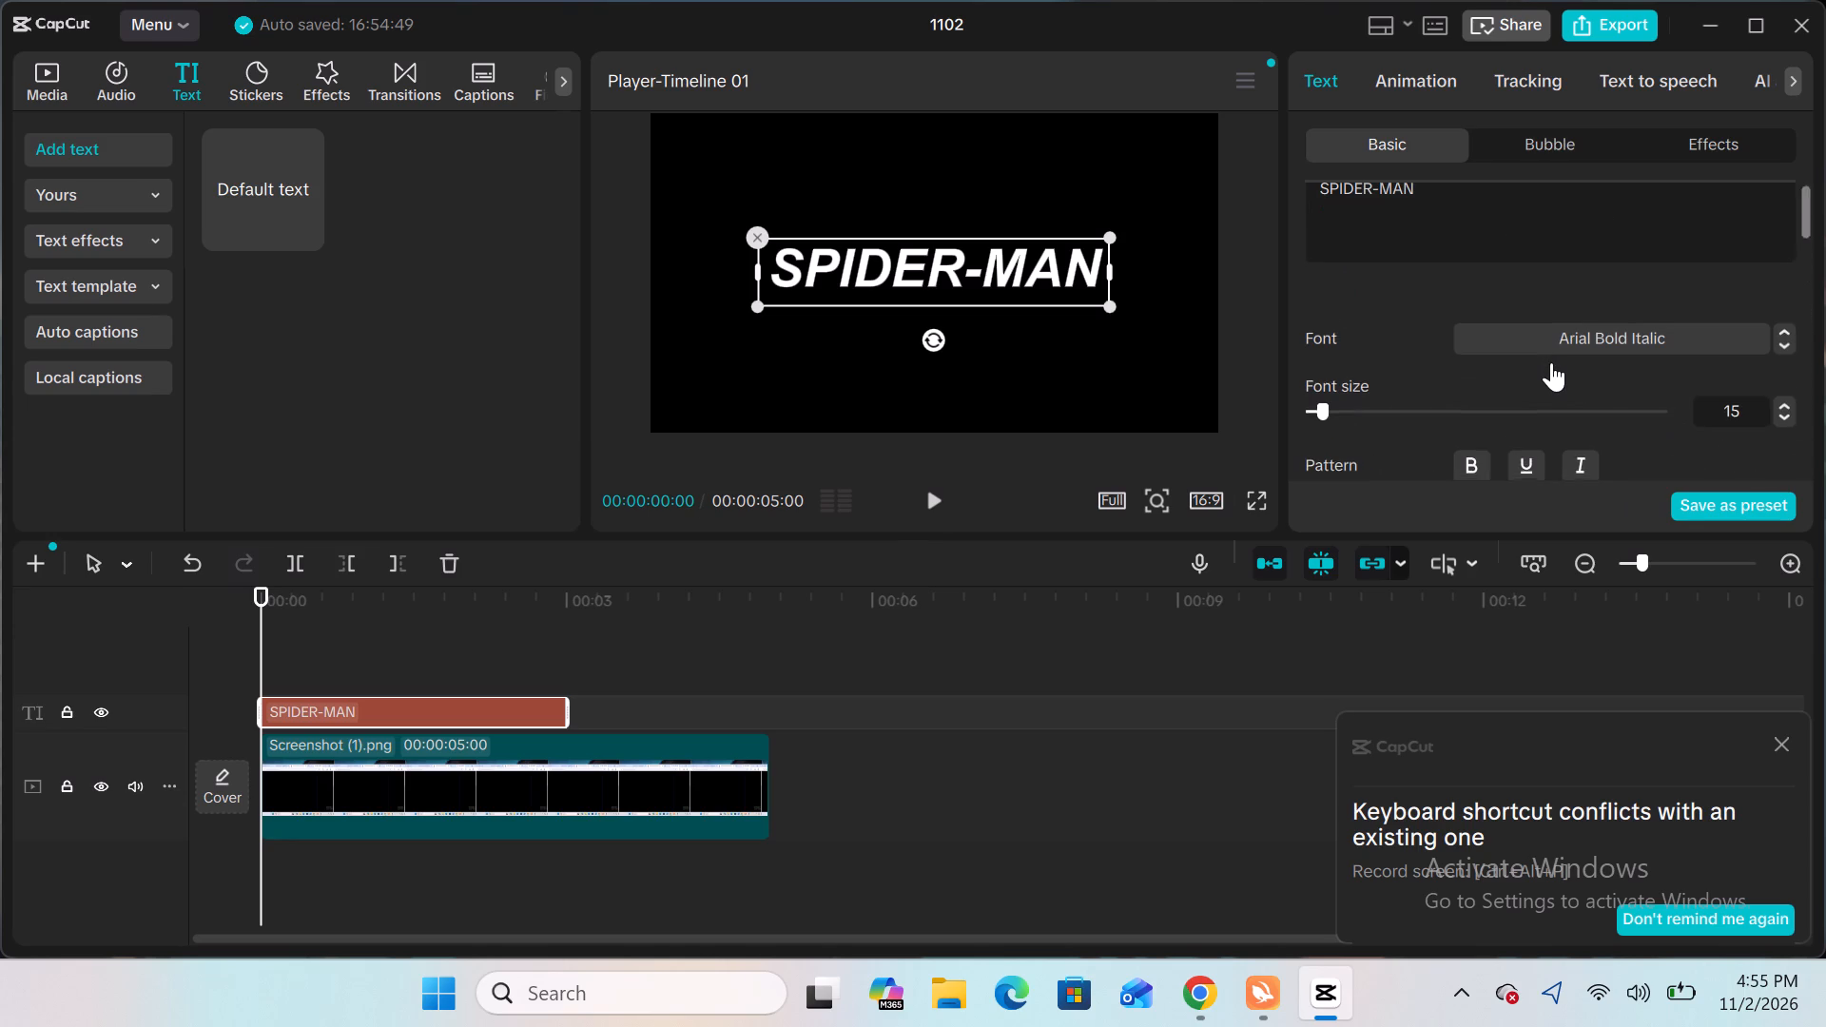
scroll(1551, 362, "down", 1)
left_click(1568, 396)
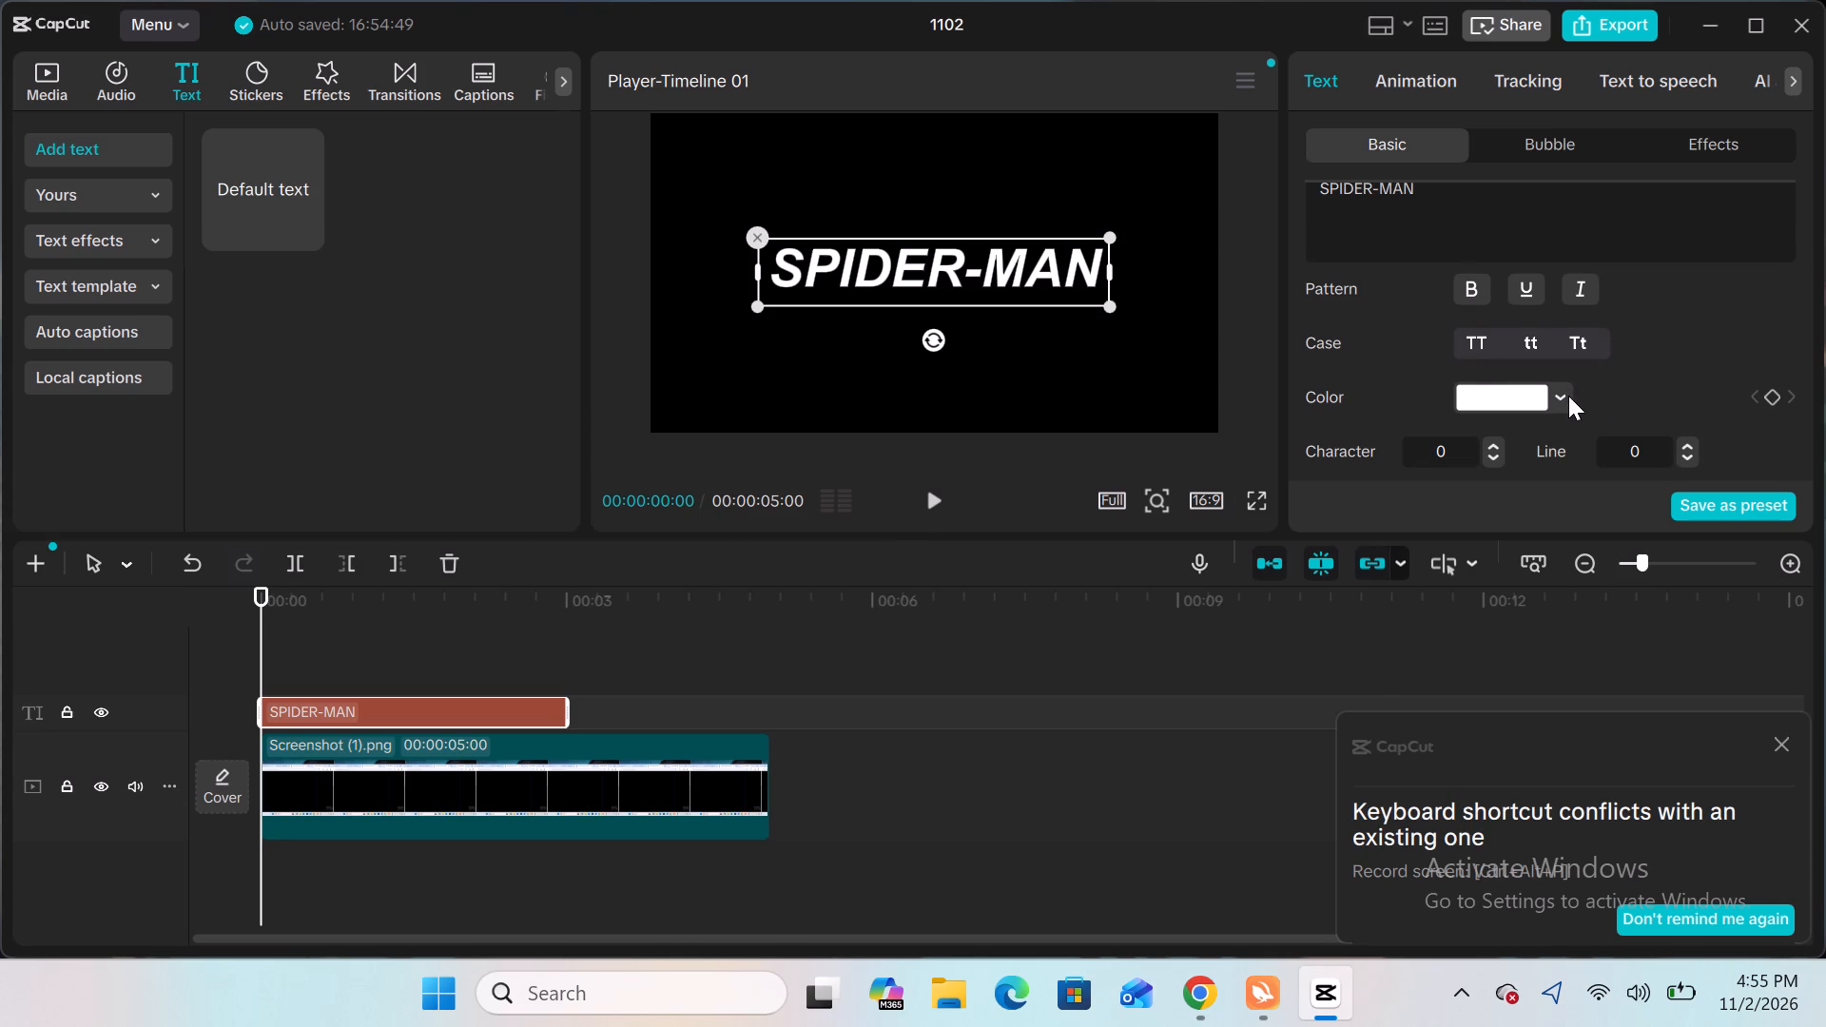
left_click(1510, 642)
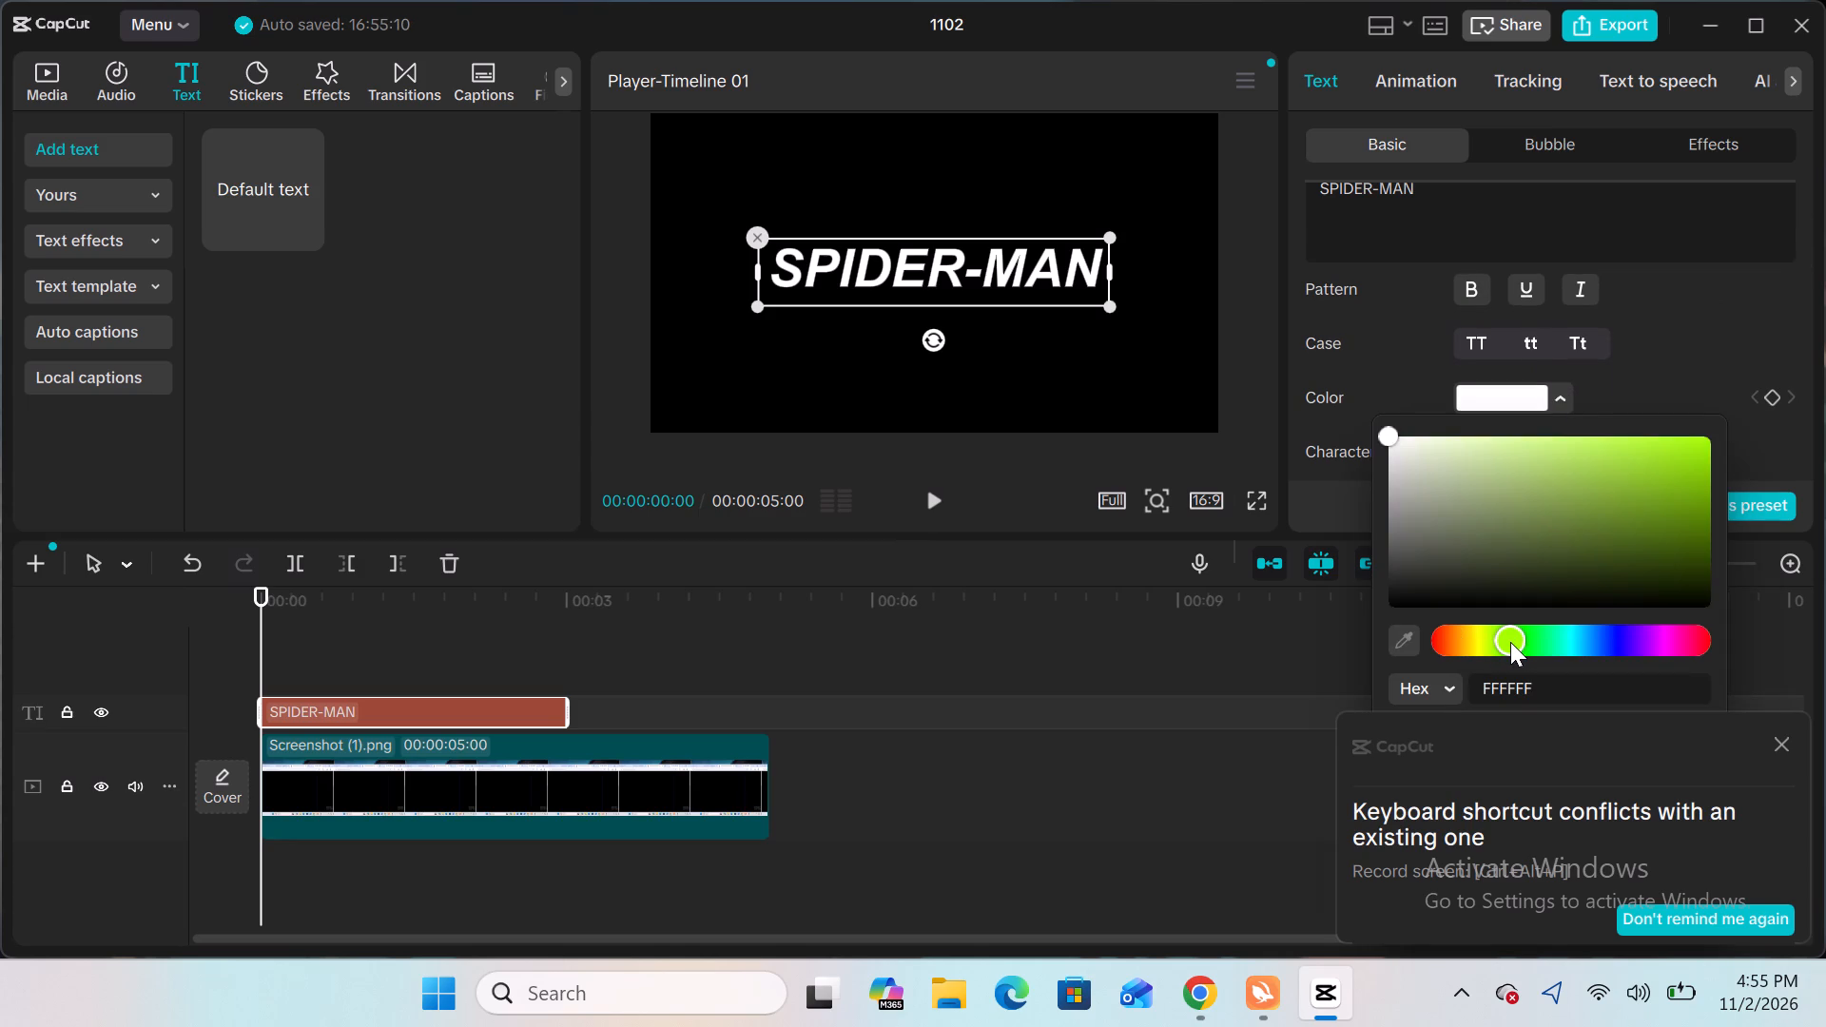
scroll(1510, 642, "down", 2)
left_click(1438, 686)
Dismiss the keyboard shortcut conflict notification that covers the colour swatches.
left_click(1791, 734)
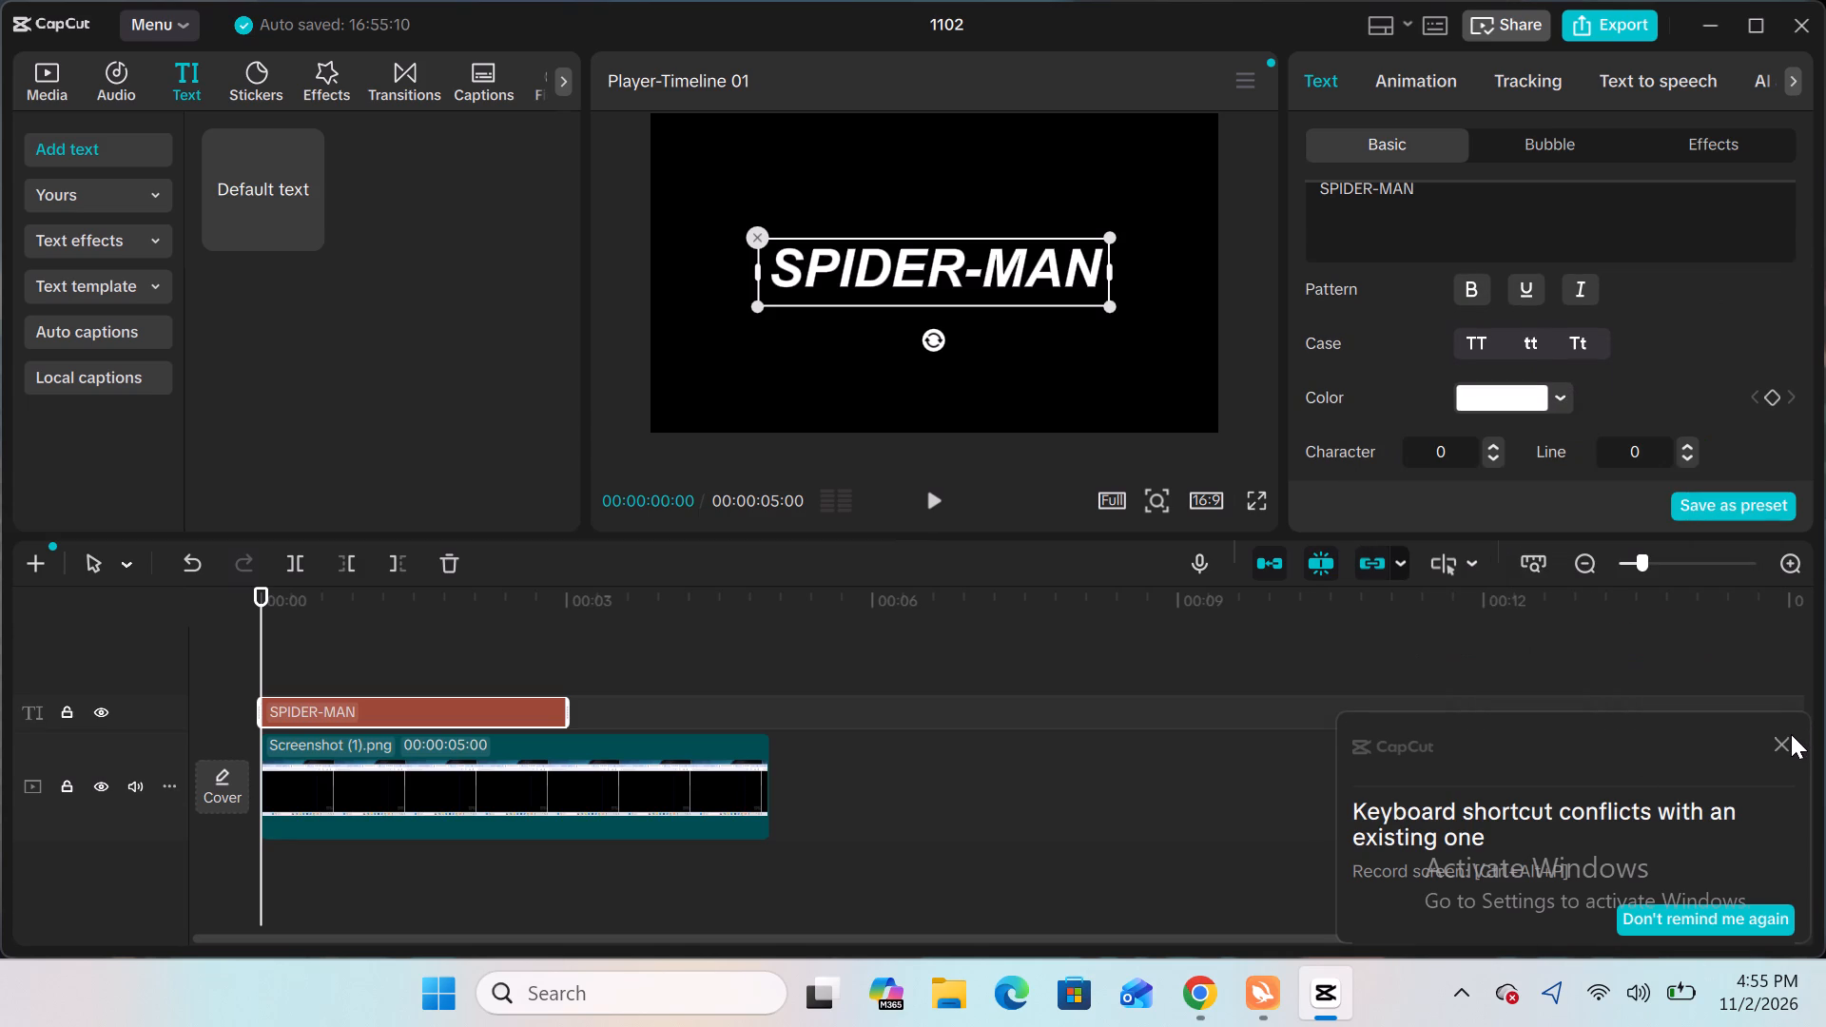
left_click(1791, 734)
left_click(1777, 746)
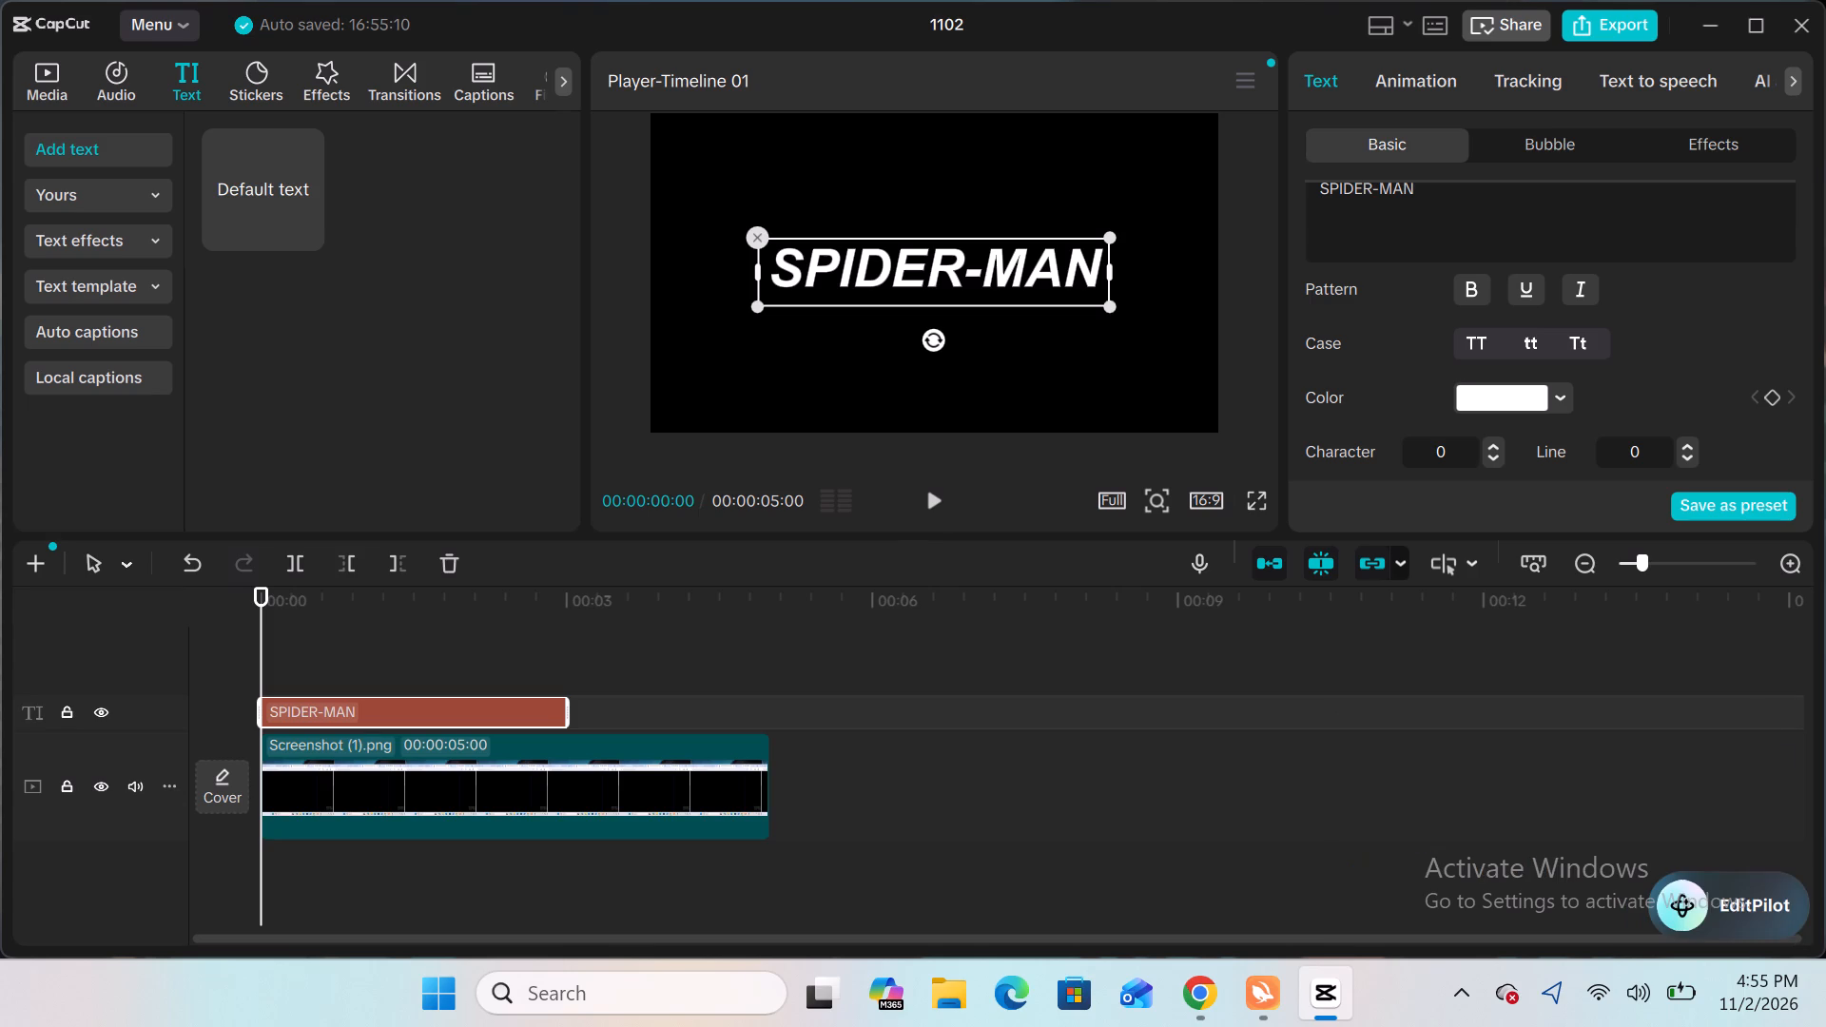
Set the SPIDER-MAN text colour to the preset green 00B209.
left_click(1545, 398)
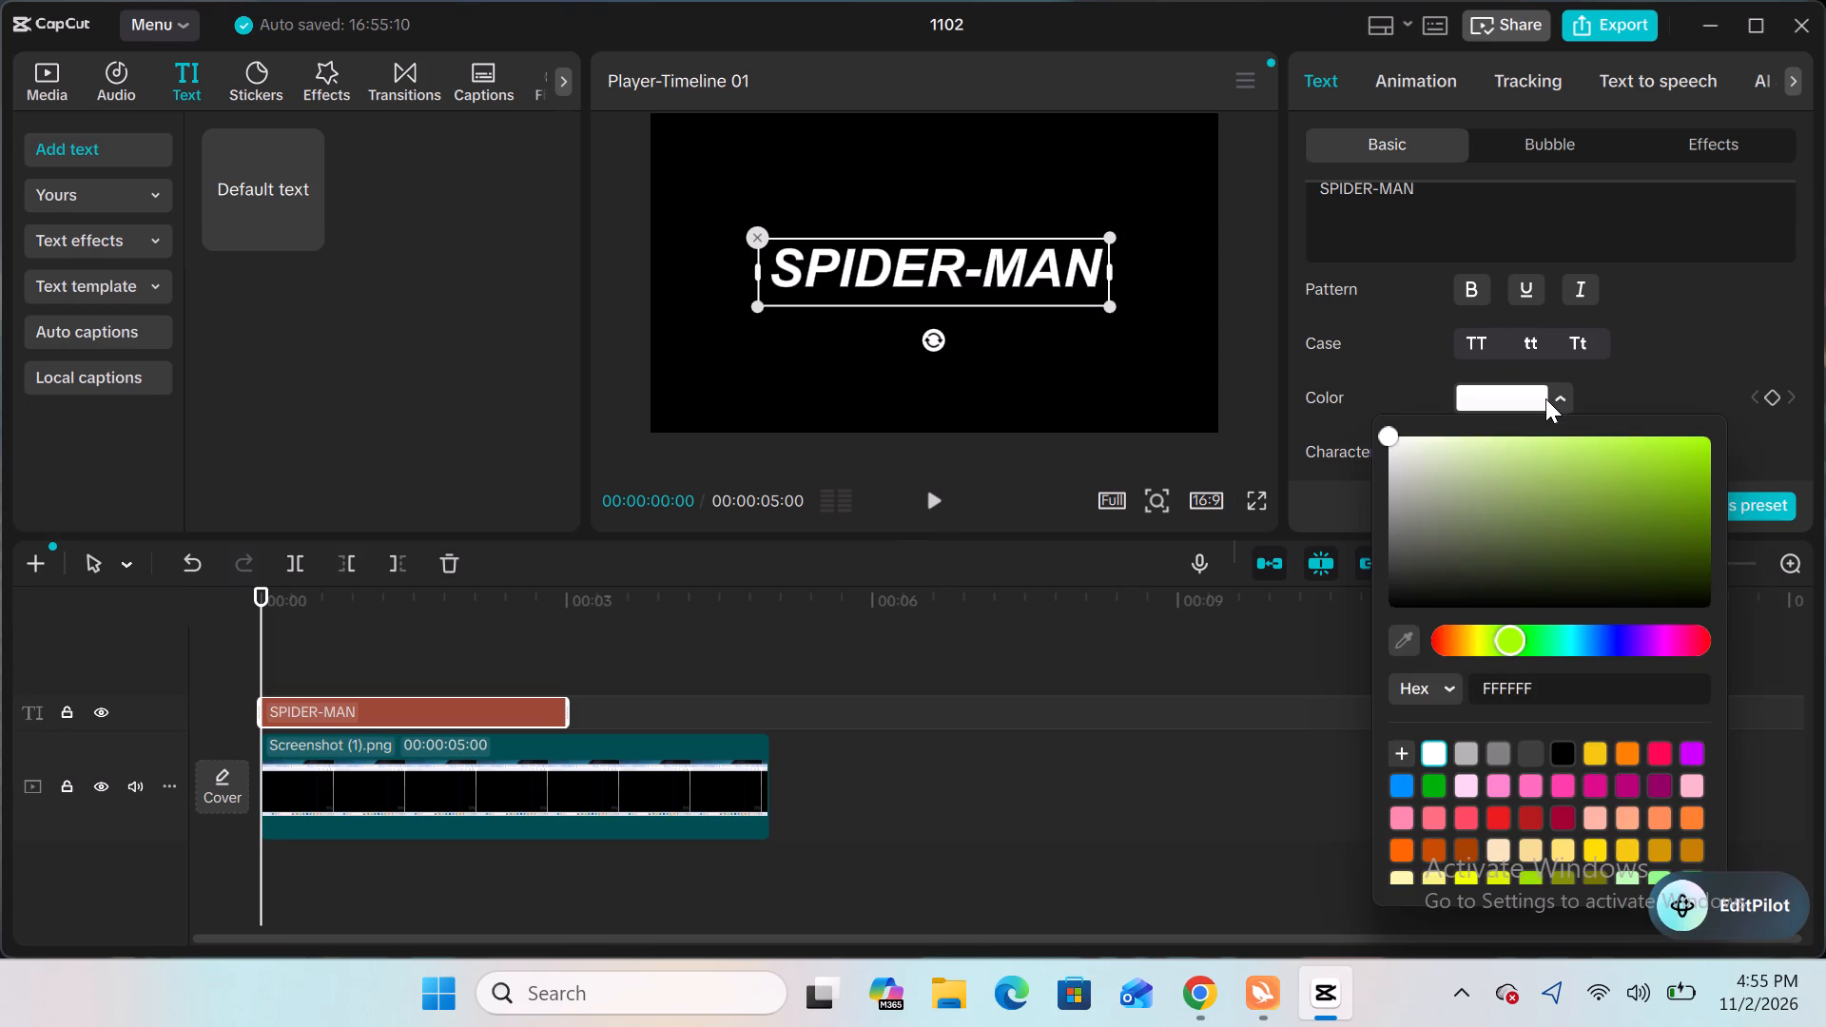
left_click(1439, 783)
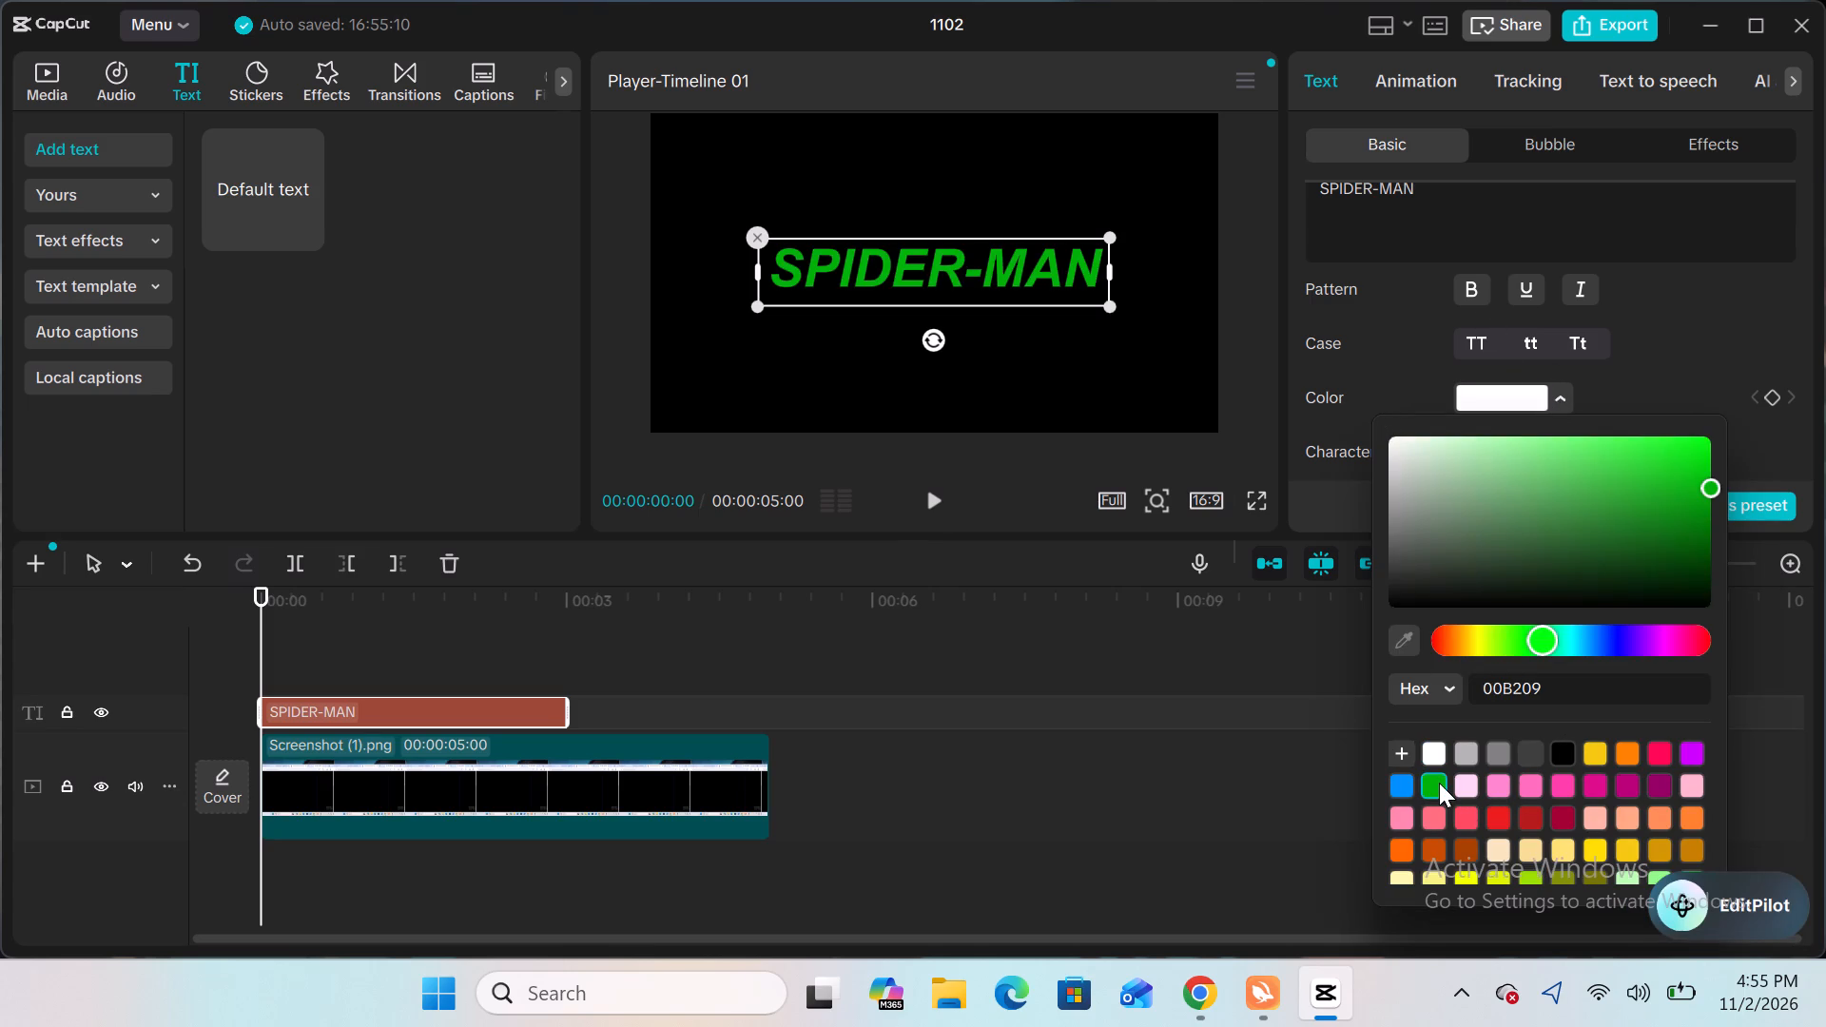
left_click(981, 399)
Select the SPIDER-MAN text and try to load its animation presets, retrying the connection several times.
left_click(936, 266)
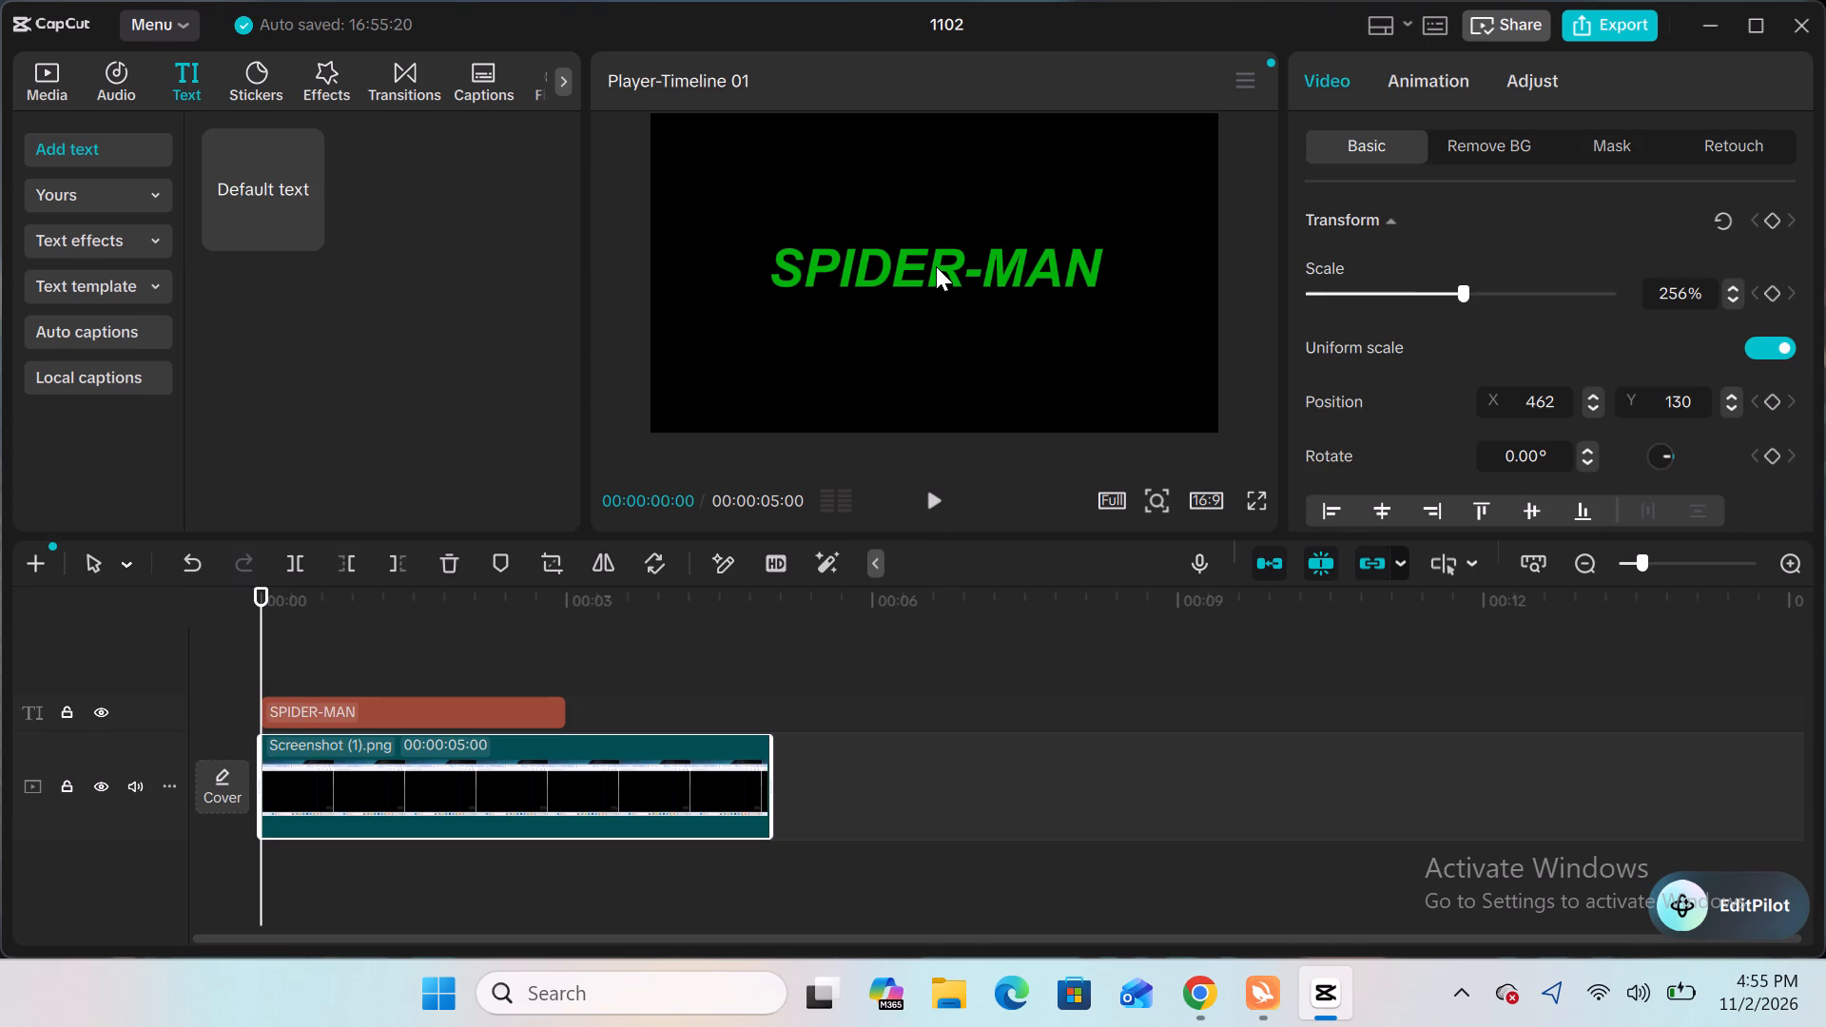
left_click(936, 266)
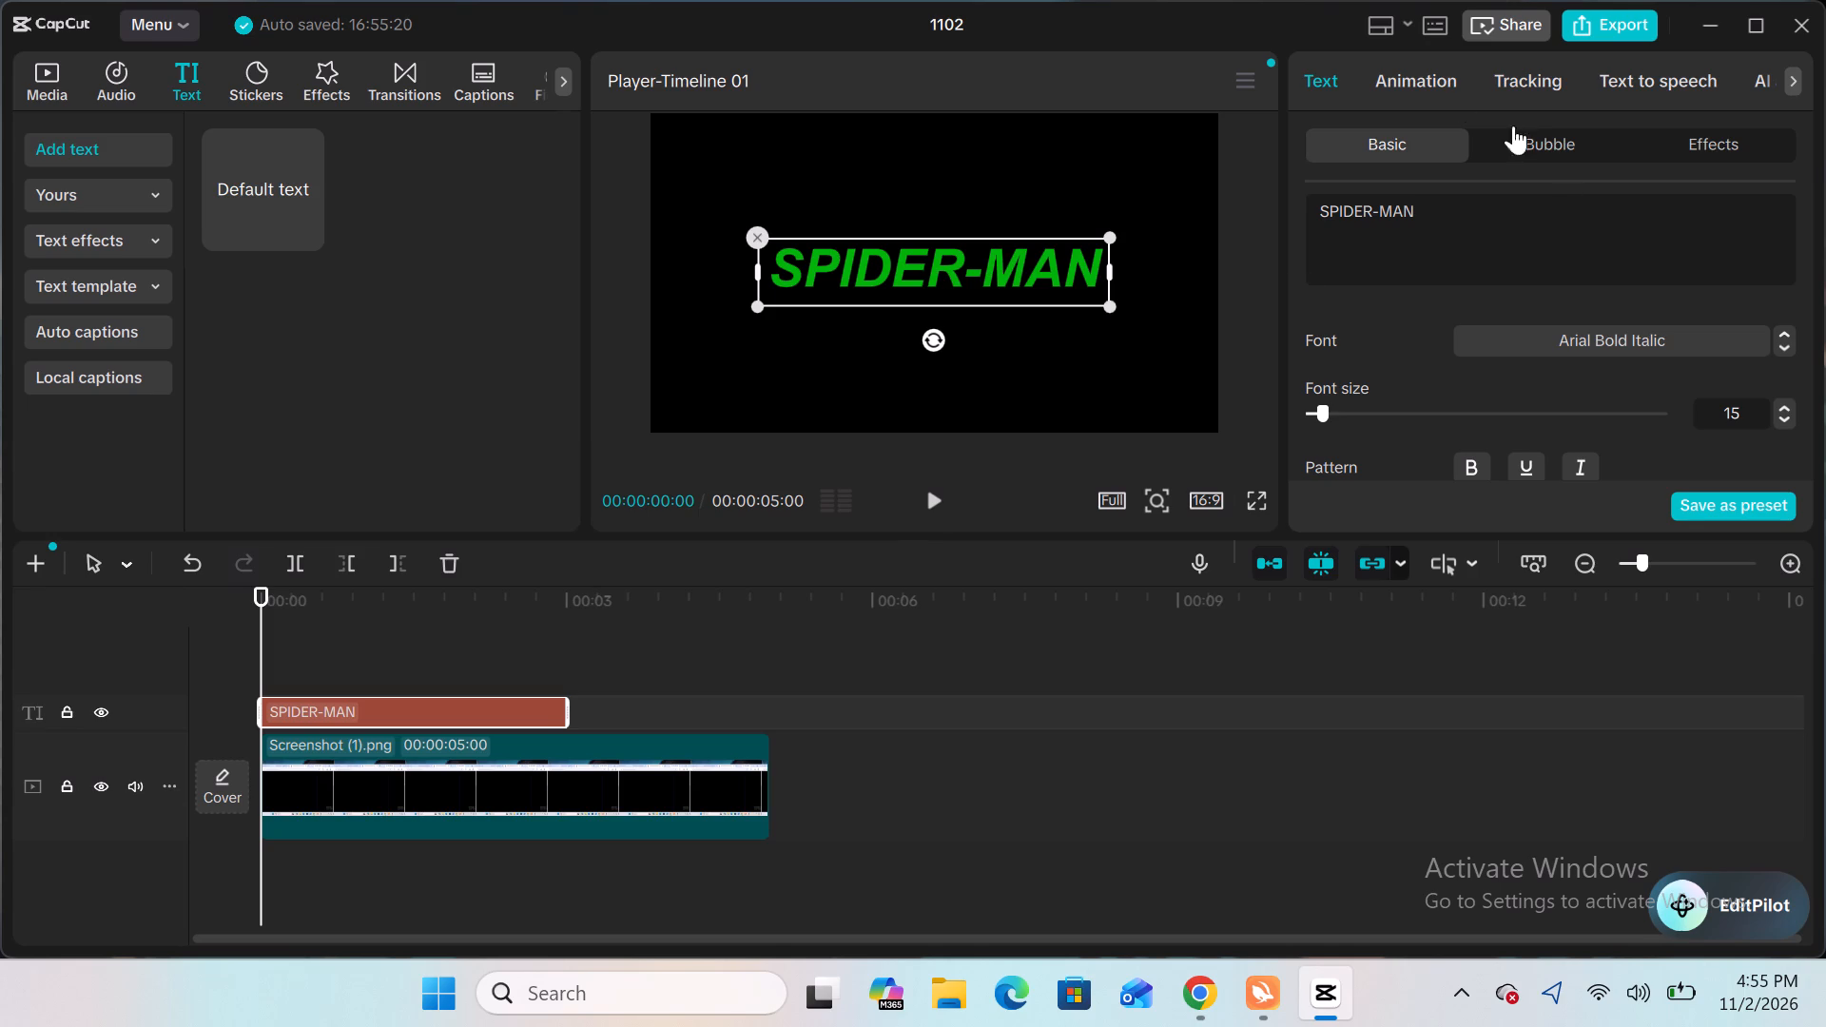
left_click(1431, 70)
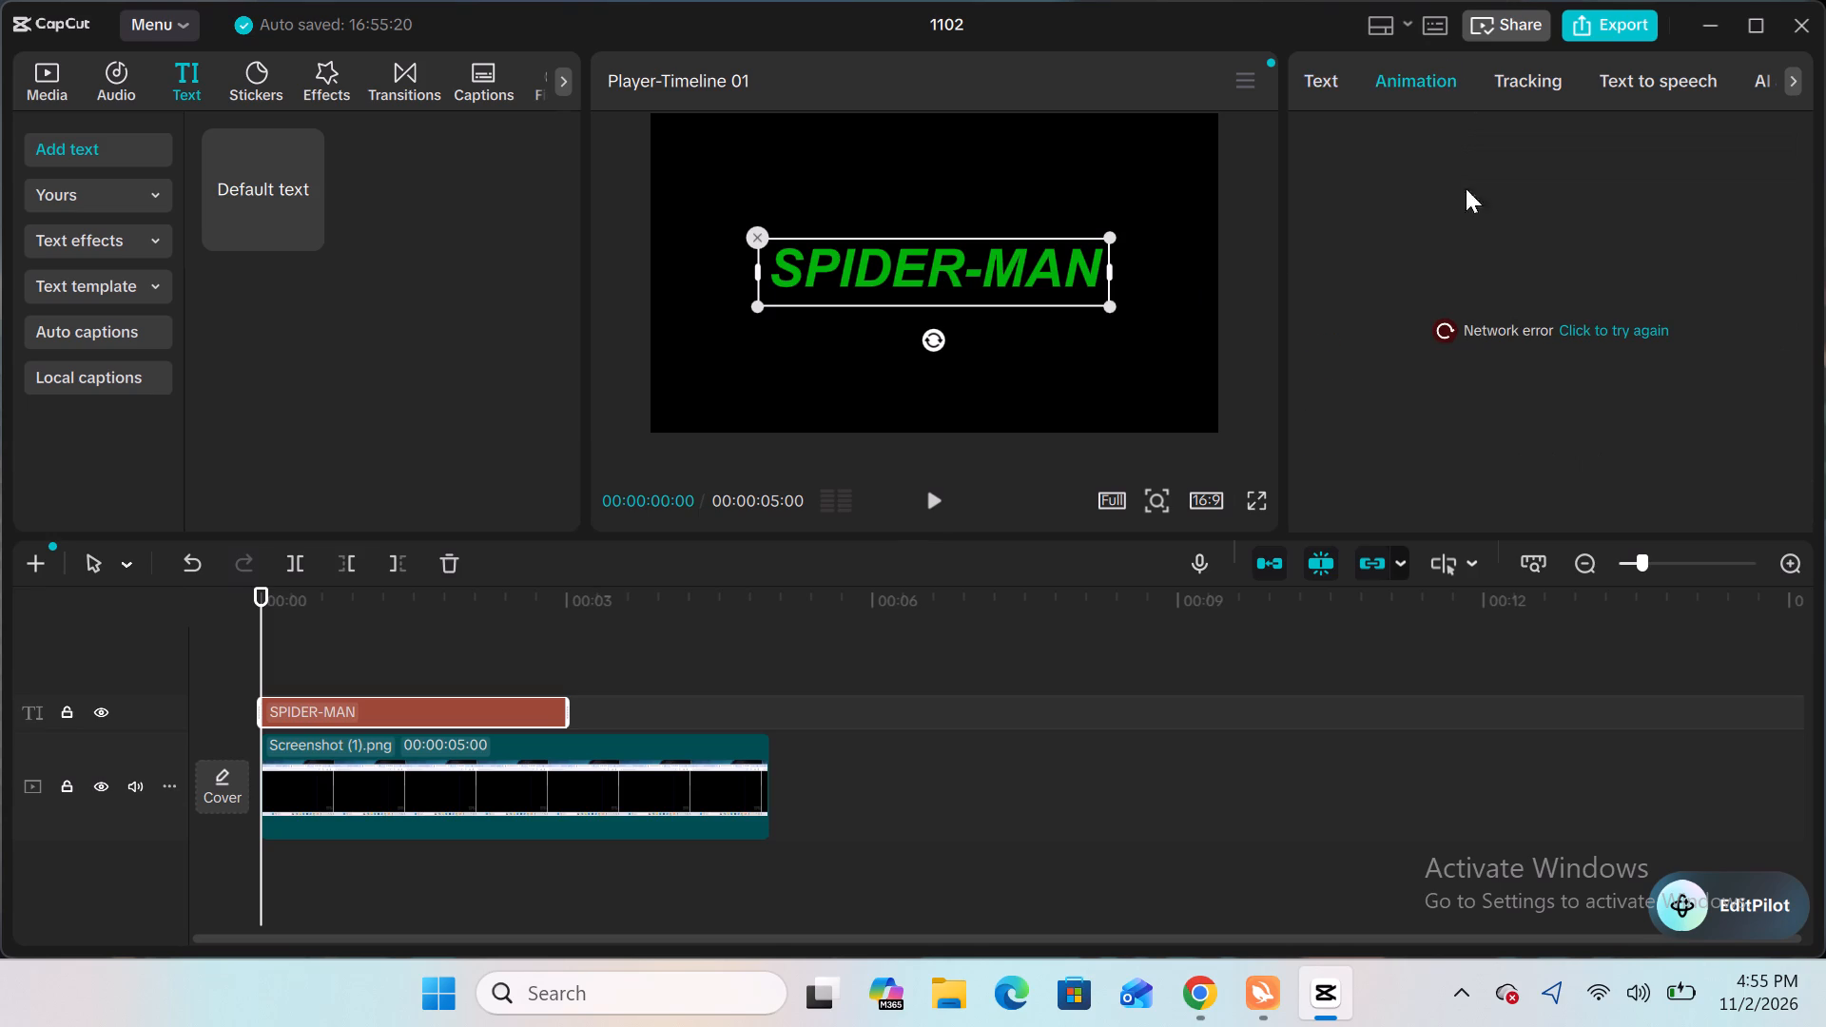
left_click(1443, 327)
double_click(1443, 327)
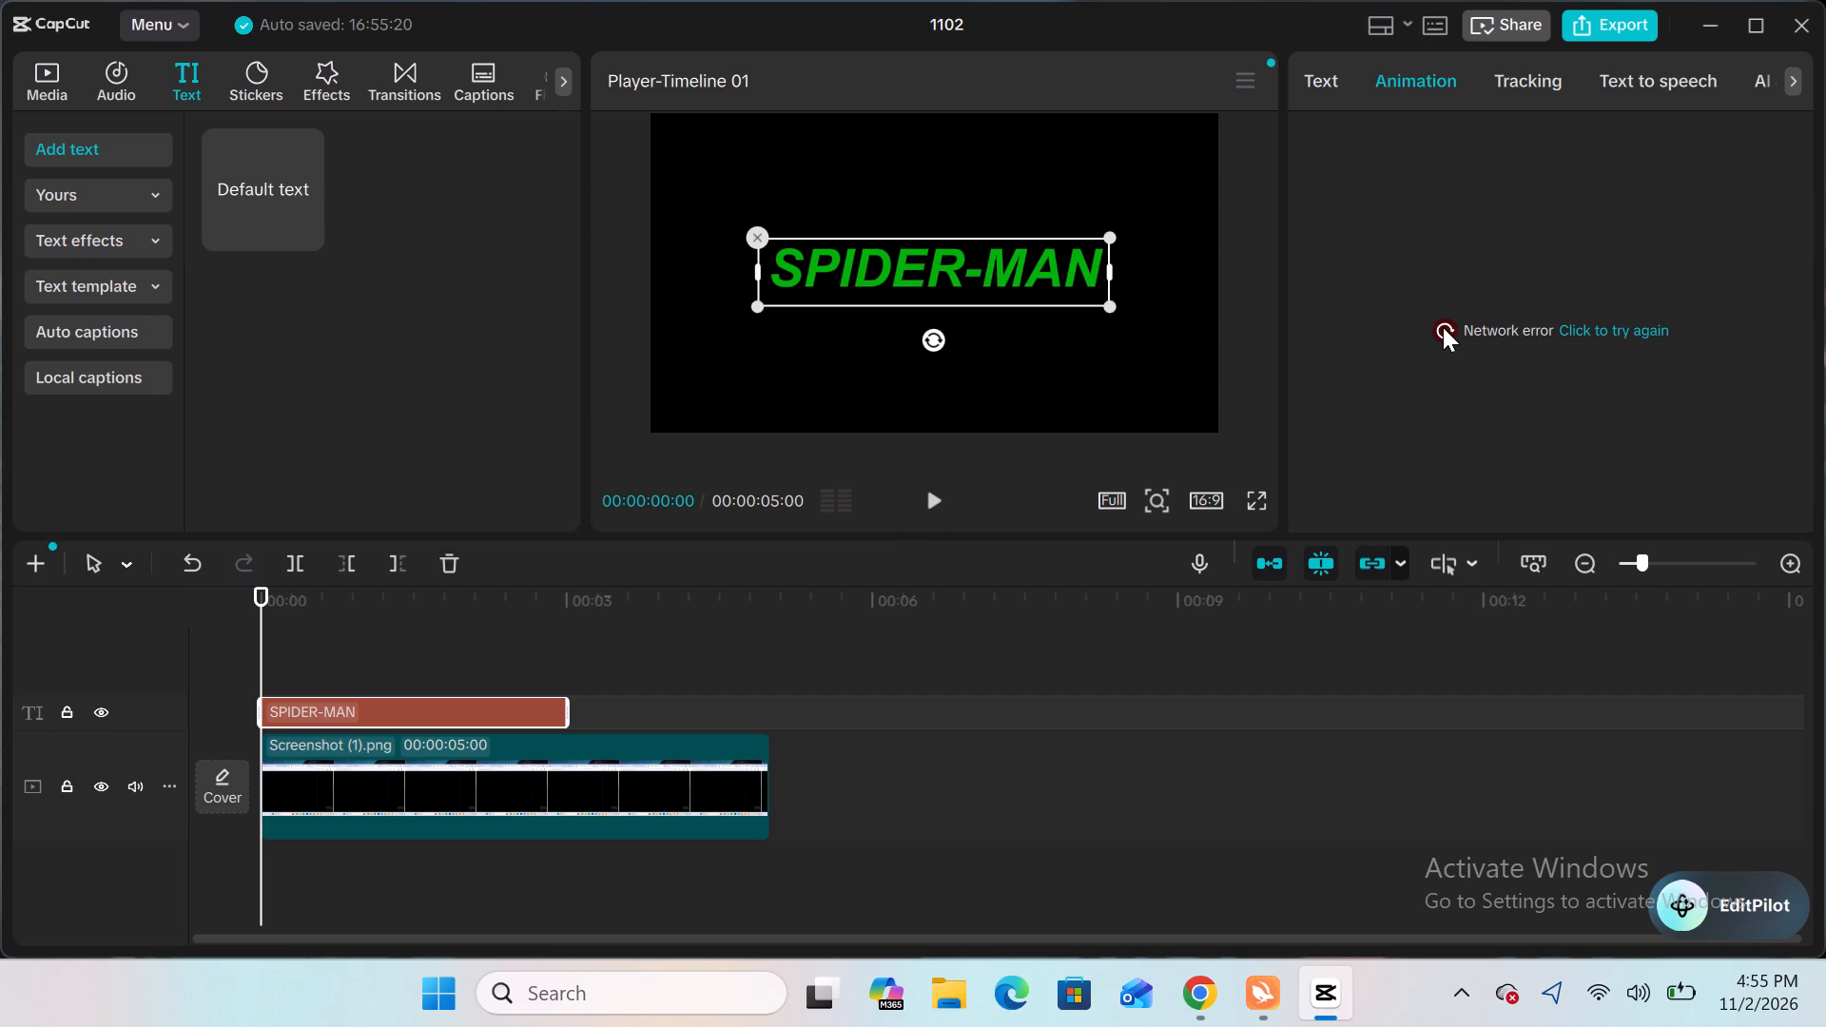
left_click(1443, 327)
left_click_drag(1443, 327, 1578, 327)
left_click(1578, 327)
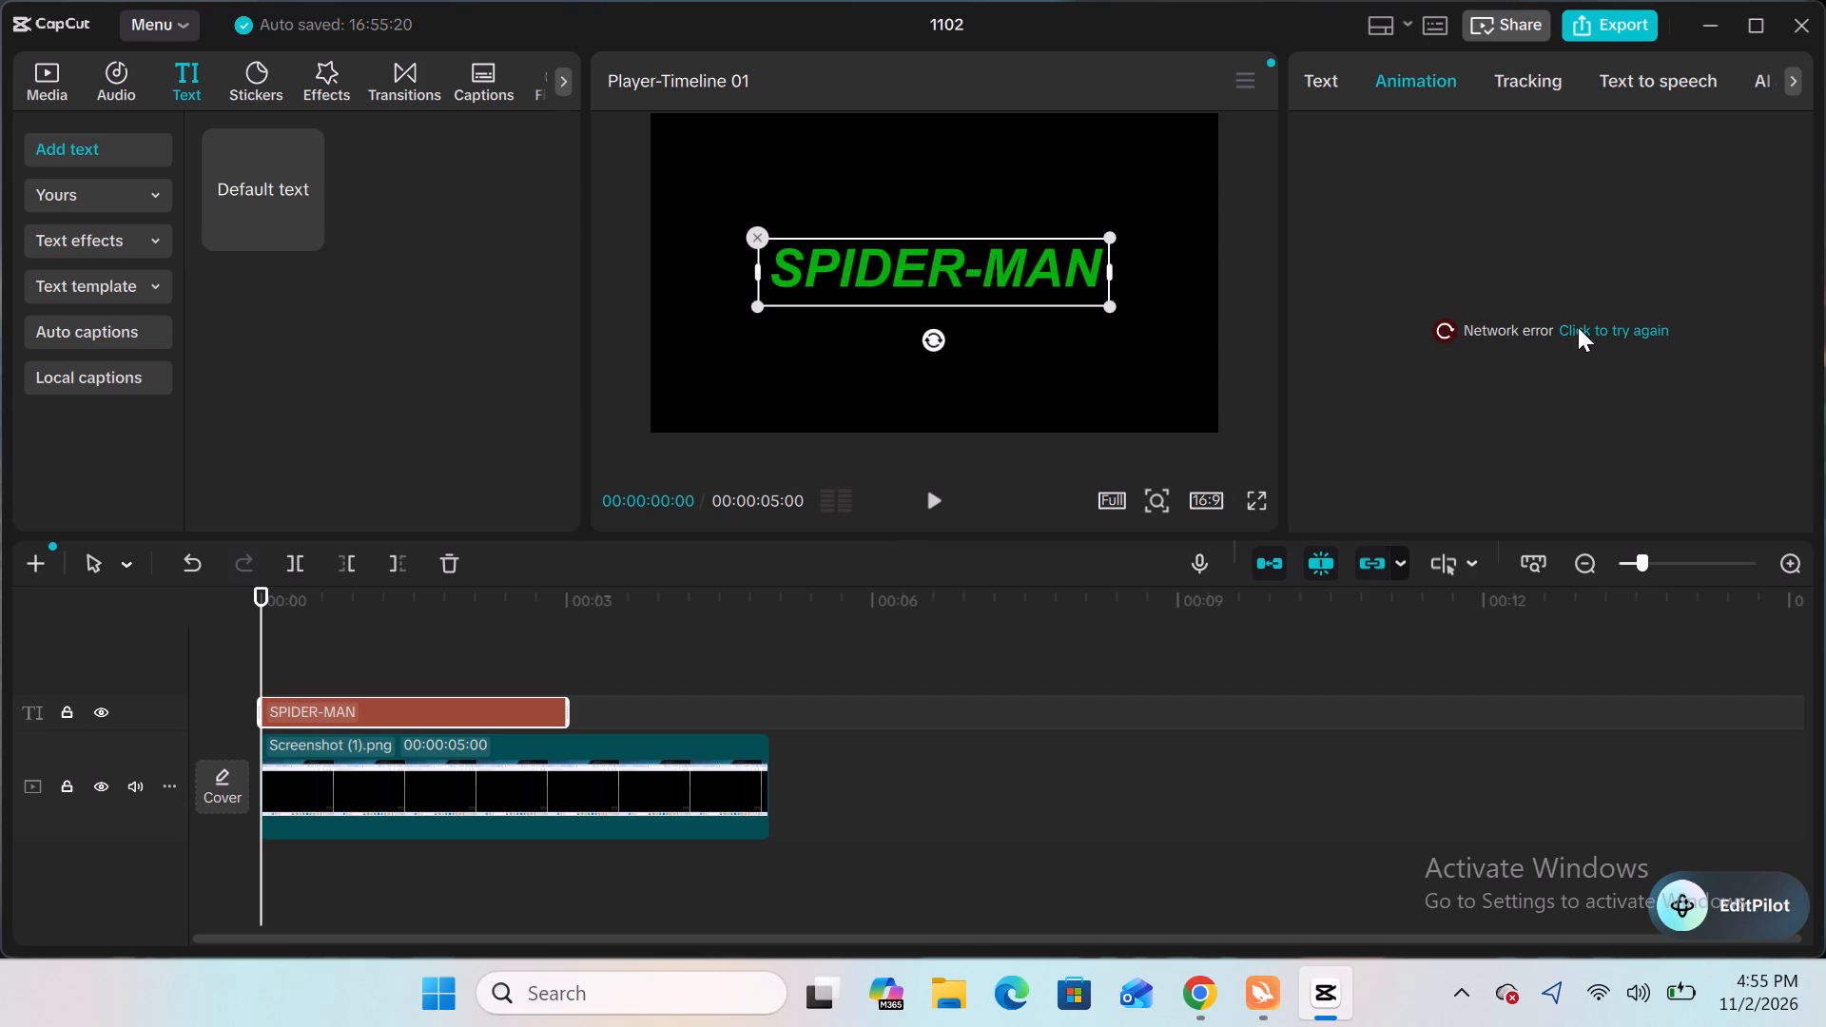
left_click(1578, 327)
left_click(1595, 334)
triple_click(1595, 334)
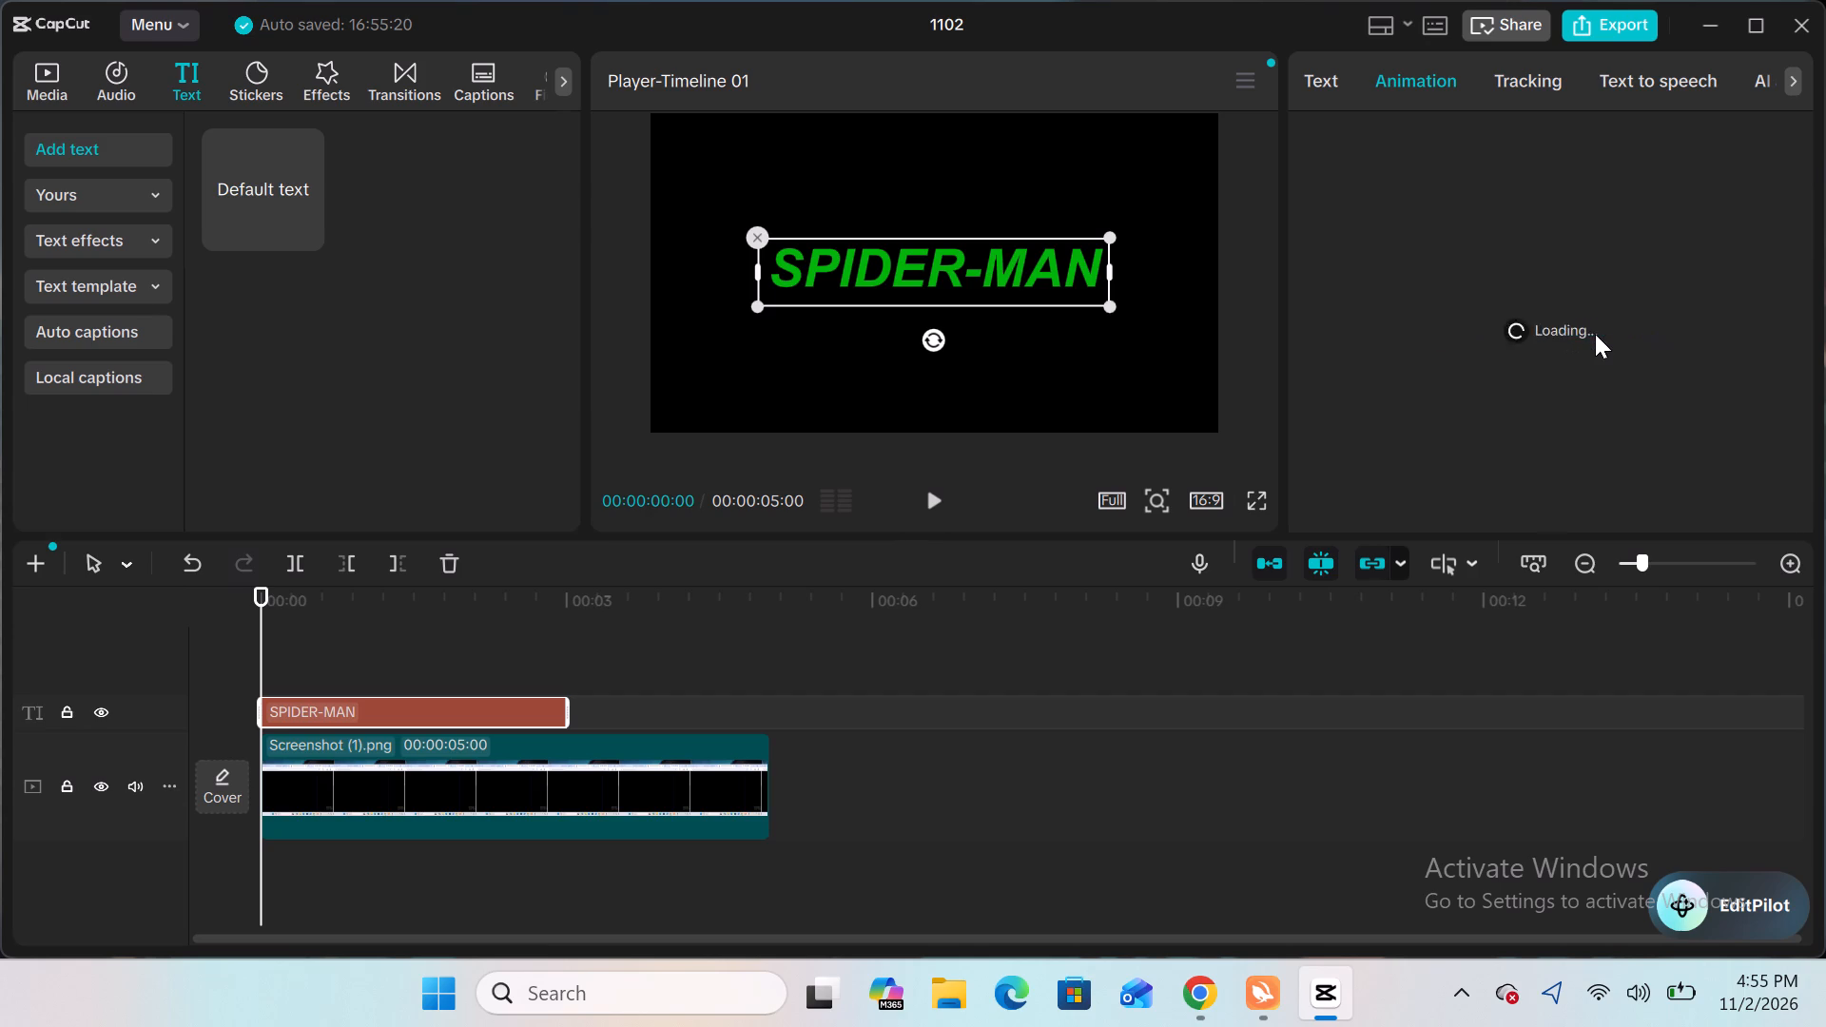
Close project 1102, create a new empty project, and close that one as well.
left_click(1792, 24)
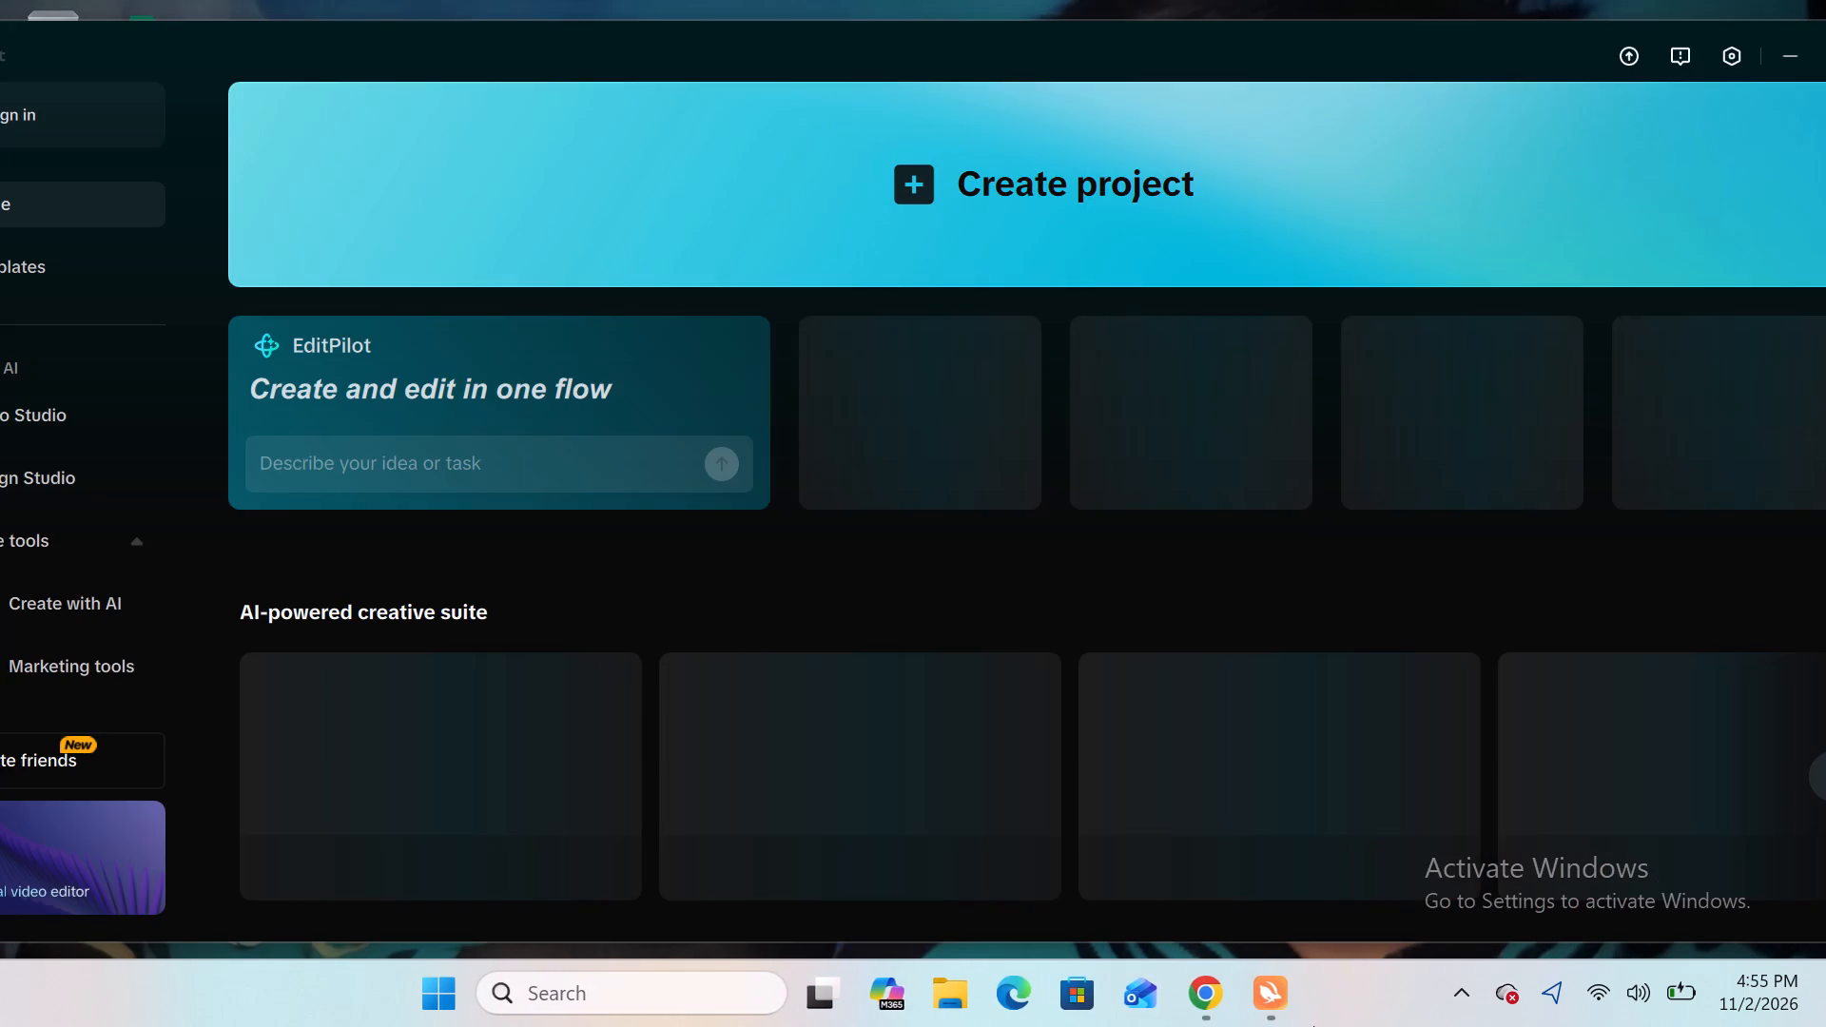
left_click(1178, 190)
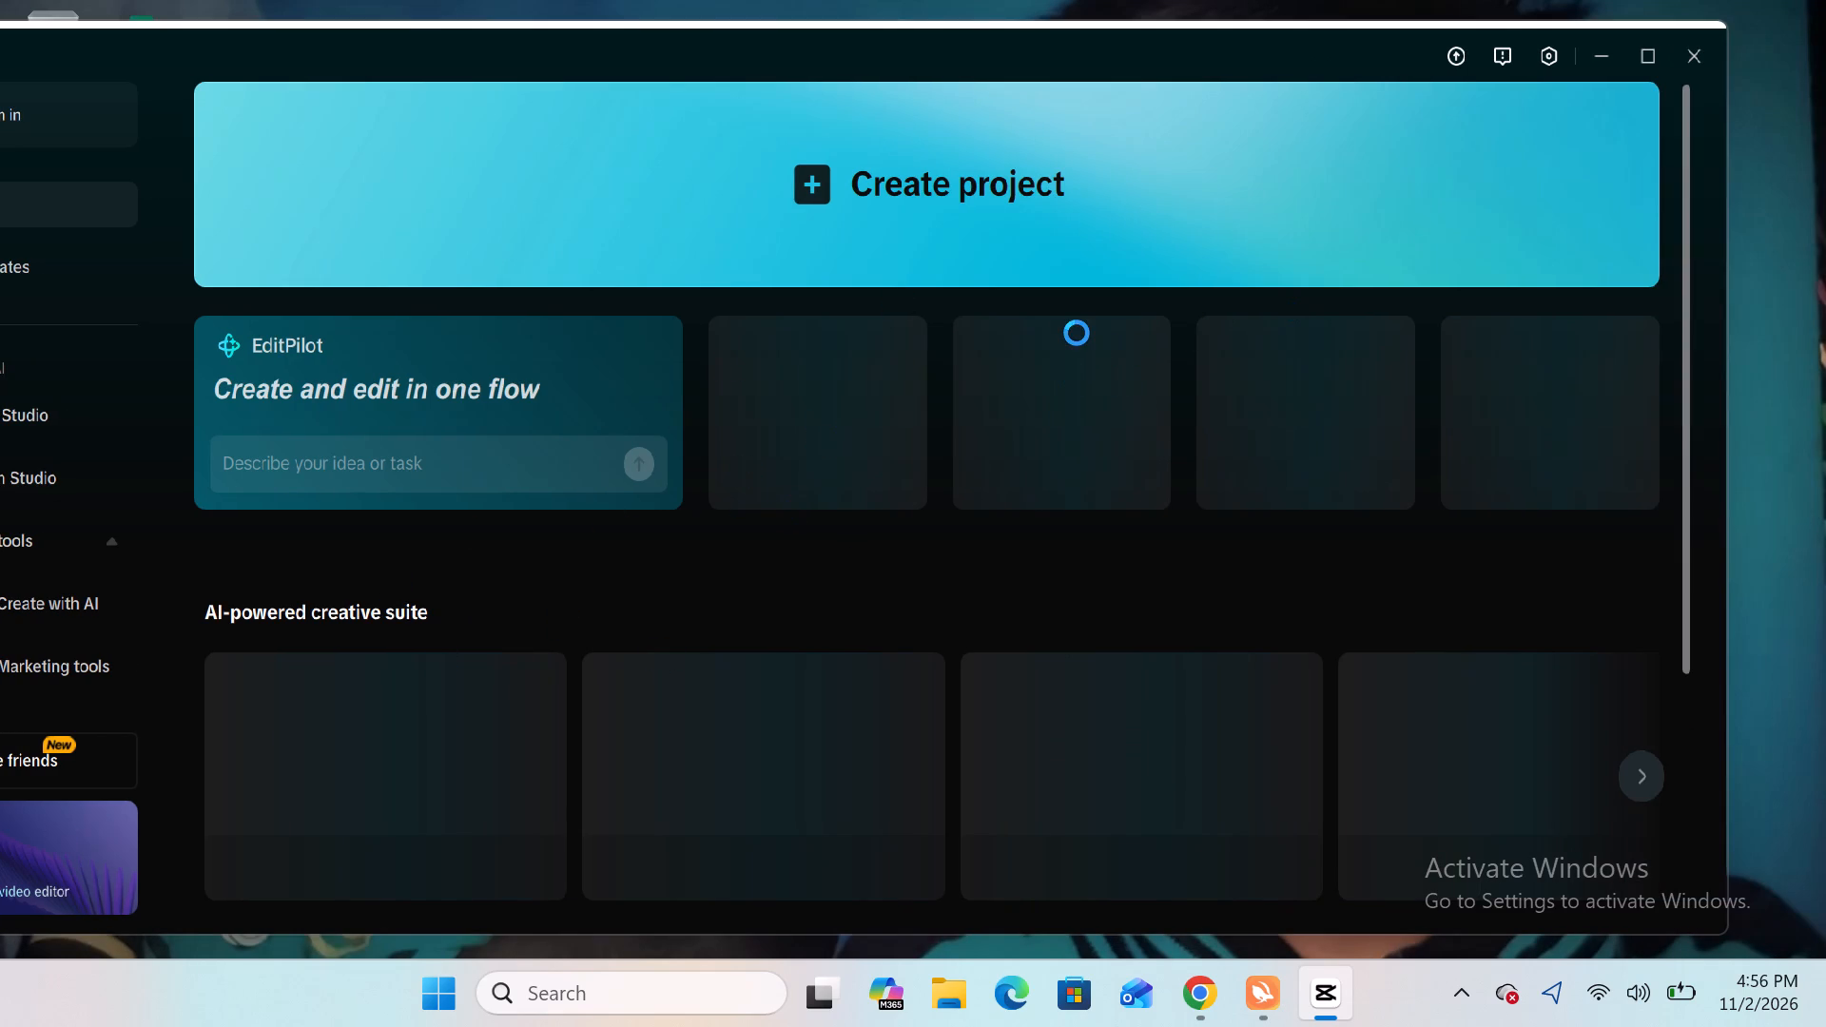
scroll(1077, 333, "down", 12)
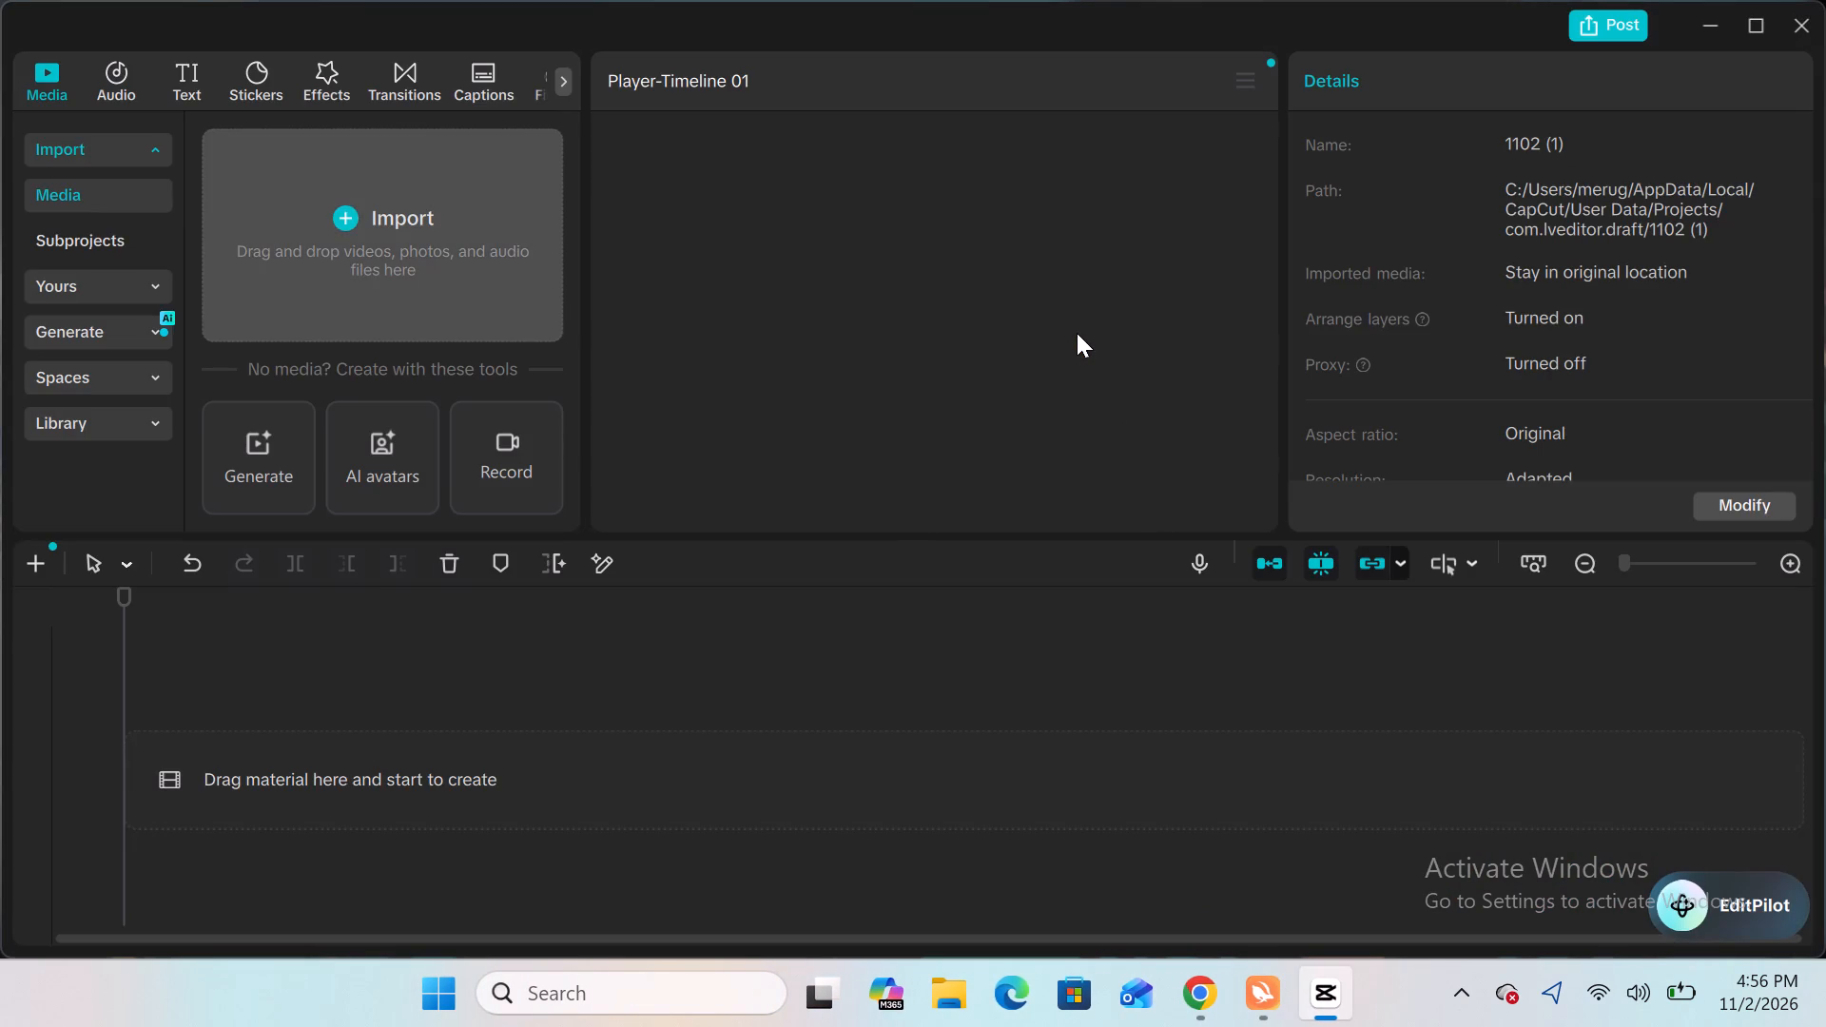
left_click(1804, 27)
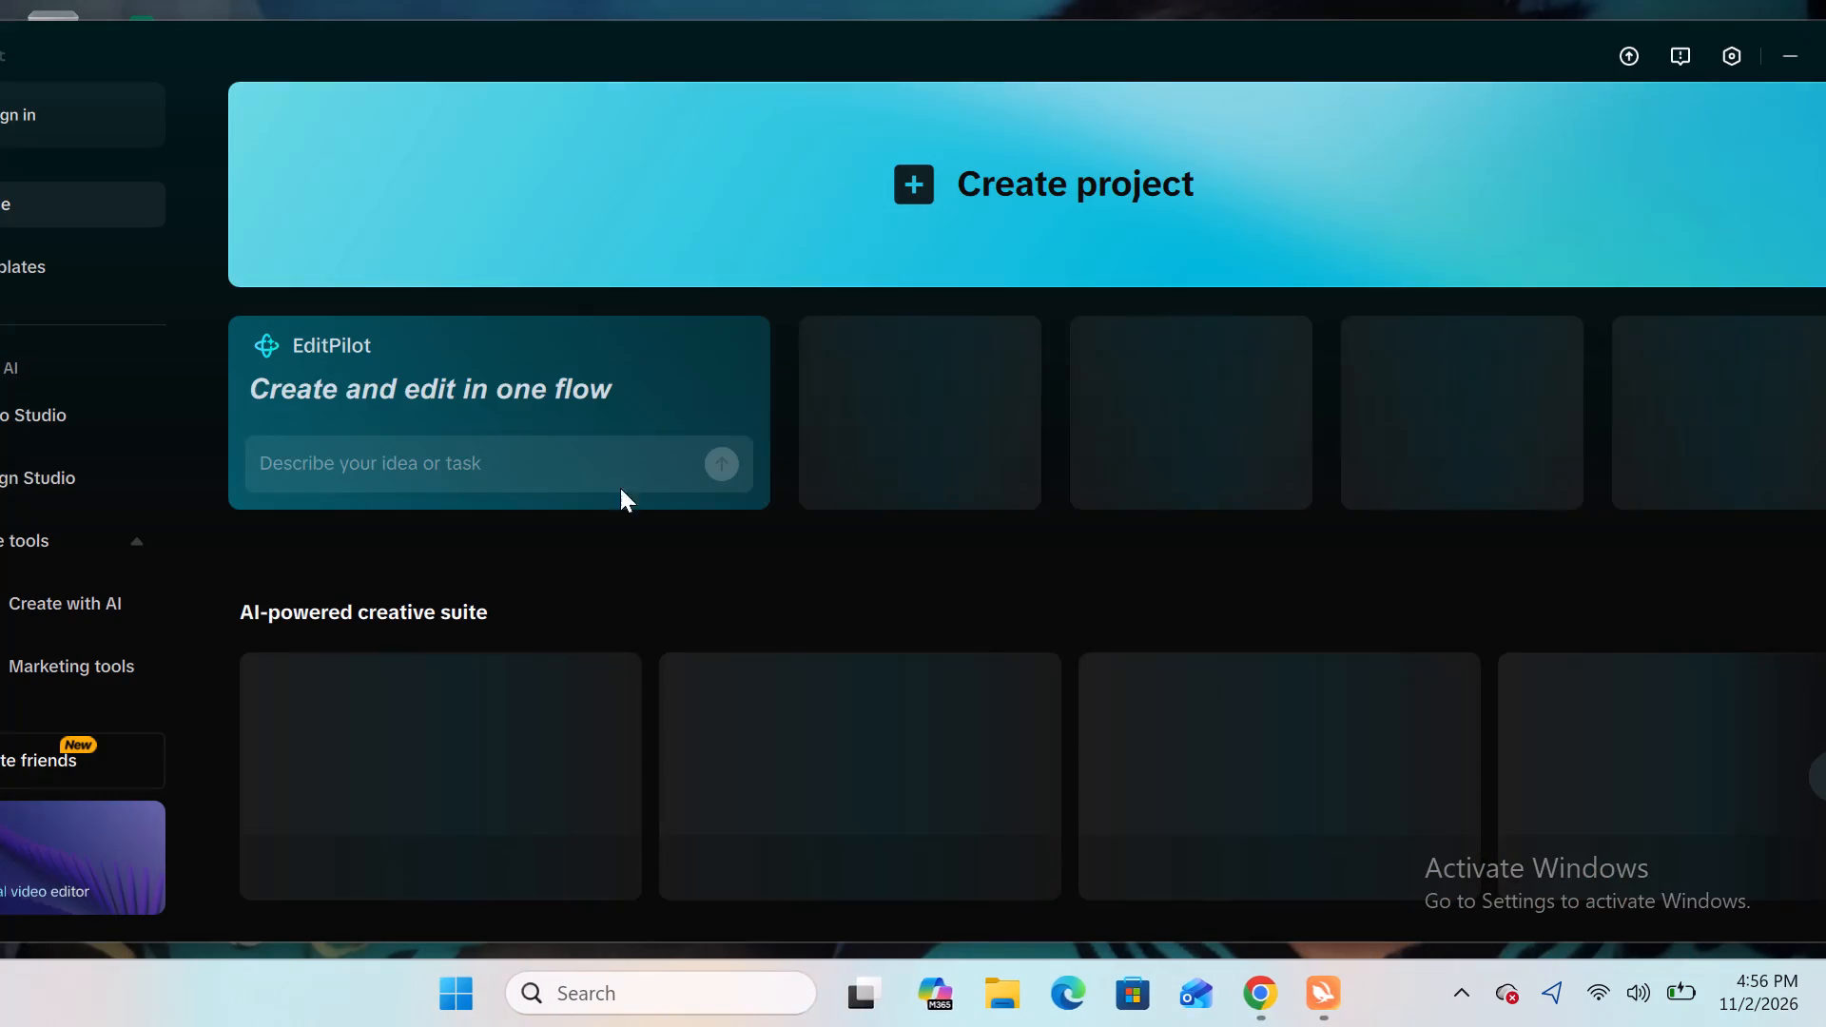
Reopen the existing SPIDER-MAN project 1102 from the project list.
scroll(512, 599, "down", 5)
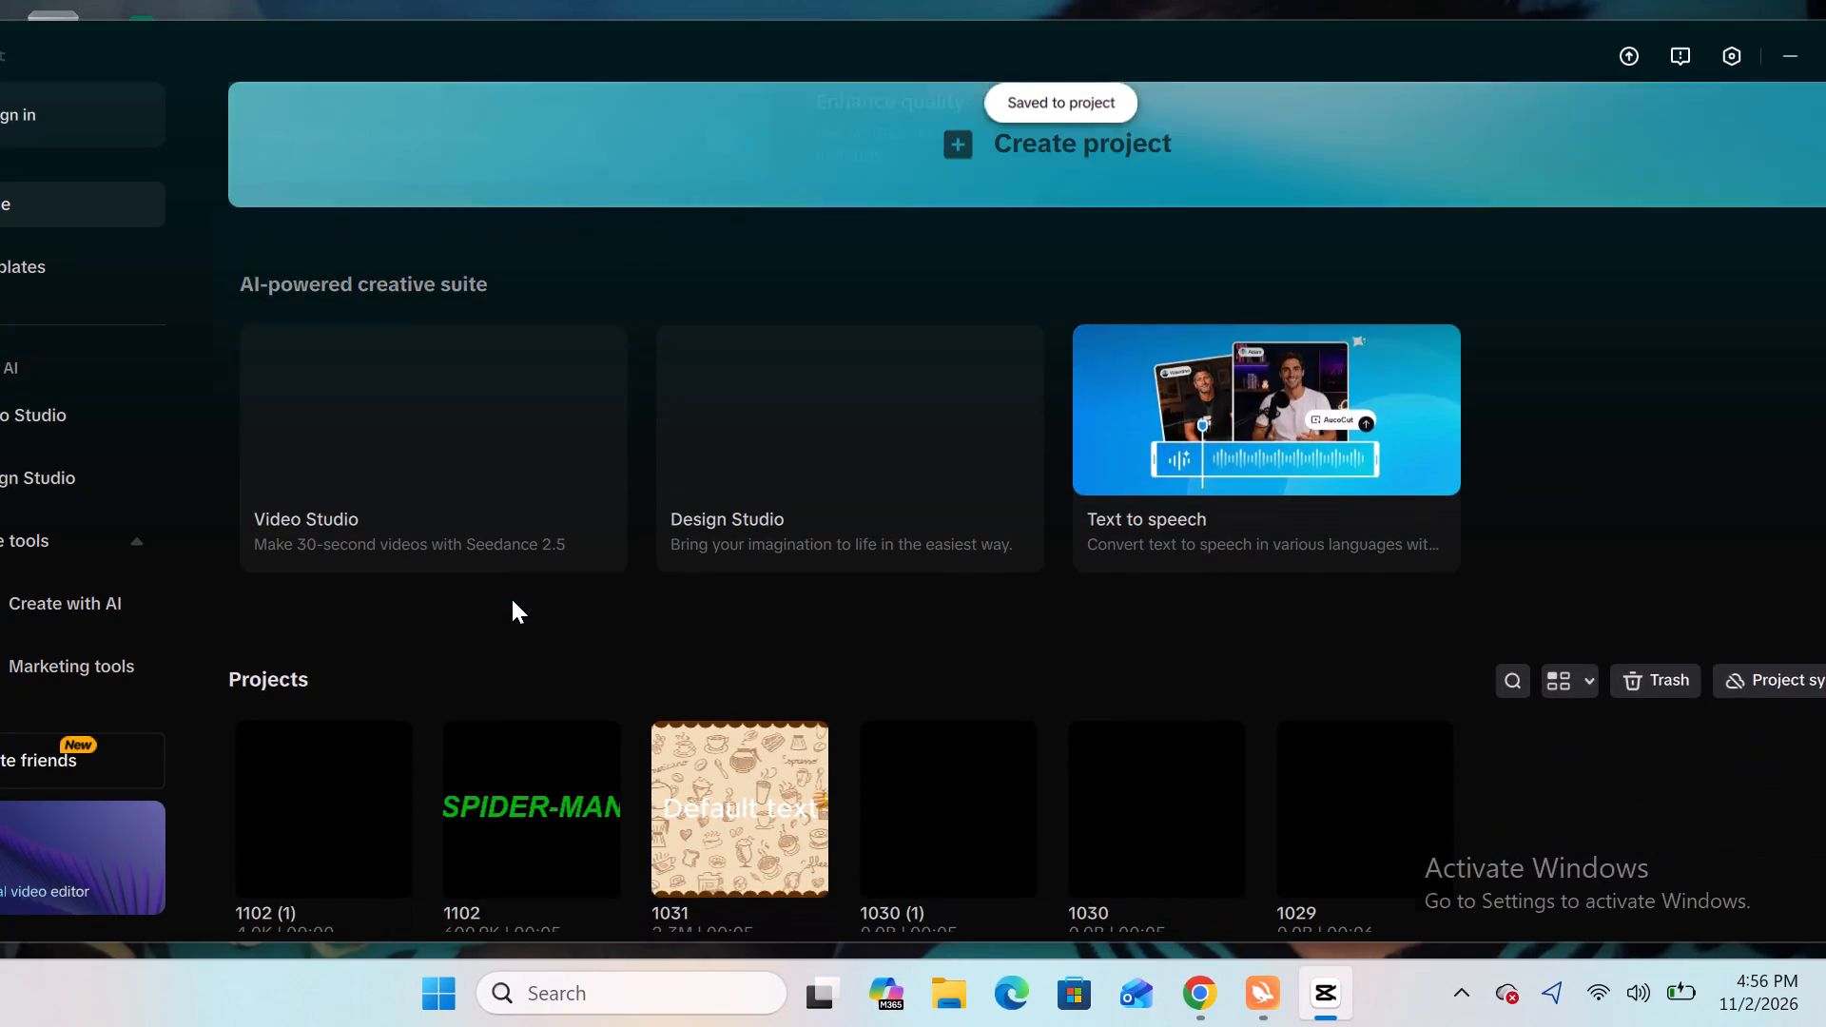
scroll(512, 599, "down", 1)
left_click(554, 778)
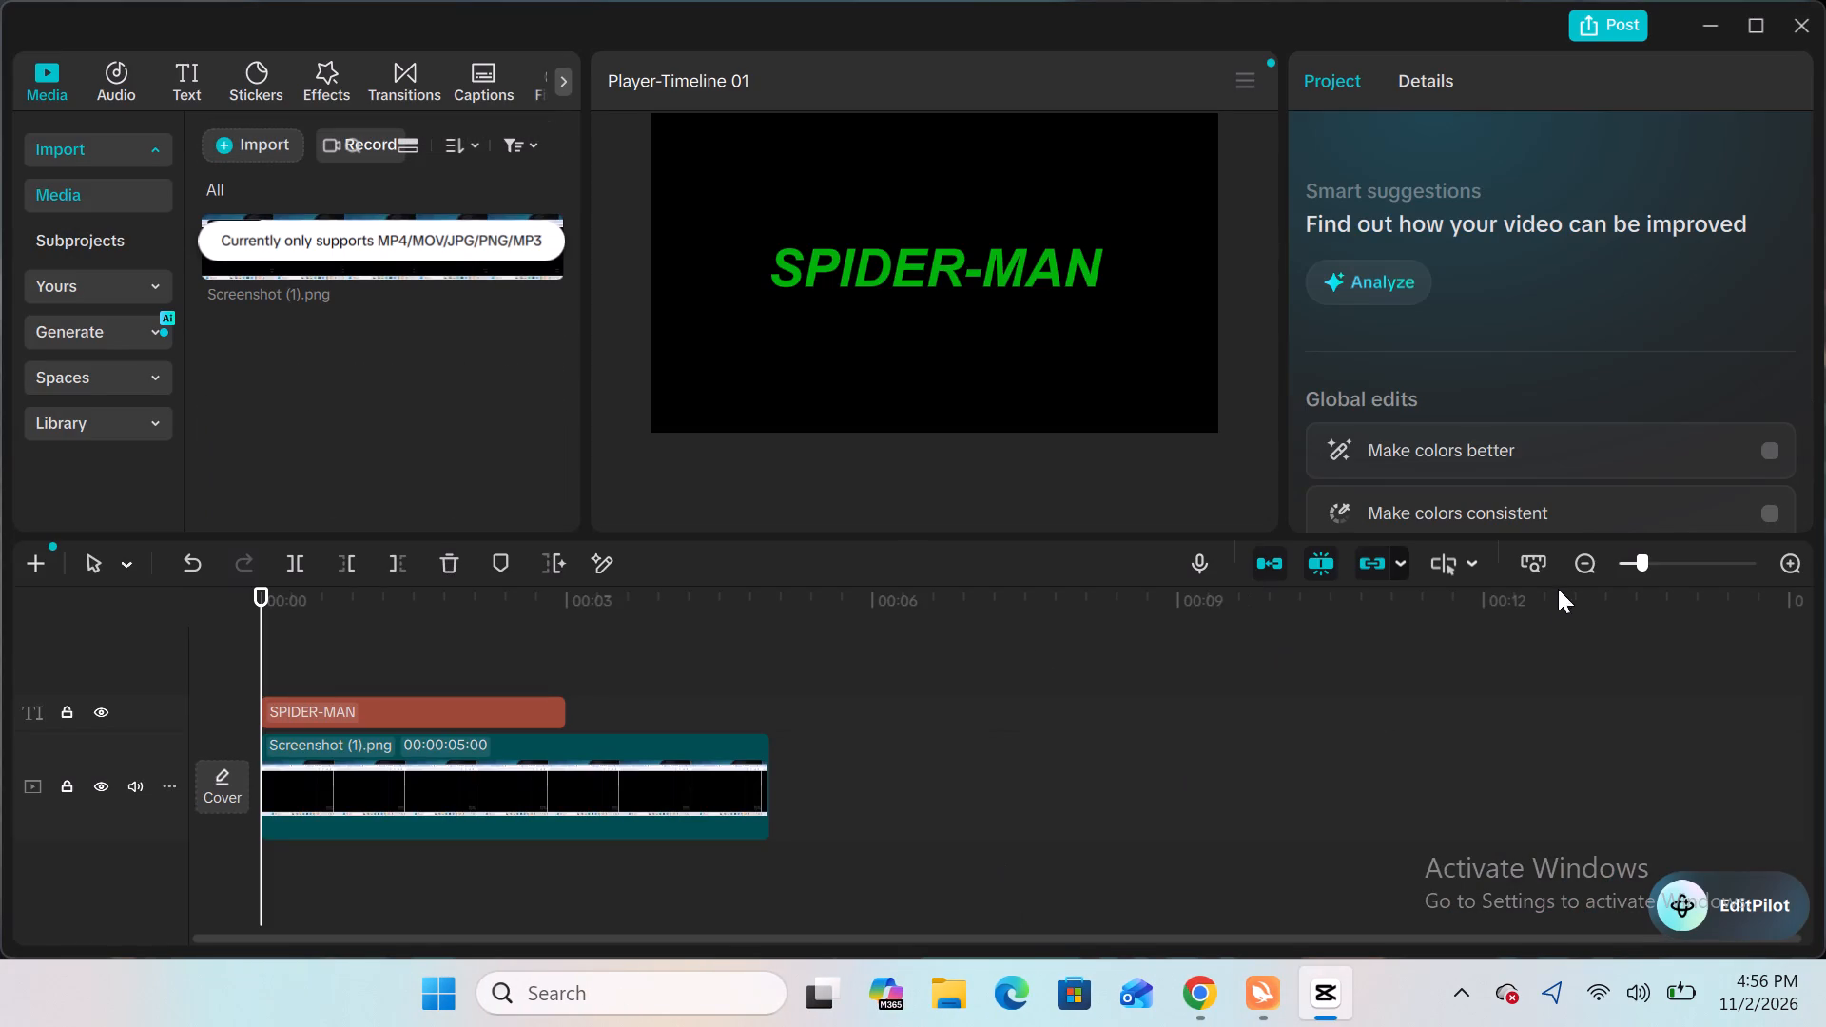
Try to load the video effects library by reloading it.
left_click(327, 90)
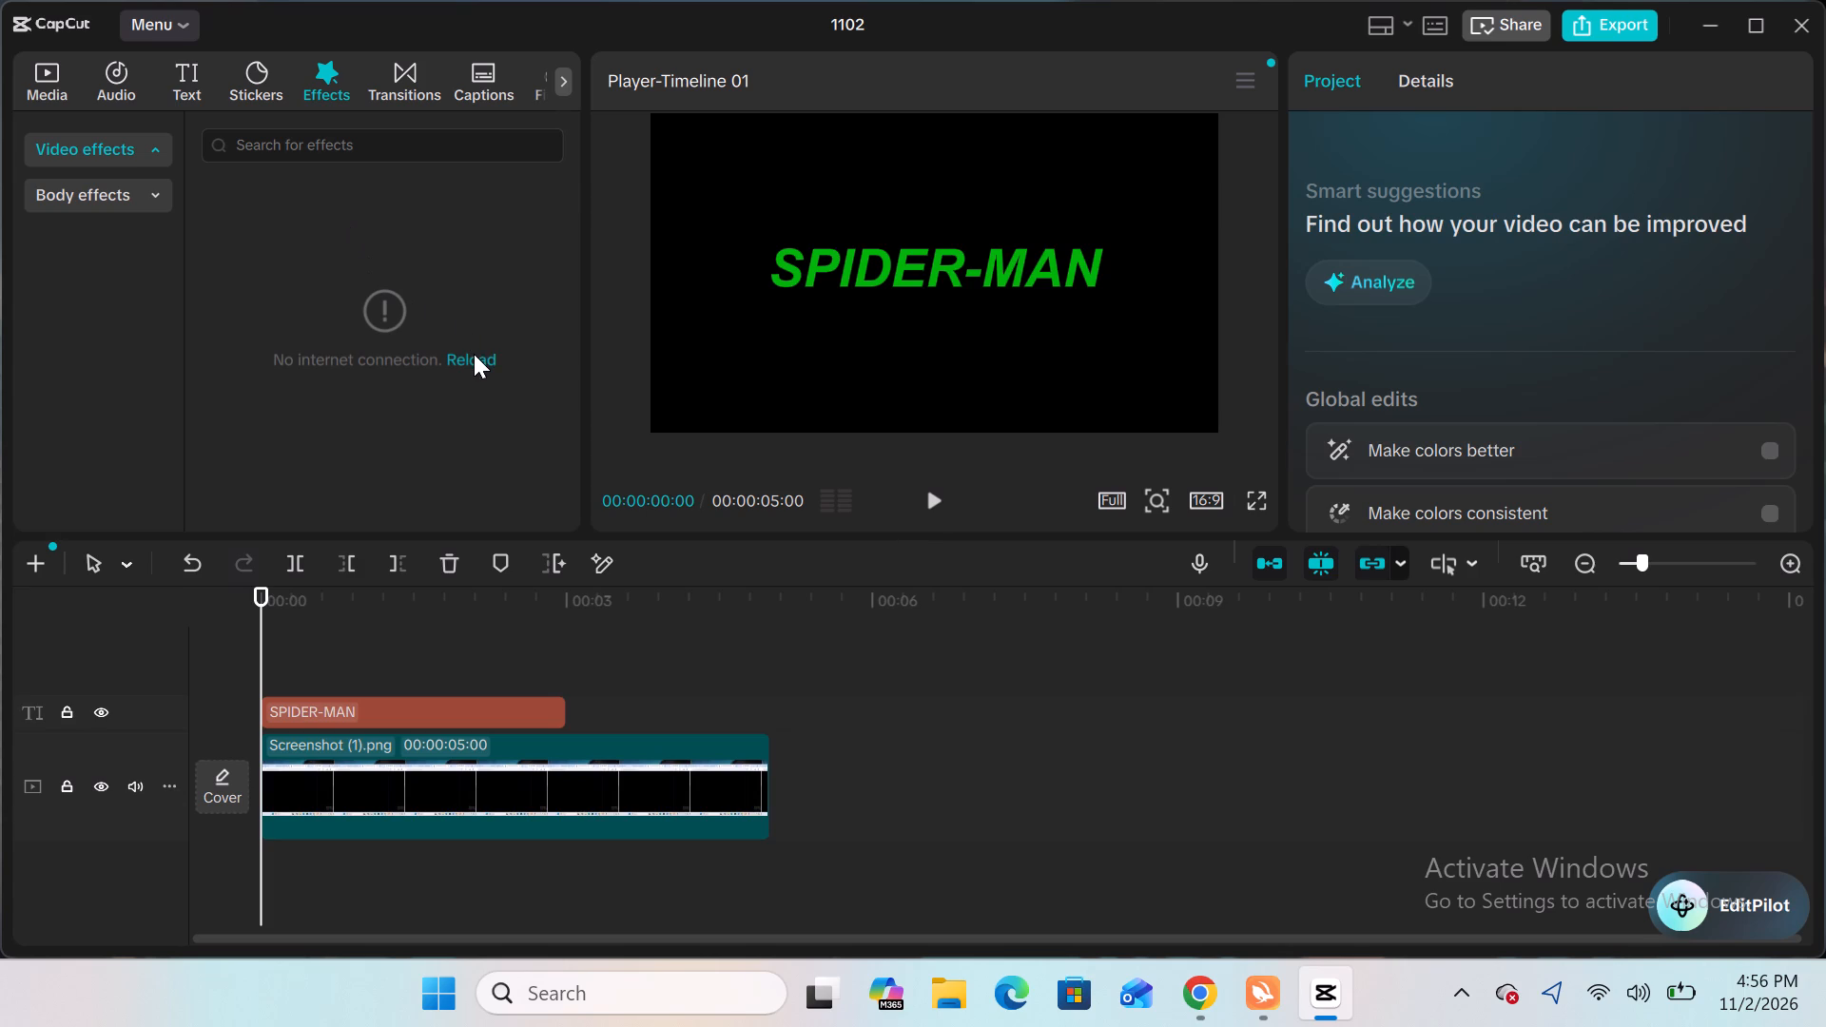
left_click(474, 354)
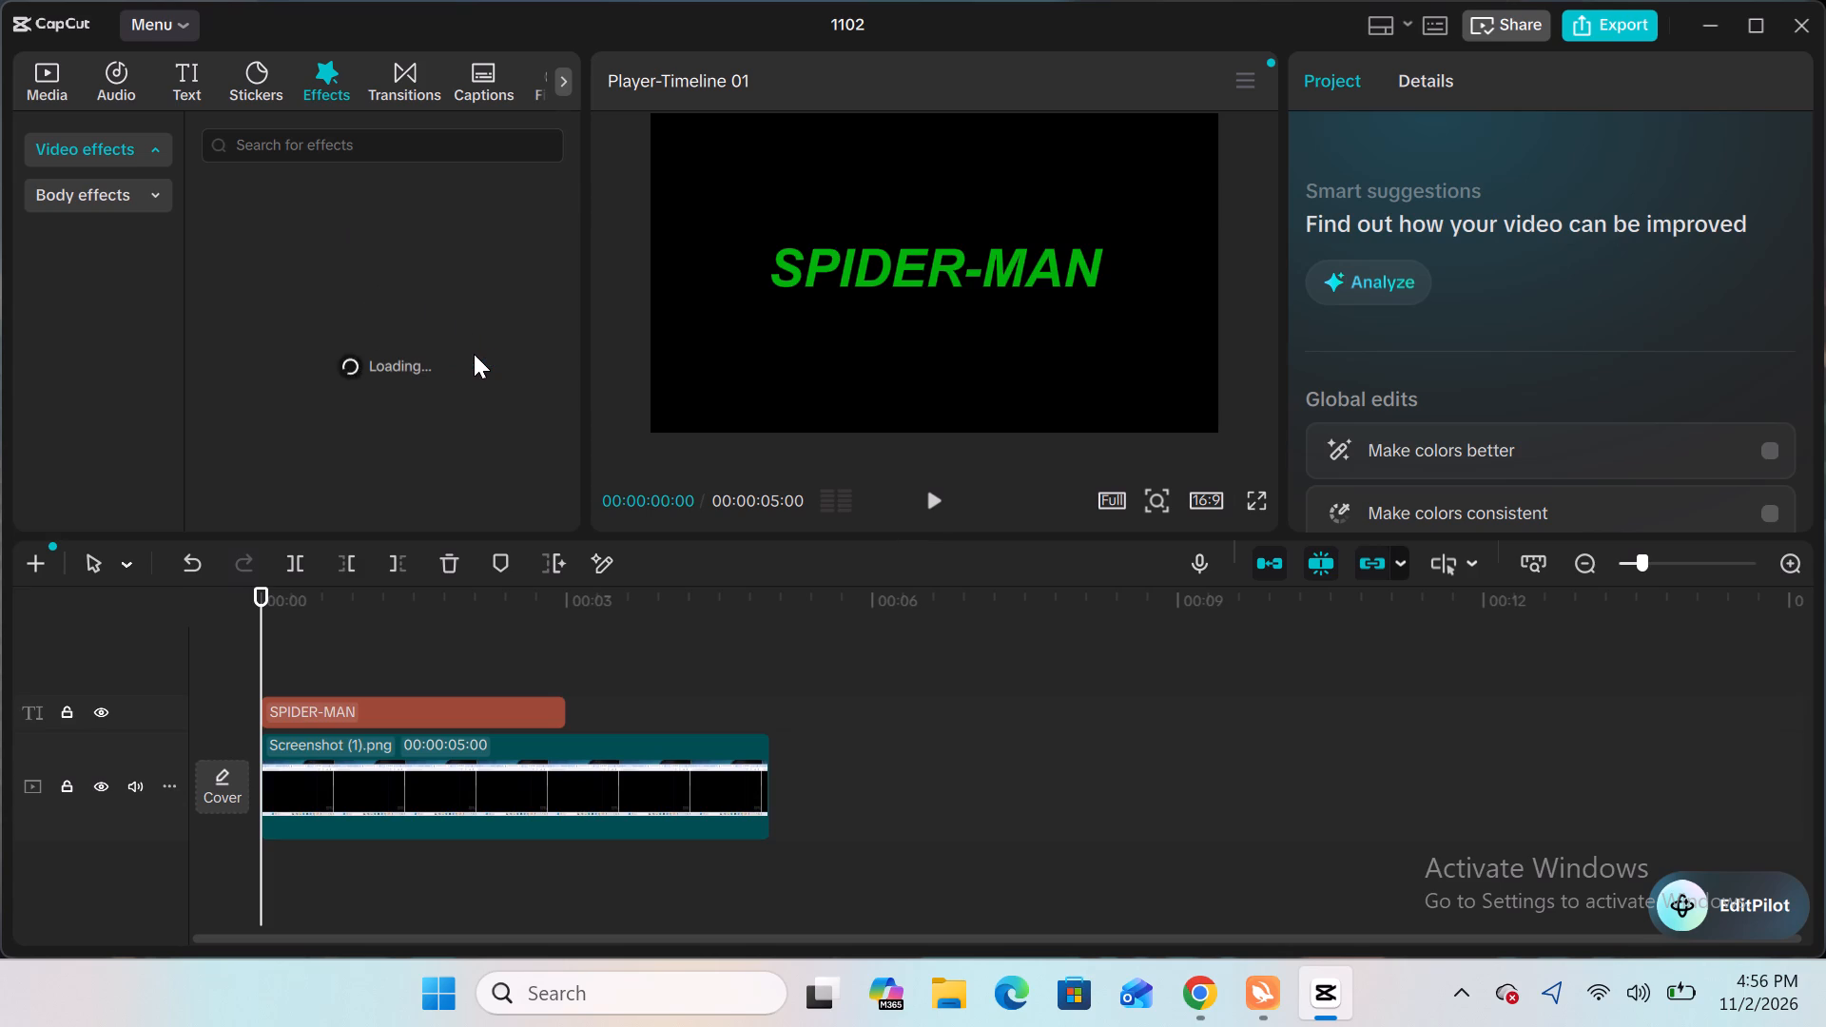
Close project 1102 and quit CapCut from its home screen.
left_click(1814, 17)
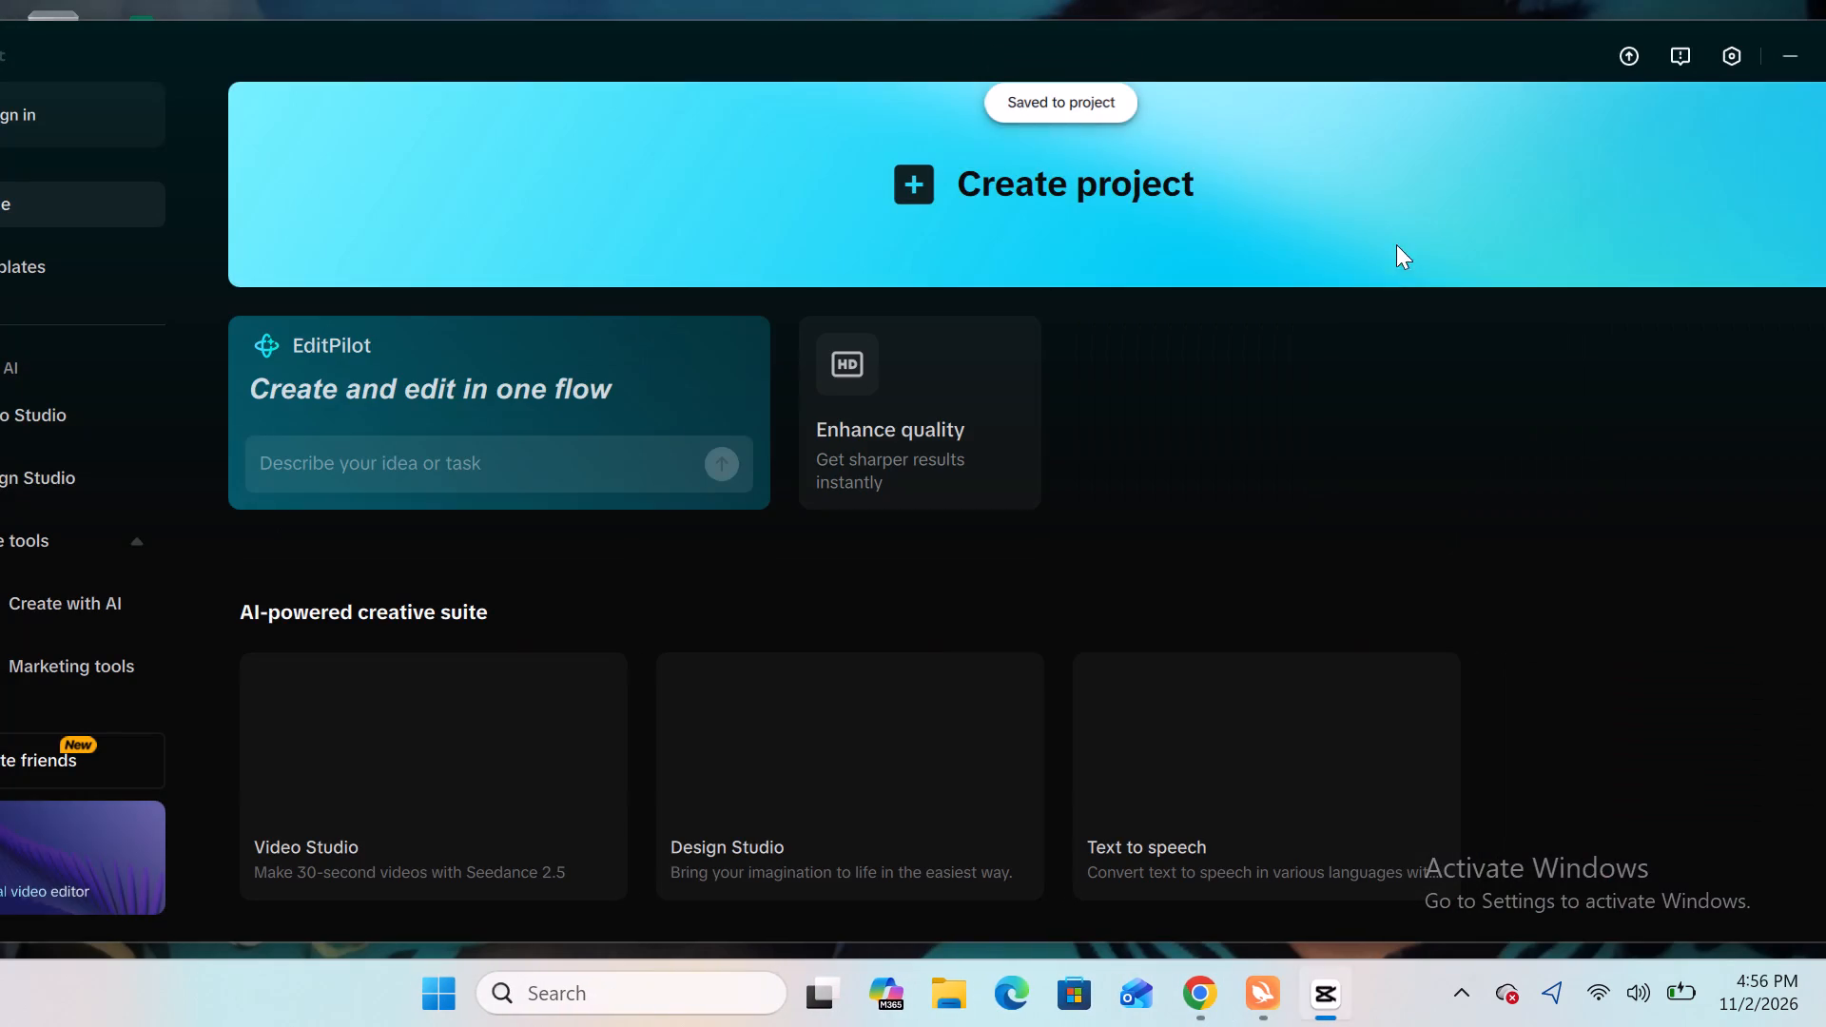
left_click(1802, 78)
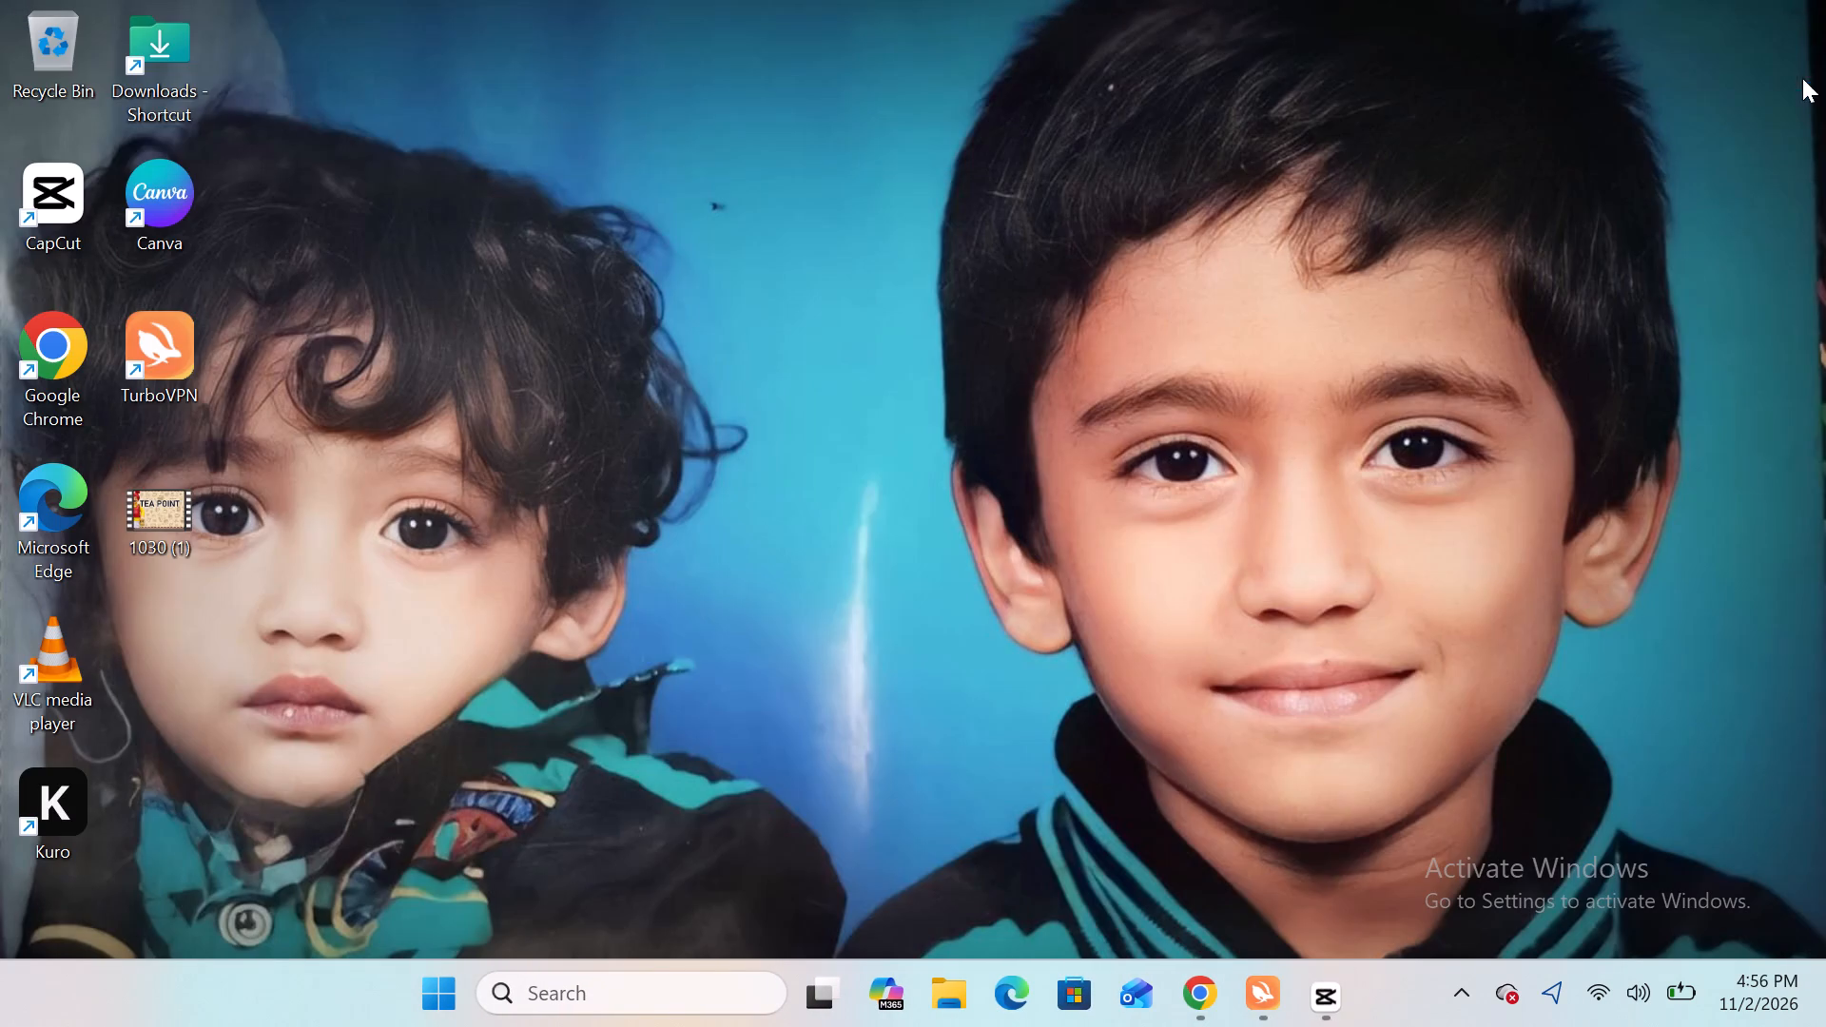
left_click(1331, 1019)
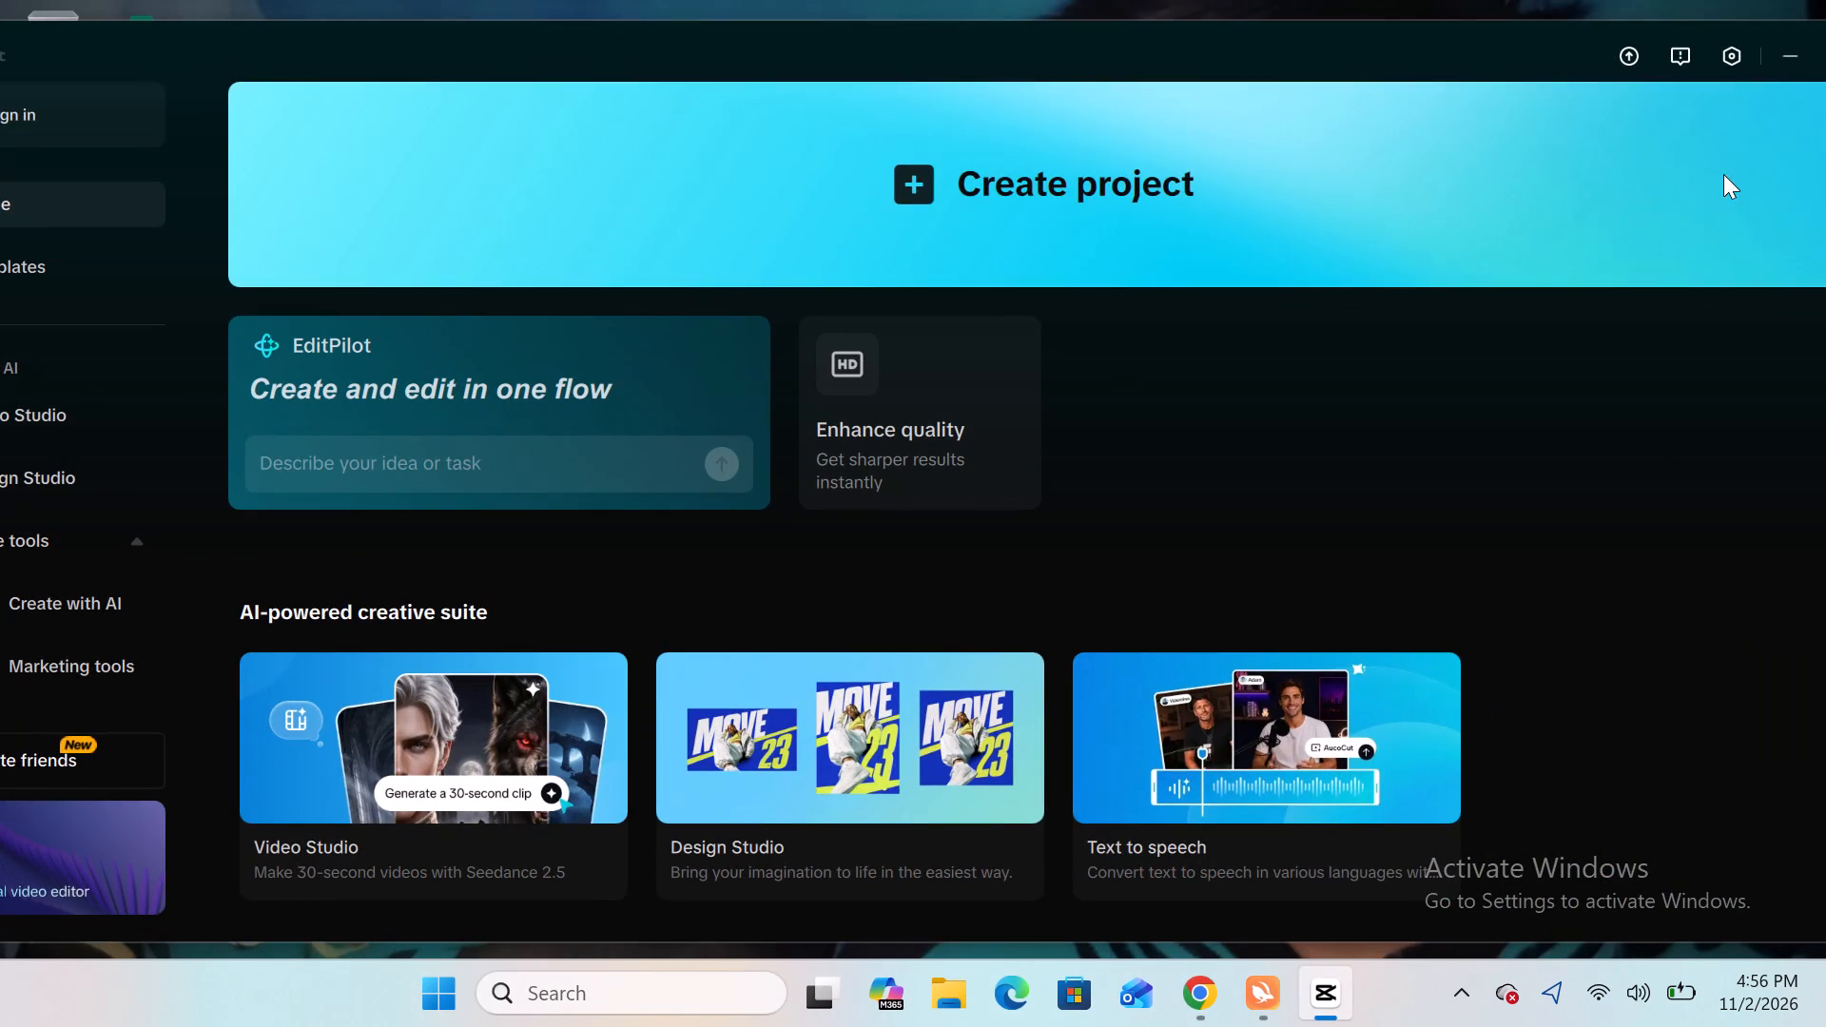
scroll(1786, 67, "down", 4, "ctrl")
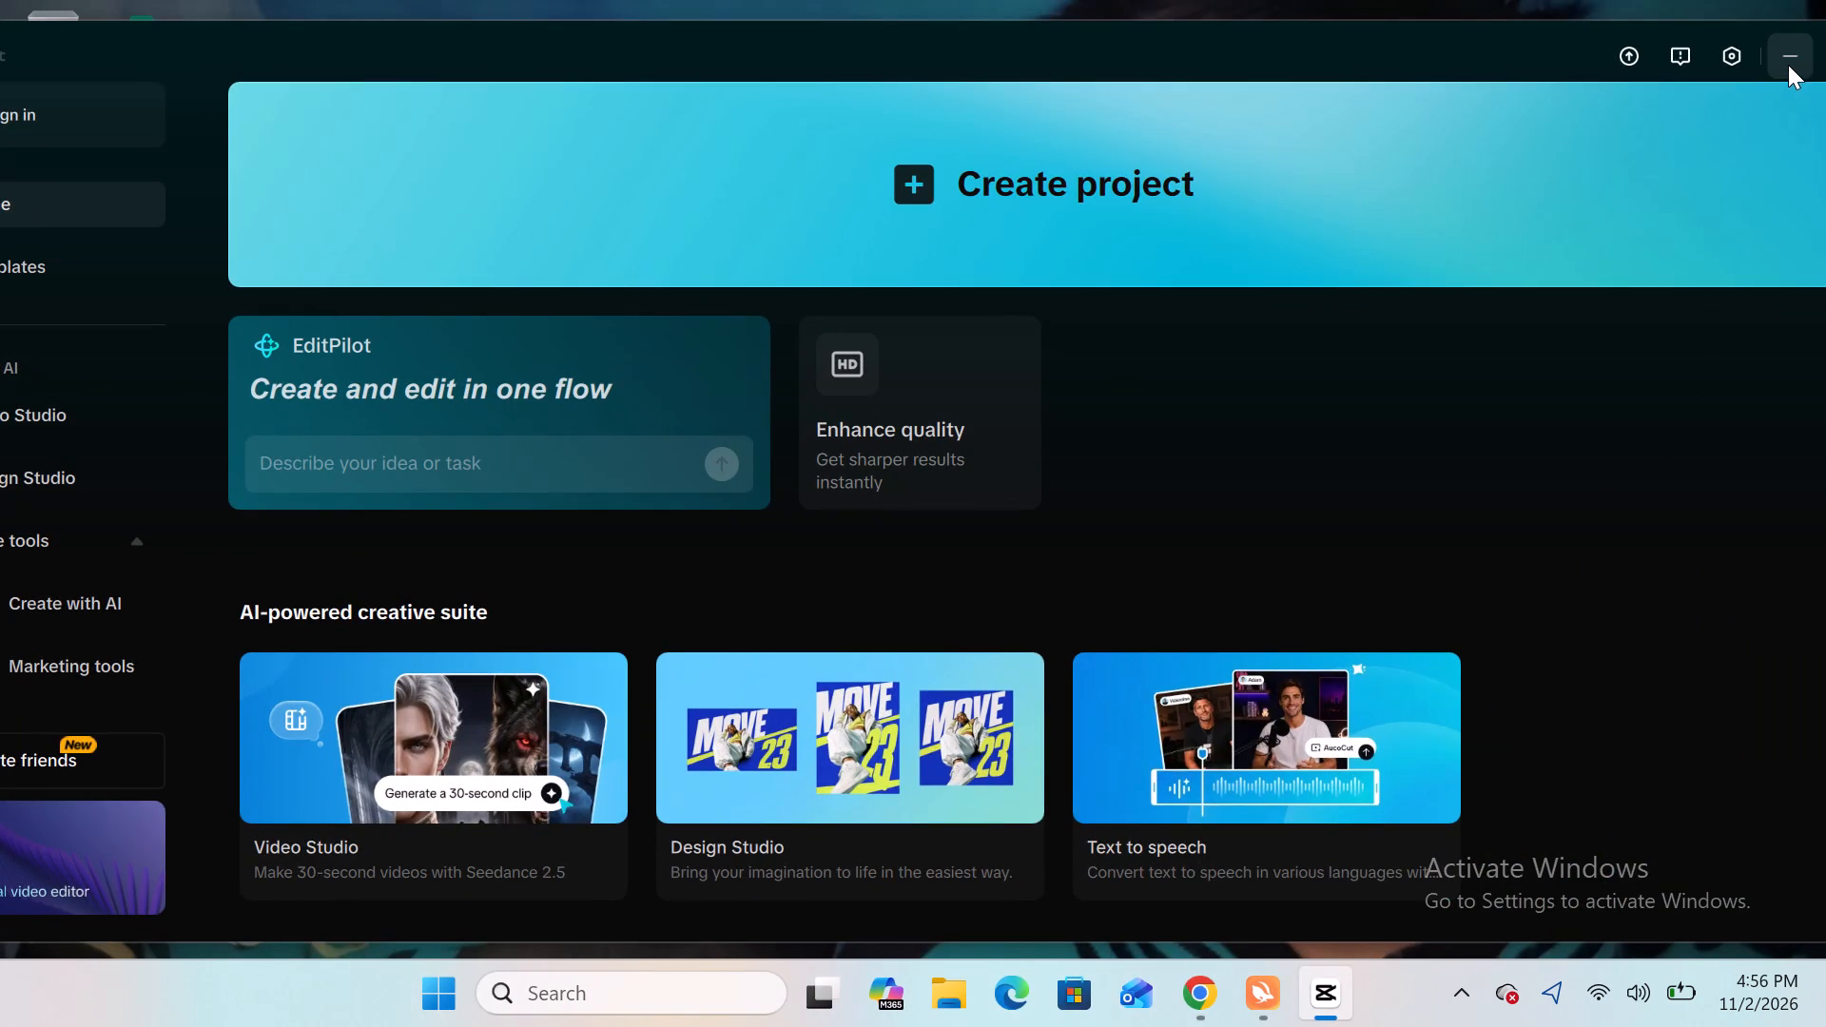
left_click(1825, 58)
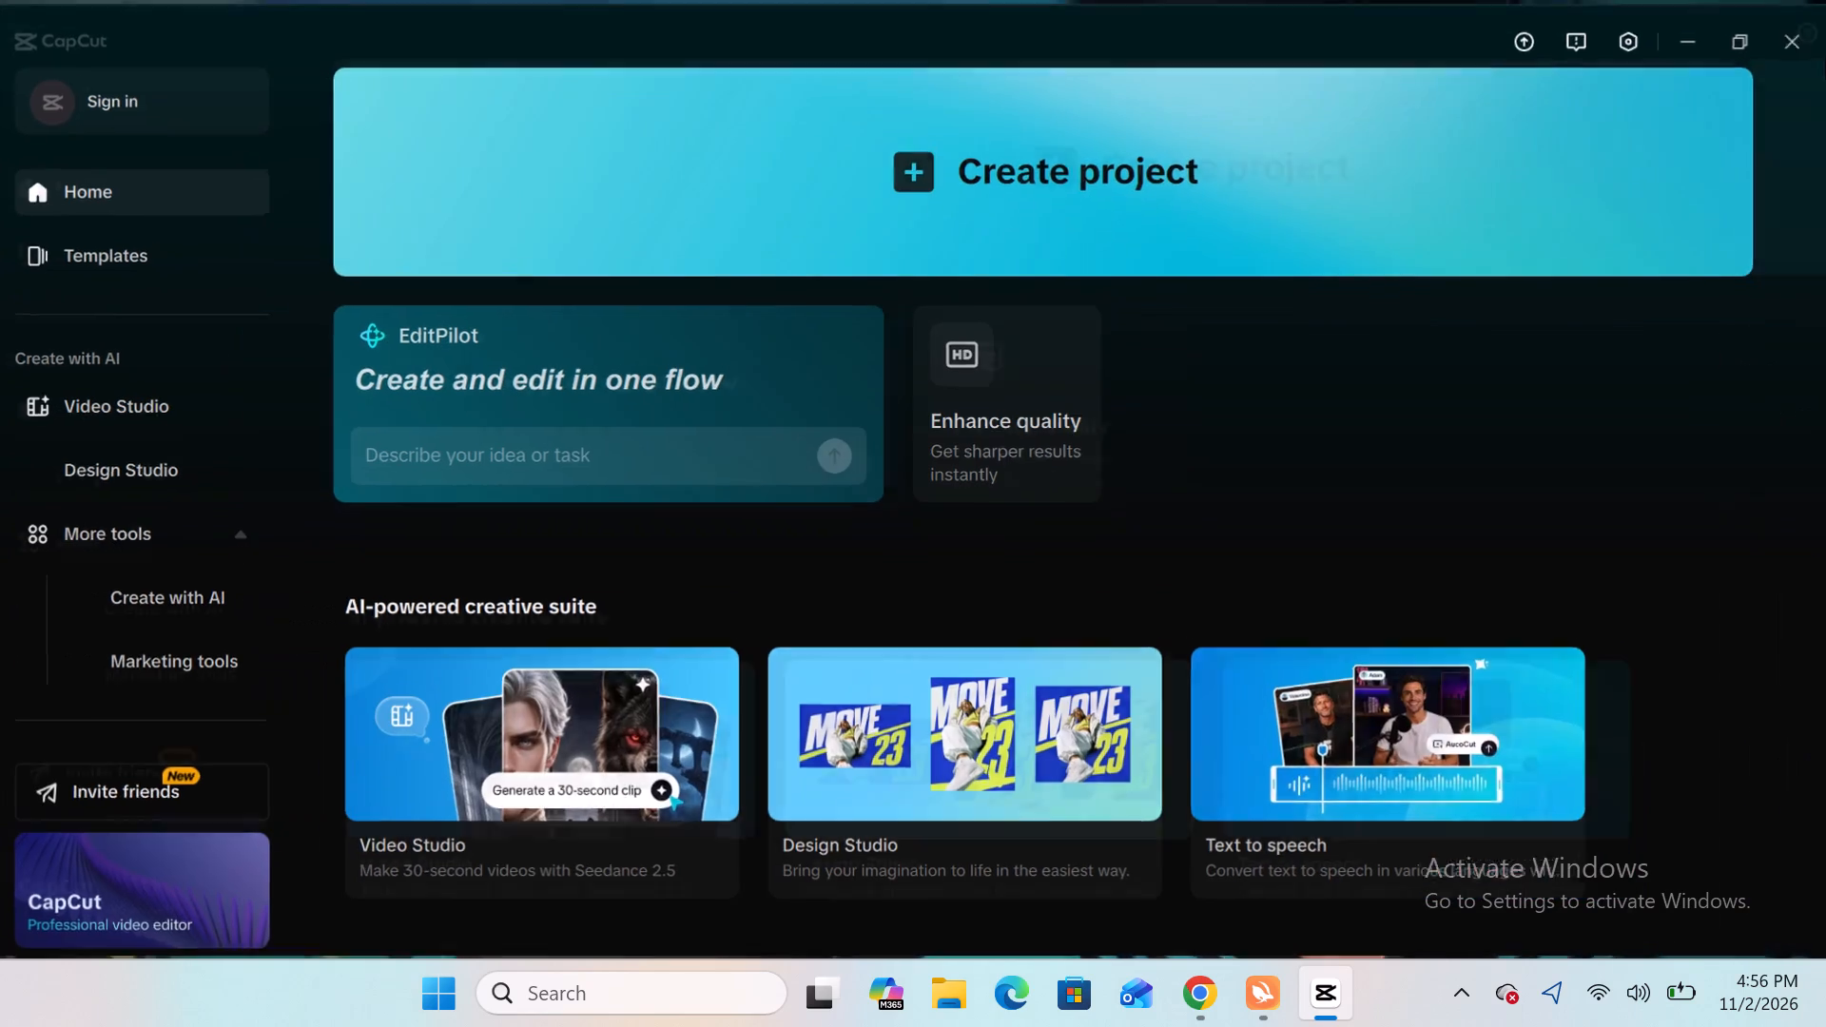
left_click(1792, 35)
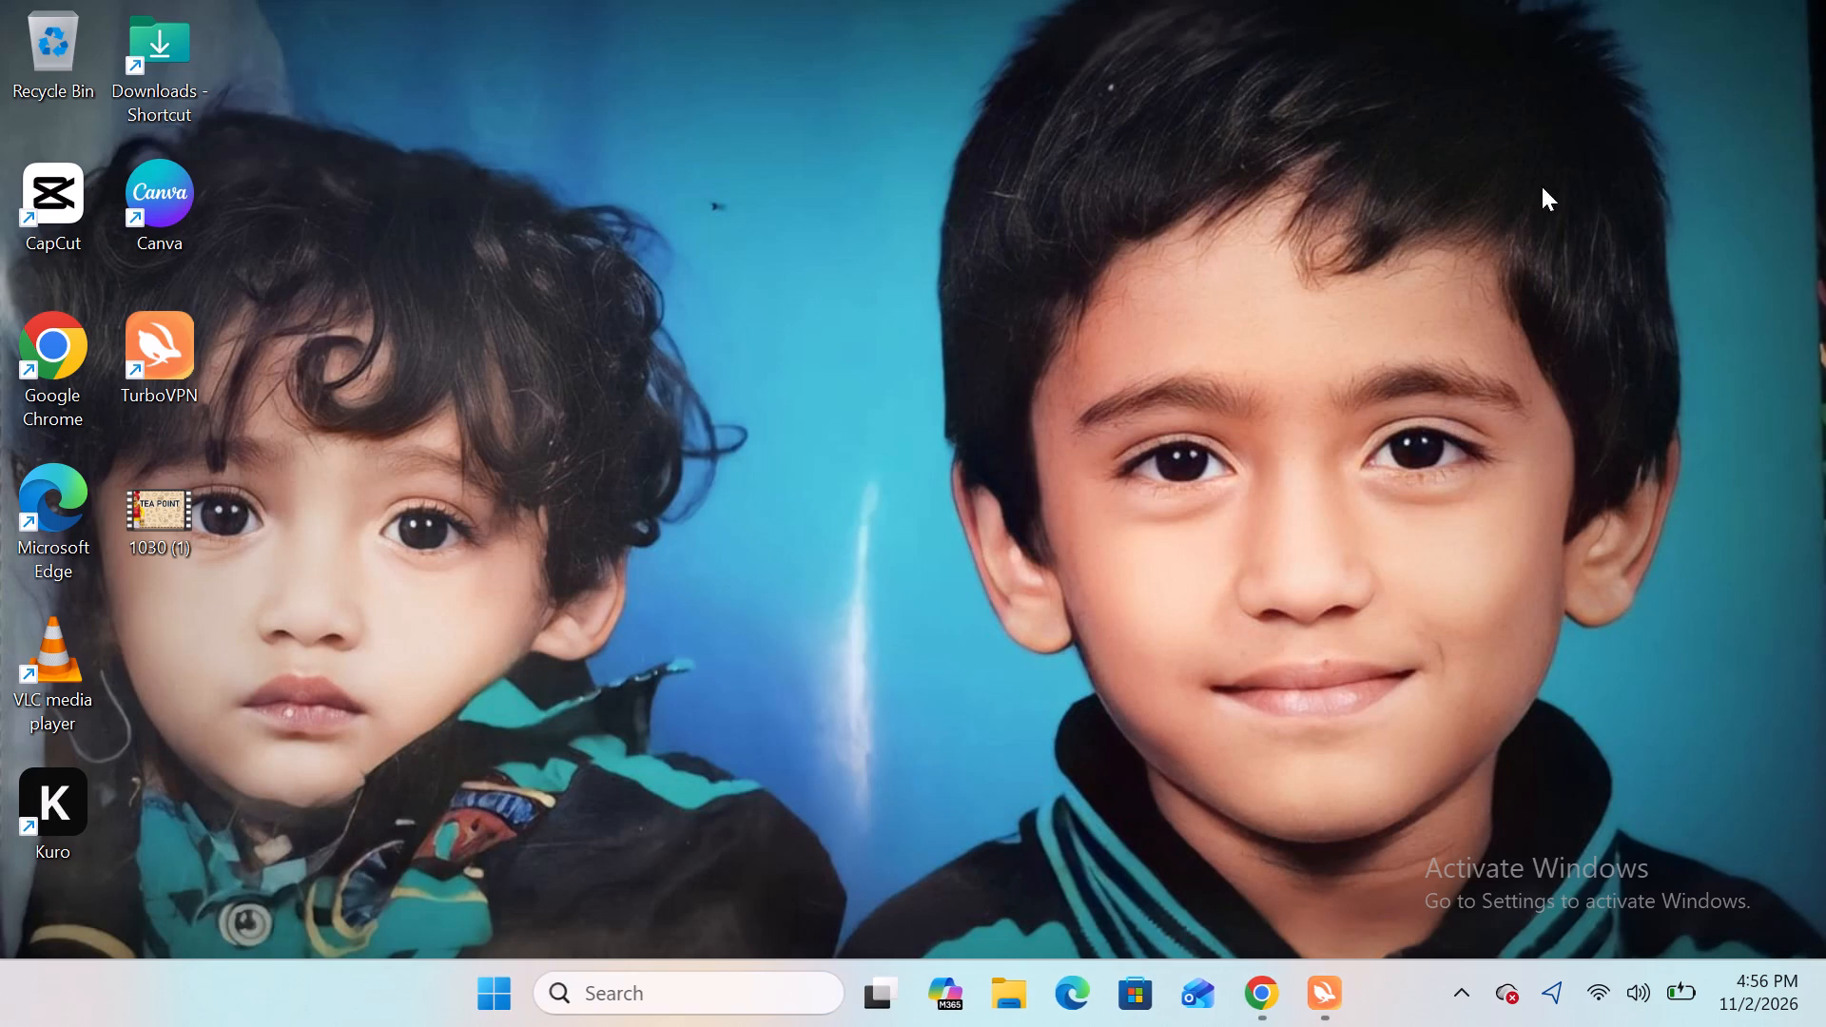
Switch to Turbo VPN to check the connection.
left_click(1303, 1002)
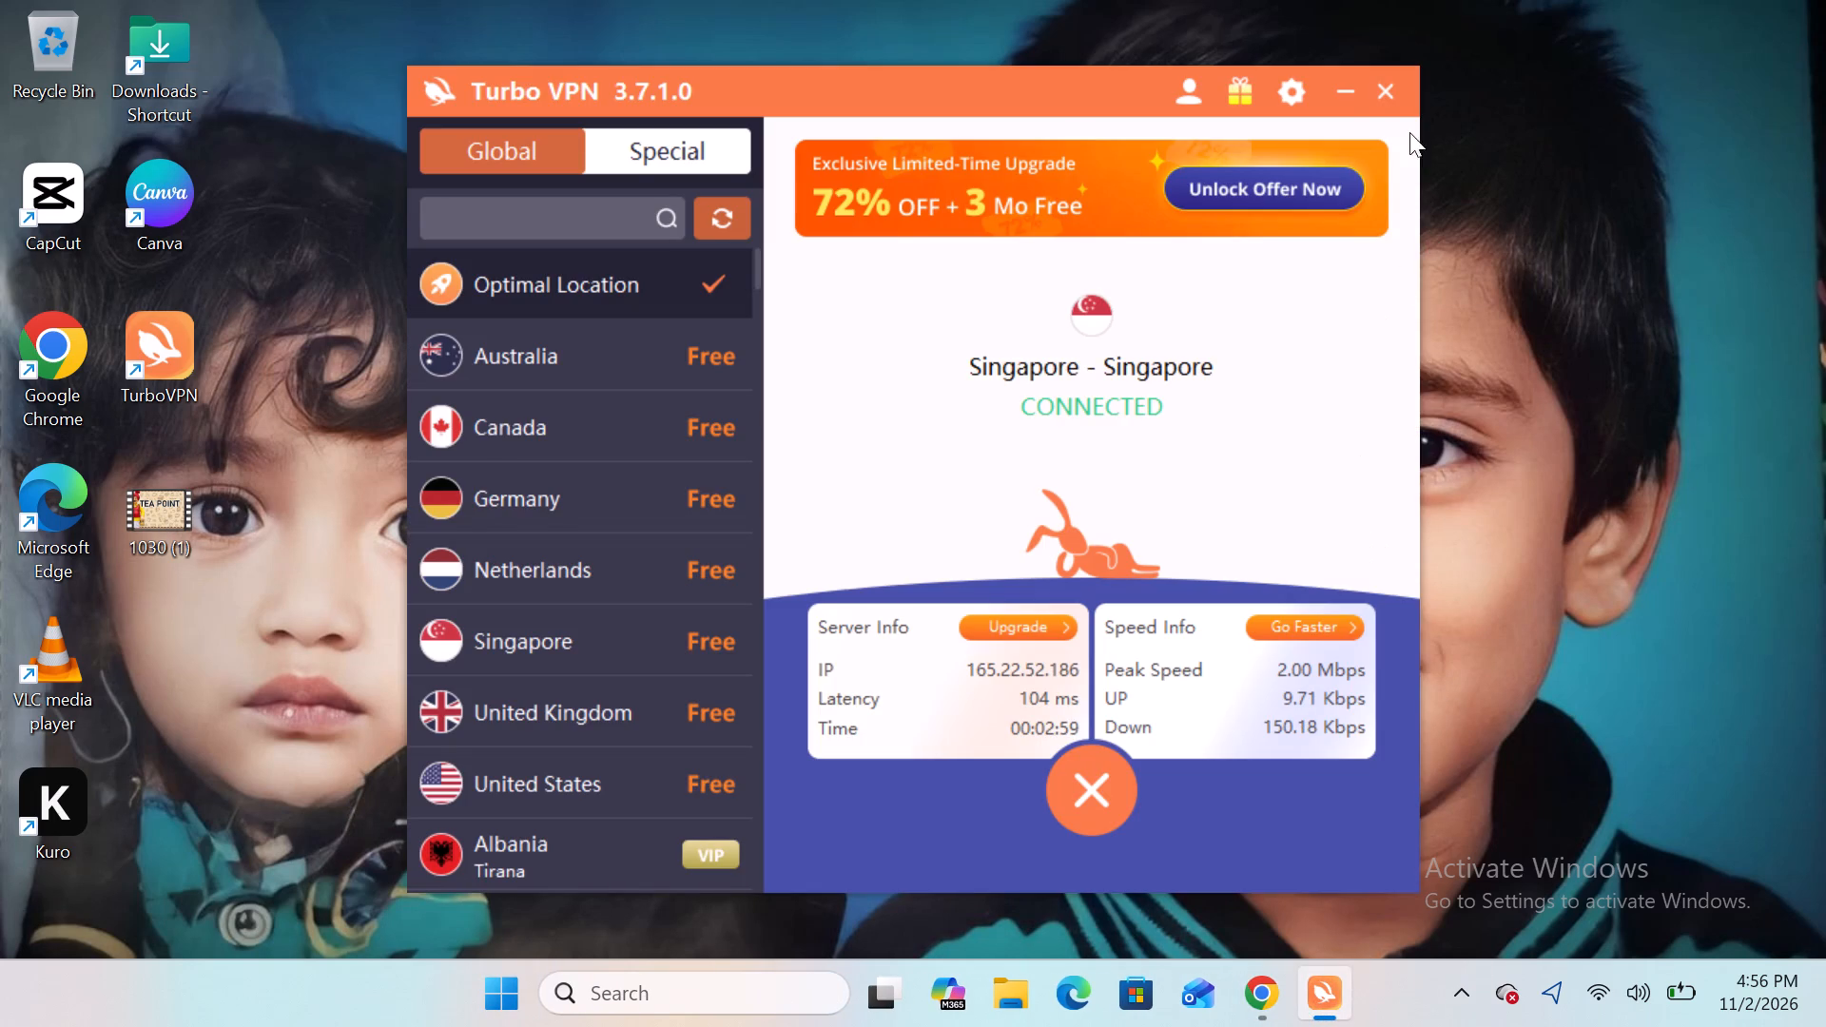
Relaunch CapCut, confirm the environment test, and reopen the SPIDER-MAN project 1102.
double_click(95, 205)
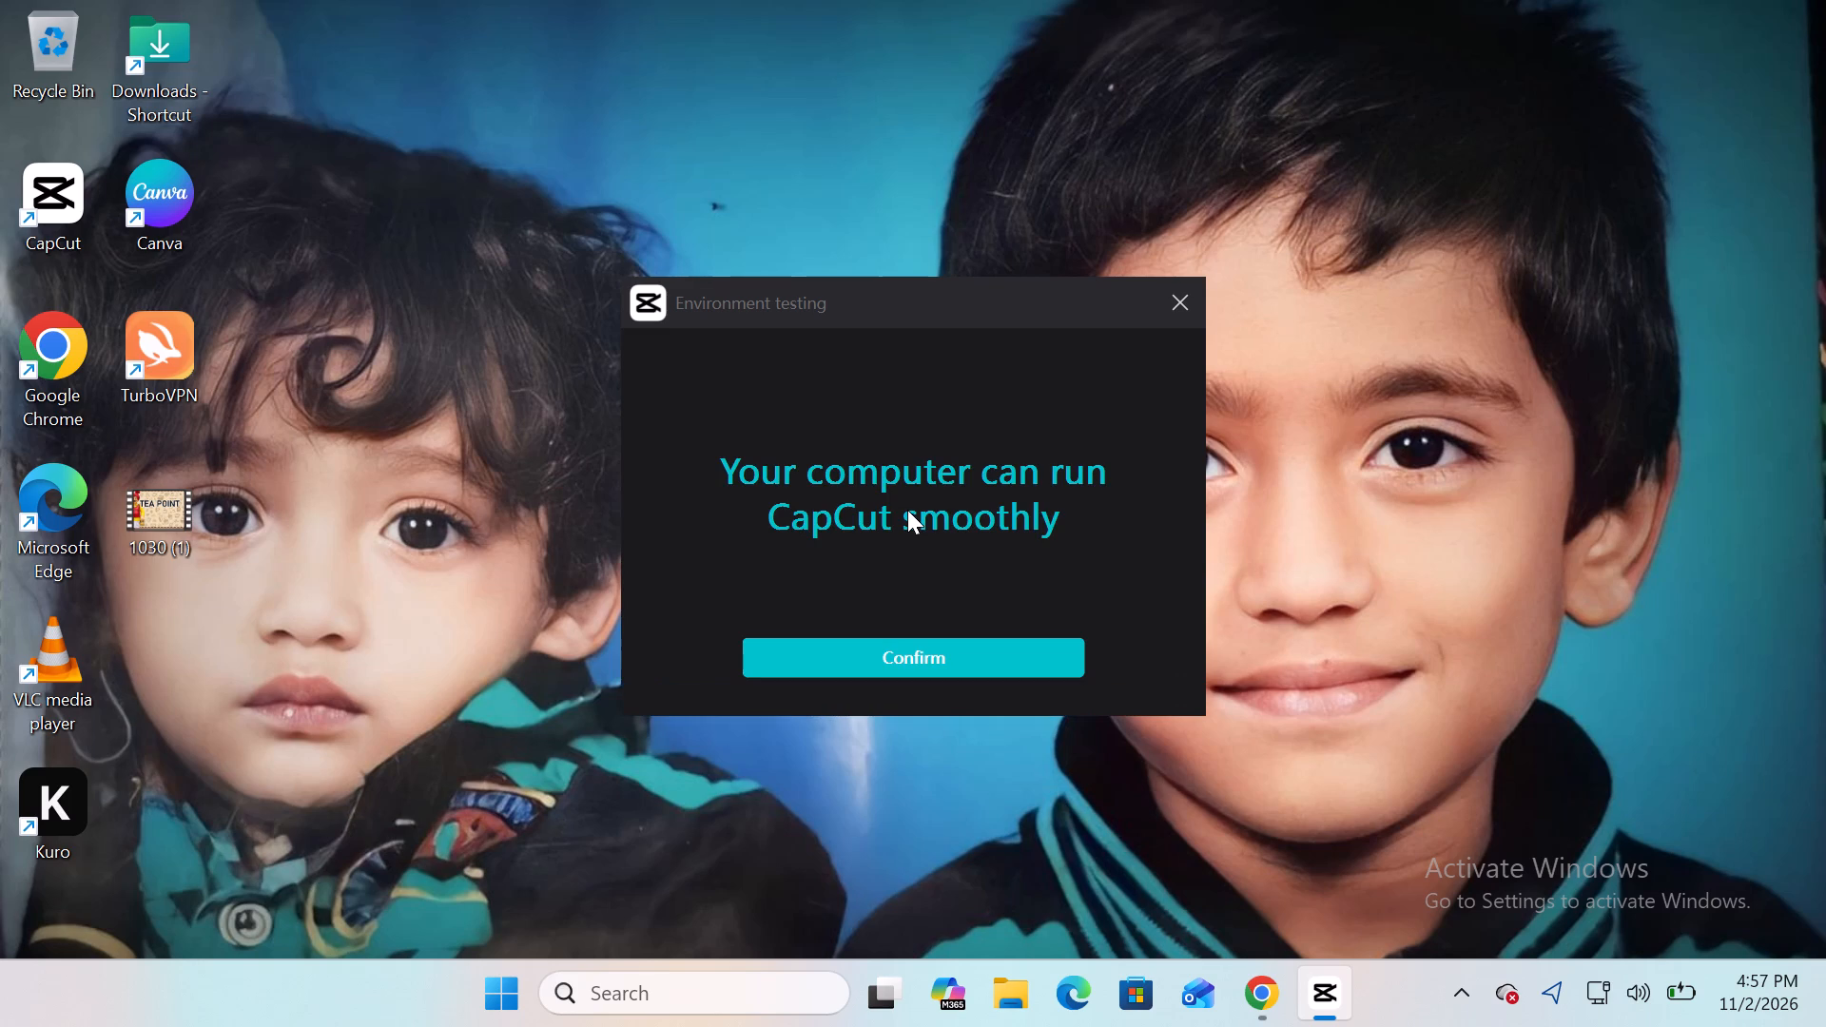
left_click(888, 660)
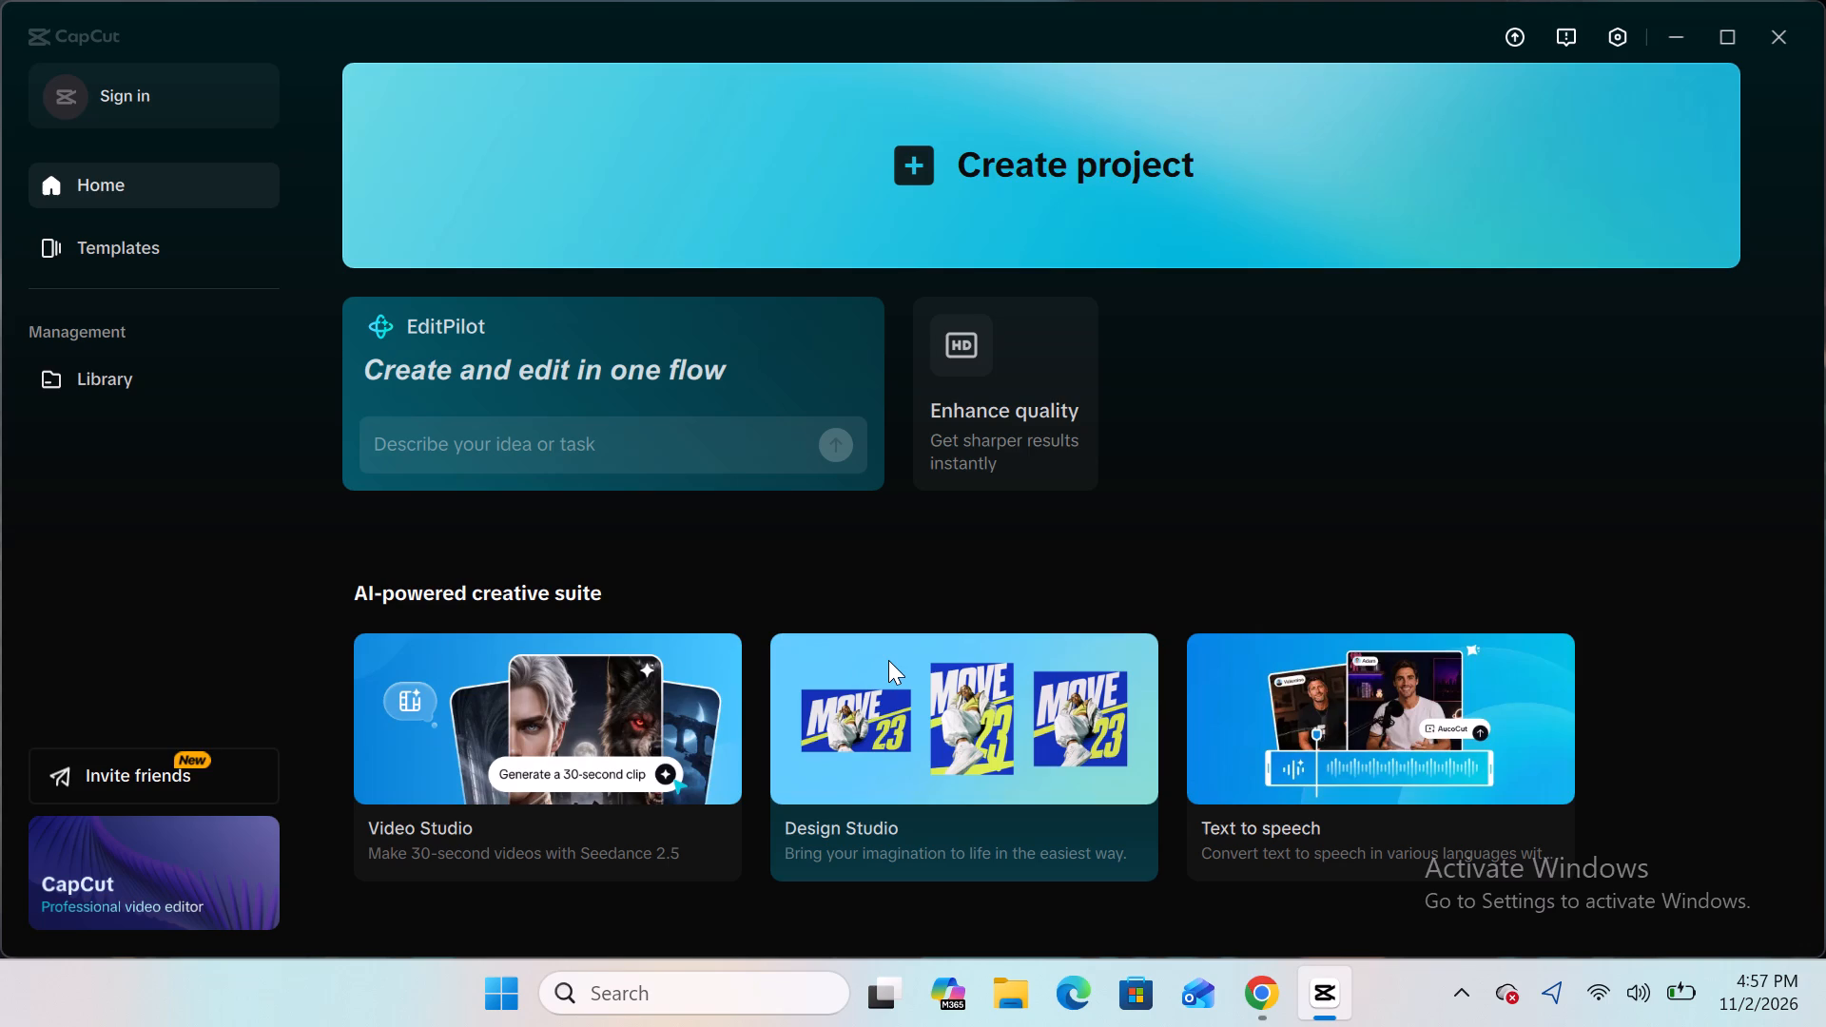
scroll(984, 656, "down", 7)
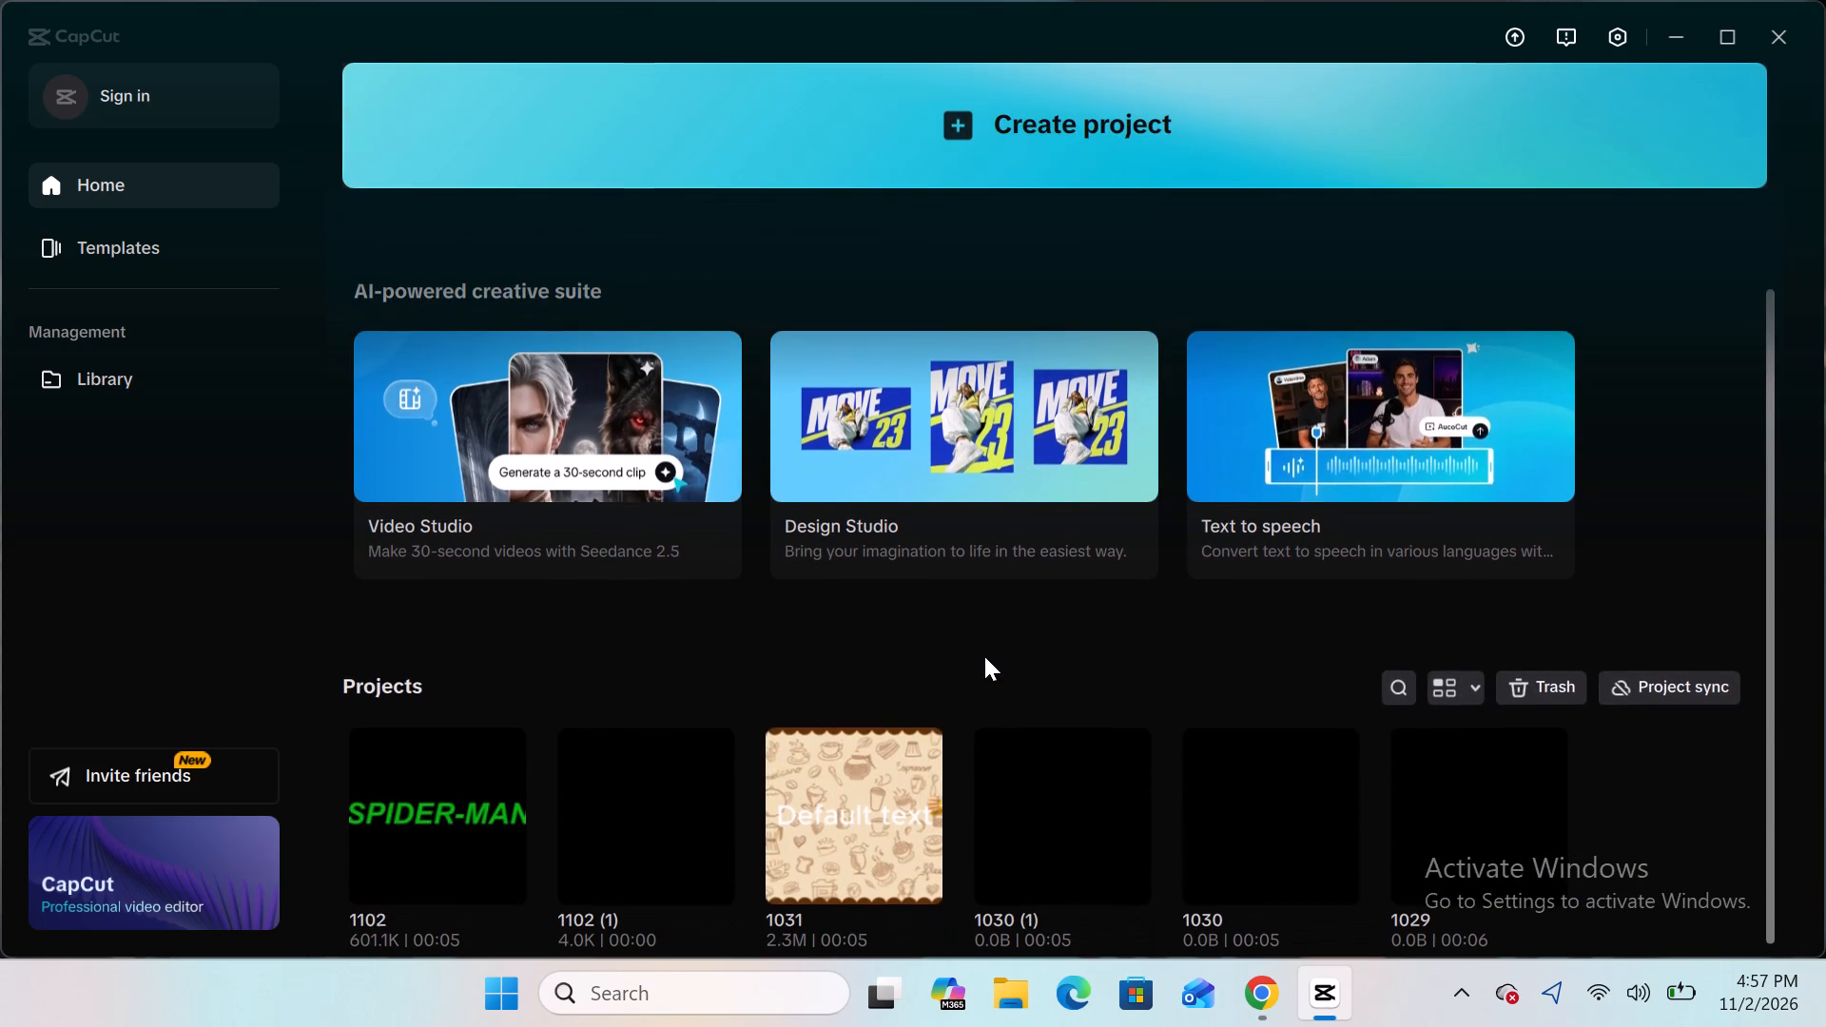
left_click(407, 856)
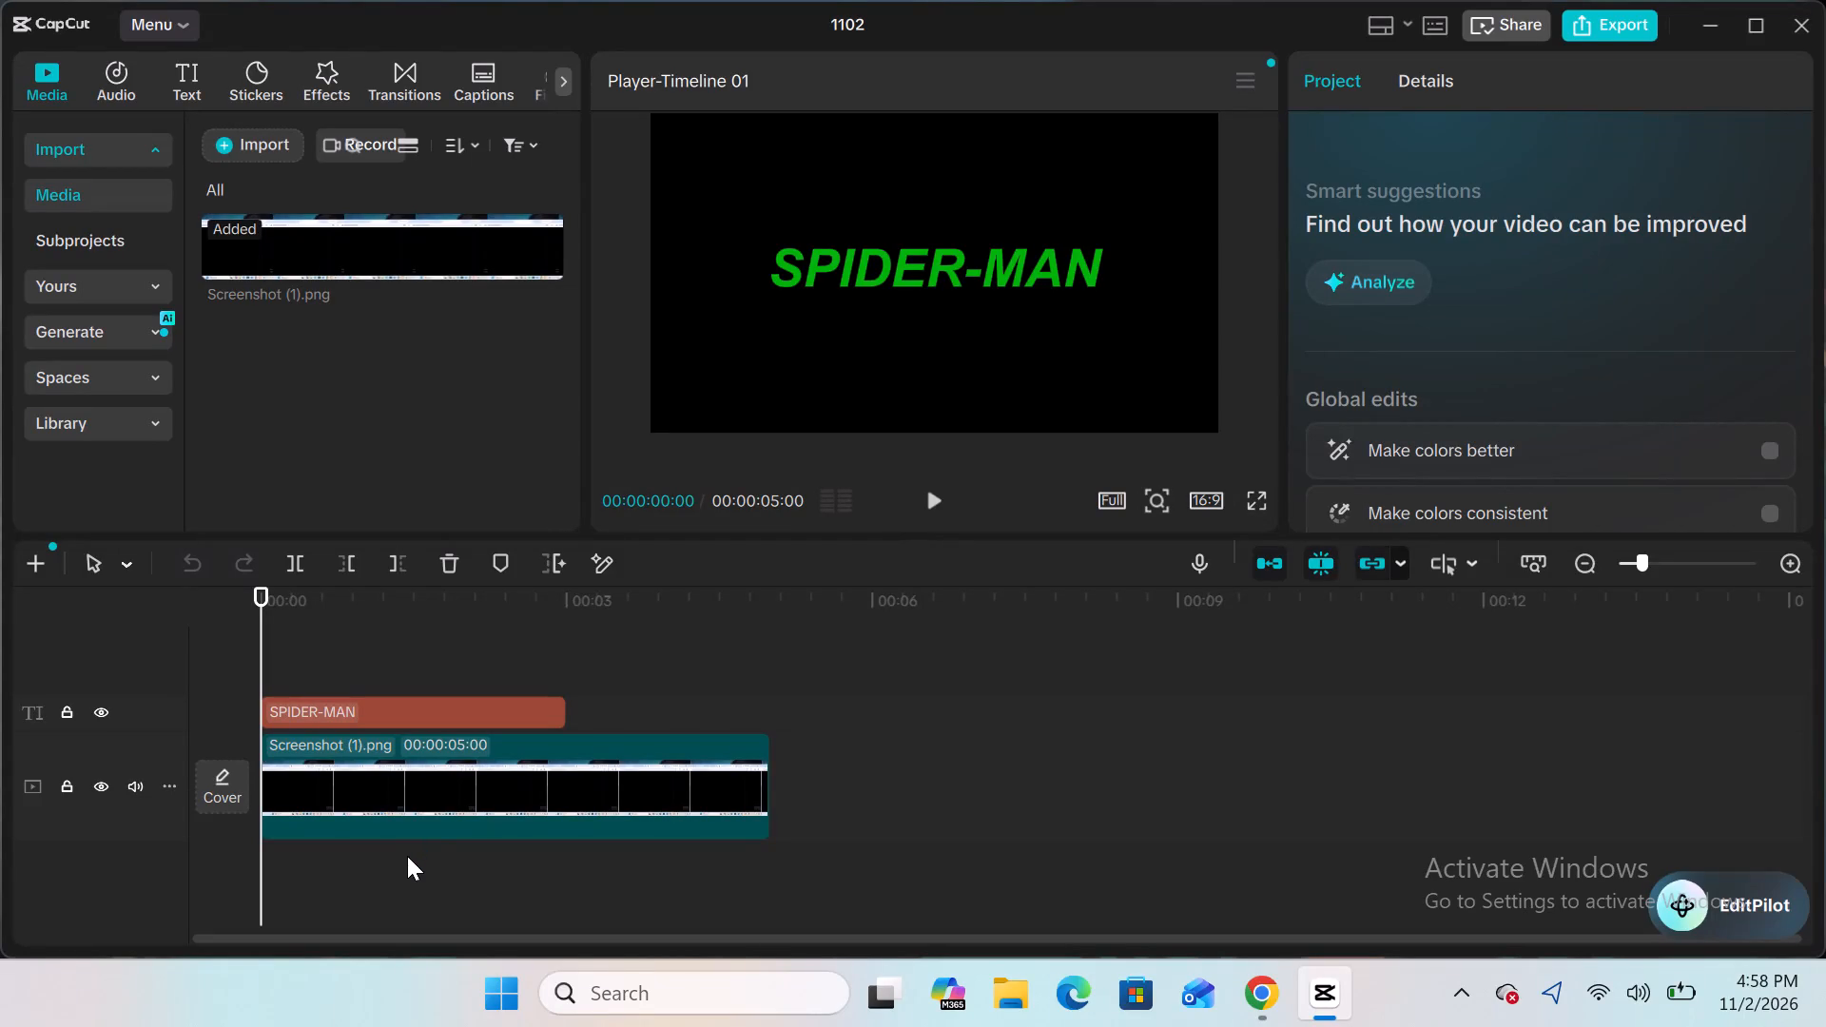
Open the video effects library and reload its contents.
left_click(303, 75)
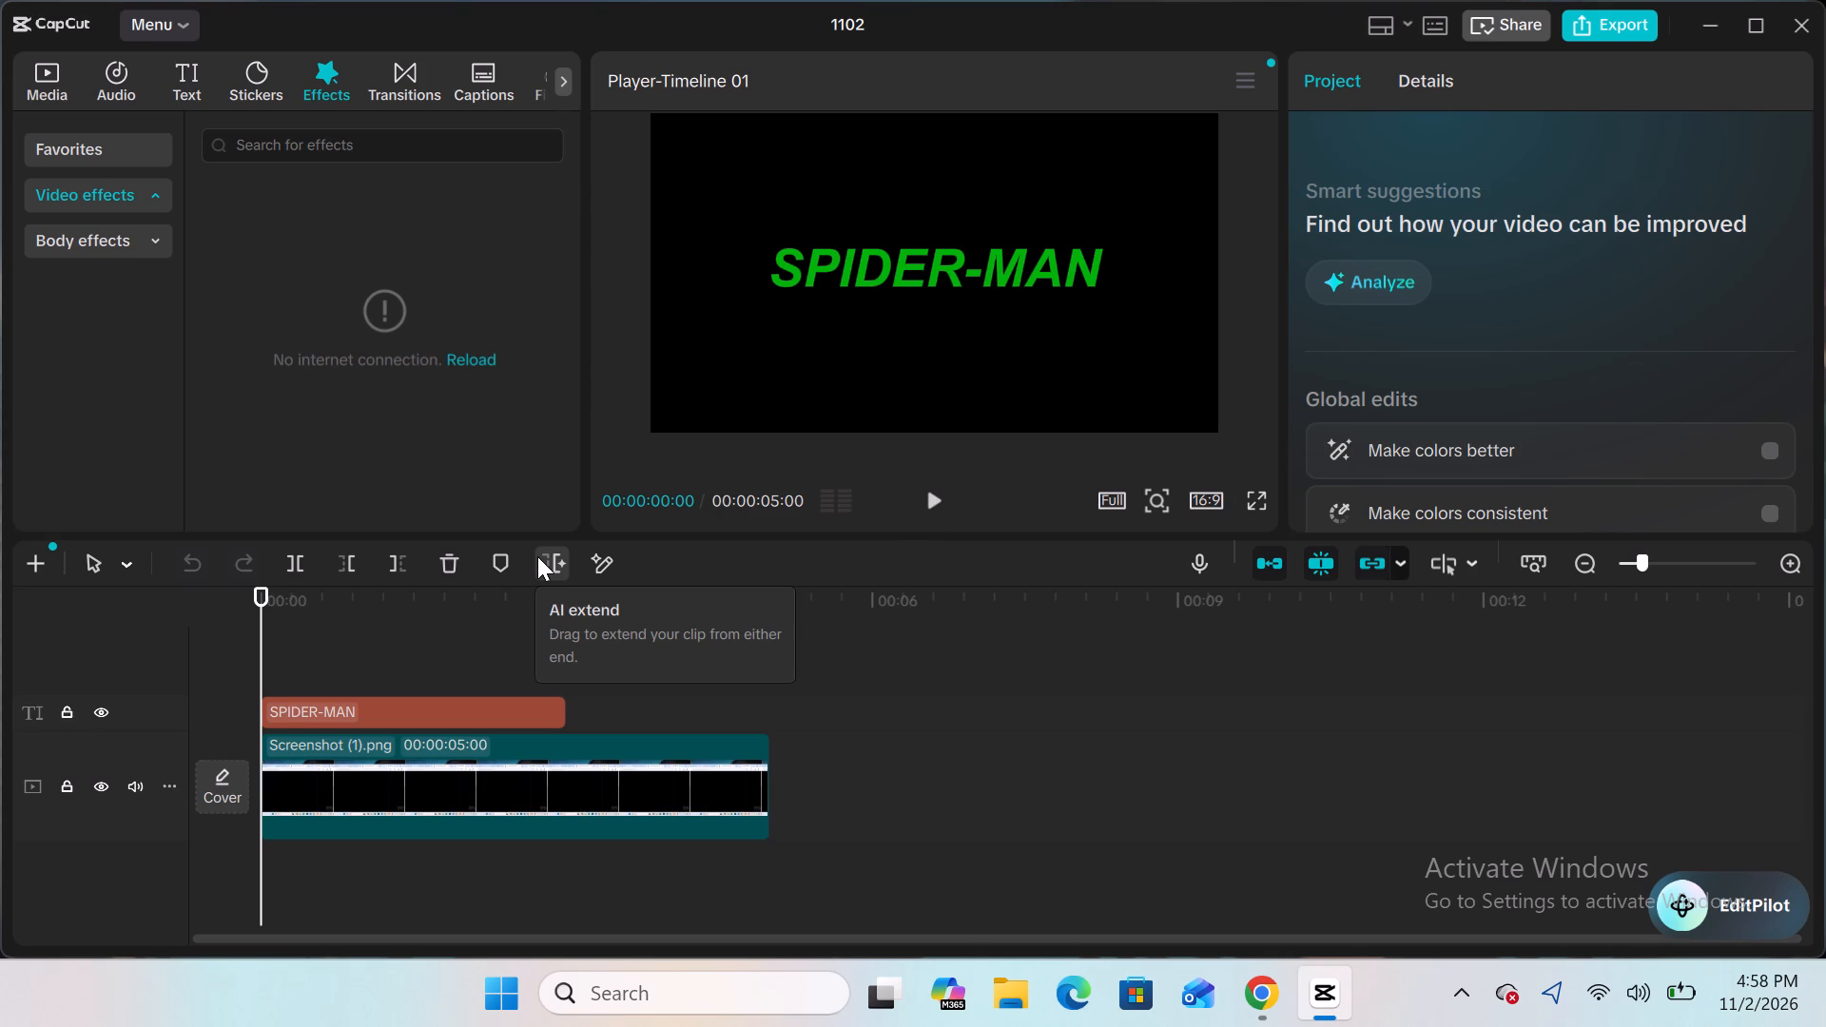
left_click(466, 358)
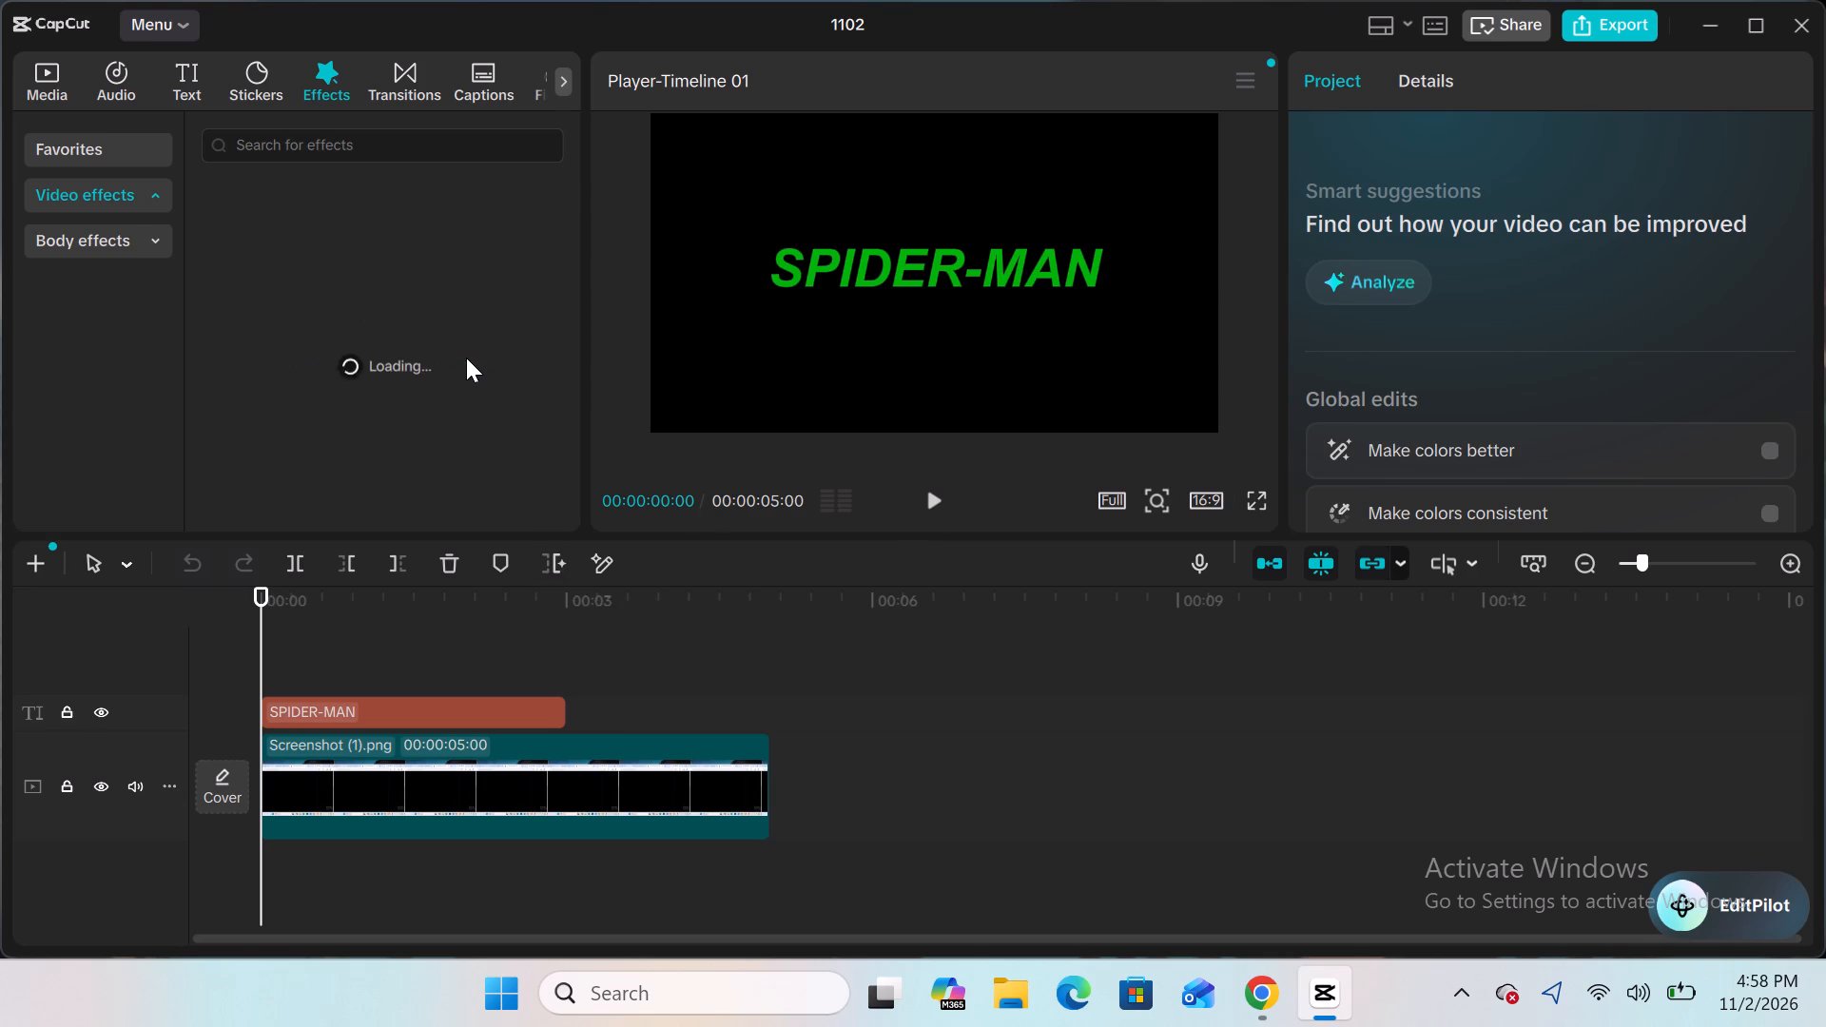
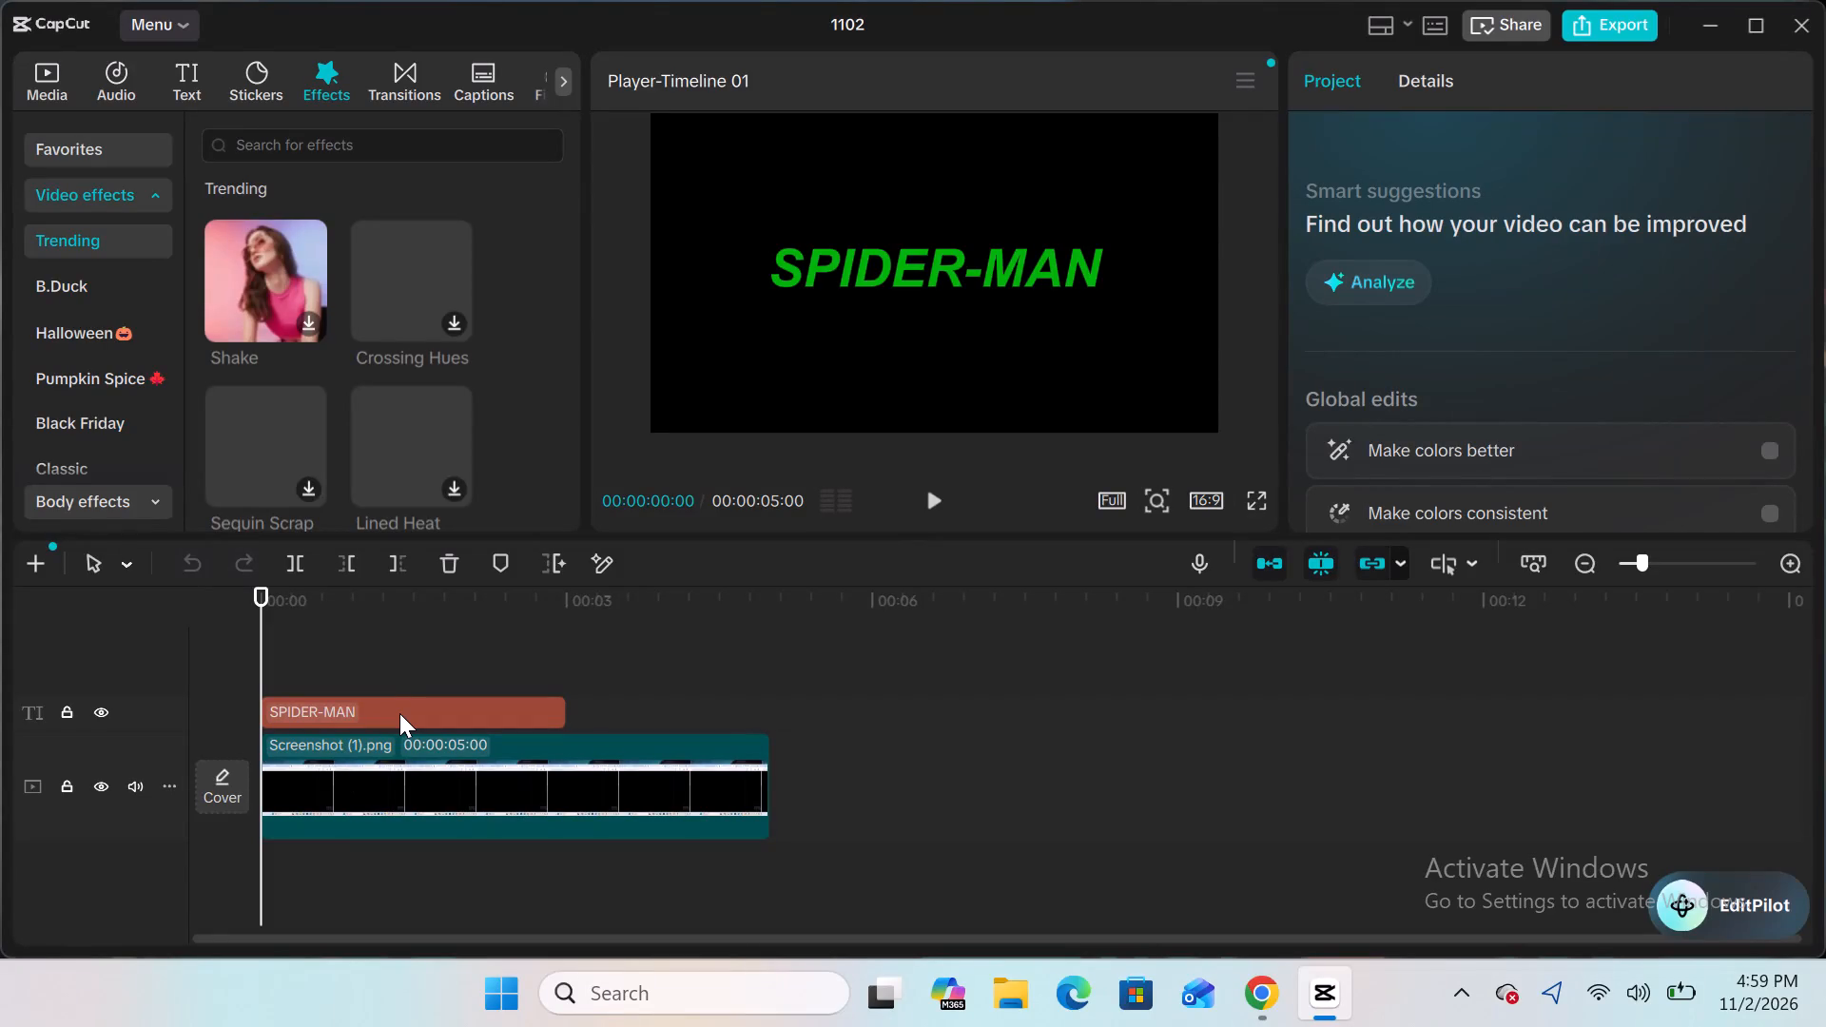
Select the SPIDER-MAN text clip on the timeline.
left_click(399, 713)
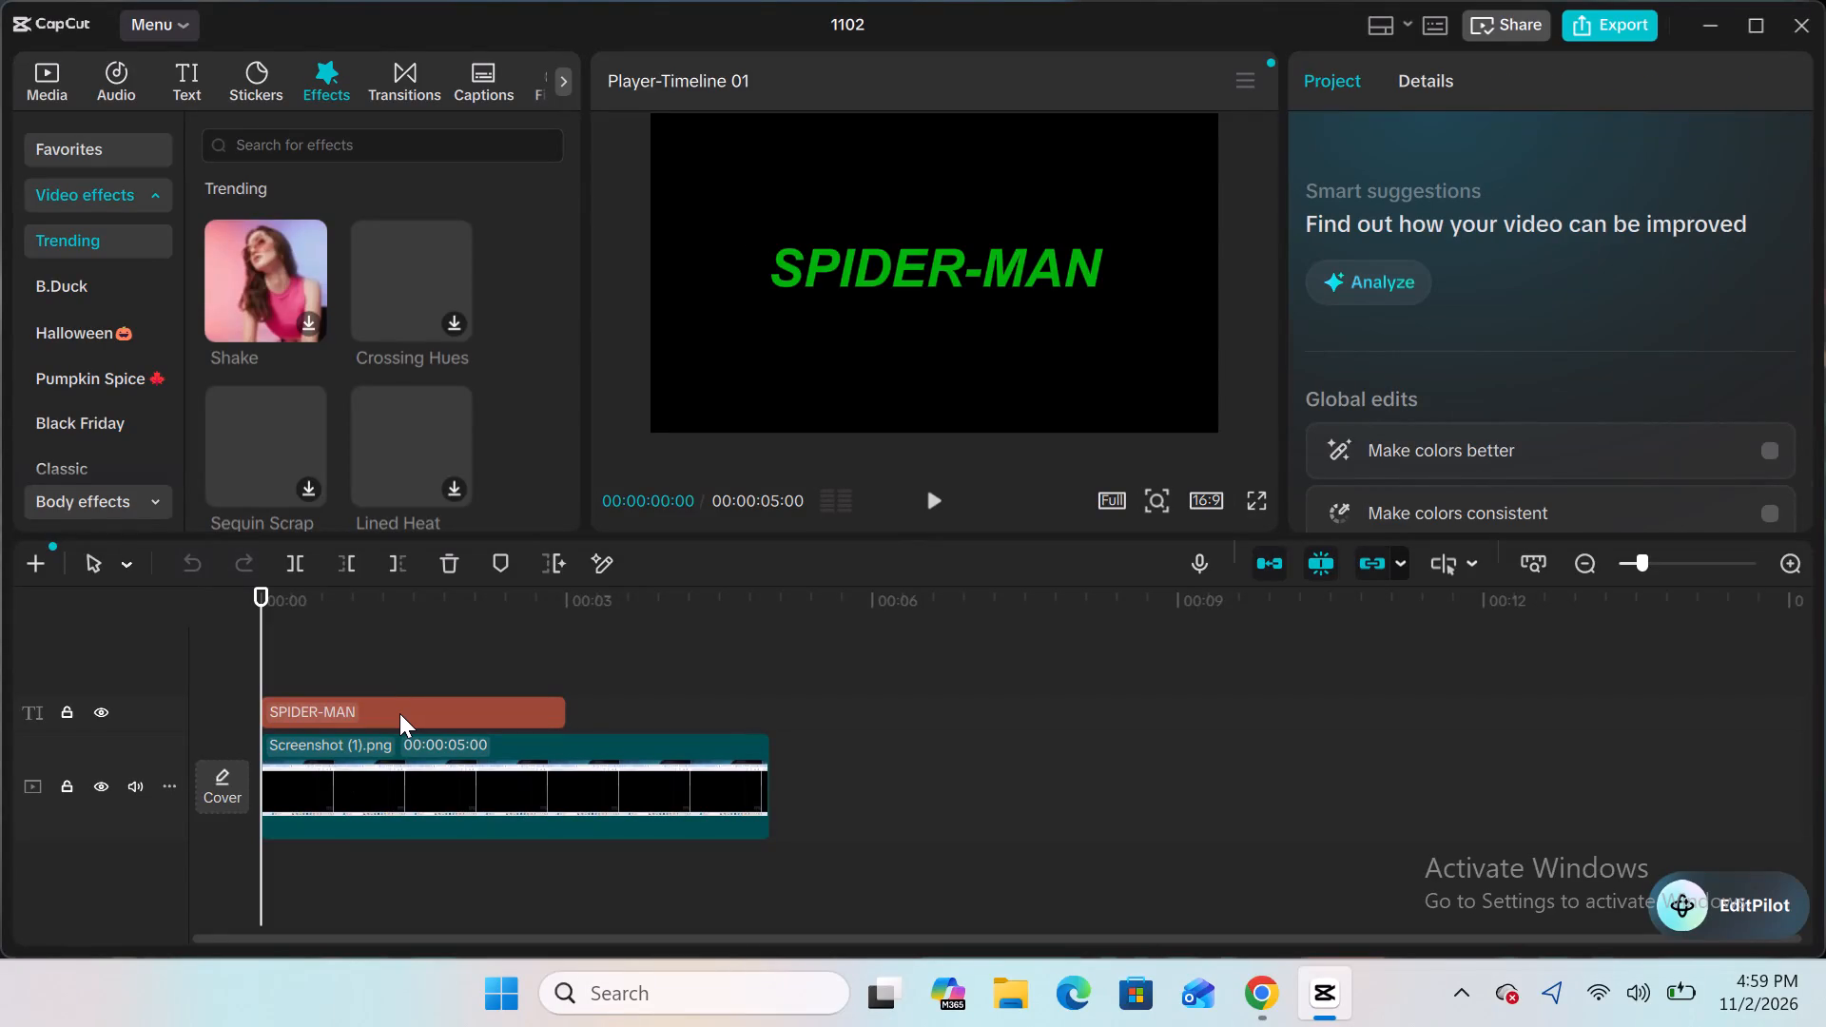
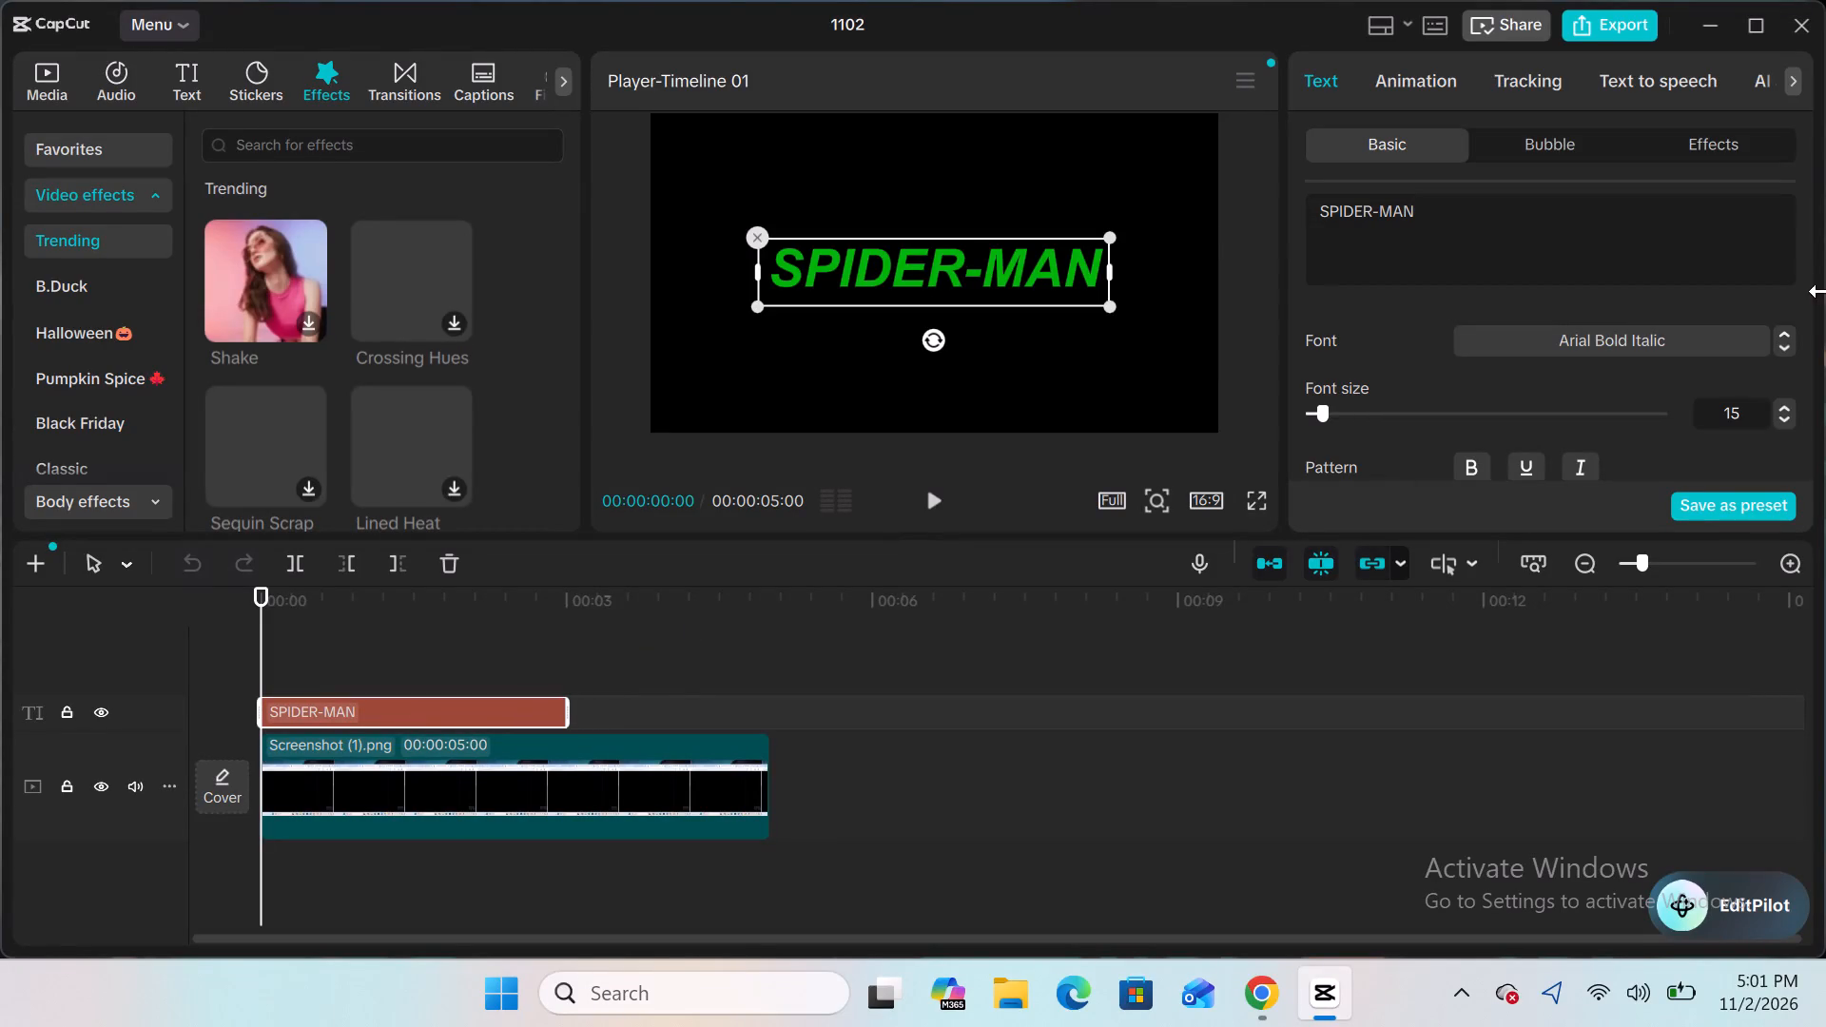
Search the title's In animations for "open" and apply Open Book to the SPIDER-MAN text.
left_click(1449, 79)
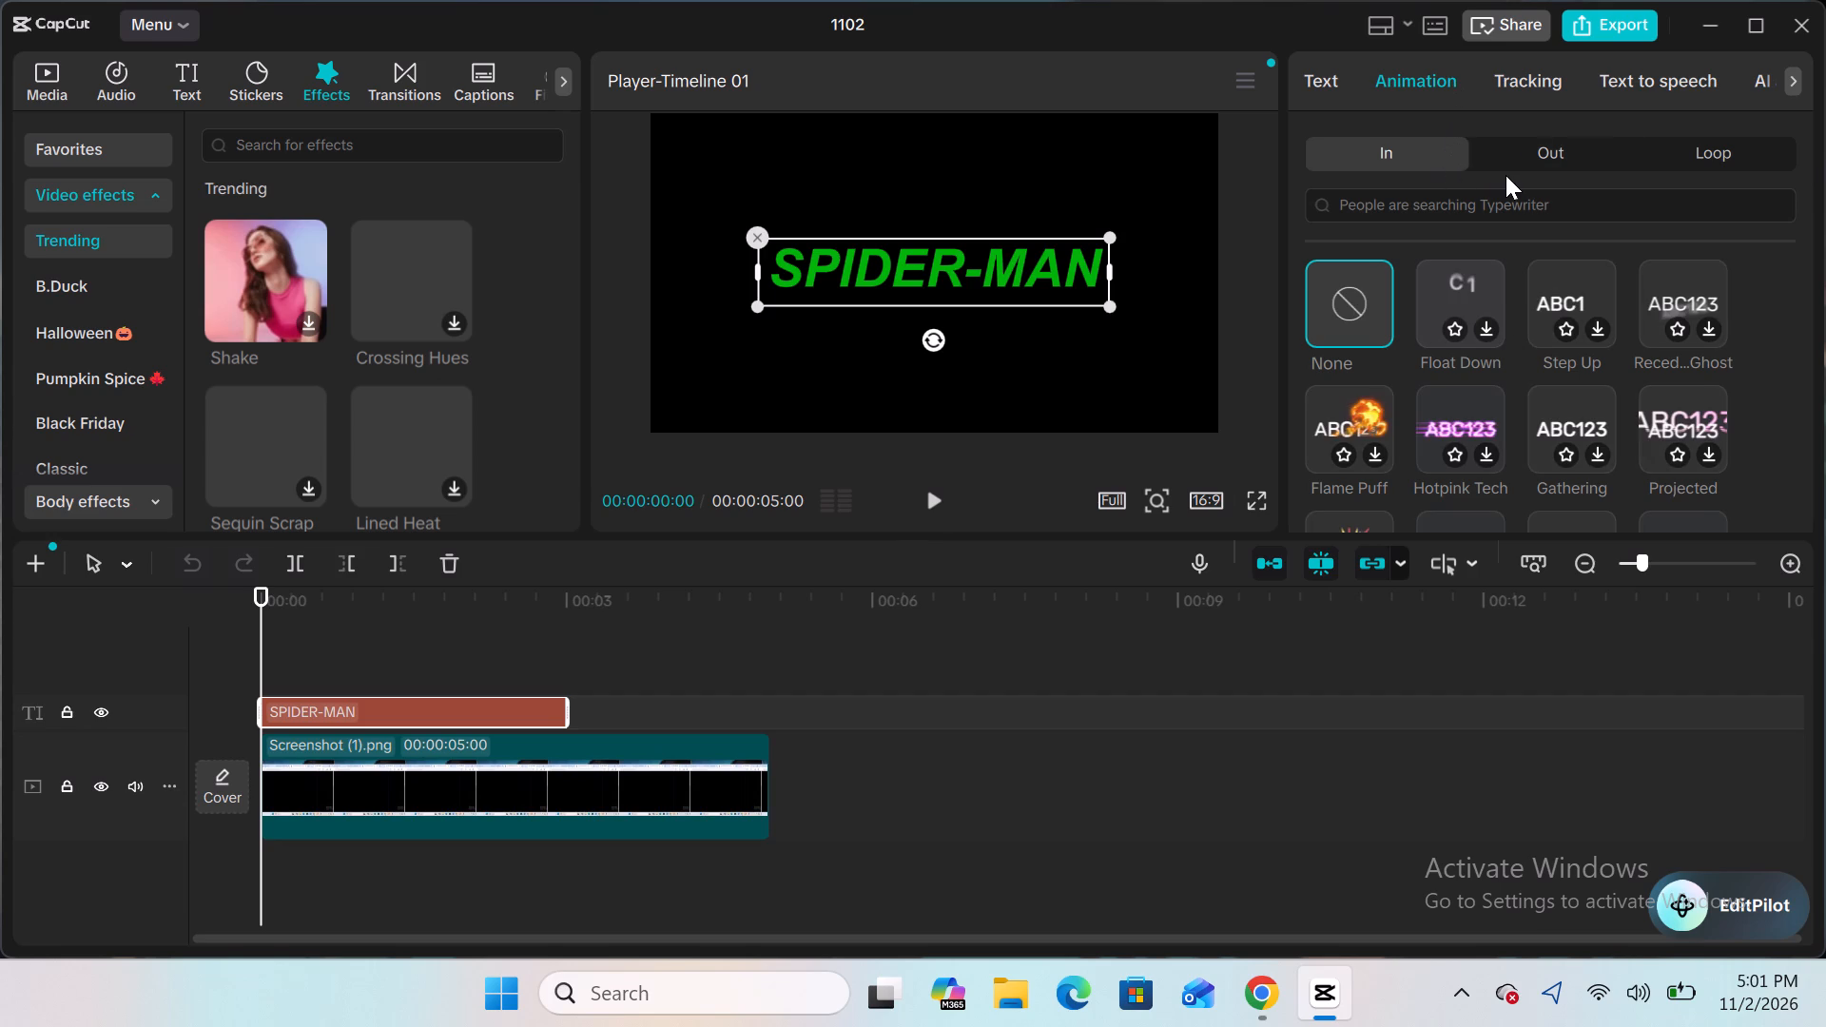
left_click(1524, 208)
type("OEPN")
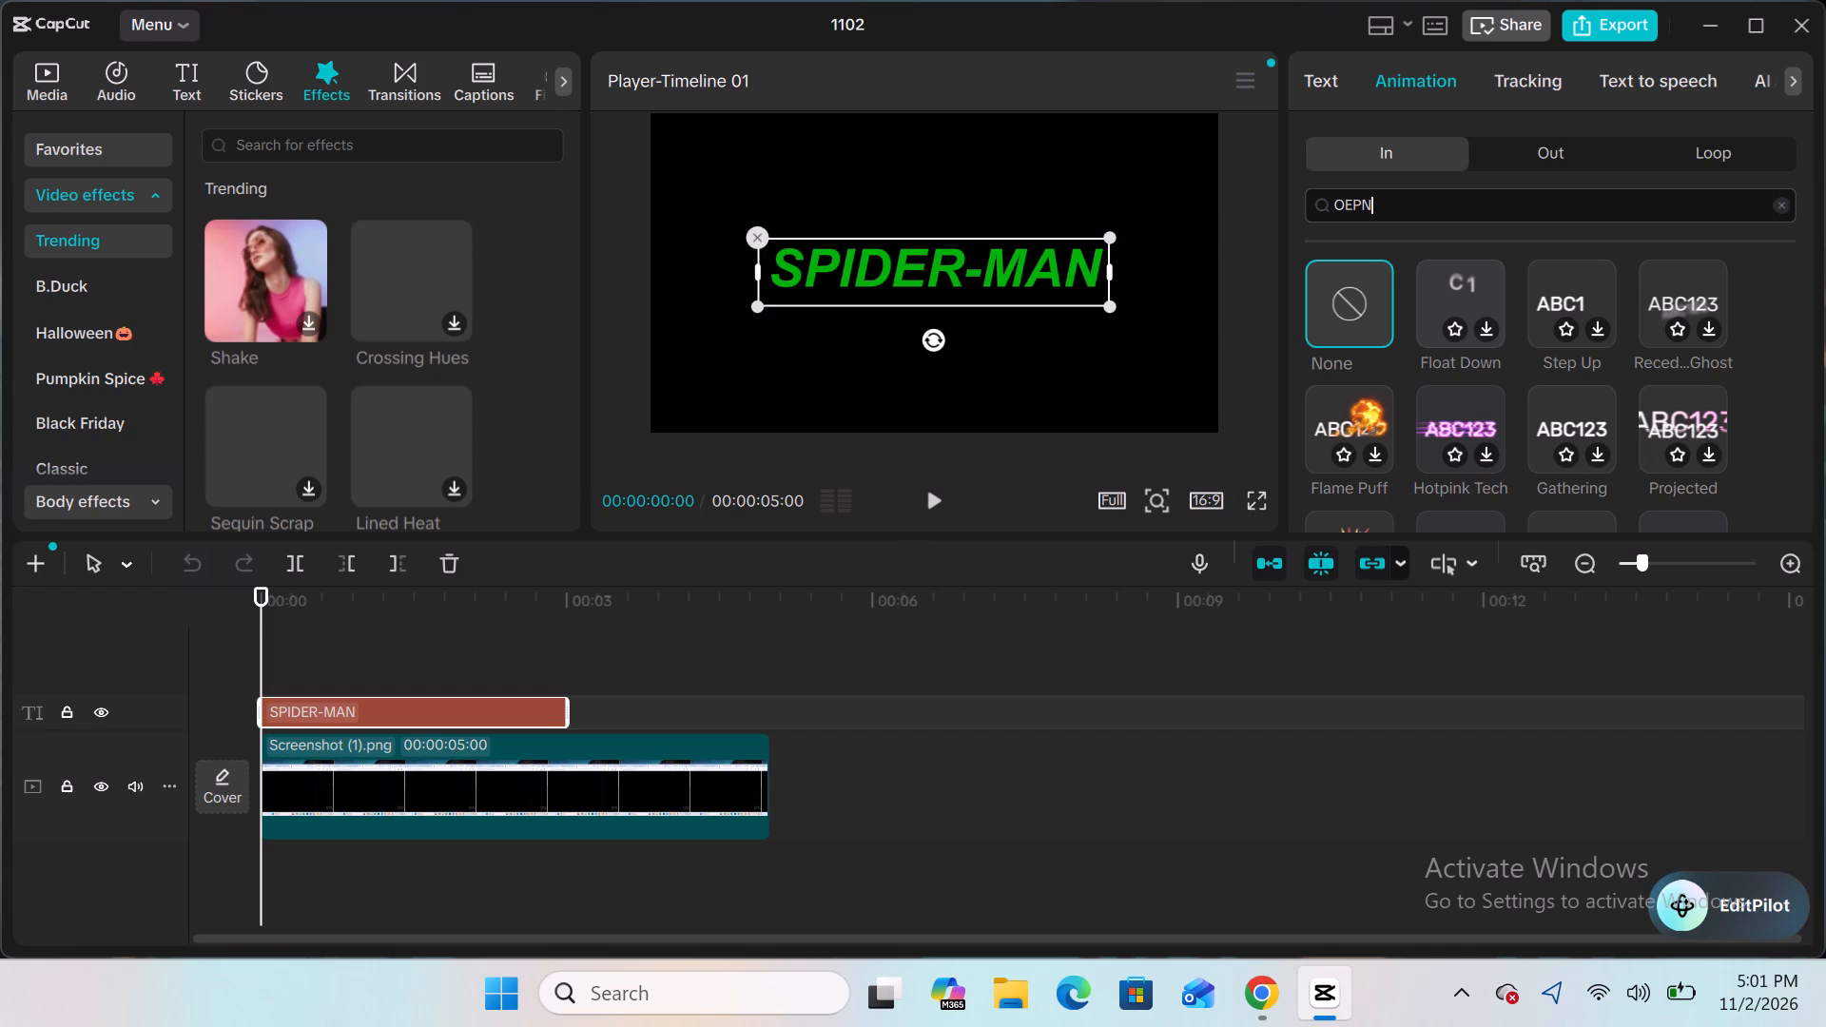
key("BackSpace")
key("BackSpace")
key("BackSpace")
key("BackSpace")
type("open")
key("Return")
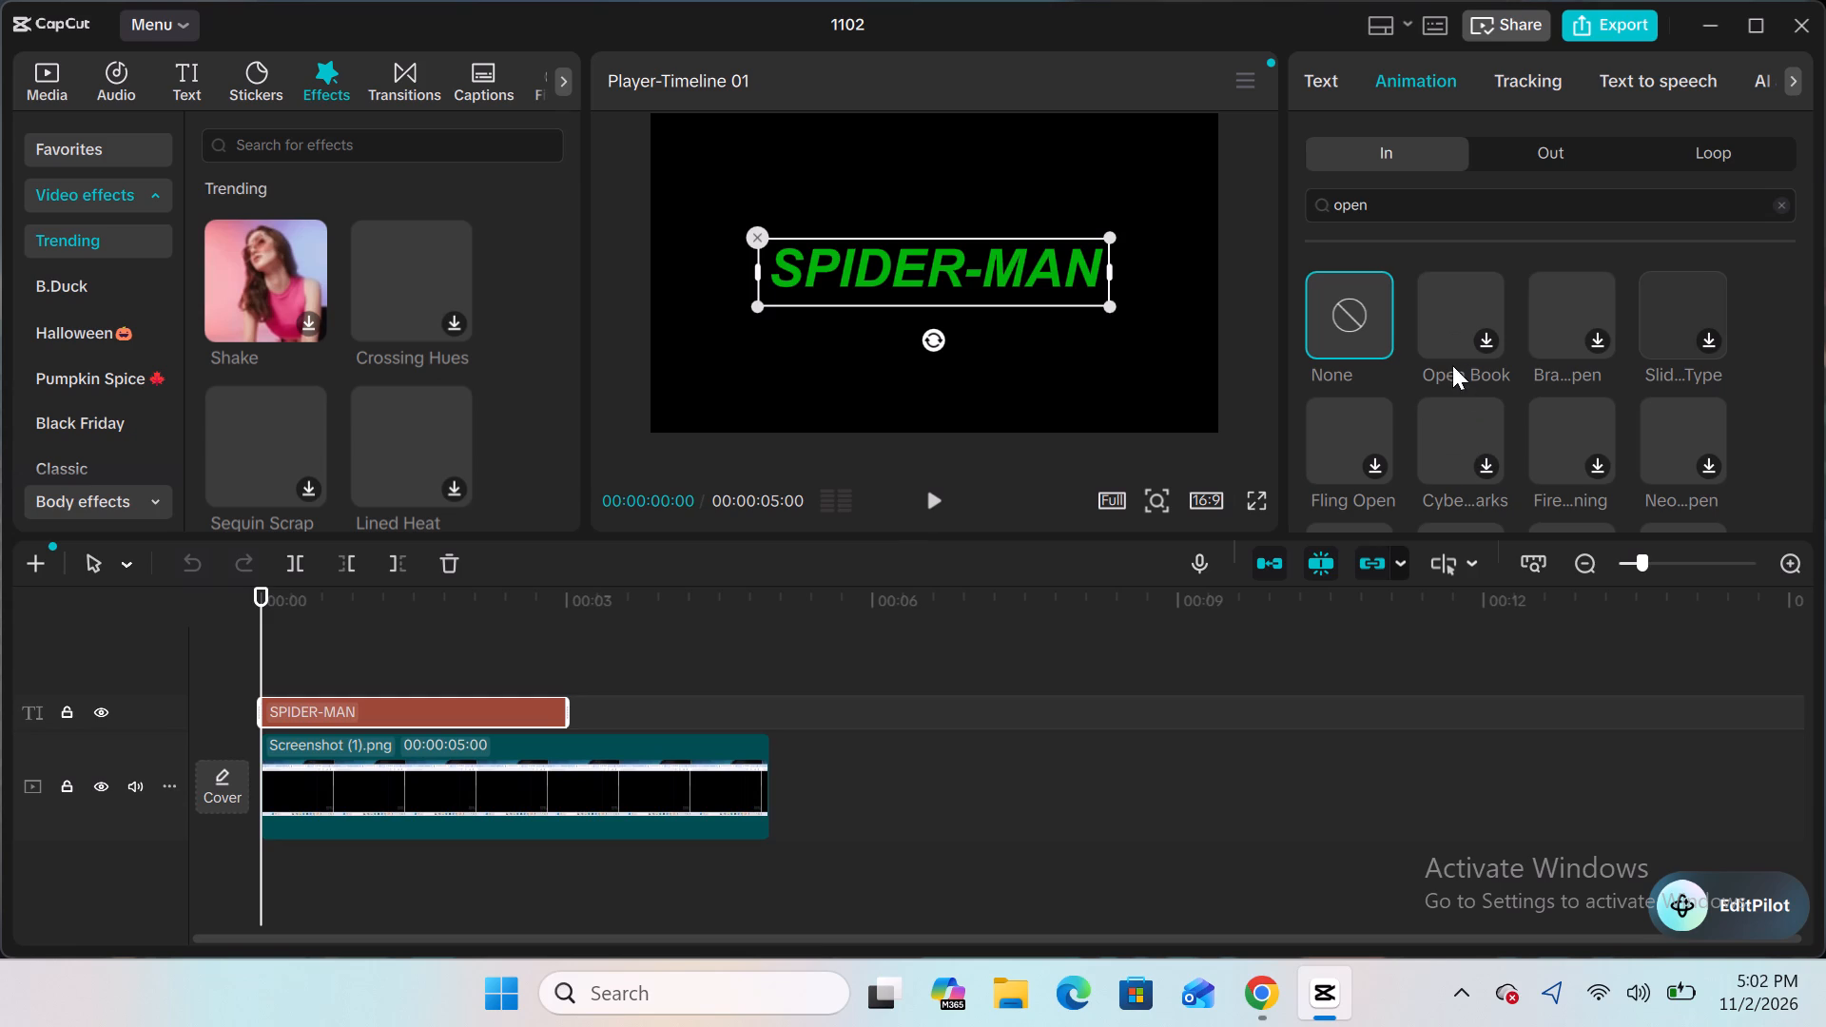
double_click(1481, 341)
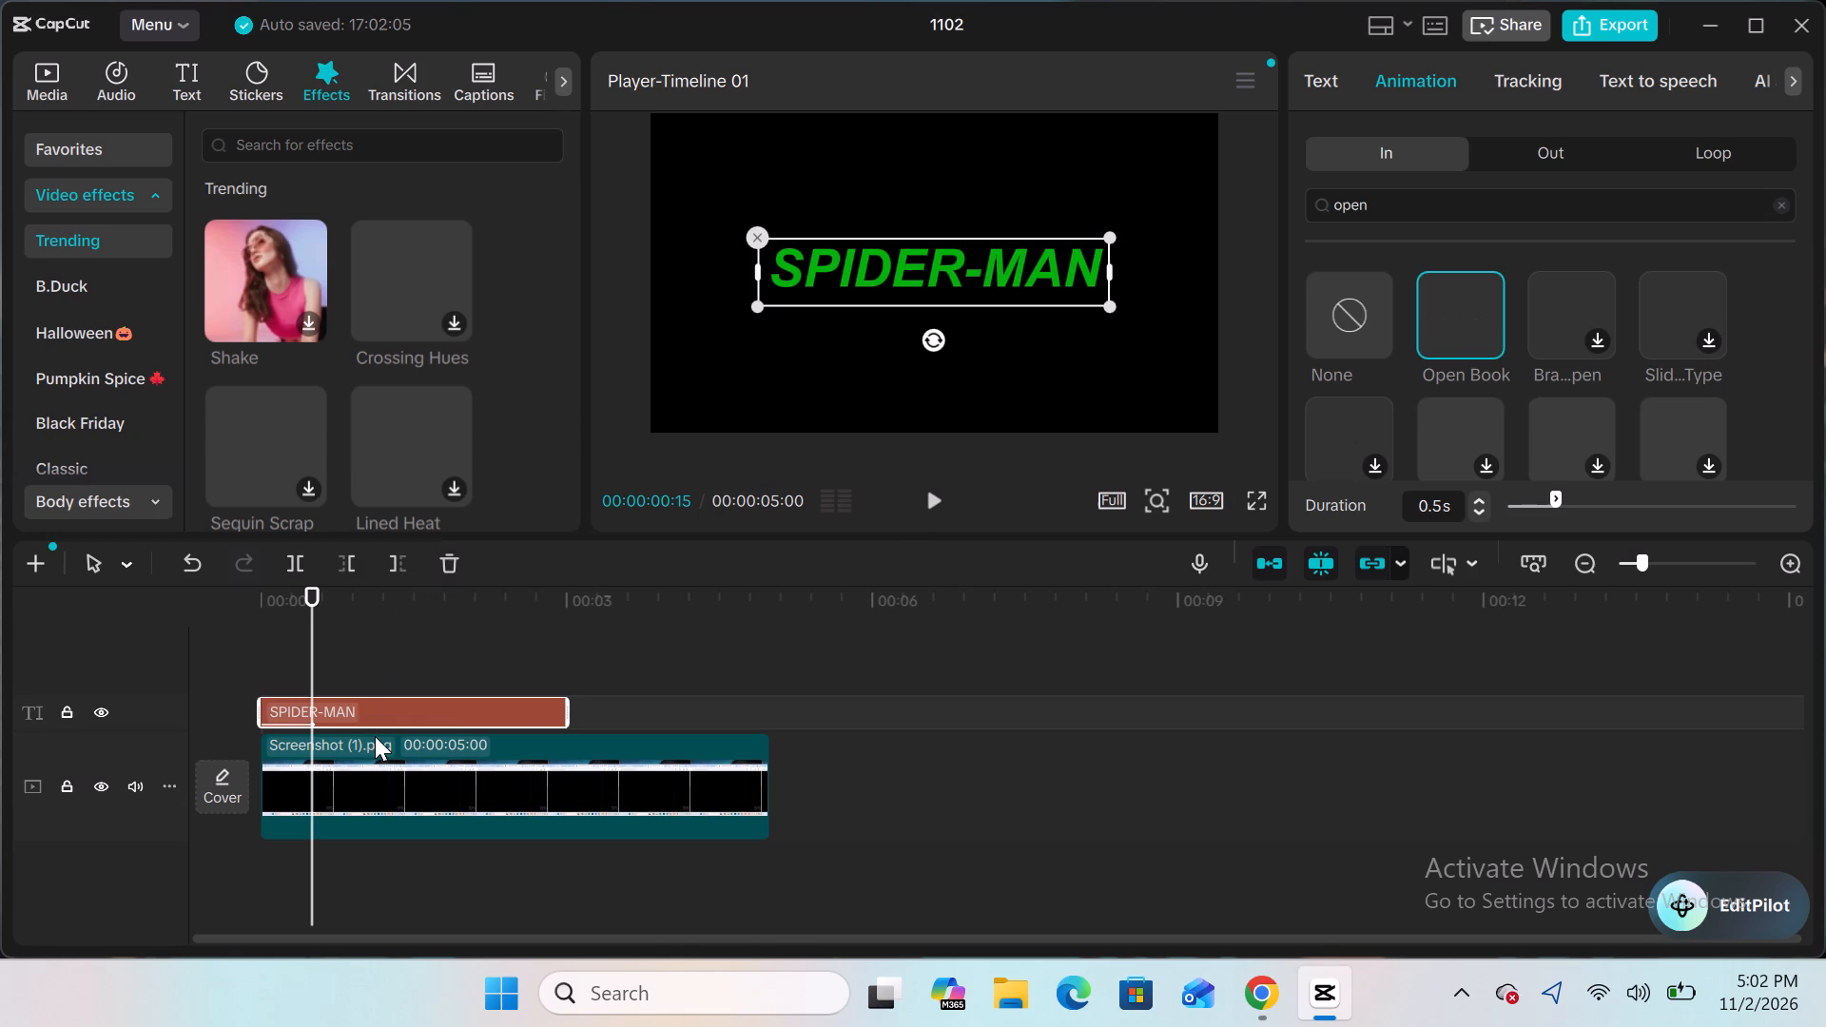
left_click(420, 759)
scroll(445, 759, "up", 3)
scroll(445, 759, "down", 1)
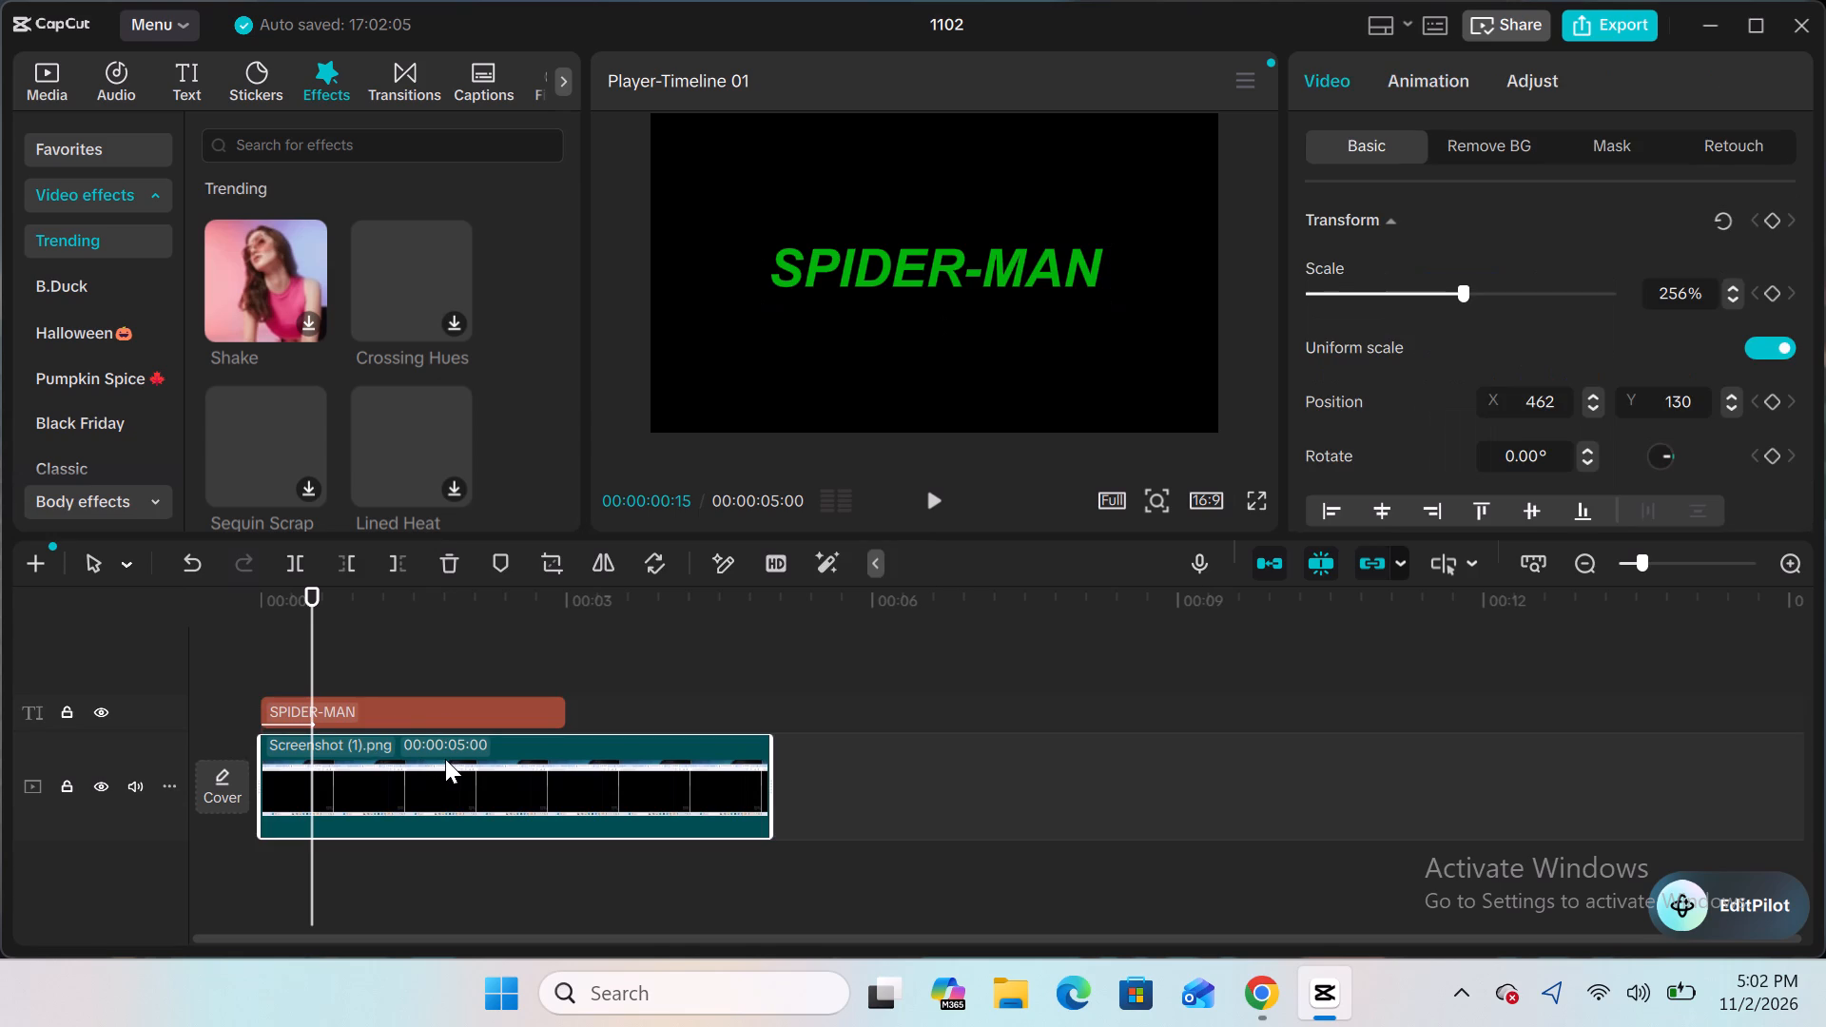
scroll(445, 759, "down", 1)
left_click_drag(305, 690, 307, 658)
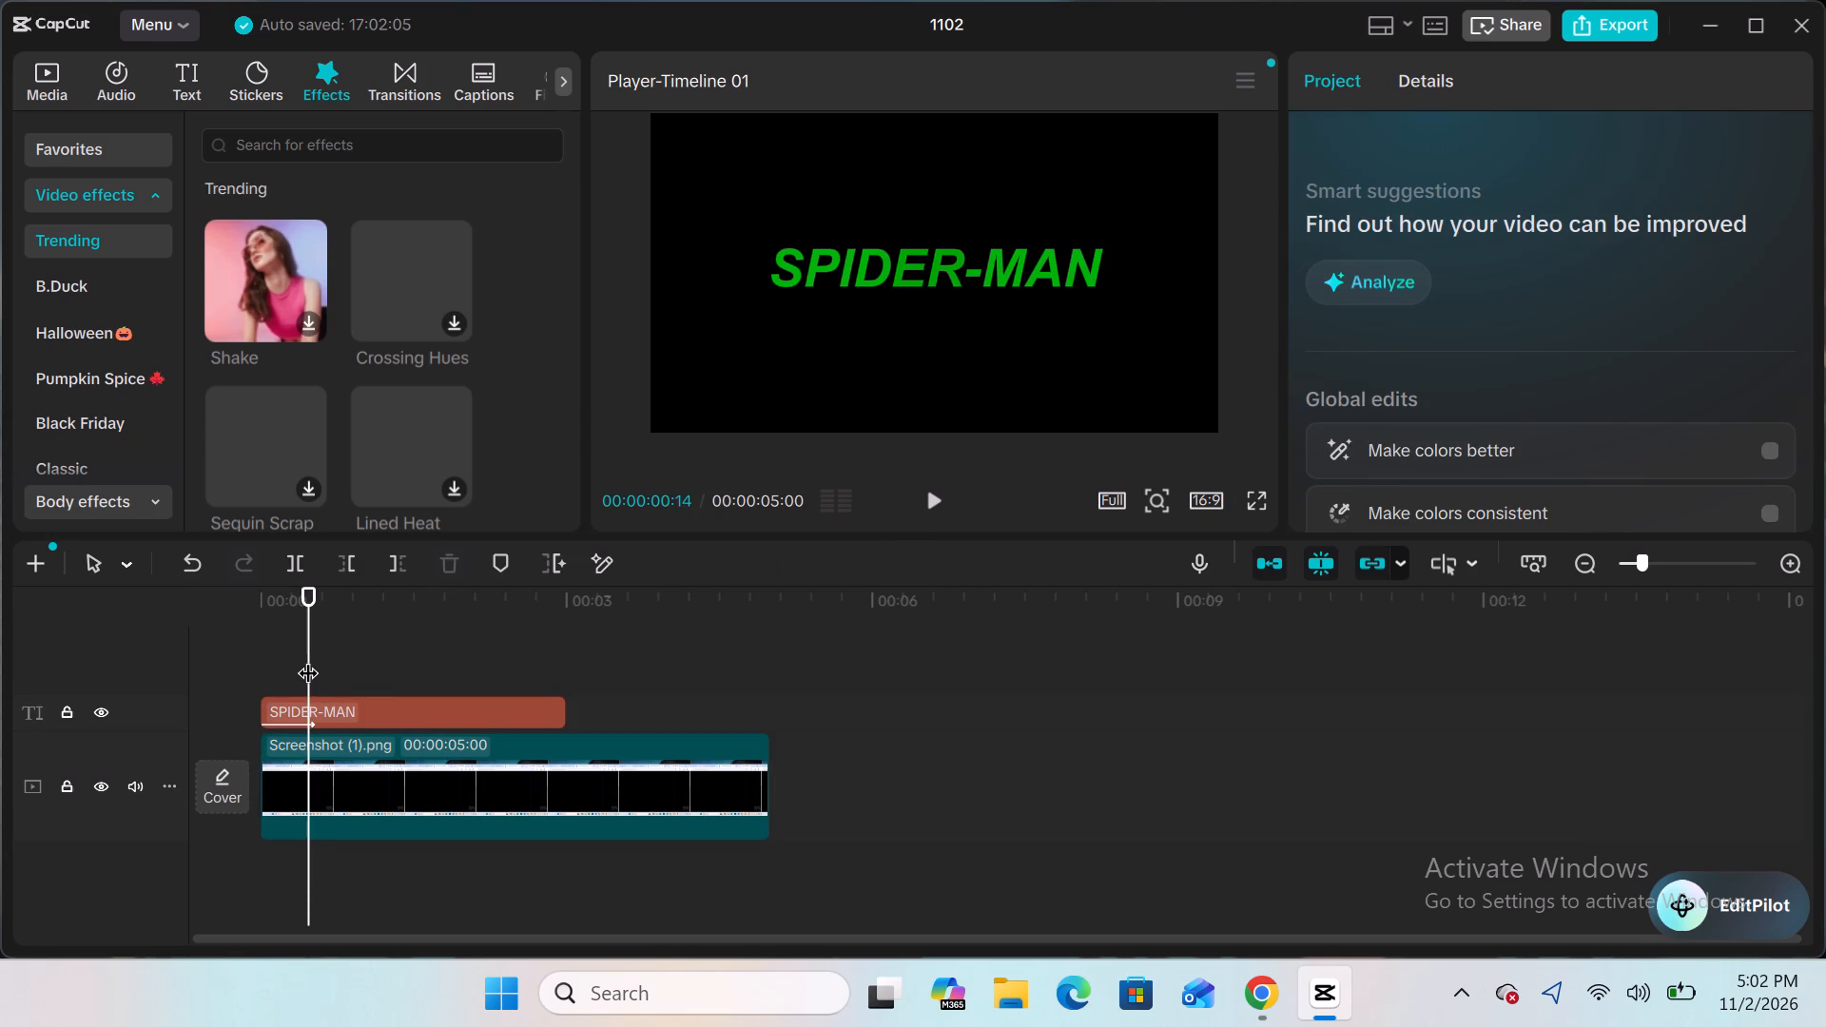
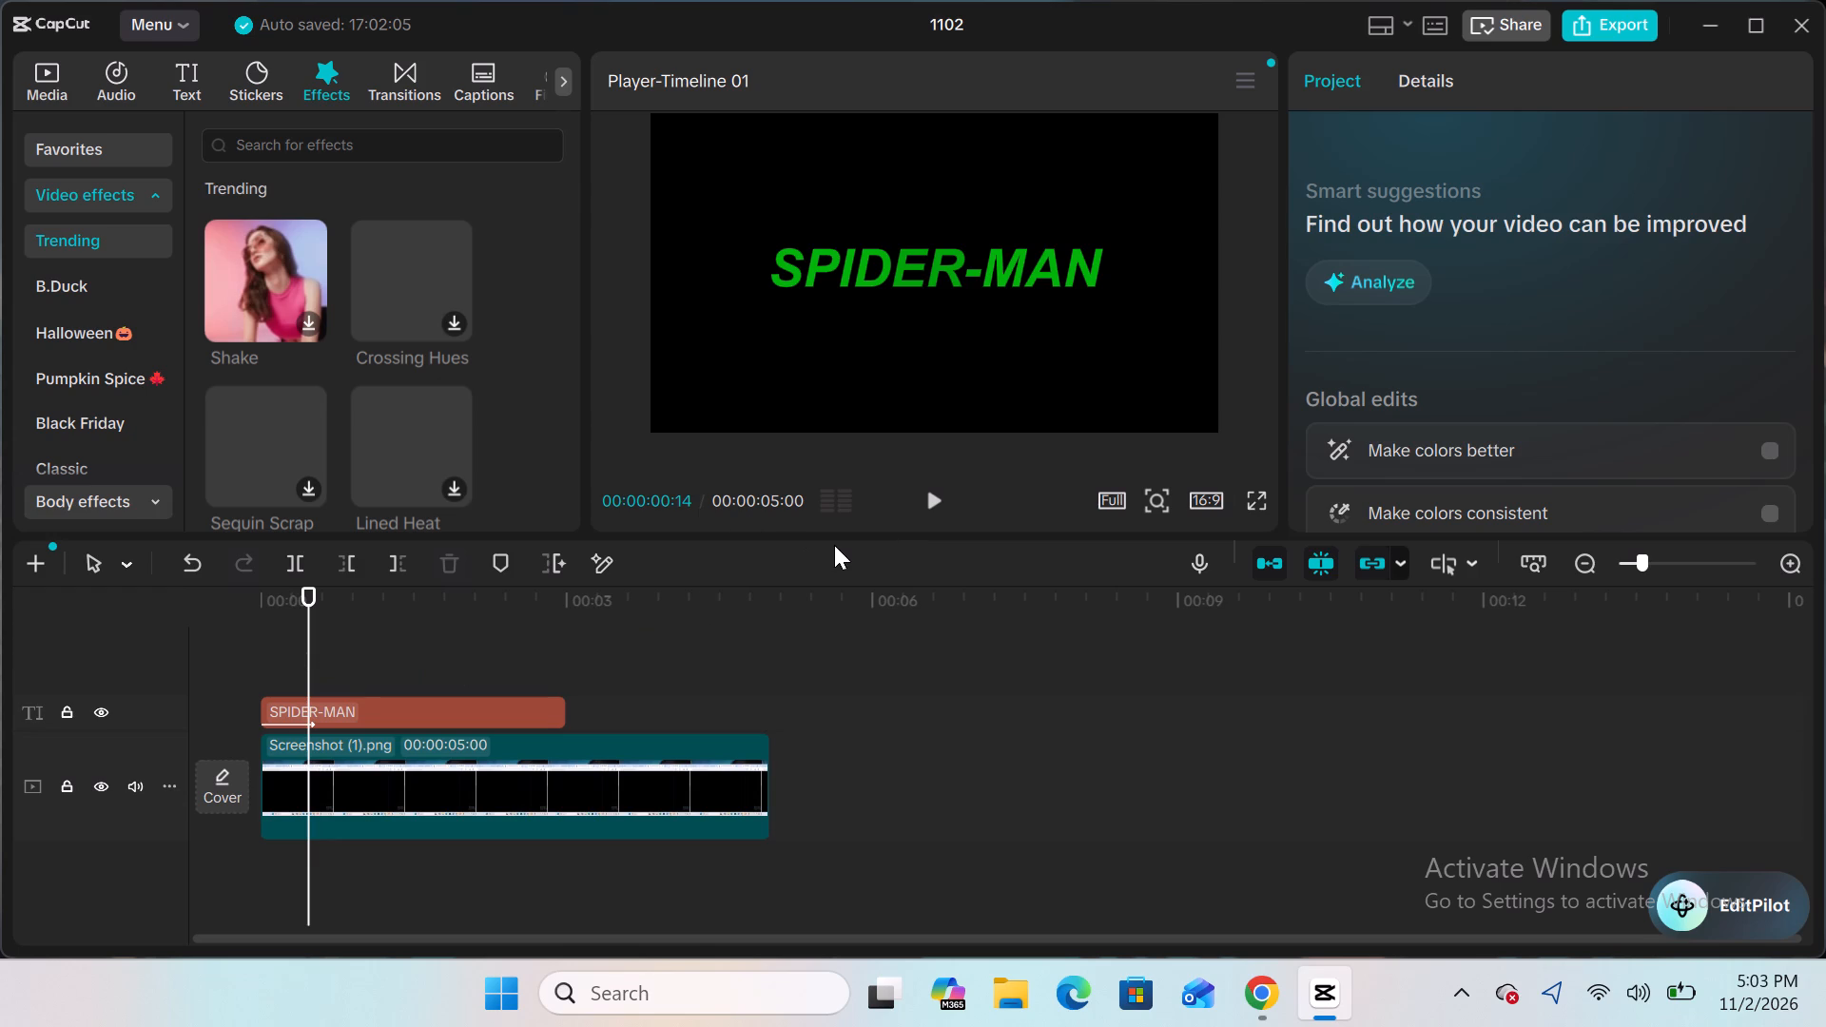
Play back the SPIDER-MAN title's opening animation from the start of the timeline.
left_click_drag(301, 649, 271, 644)
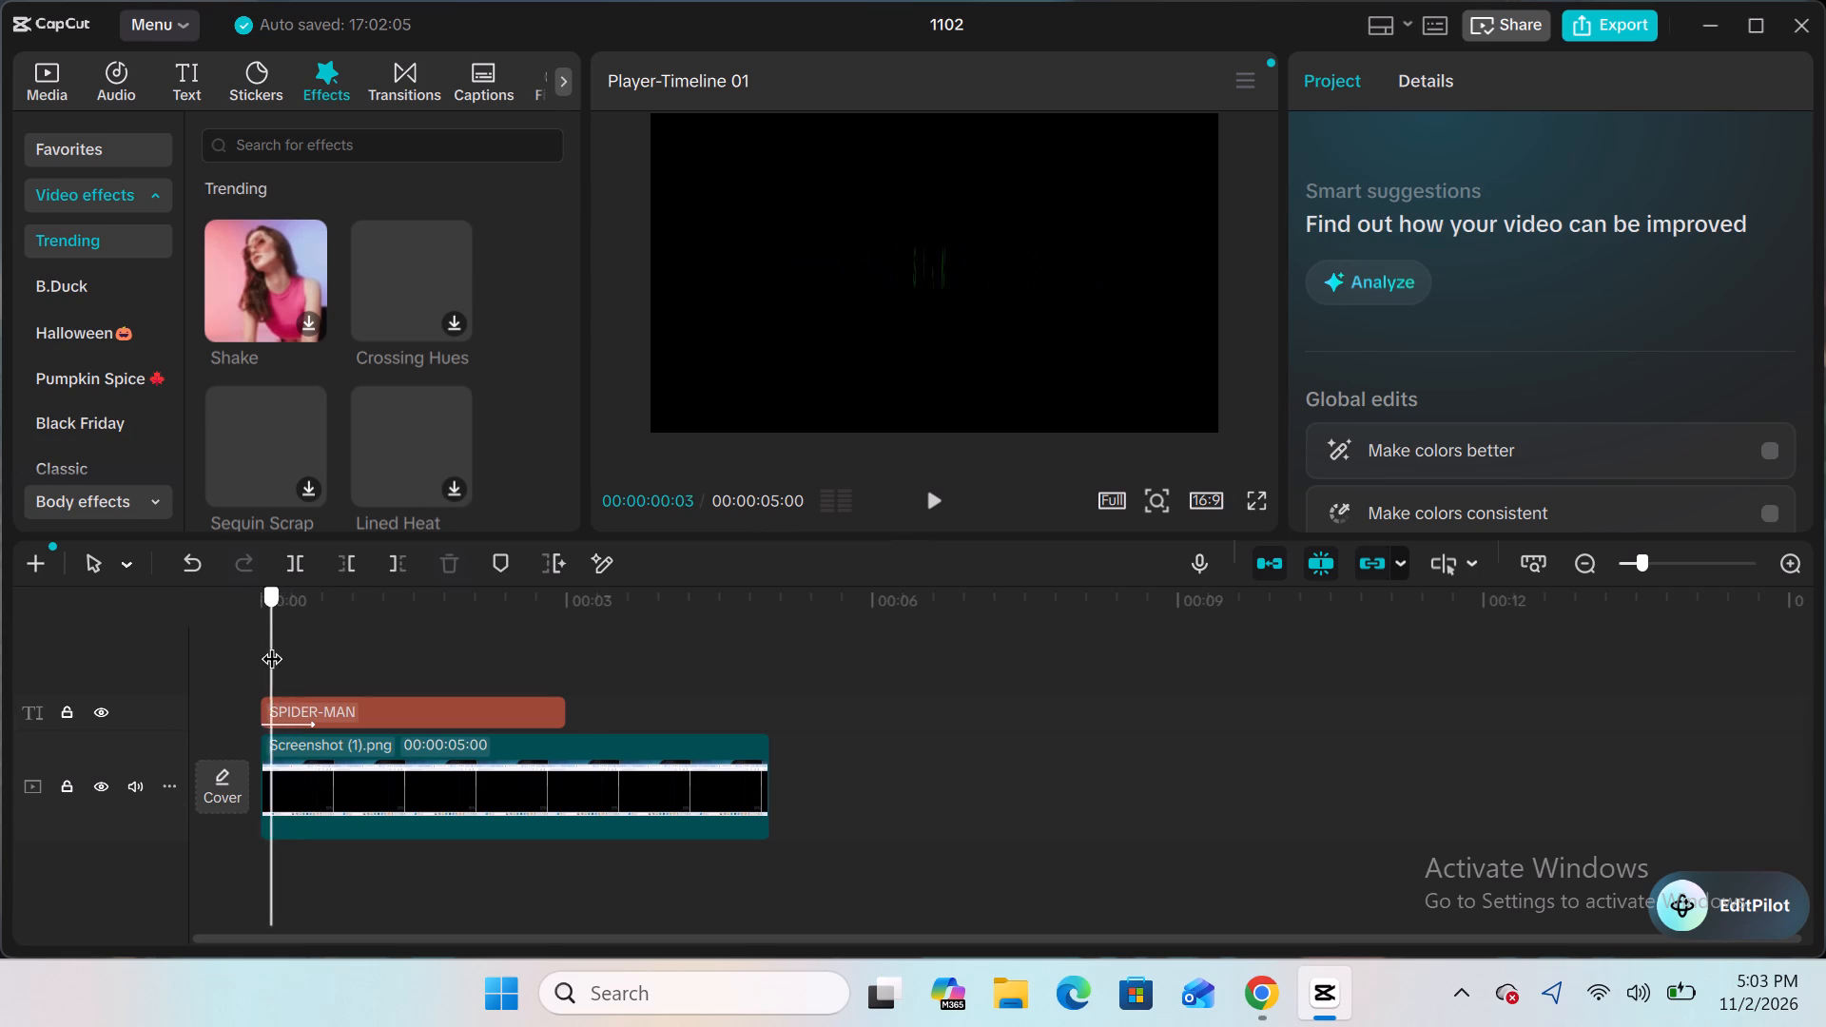
left_click_drag(271, 644, 262, 641)
key("space")
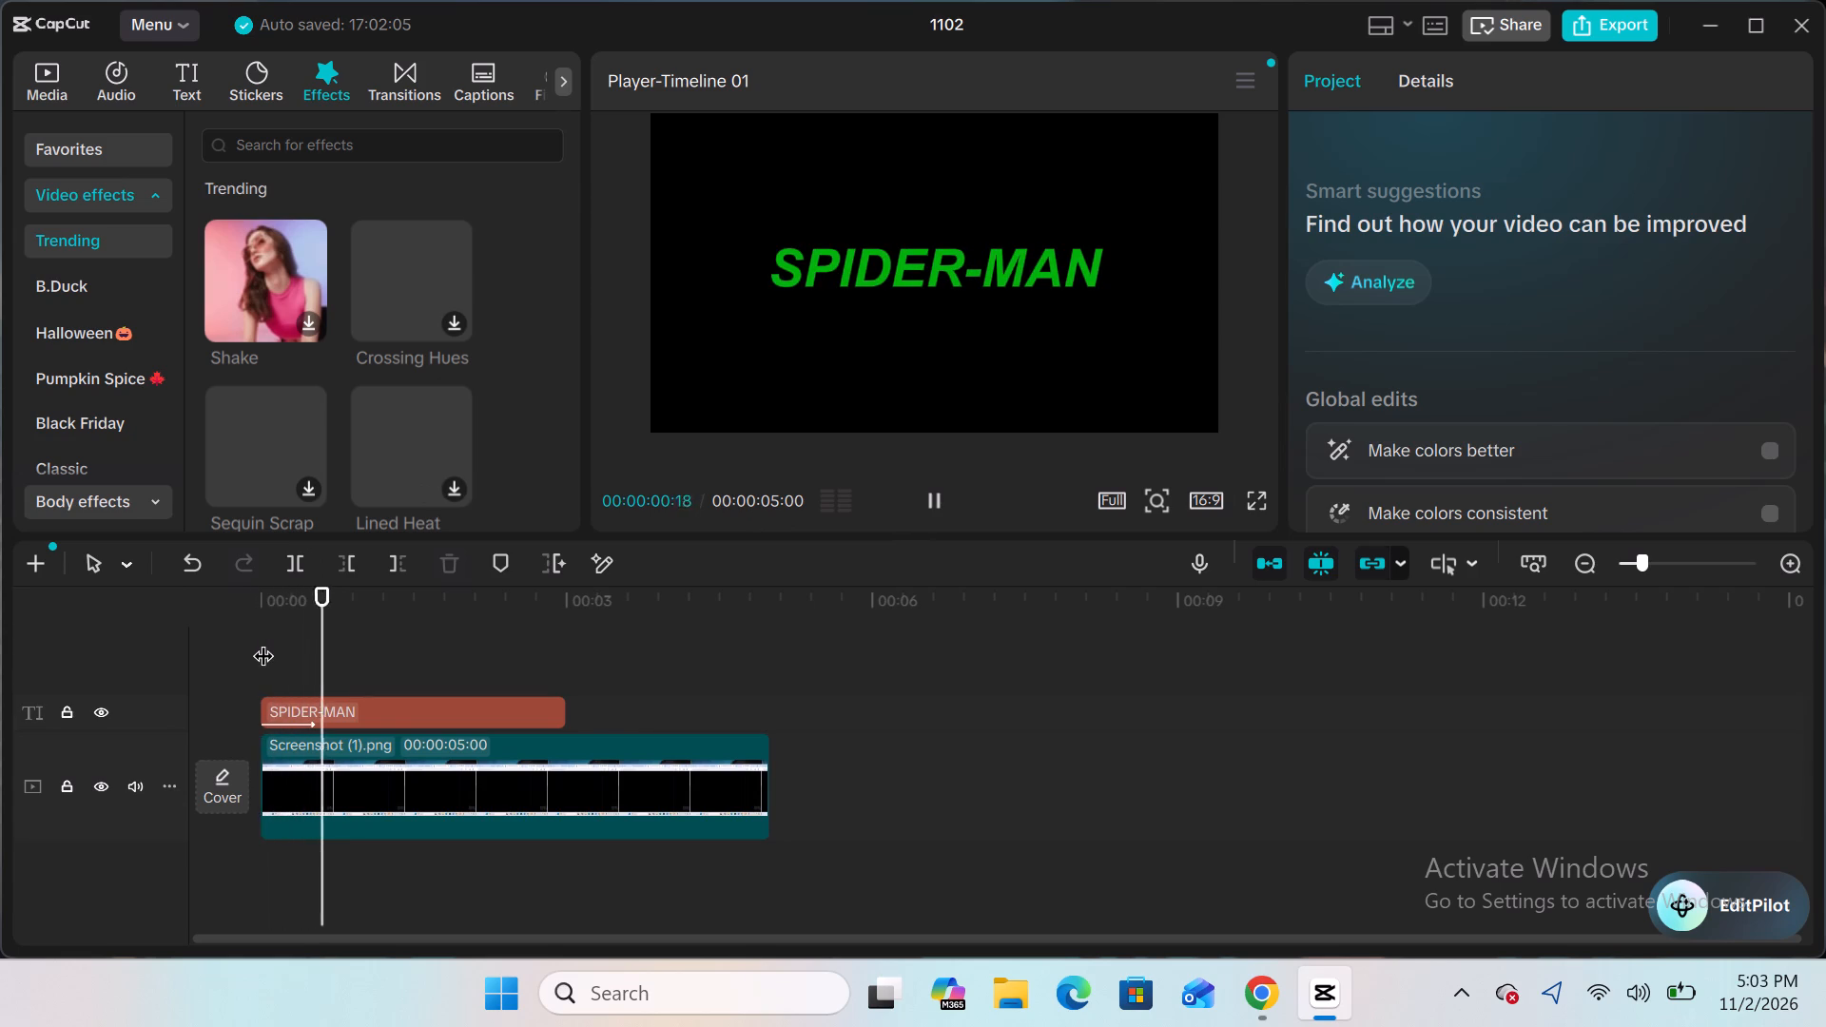
key("space")
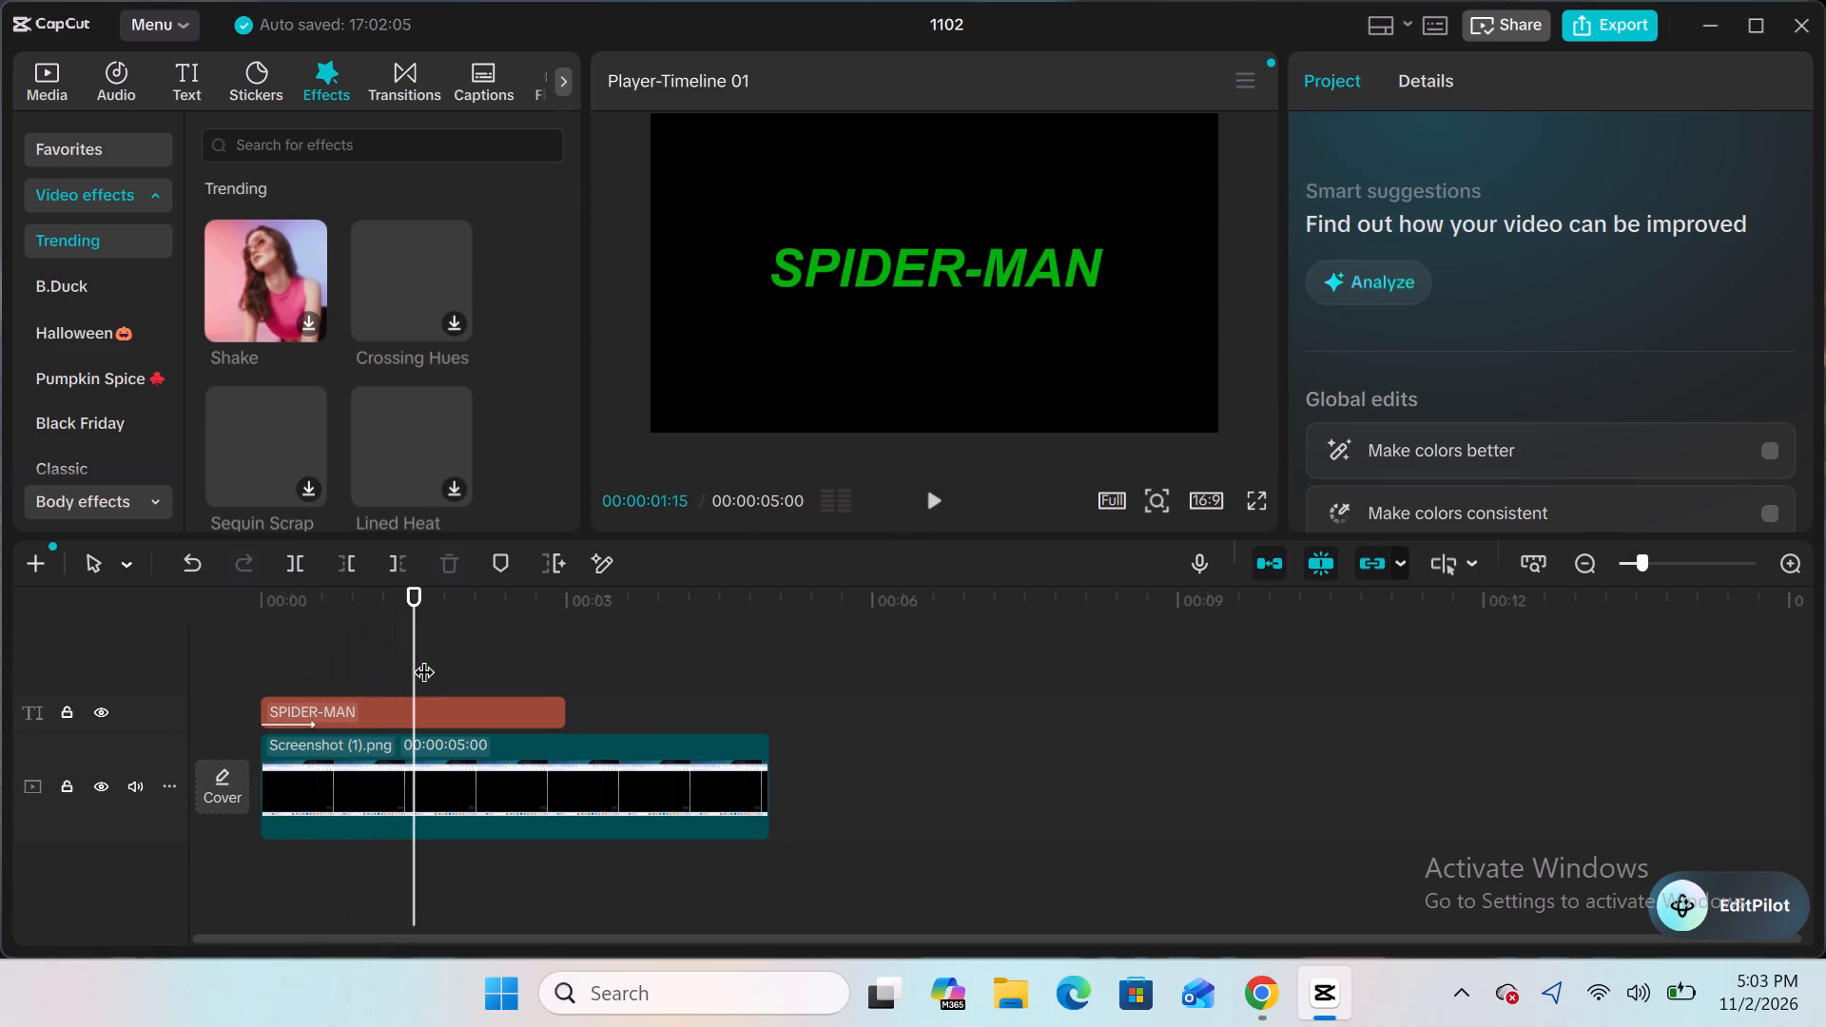
Add a timeline marker at 00:00:00:16, where the title's opening animation ends.
left_click_drag(399, 641, 379, 637)
left_click_drag(379, 637, 336, 636)
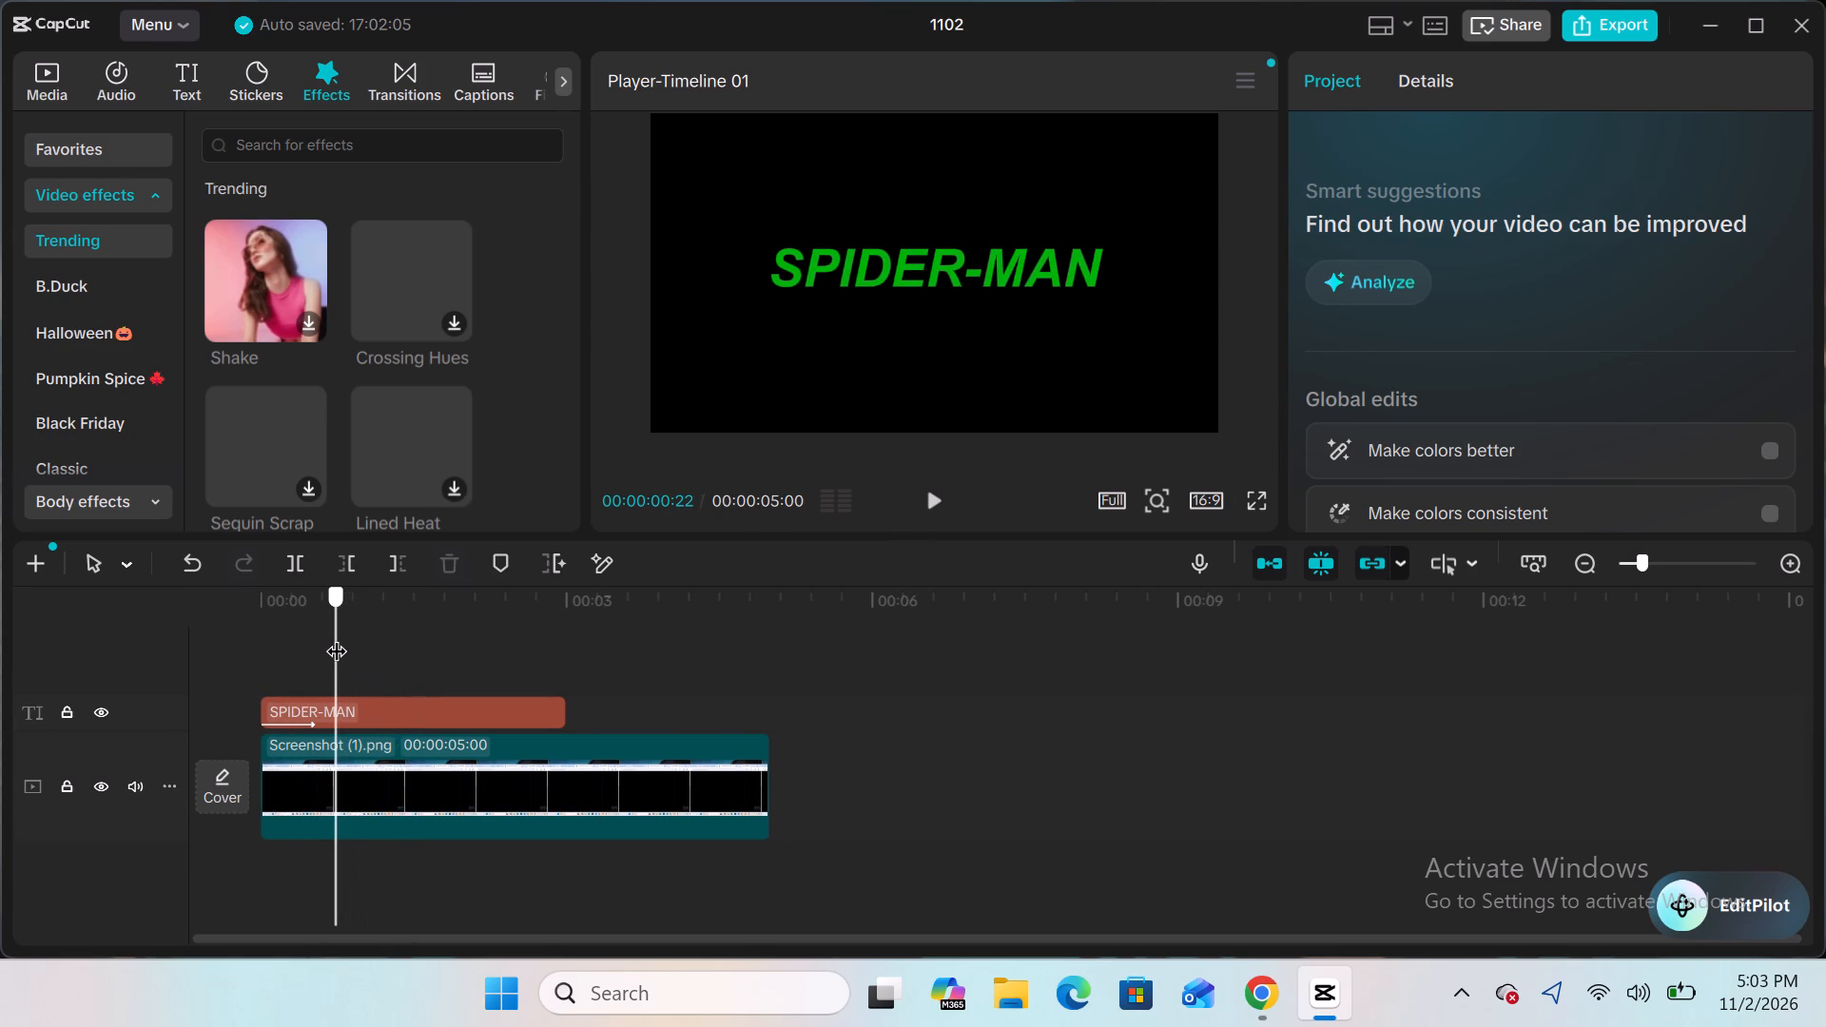
left_click_drag(336, 636, 322, 637)
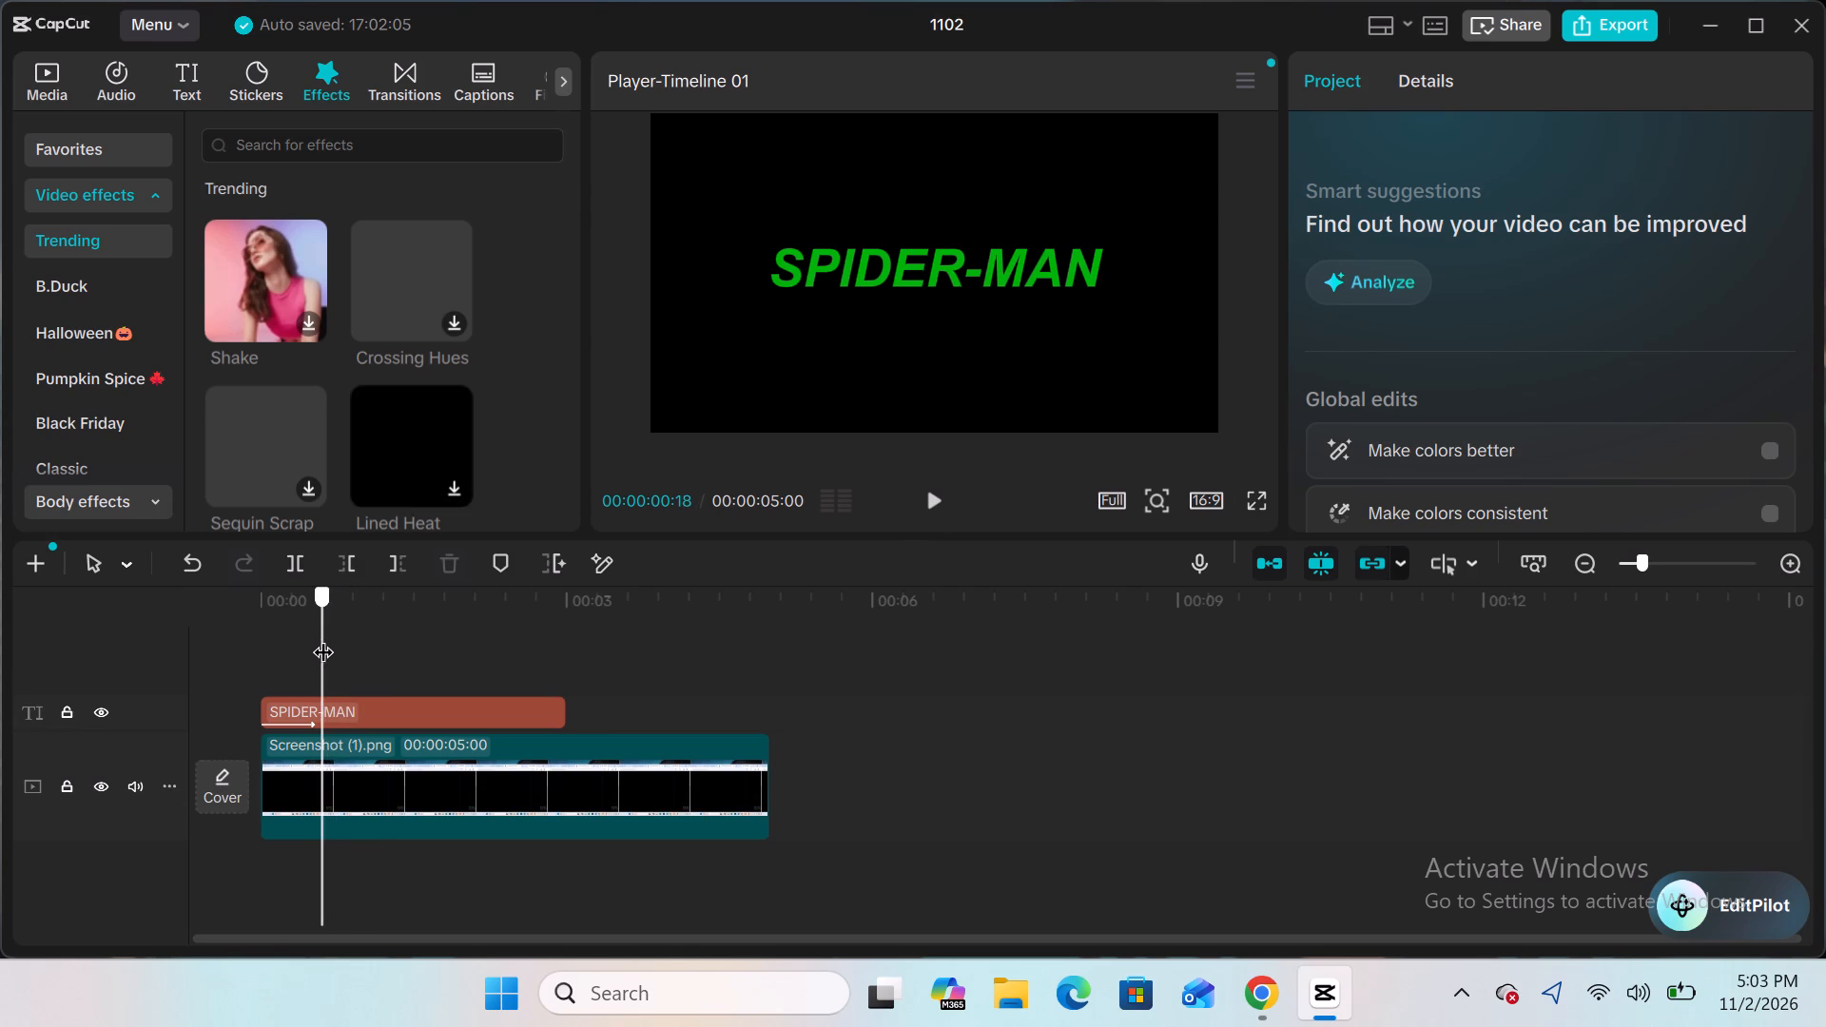
left_click_drag(322, 637, 319, 639)
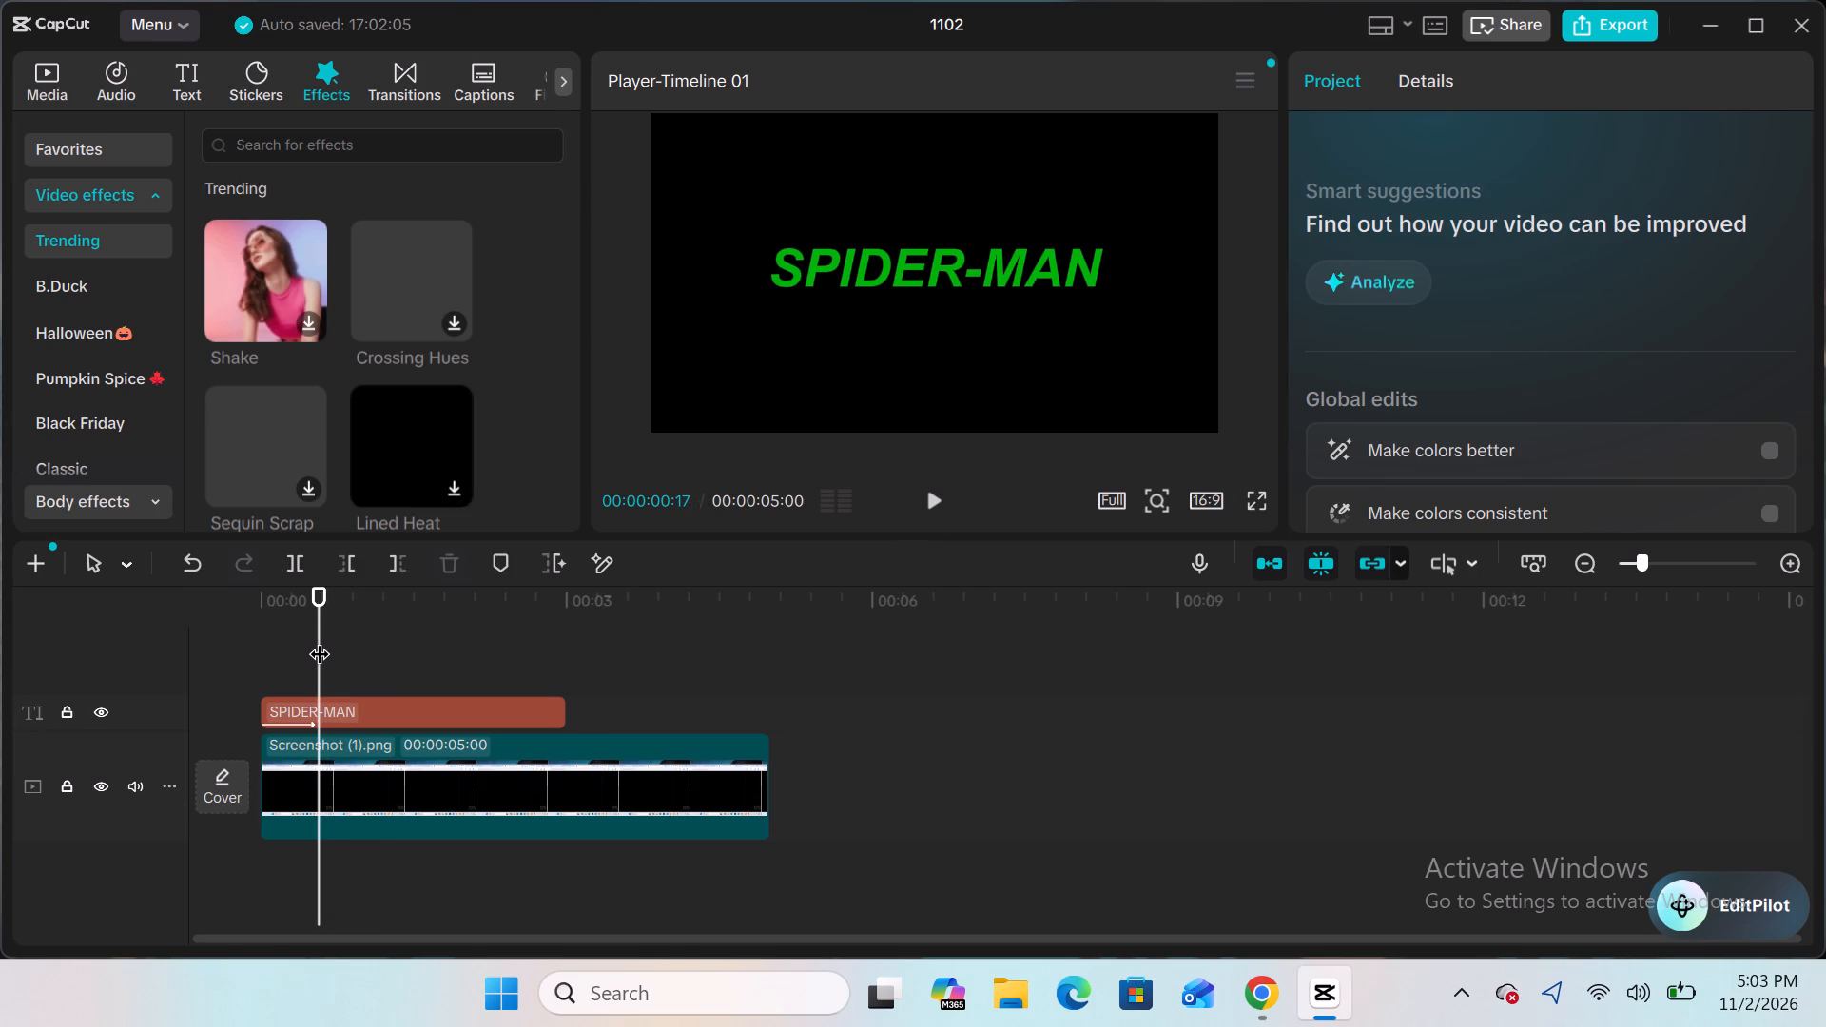
left_click(319, 639)
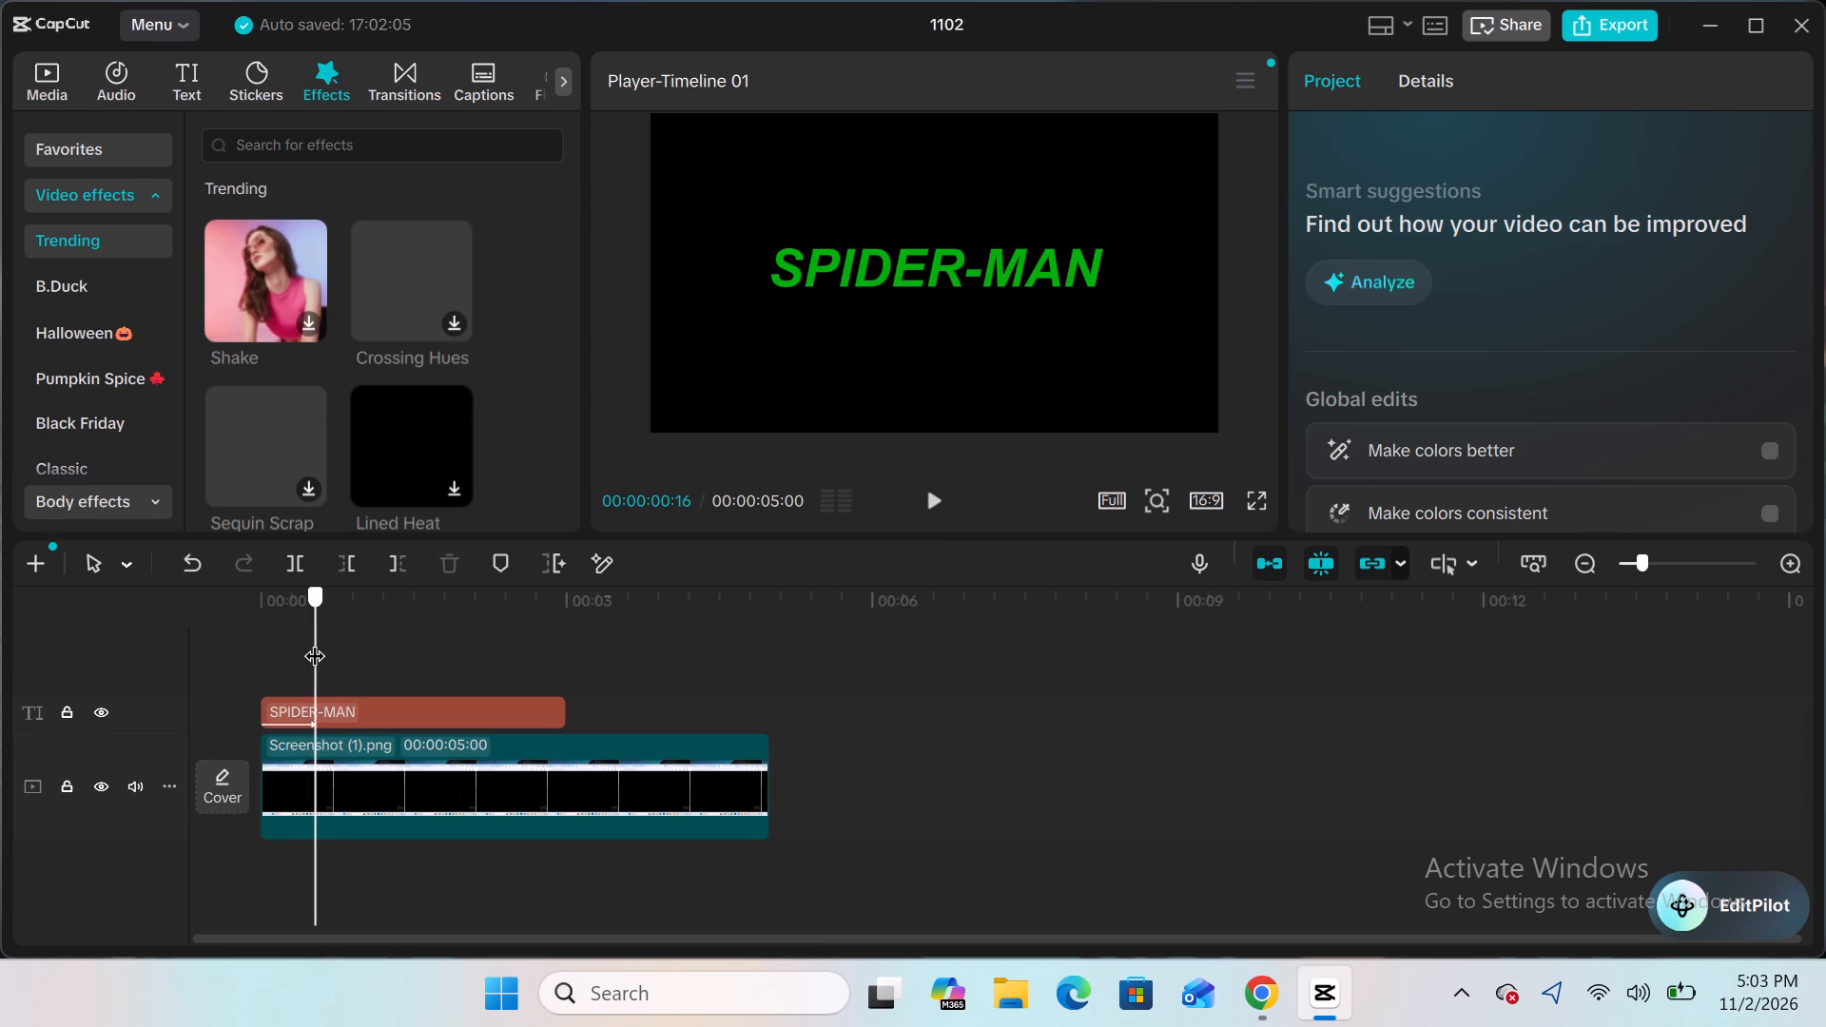
left_click(488, 557)
Extend the end of the SPIDER-MAN text clip slightly past the three-second mark.
left_click_drag(308, 645, 363, 650)
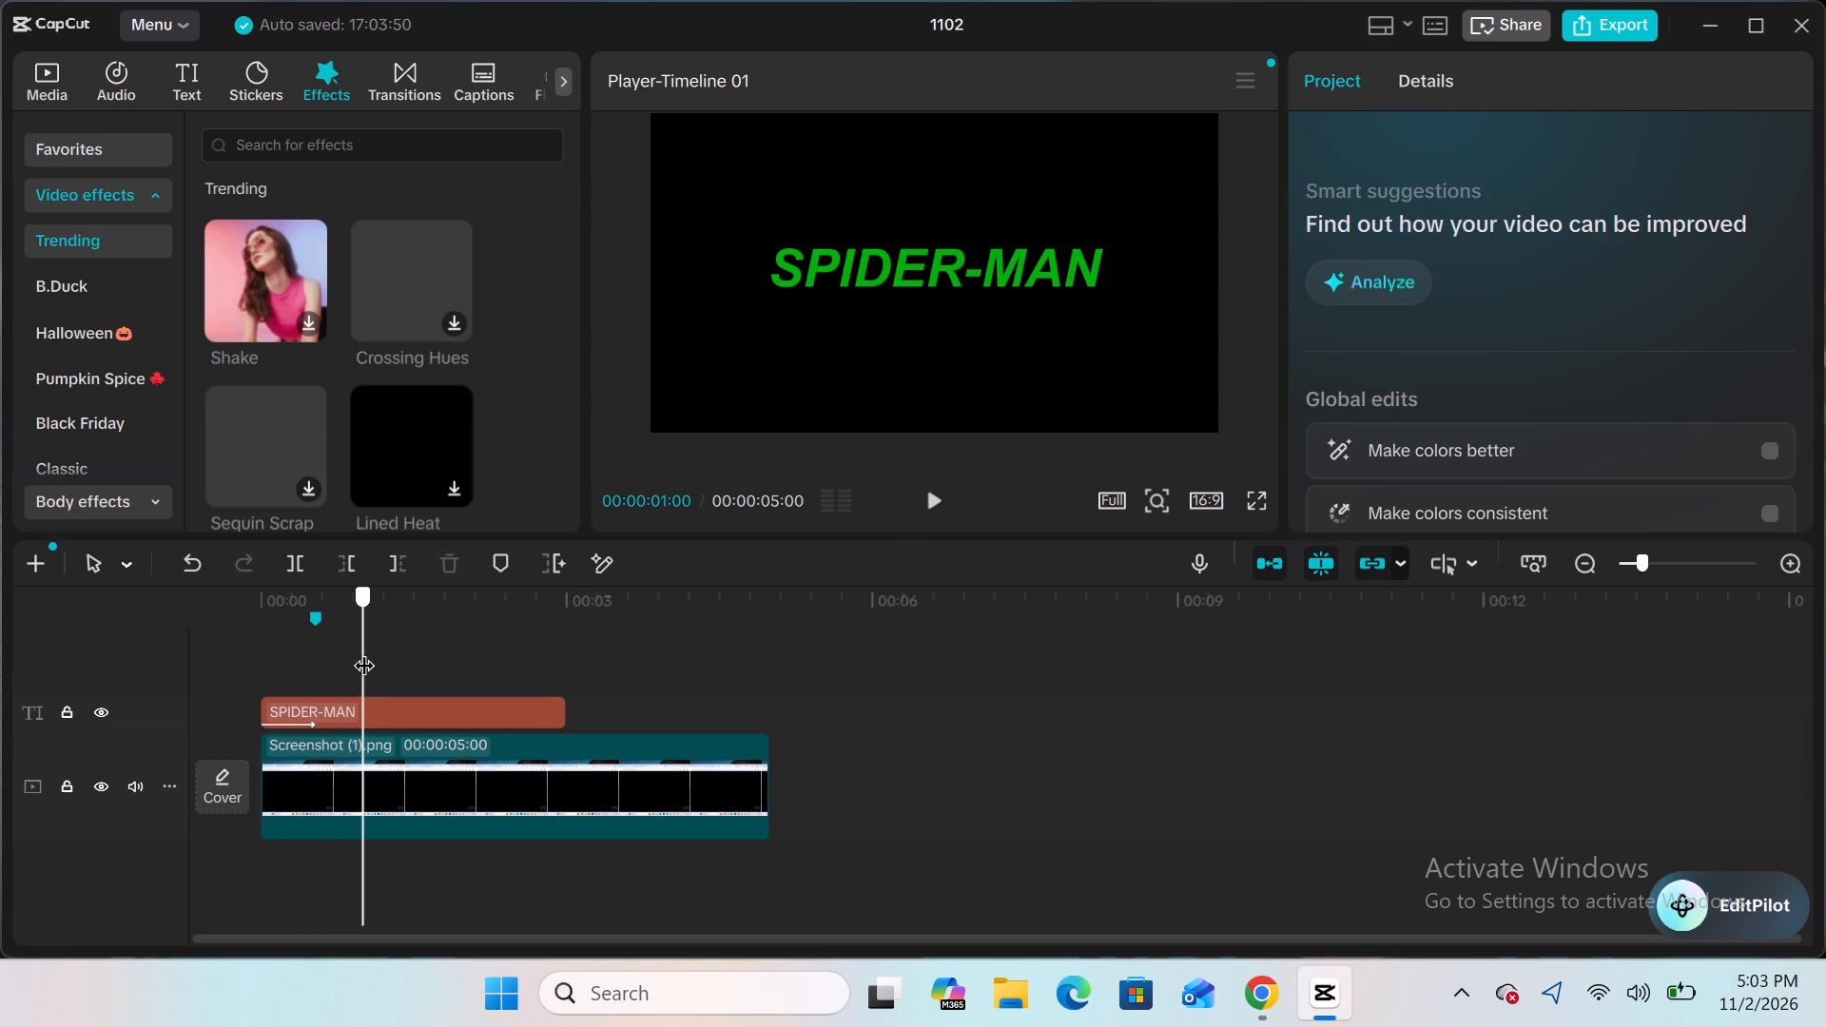
left_click_drag(363, 650, 268, 630)
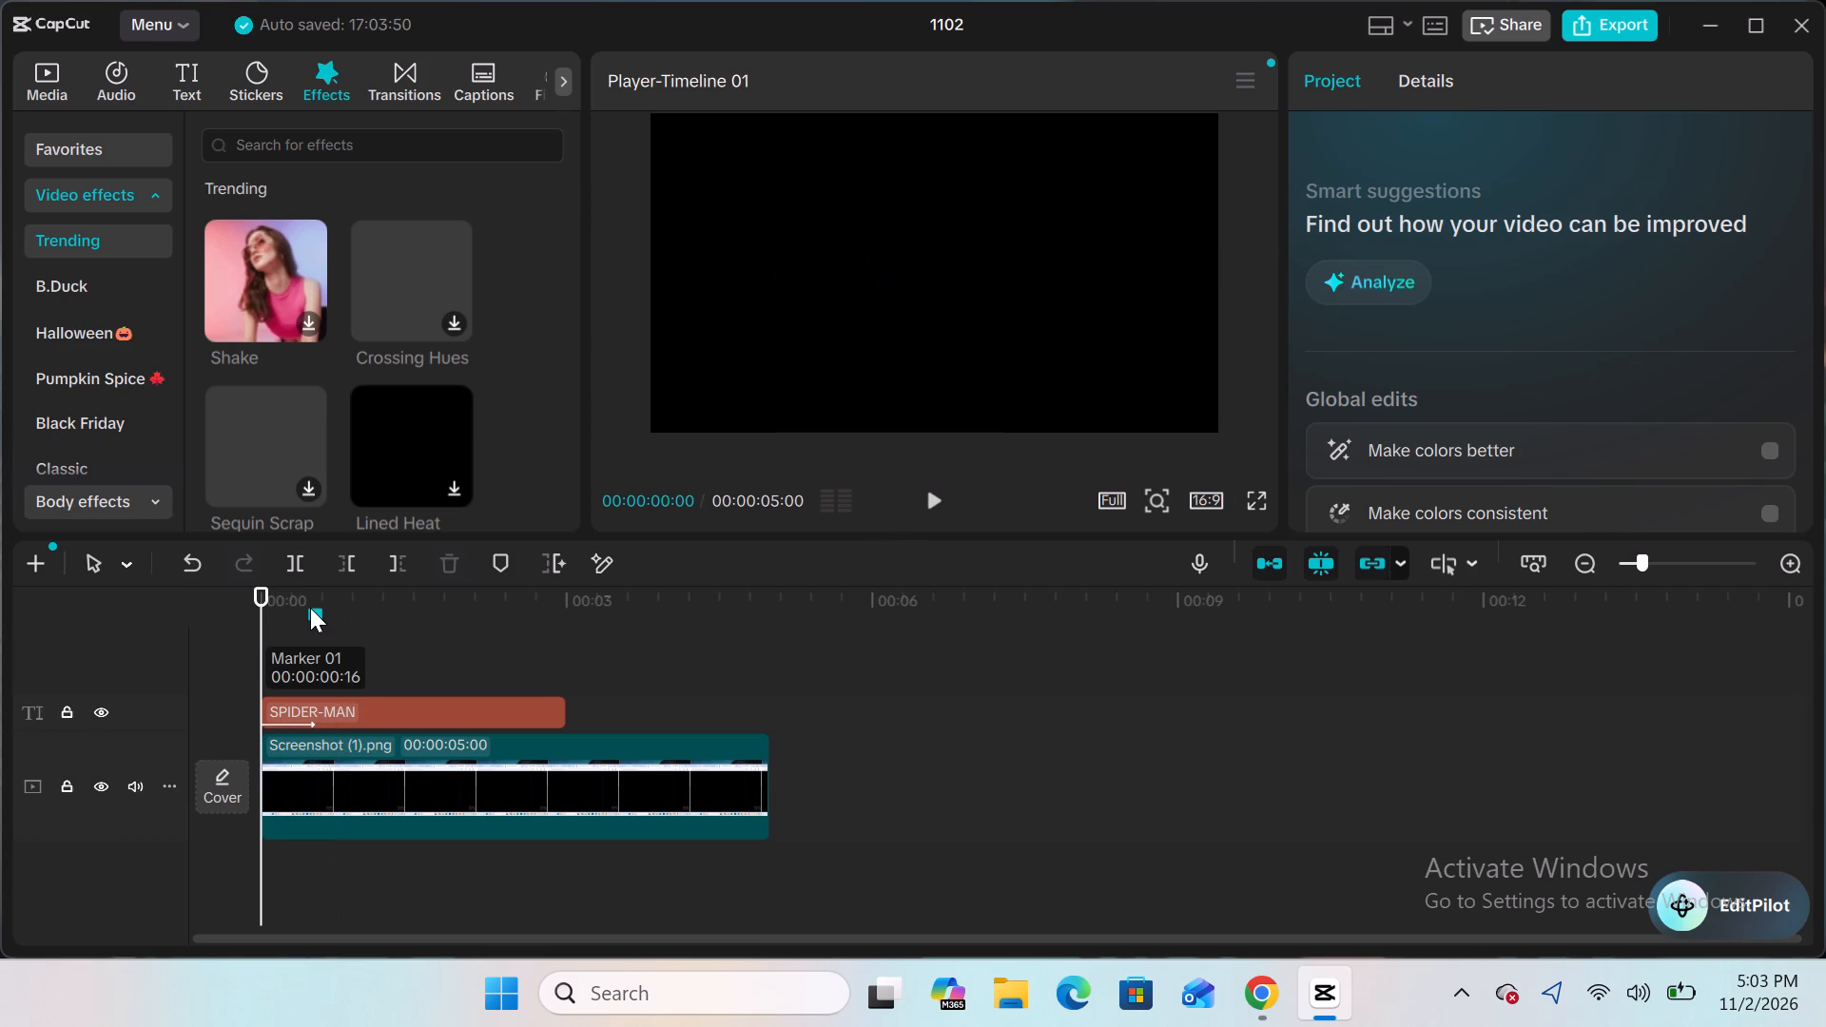
left_click_drag(255, 628, 423, 675)
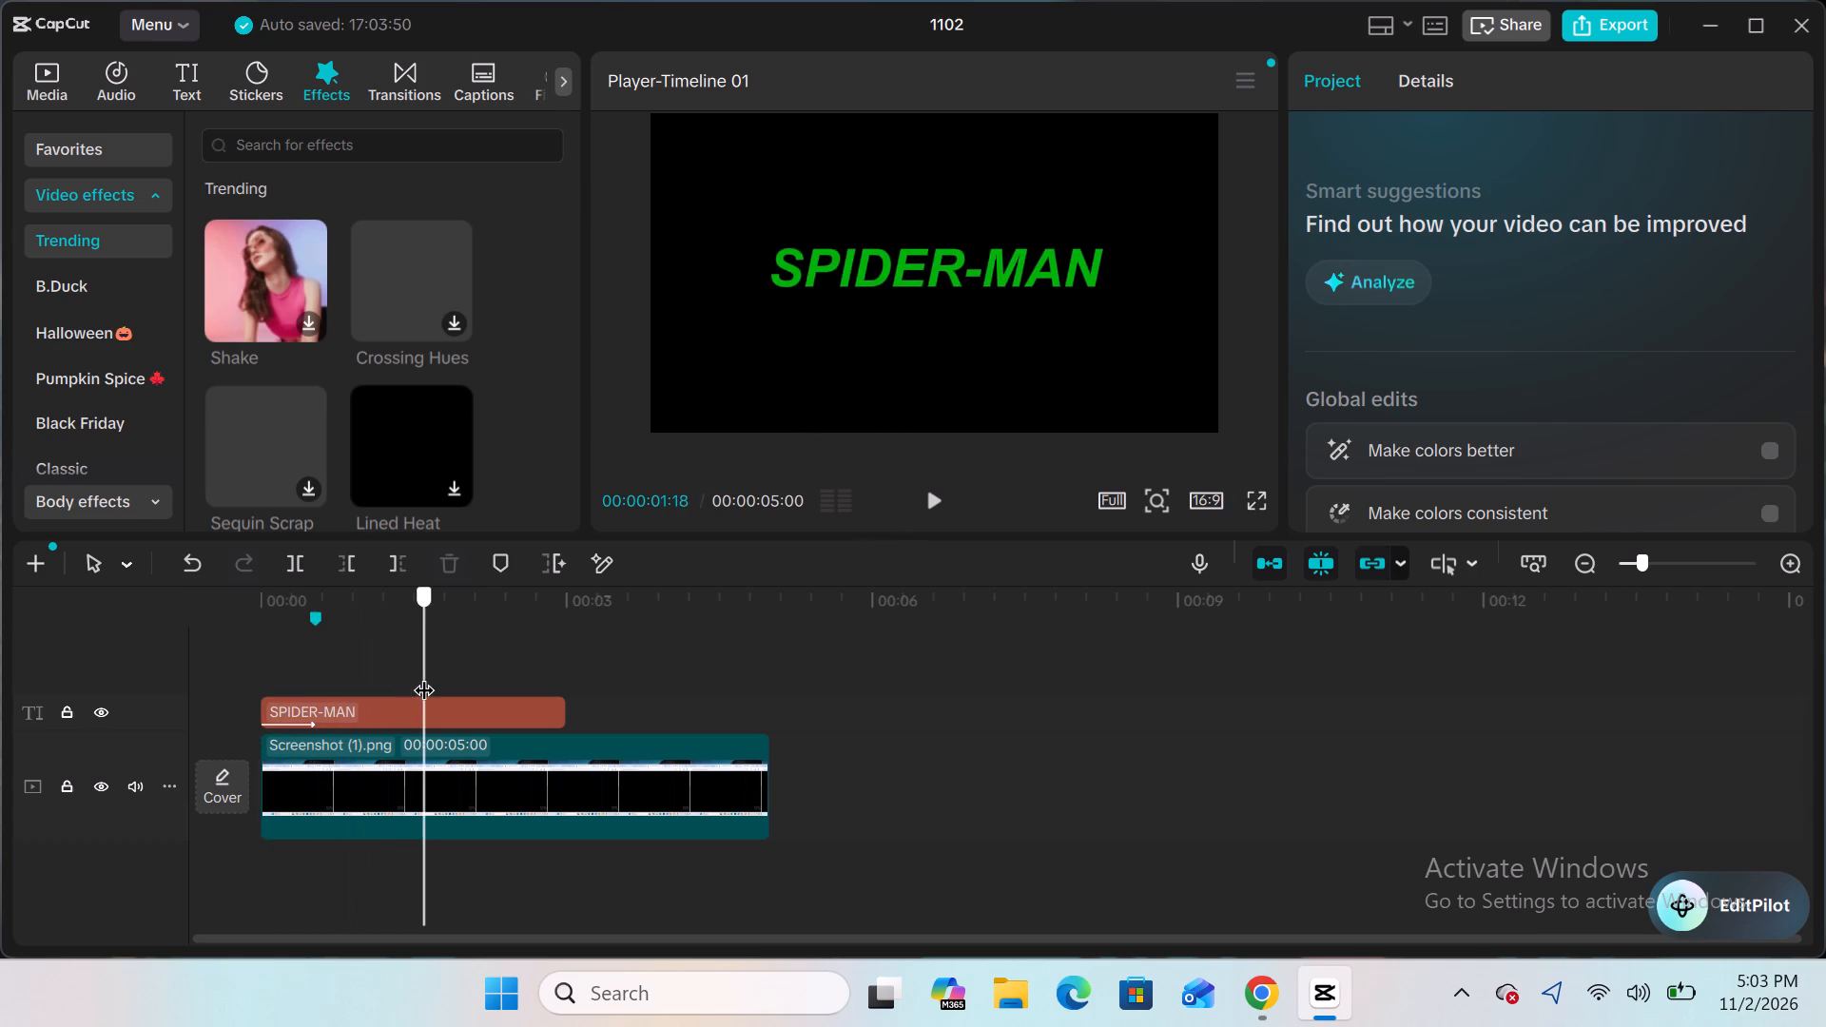
left_click_drag(423, 675, 433, 731)
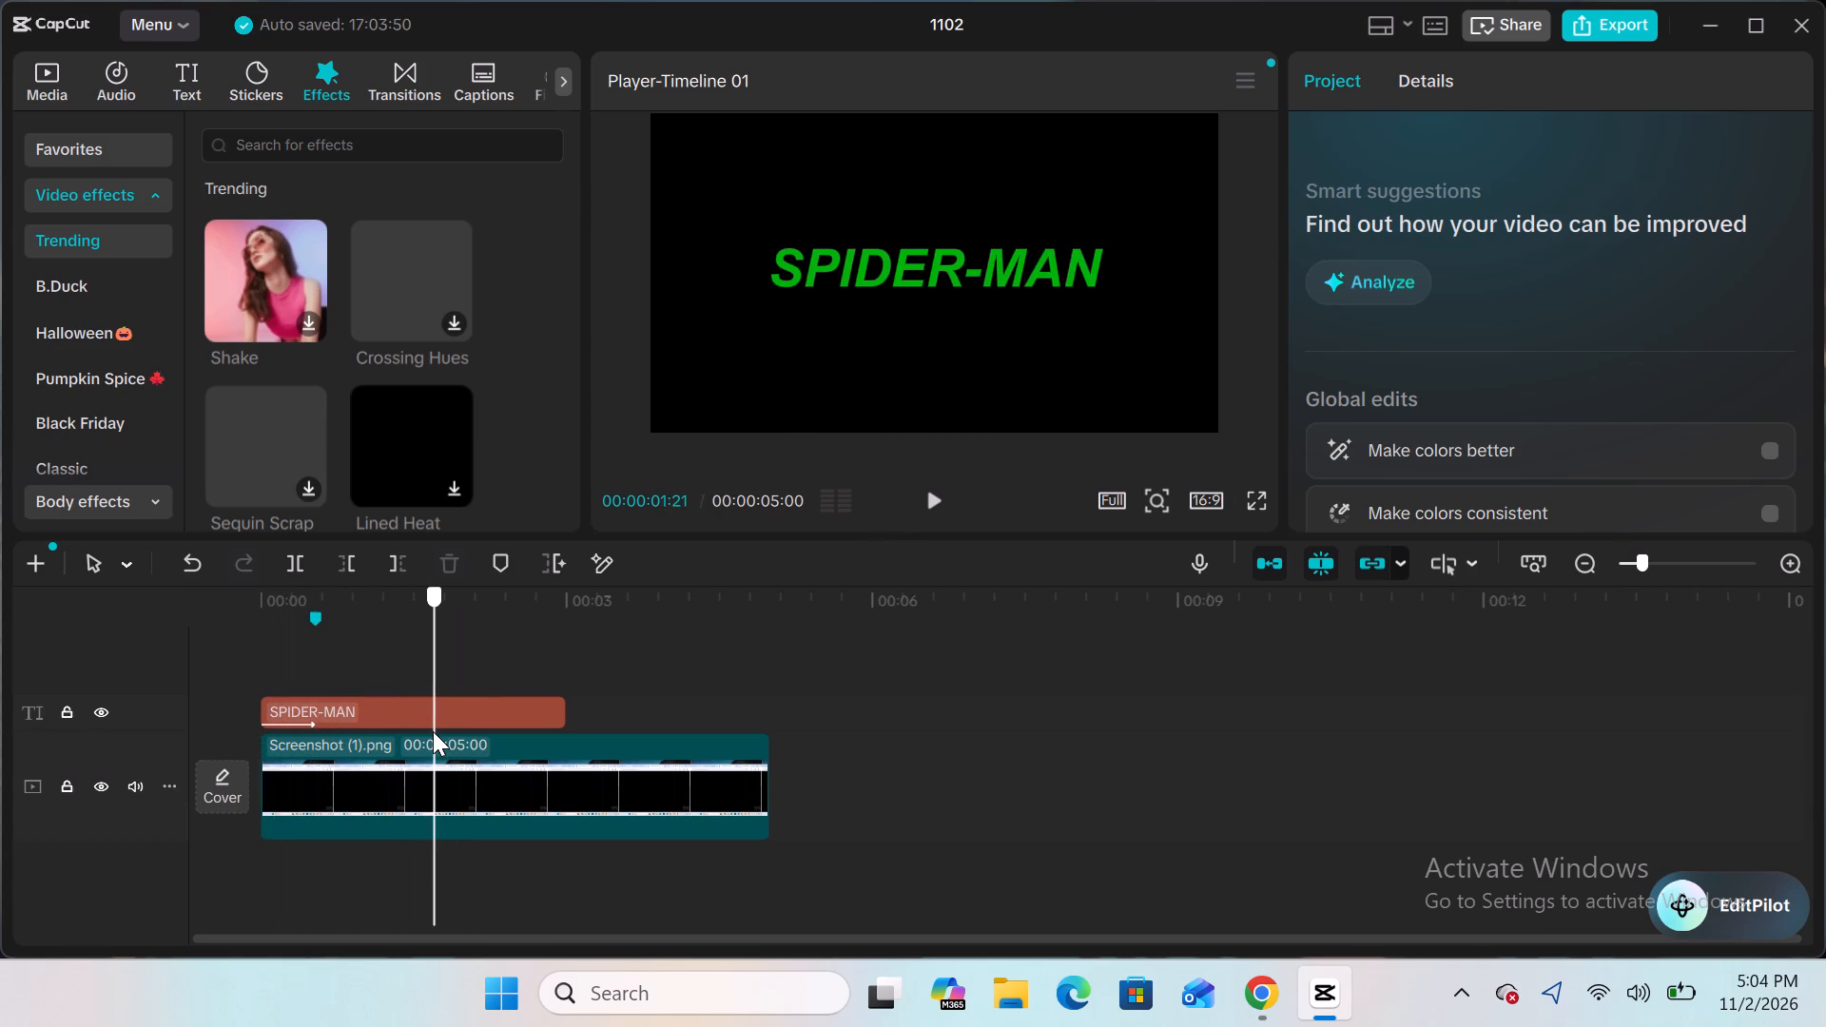
left_click_drag(433, 731, 364, 710)
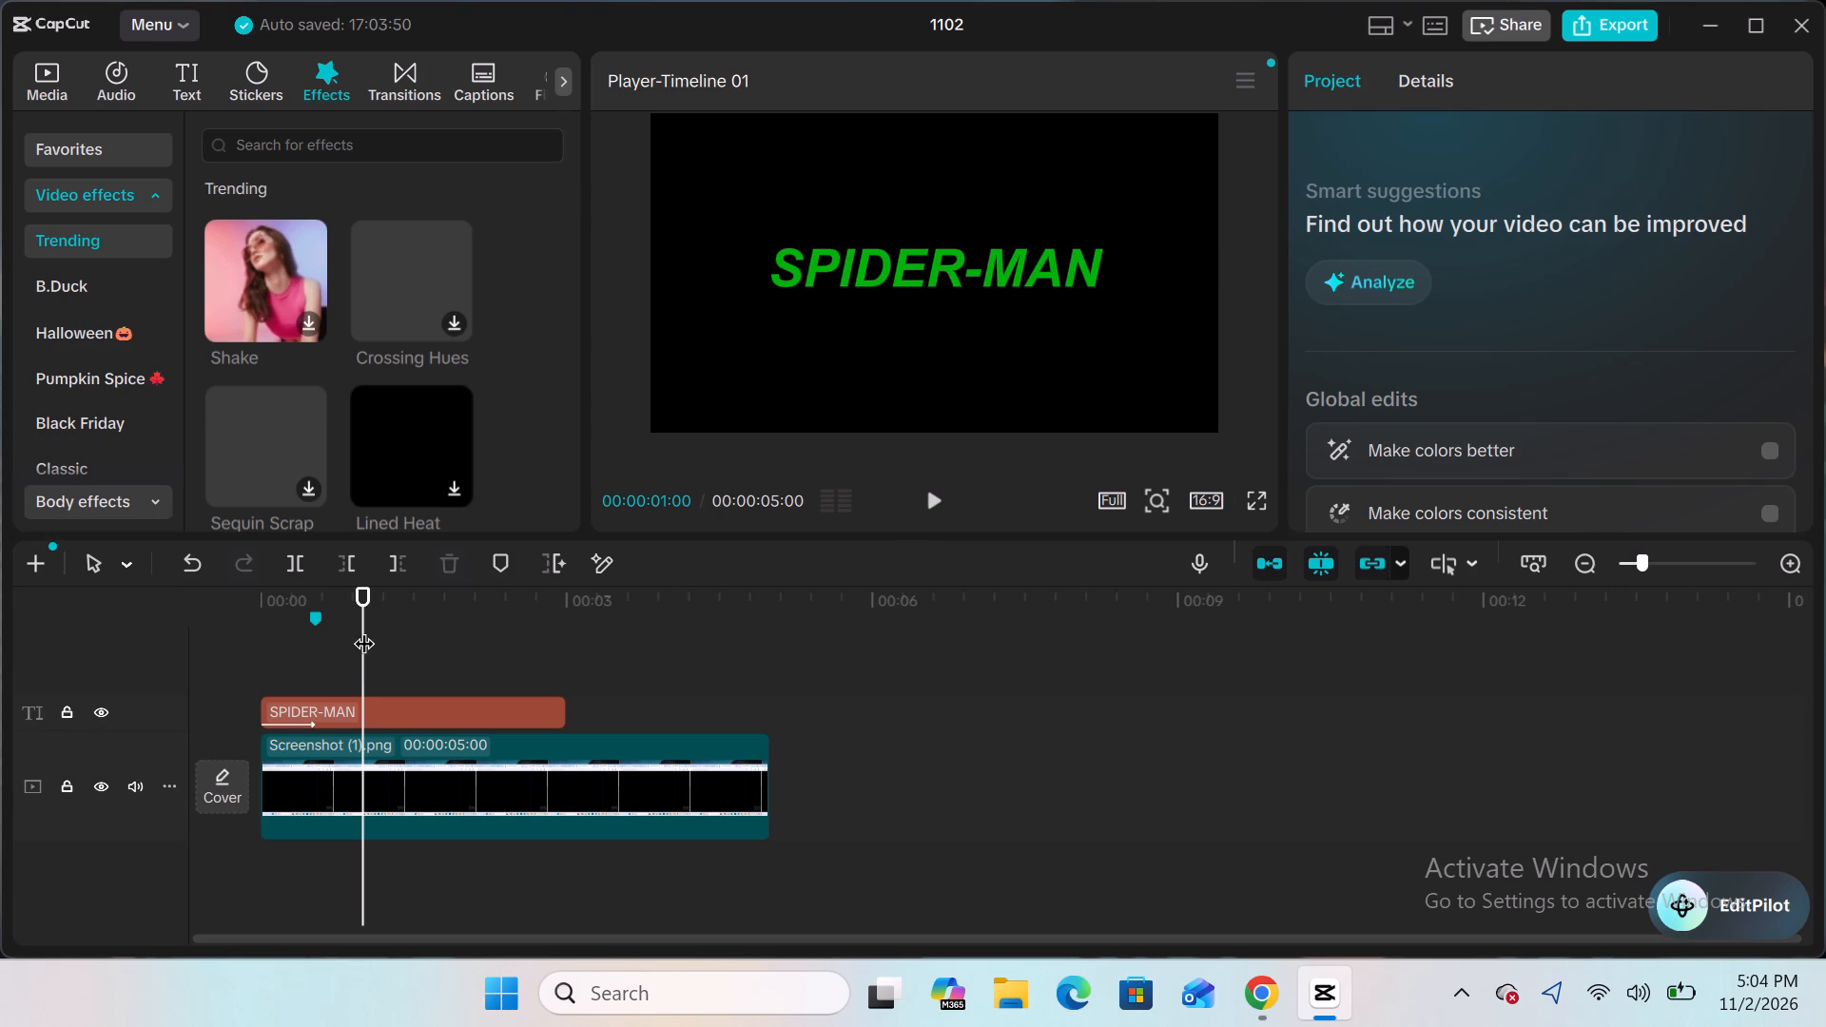
left_click_drag(368, 629, 565, 618)
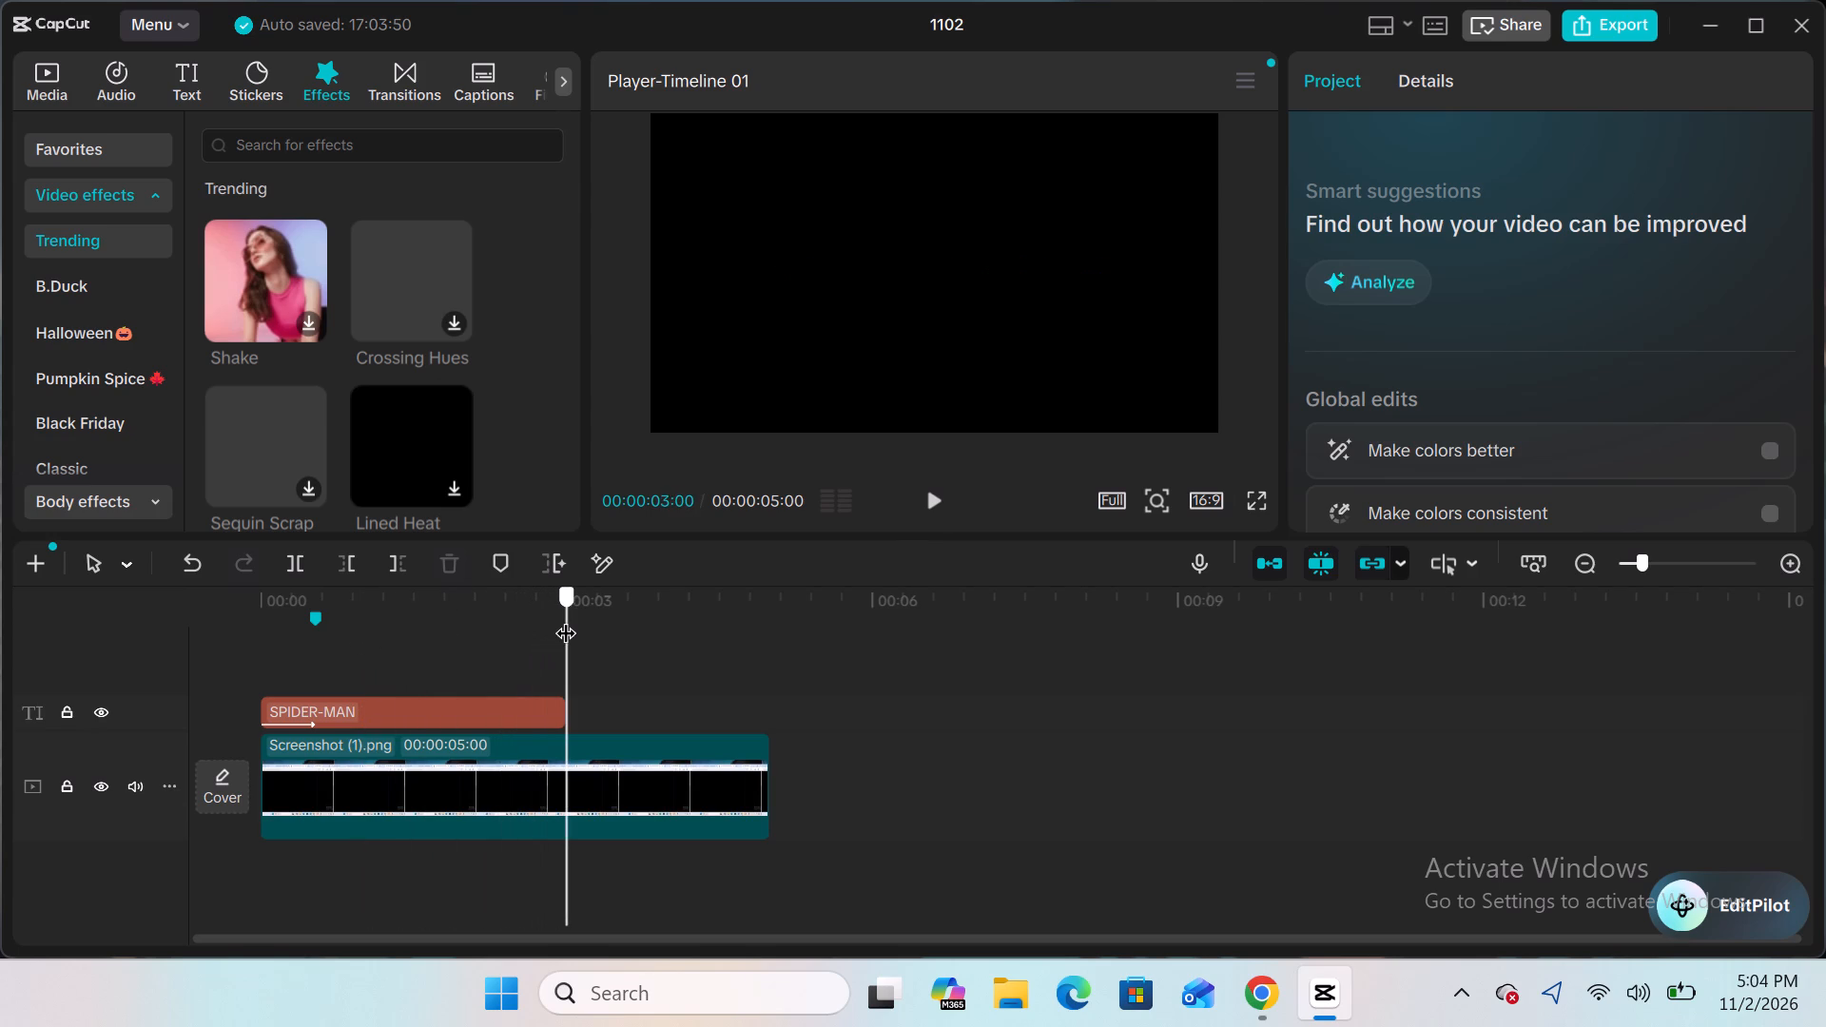
left_click_drag(565, 618, 511, 608)
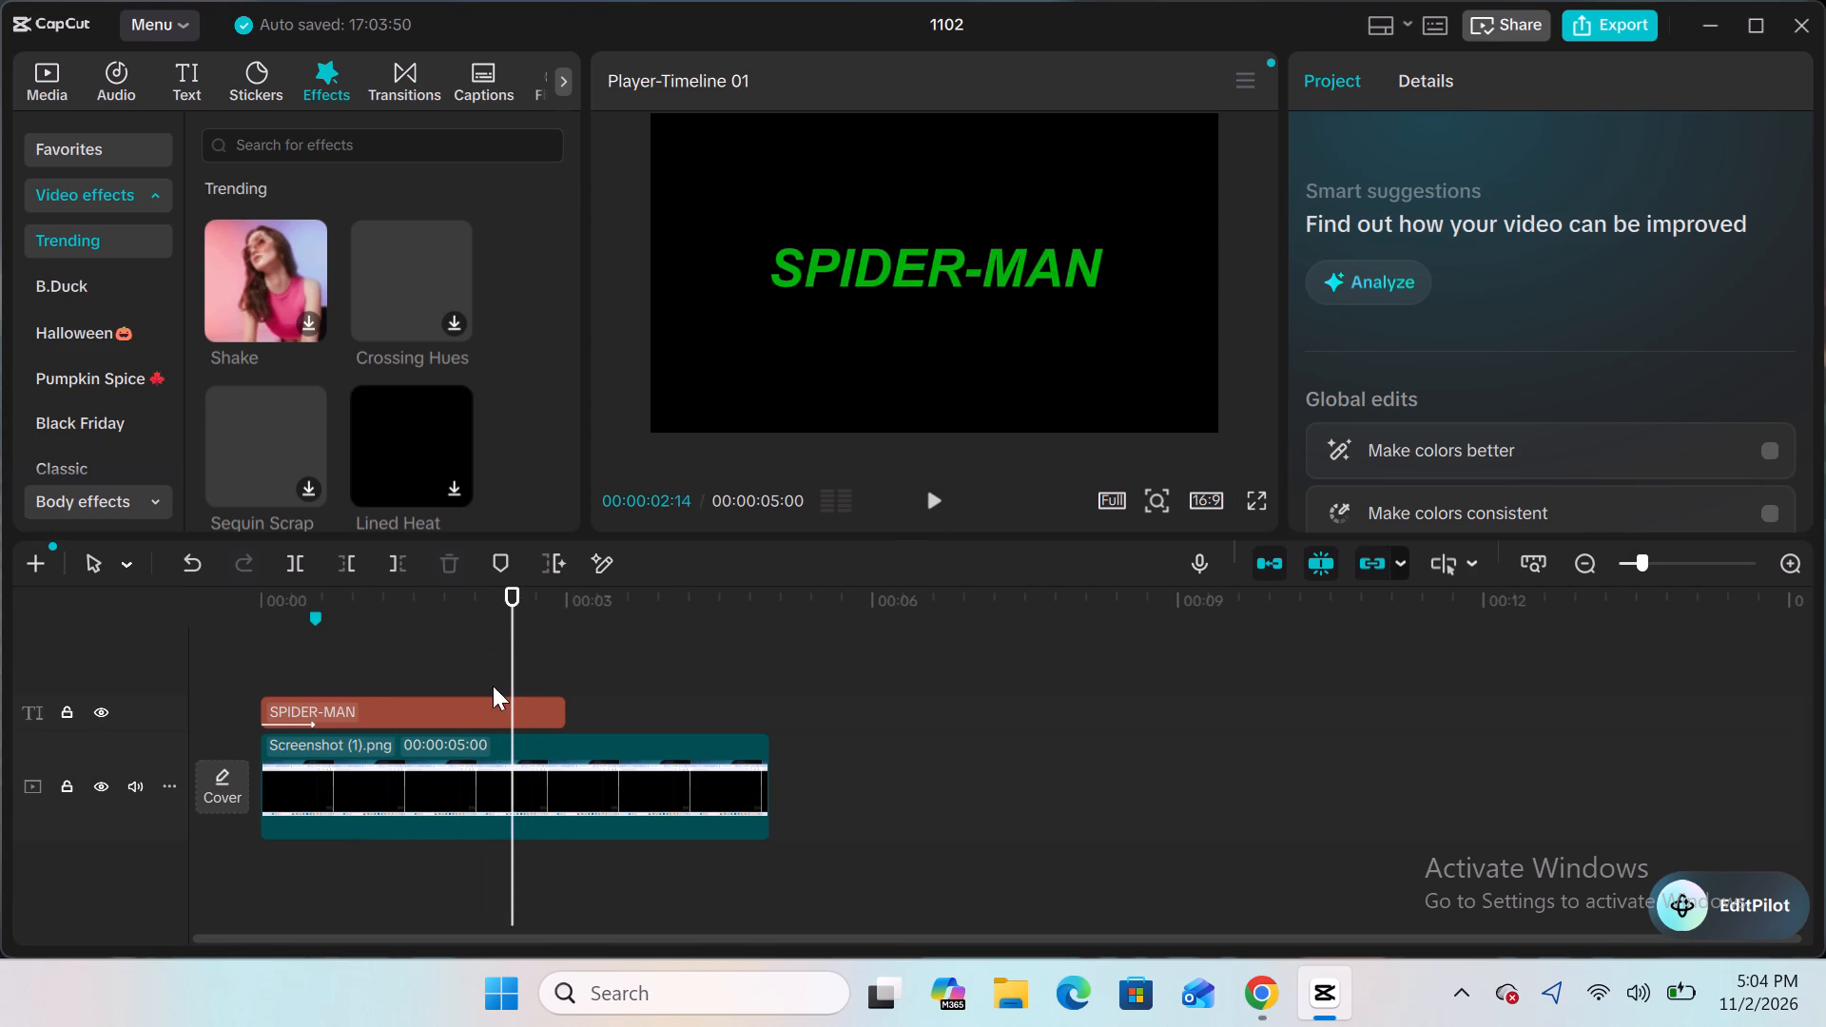
left_click(553, 703)
left_click(553, 703)
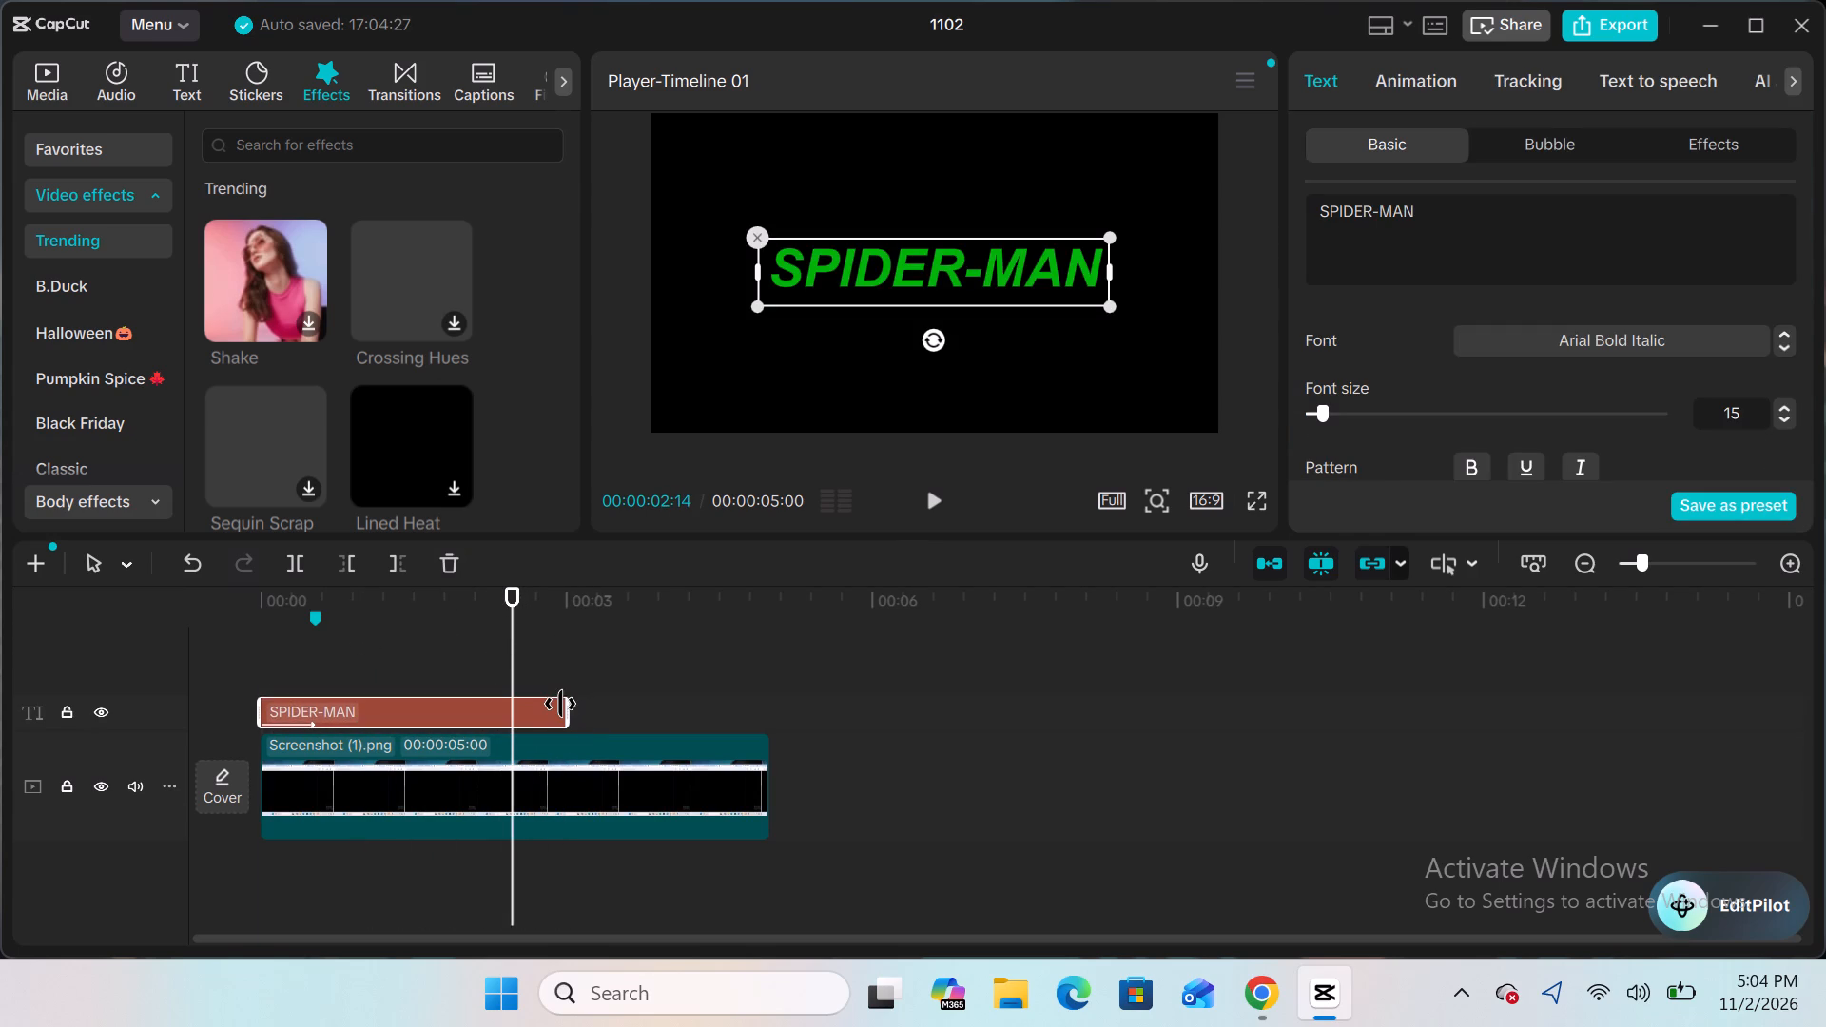
left_click_drag(569, 704, 579, 705)
Add a second timeline marker at 00:00:03:00, just before the end of the SPIDER-MAN text clip.
left_click_drag(511, 653, 548, 670)
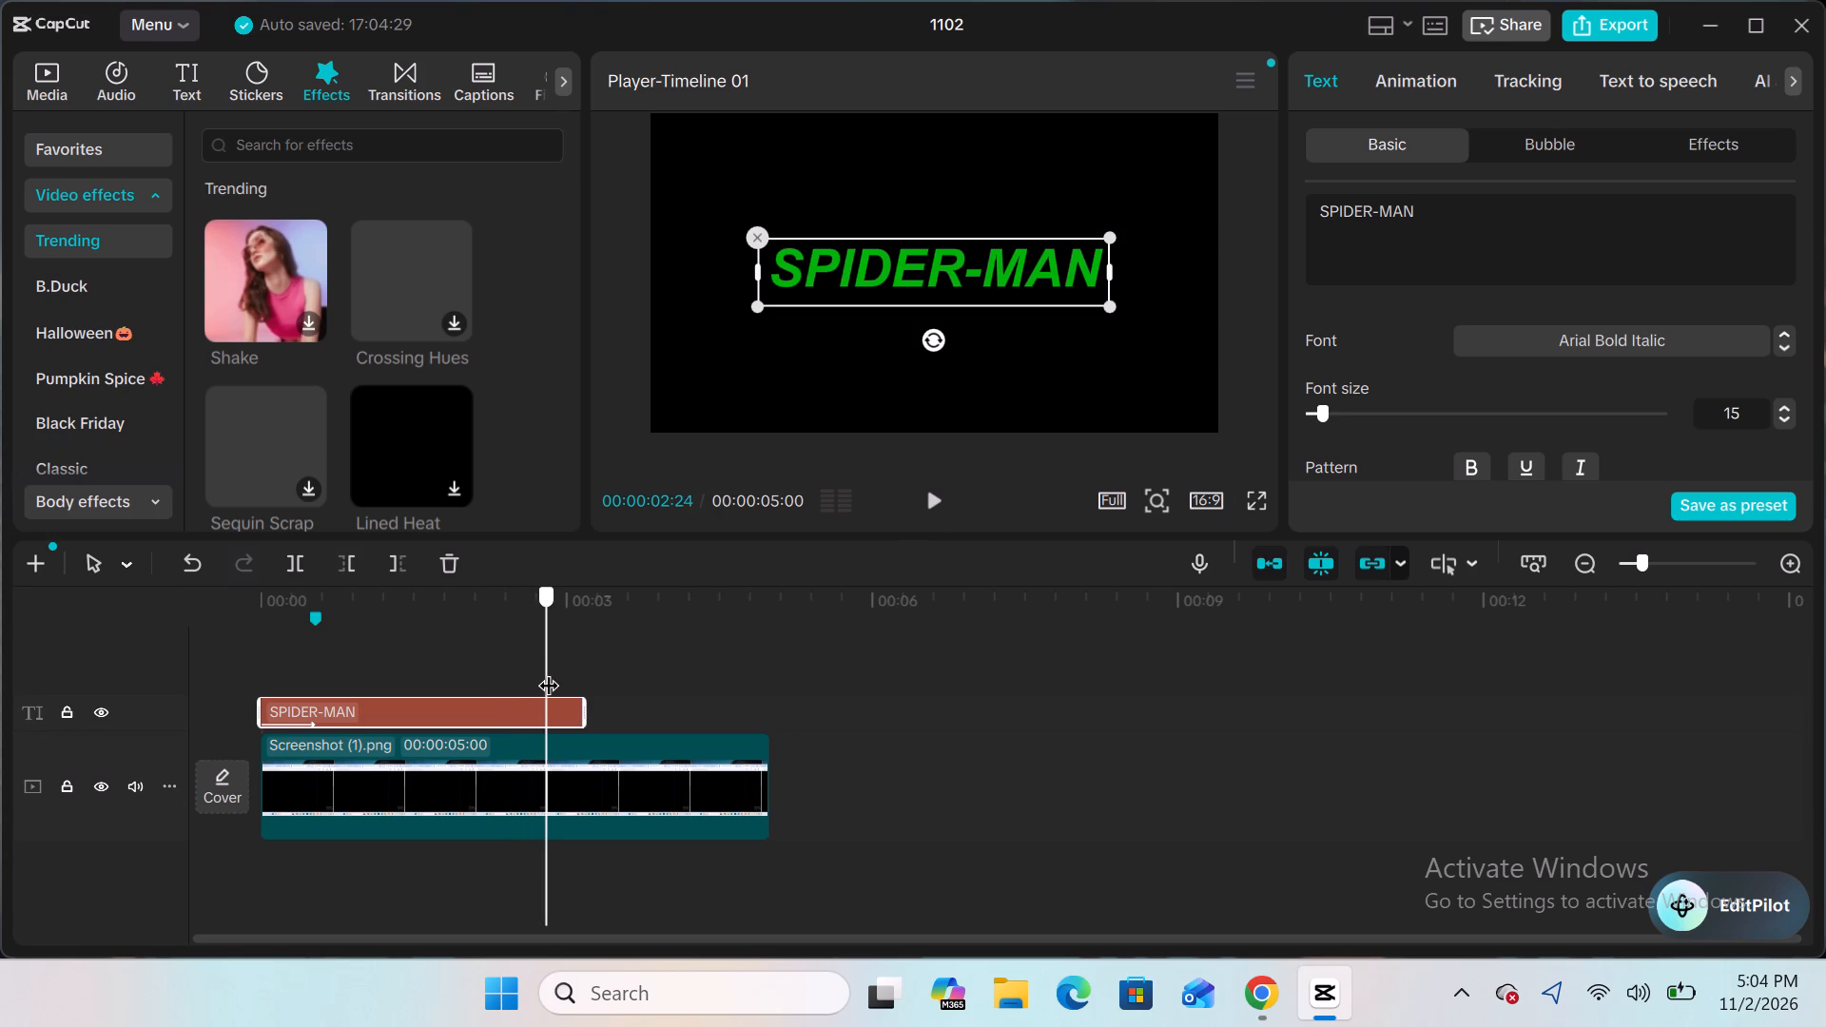
left_click_drag(548, 670, 562, 678)
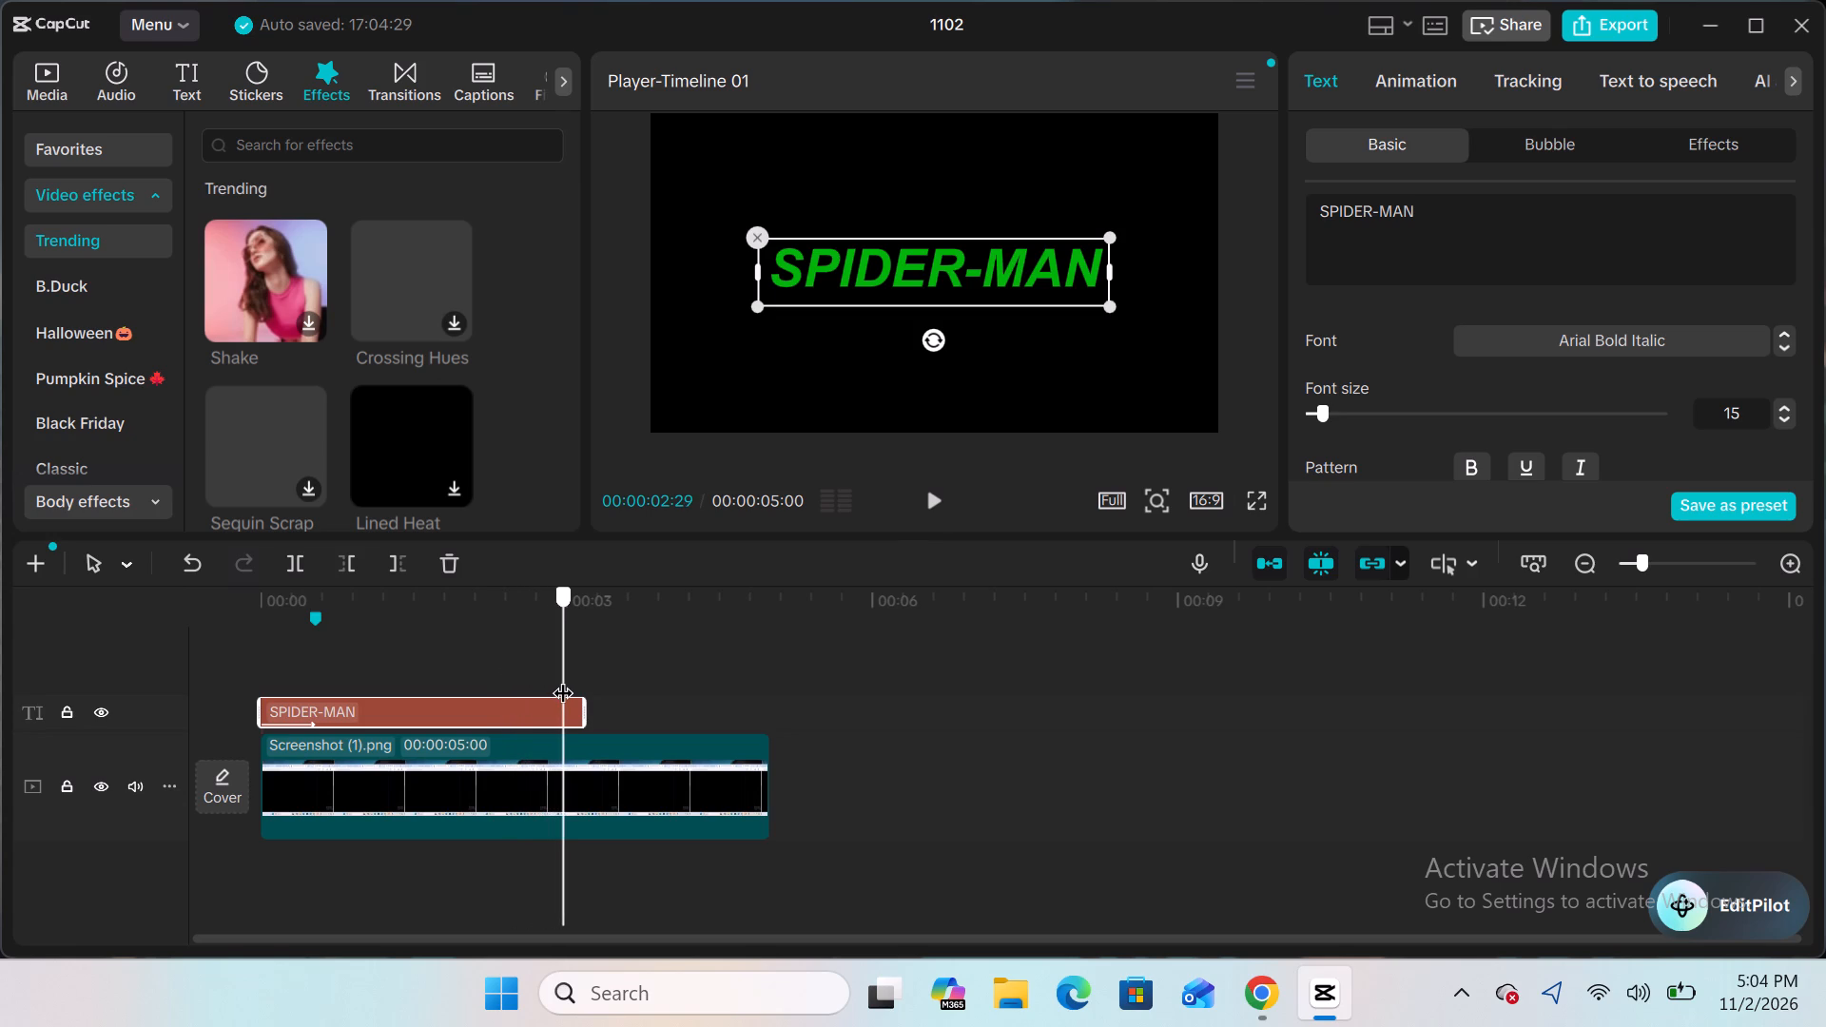
left_click_drag(562, 678, 564, 680)
left_click_drag(564, 680, 569, 663)
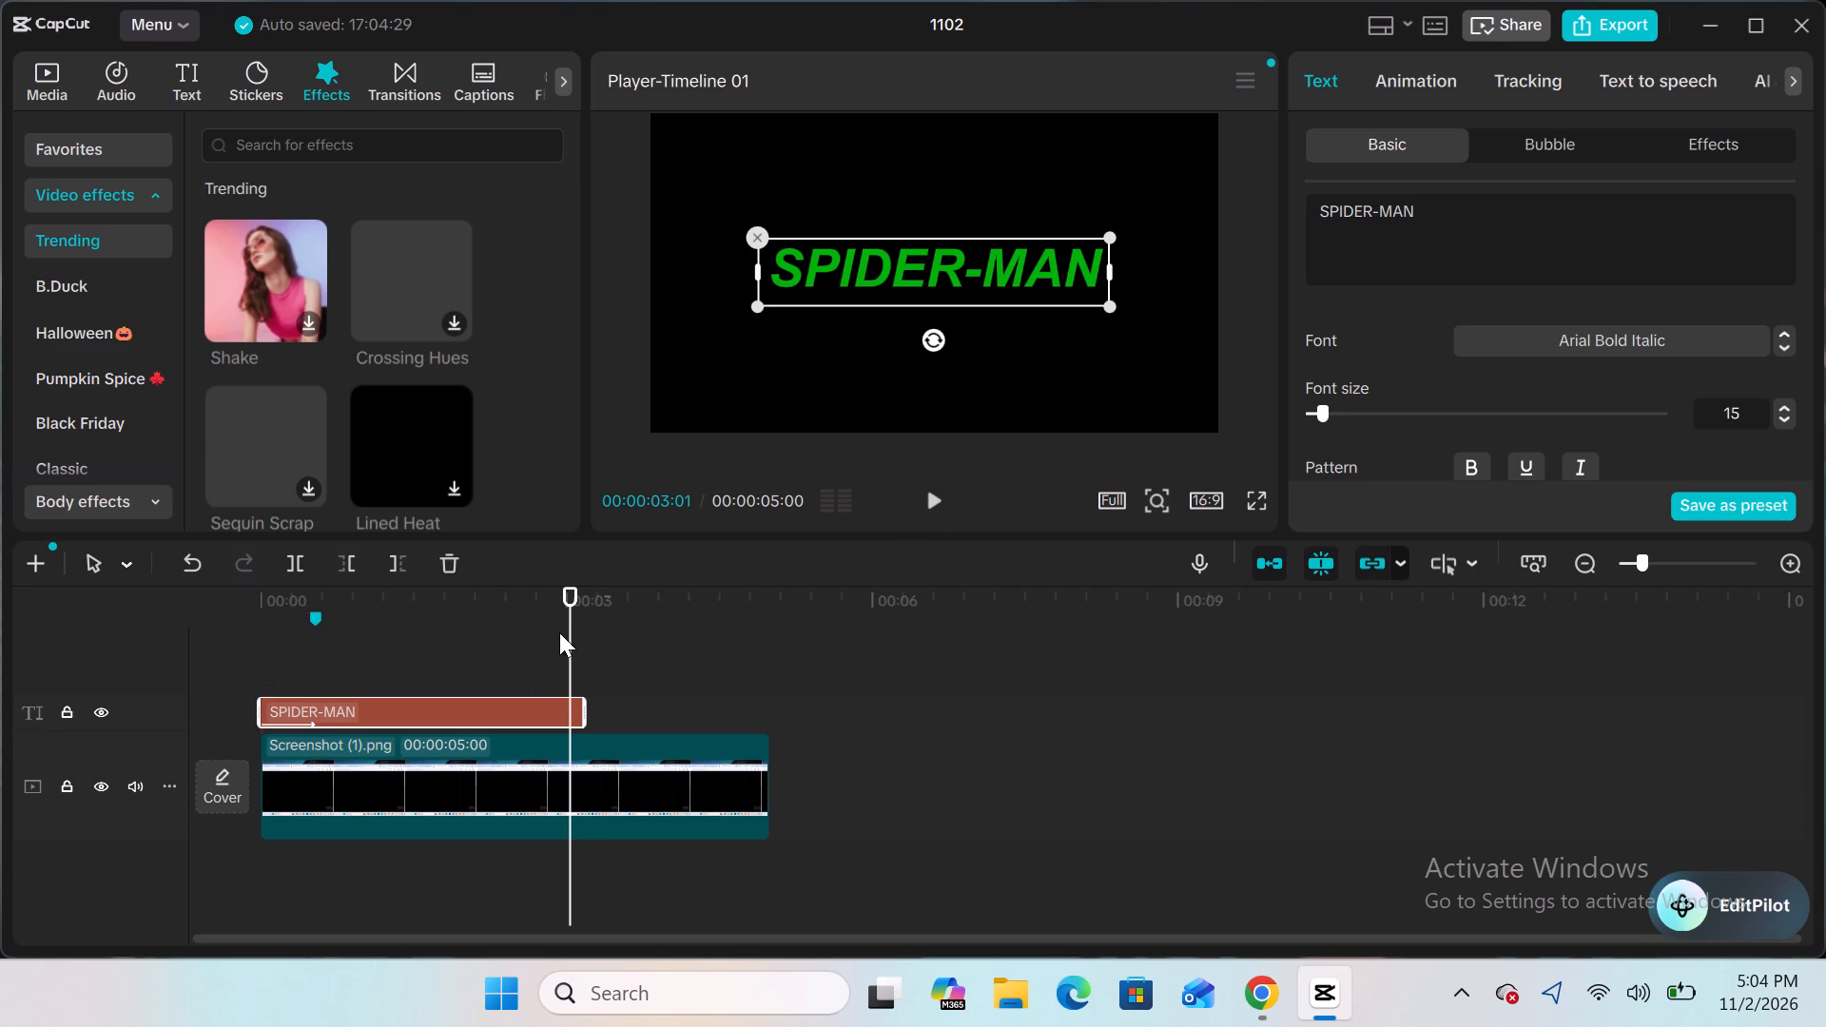
left_click(573, 578)
left_click(488, 647)
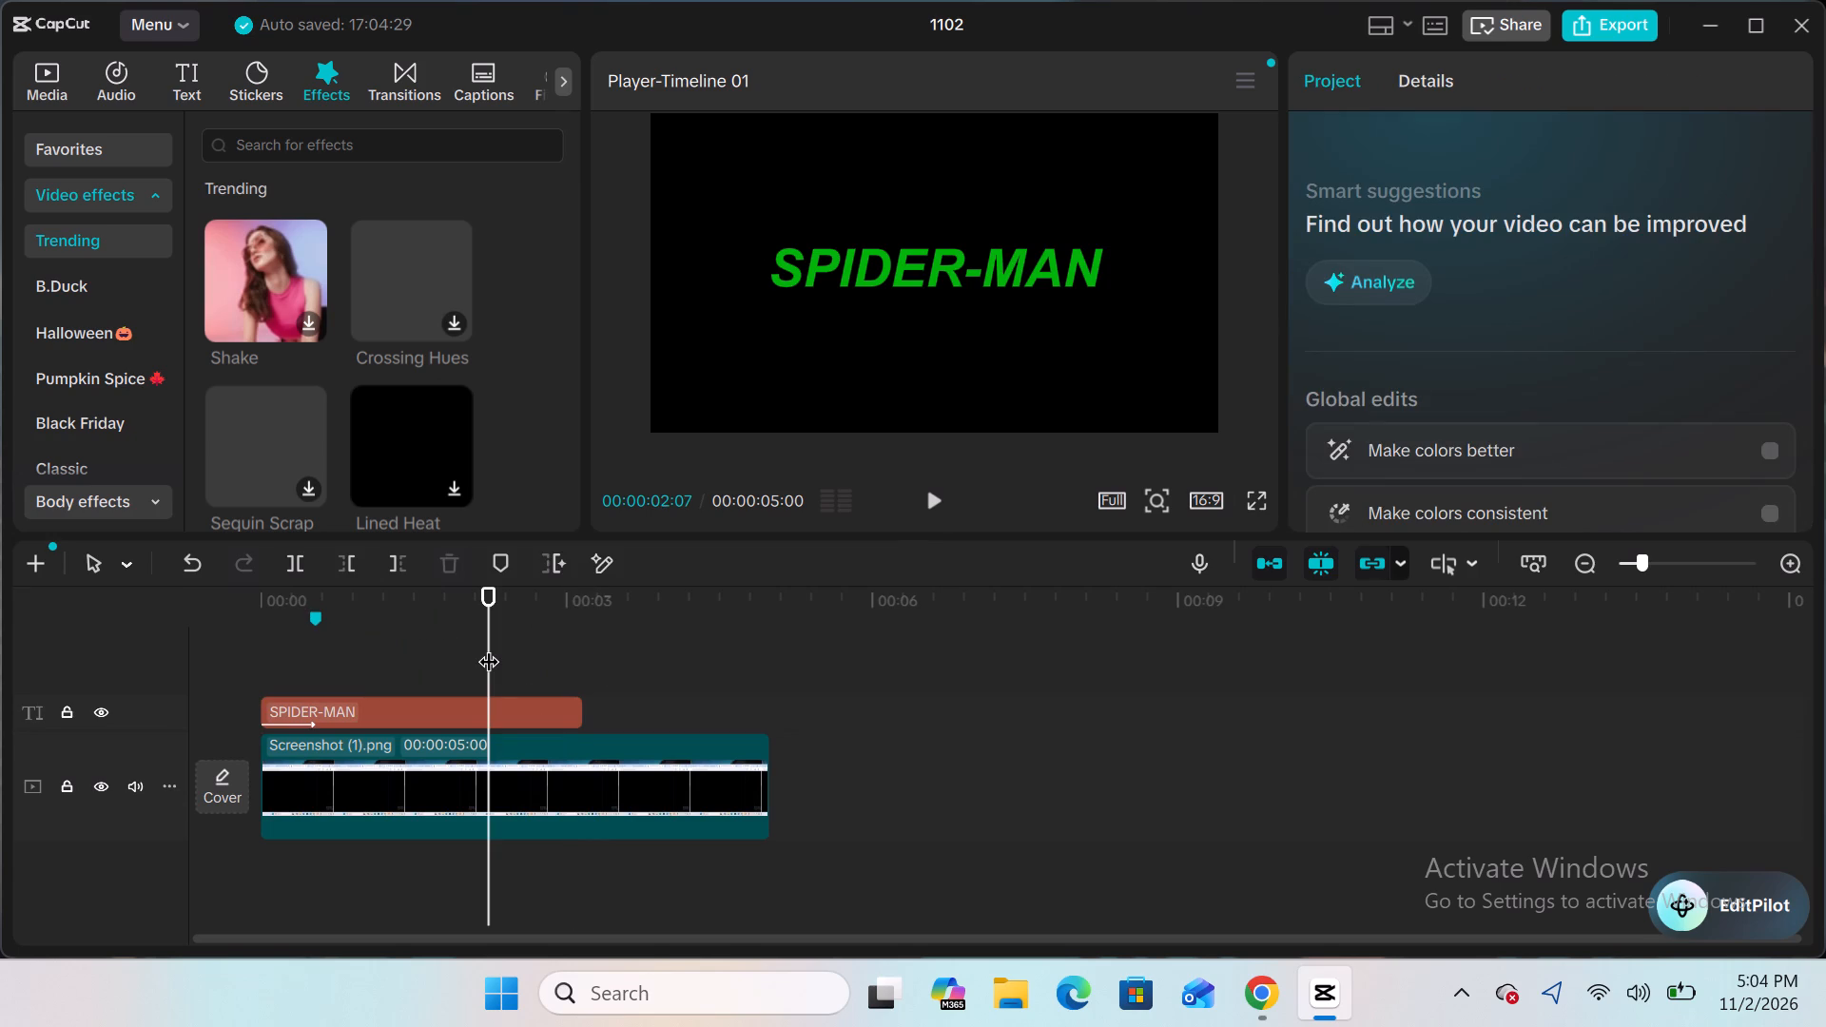
left_click_drag(488, 647, 551, 661)
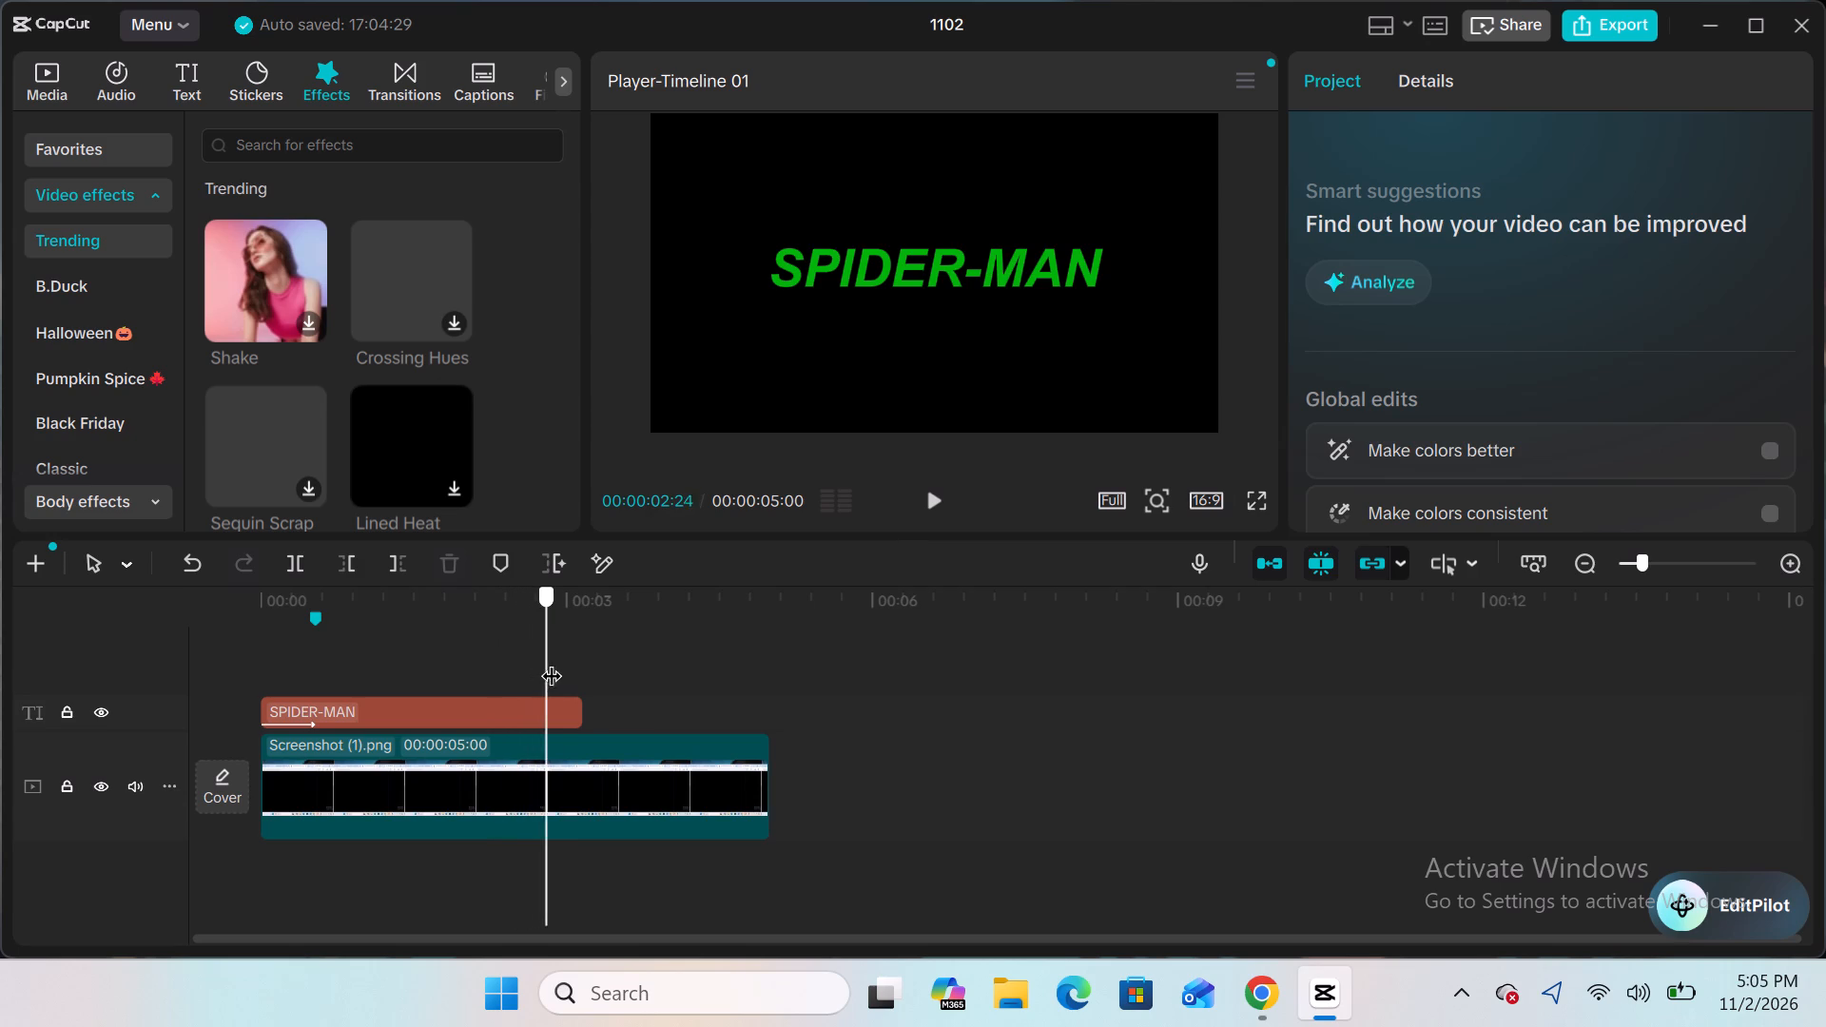
left_click_drag(551, 661, 560, 661)
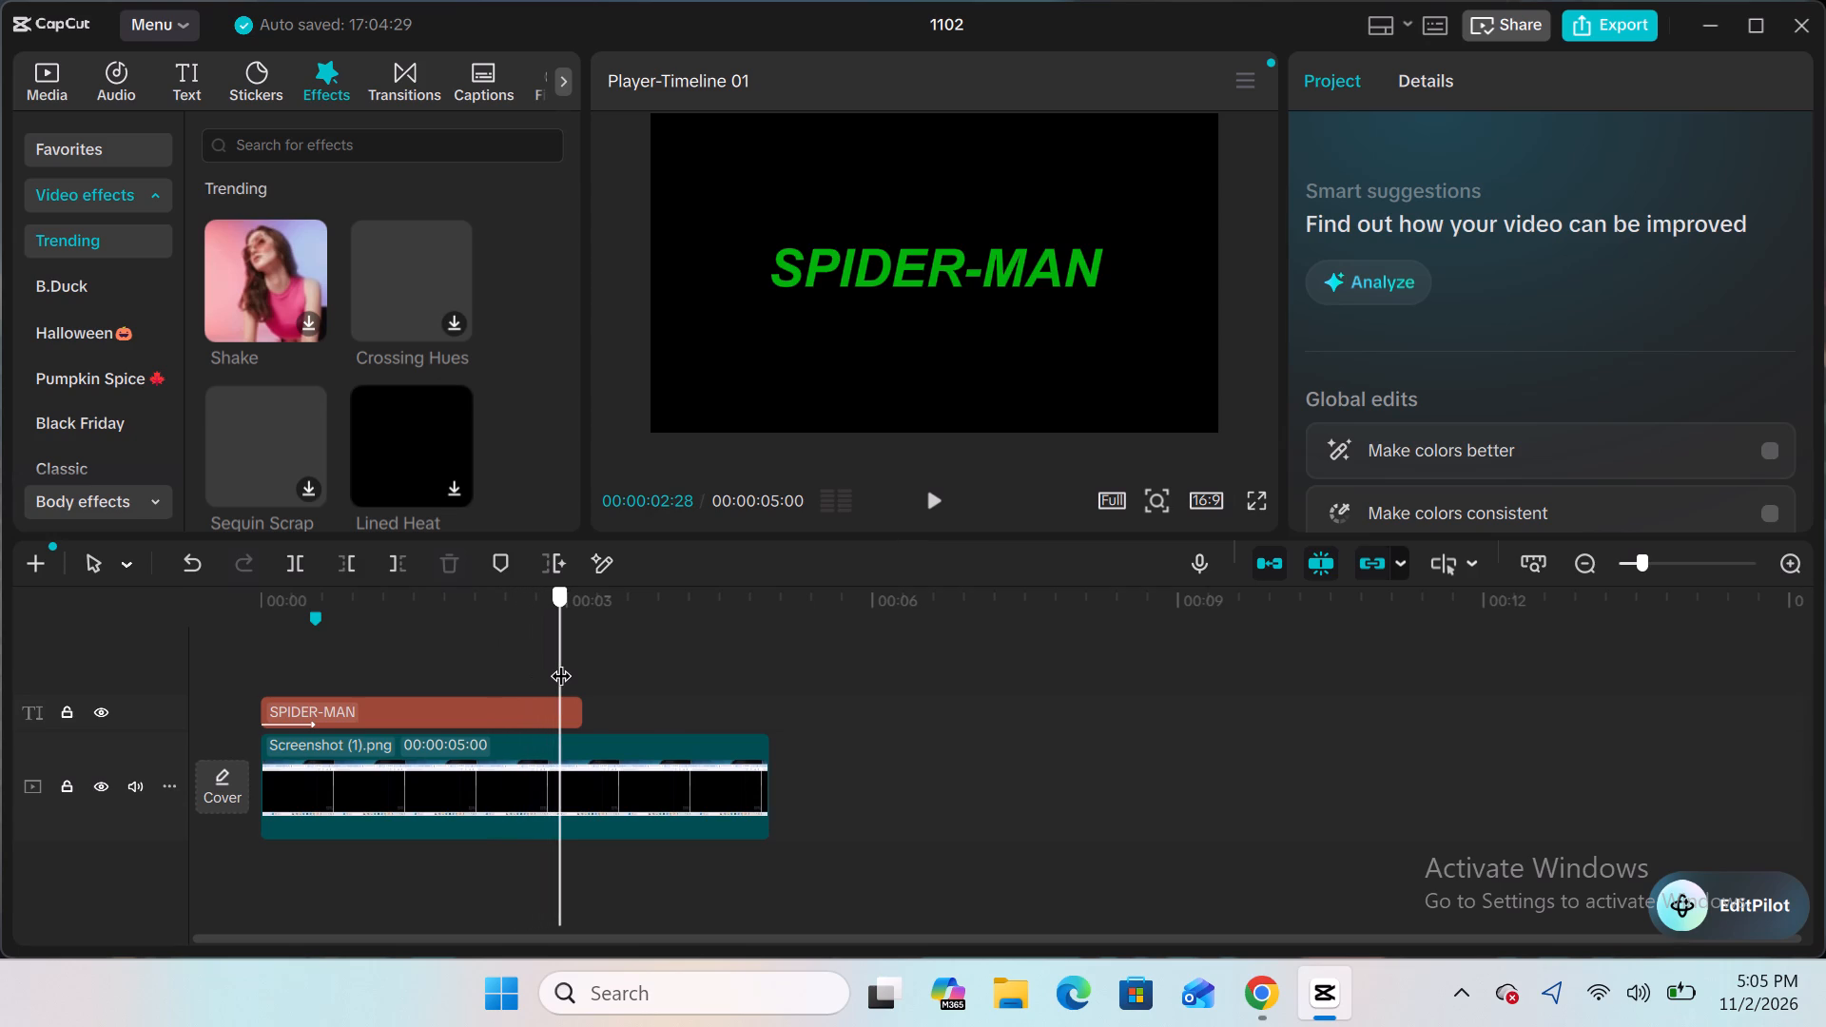
left_click_drag(560, 661, 565, 661)
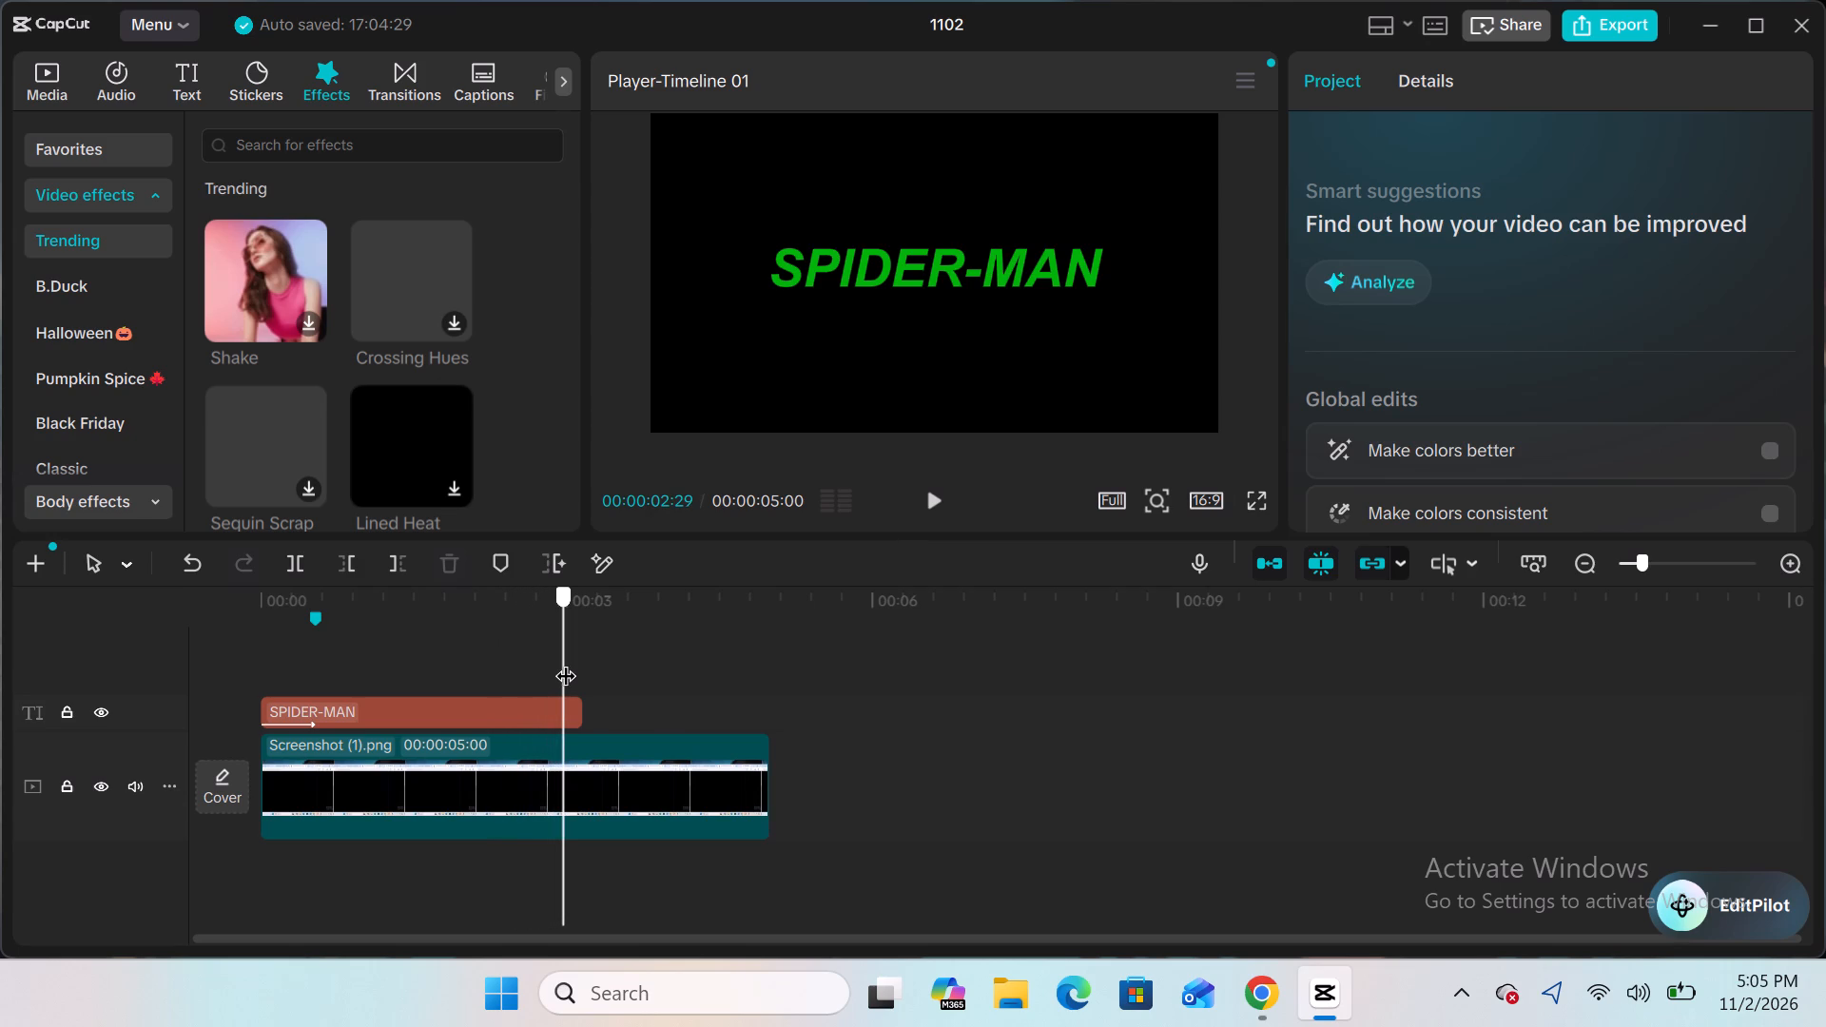
left_click_drag(565, 661, 566, 661)
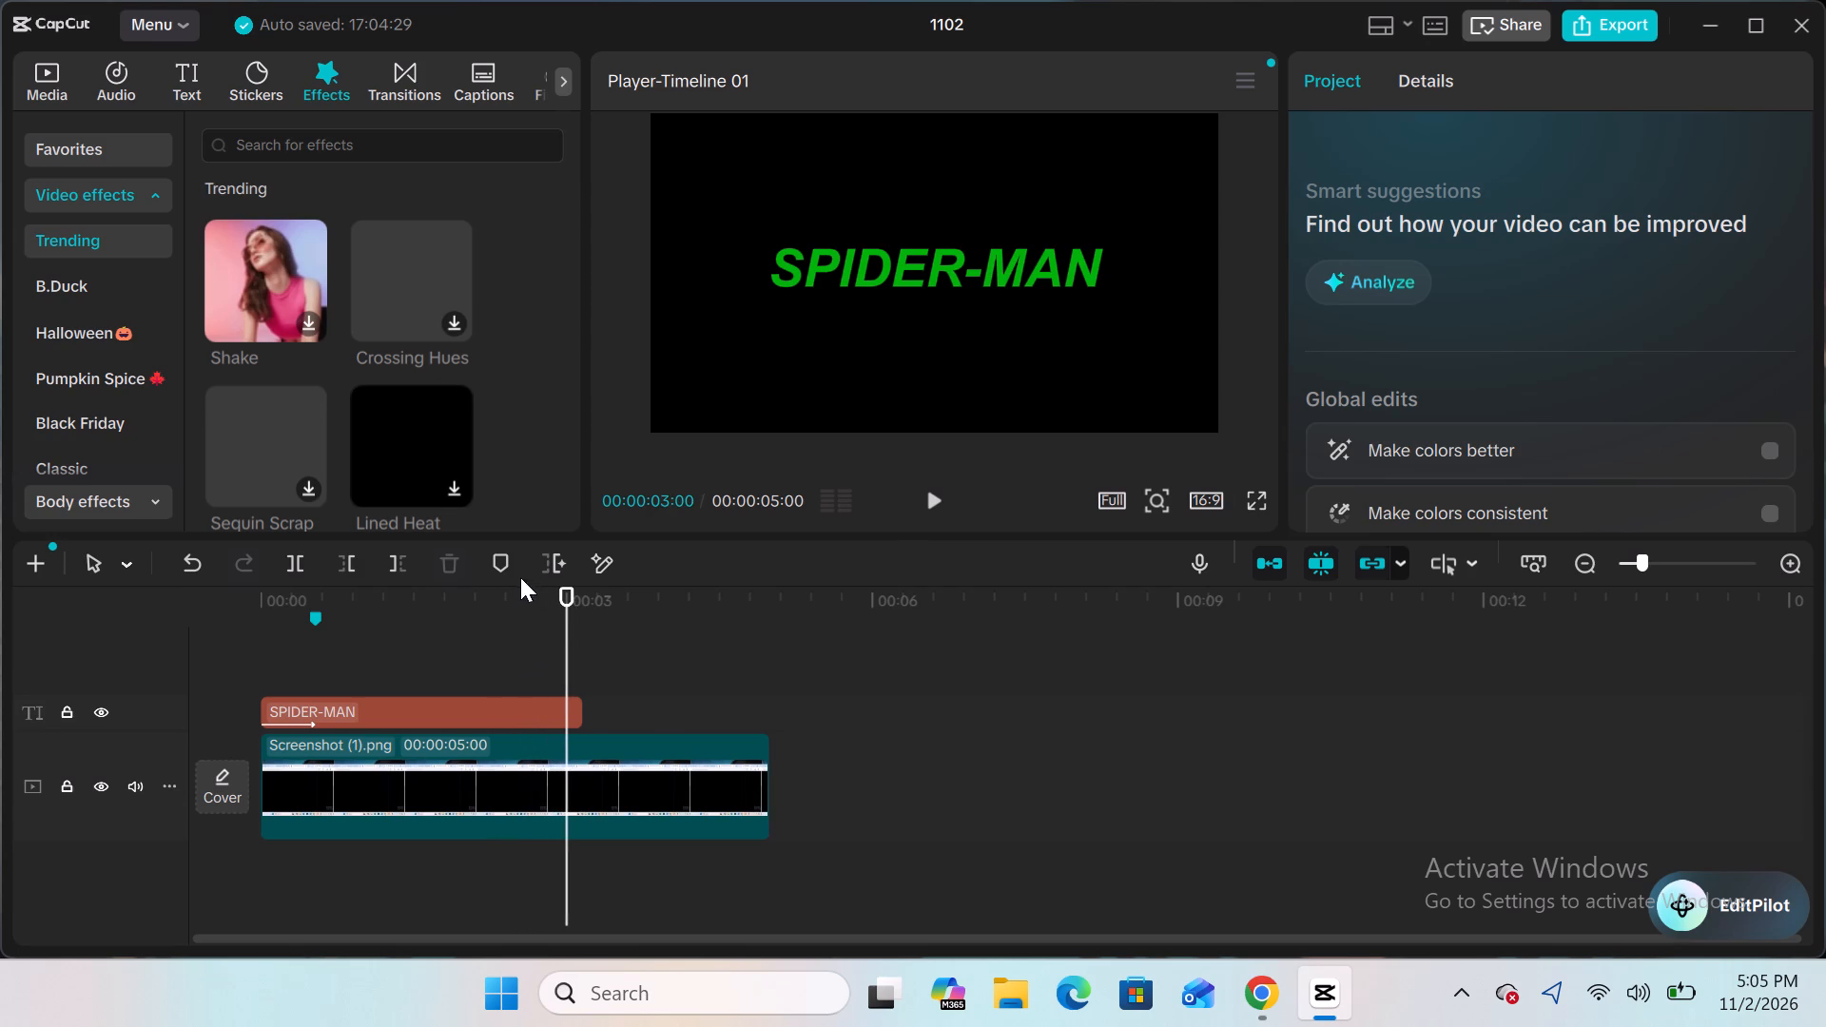
left_click(500, 565)
Examine the SPIDER-MAN title close up in the preview at the three-second marker.
scroll(919, 286, "up", 5)
scroll(919, 286, "up", 8, "ctrl")
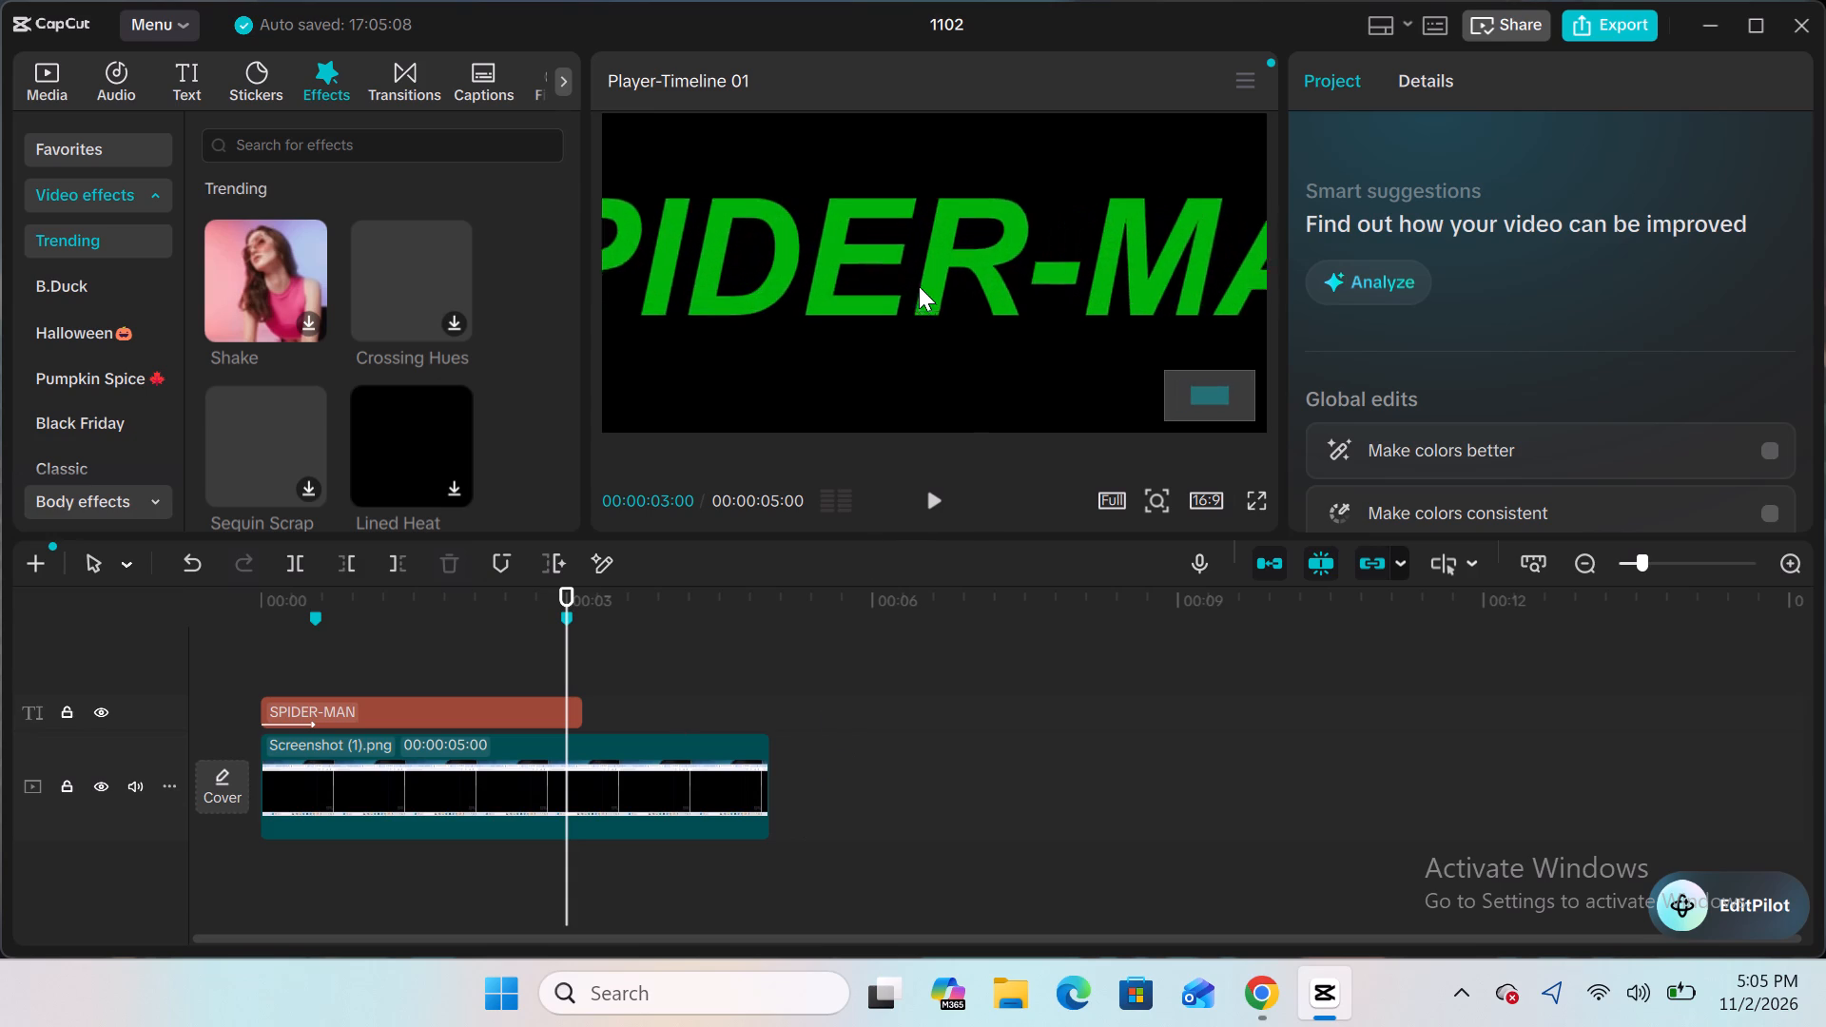
scroll(919, 286, "up", 5, "ctrl")
scroll(919, 286, "down", 9, "ctrl")
scroll(919, 274, "left", 2)
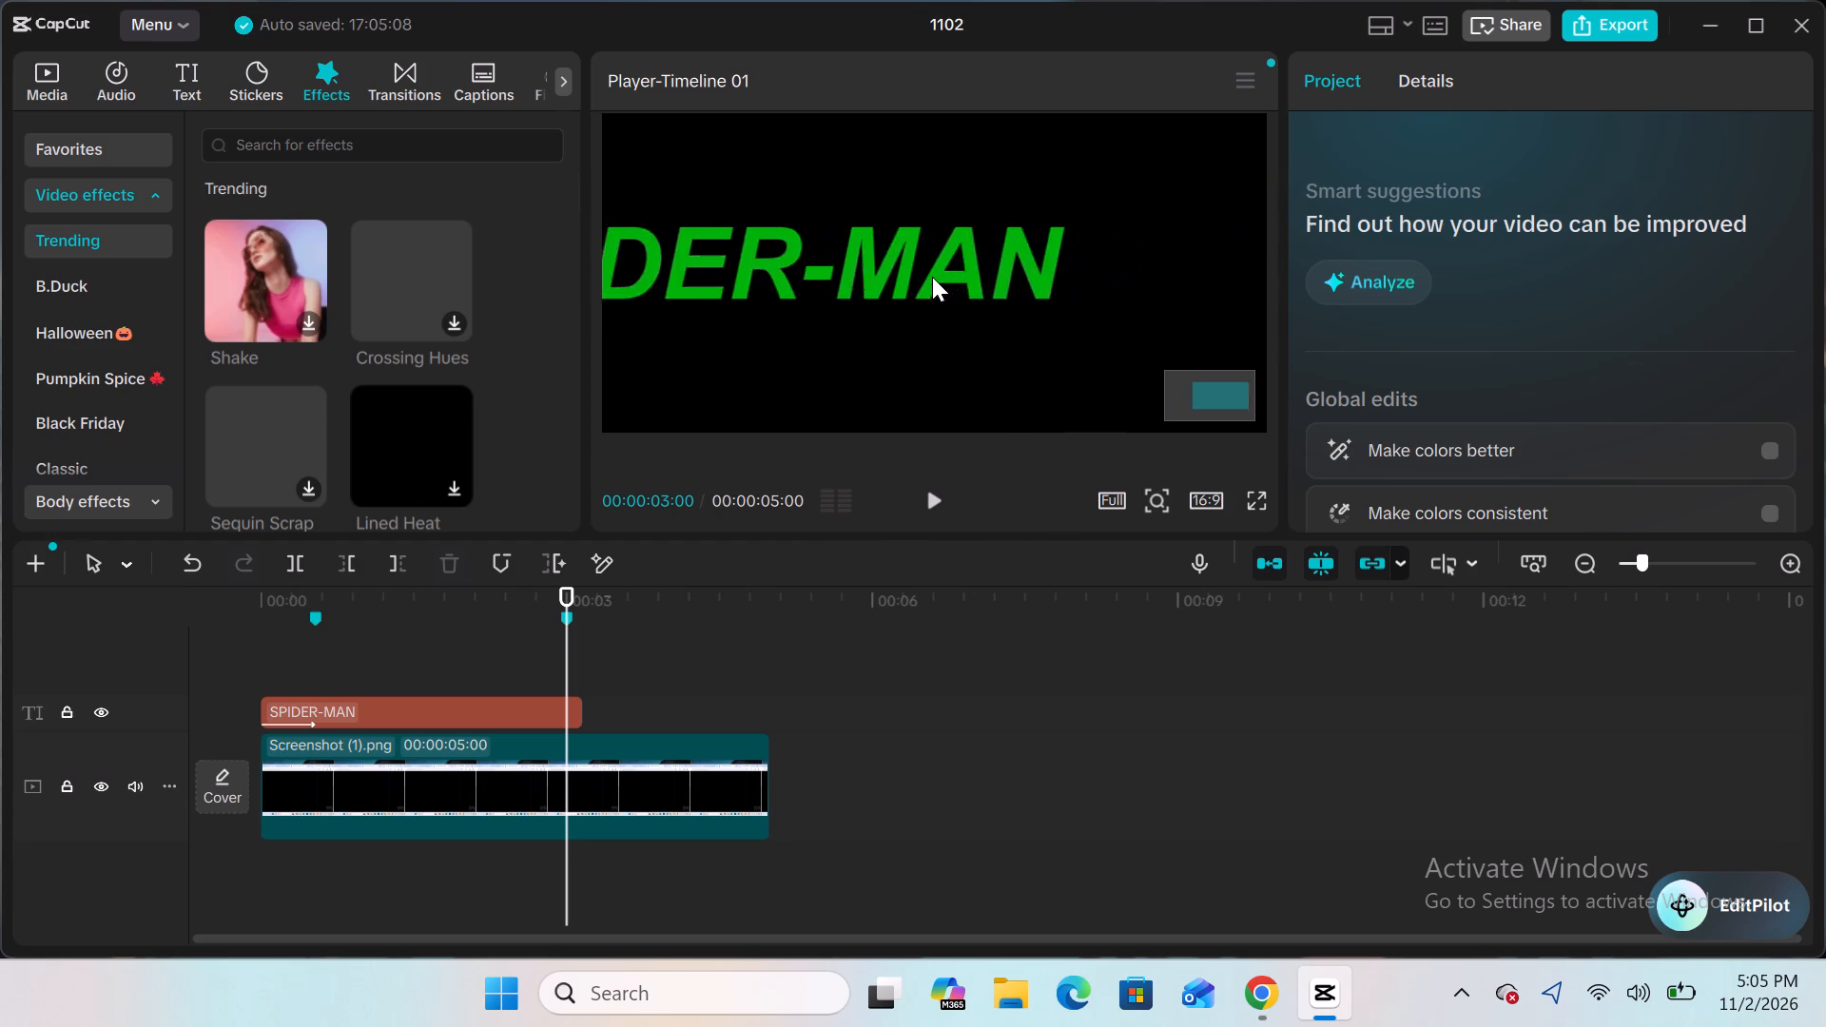
scroll(932, 277, "left", 1)
scroll(932, 277, "down", 5, "ctrl")
left_click(932, 277)
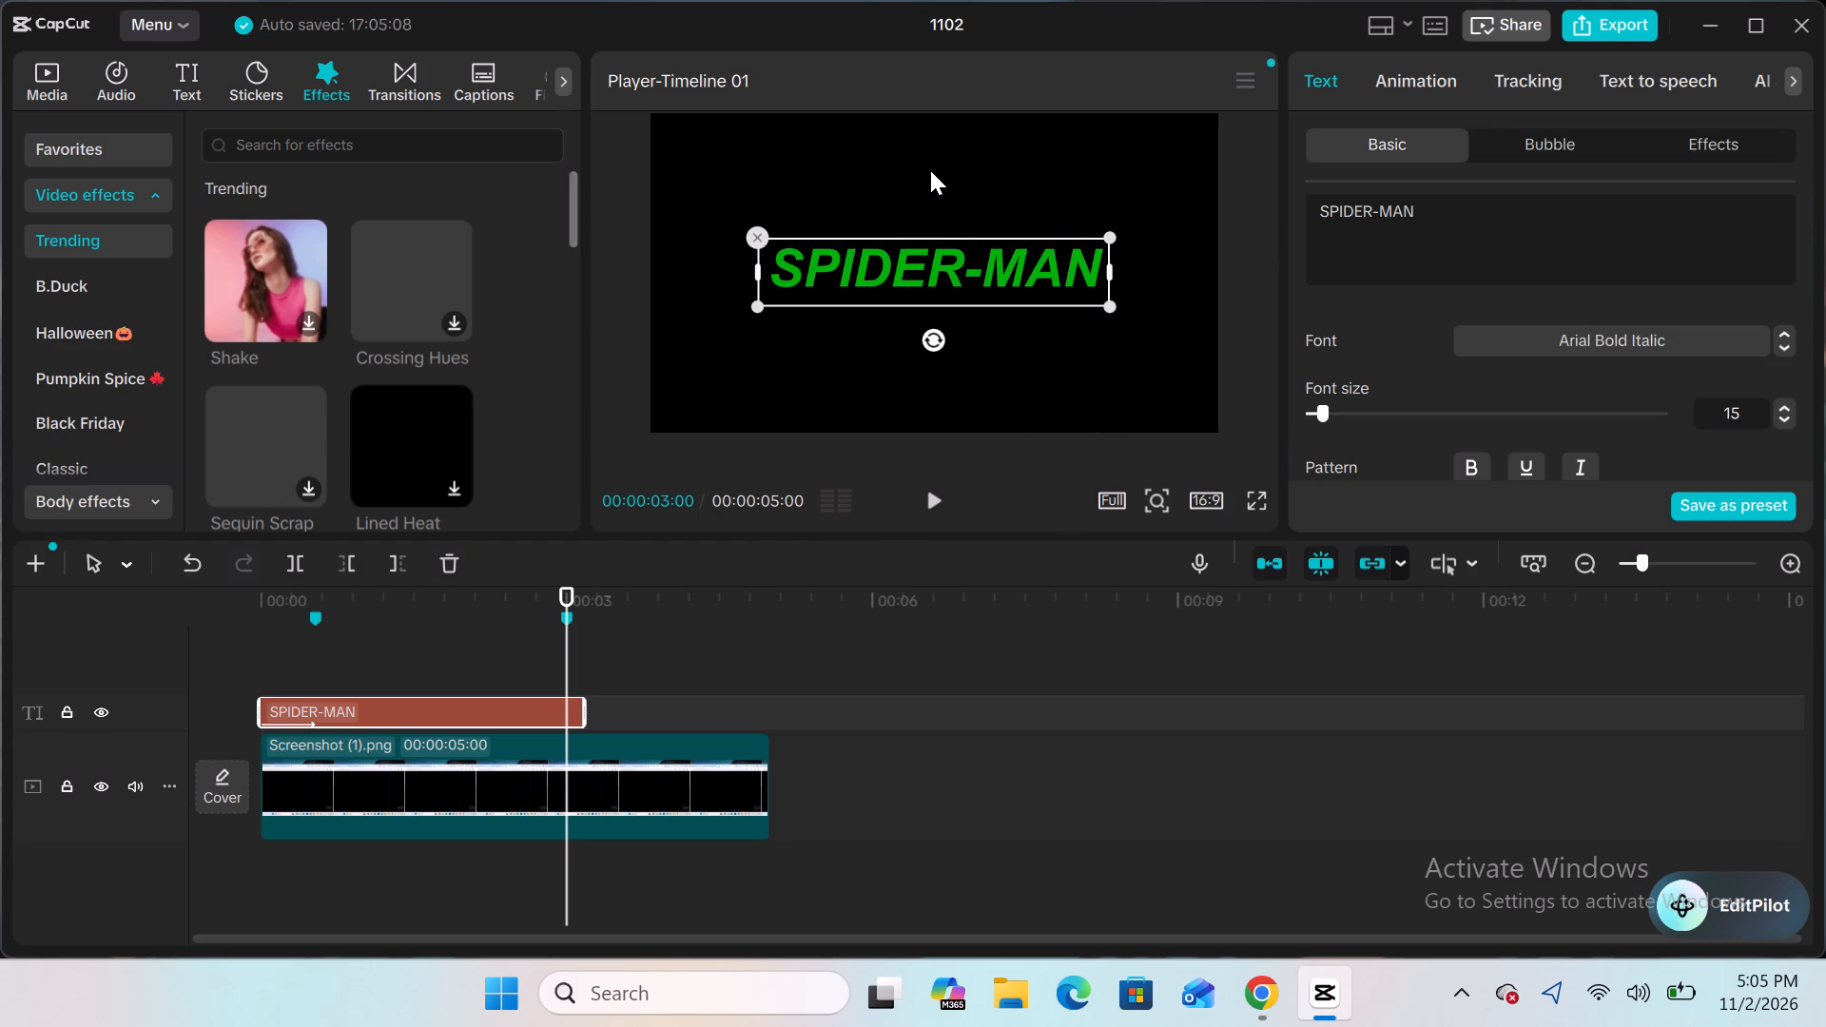
Select the Screenshot (1).png background clip and inspect the frame in the preview at close and wide views.
left_click(683, 796)
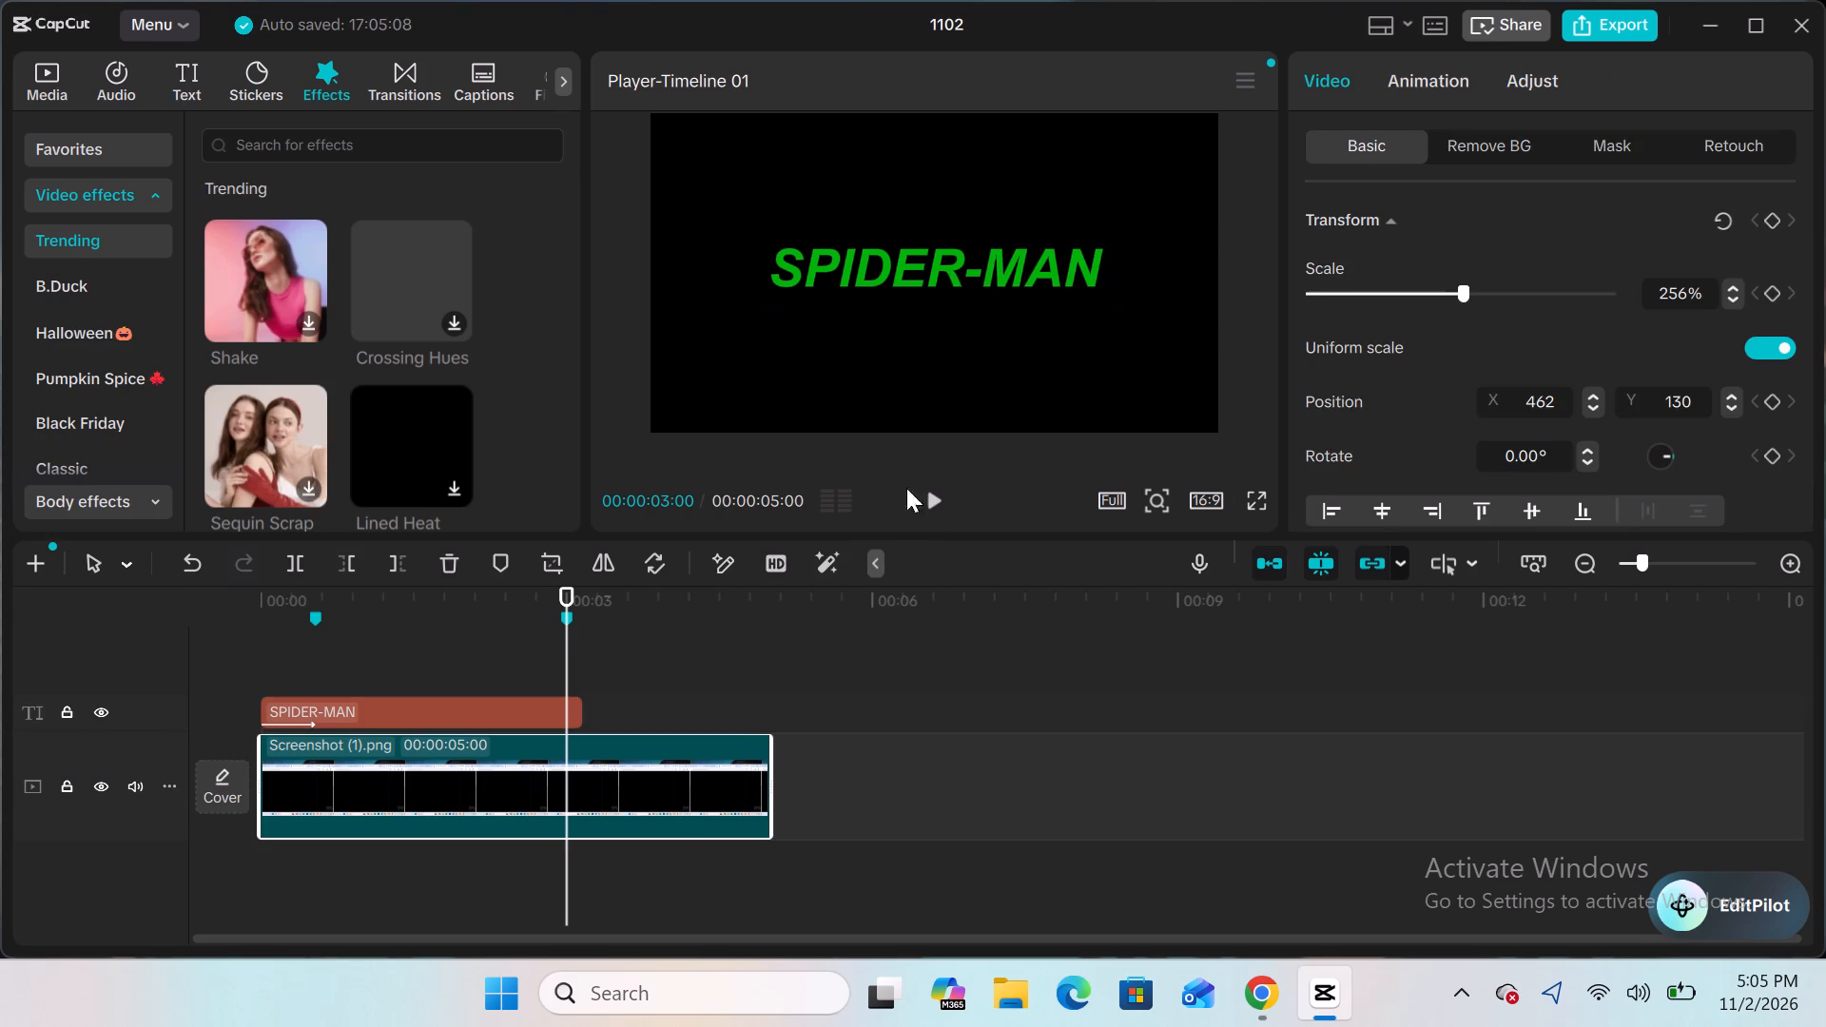
scroll(947, 357, "up", 9)
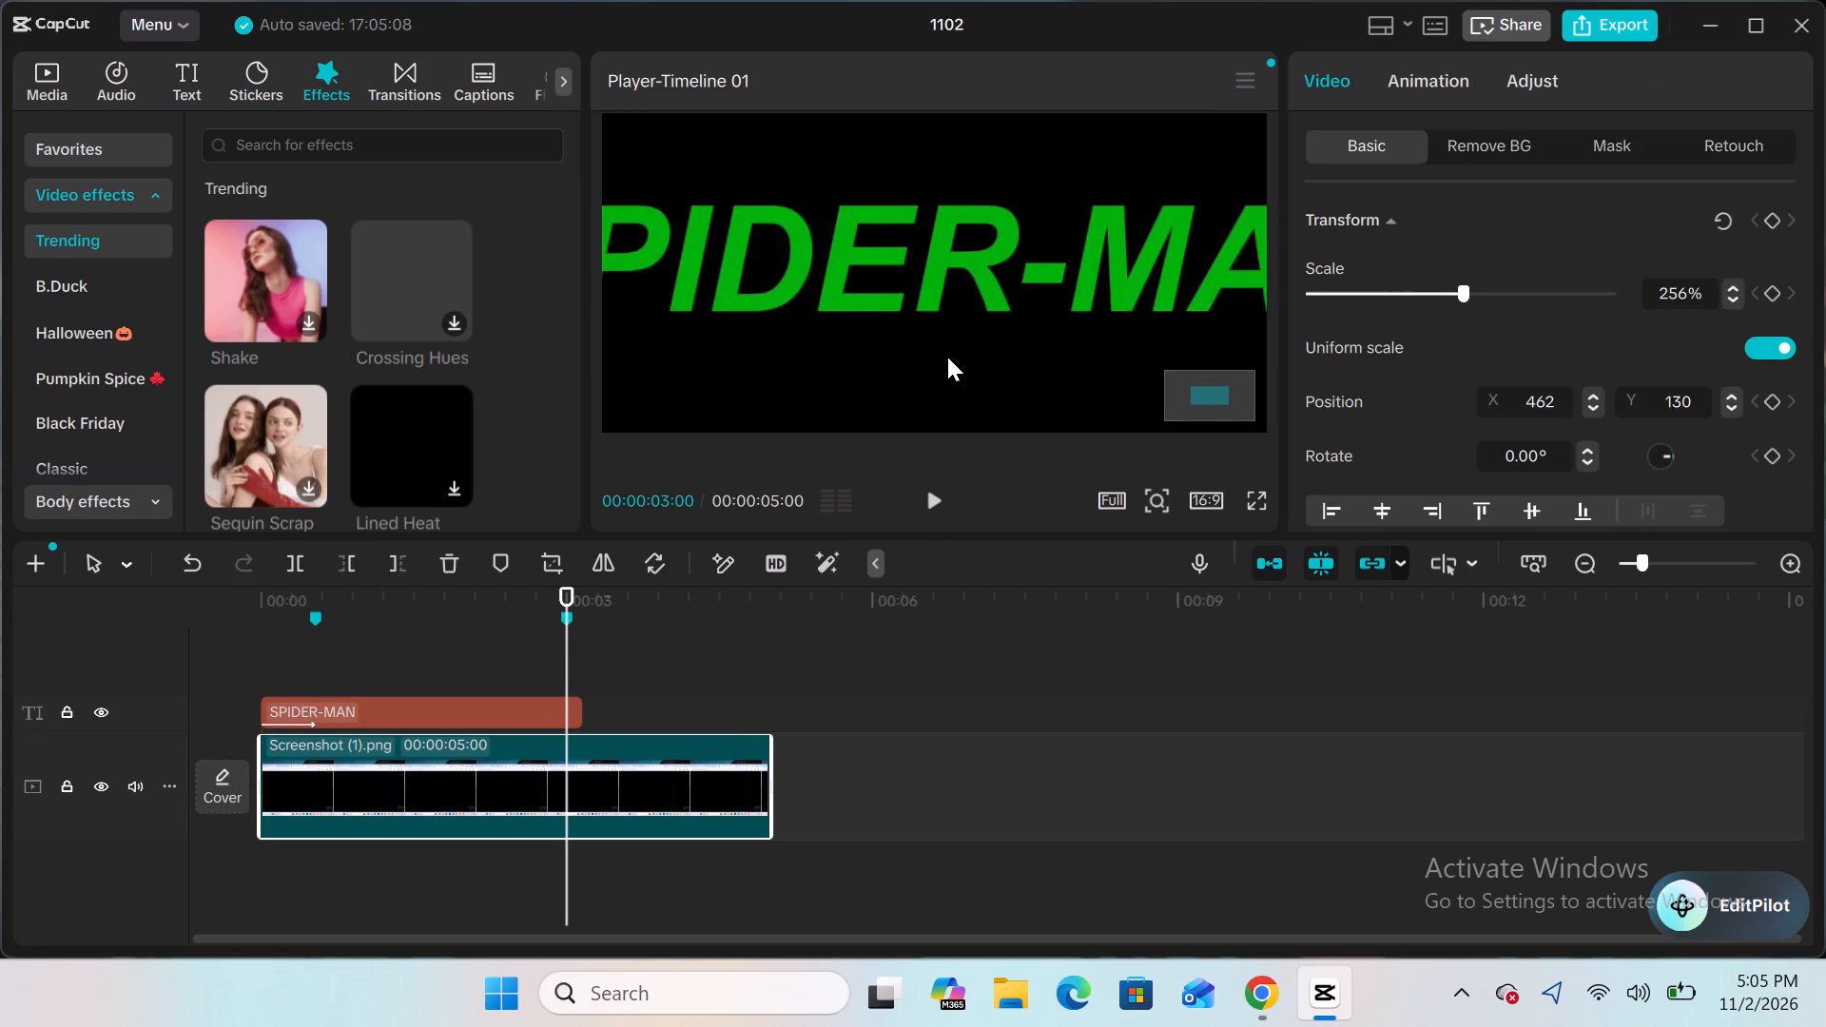
scroll(947, 357, "up", 15, "ctrl")
scroll(947, 357, "up", 6, "ctrl")
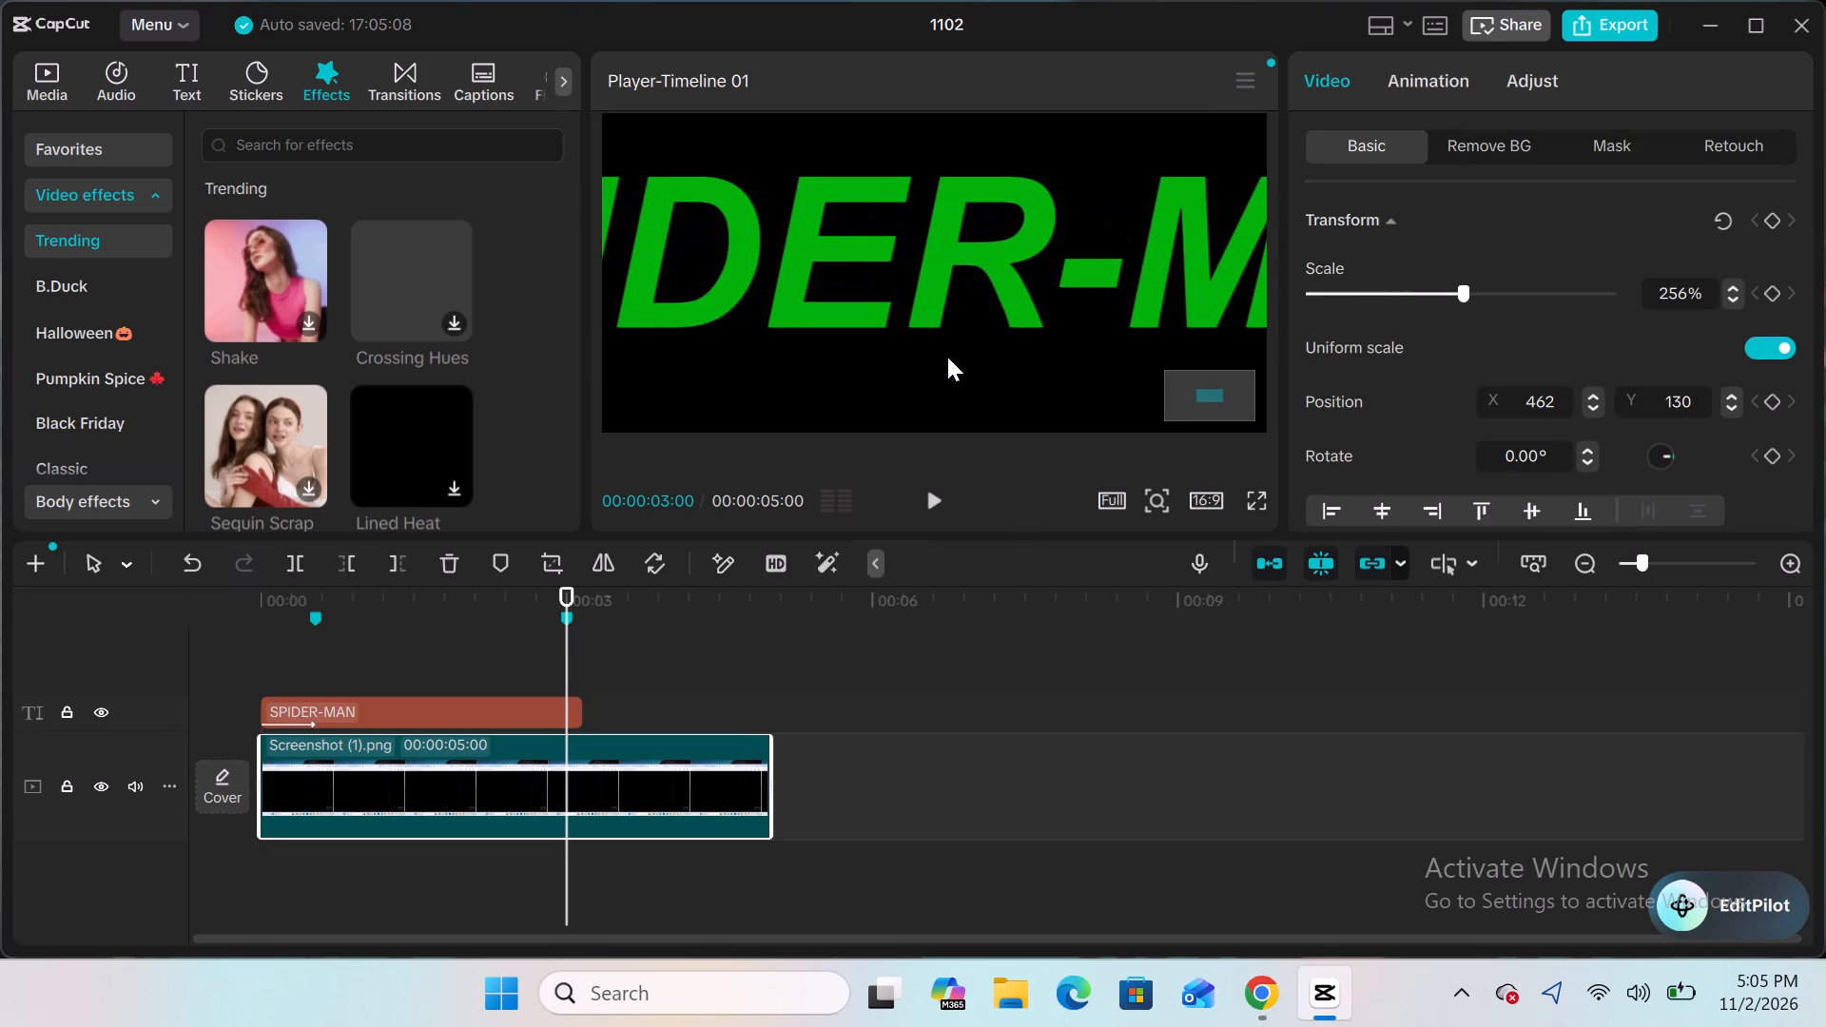
scroll(947, 357, "down", 17, "ctrl")
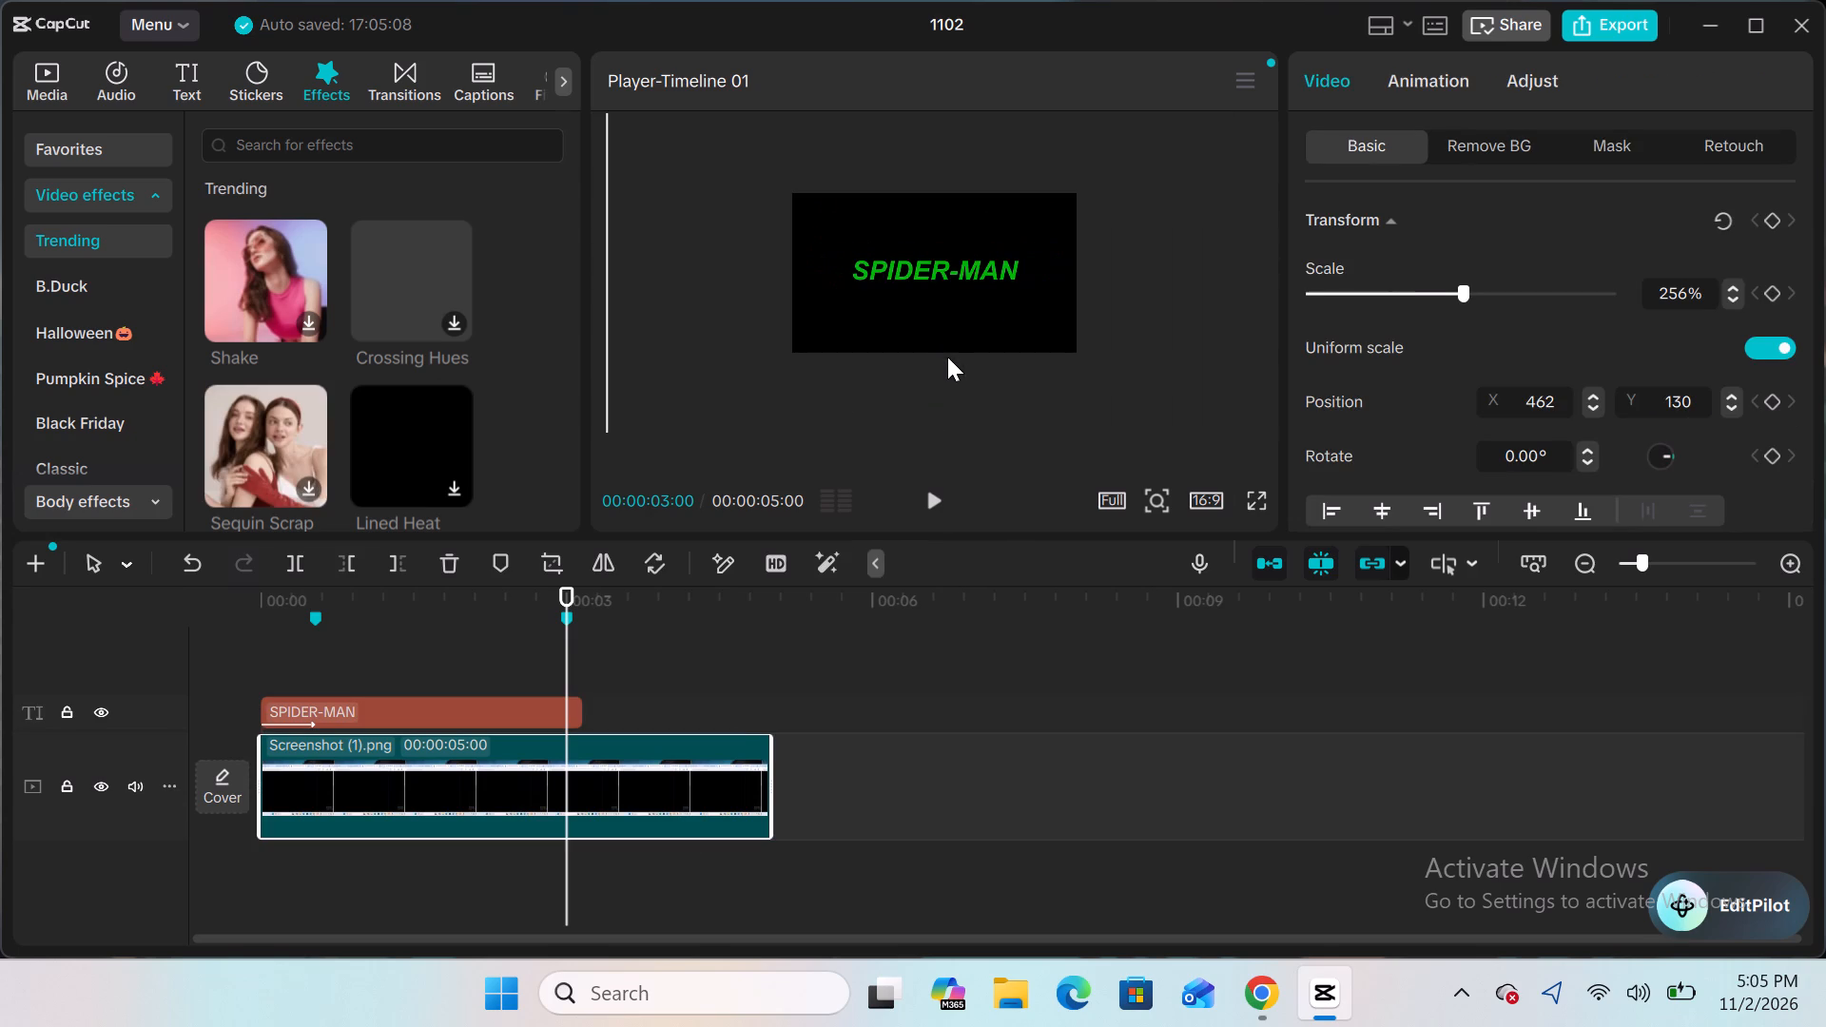
Examine the SPIDER-MAN title and its black background in the preview at wide and close views.
scroll(947, 357, "up", 5, "ctrl")
scroll(947, 357, "down", 4, "ctrl")
scroll(947, 357, "up", 3, "ctrl")
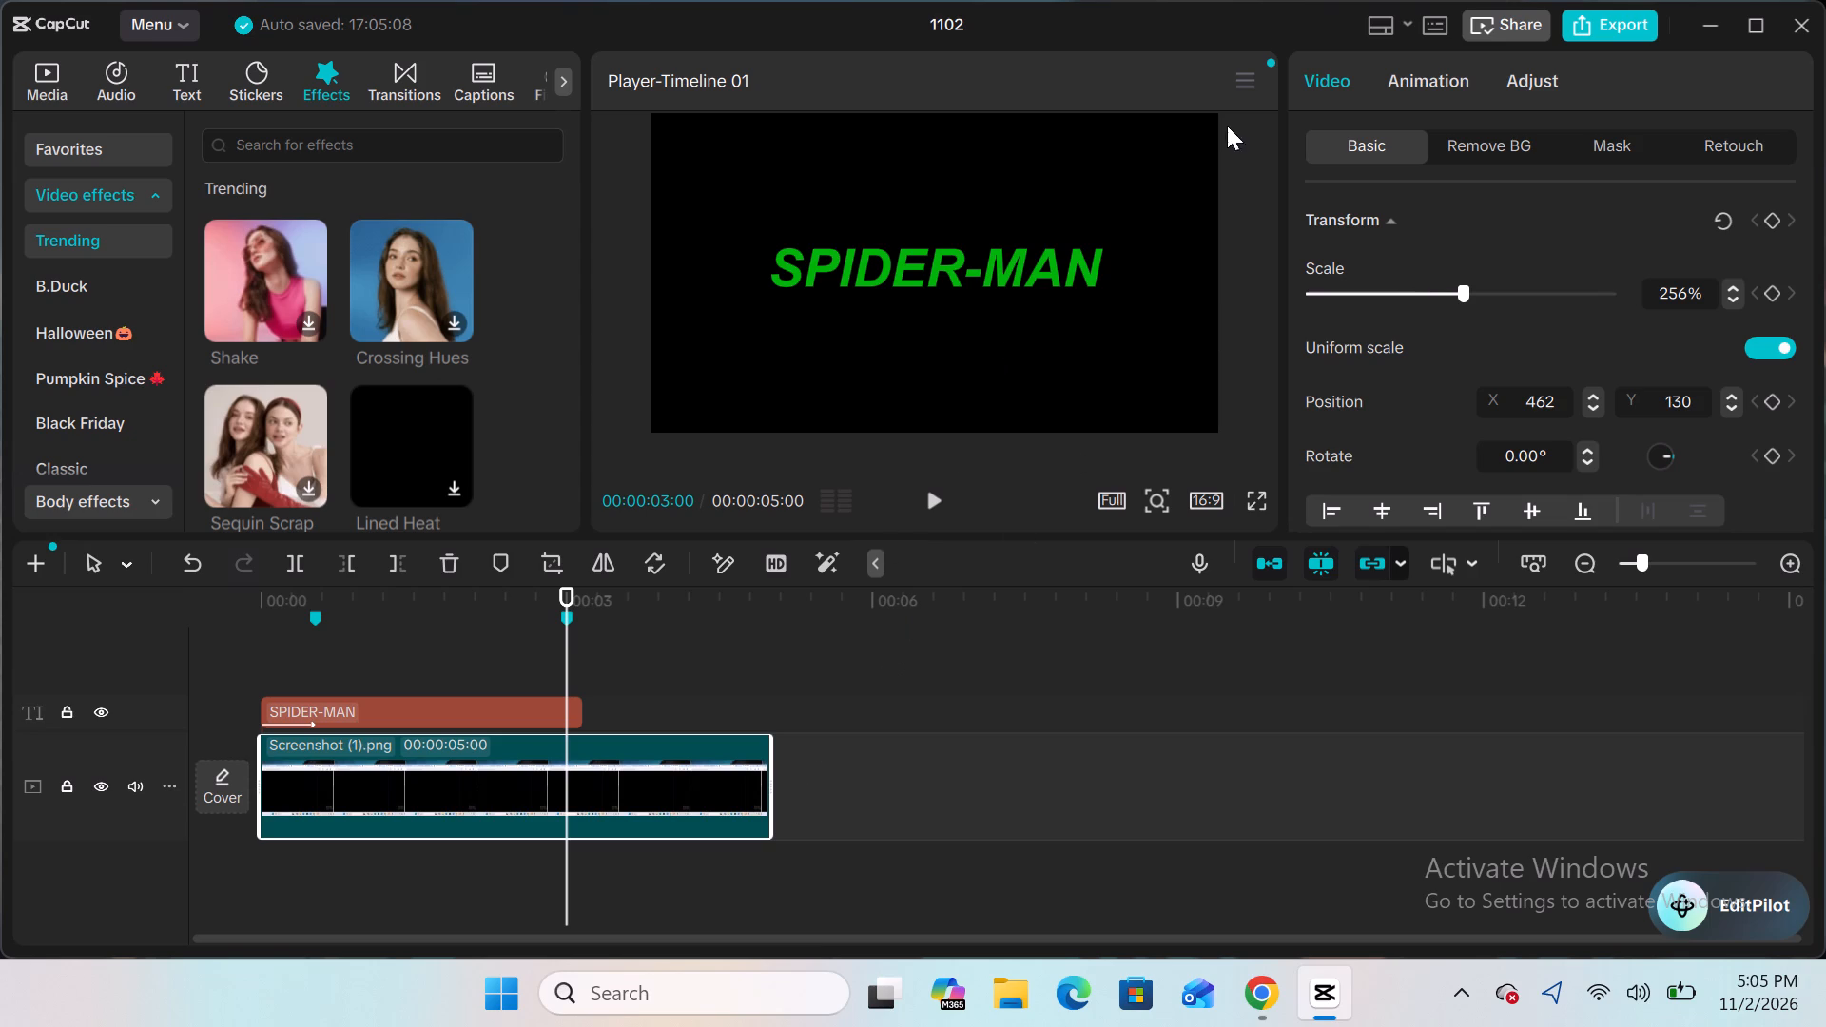
left_click(1143, 168)
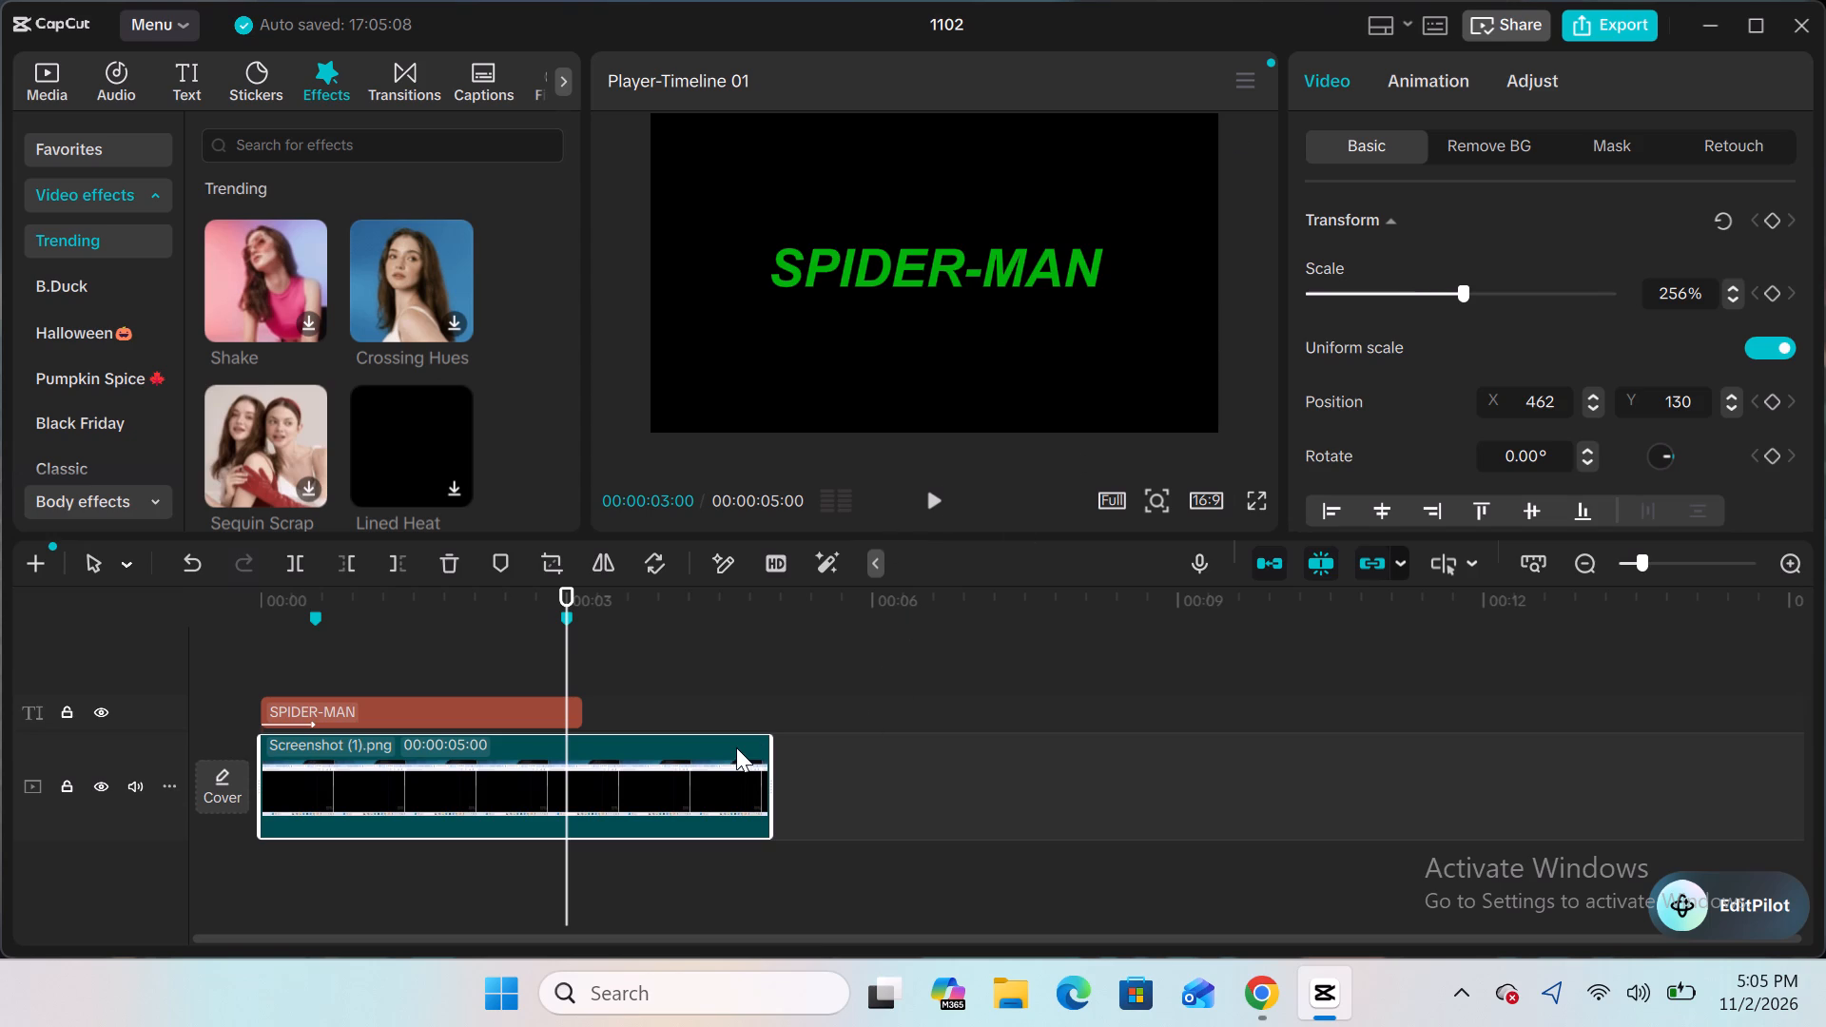
left_click(736, 747)
left_click(1029, 262)
scroll(1029, 262, "down", 2, "ctrl")
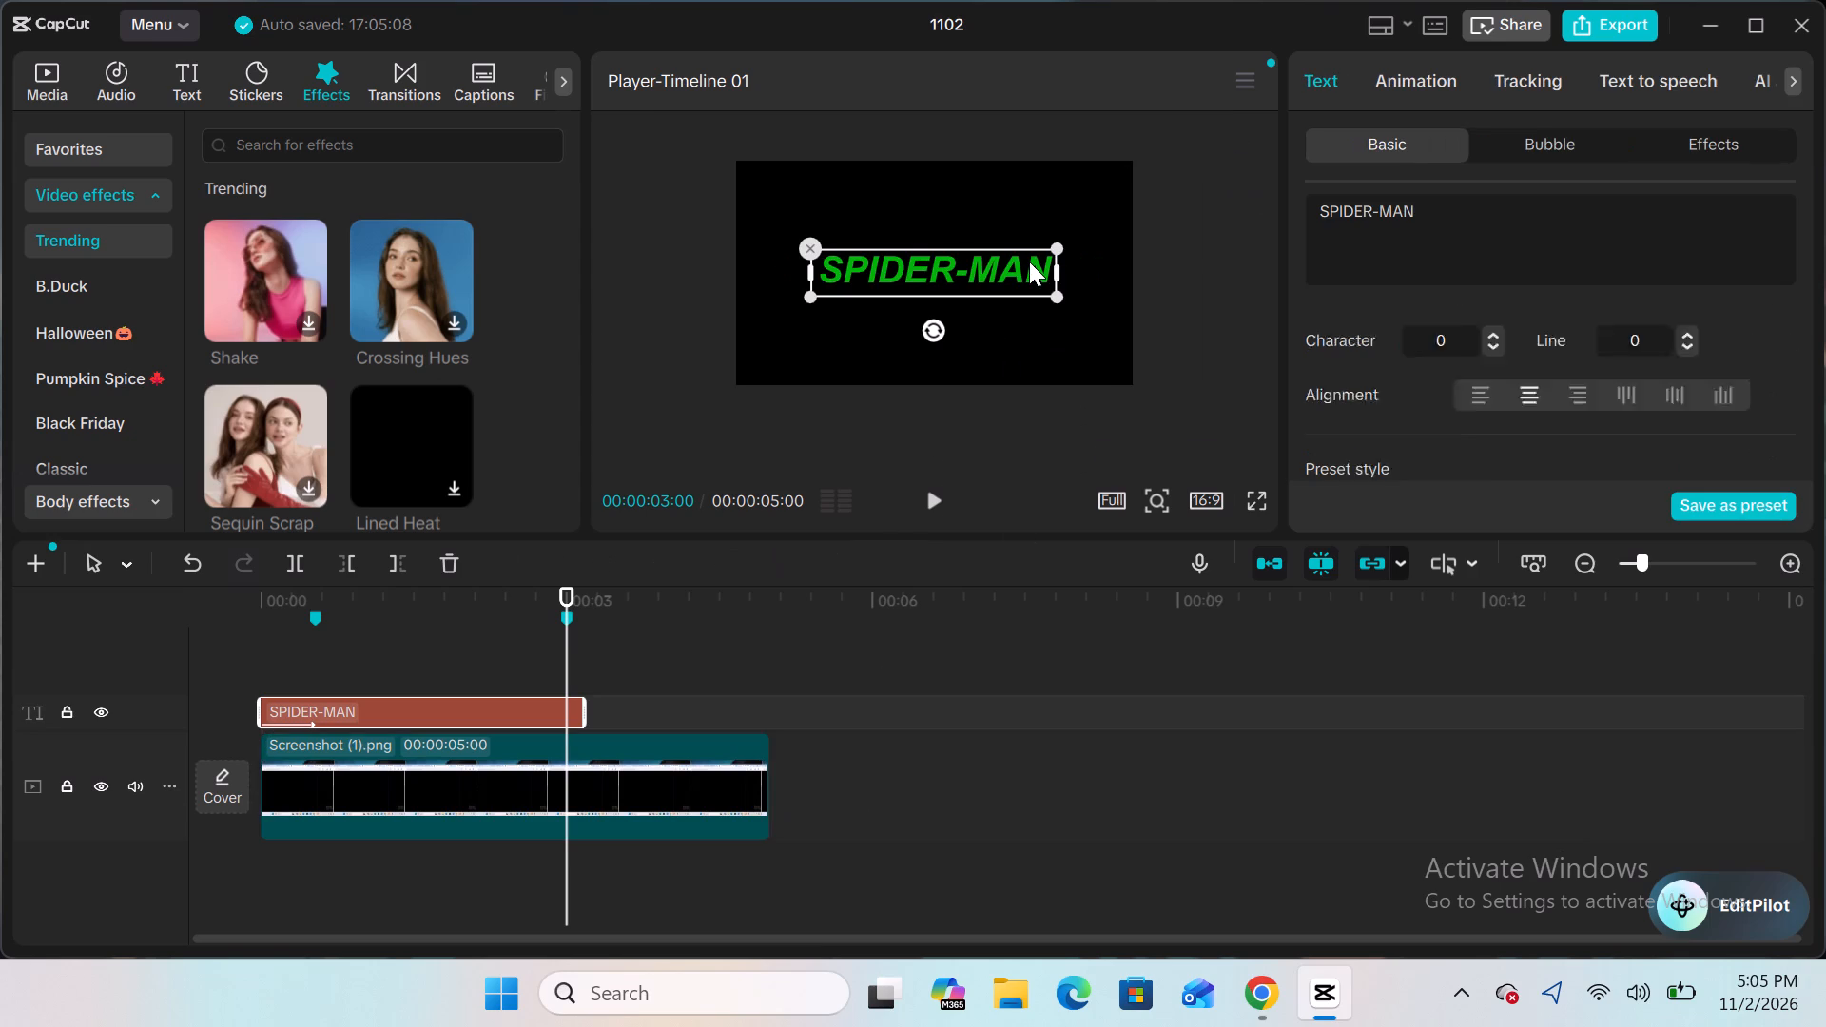
left_click(1029, 262)
Reposition the Screenshot (1).png background to X 2109, Y 0 so its black area fills the frame behind the title.
left_click(995, 212)
left_click(995, 212)
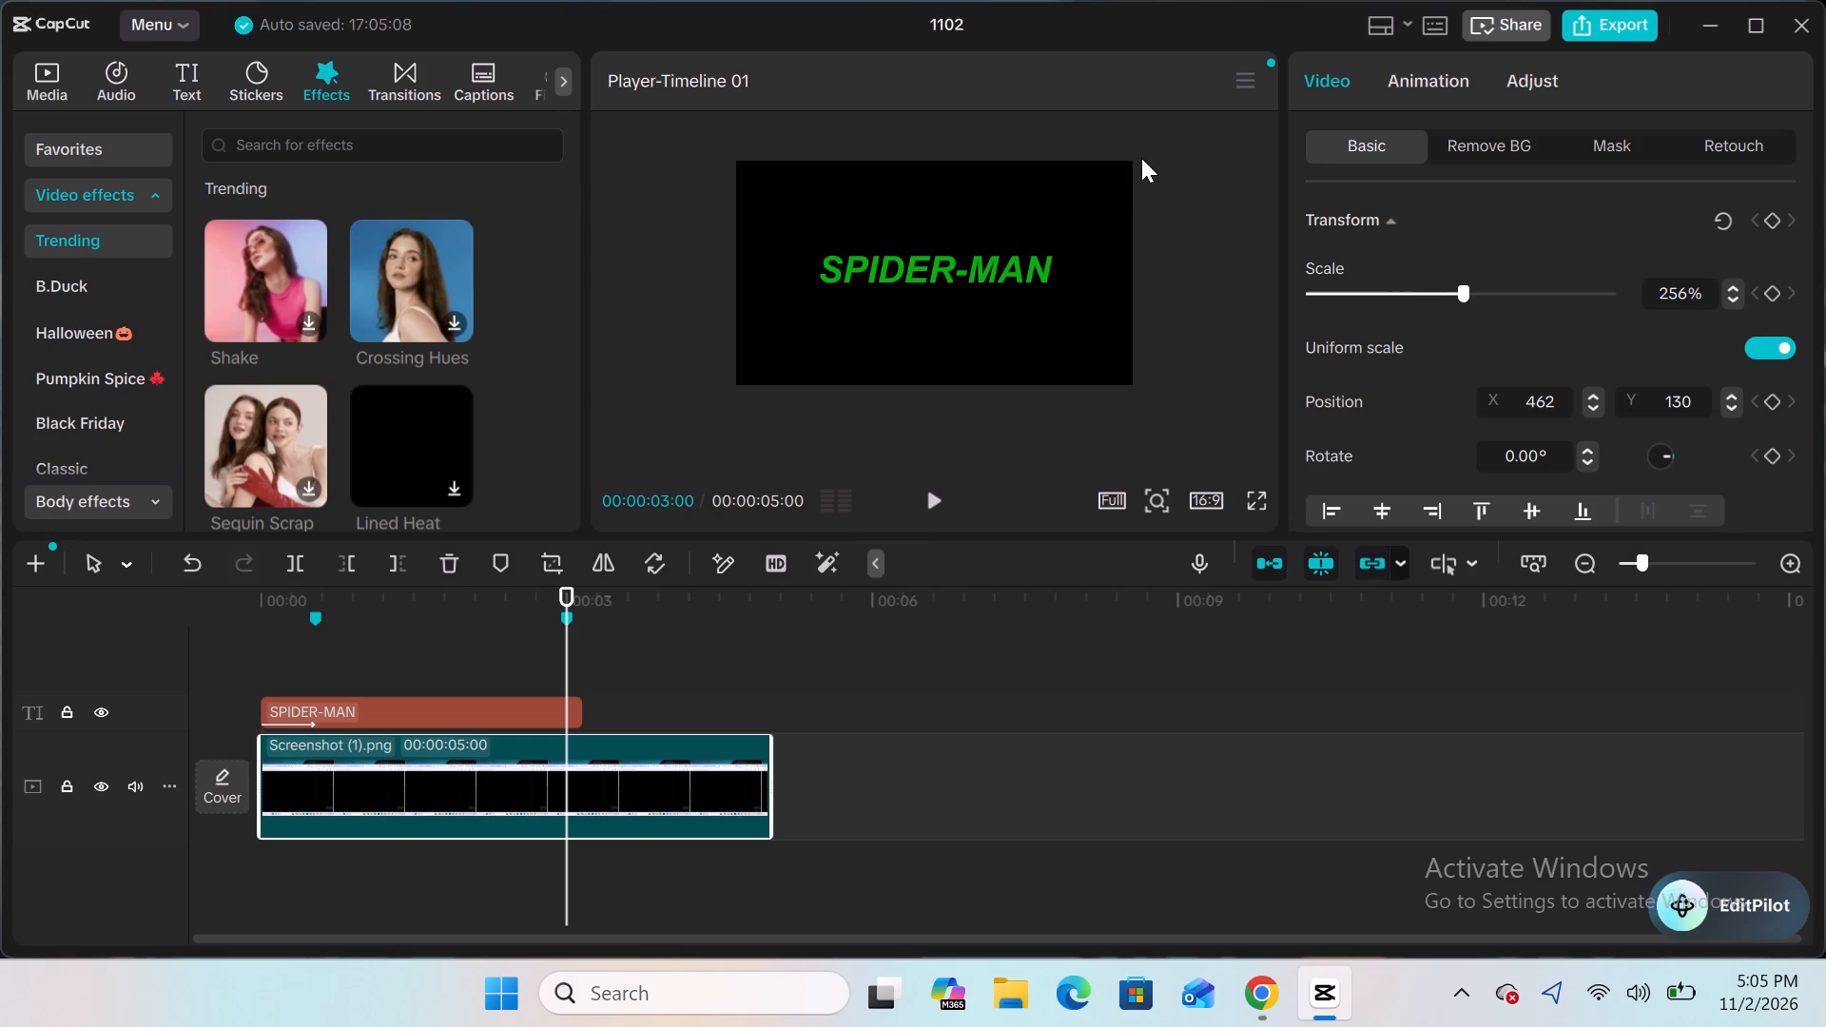
left_click_drag(1141, 158, 1260, 174)
left_click_drag(1260, 174, 1359, 167)
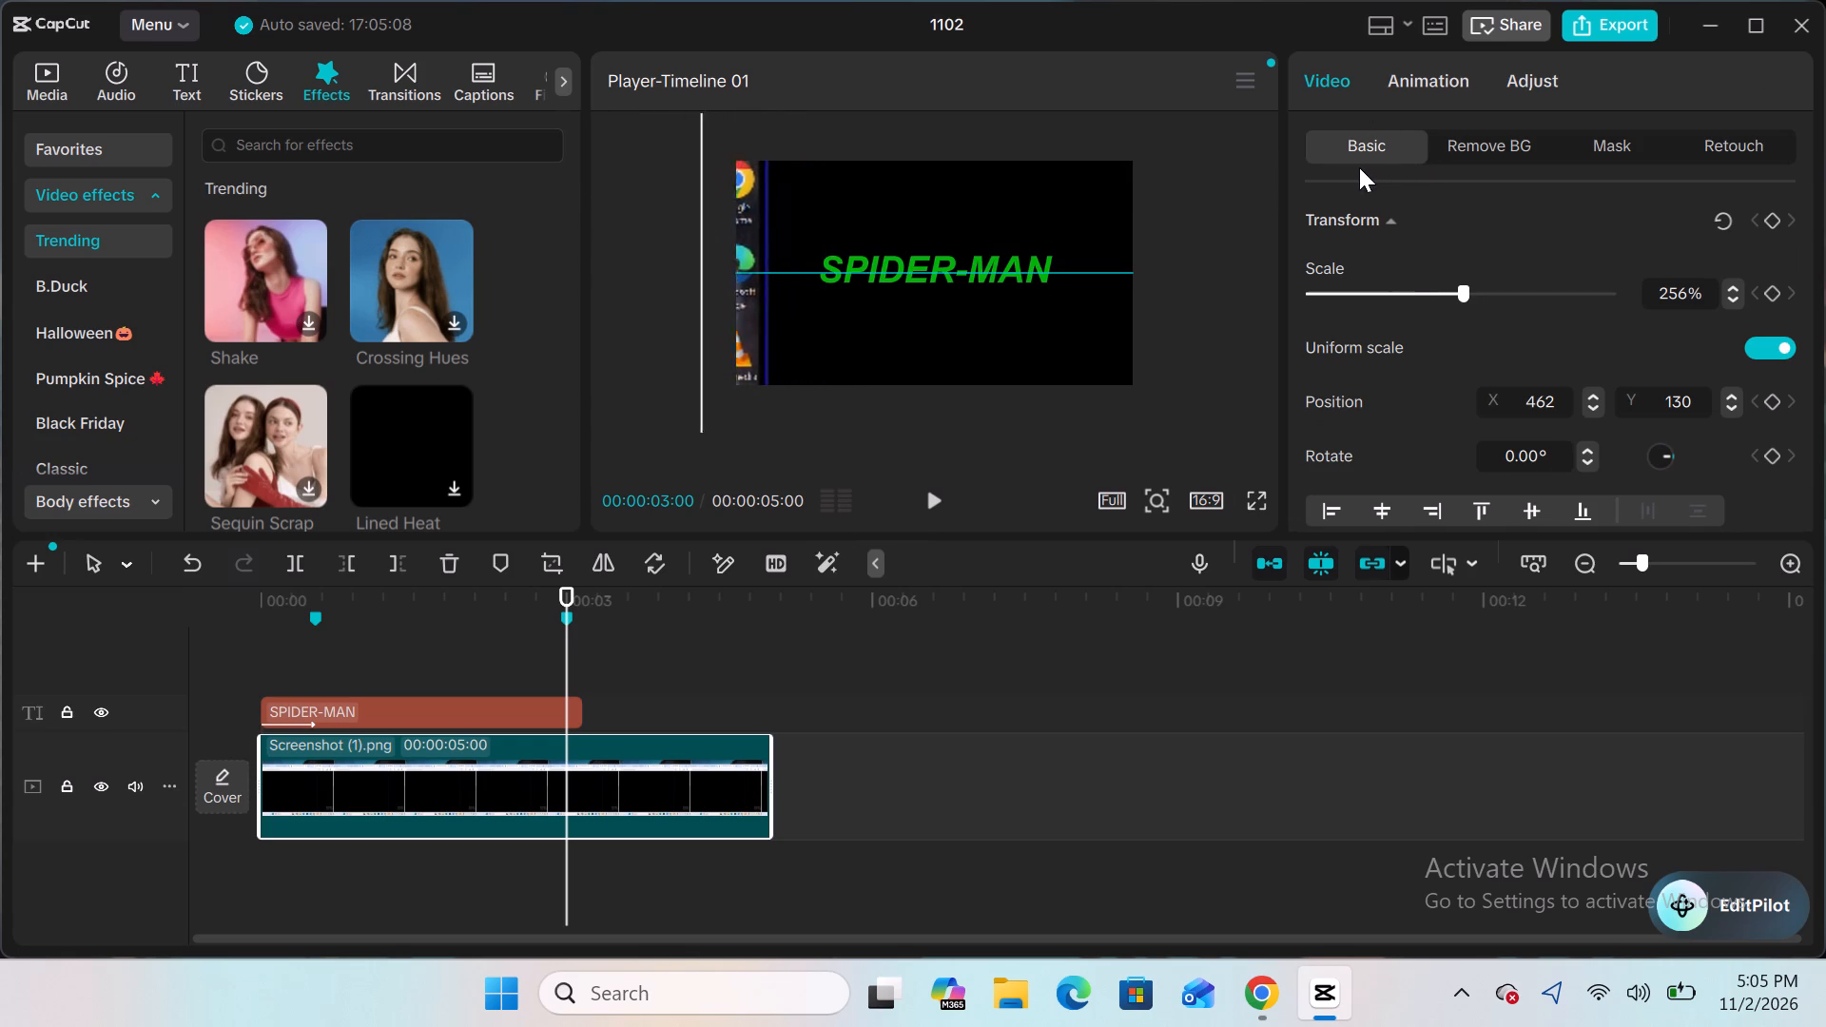
left_click_drag(1359, 167, 1313, 168)
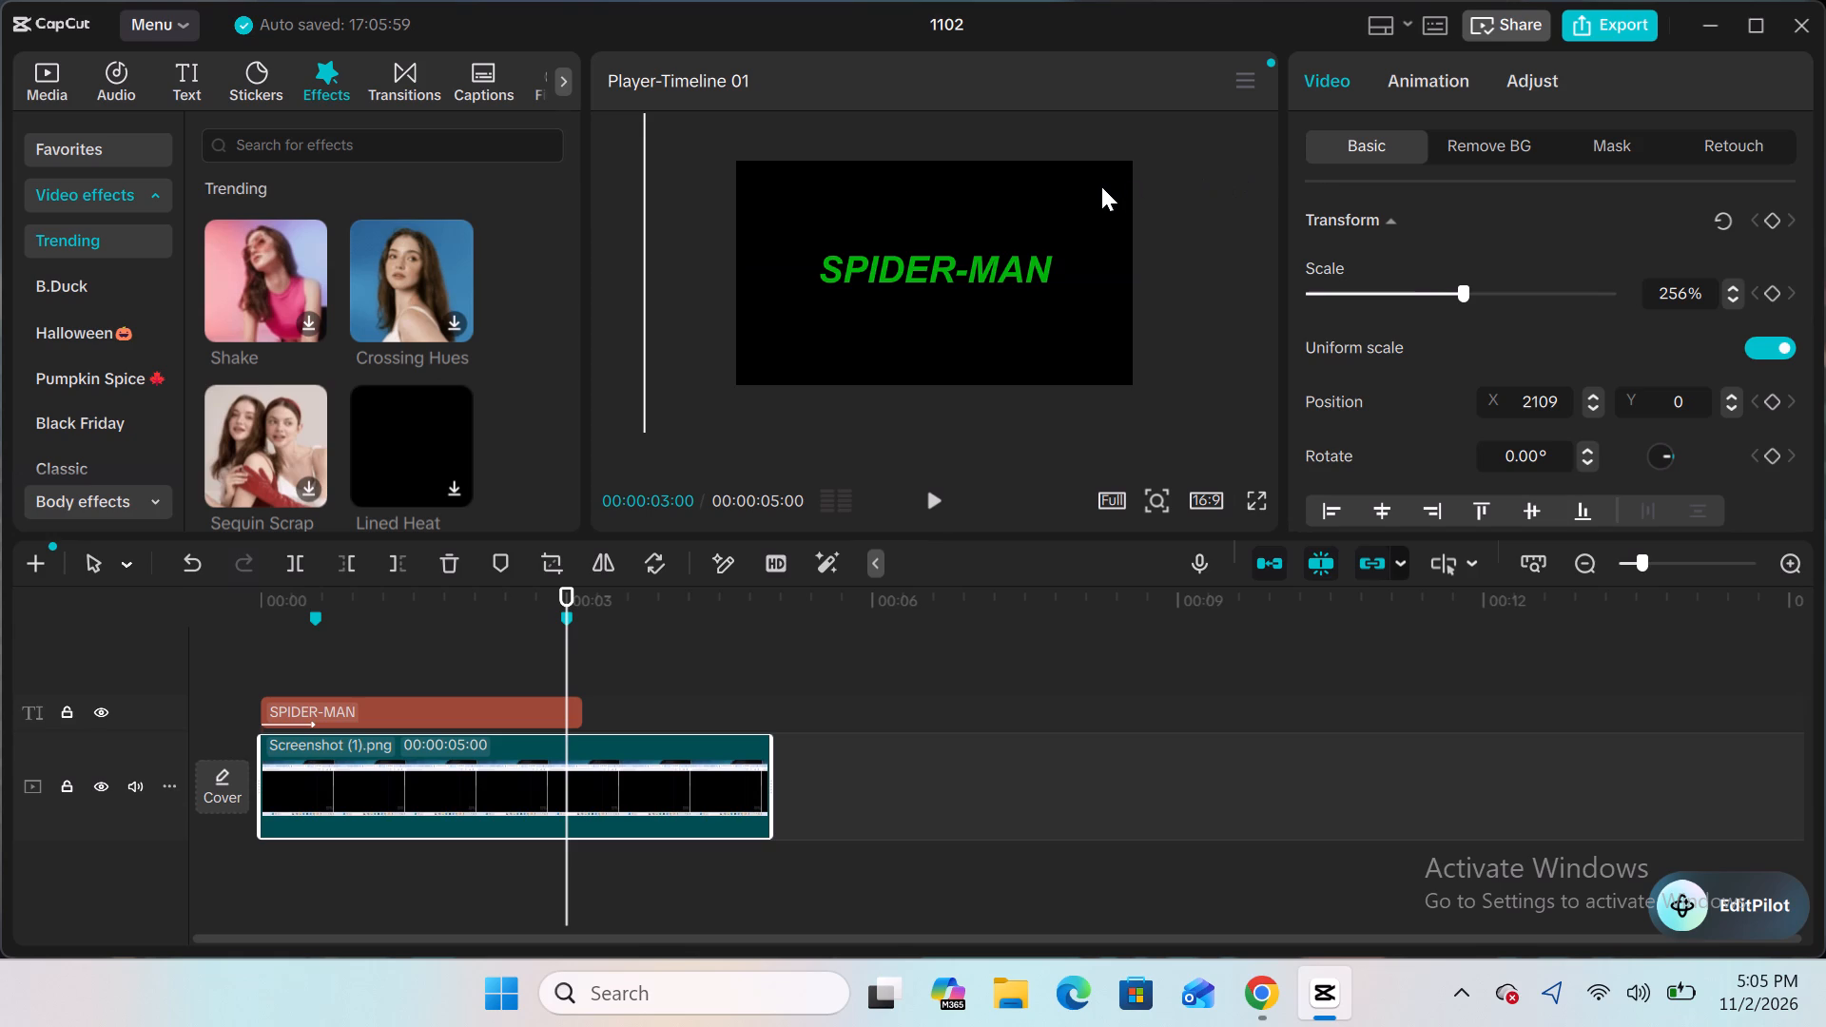
left_click(1101, 186)
left_click(1067, 292)
left_click(1028, 337)
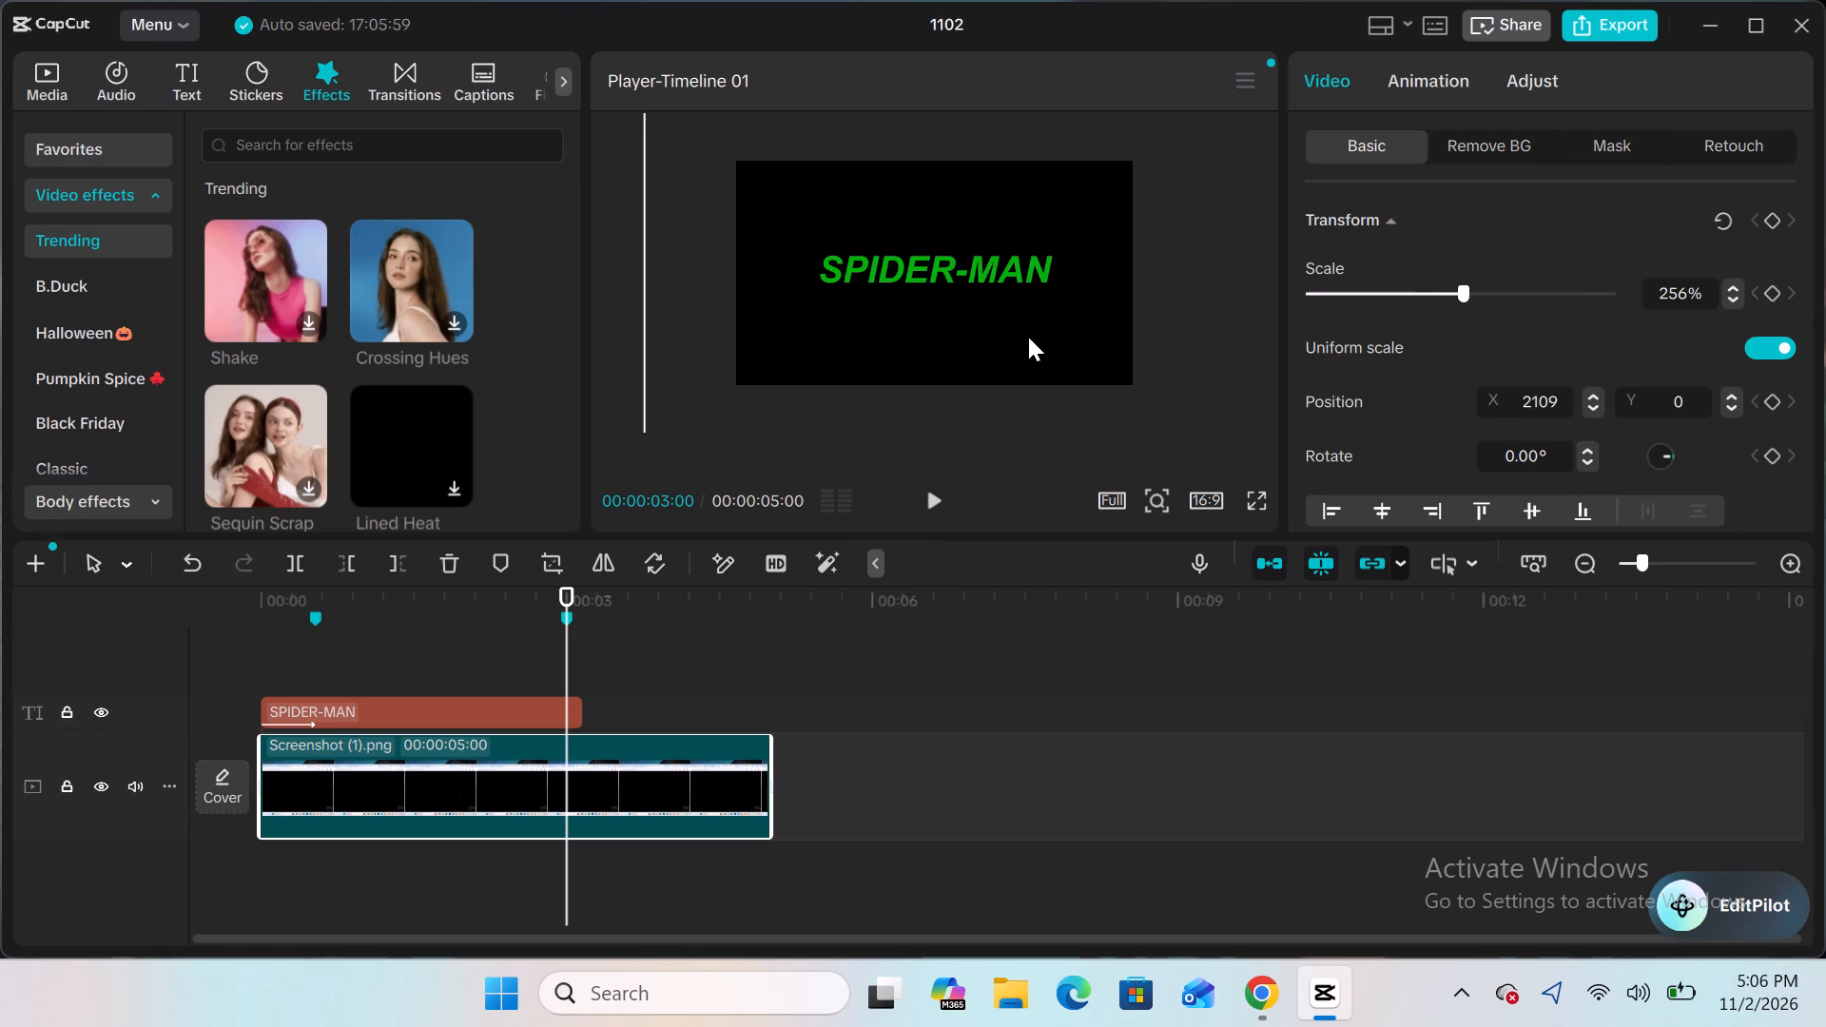
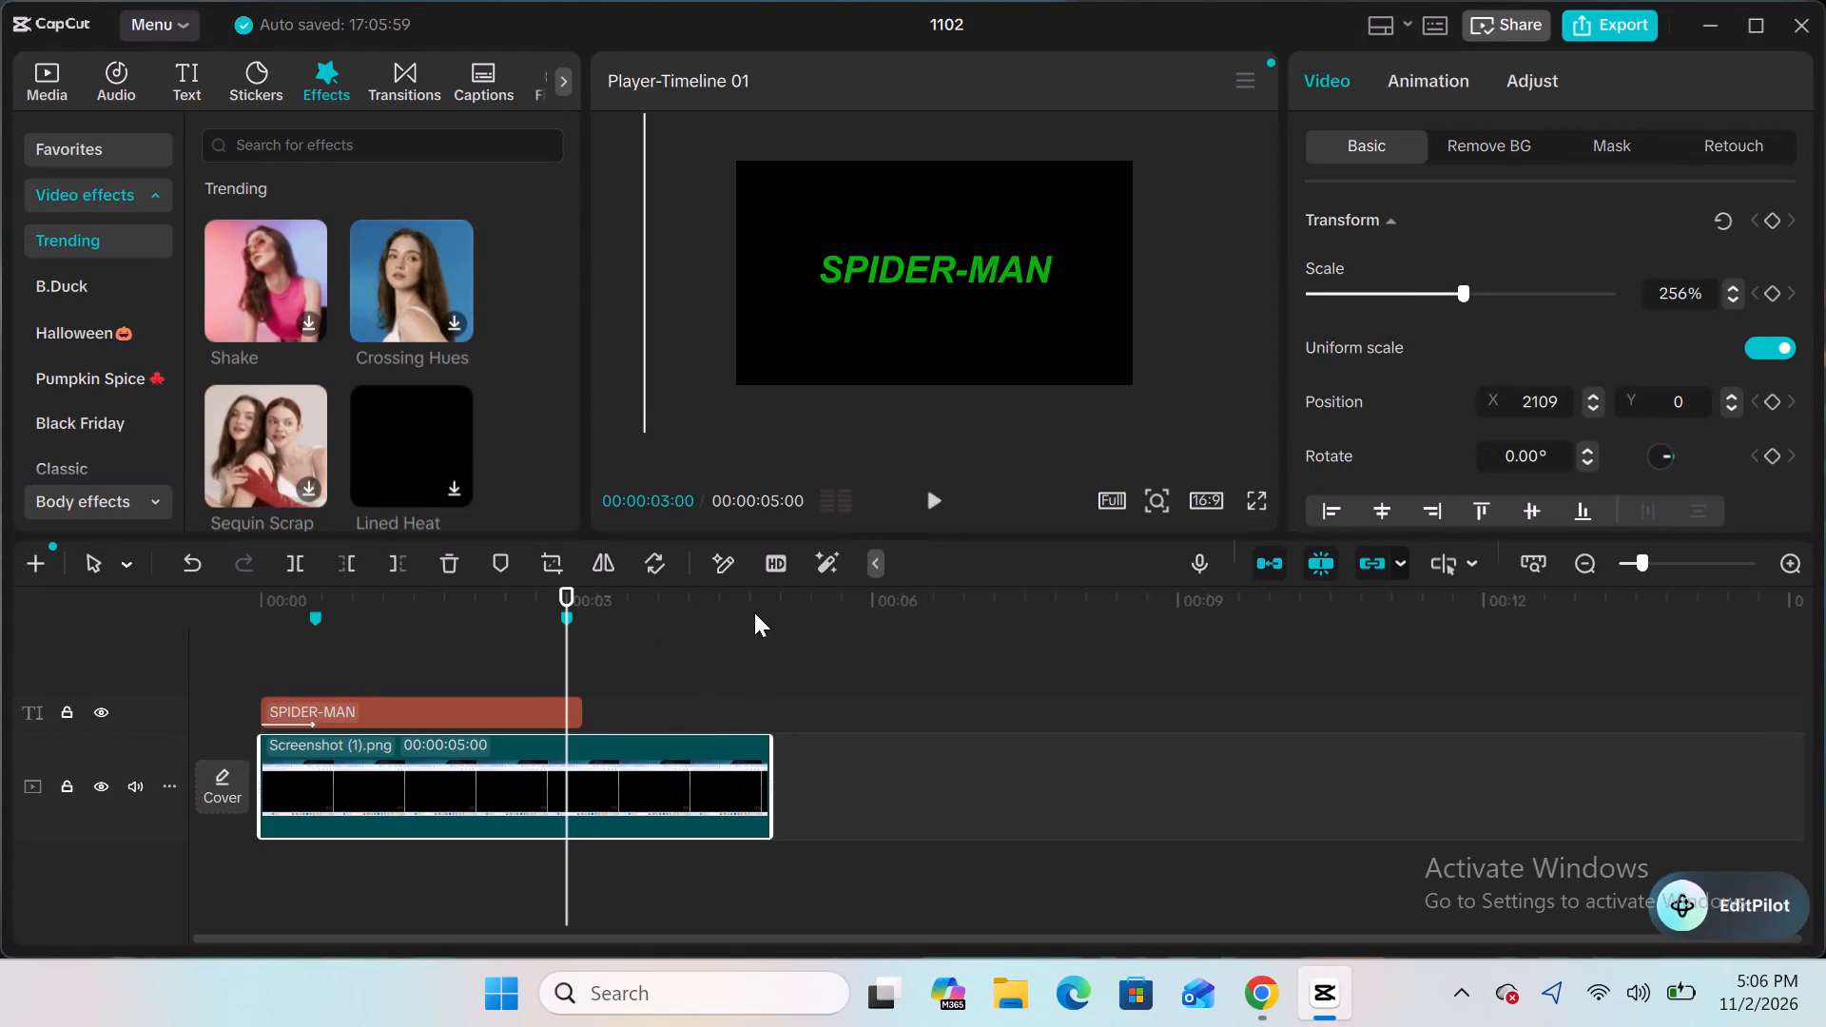
Look through the color adjustment and transform settings of the Screenshot (1).png background clip.
left_click(875, 266)
left_click(866, 301)
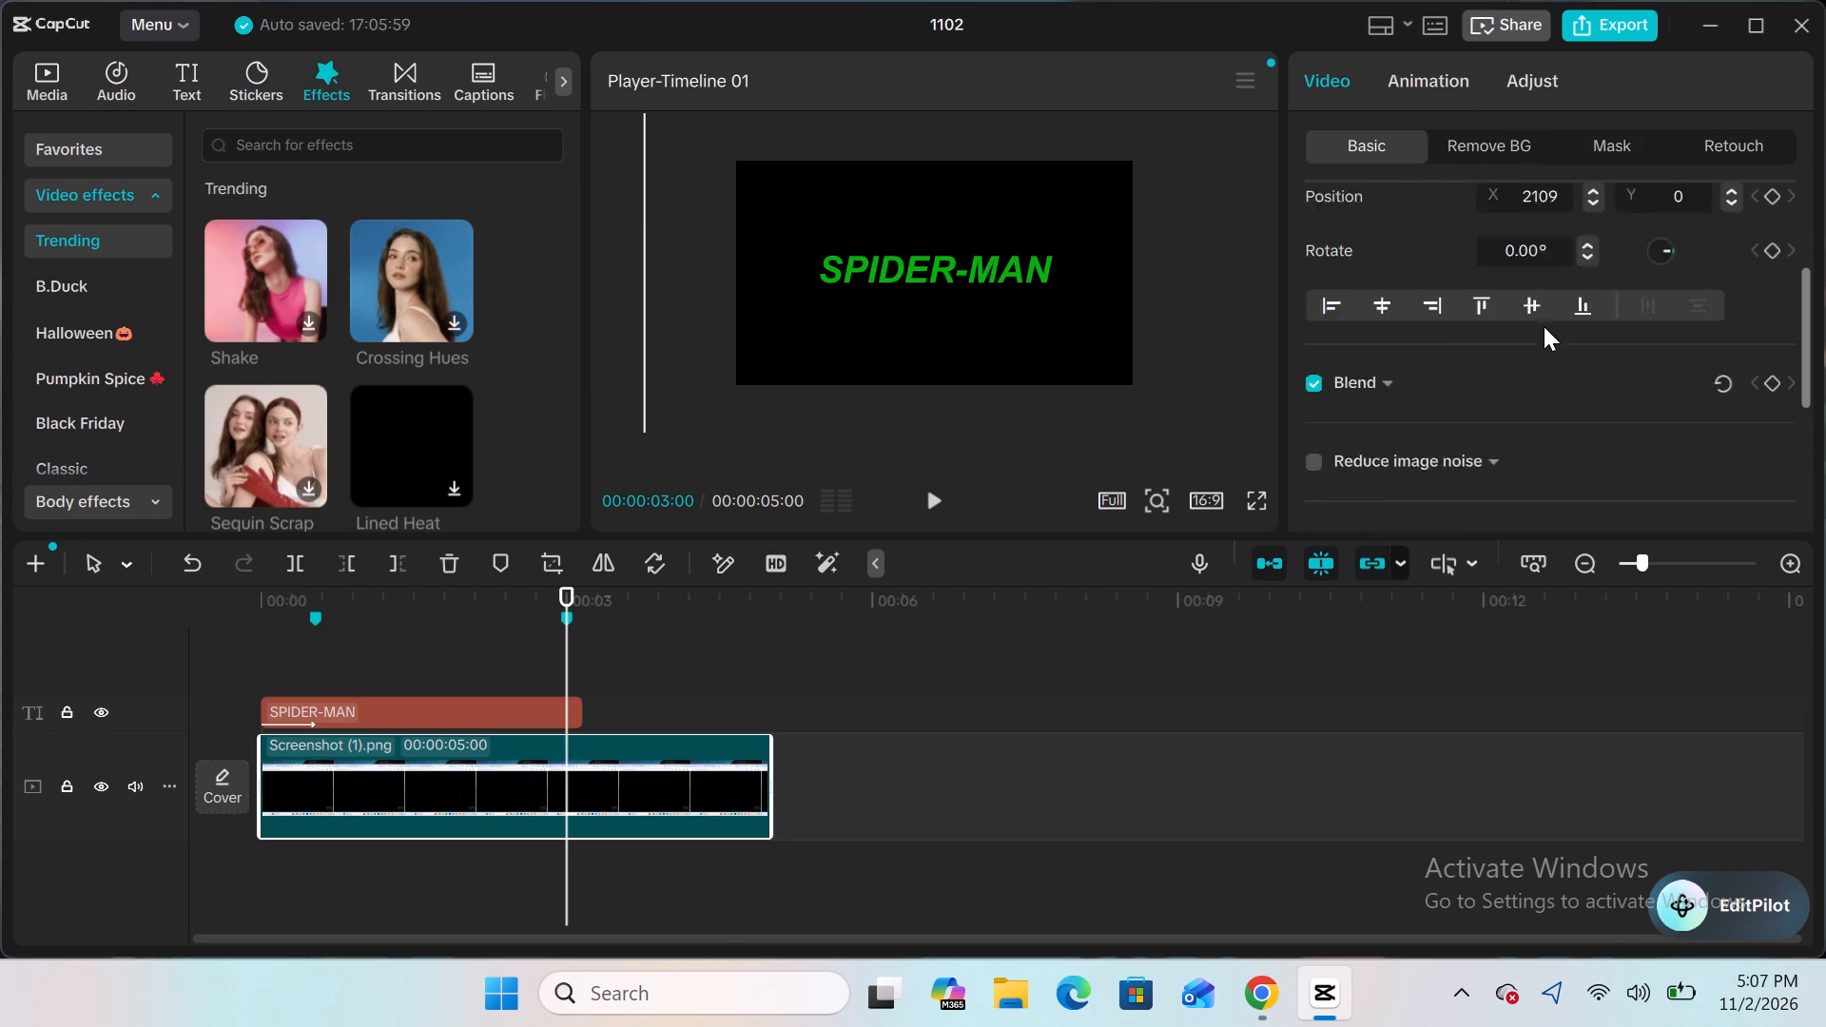
left_click(1523, 87)
left_click(1523, 87)
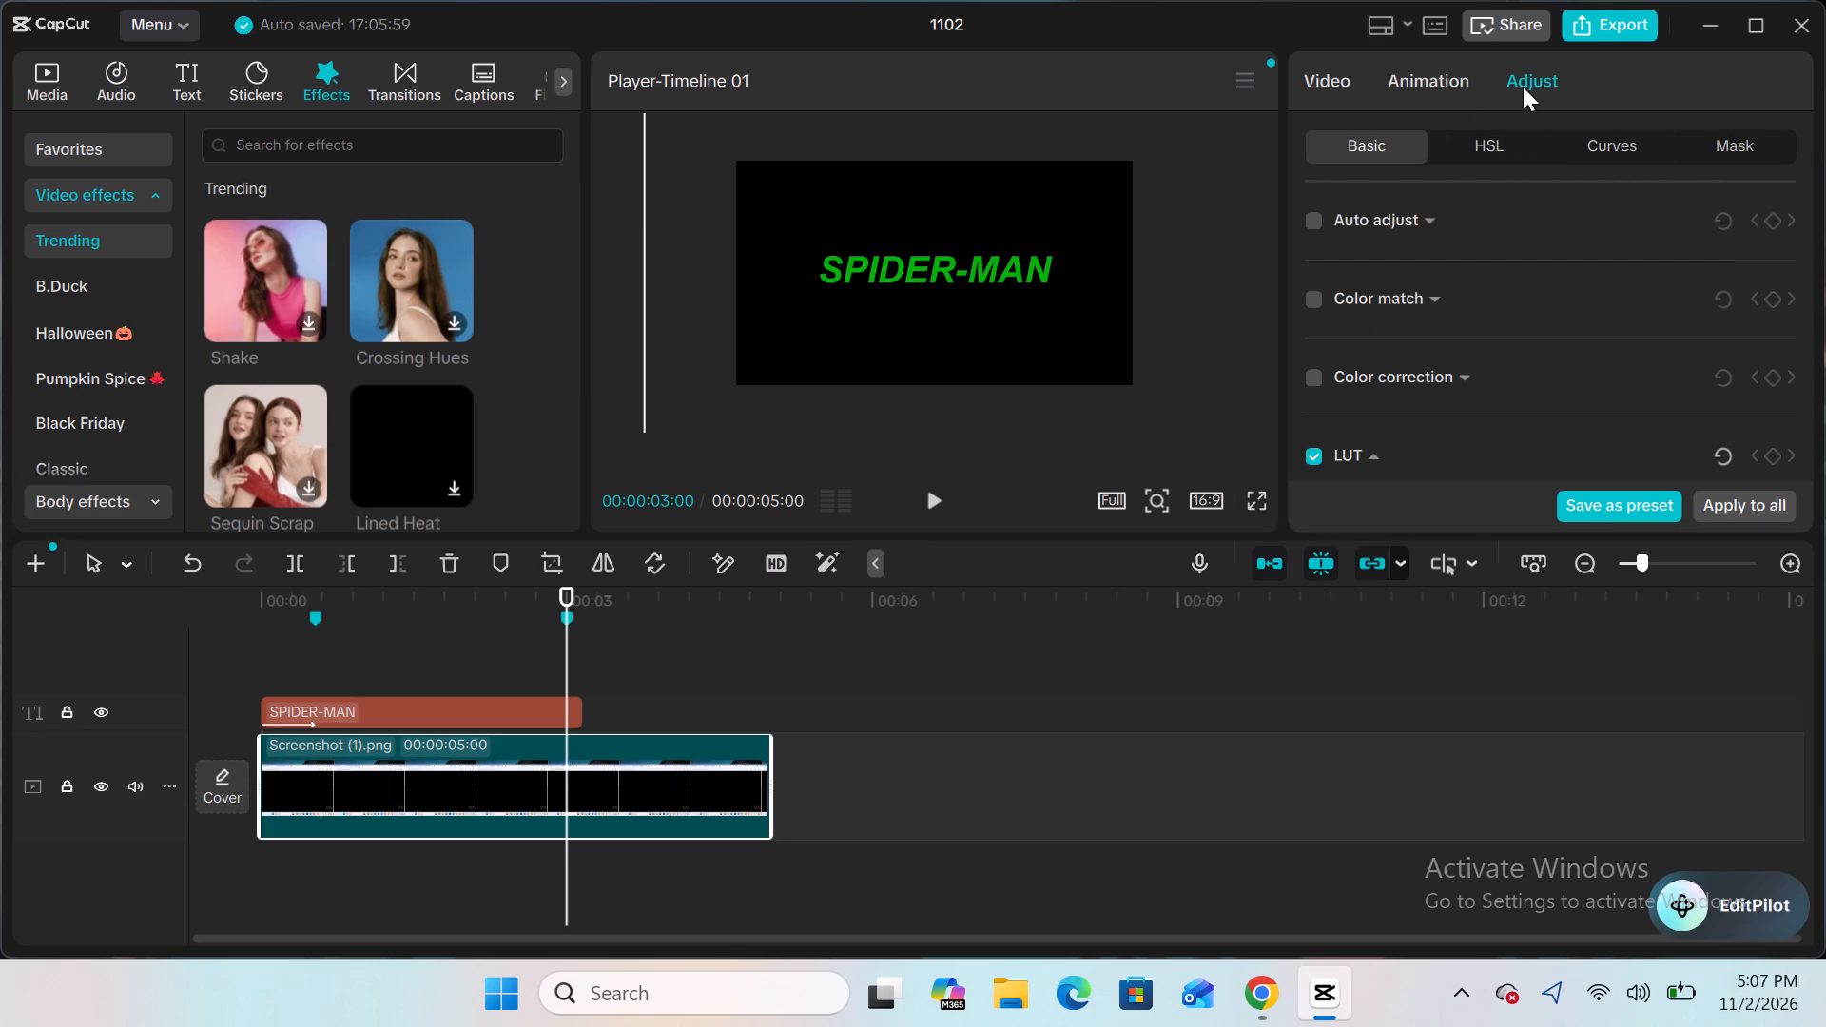
scroll(1496, 227, "up", 1)
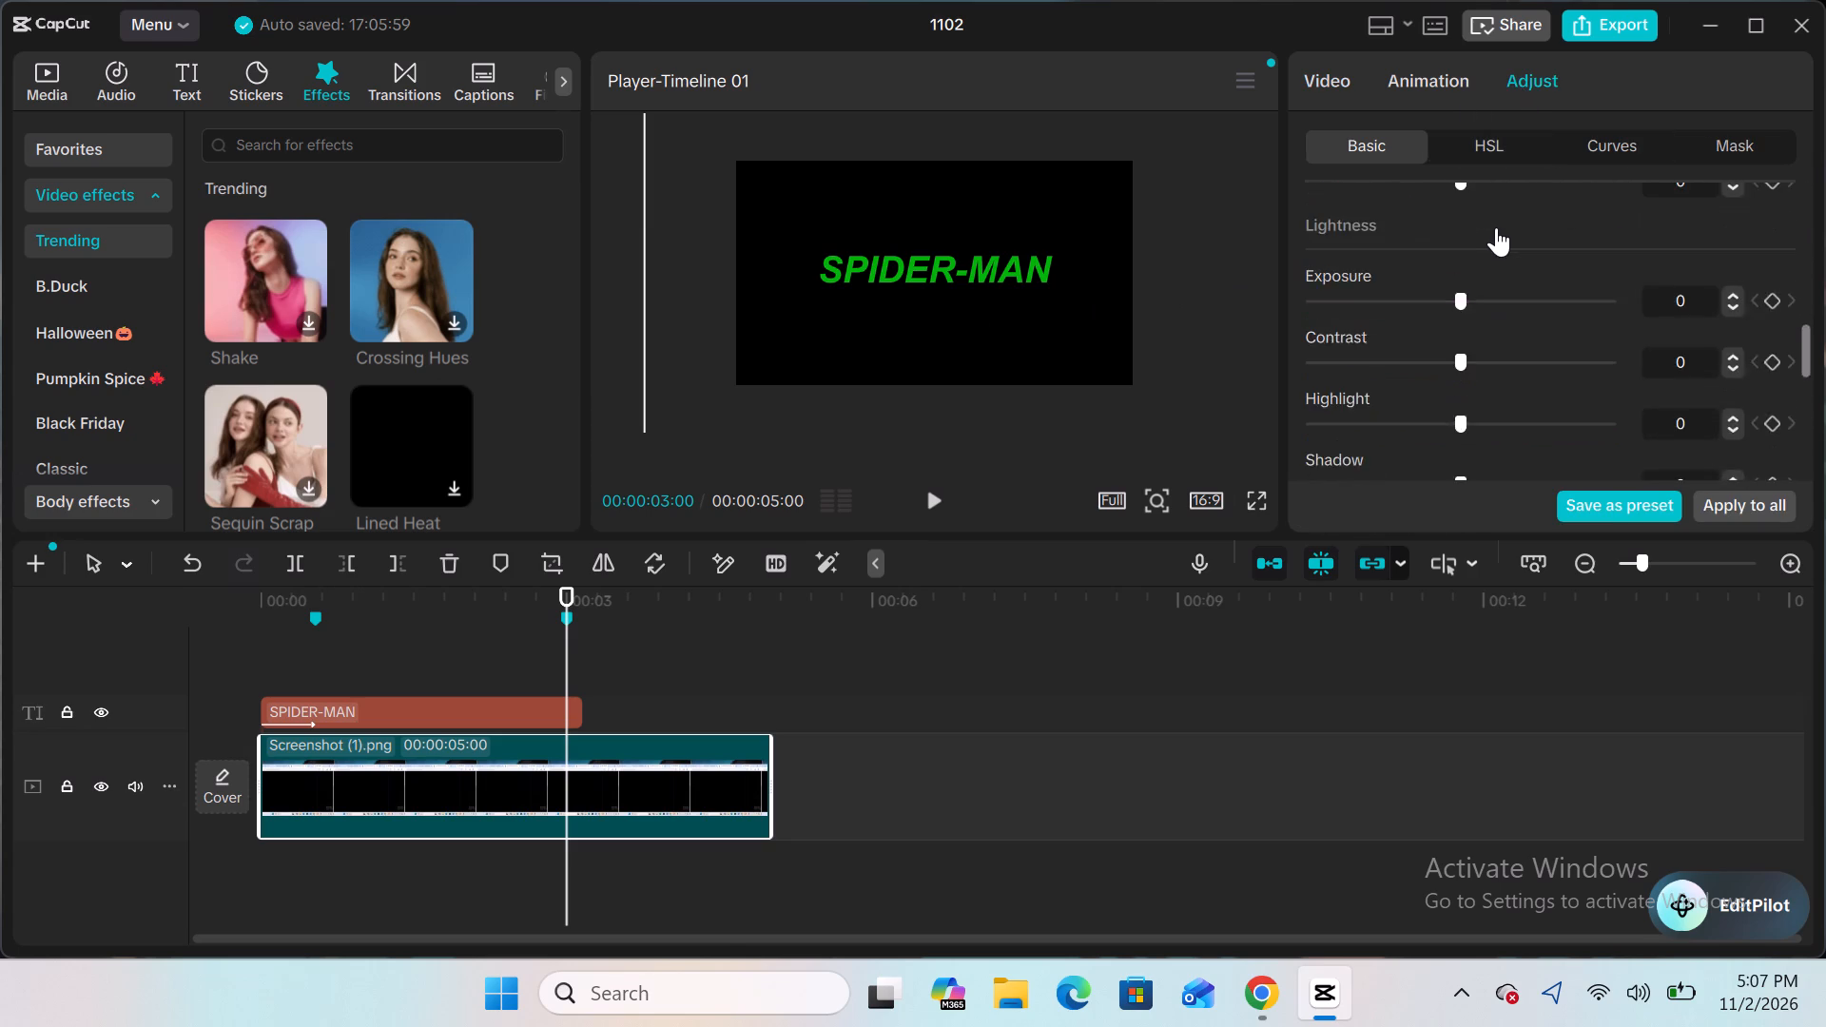
scroll(1496, 227, "up", 1)
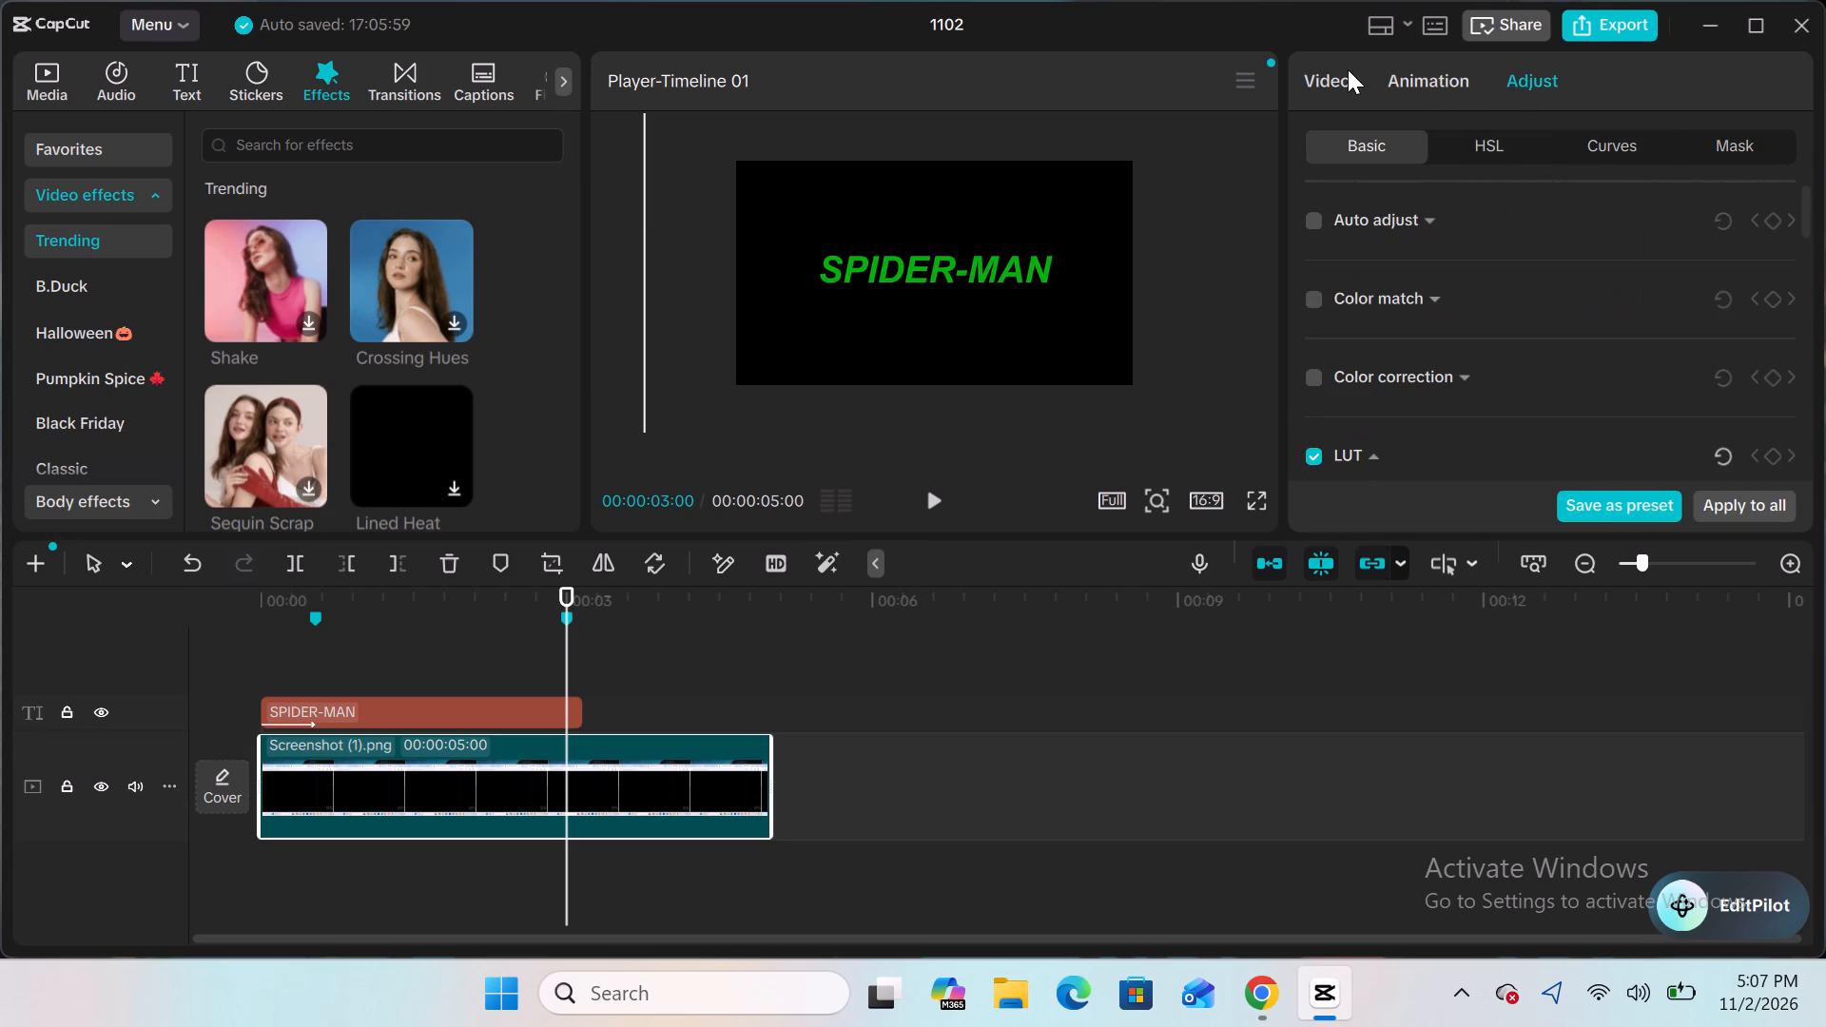
left_click(1342, 69)
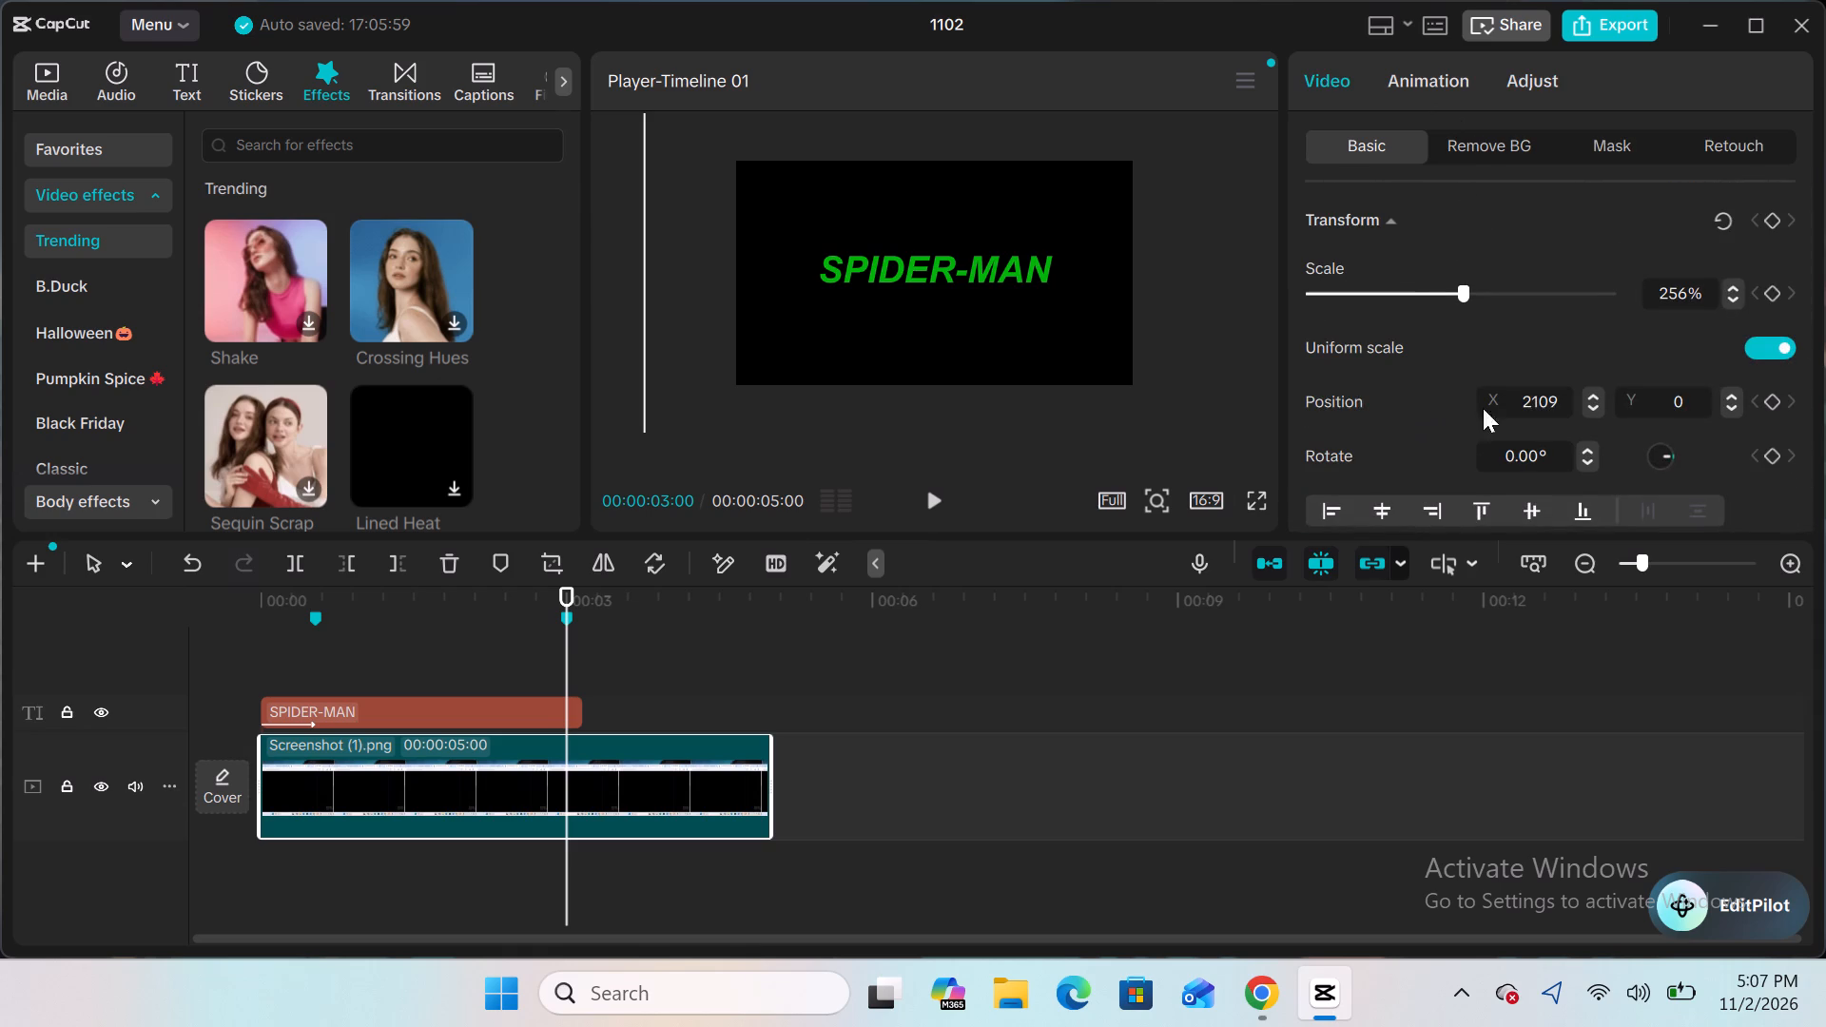
scroll(1615, 394, "up", 1)
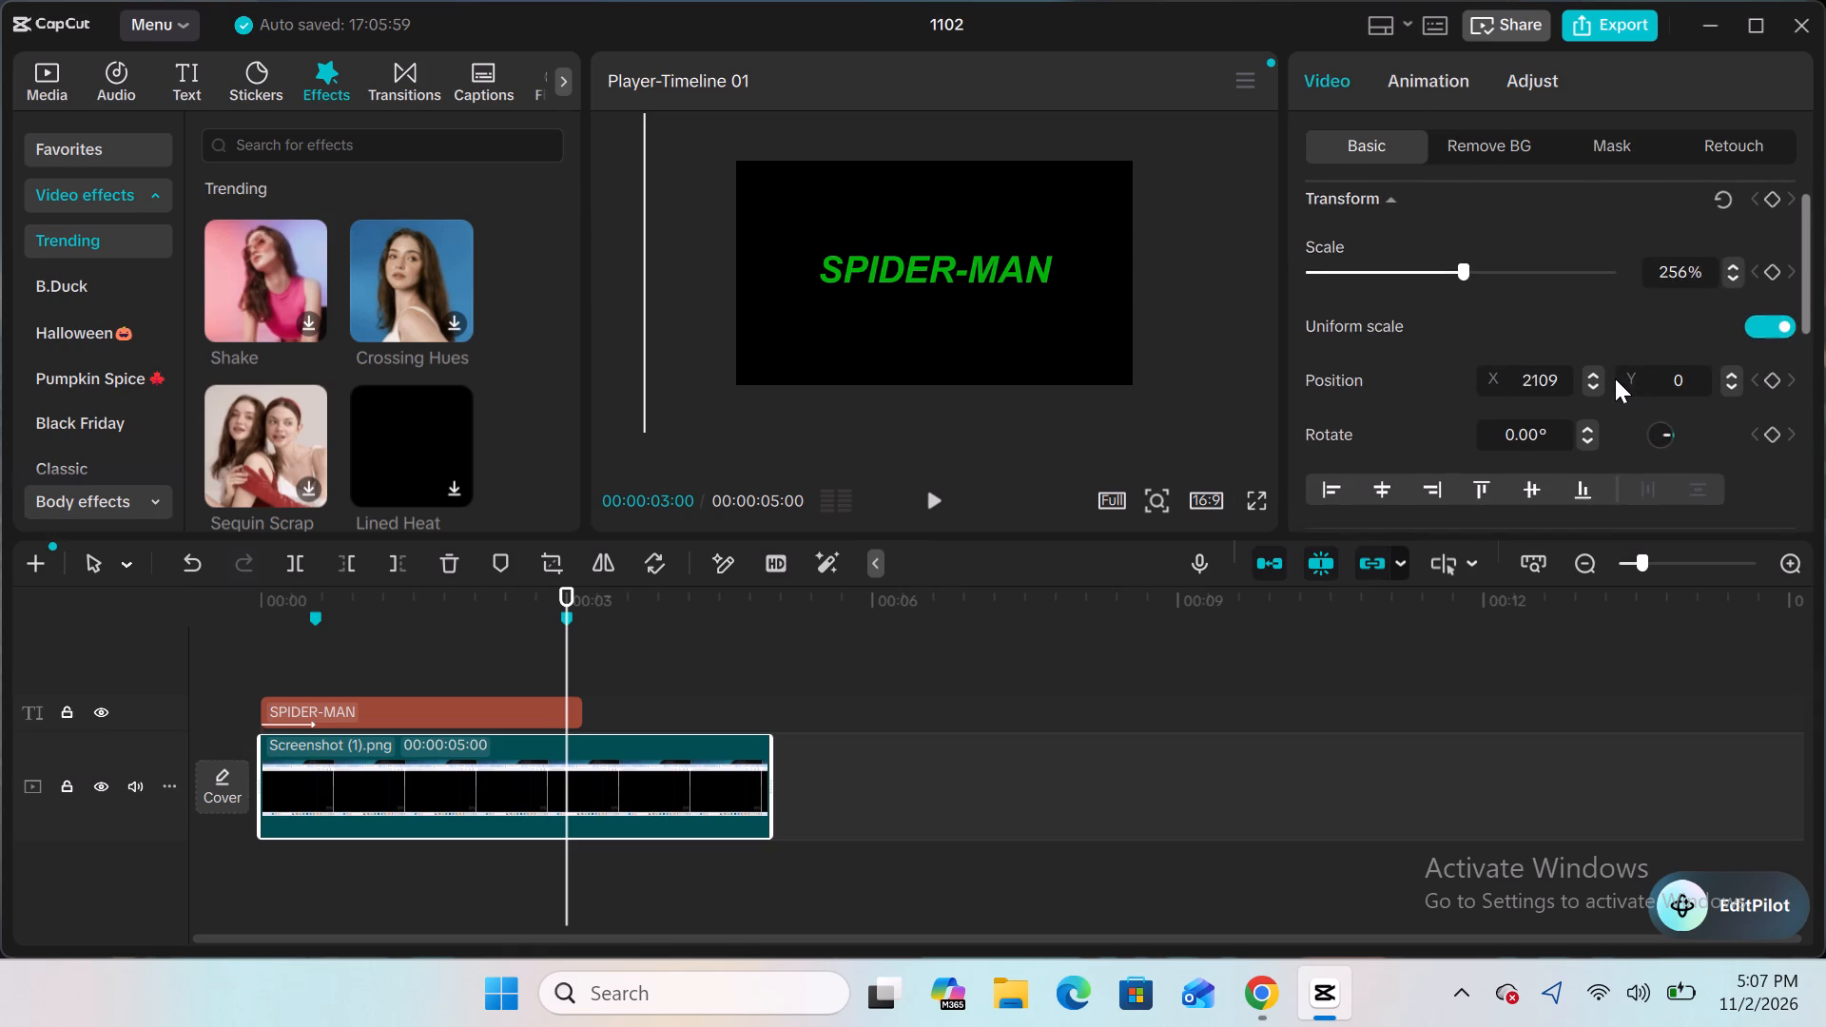
scroll(1615, 378, "up", 1)
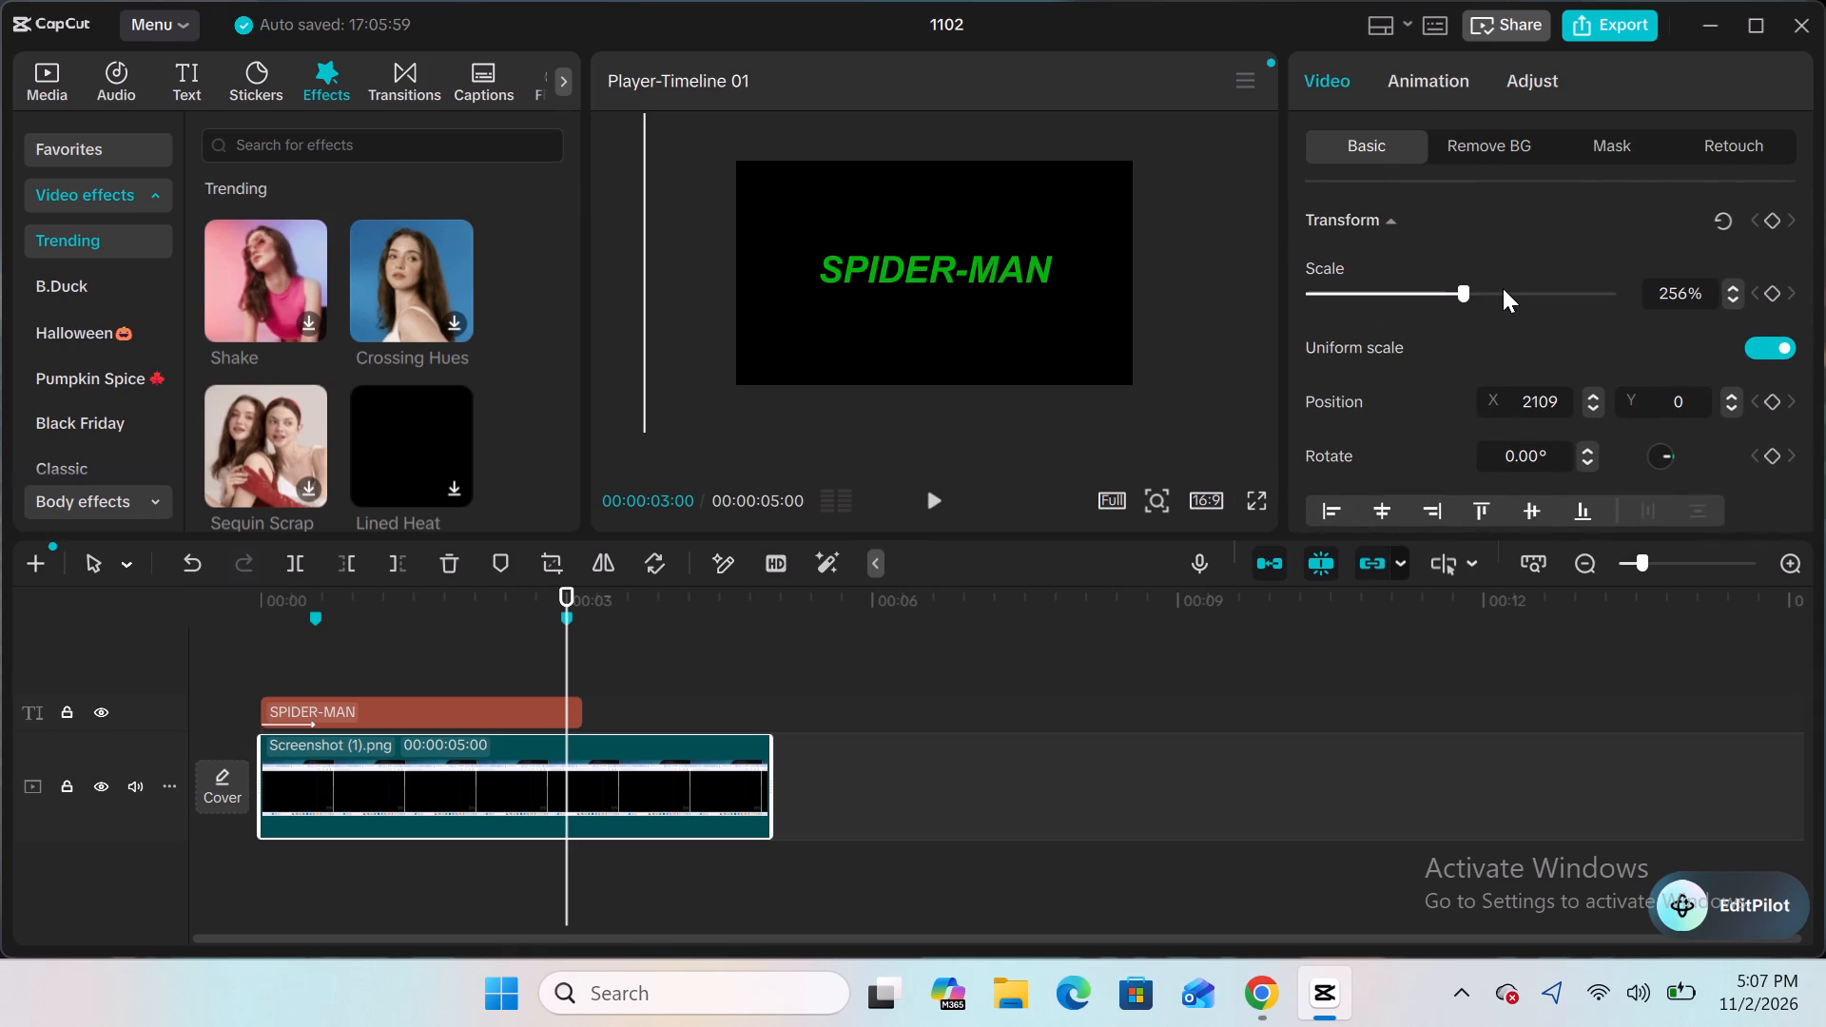
Scale the Screenshot (1).png background to 376% so its black area fills the frame behind the title.
left_click(1505, 288)
left_click(1522, 292)
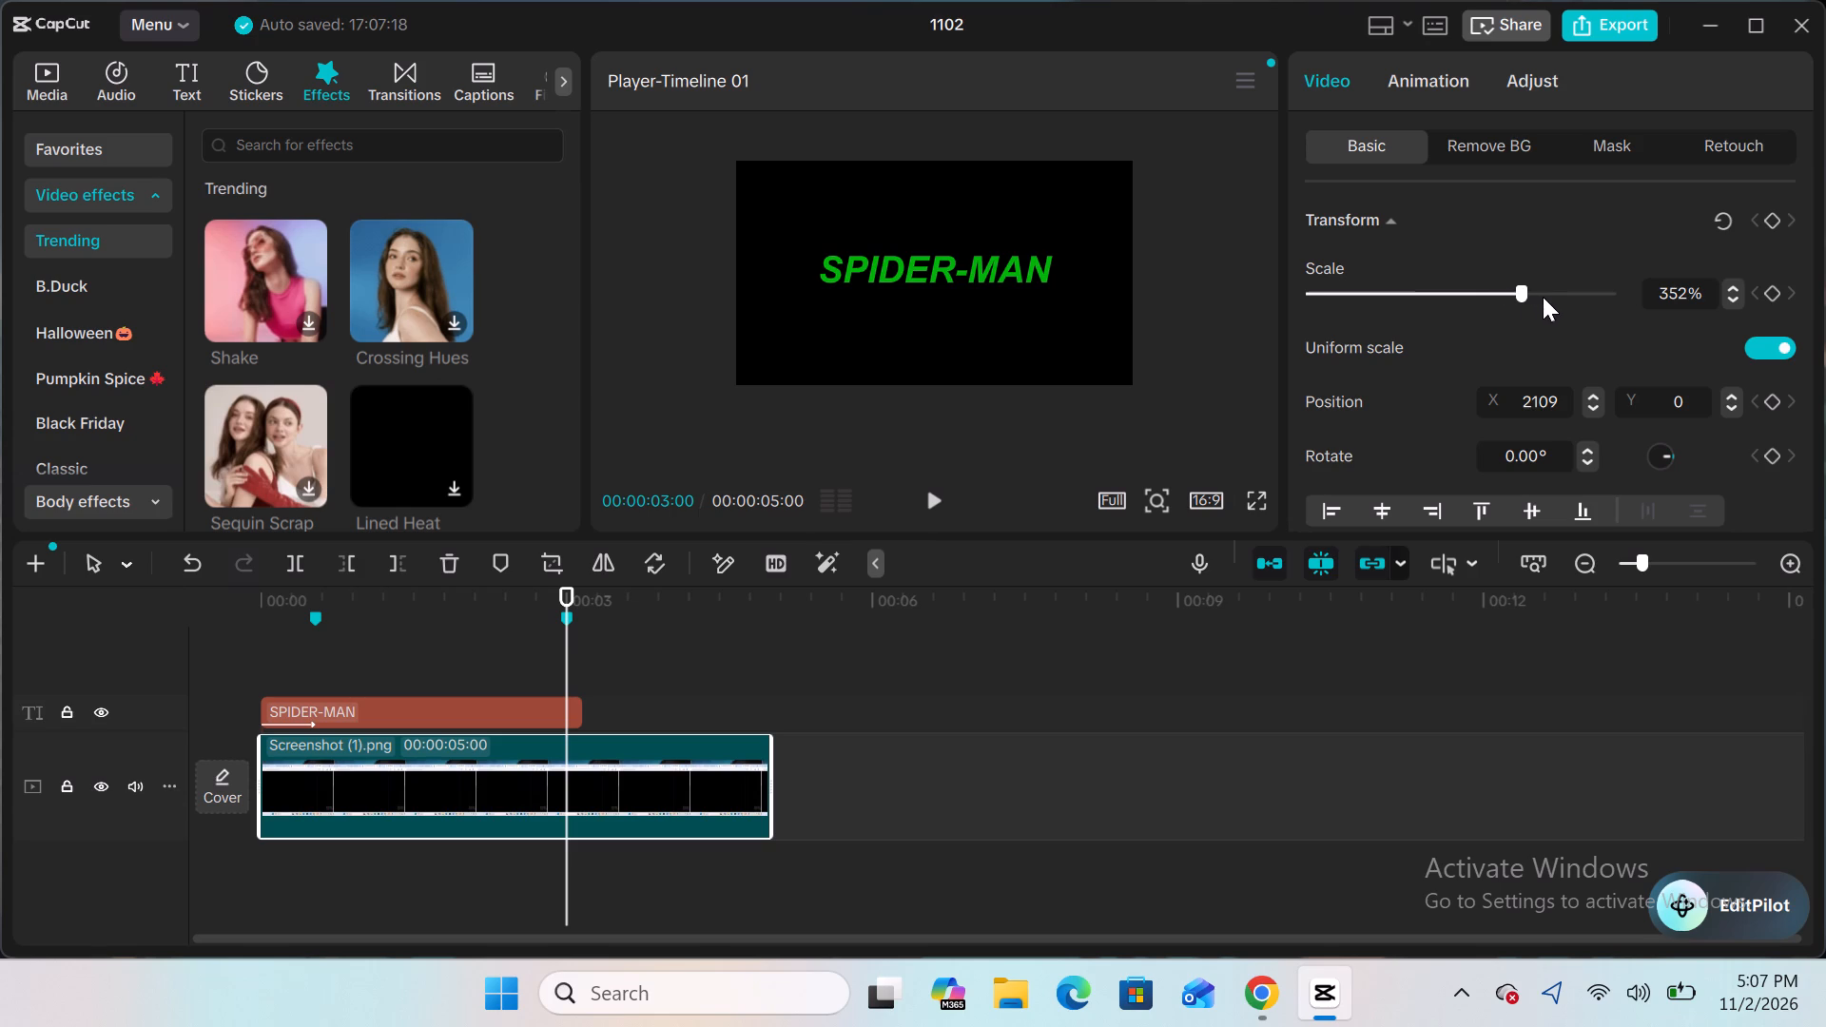
left_click(1572, 298)
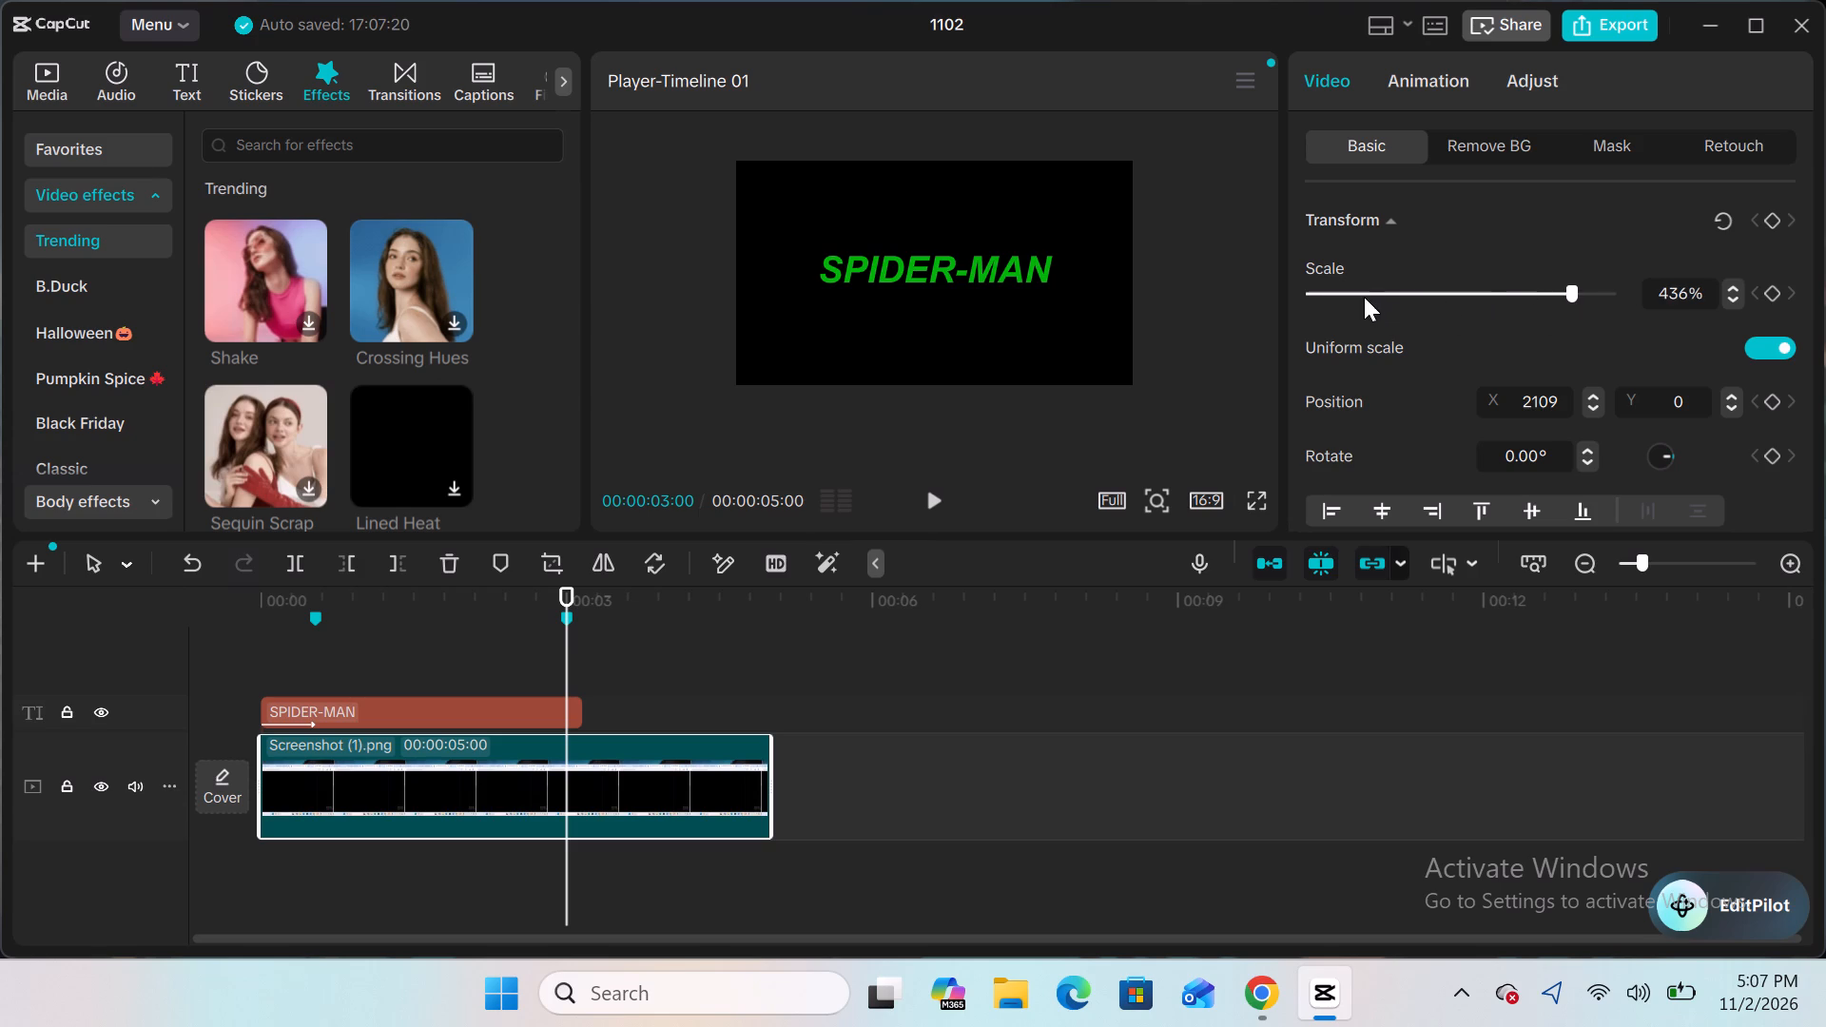
left_click(1363, 287)
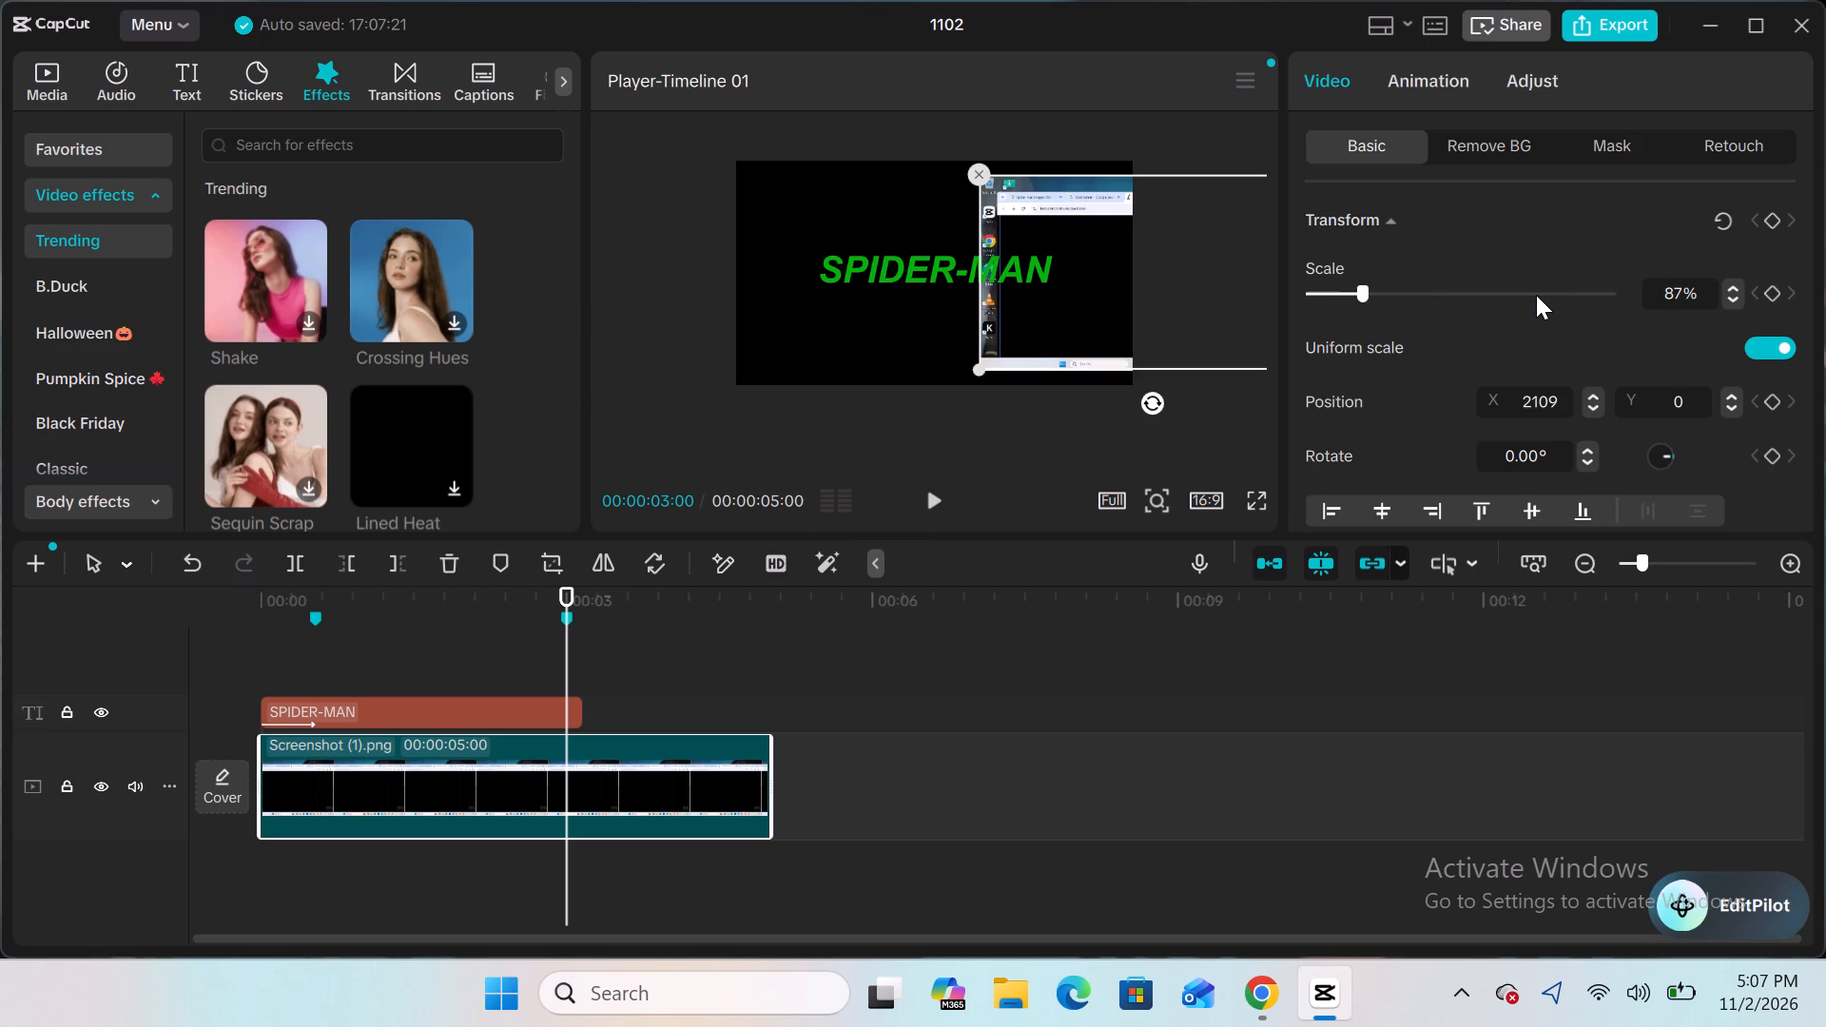
left_click(1536, 295)
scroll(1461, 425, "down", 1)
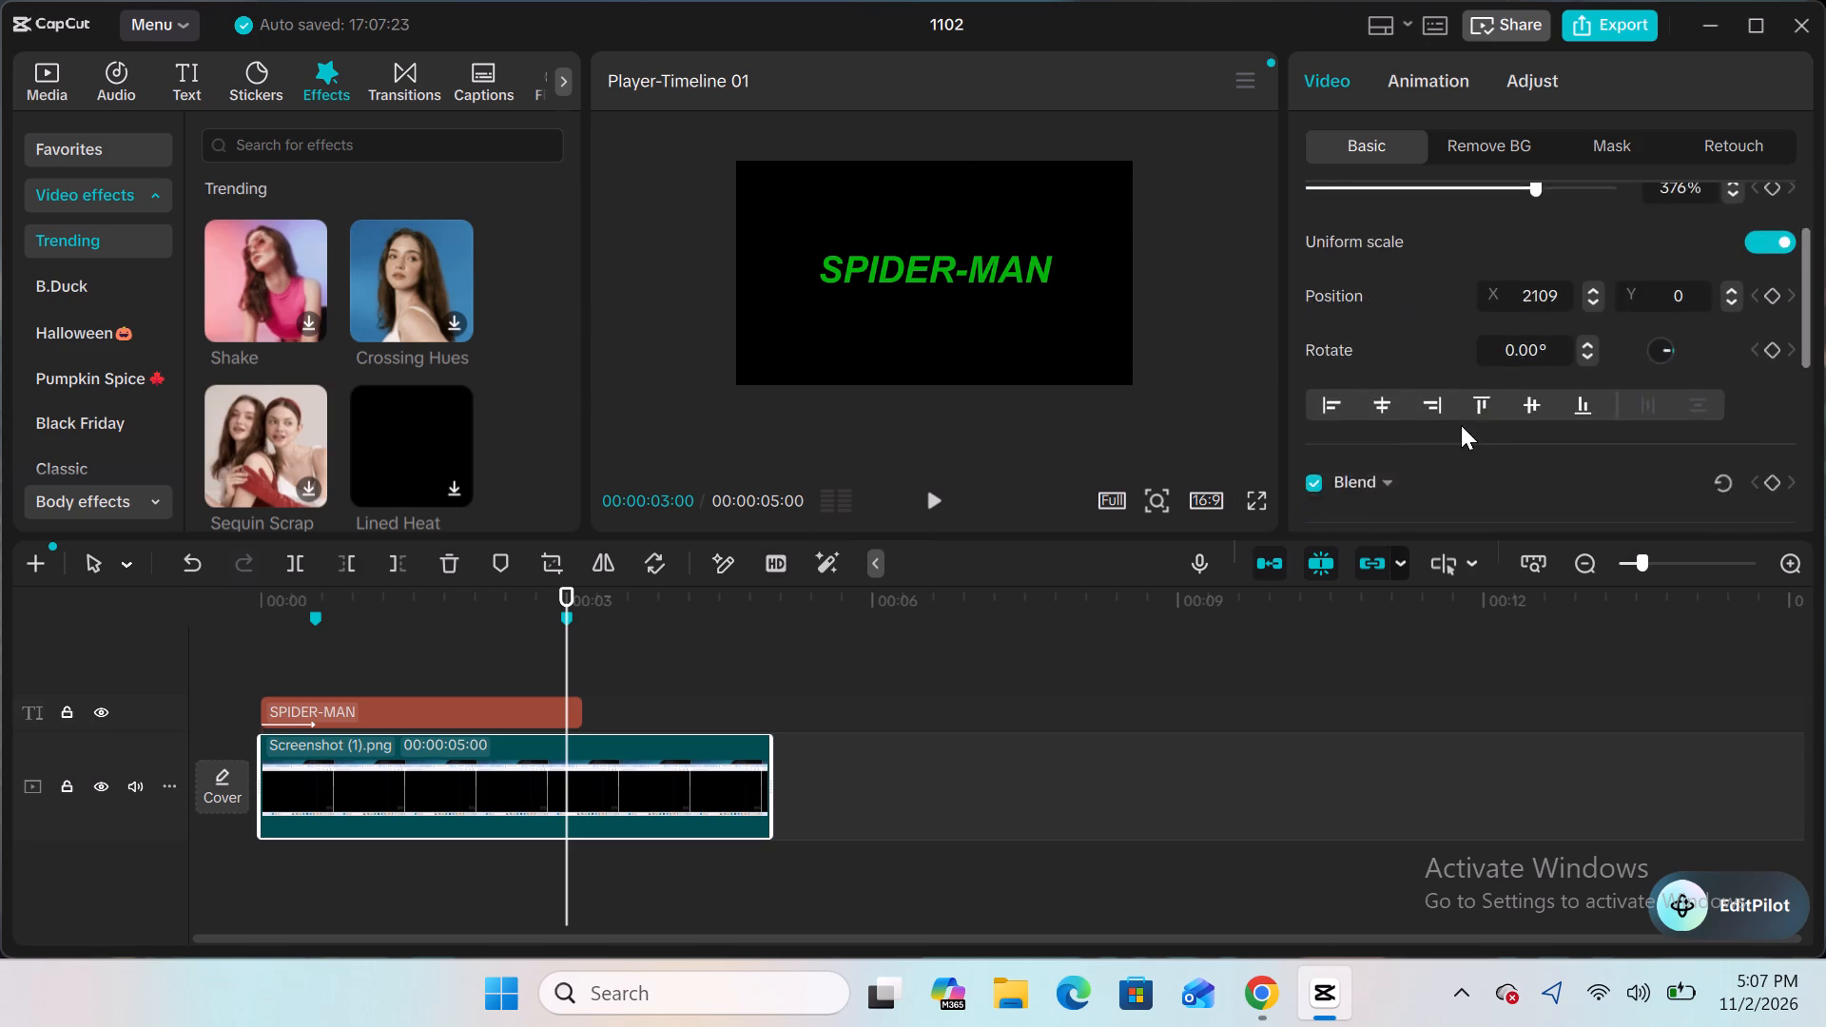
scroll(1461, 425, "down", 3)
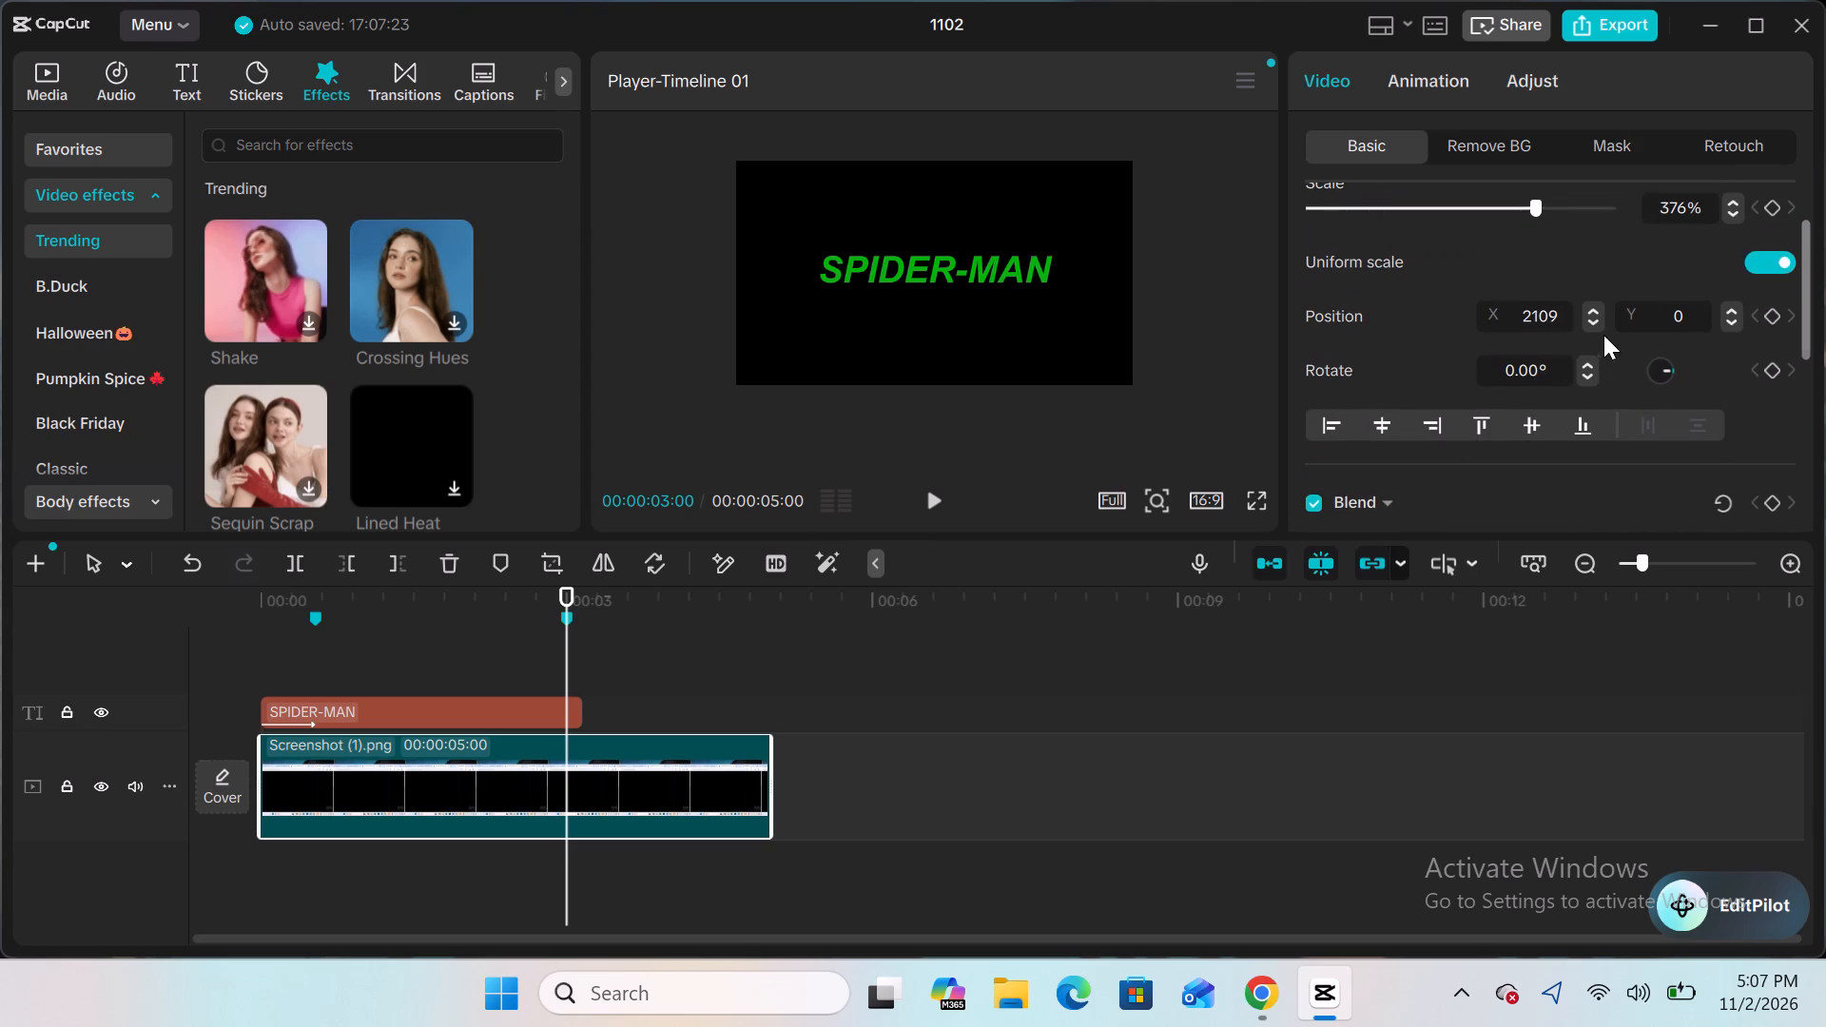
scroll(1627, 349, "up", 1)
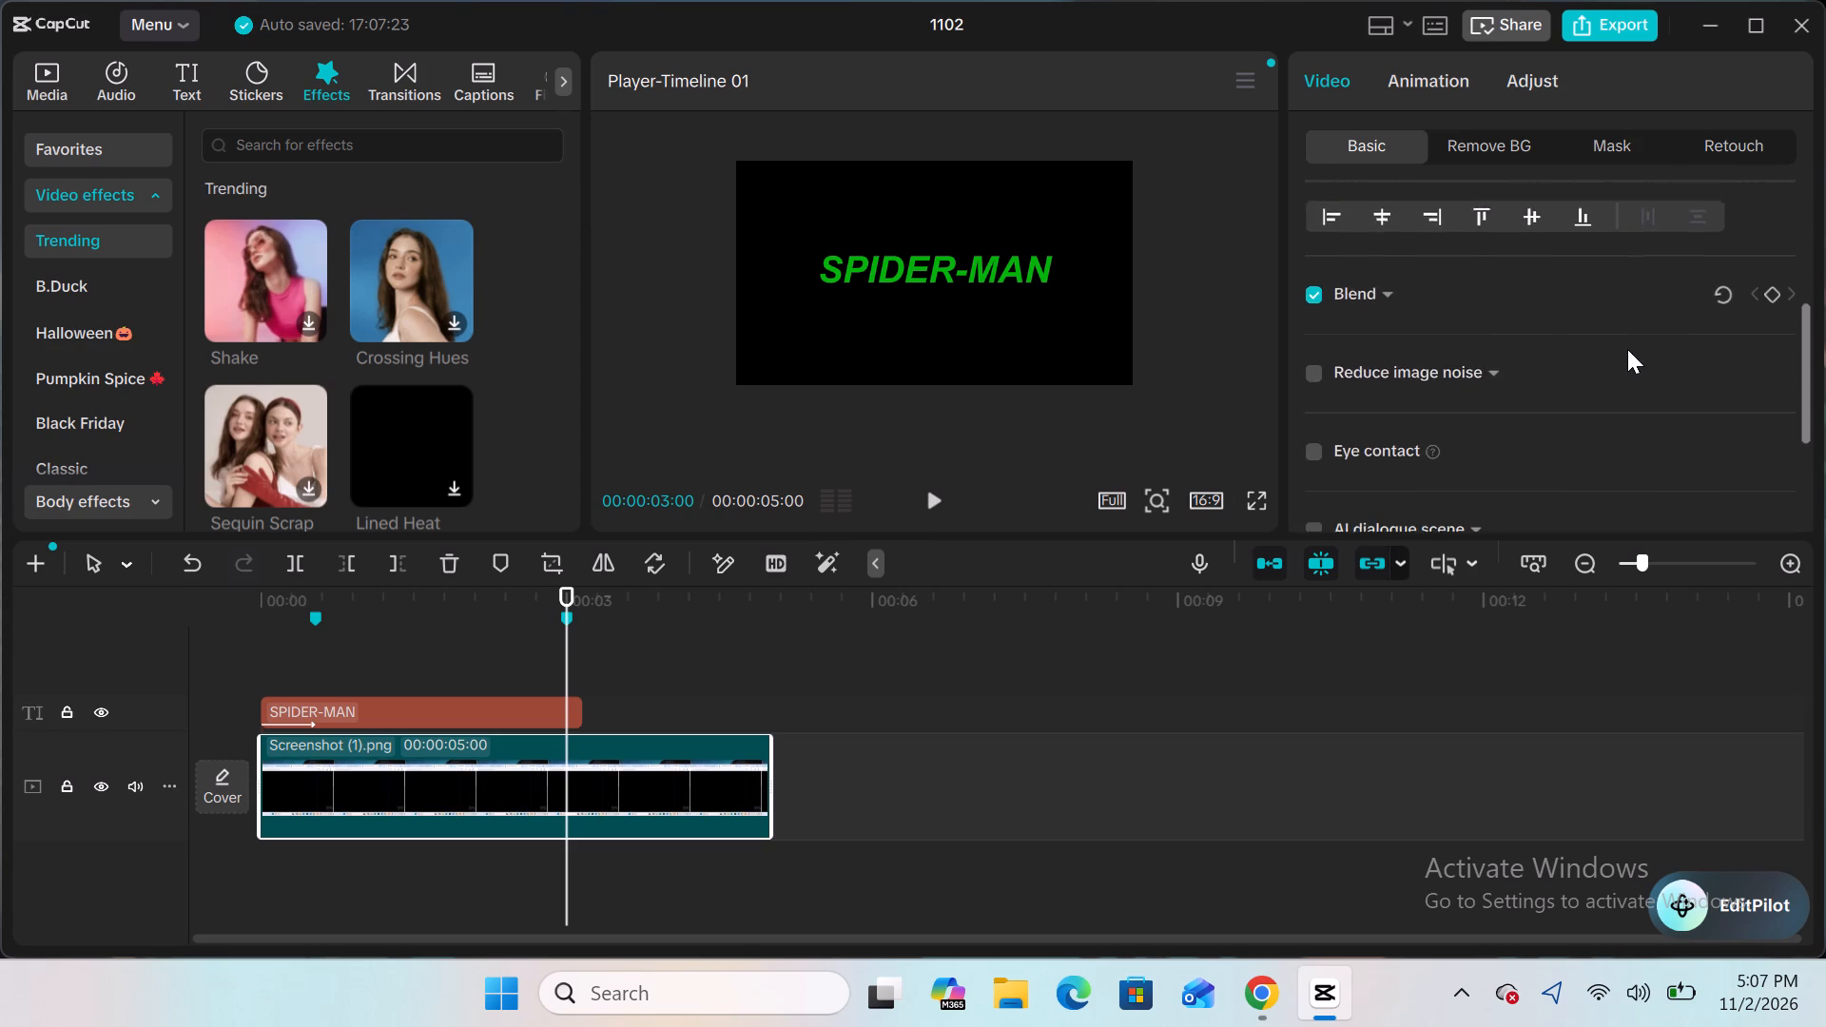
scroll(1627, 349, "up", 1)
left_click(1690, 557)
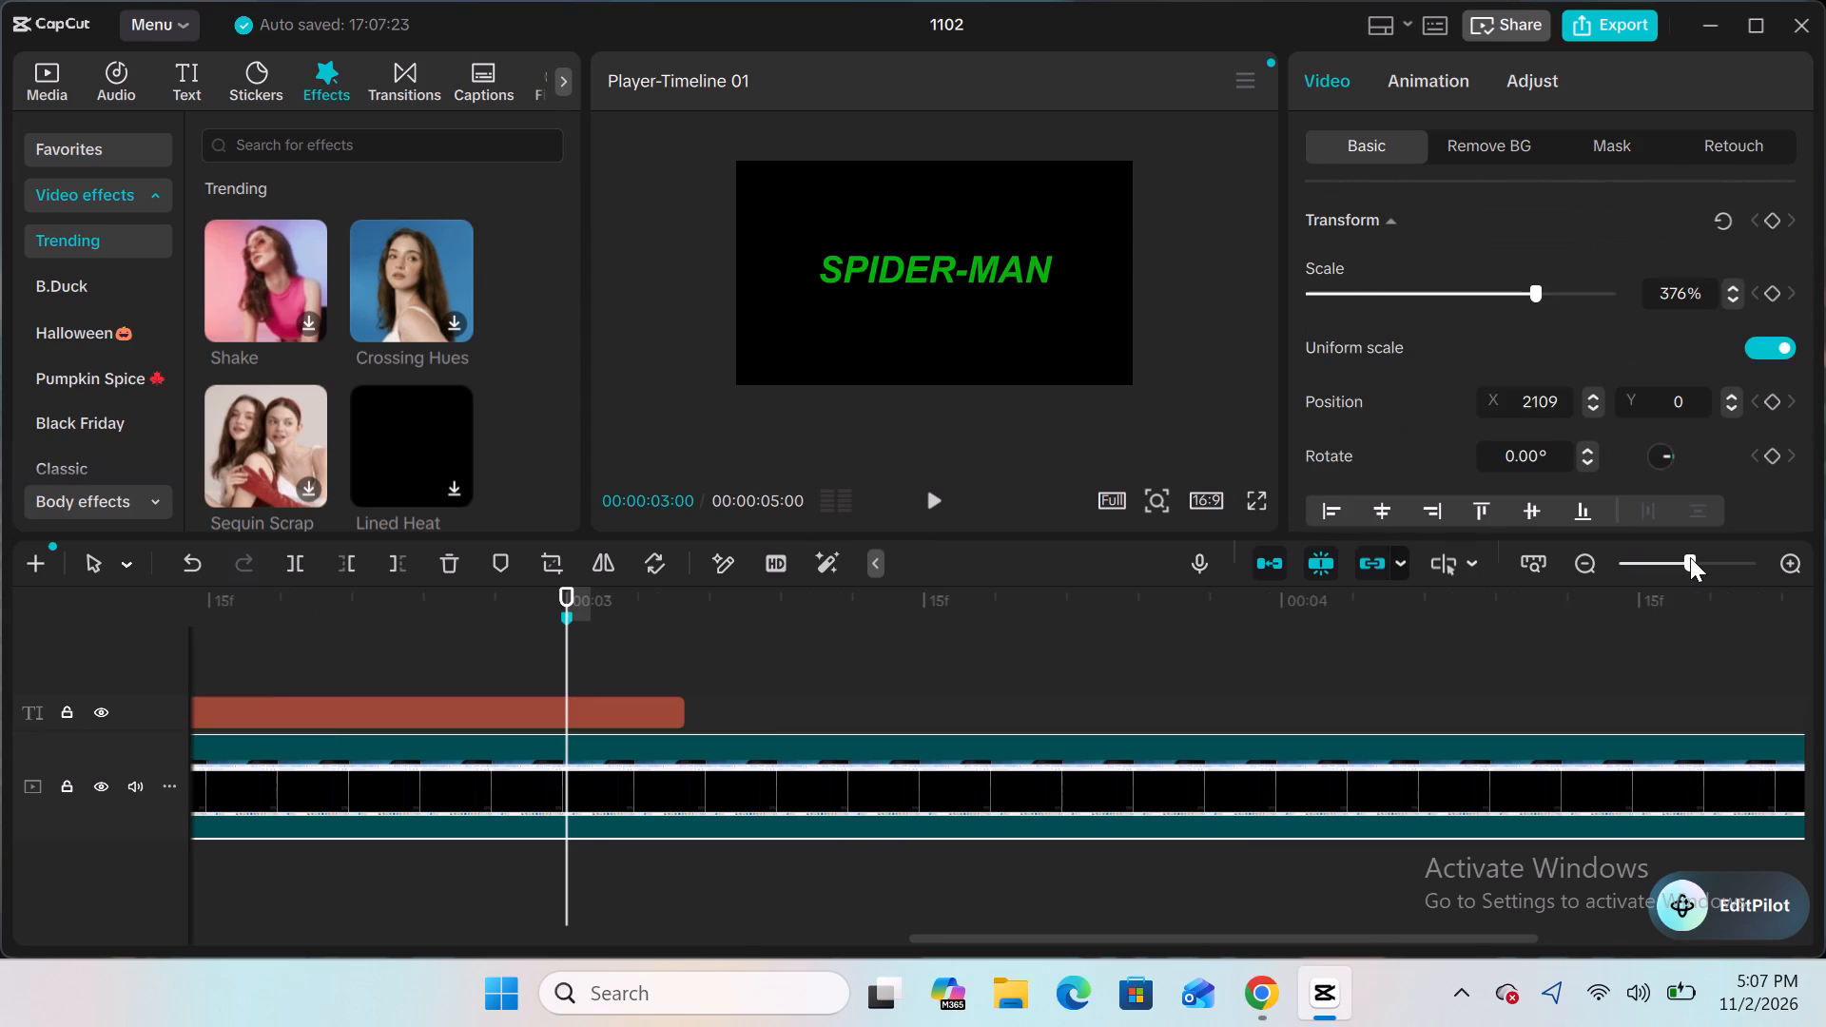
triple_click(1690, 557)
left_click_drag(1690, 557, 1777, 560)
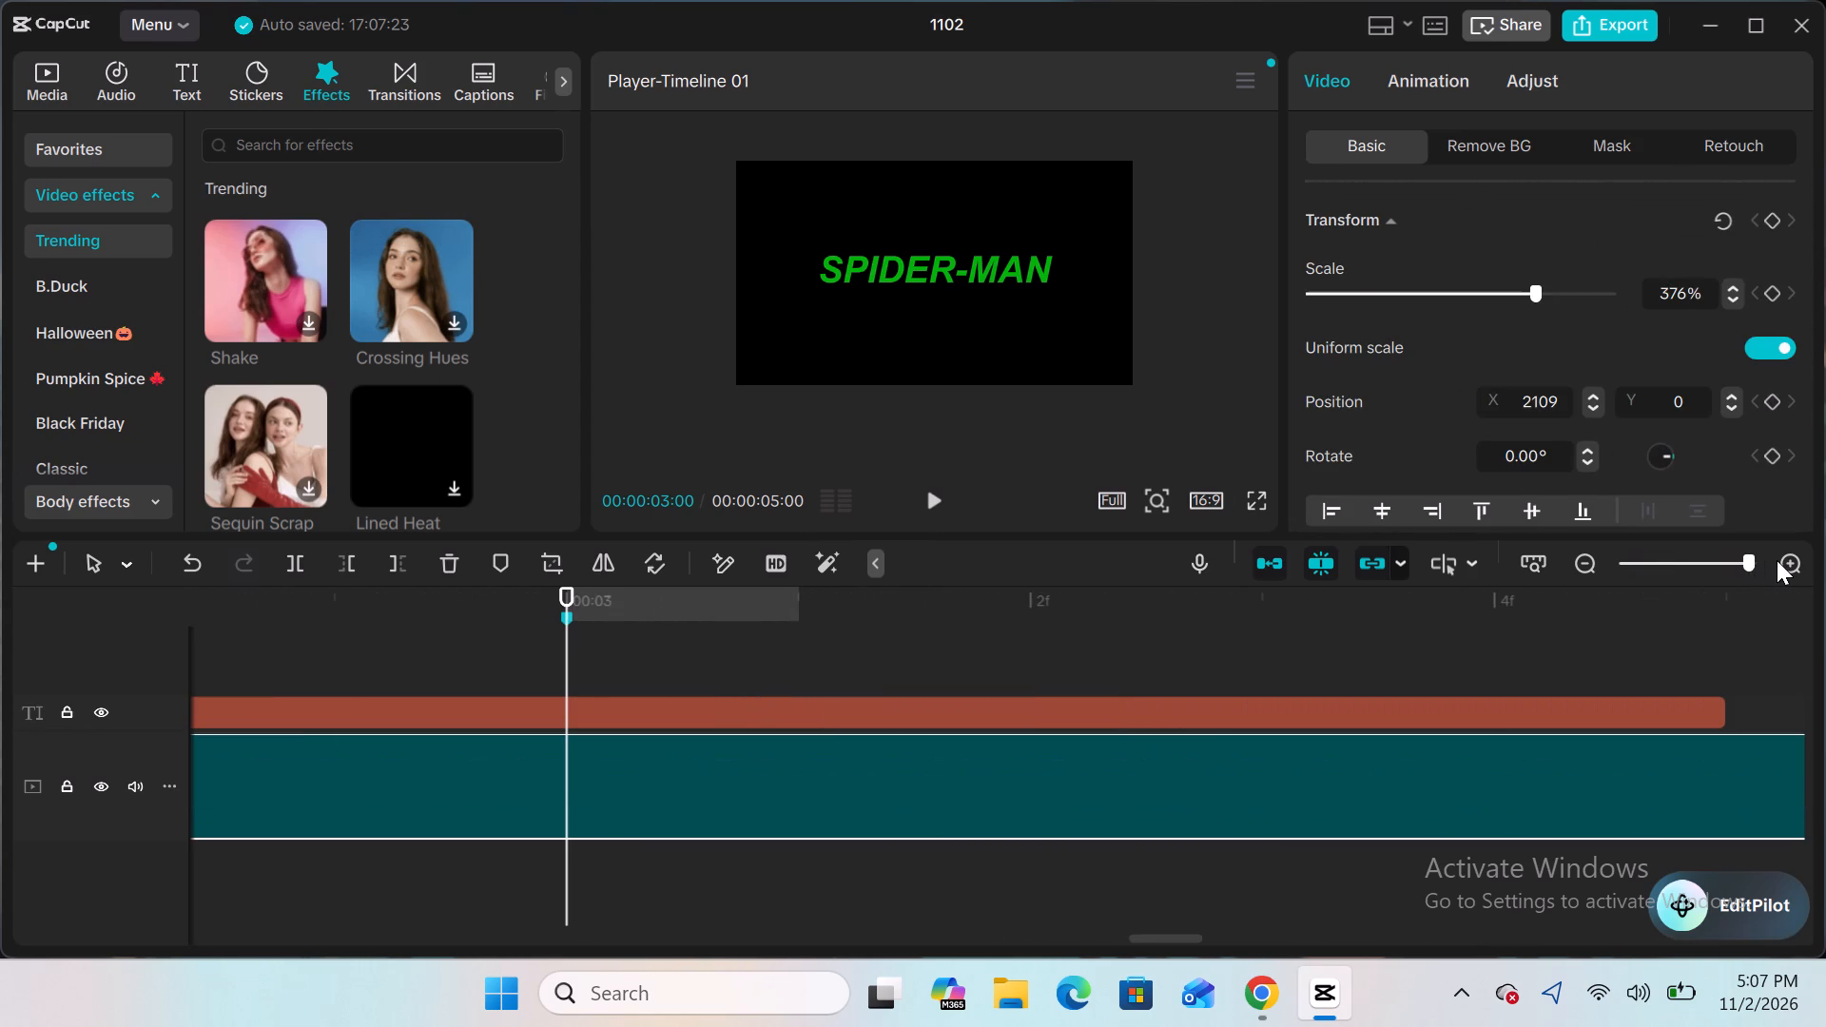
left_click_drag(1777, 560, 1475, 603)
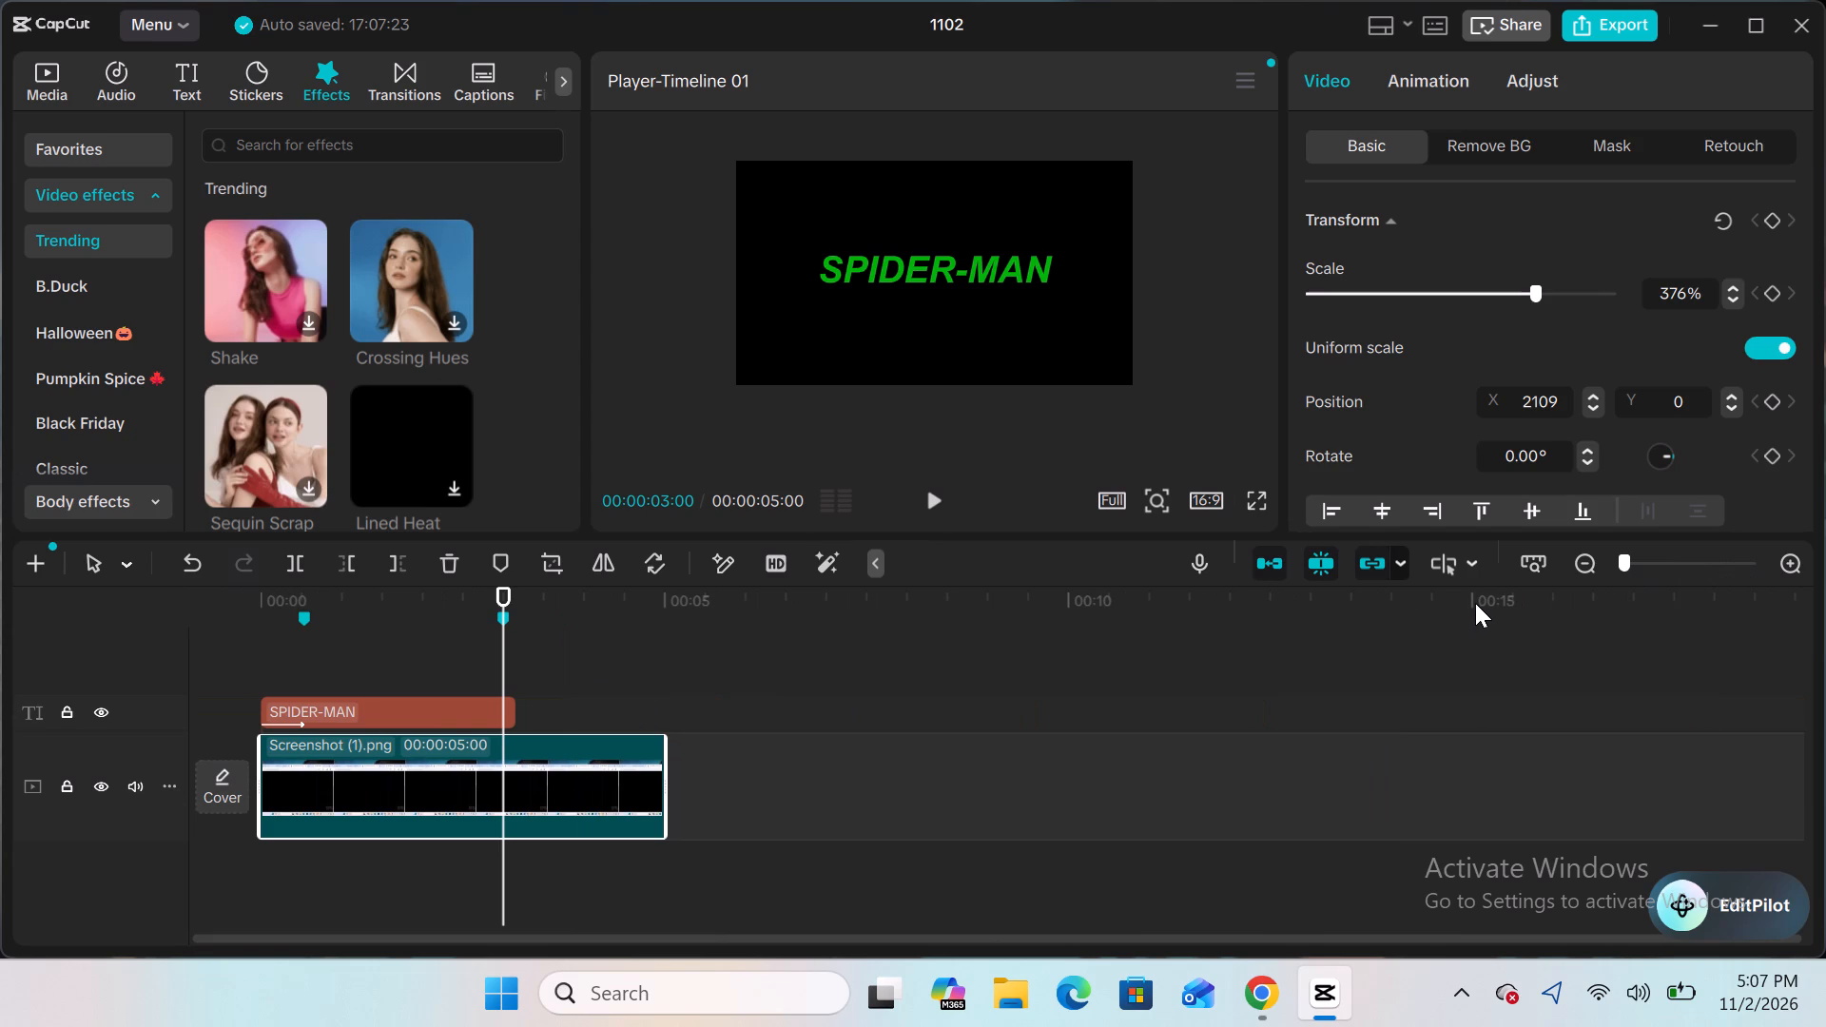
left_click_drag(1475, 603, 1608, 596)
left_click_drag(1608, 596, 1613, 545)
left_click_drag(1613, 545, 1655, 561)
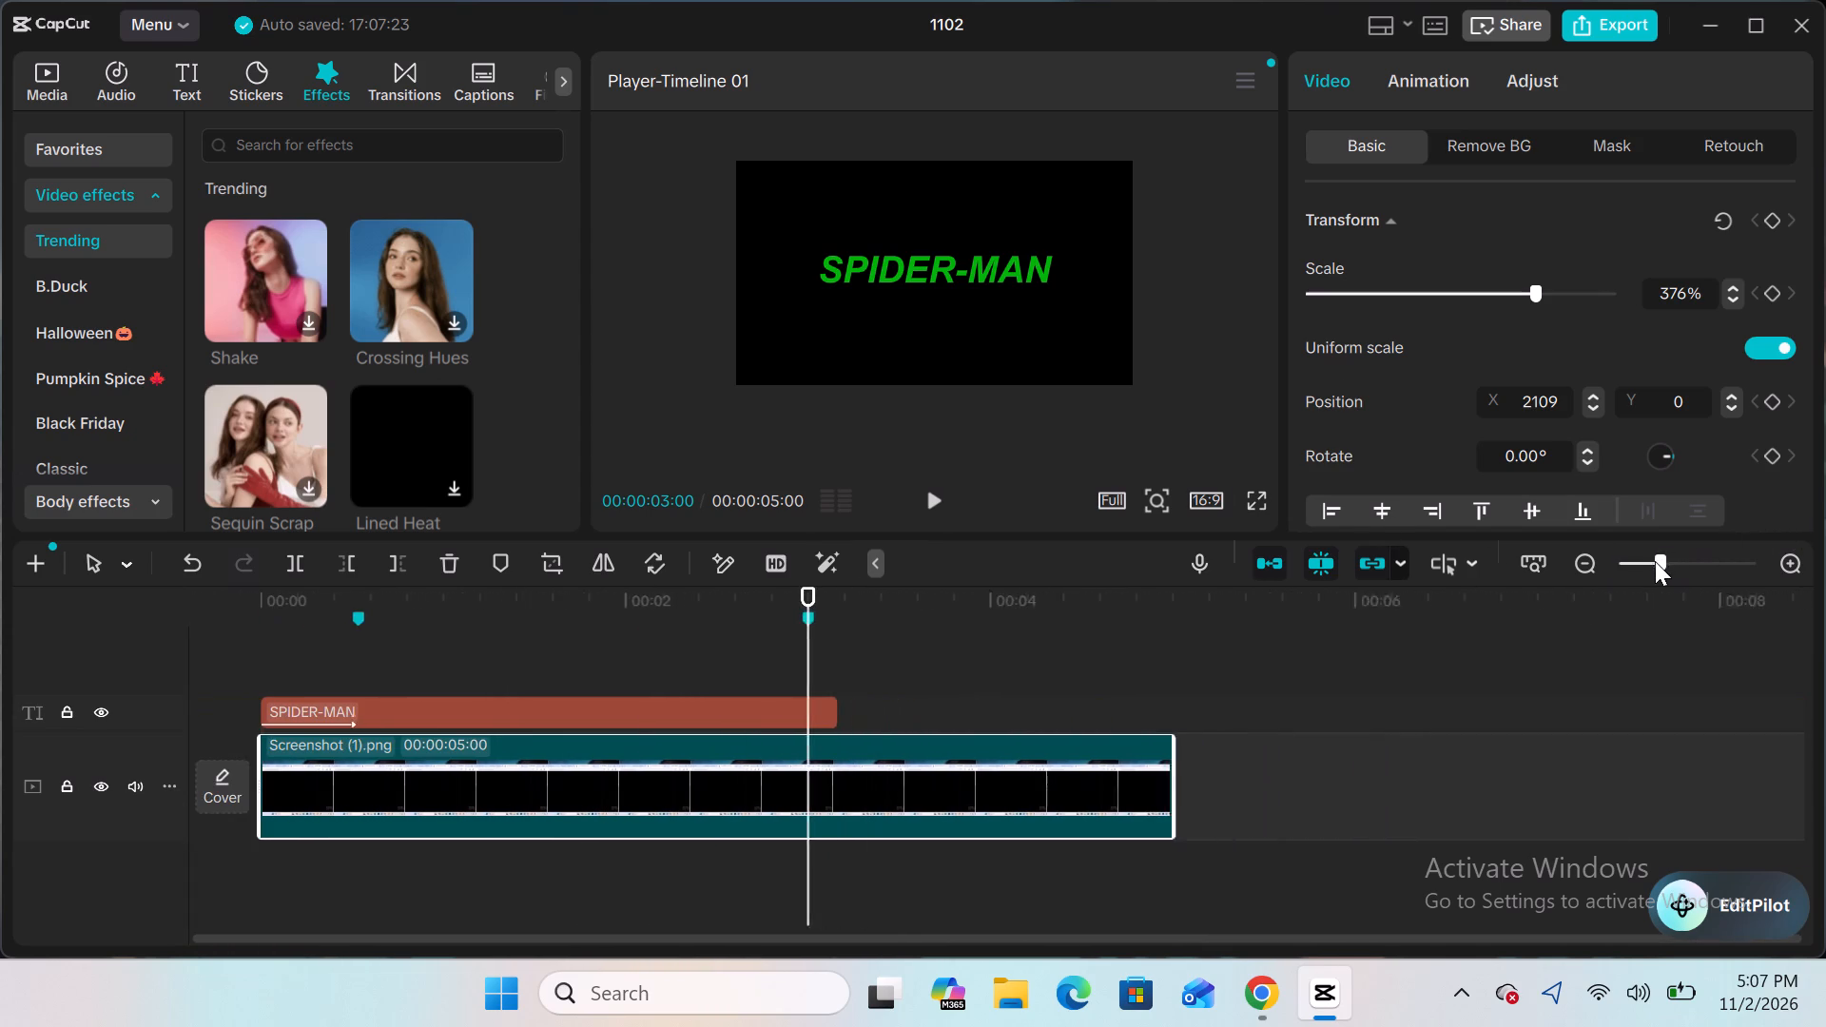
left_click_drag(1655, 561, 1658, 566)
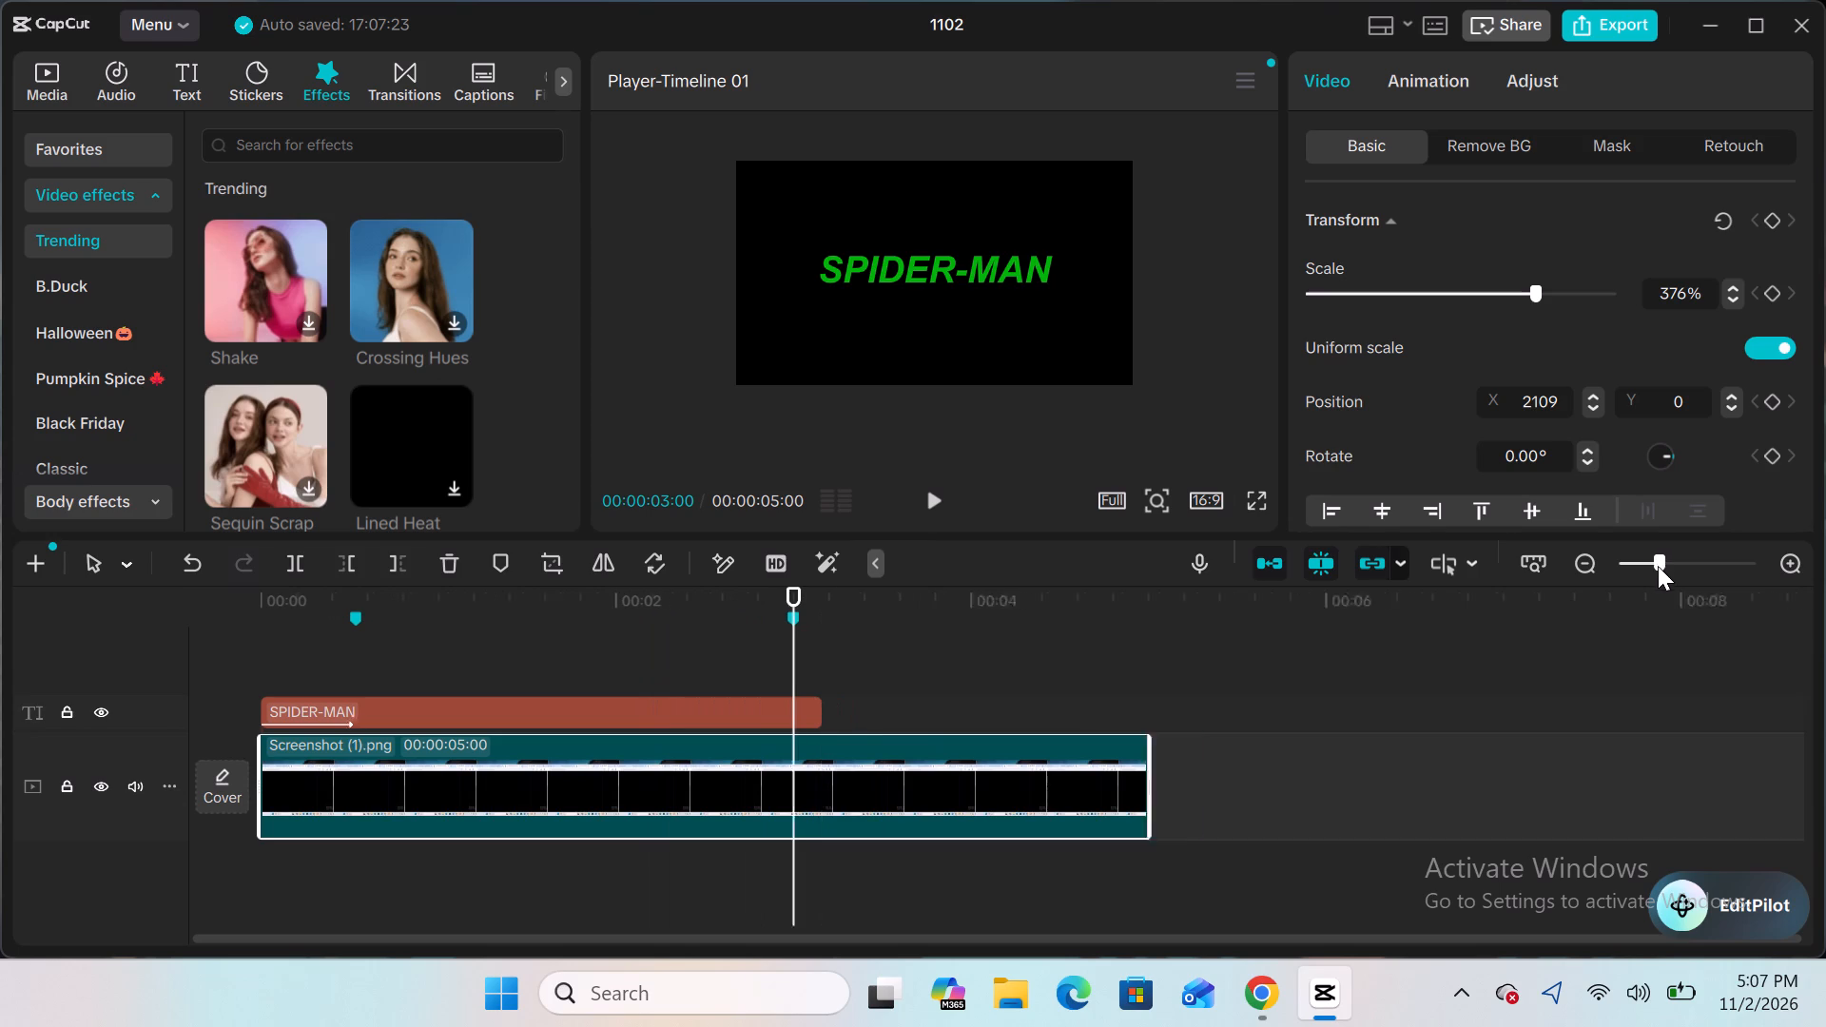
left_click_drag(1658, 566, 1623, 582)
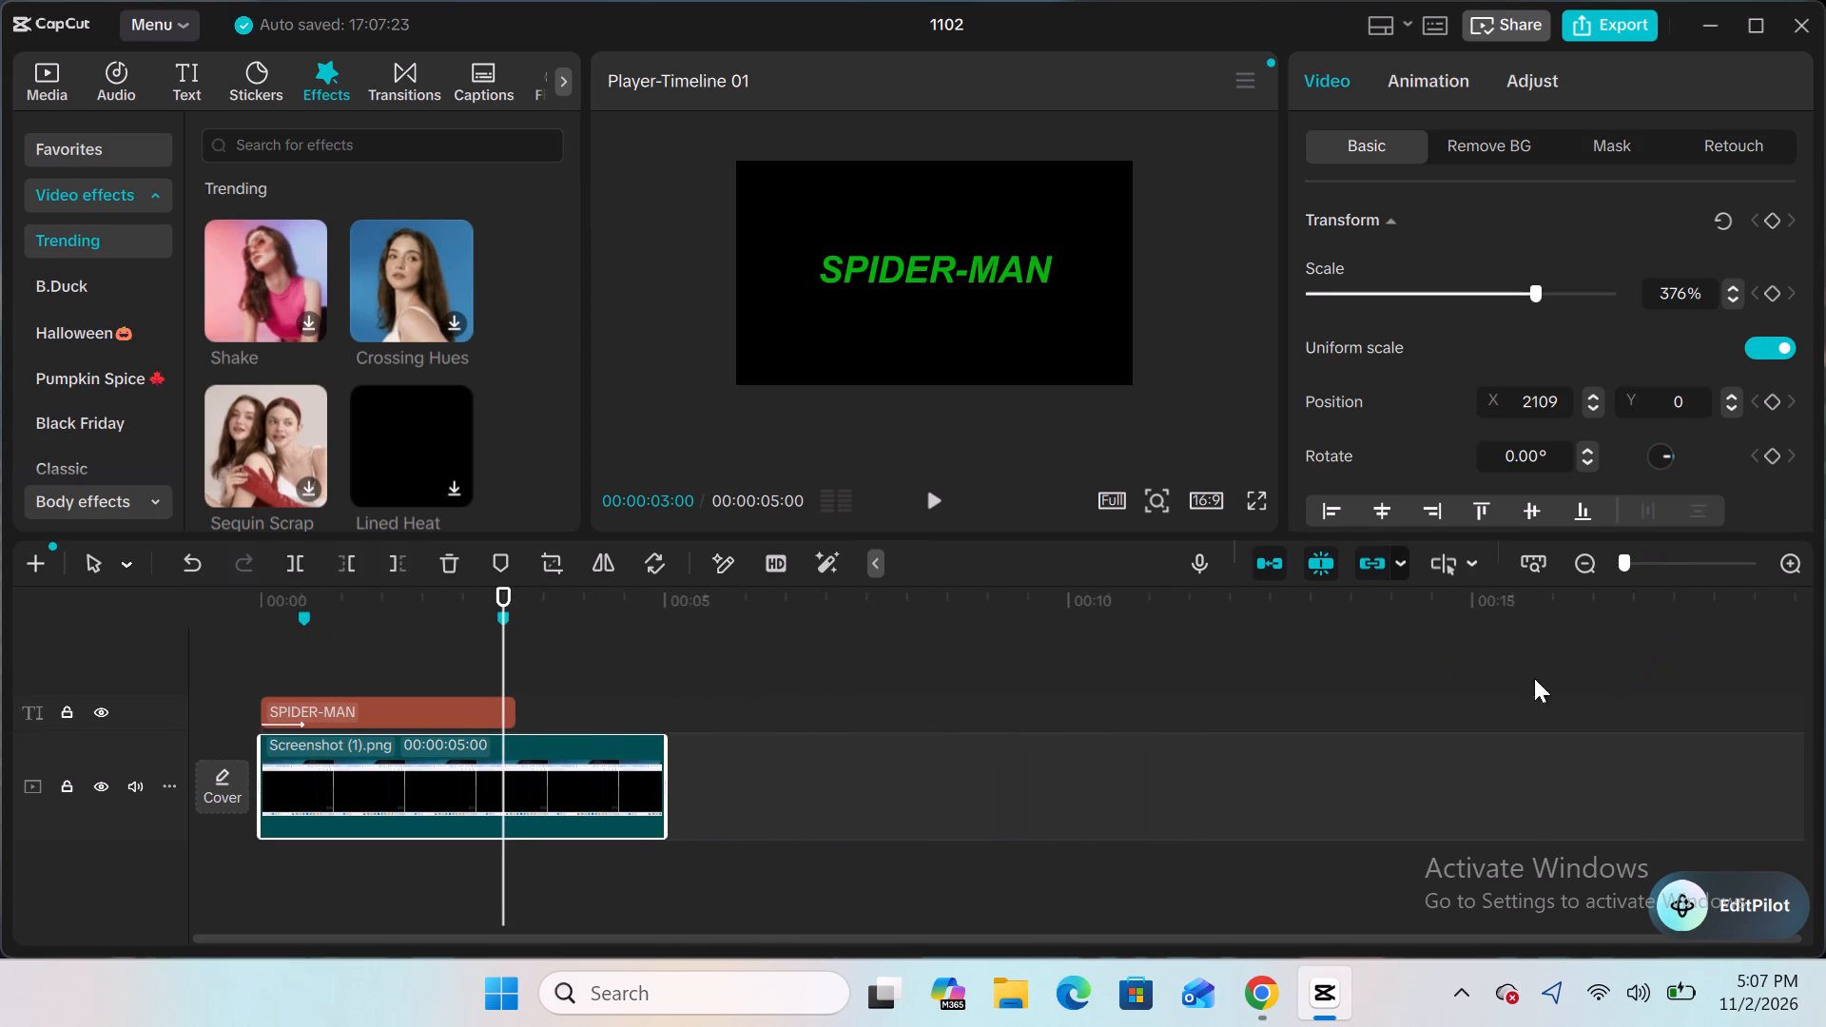
Examine the SPIDER-MAN title and its black background in the preview at close and wide views.
left_click(862, 318)
scroll(1070, 273, "up", 4, "ctrl")
left_click(1150, 504)
left_click(1110, 548)
left_click(1110, 548)
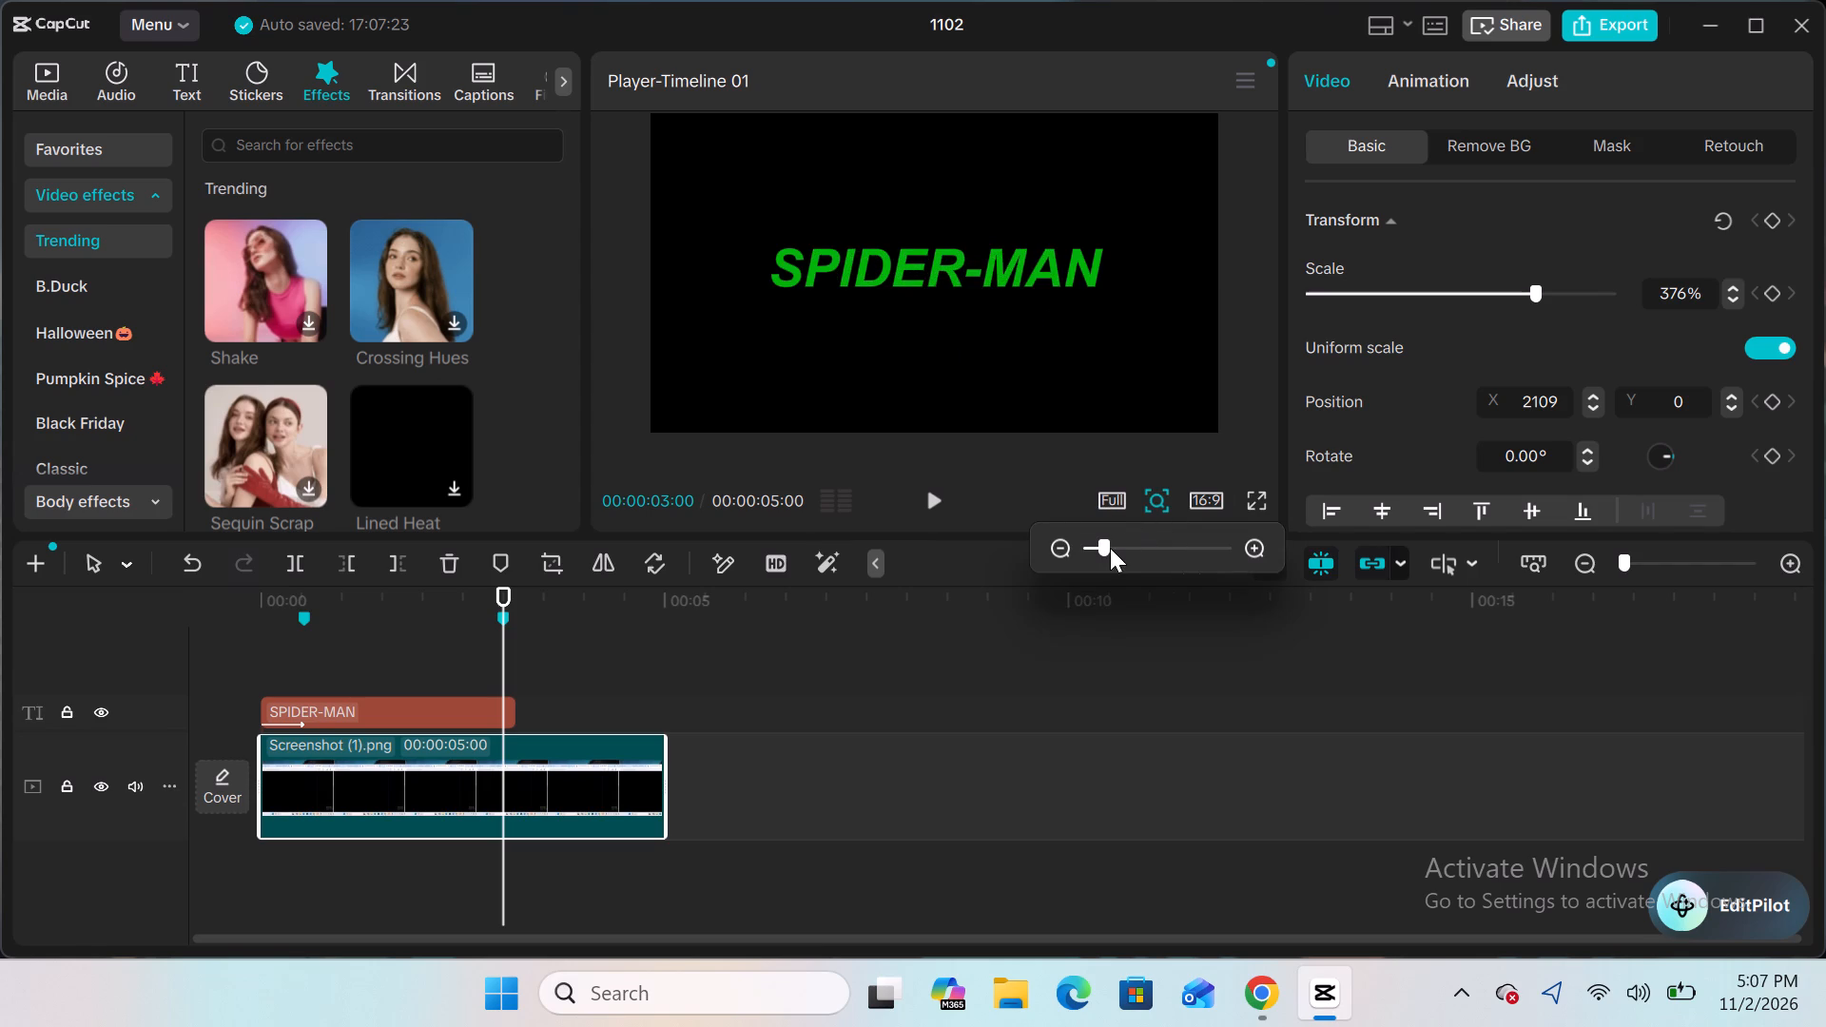
left_click(1110, 548)
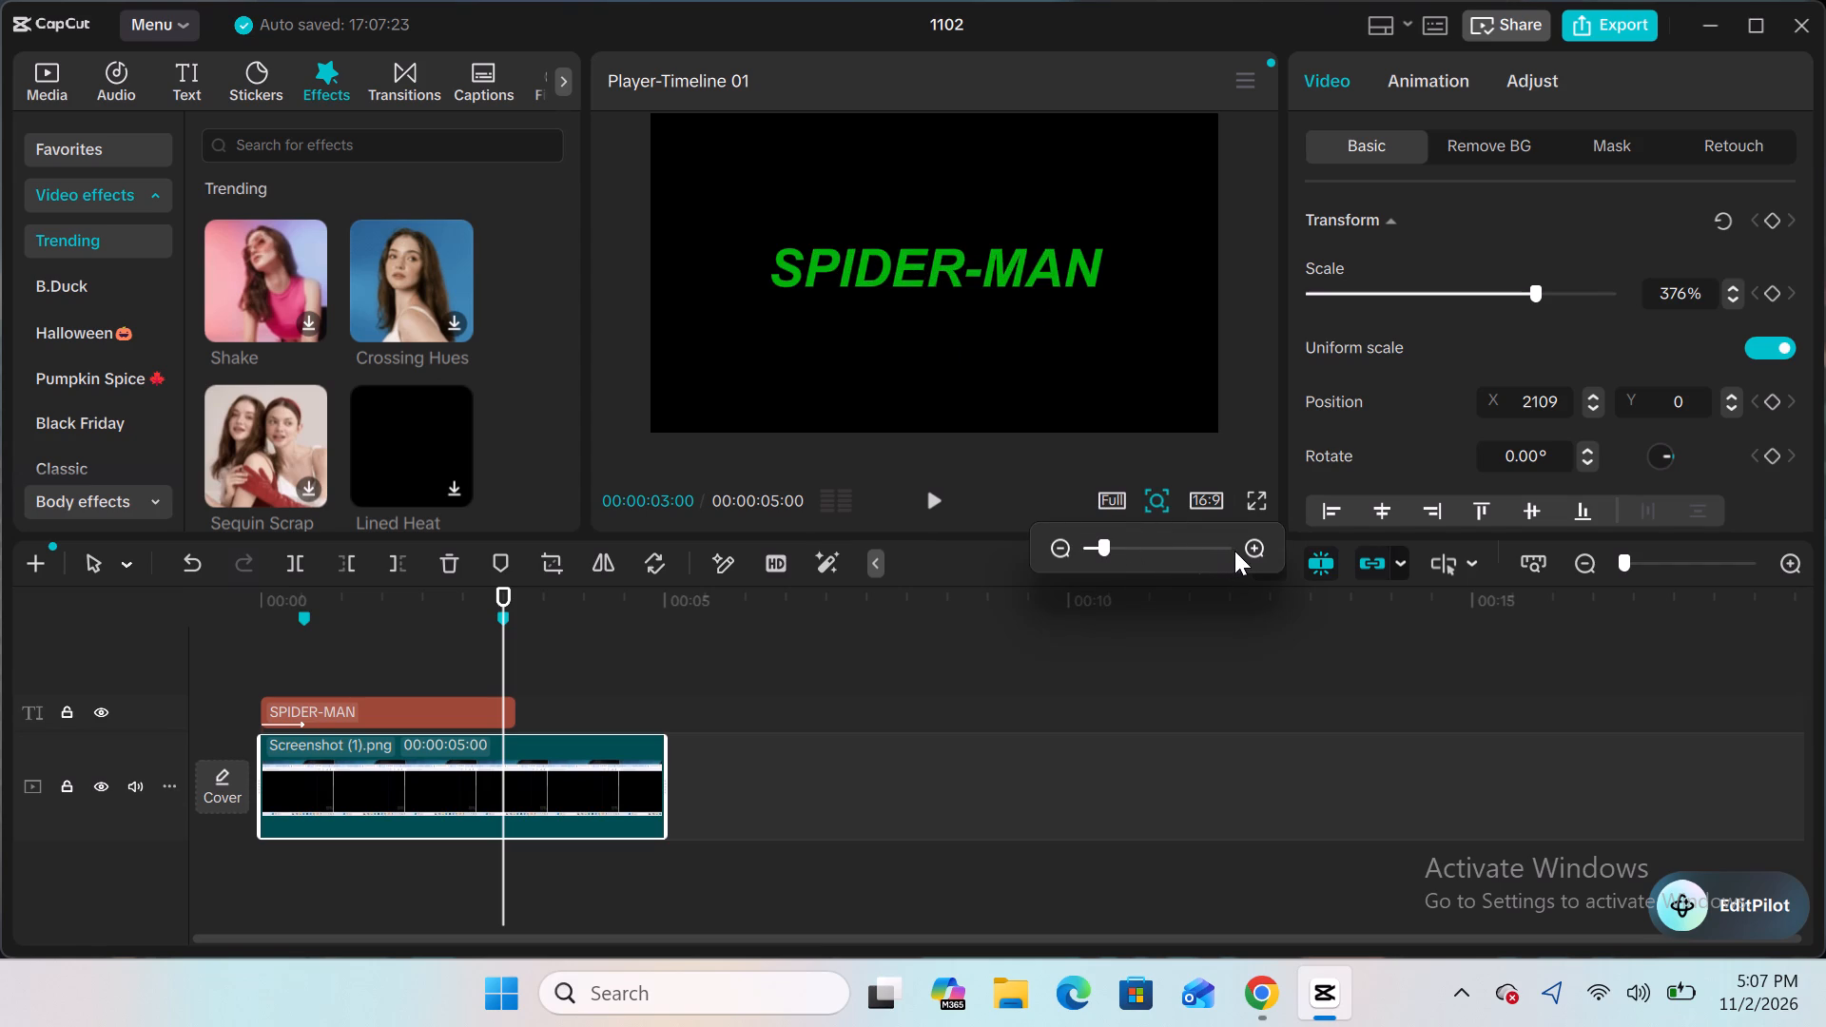
left_click(1228, 549)
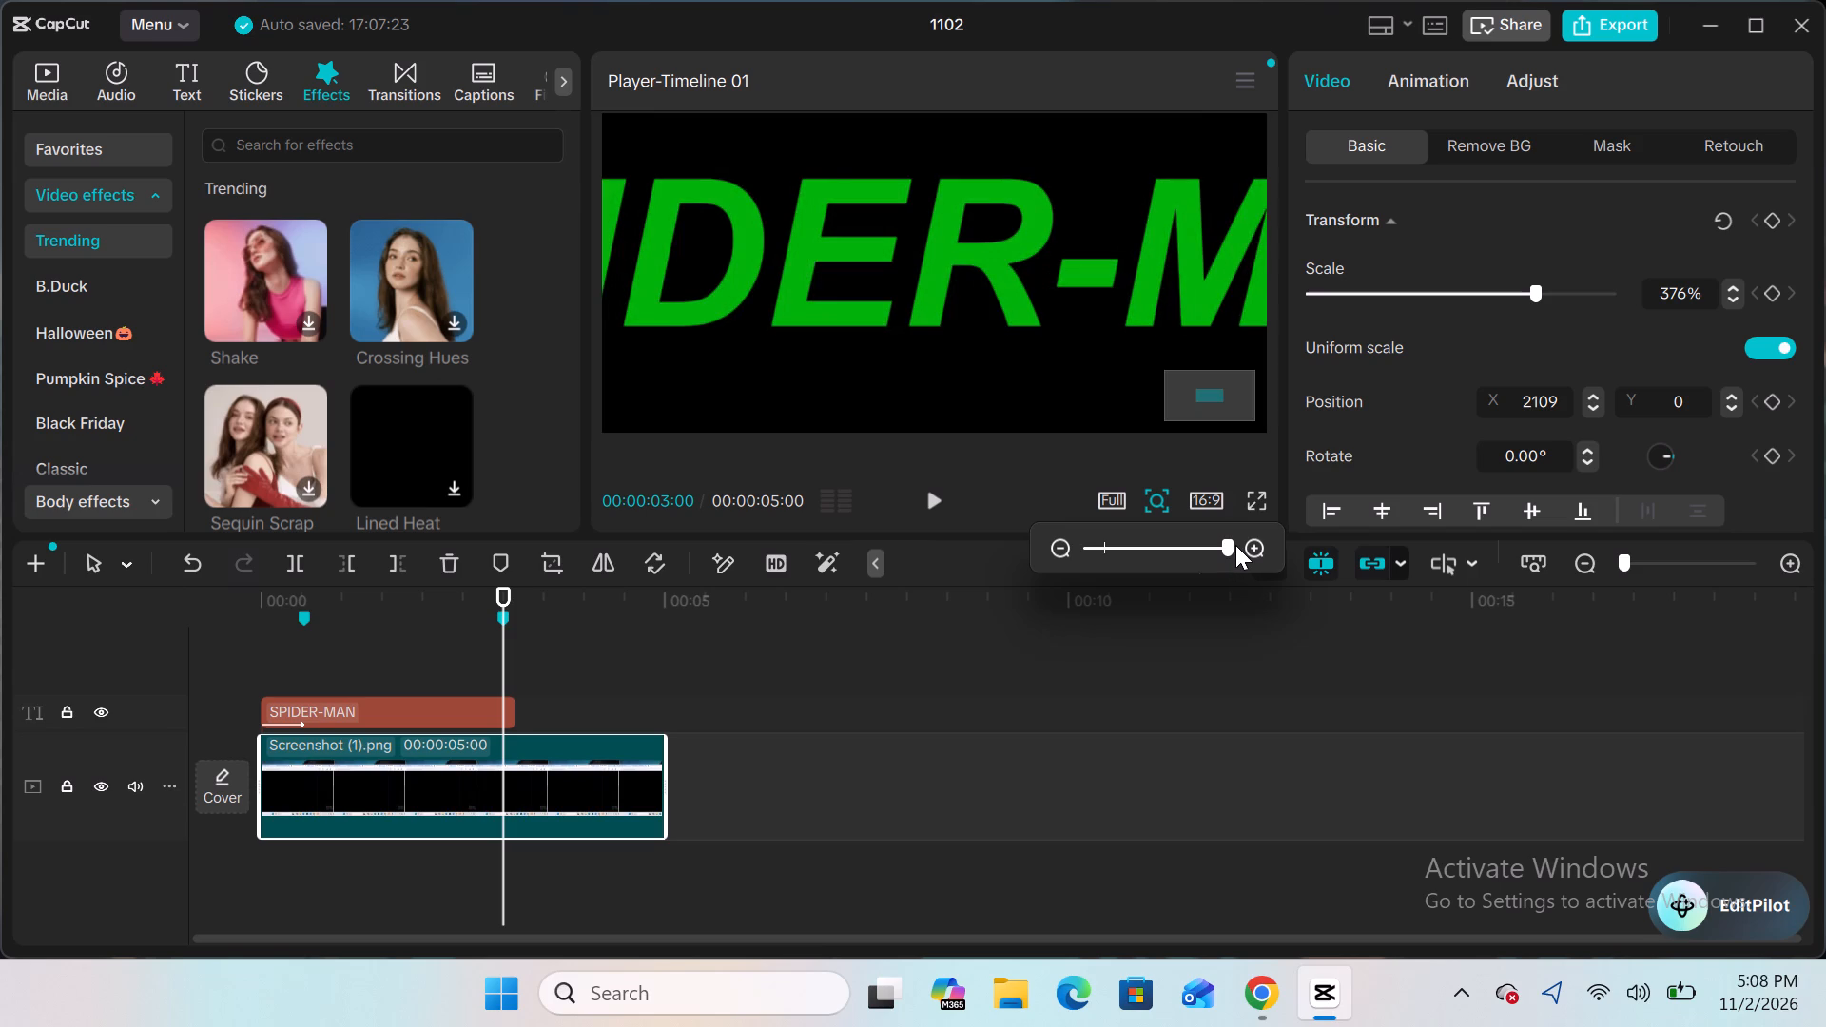
left_click(1235, 545)
scroll(1060, 282, "down", 10, "ctrl")
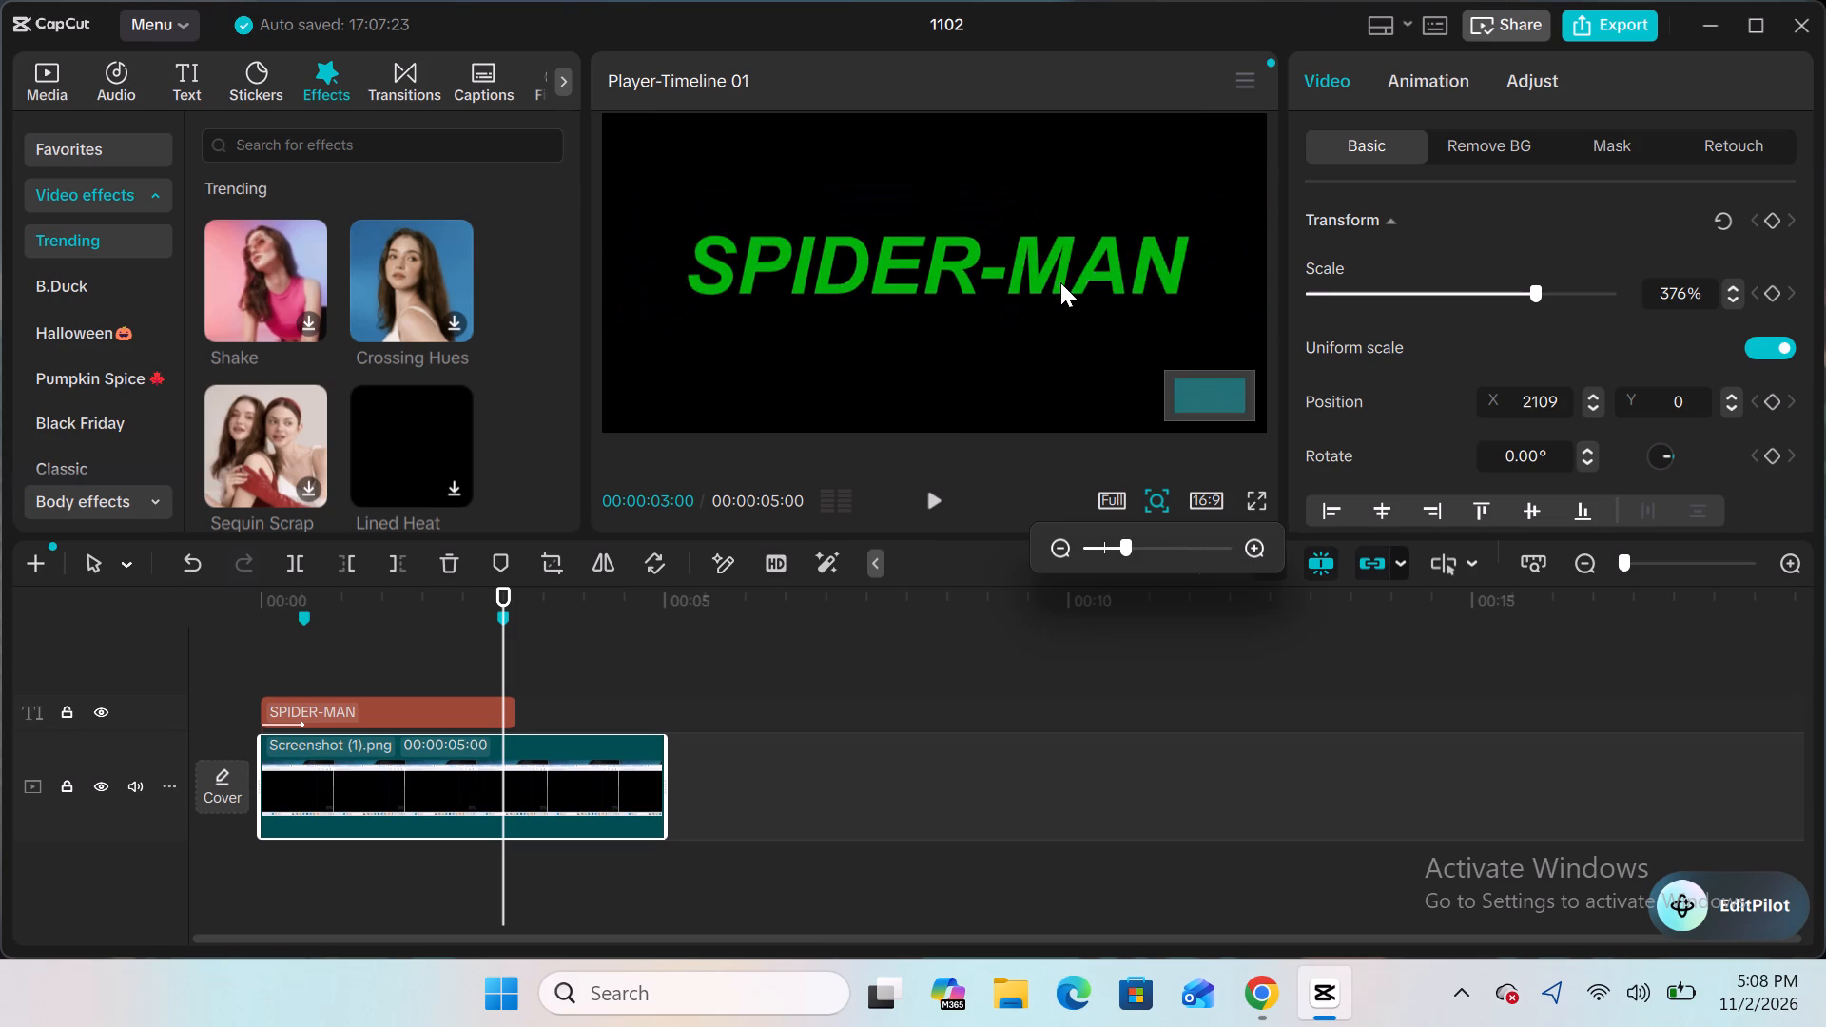
scroll(1060, 282, "down", 4, "ctrl")
scroll(1060, 282, "up", 5, "ctrl")
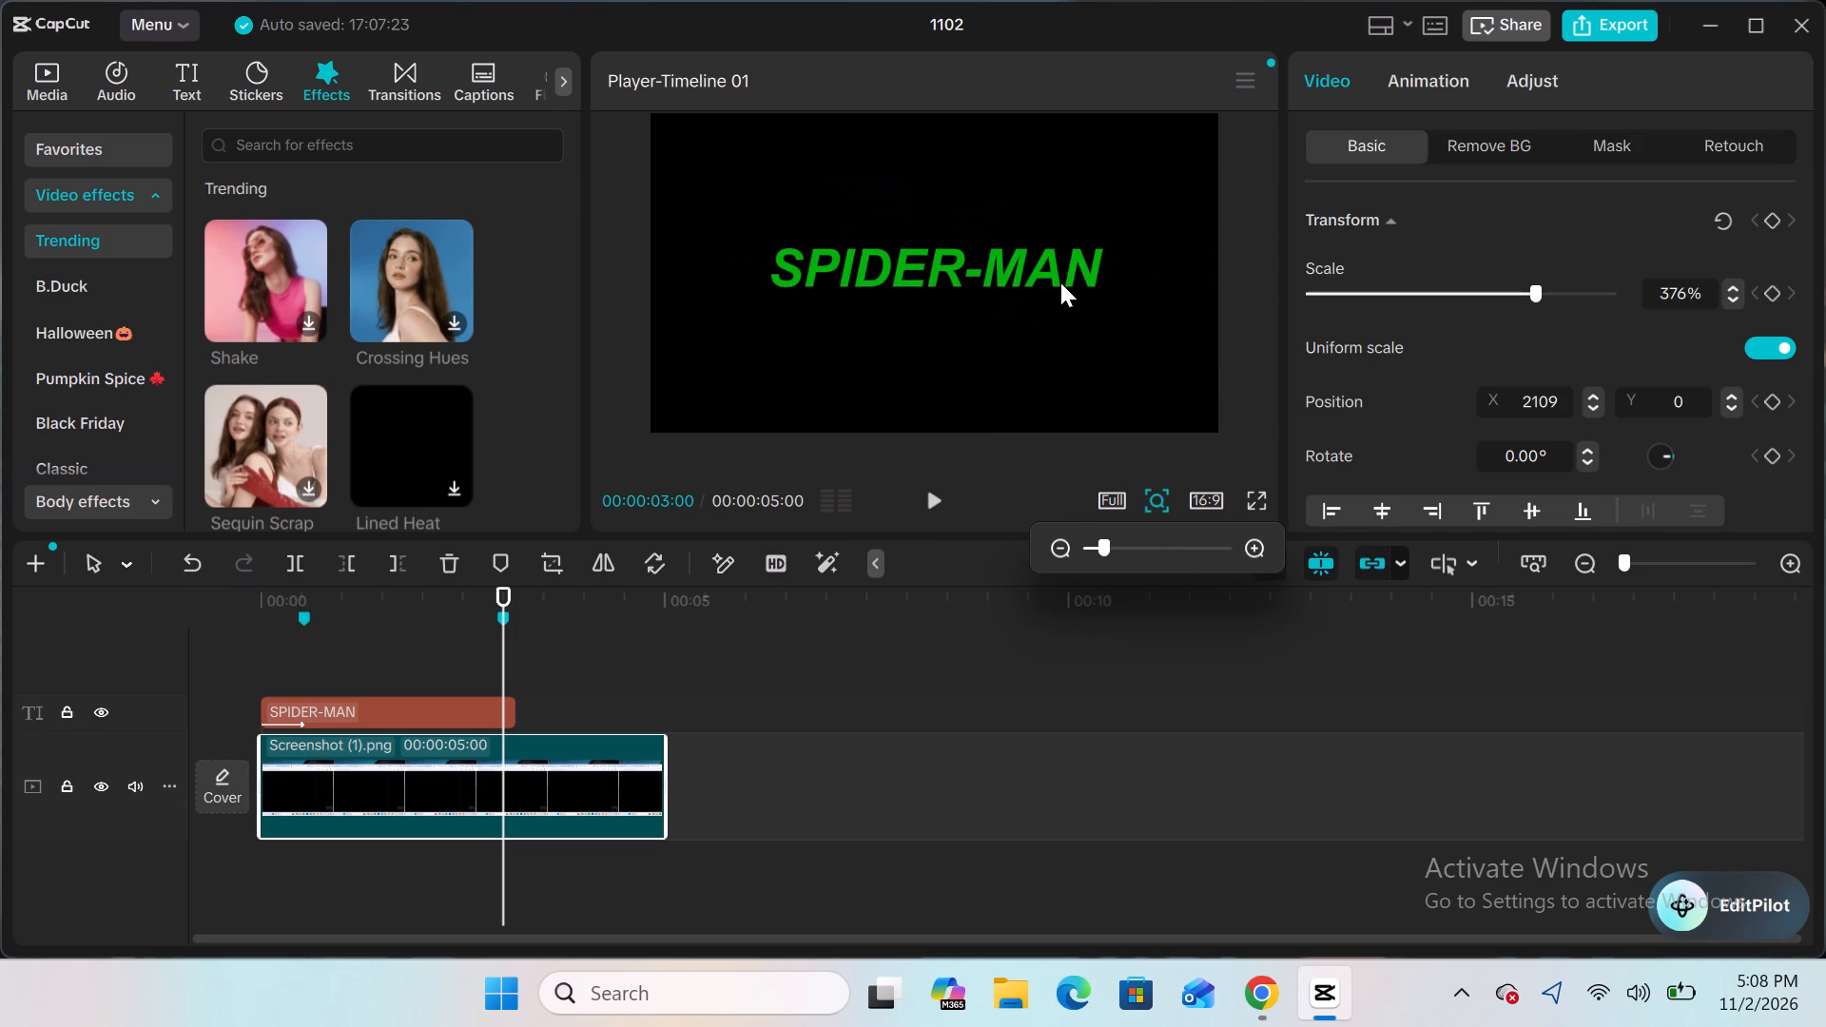
scroll(1060, 282, "down", 3, "ctrl")
scroll(1060, 282, "up", 3, "ctrl")
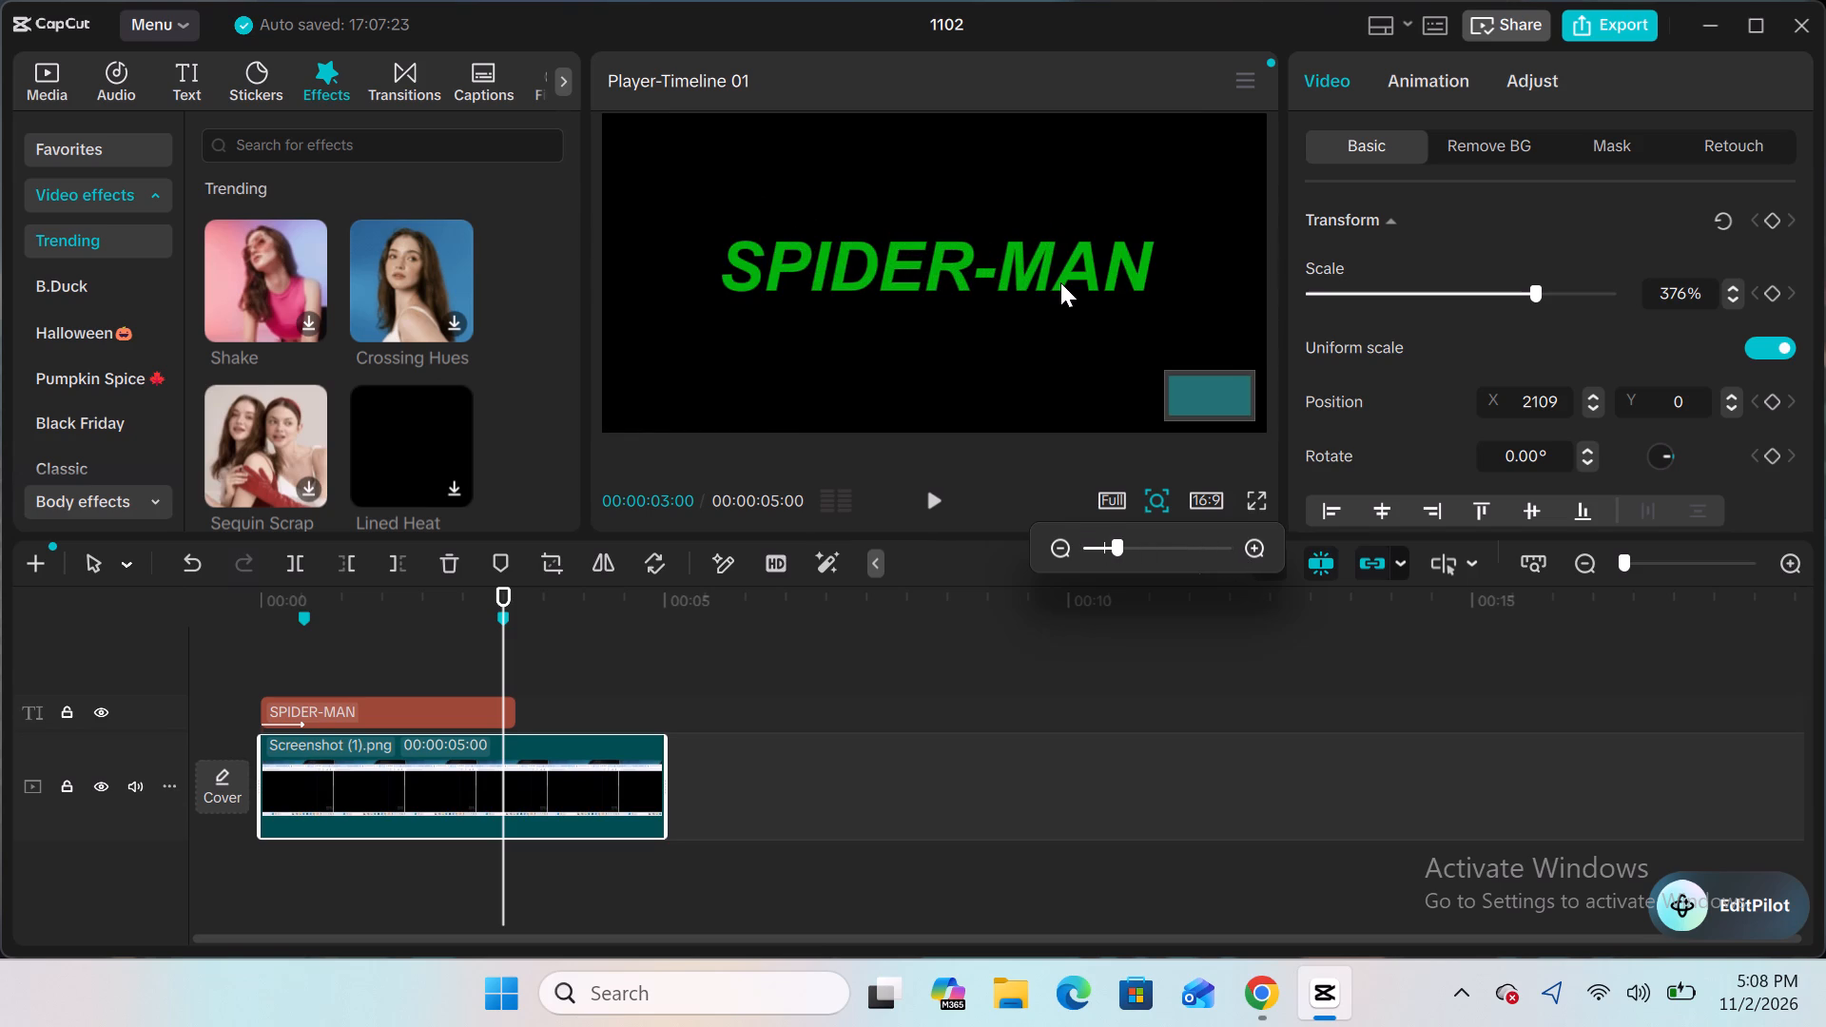
left_click(957, 165)
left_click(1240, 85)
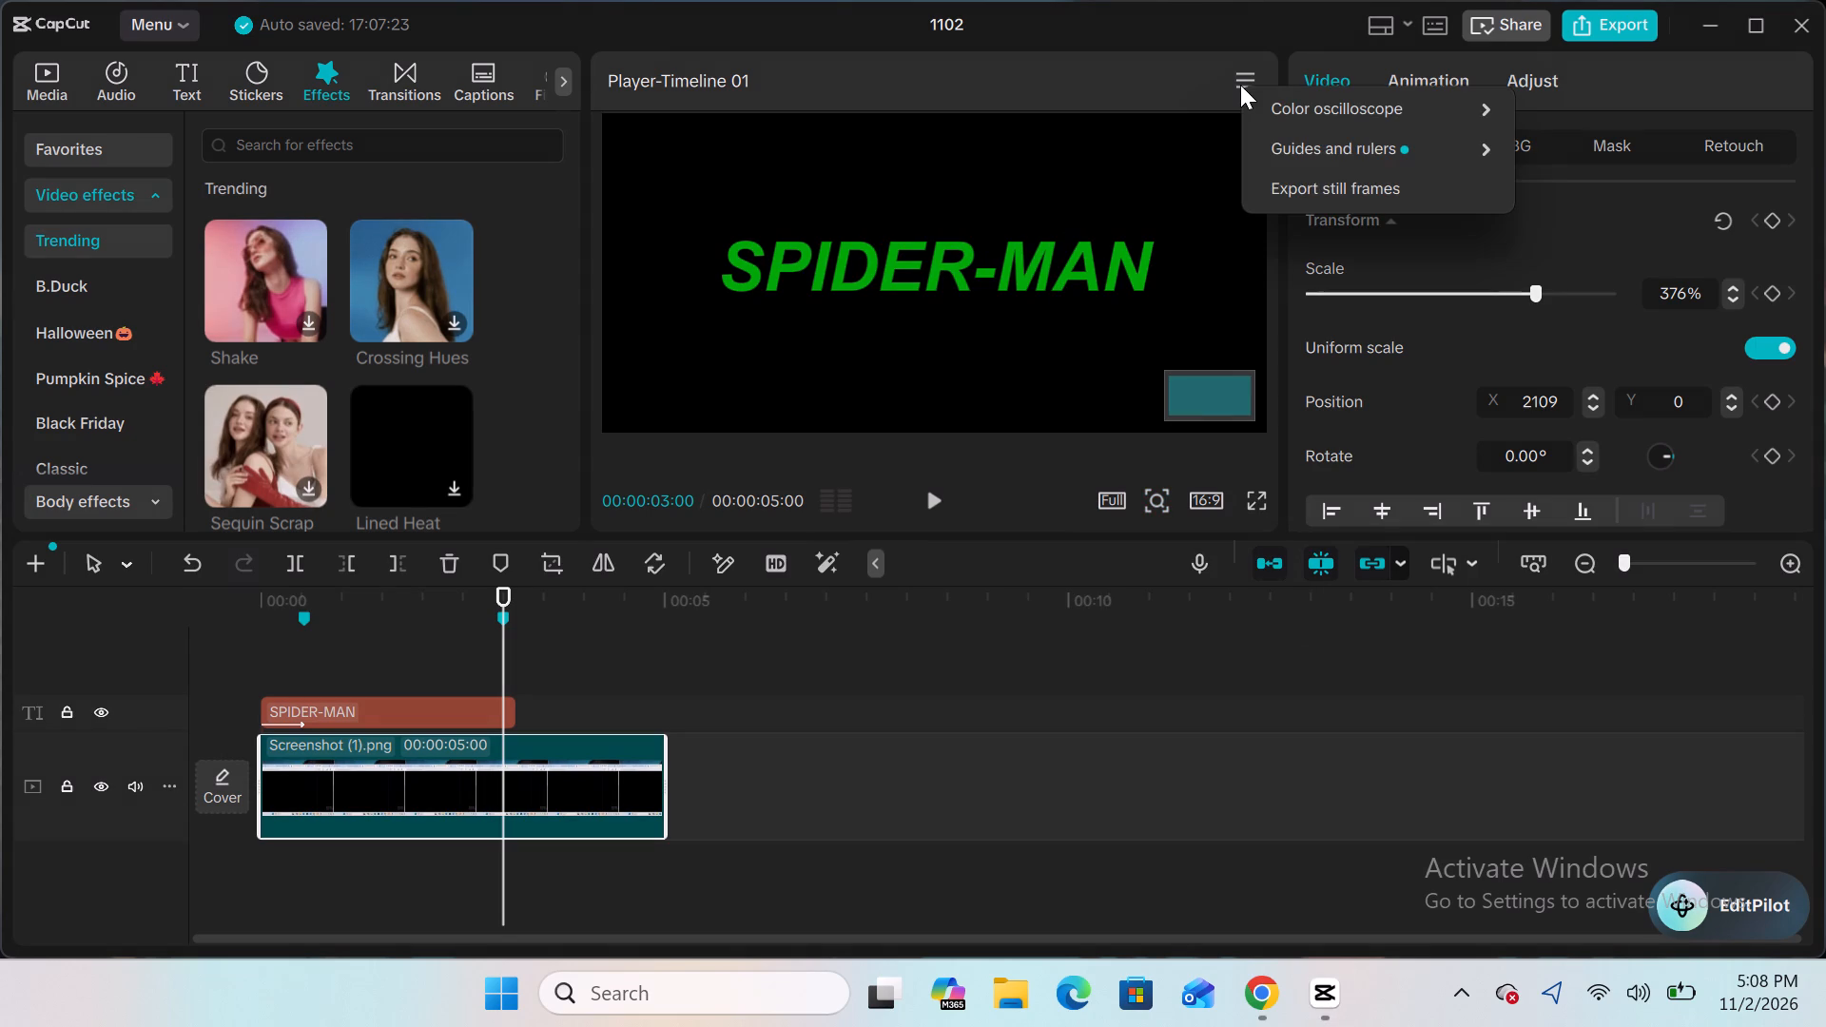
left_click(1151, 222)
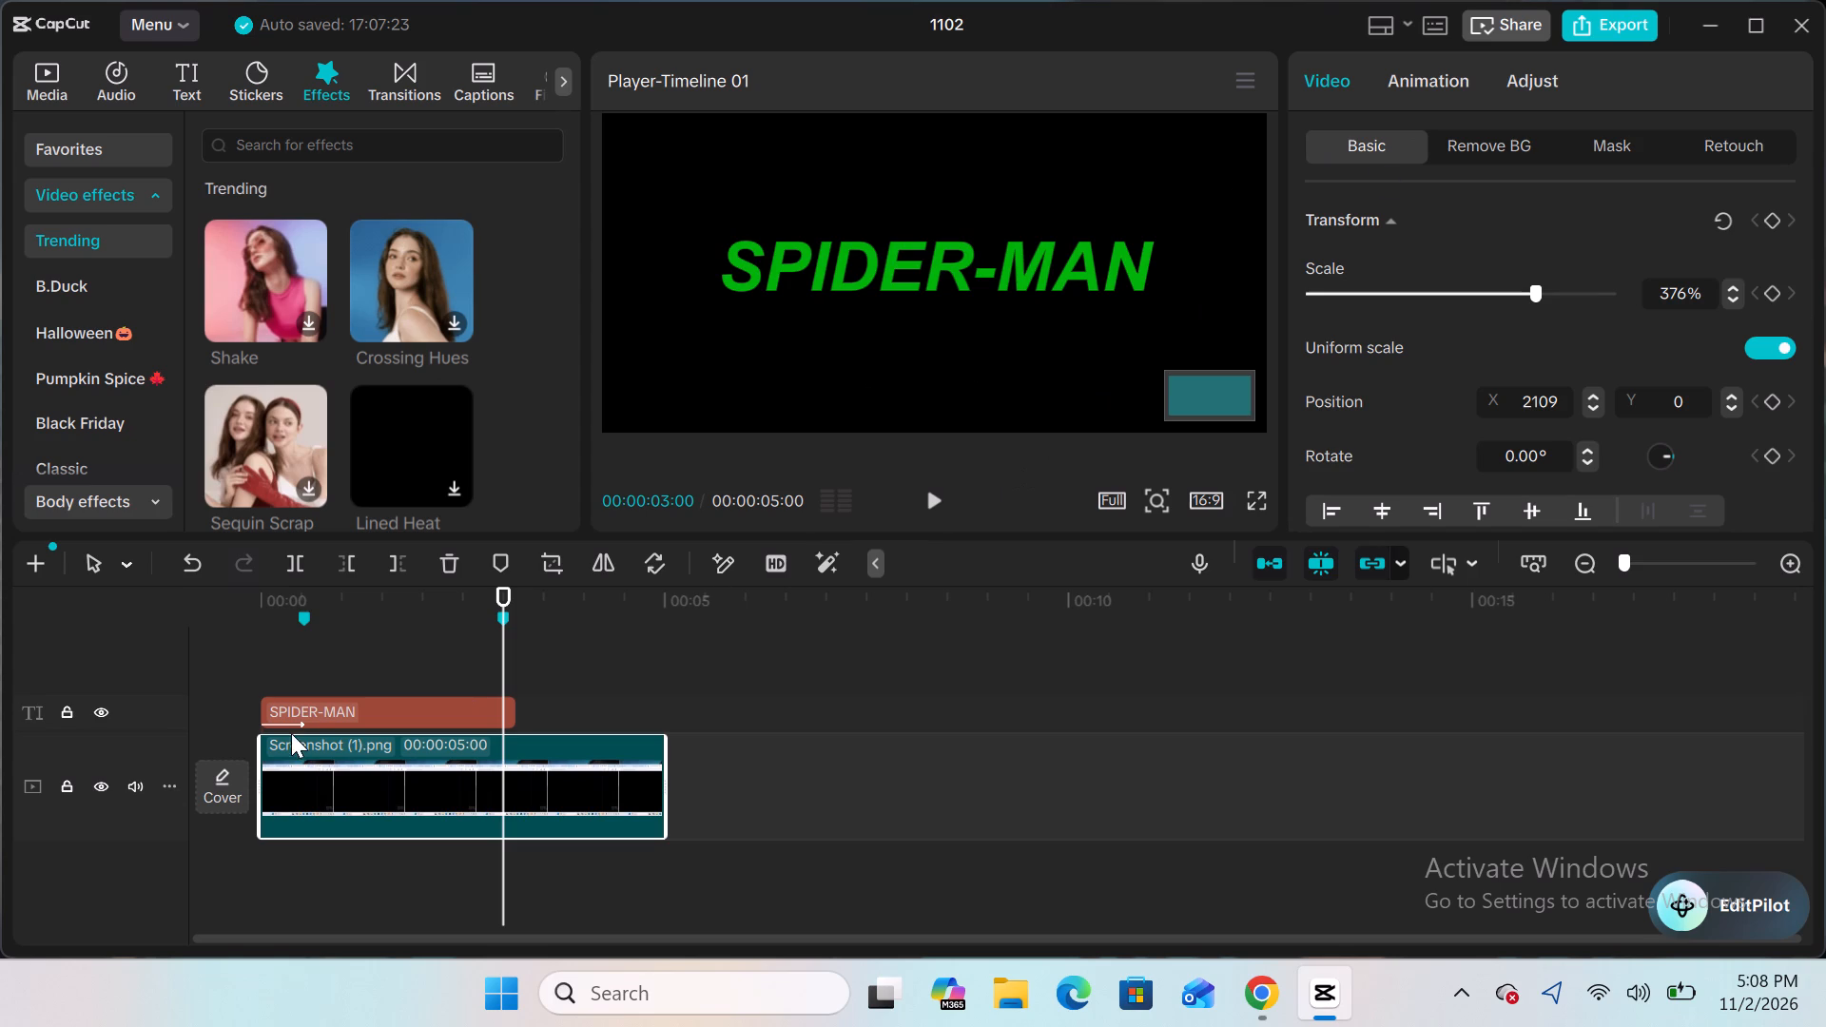
Export project 1102 to the Desktop as a 1080P, 30fps H.264 mp4 video.
left_click(1598, 22)
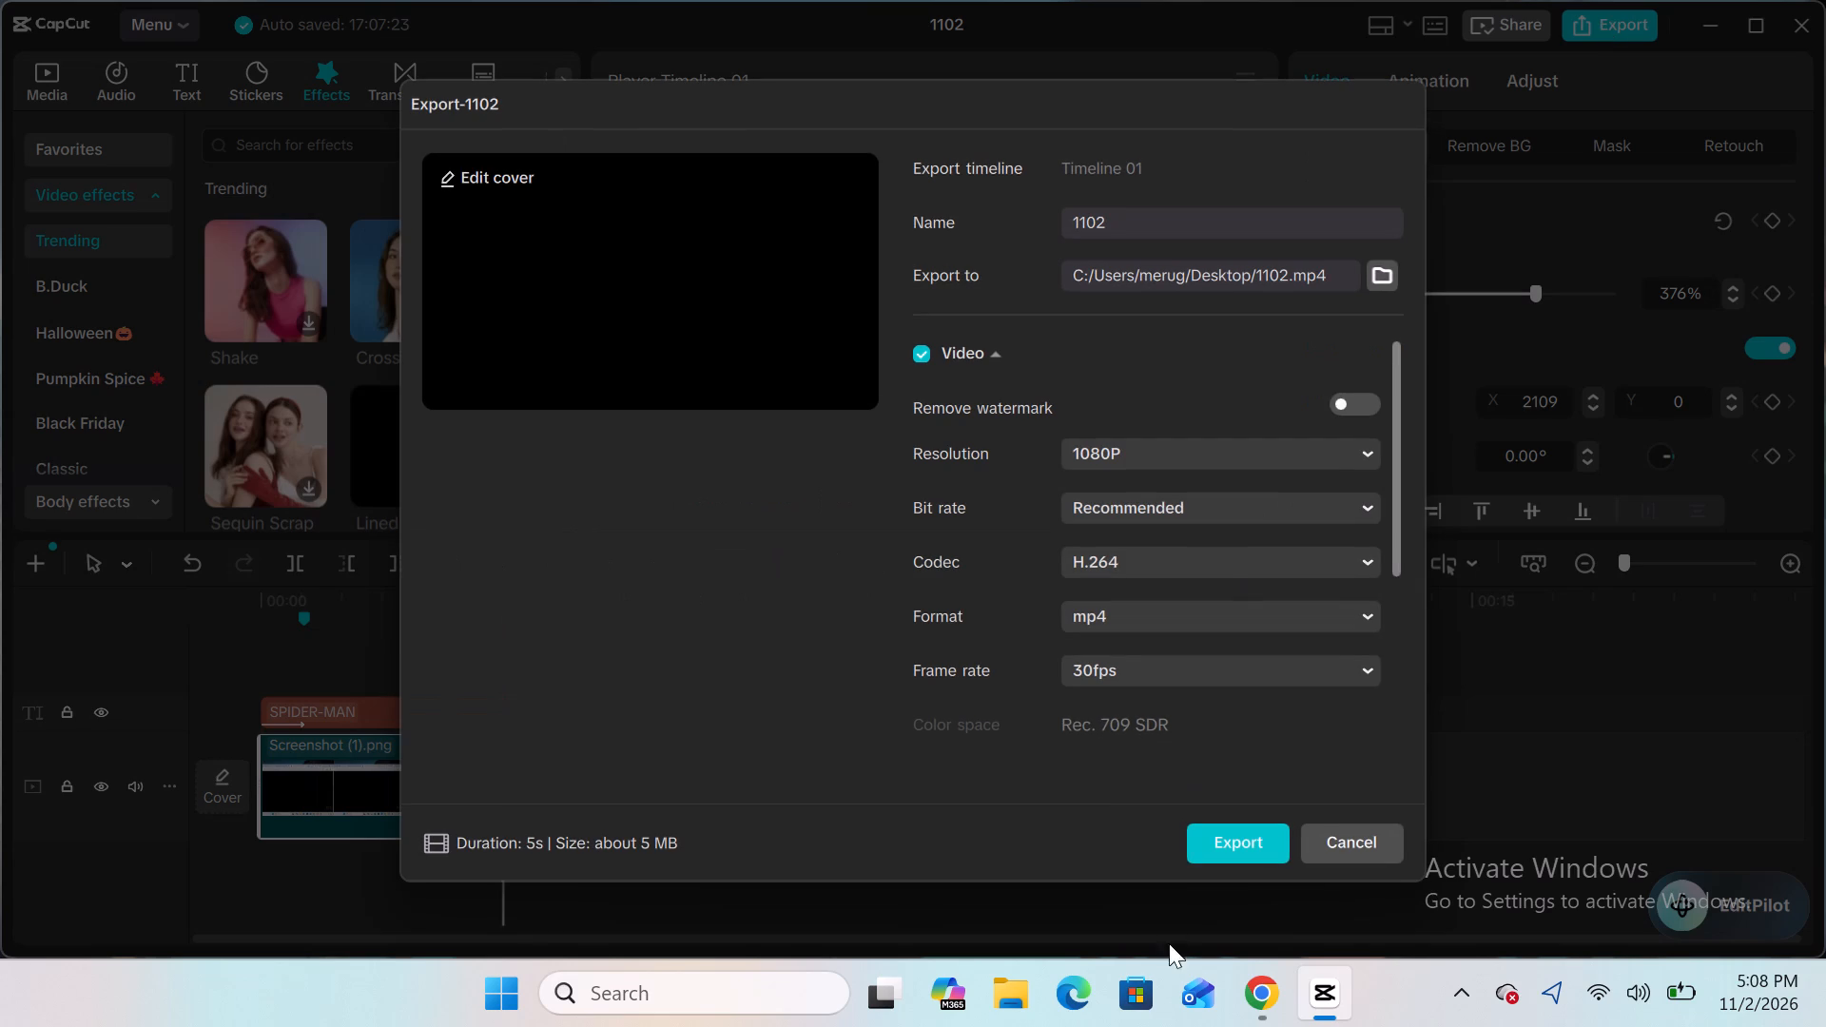
left_click(1252, 851)
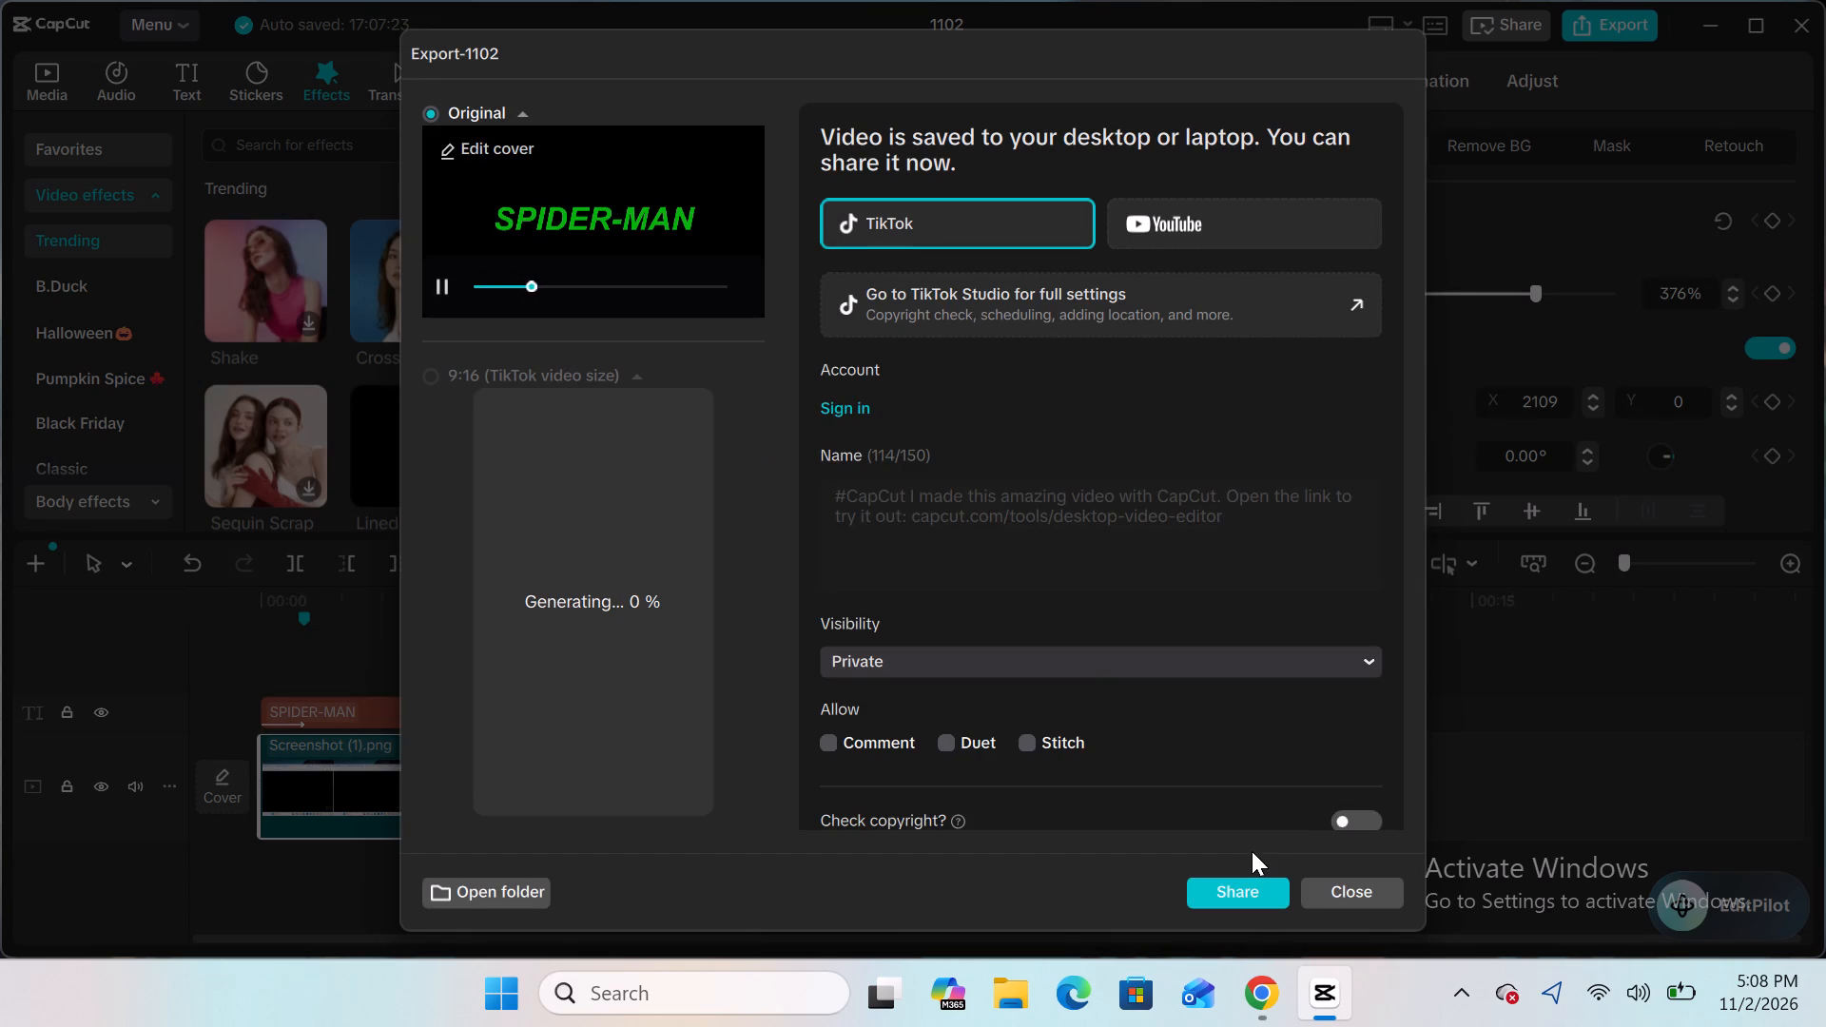
left_click(1333, 889)
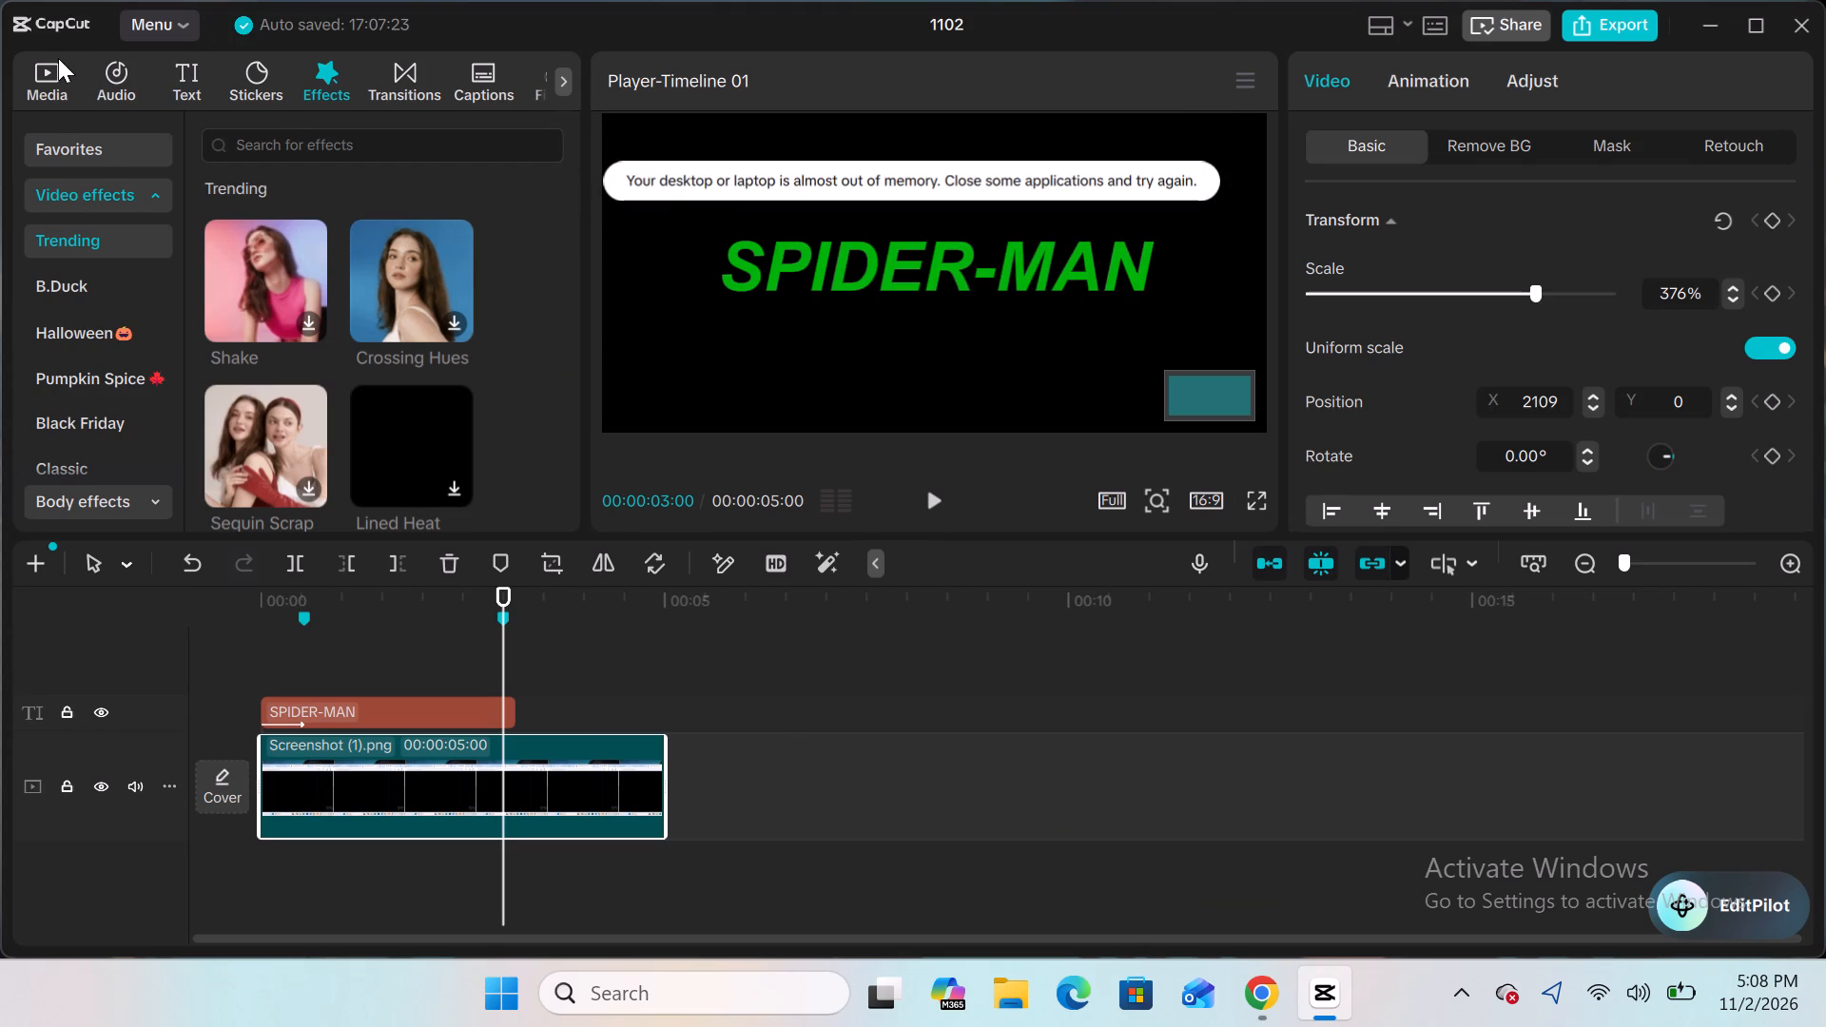
Delete the SPIDER-MAN title and the Screenshot (1).png background from the timeline.
left_click(44, 79)
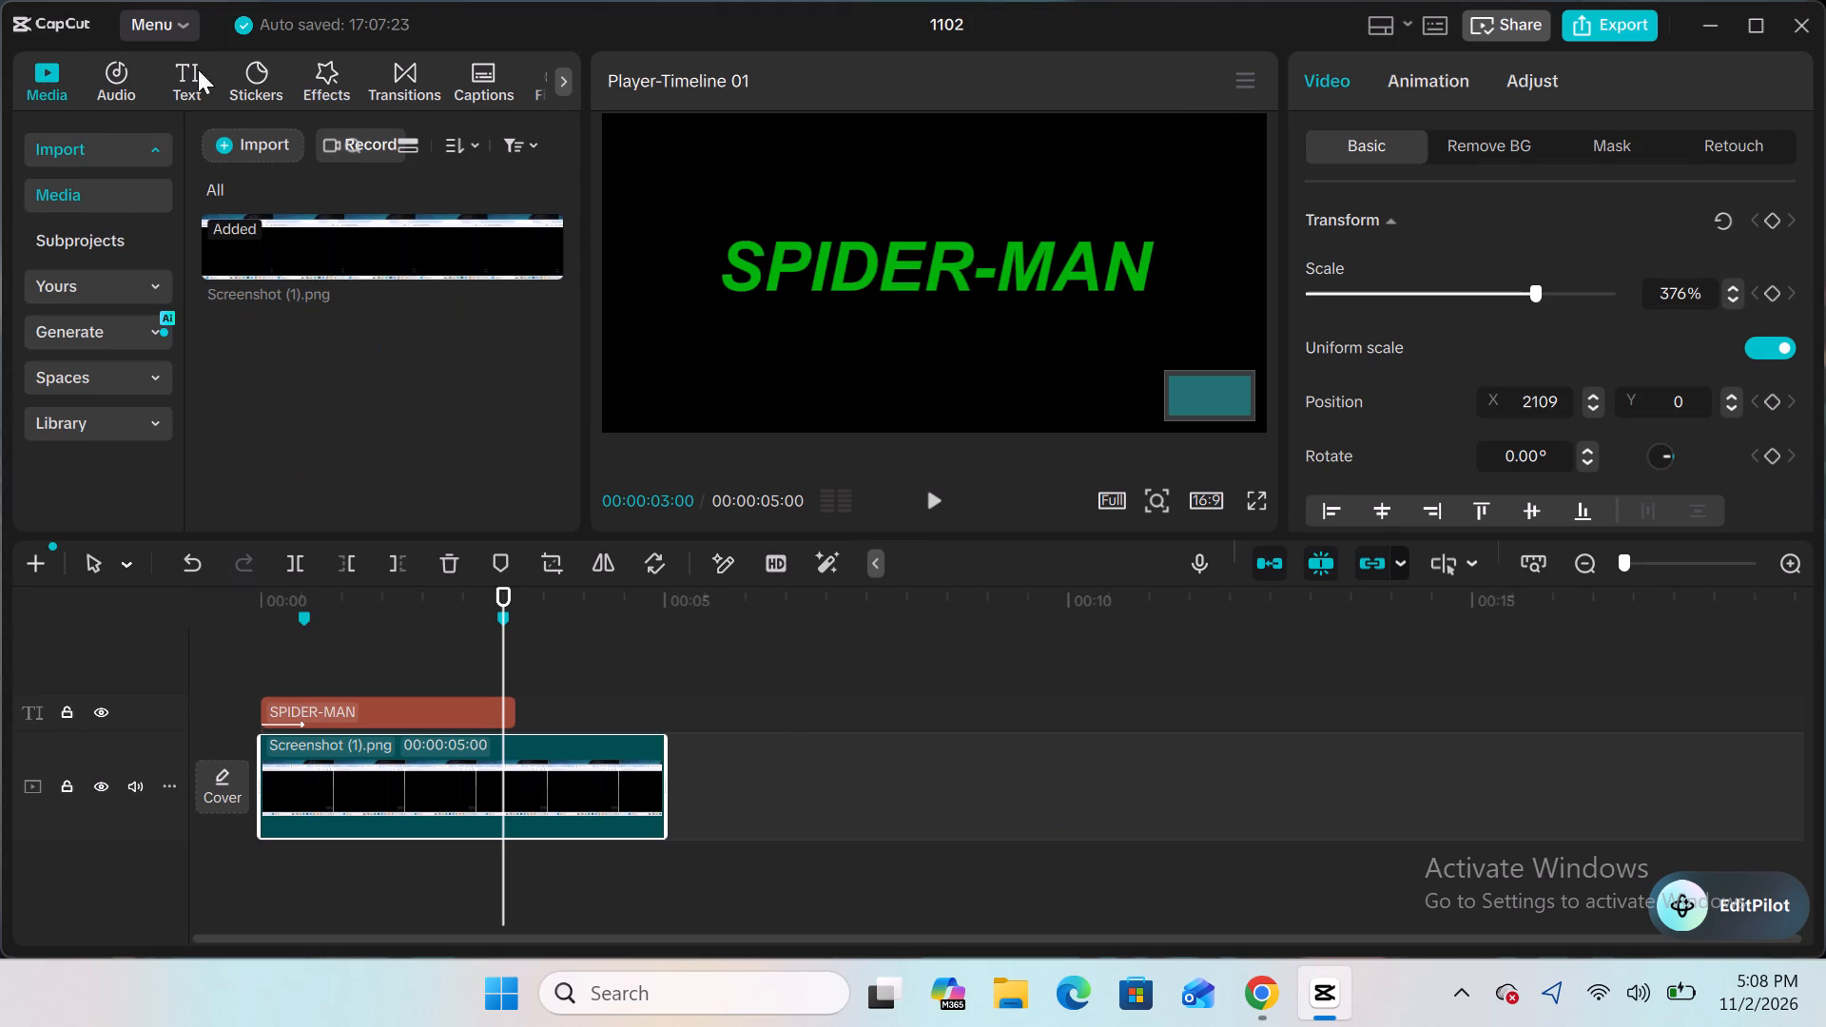
left_click(474, 755)
left_click(452, 561)
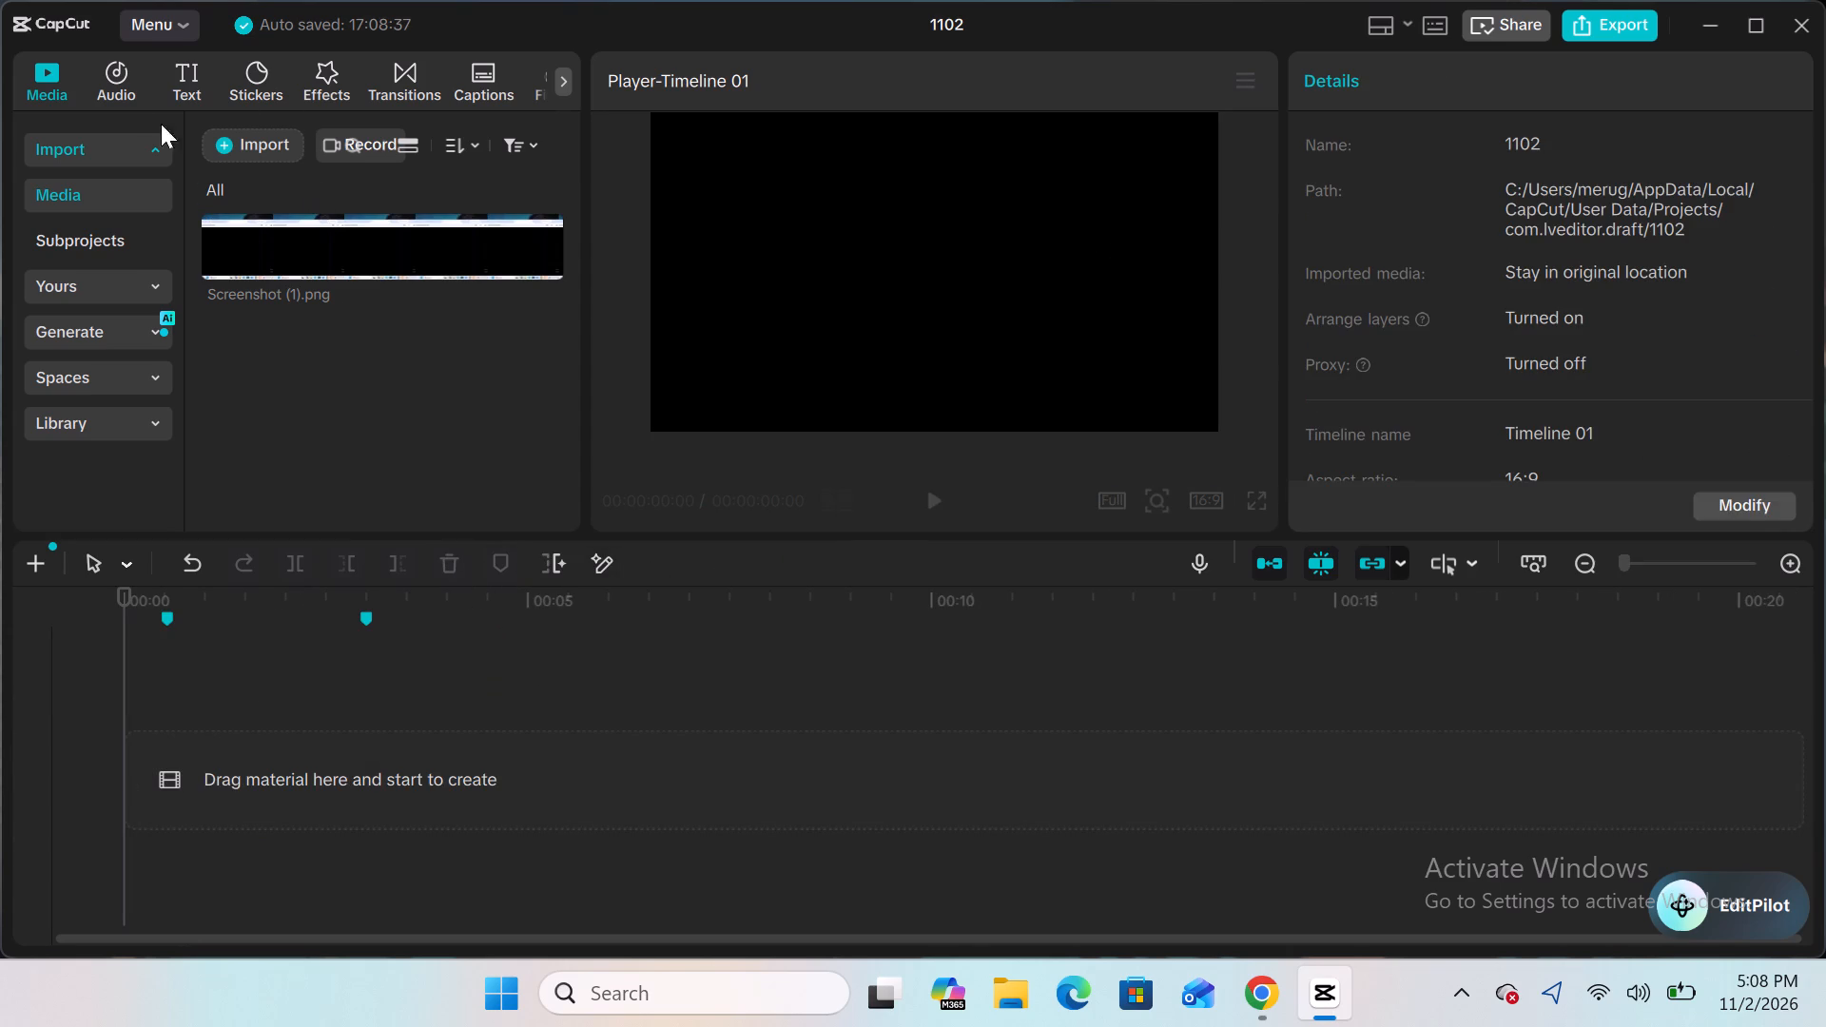
Import the exported 1102 video from the Desktop folder into the project media.
left_click(251, 147)
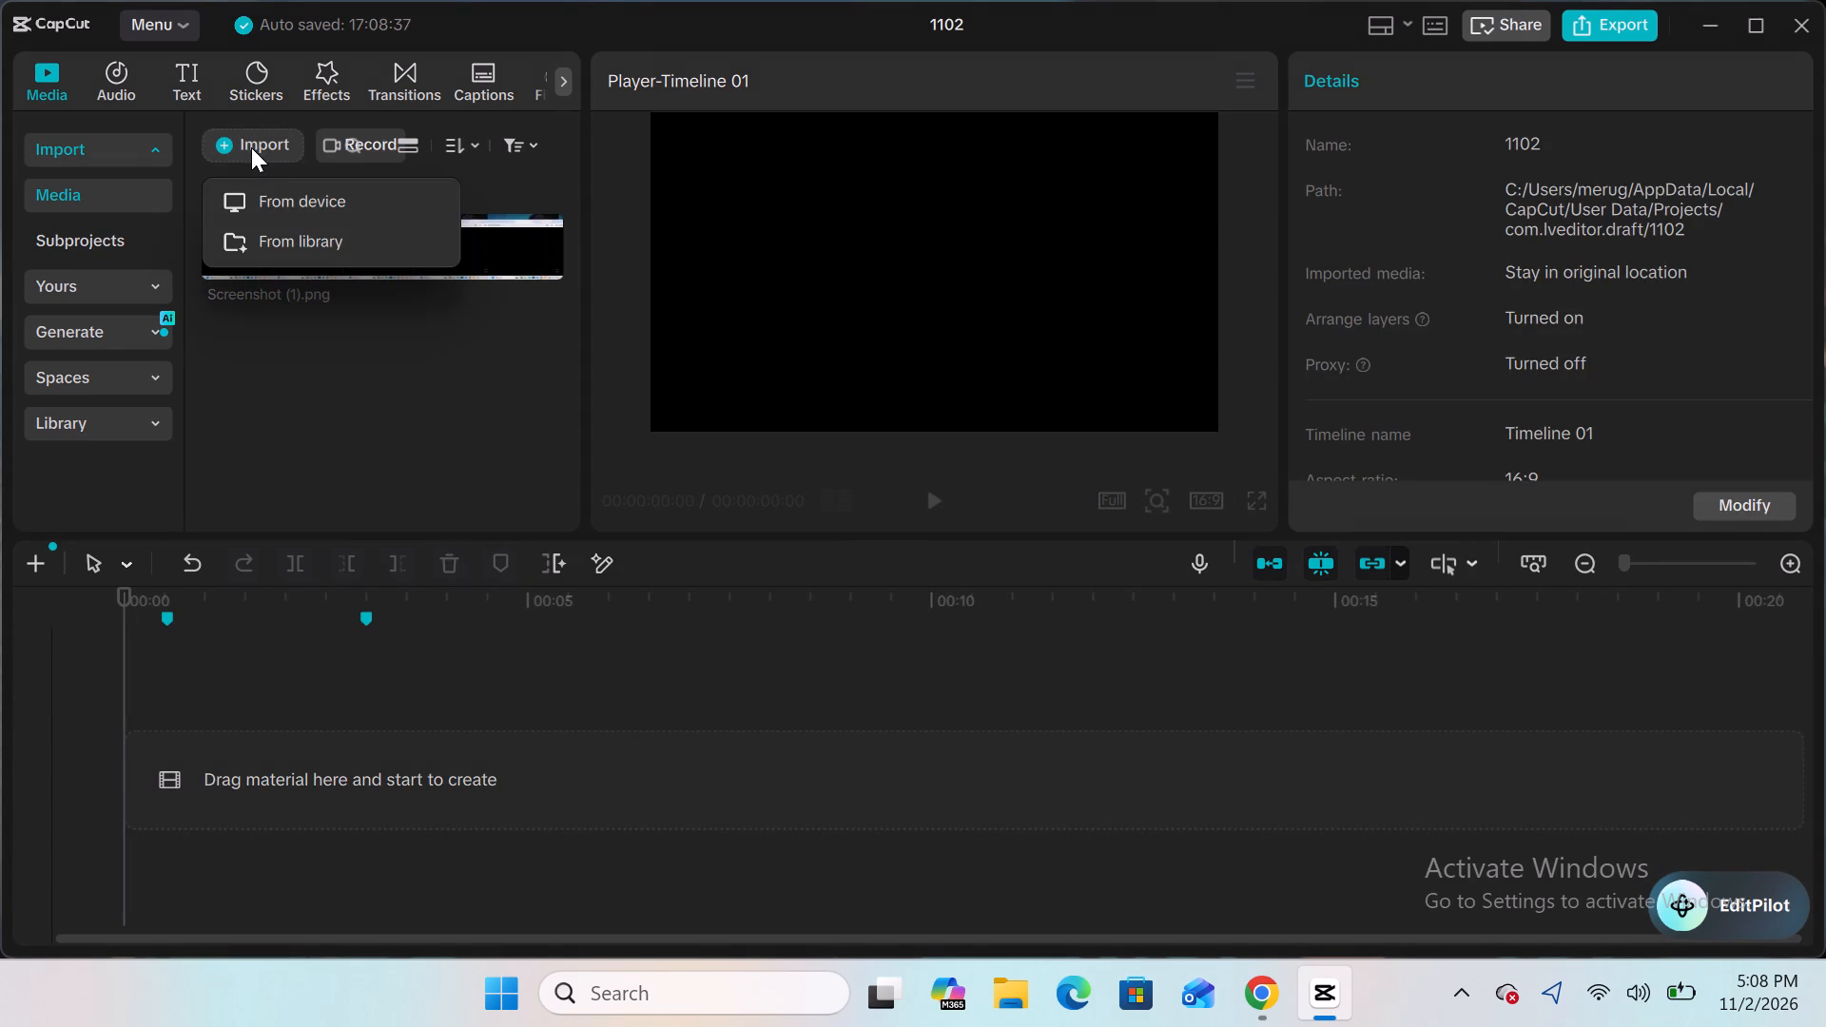
left_click(265, 192)
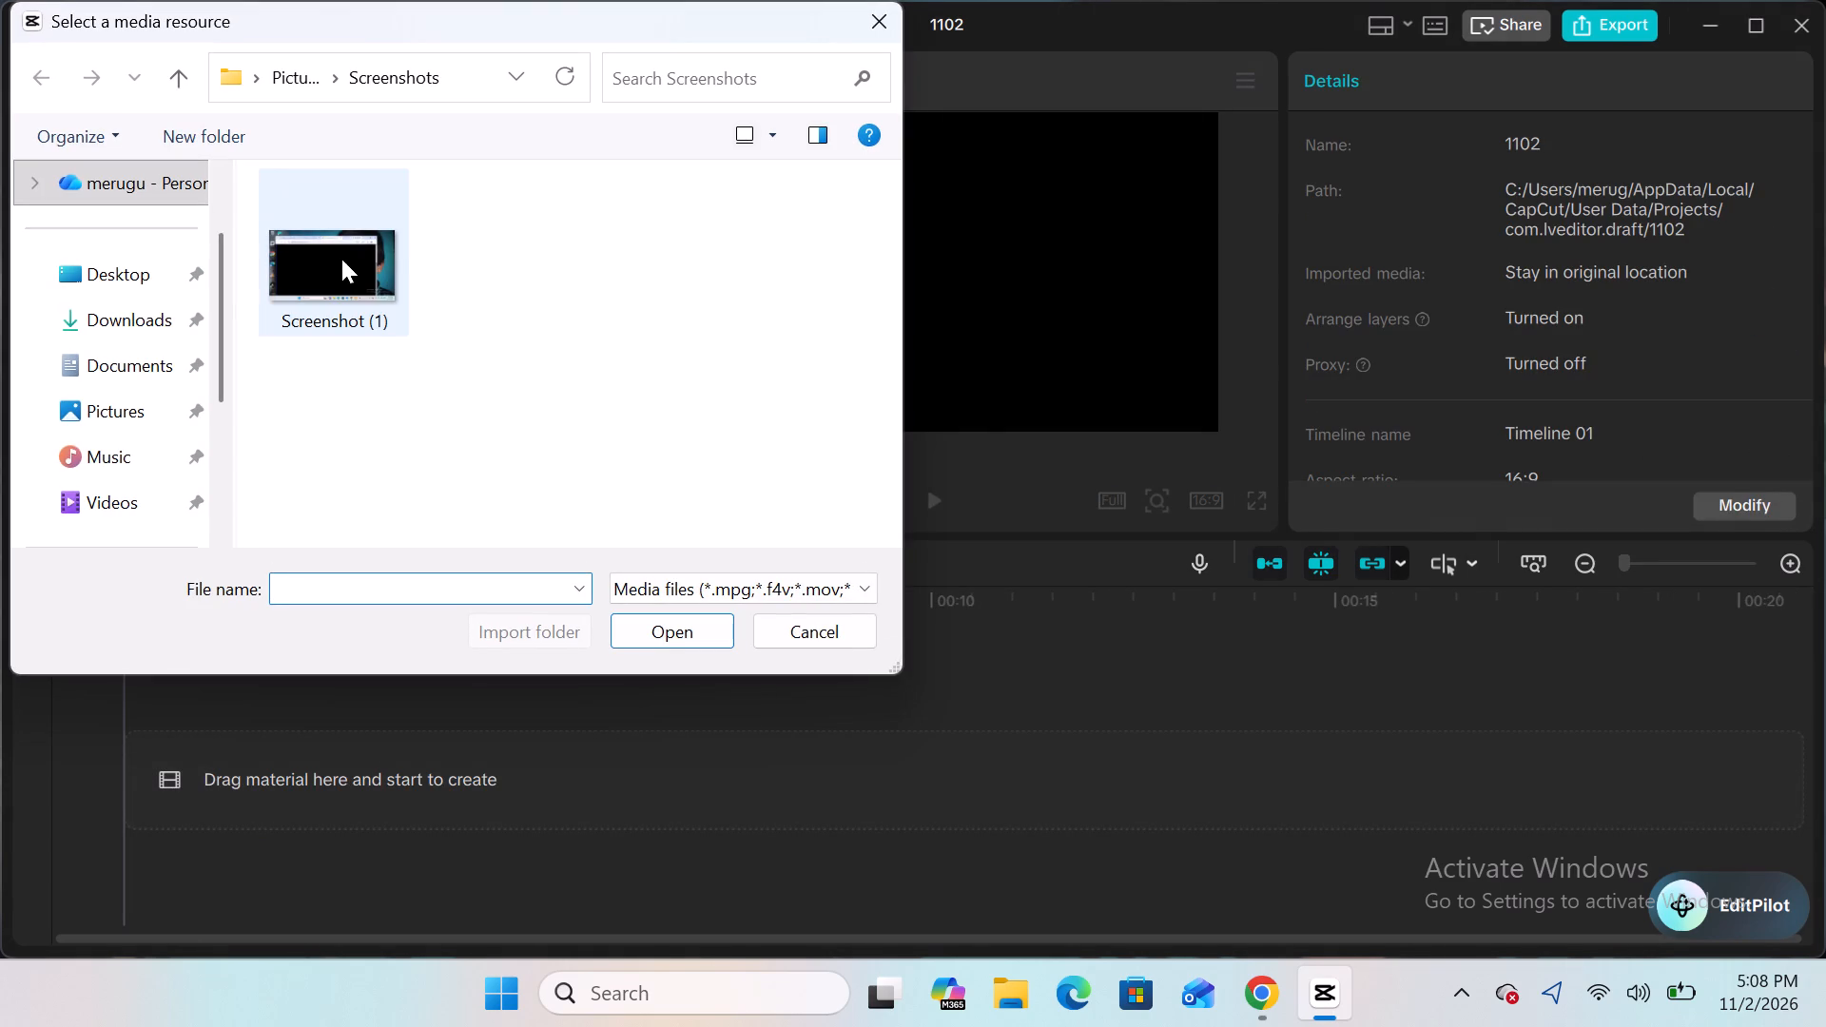
double_click(159, 286)
left_click(491, 300)
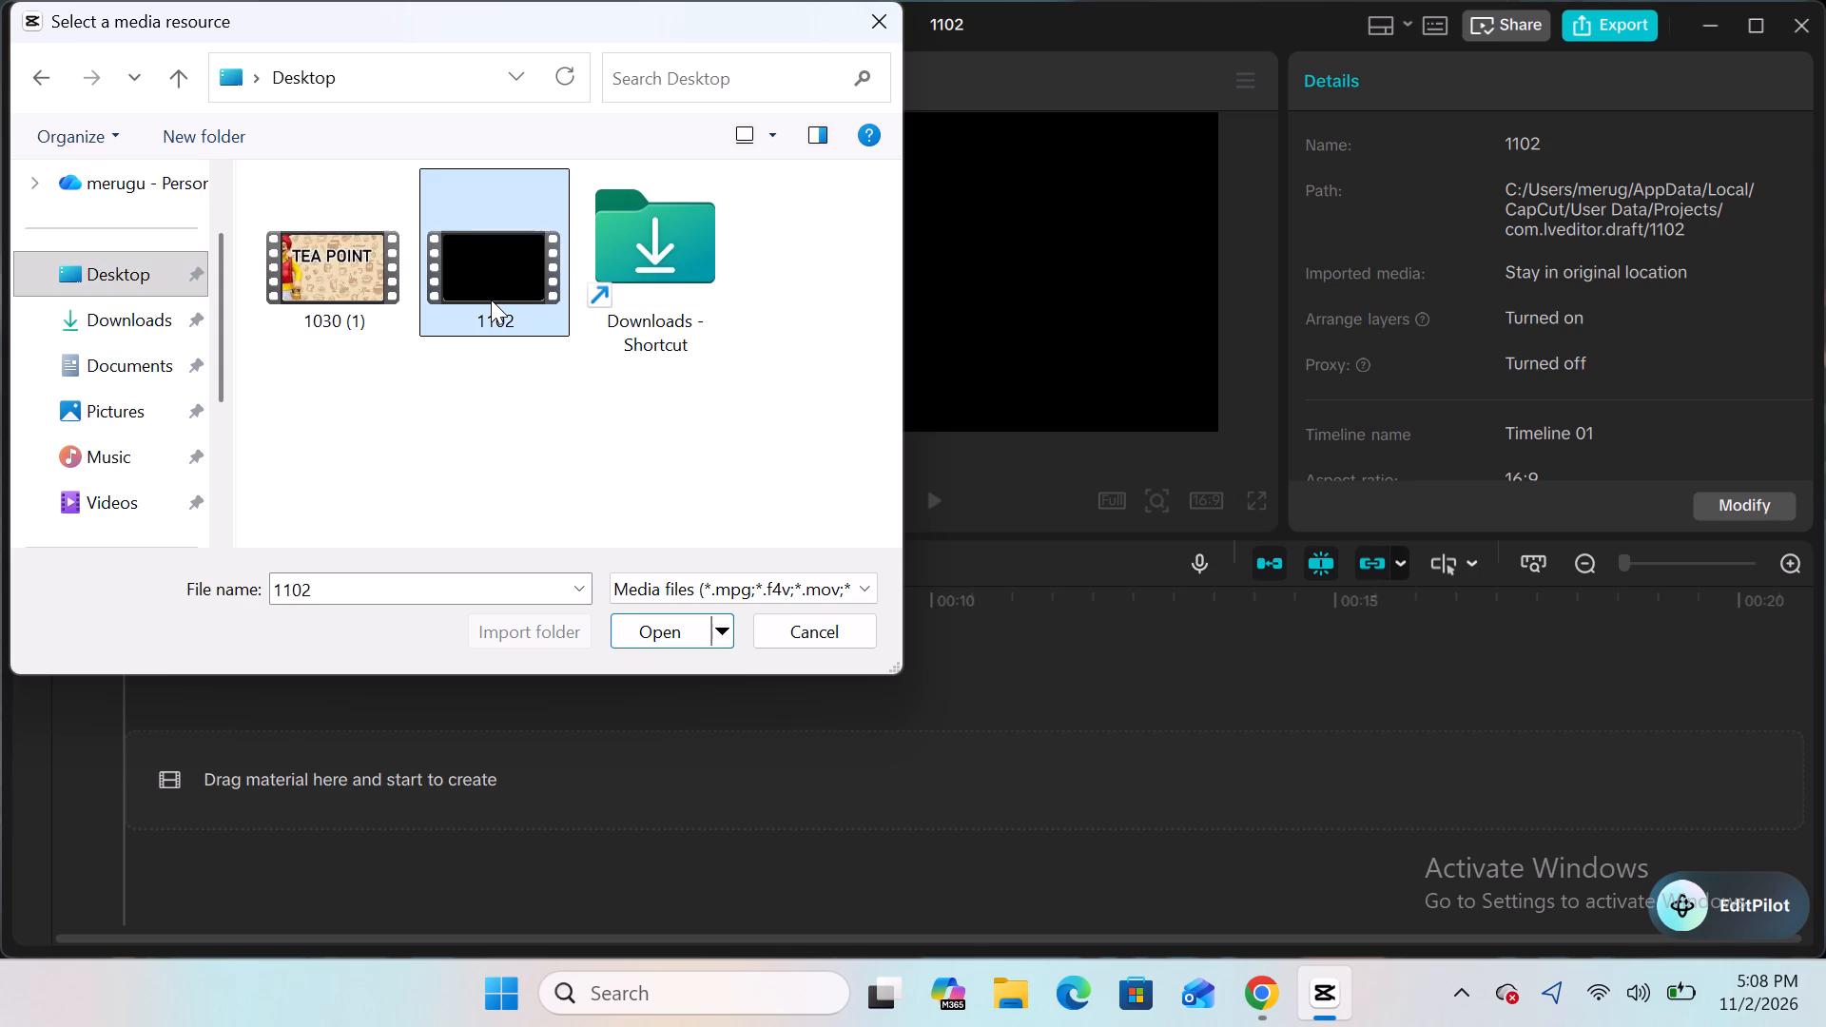
double_click(491, 300)
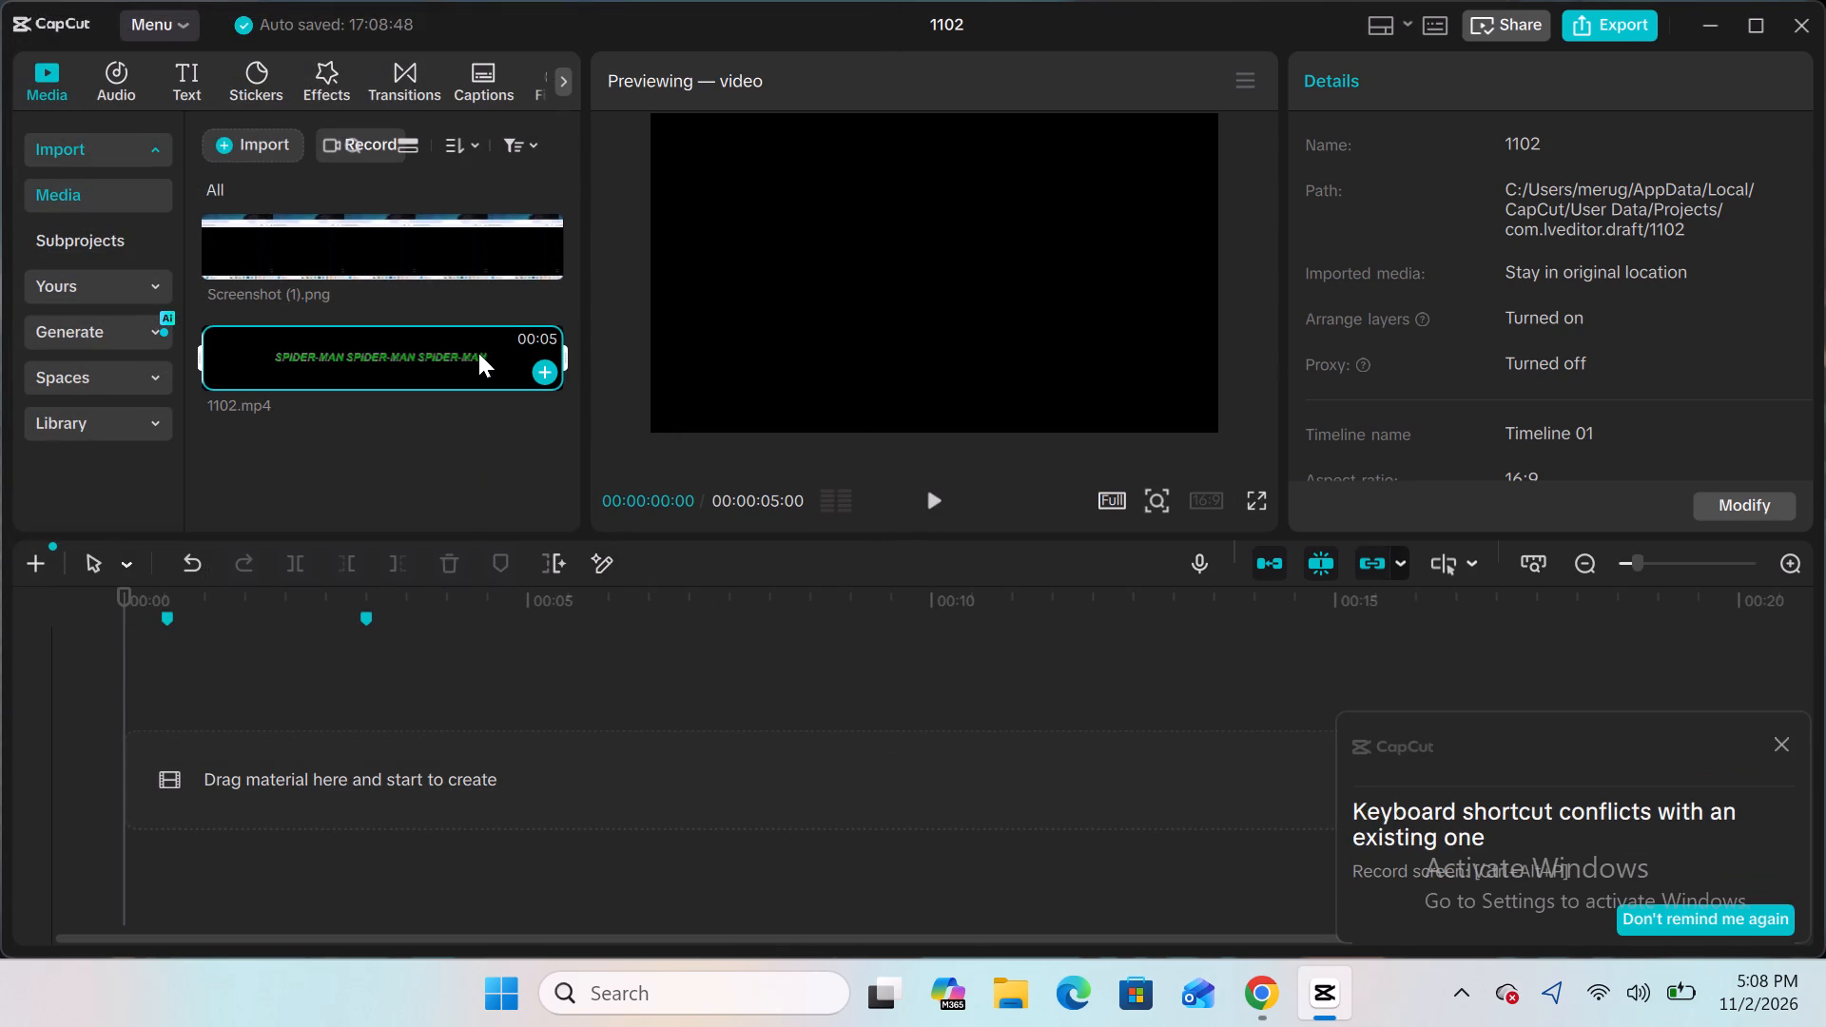
Place the 1102.mp4 clip on the main track at the start of the timeline.
left_click_drag(478, 354, 415, 719)
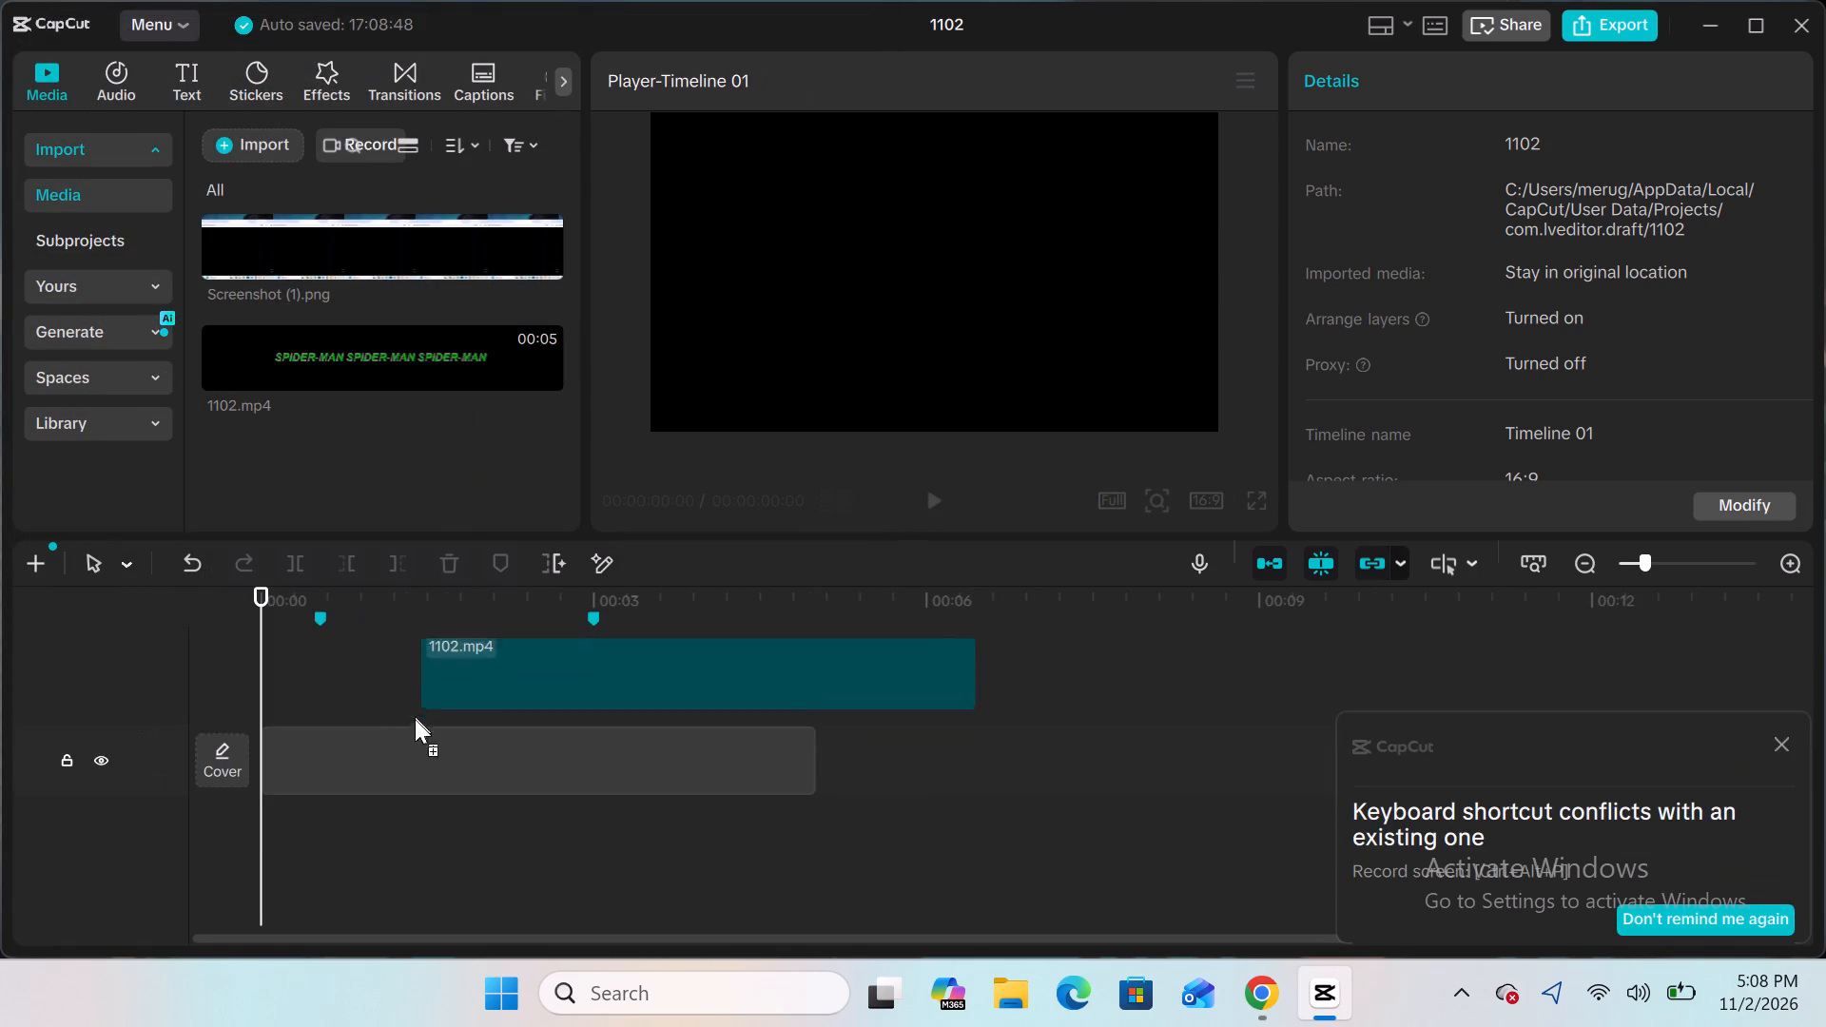
left_click_drag(415, 719, 281, 762)
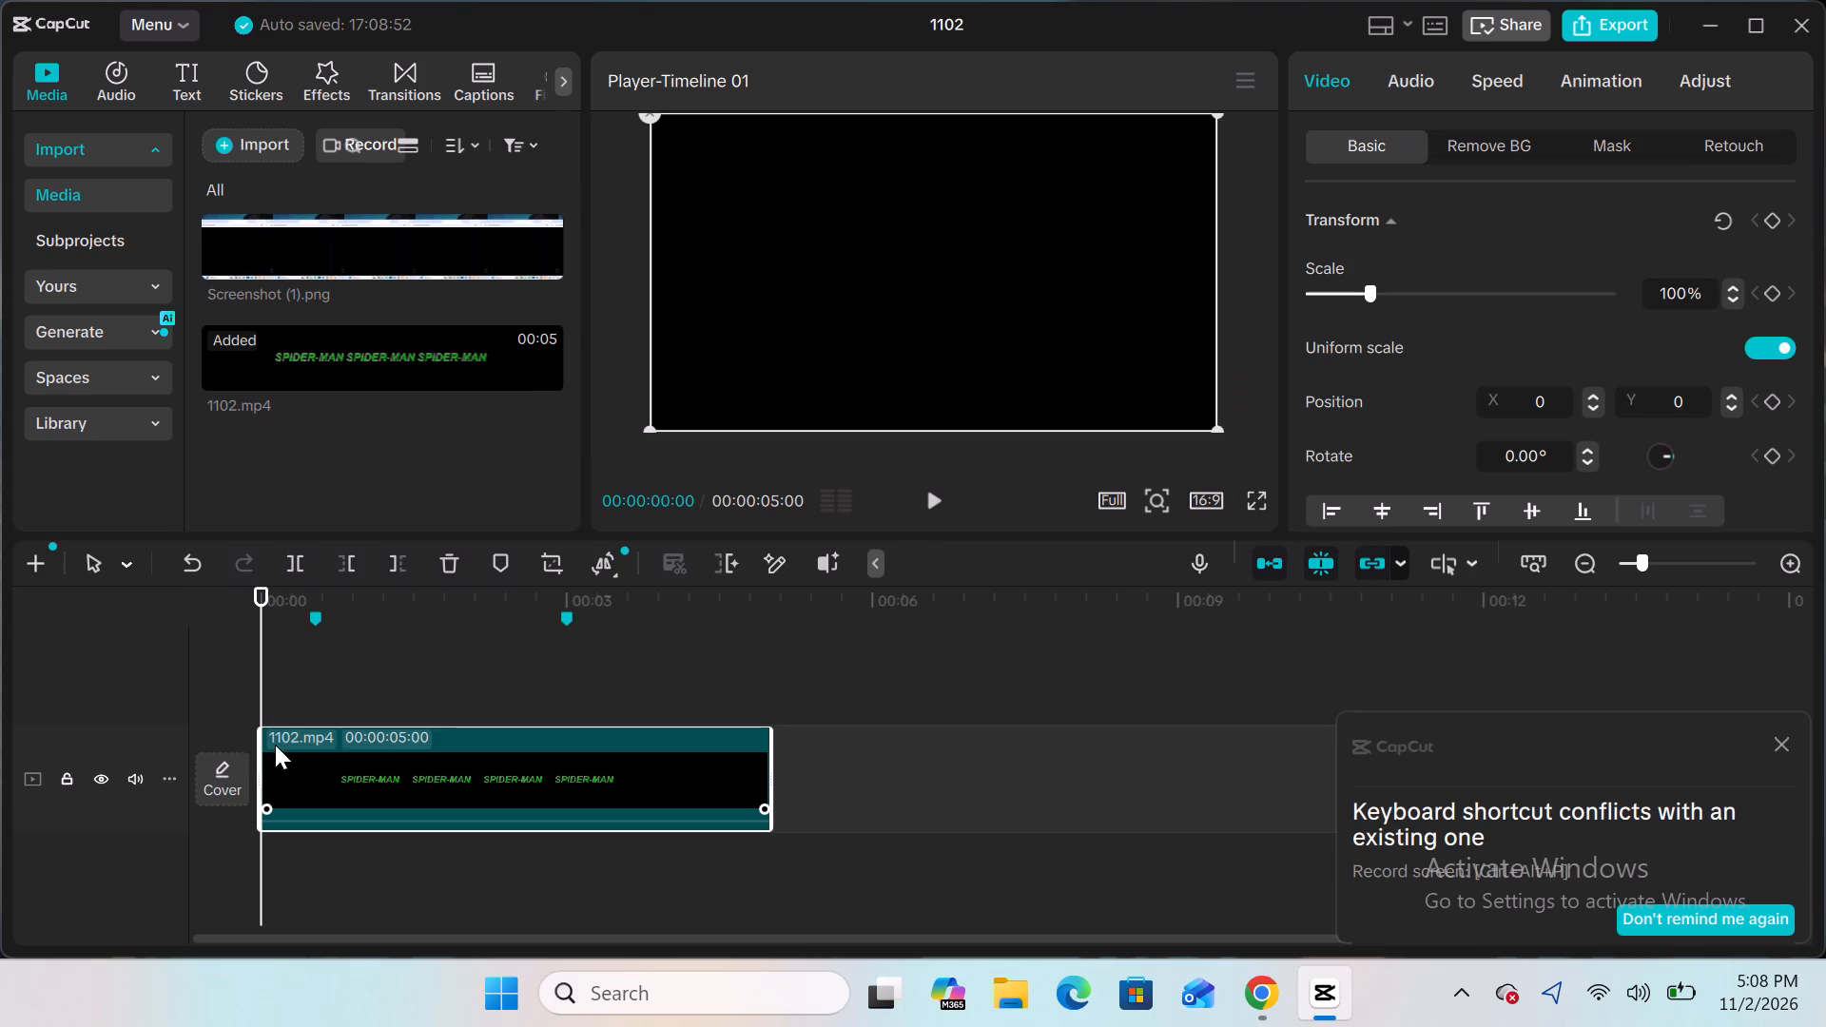
Enlarge the 1102.mp4 clip to 401% in the preview with the playhead at 00:00:02:09.
left_click_drag(264, 655, 496, 714)
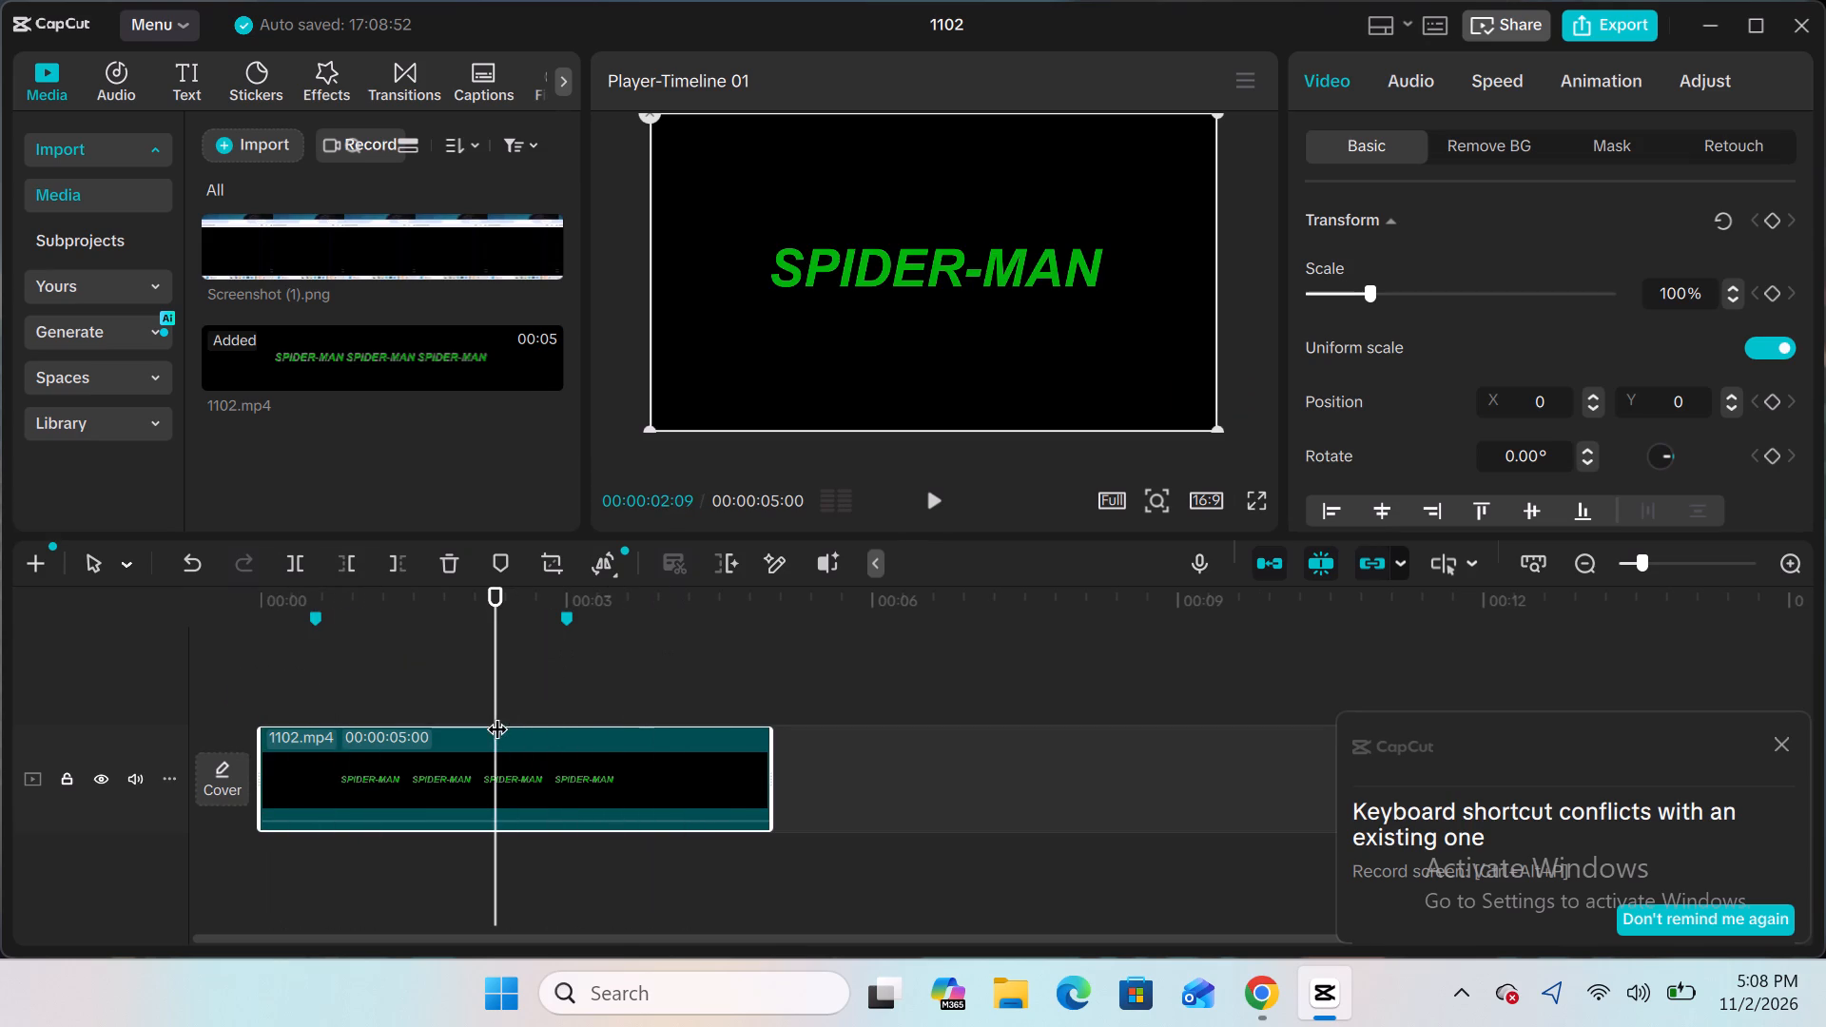
scroll(955, 184, "down", 2, "ctrl")
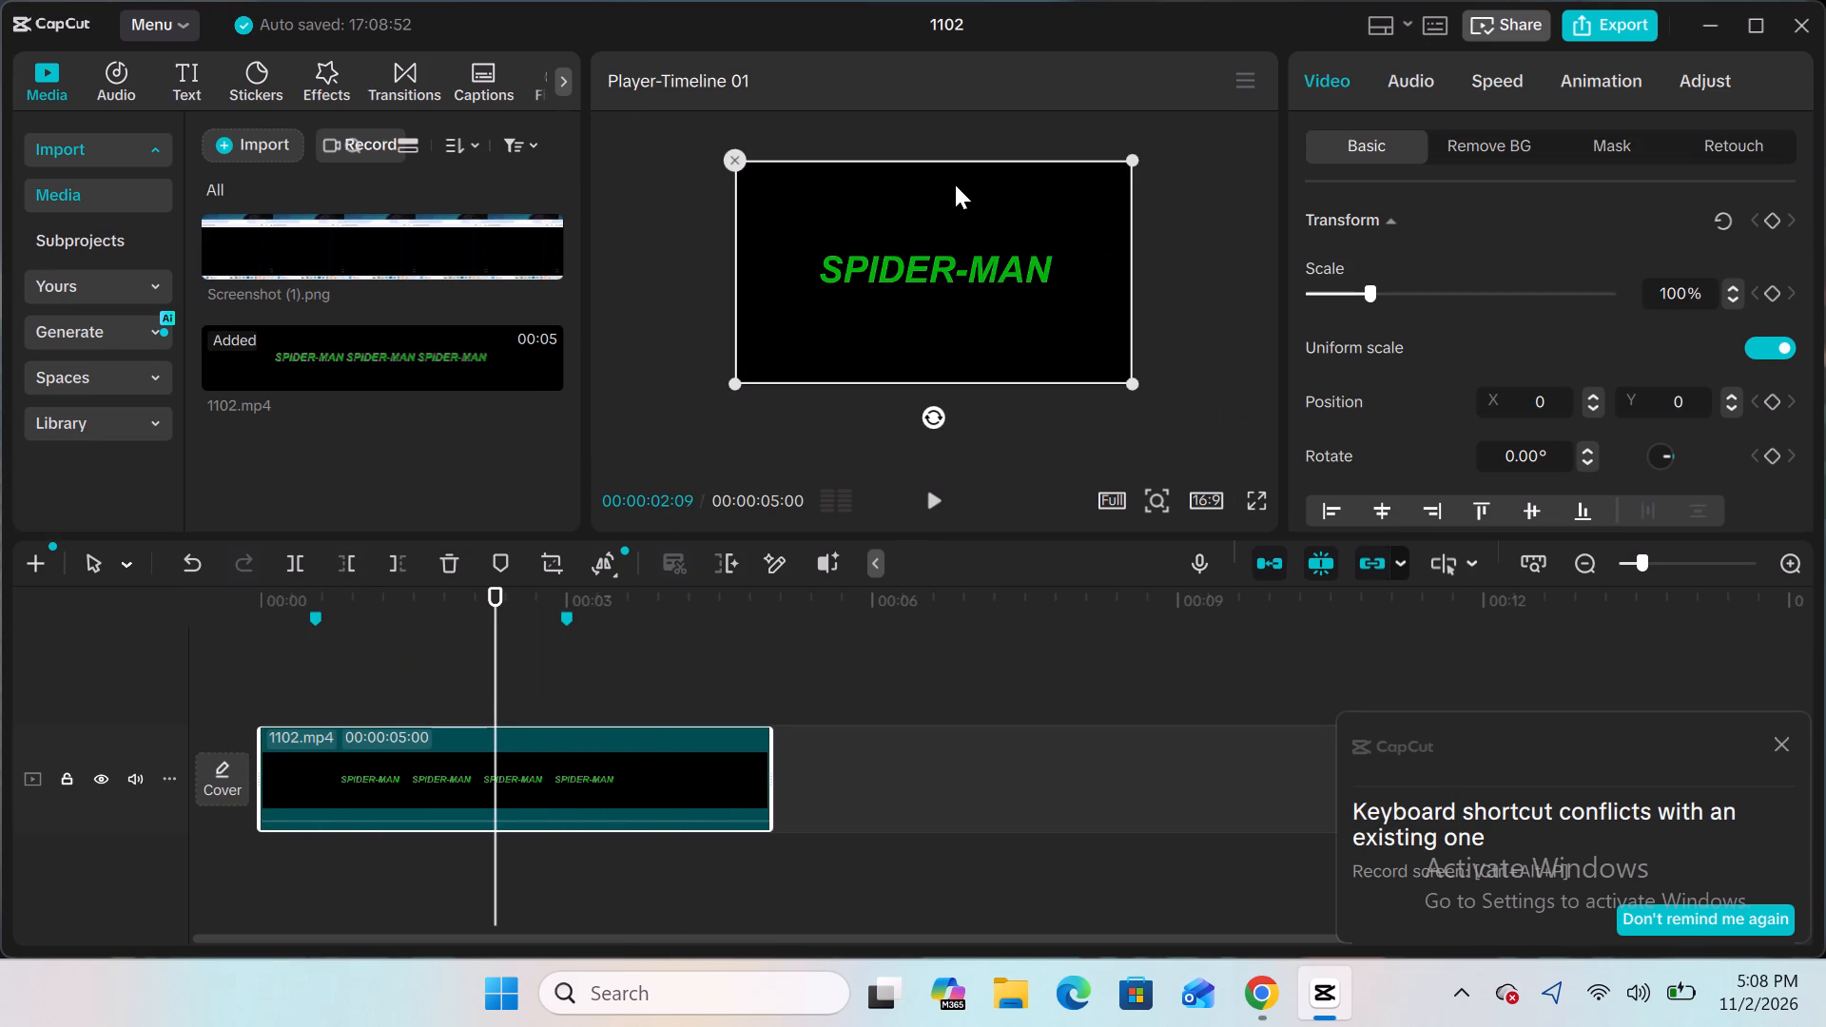
scroll(955, 184, "up", 2, "ctrl")
scroll(955, 184, "down", 3, "ctrl")
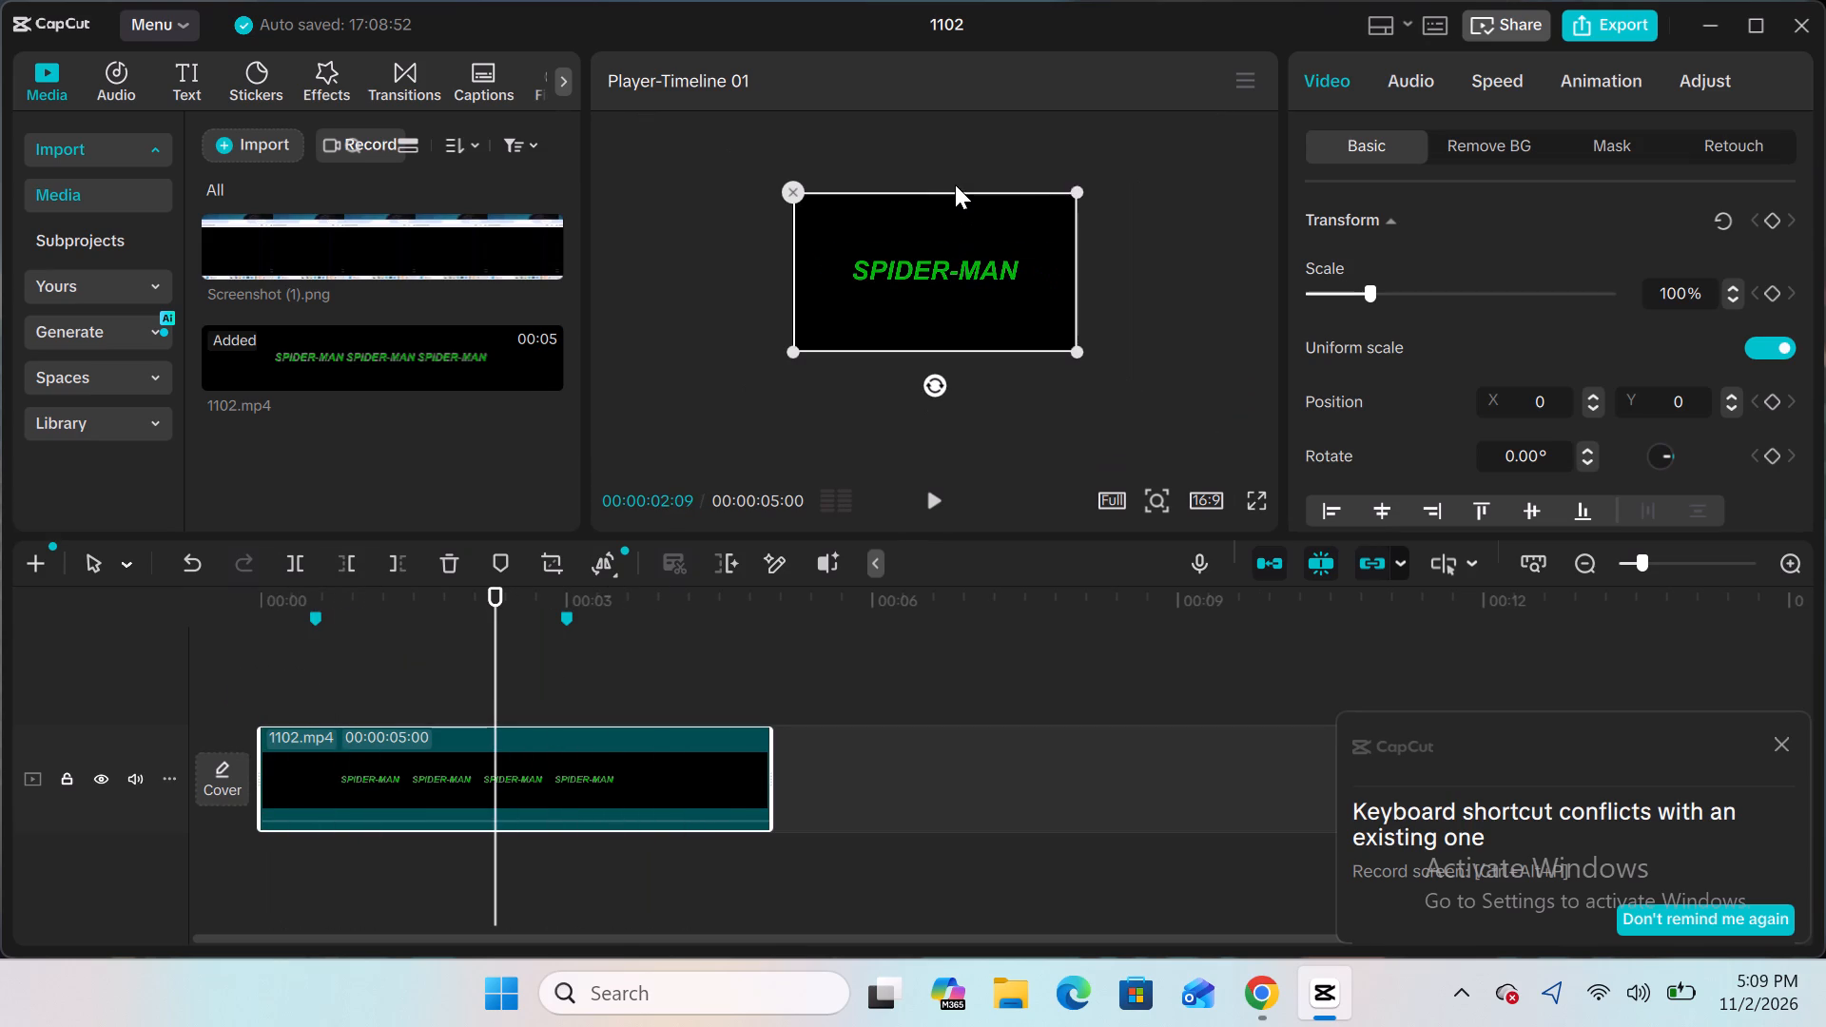
left_click_drag(1075, 189, 1447, 50)
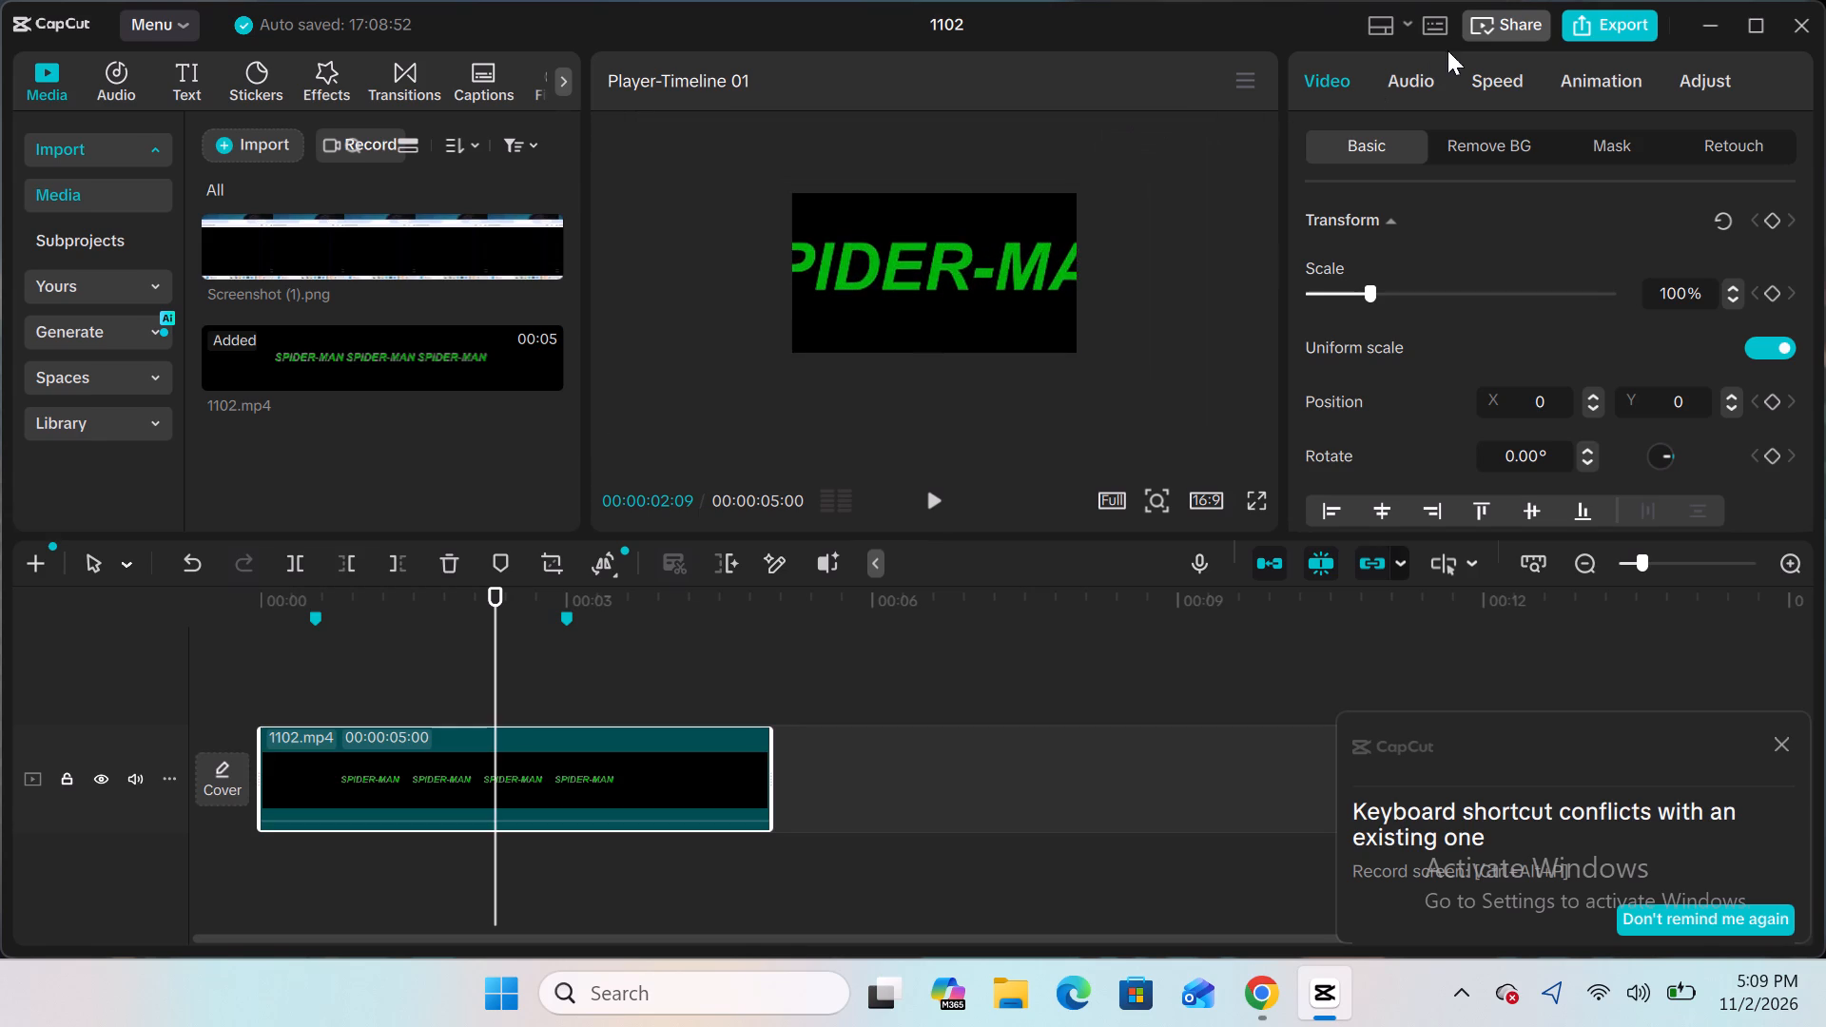
left_click_drag(1447, 50, 1273, 146)
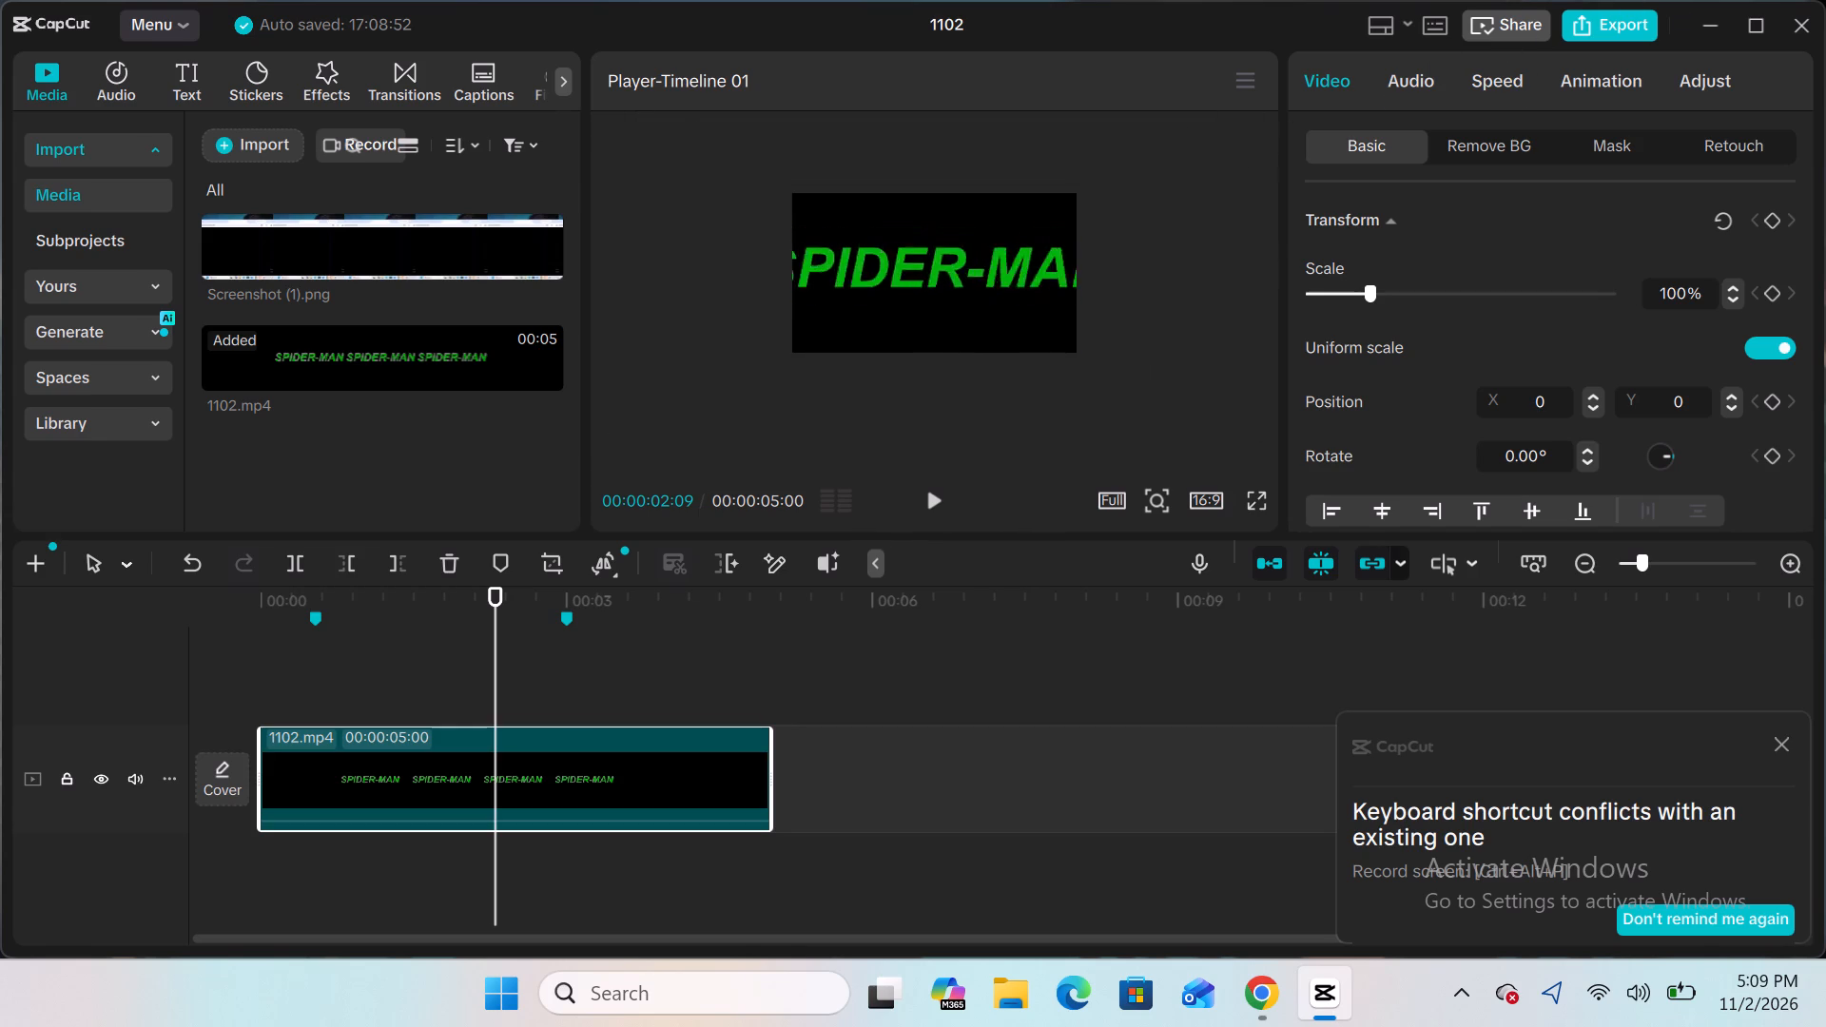
left_click_drag(1273, 146, 1825, 0)
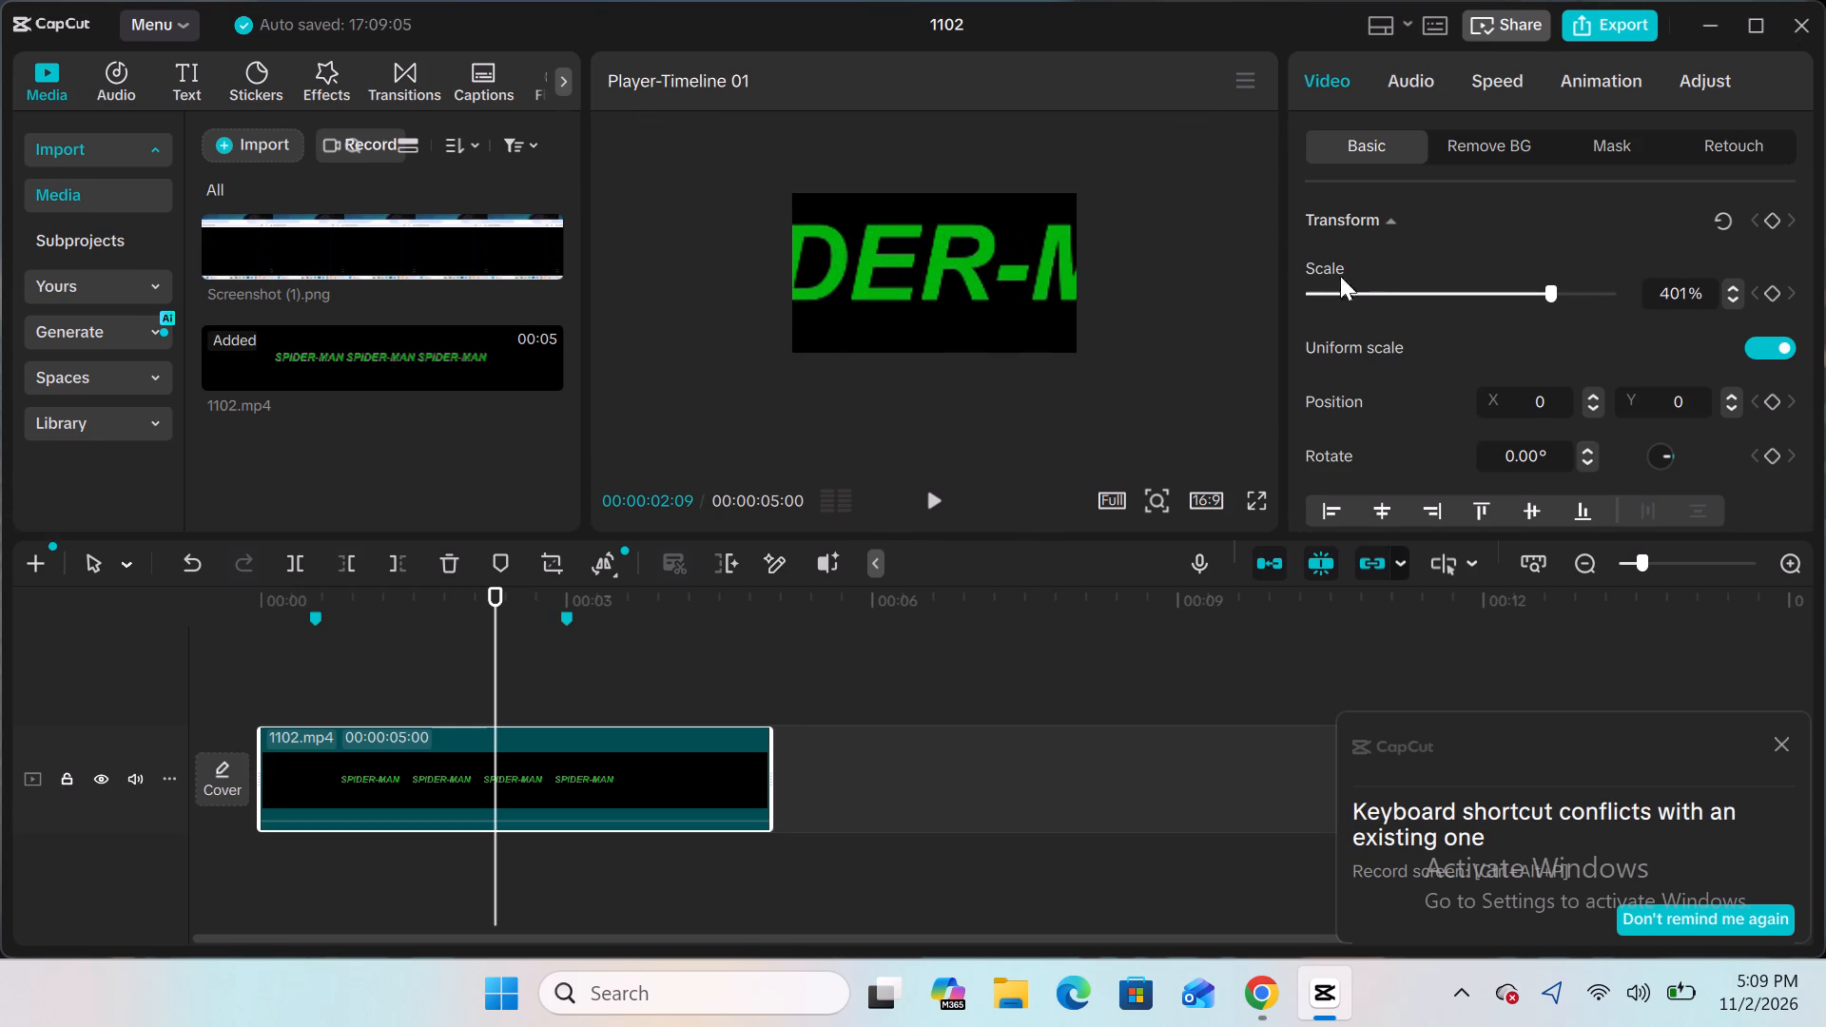
left_click_drag(1456, 275, 1217, 281)
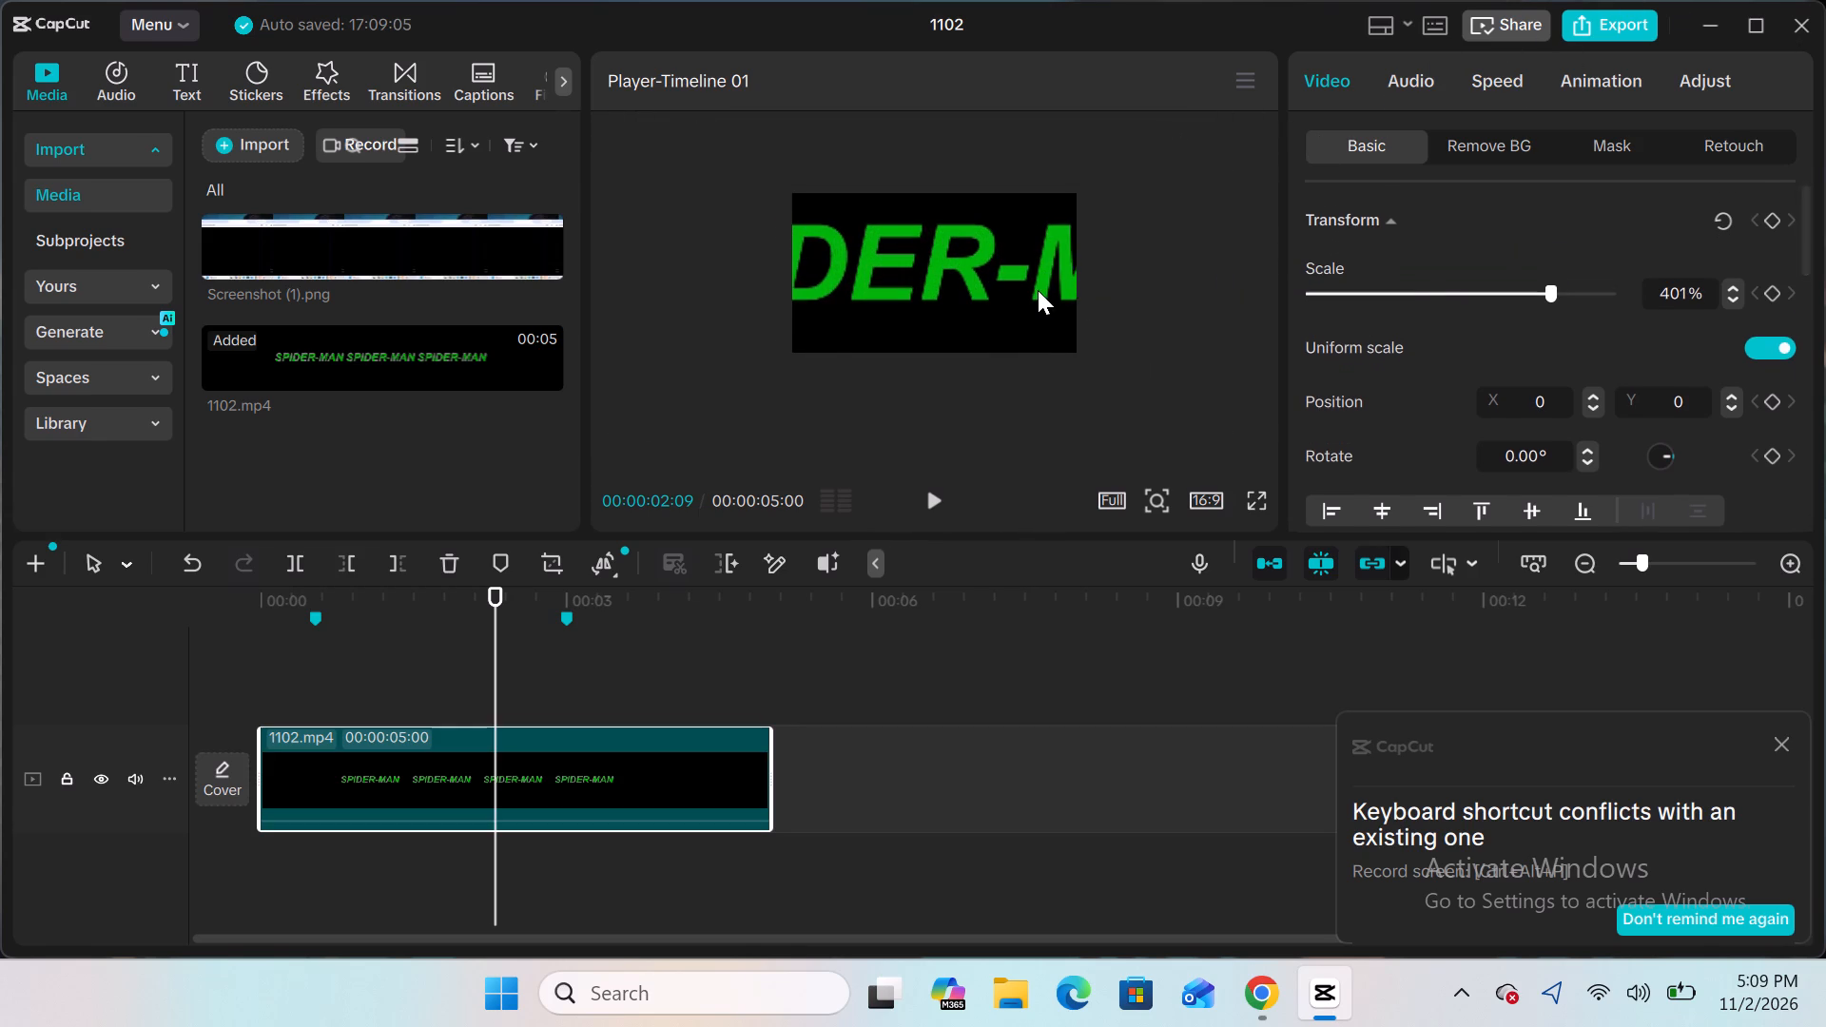
Shift the enlarged 1102.mp4 clip in the preview to about X 1621, Y -116.
left_click(1038, 290)
left_click(1067, 202)
left_click(1068, 197)
left_click_drag(845, 403, 972, 295)
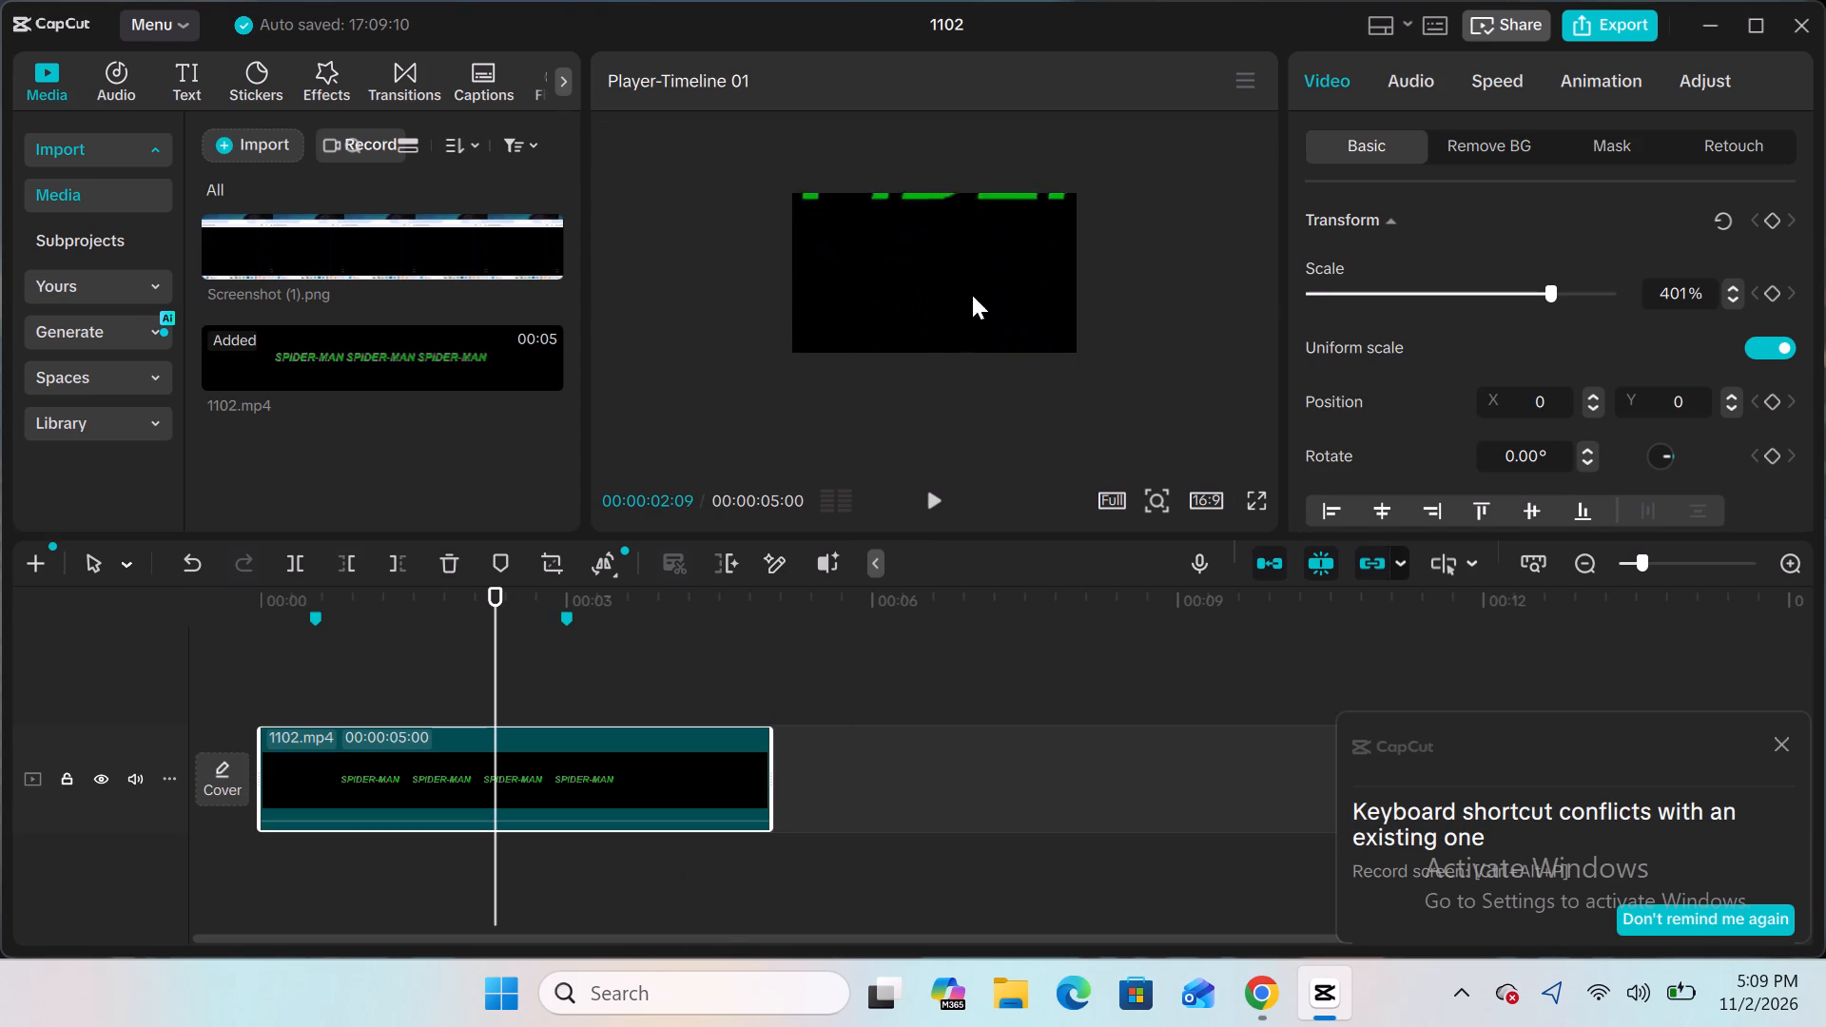
left_click_drag(972, 295, 955, 417)
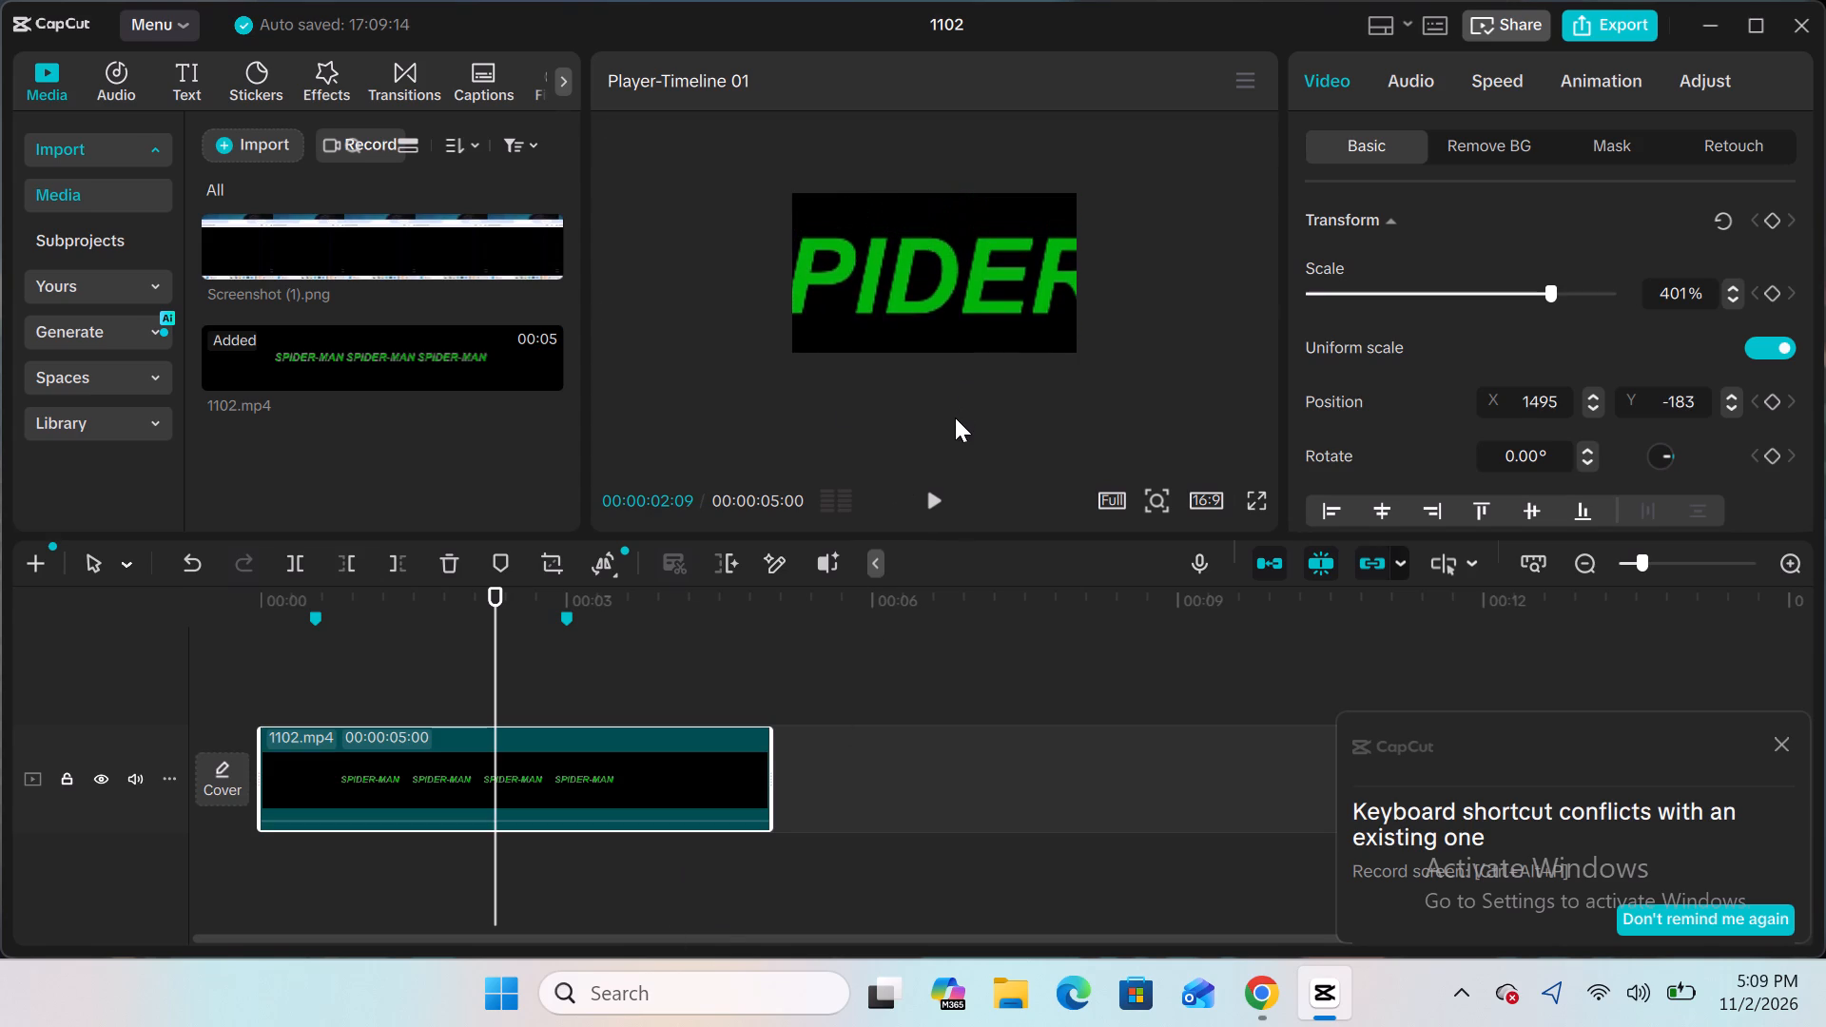
left_click(977, 417)
left_click(1017, 237)
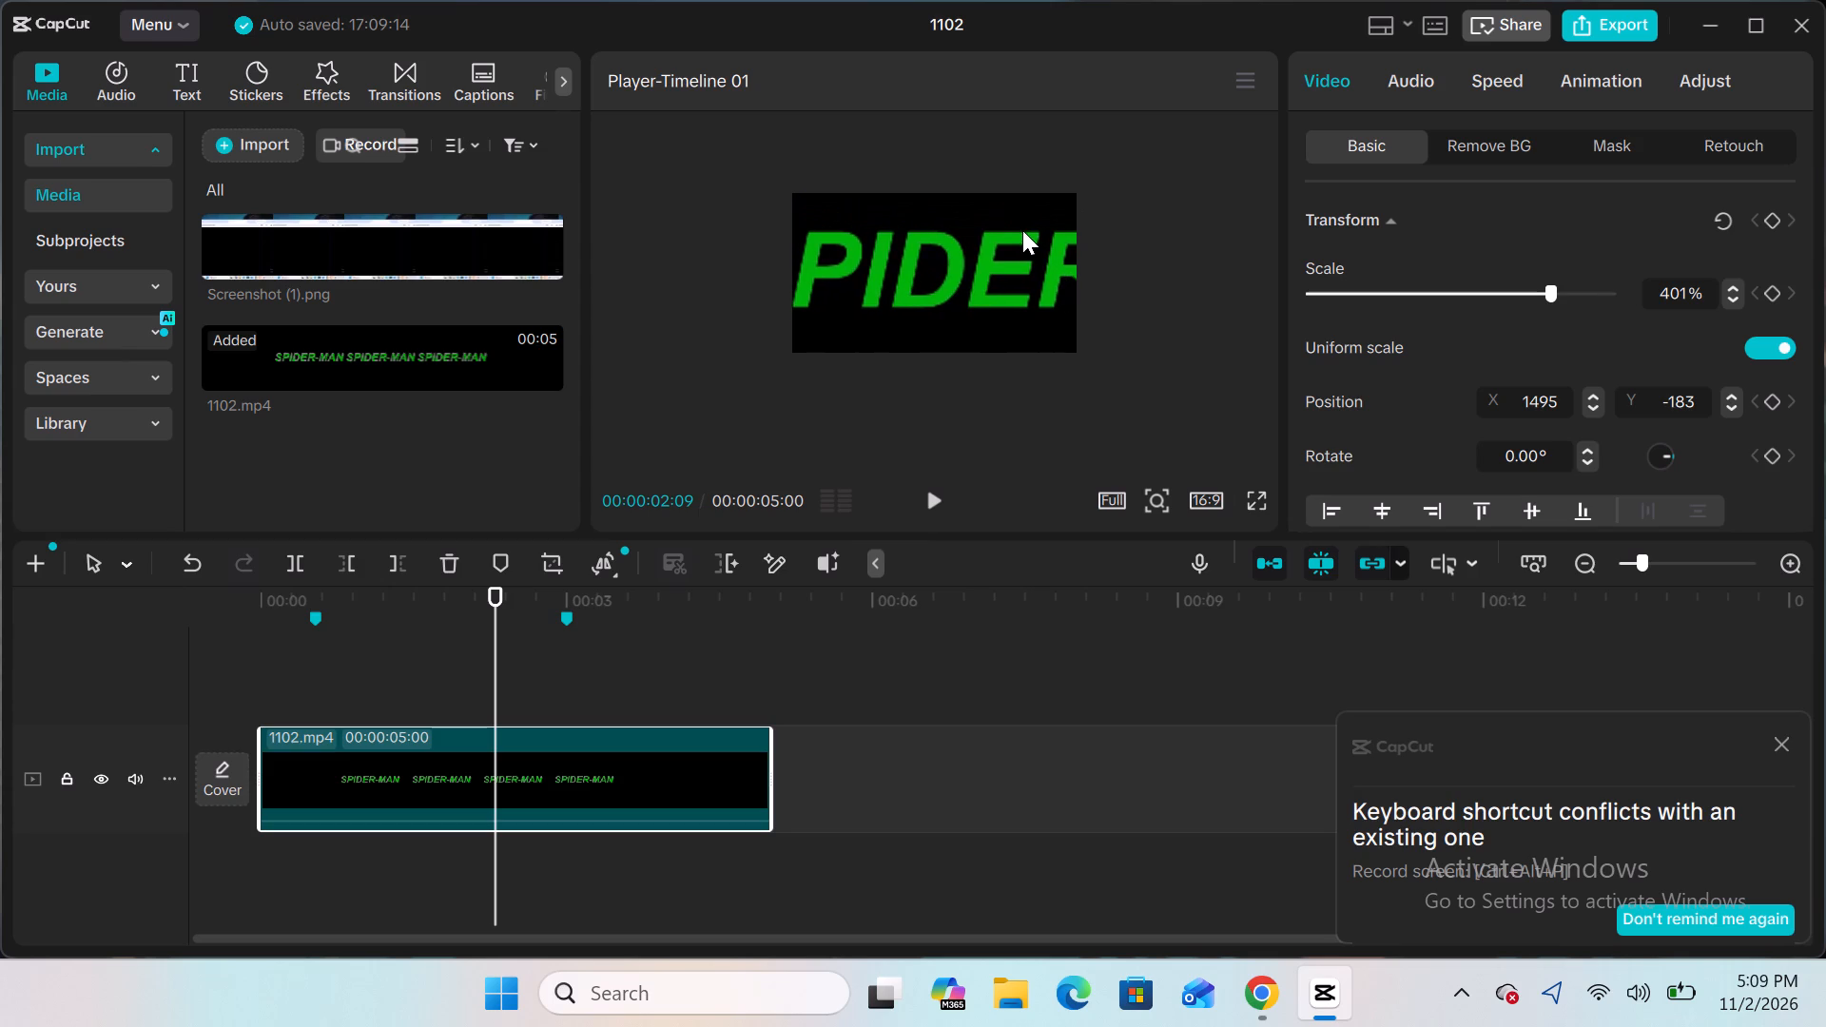
Examine the enlarged SPIDER-MAN lettering in the preview at close and wide views.
scroll(1024, 232, "up", 1, "ctrl")
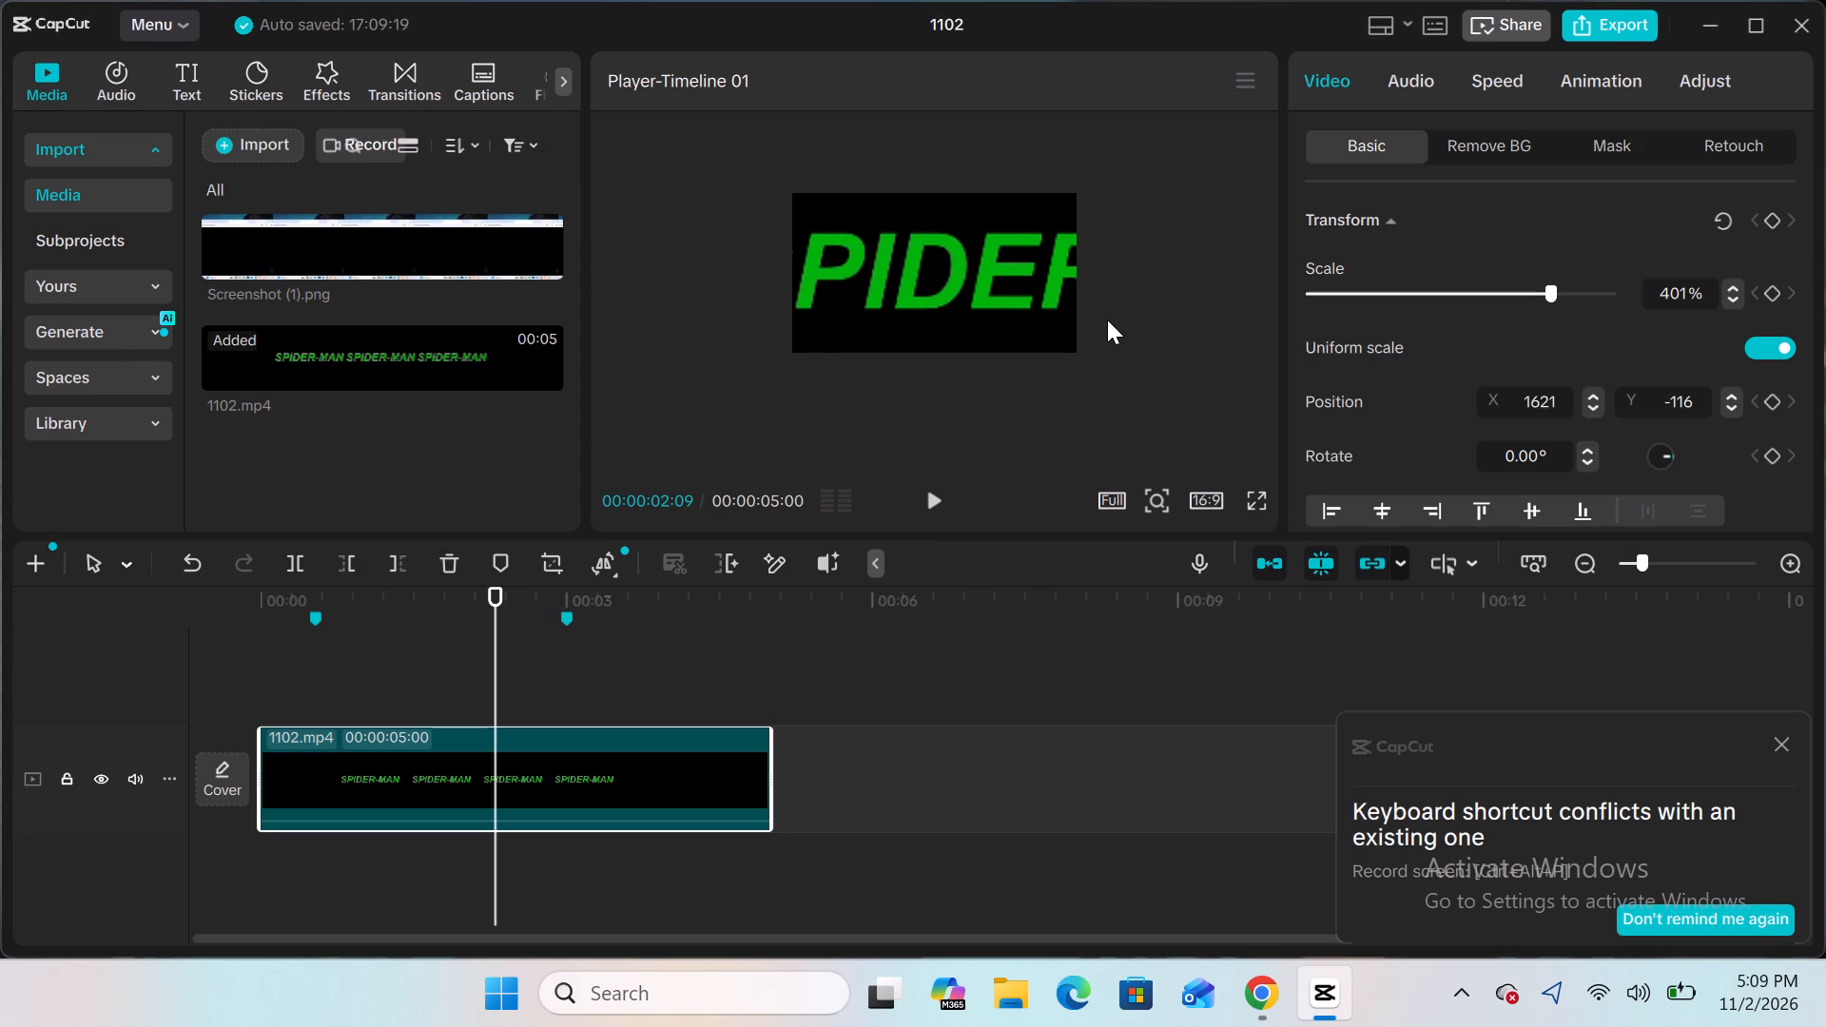
scroll(1167, 339, "up", 5)
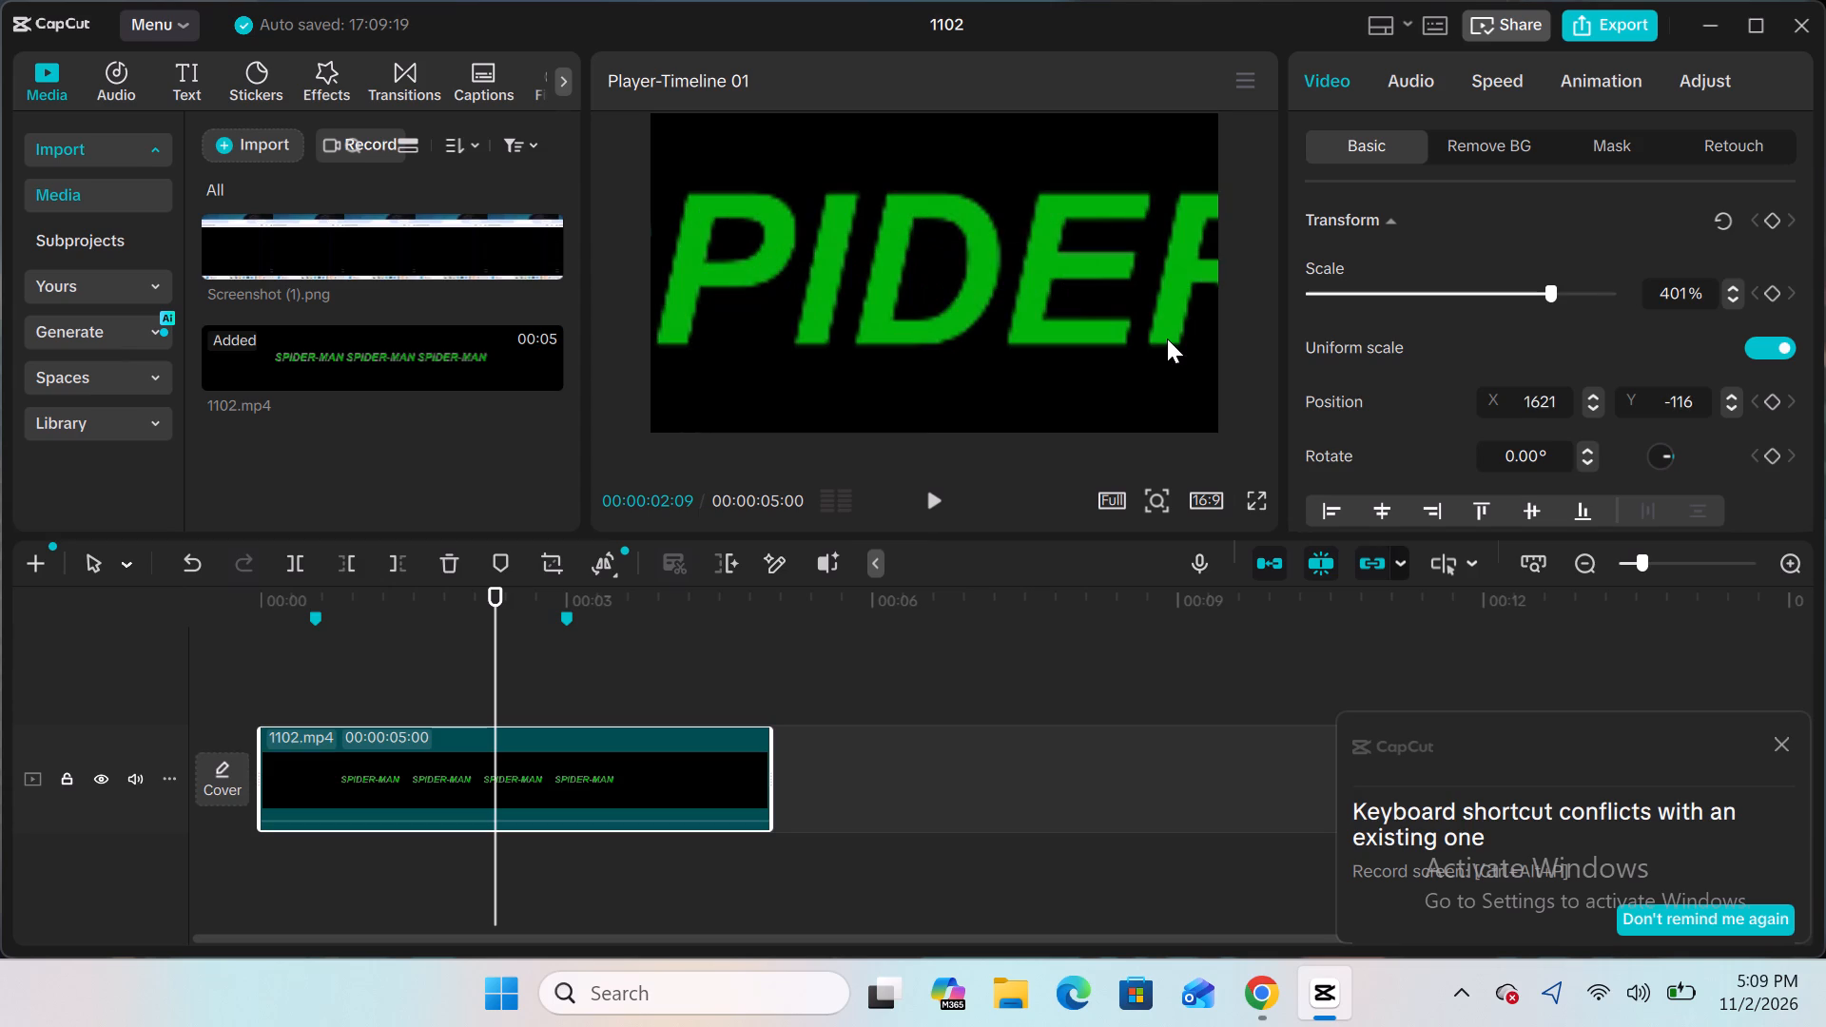
scroll(1167, 339, "up", 3, "ctrl")
scroll(1167, 339, "down", 4, "ctrl")
scroll(1167, 339, "up", 13, "ctrl")
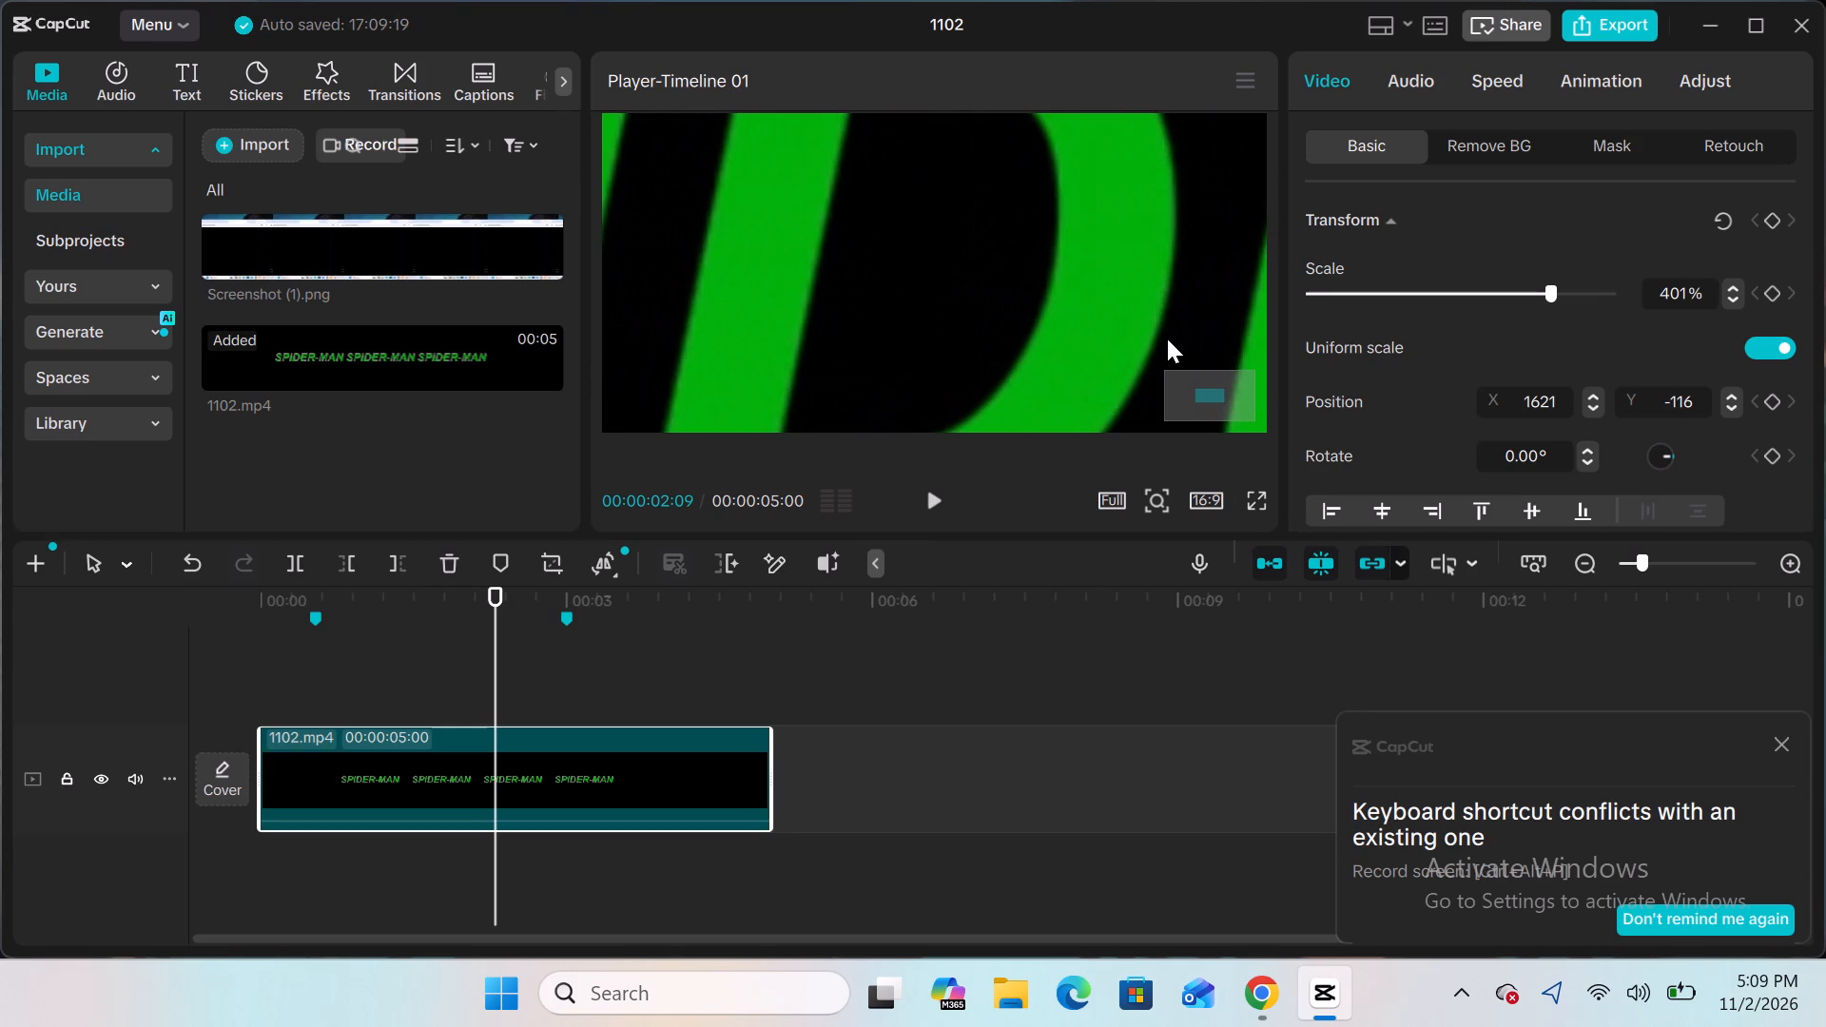
scroll(1167, 339, "down", 14, "ctrl")
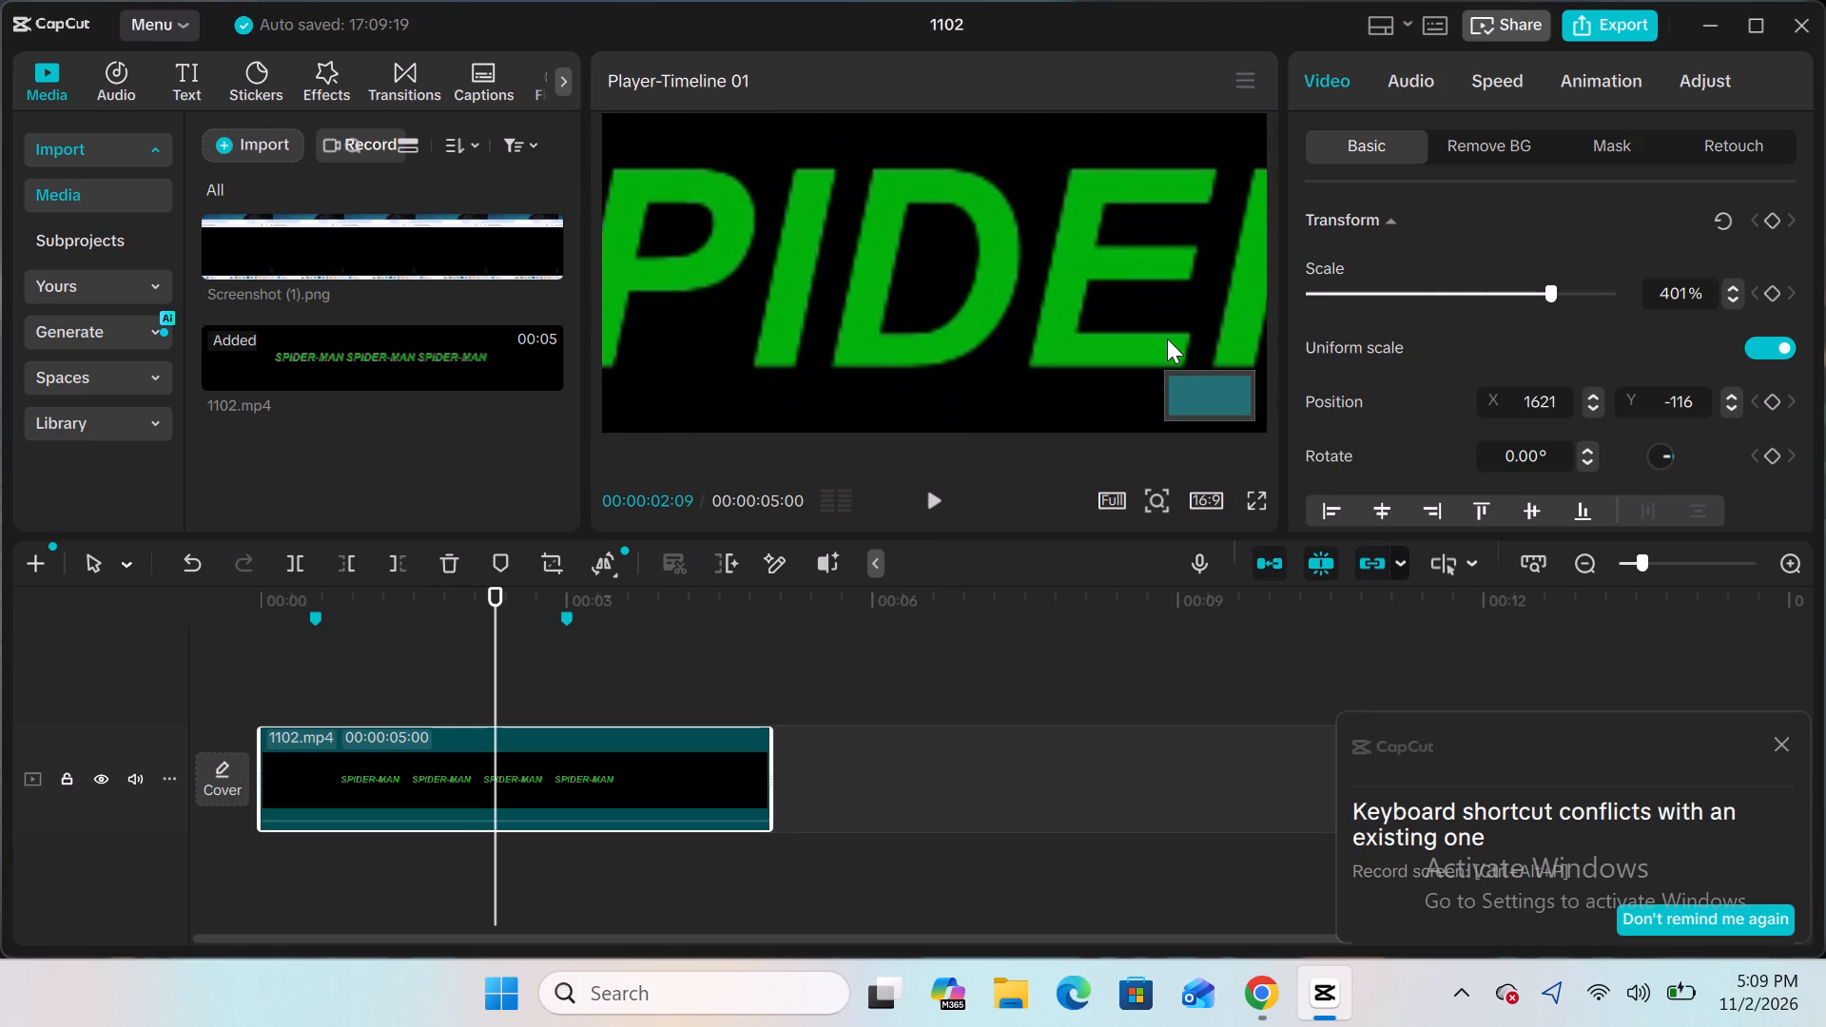
scroll(1167, 339, "down", 3, "ctrl")
scroll(1088, 358, "down", 8, "ctrl")
scroll(1088, 358, "up", 5, "ctrl")
Readjust the enlarged 1102.mp4 clip's position in the preview to about X 1565, Y -220.
left_click(1680, 561)
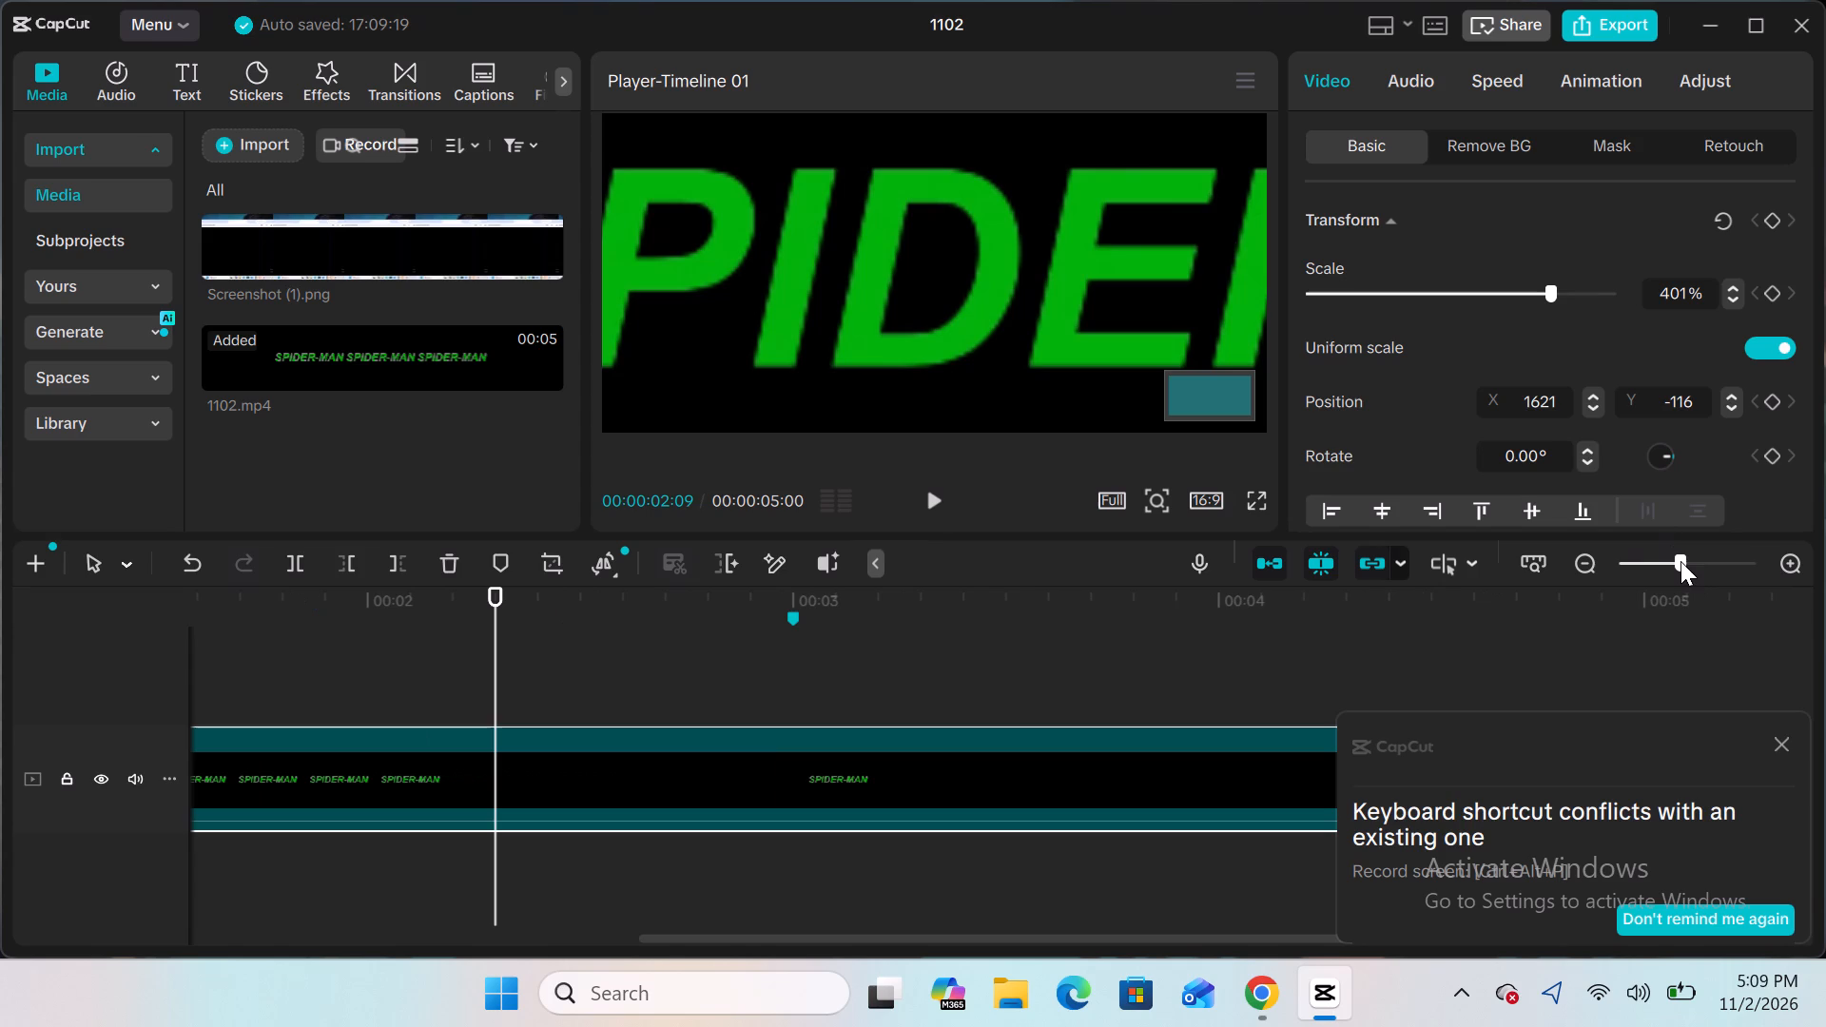
left_click(1636, 564)
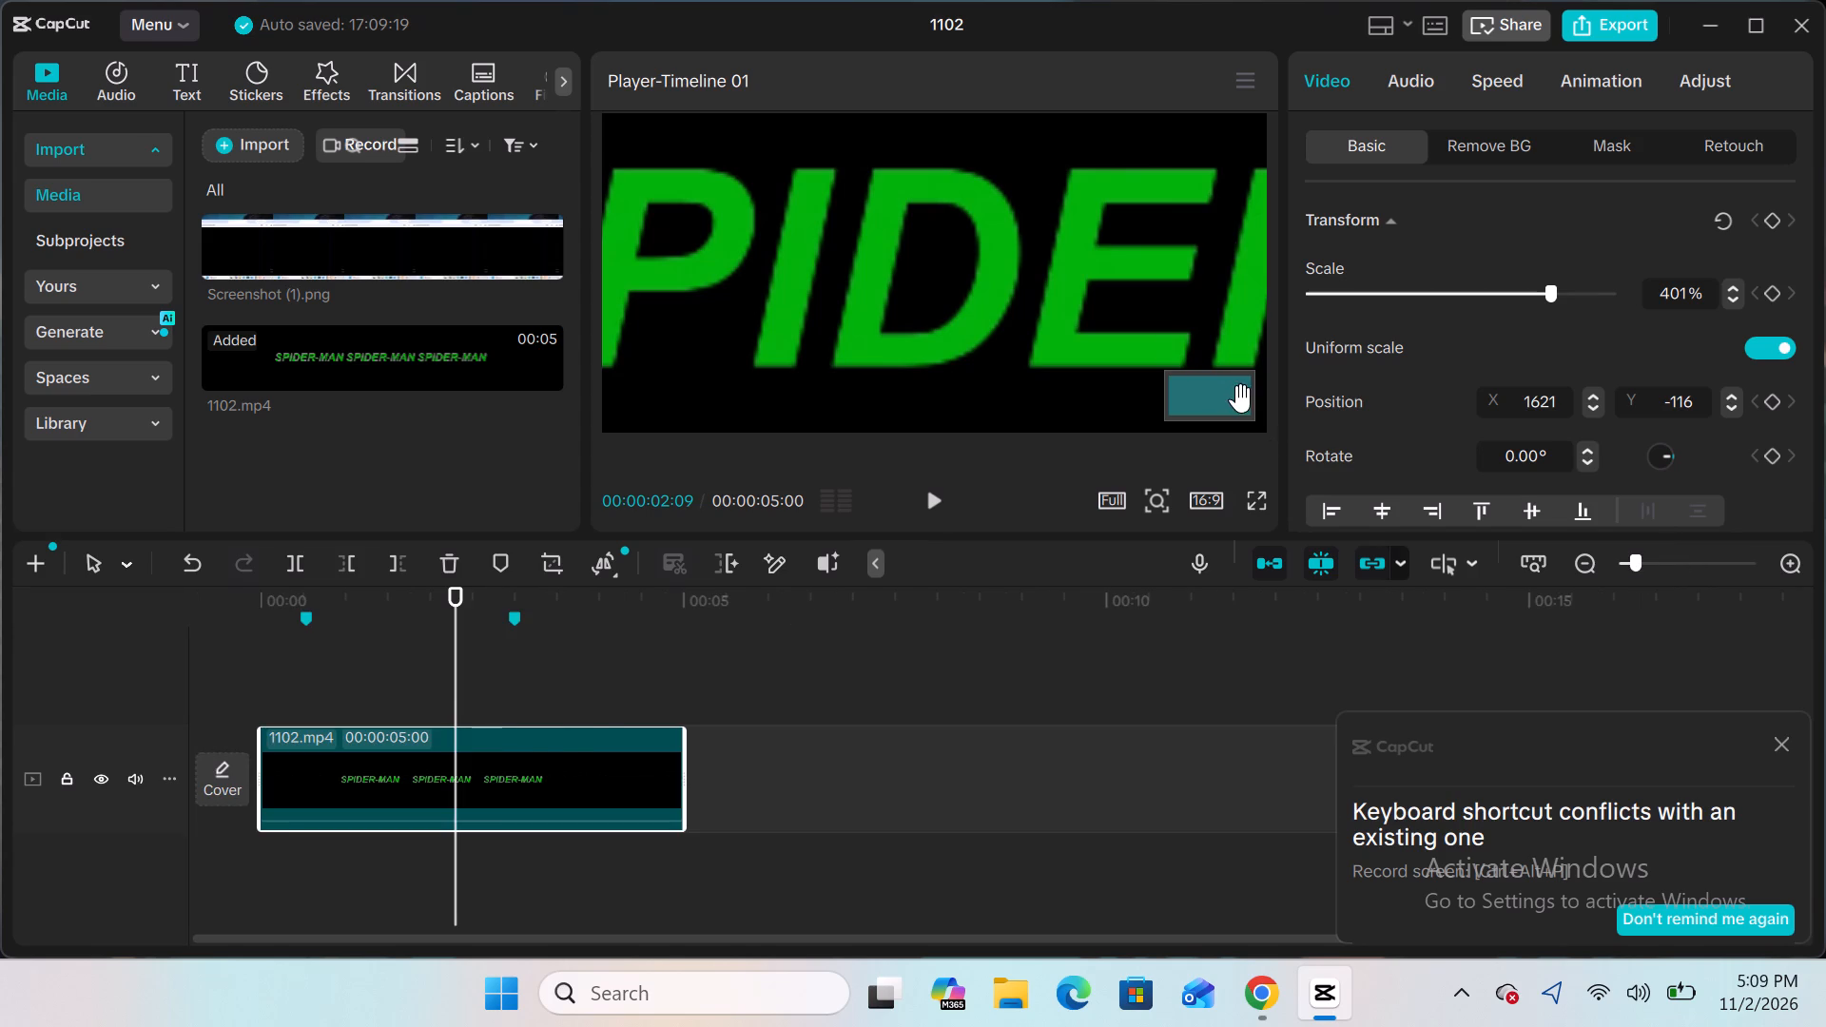
left_click_drag(1257, 395, 1246, 432)
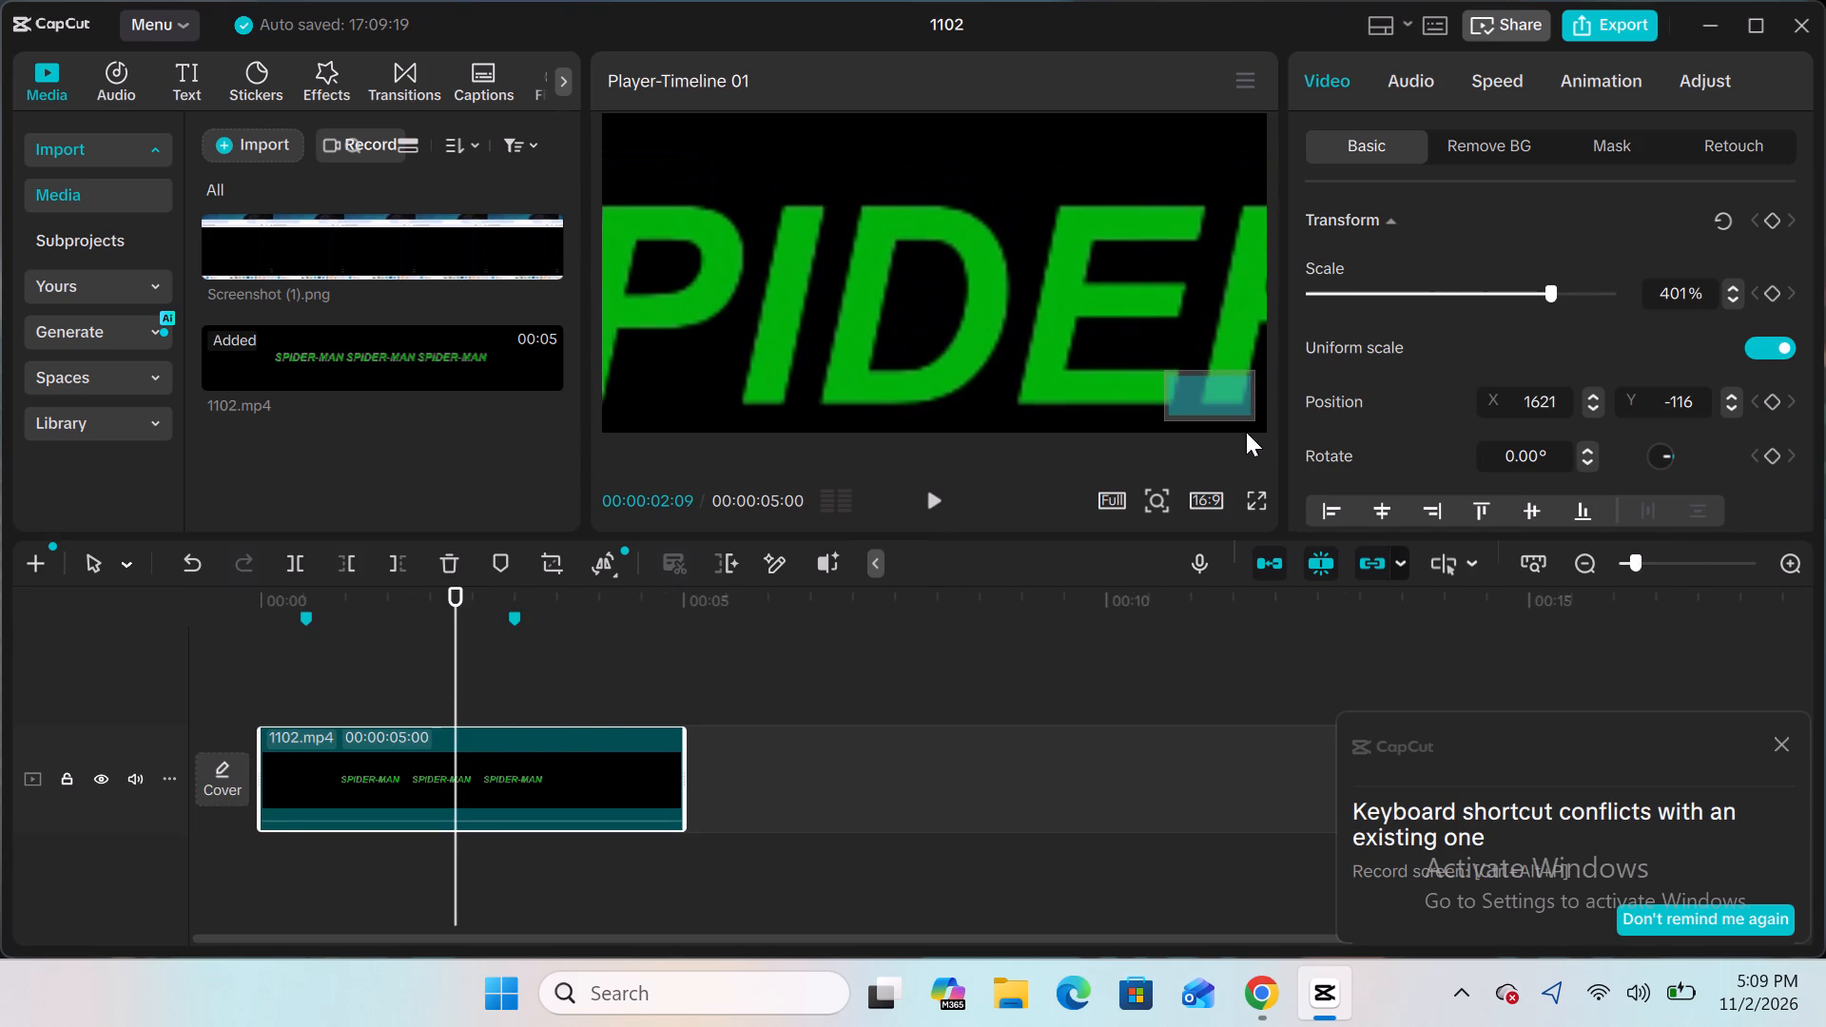
left_click_drag(1246, 432, 1246, 415)
scroll(1246, 415, "up", 4, "ctrl")
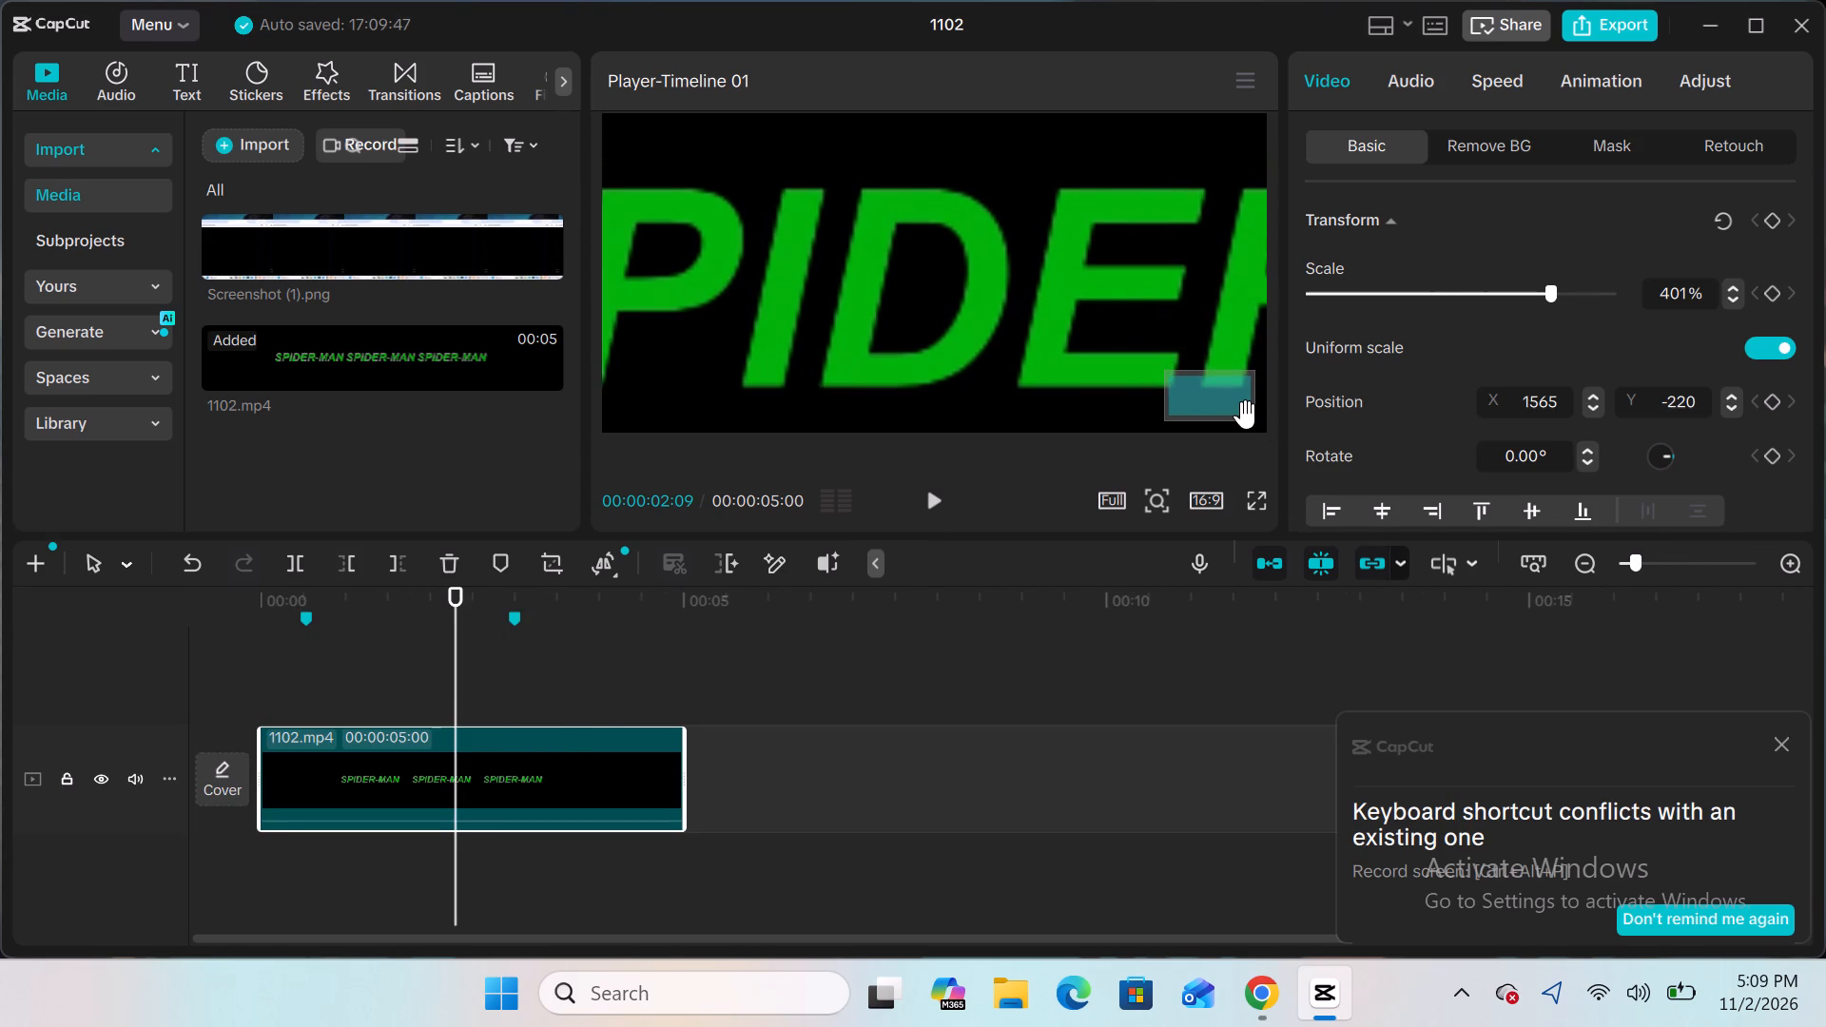
Reposition the enlarged 1102.mp4 clip in the preview to about X 1556, Y -162.
scroll(1246, 415, "up", 3, "ctrl")
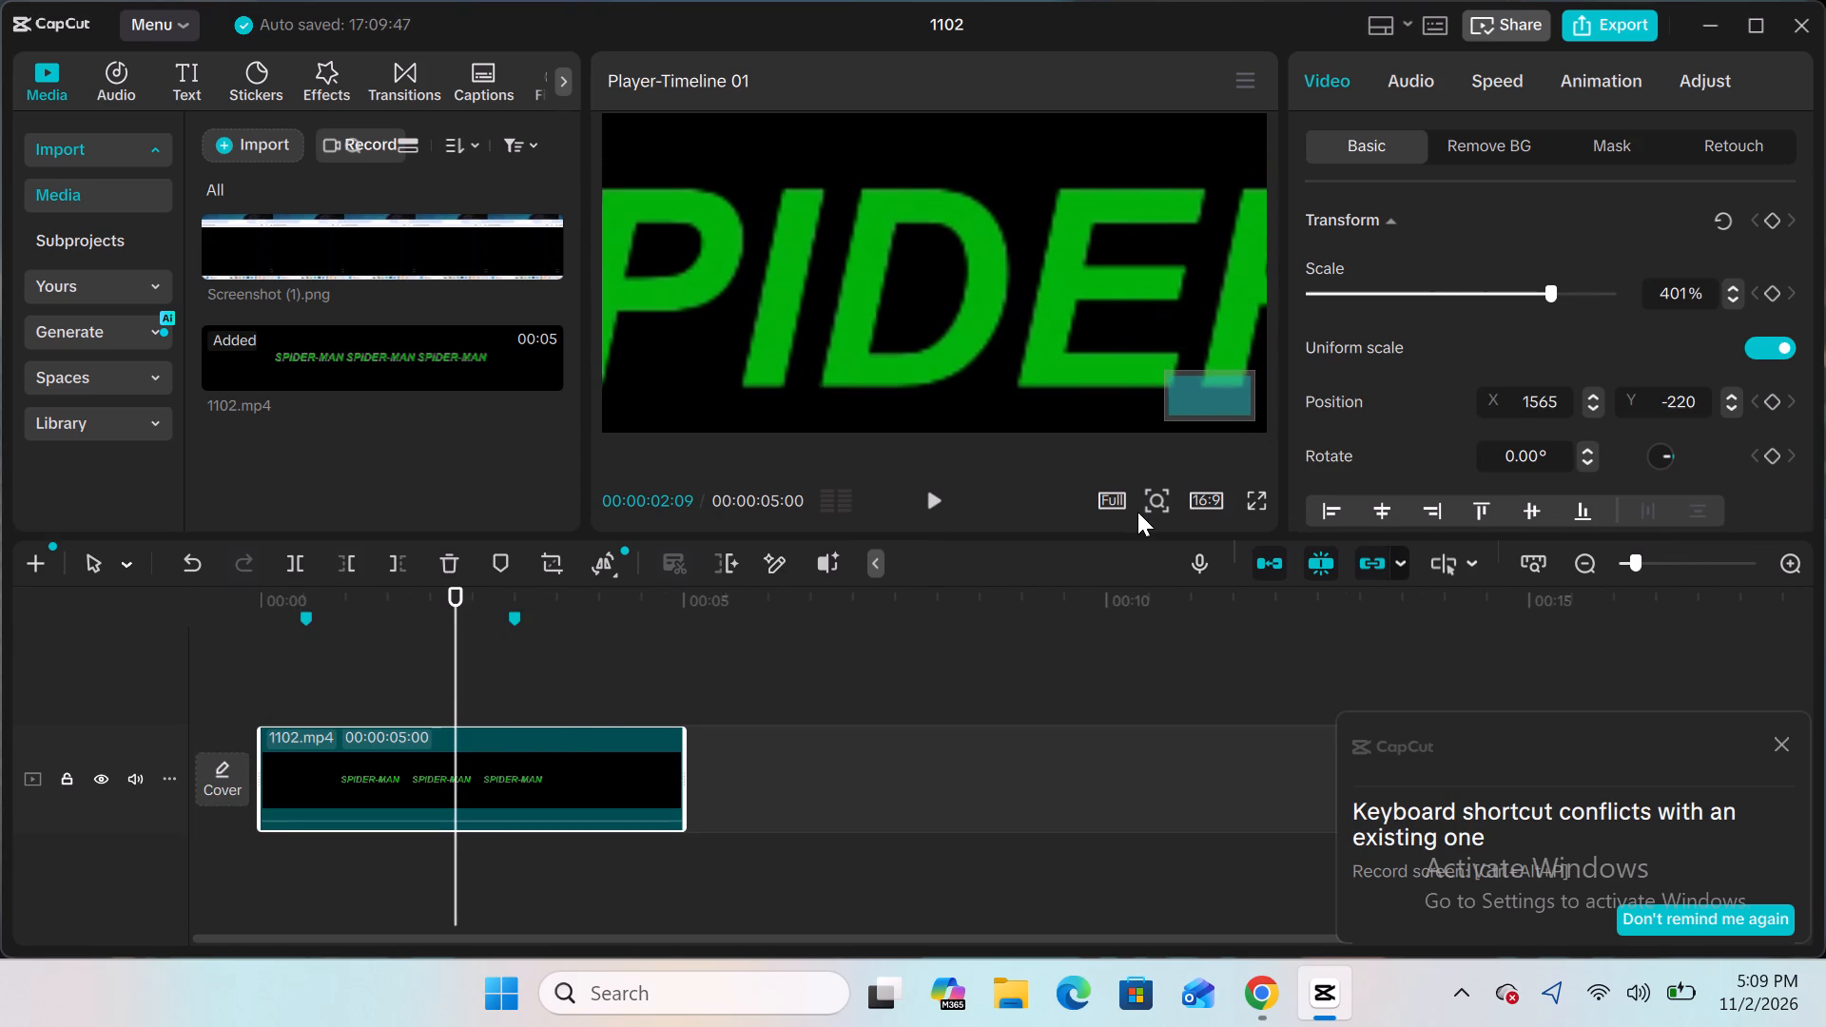
left_click(1152, 504)
left_click(1152, 504)
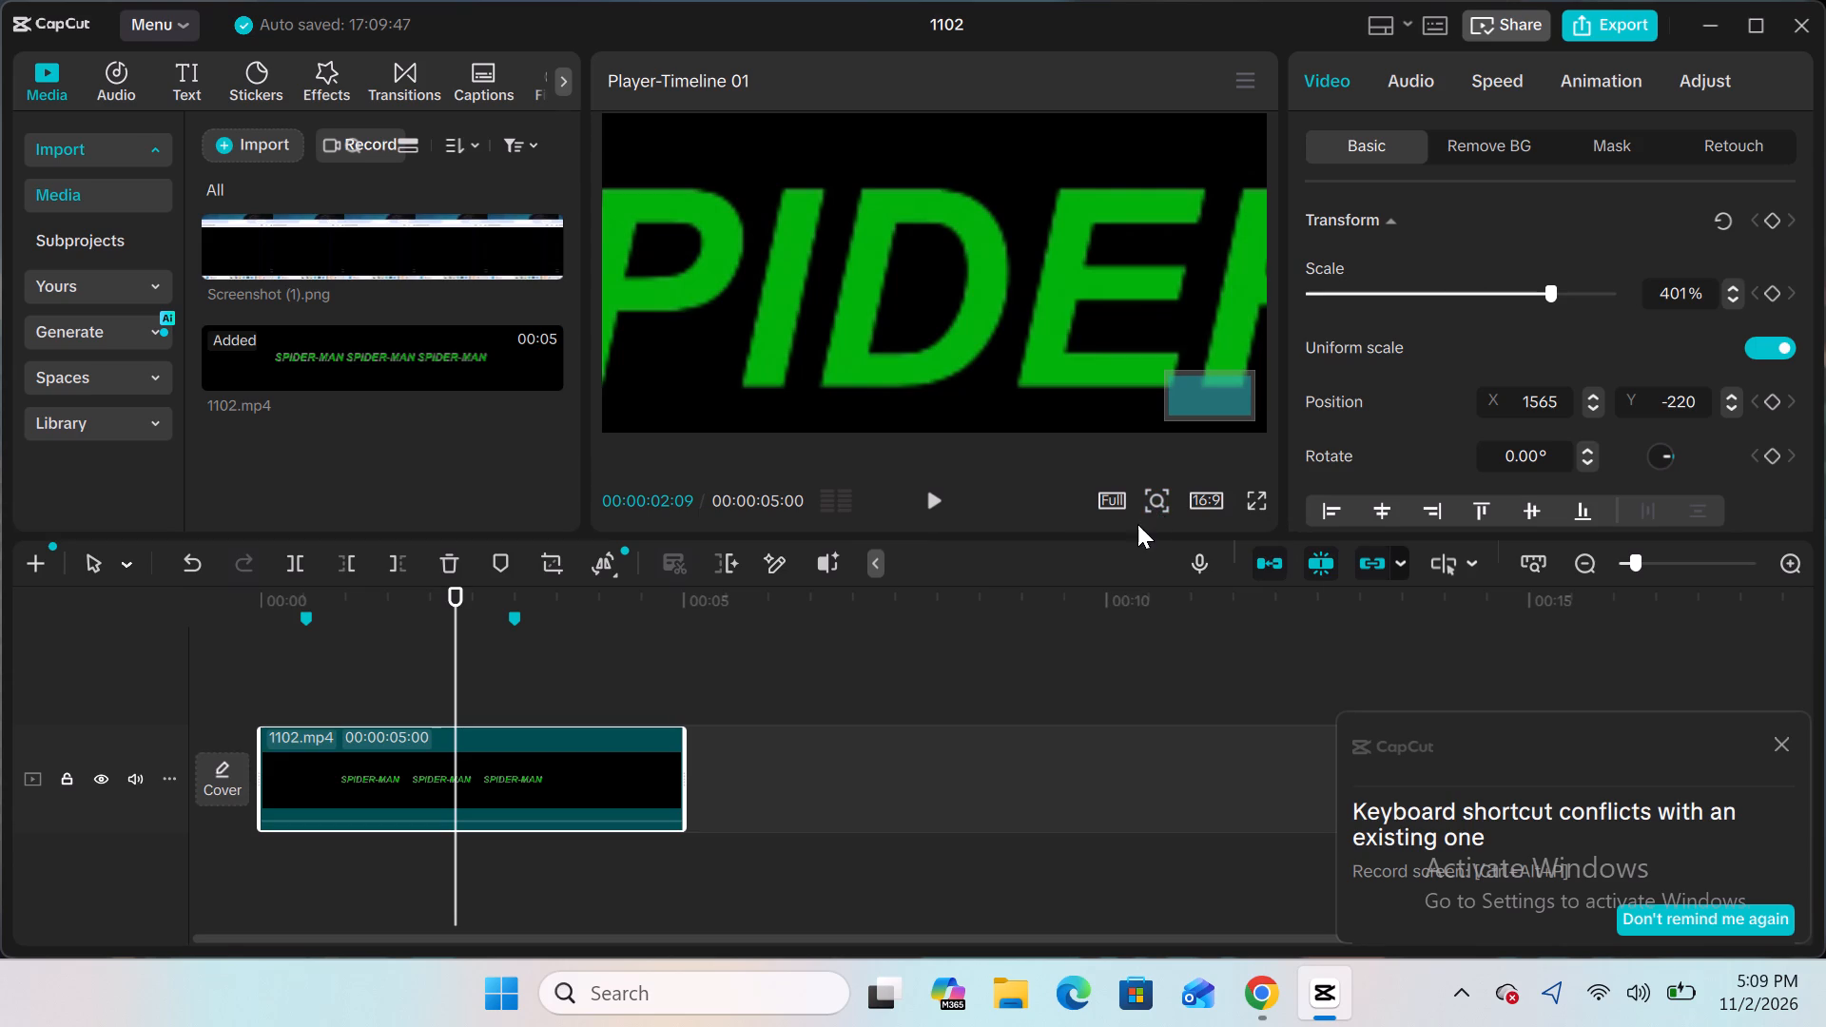
left_click(1151, 506)
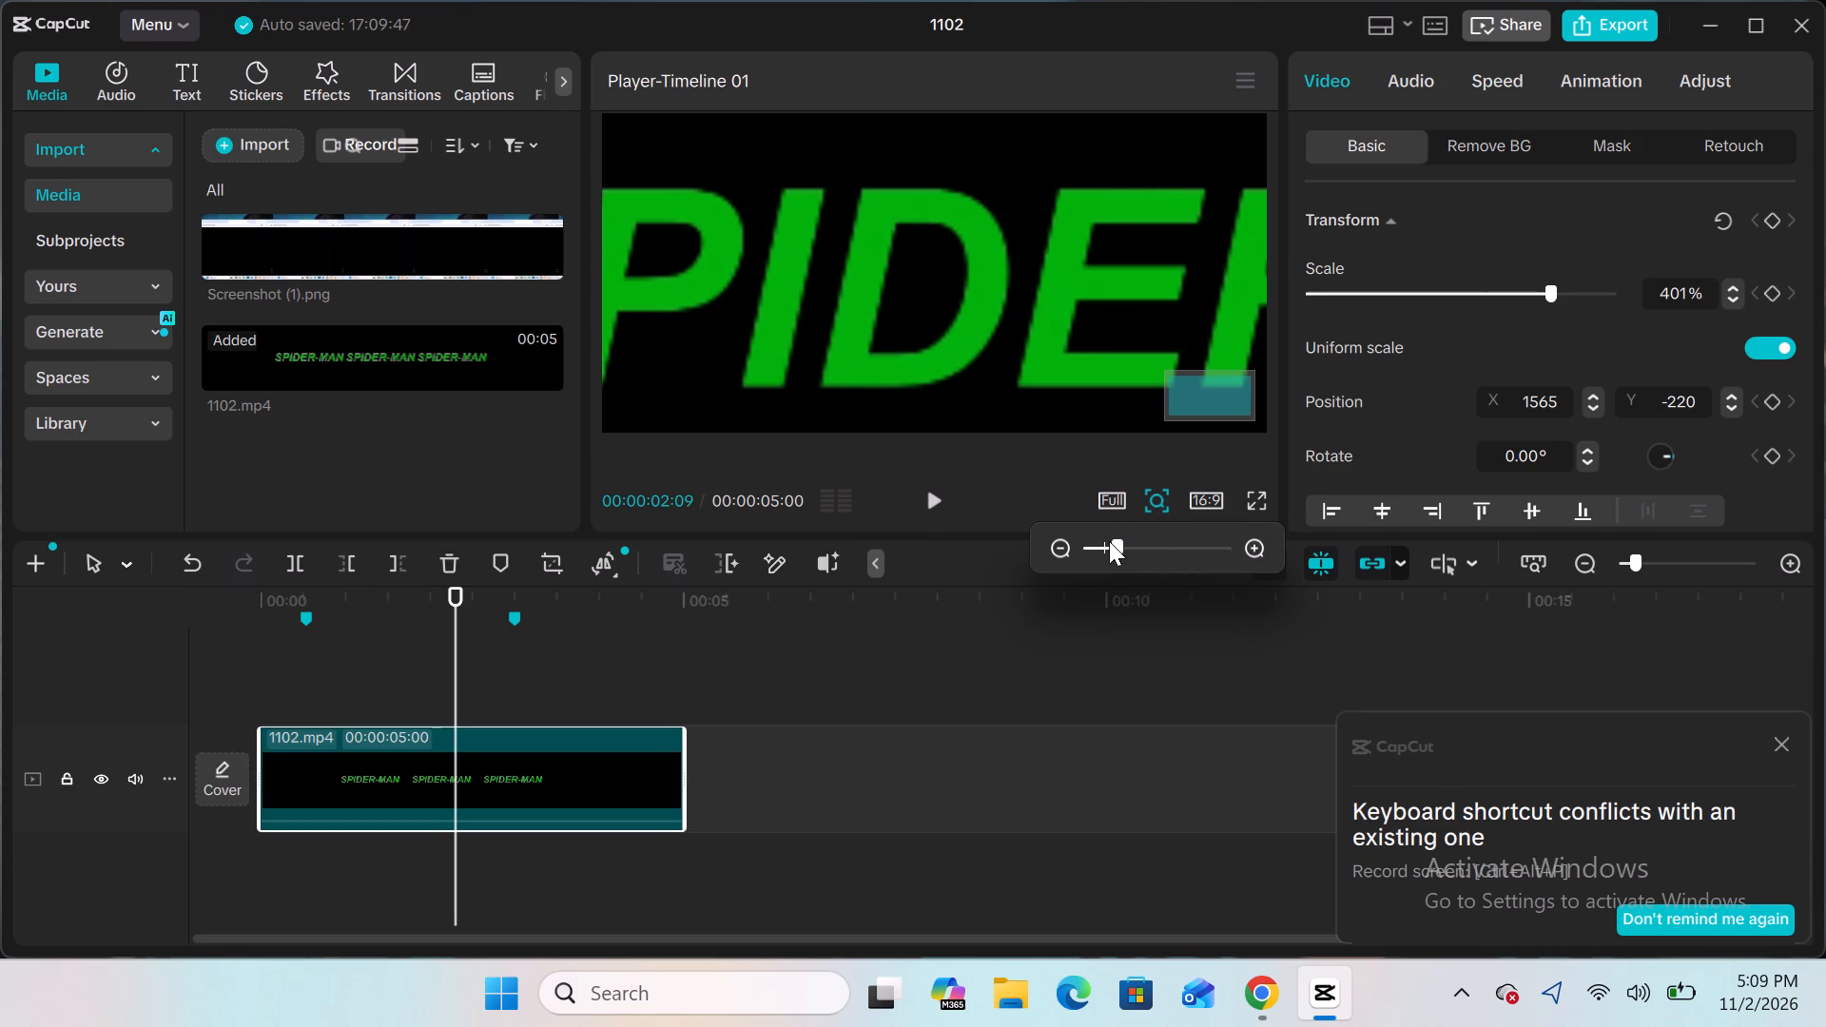
left_click(1103, 544)
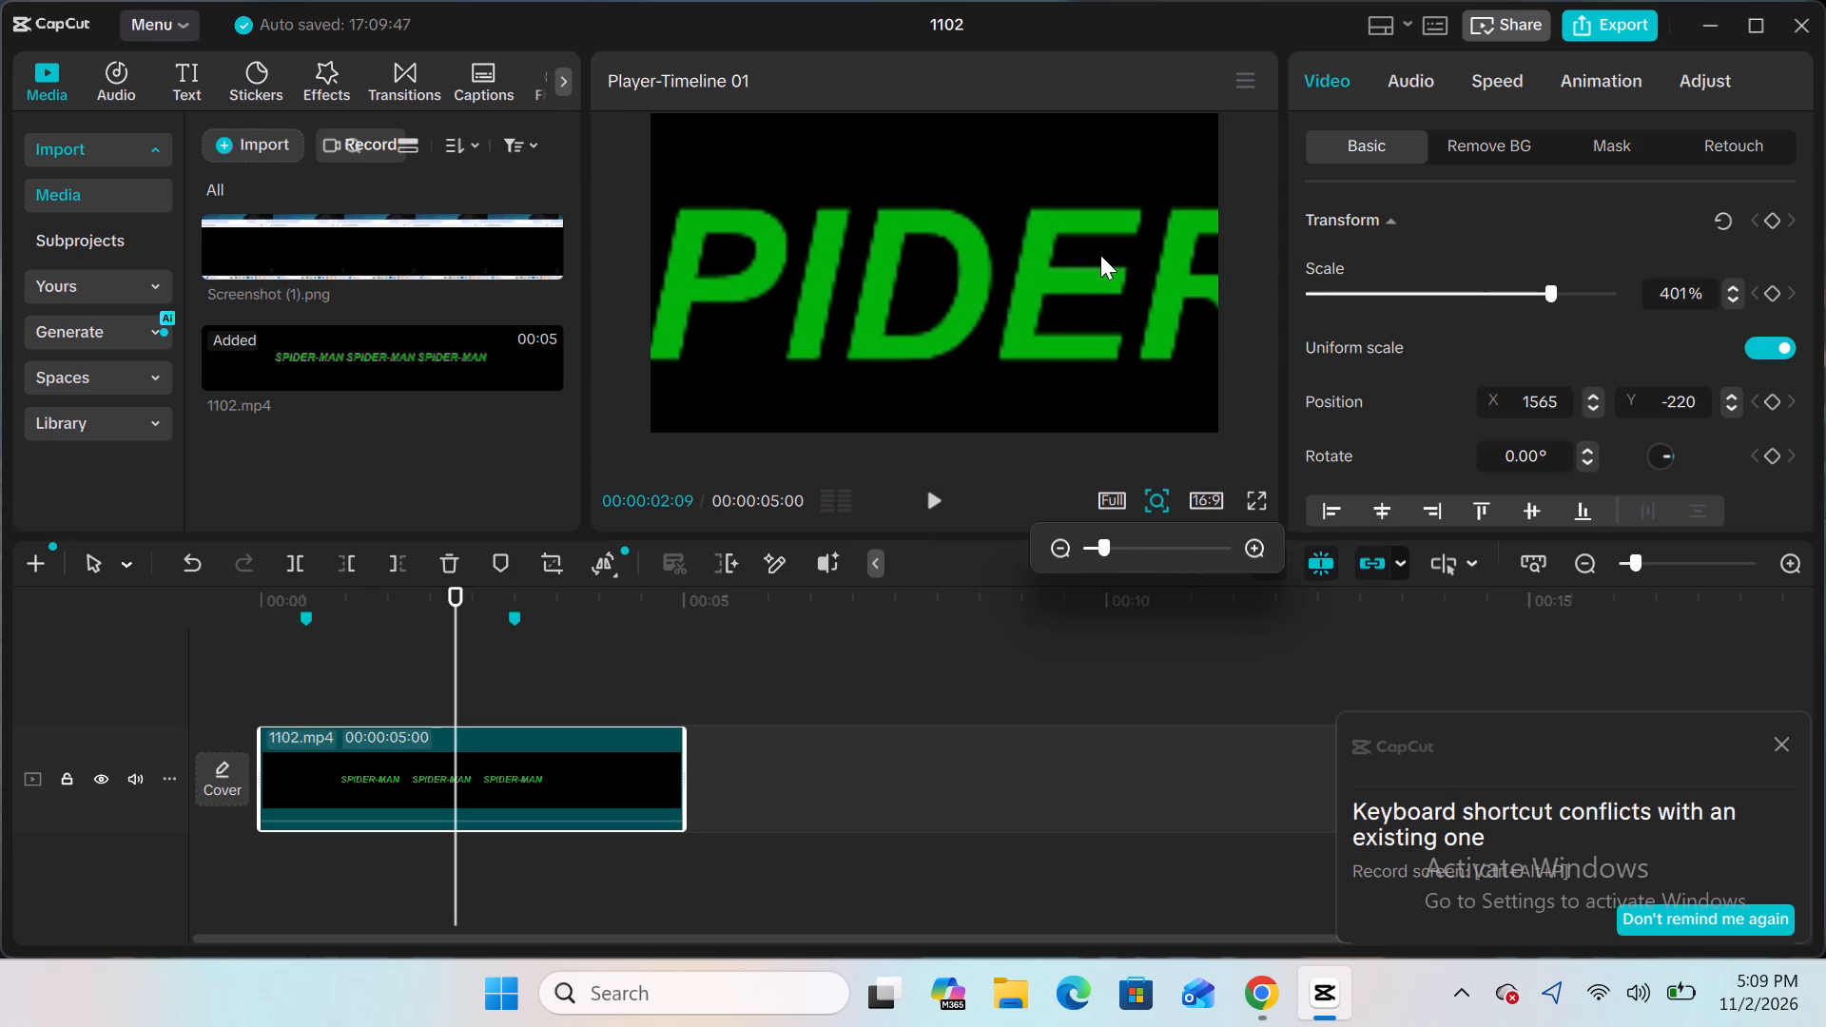
left_click(1100, 255)
left_click(1154, 151)
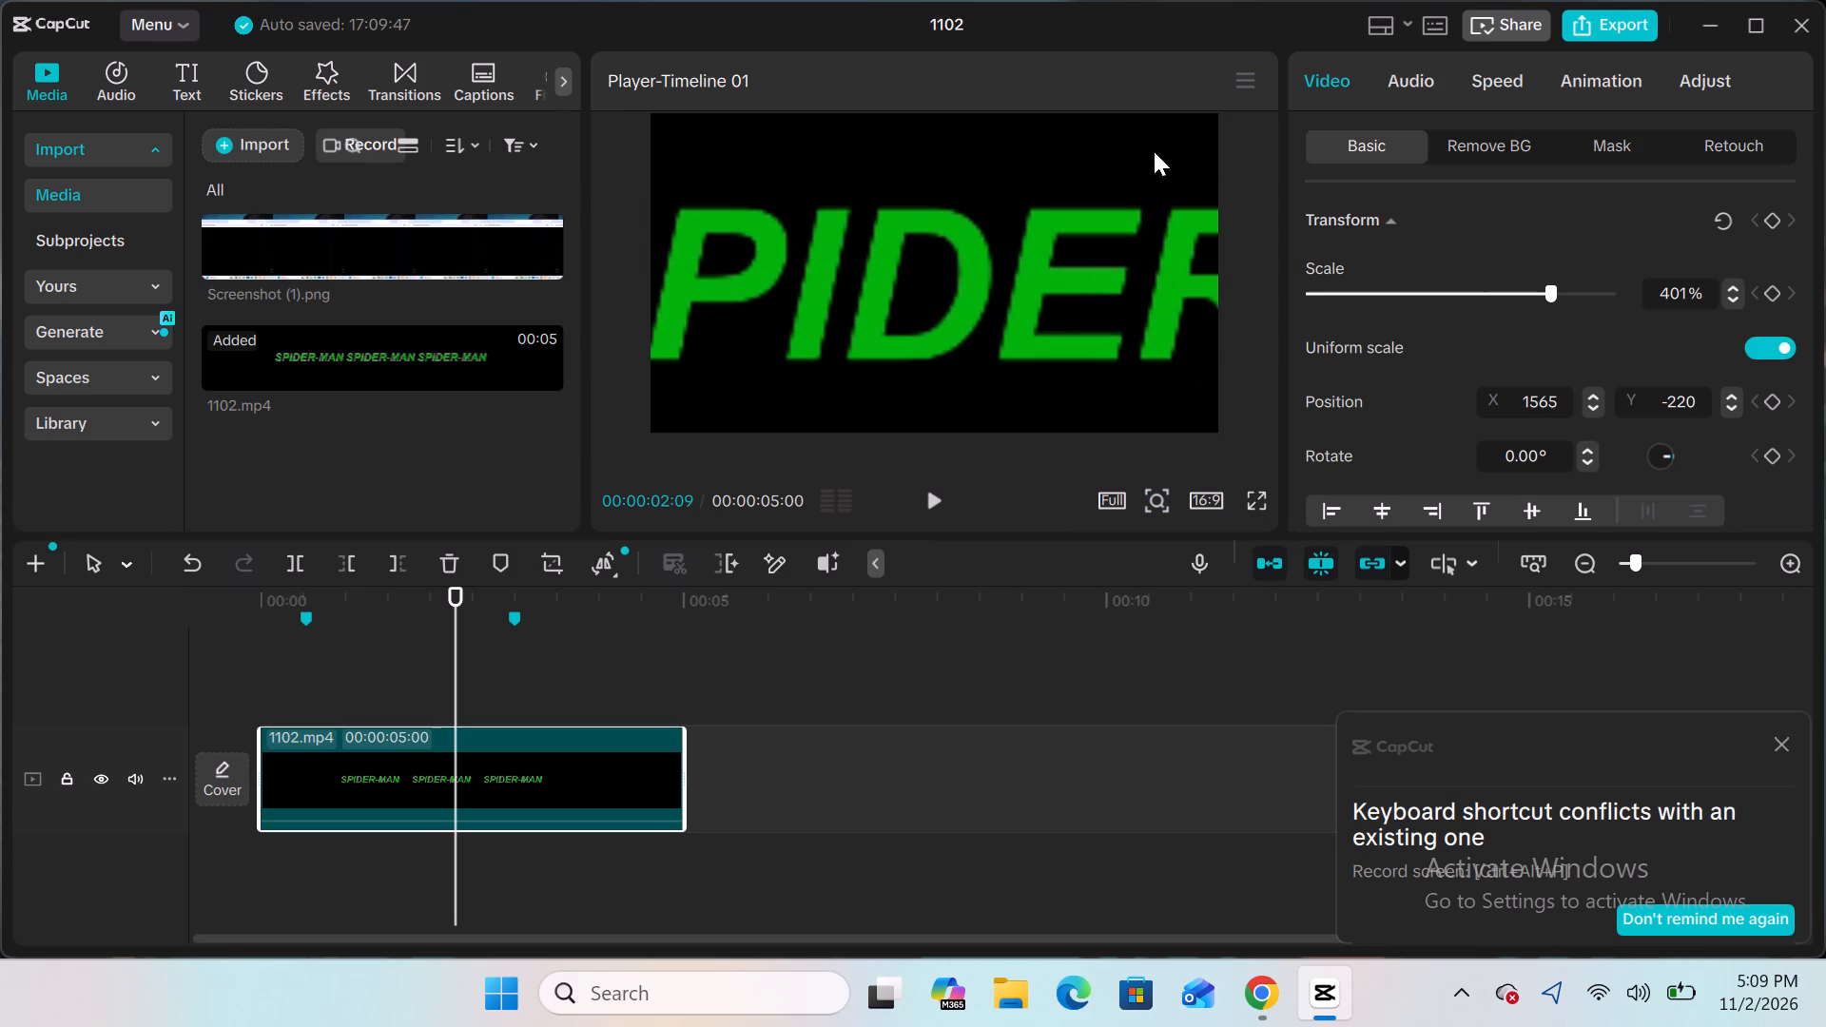
left_click_drag(1221, 120, 1214, 137)
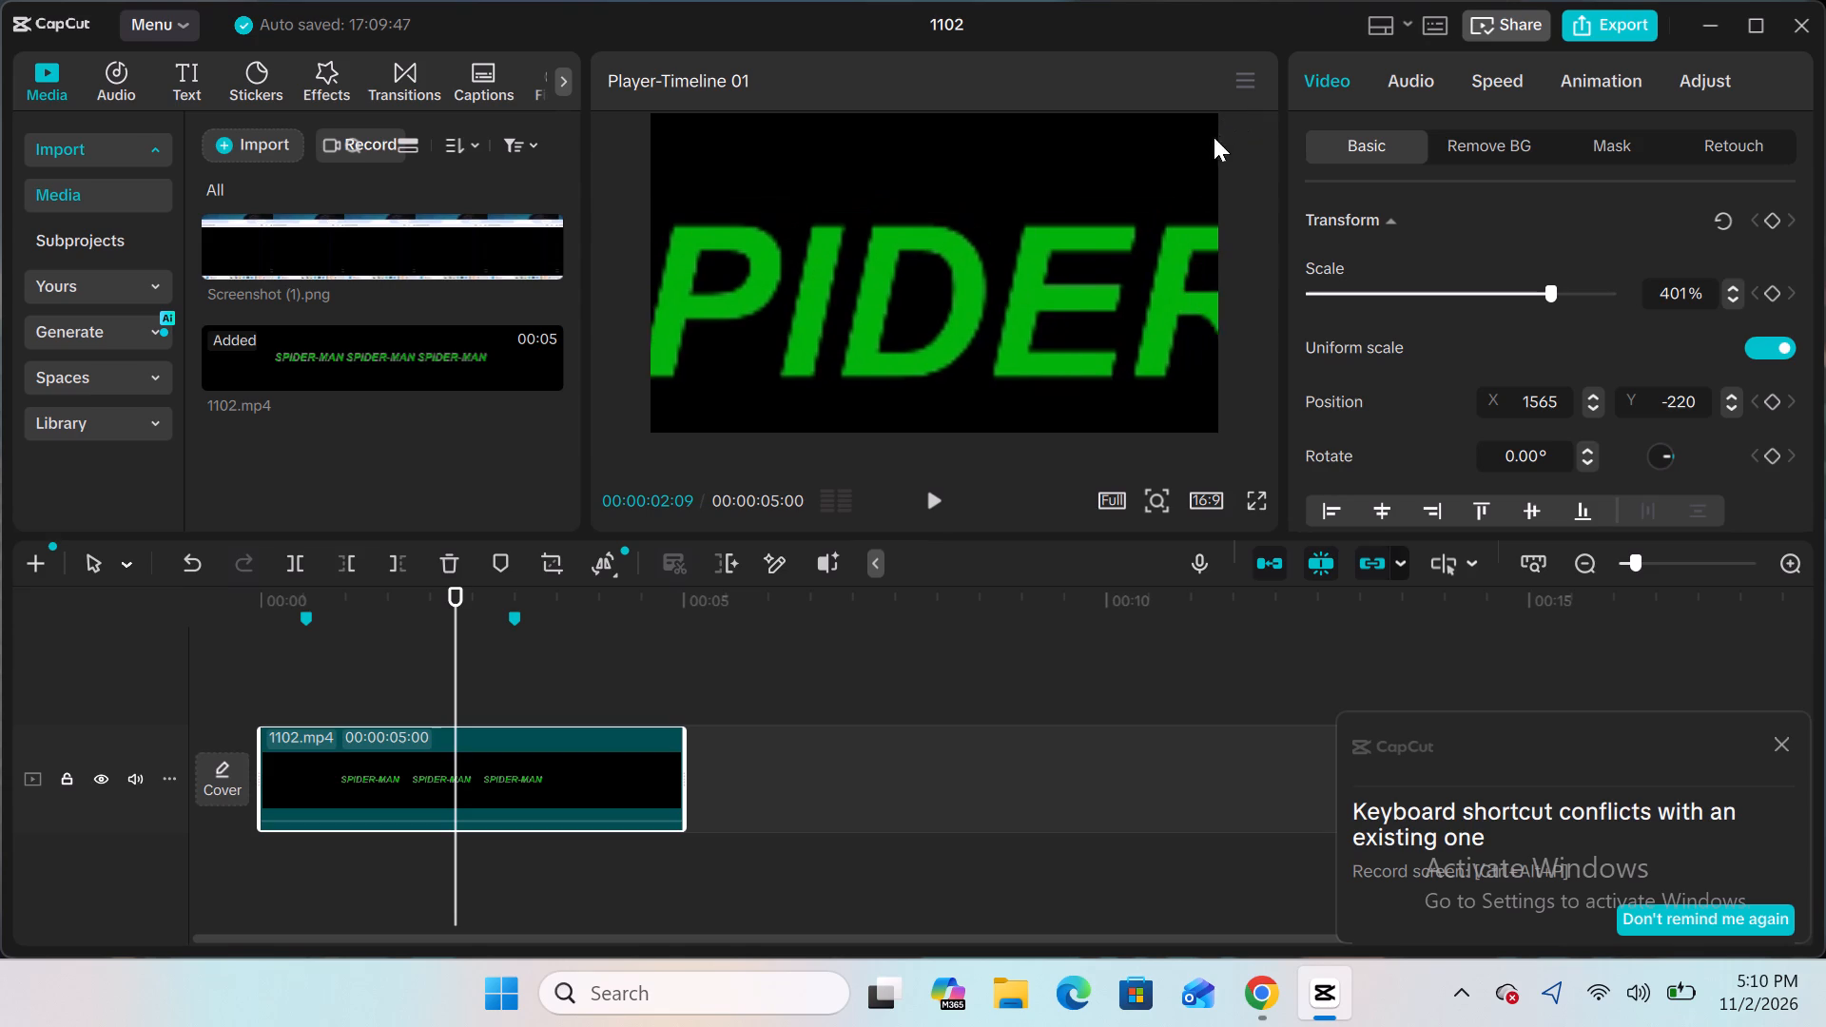
left_click_drag(1214, 137, 1221, 110)
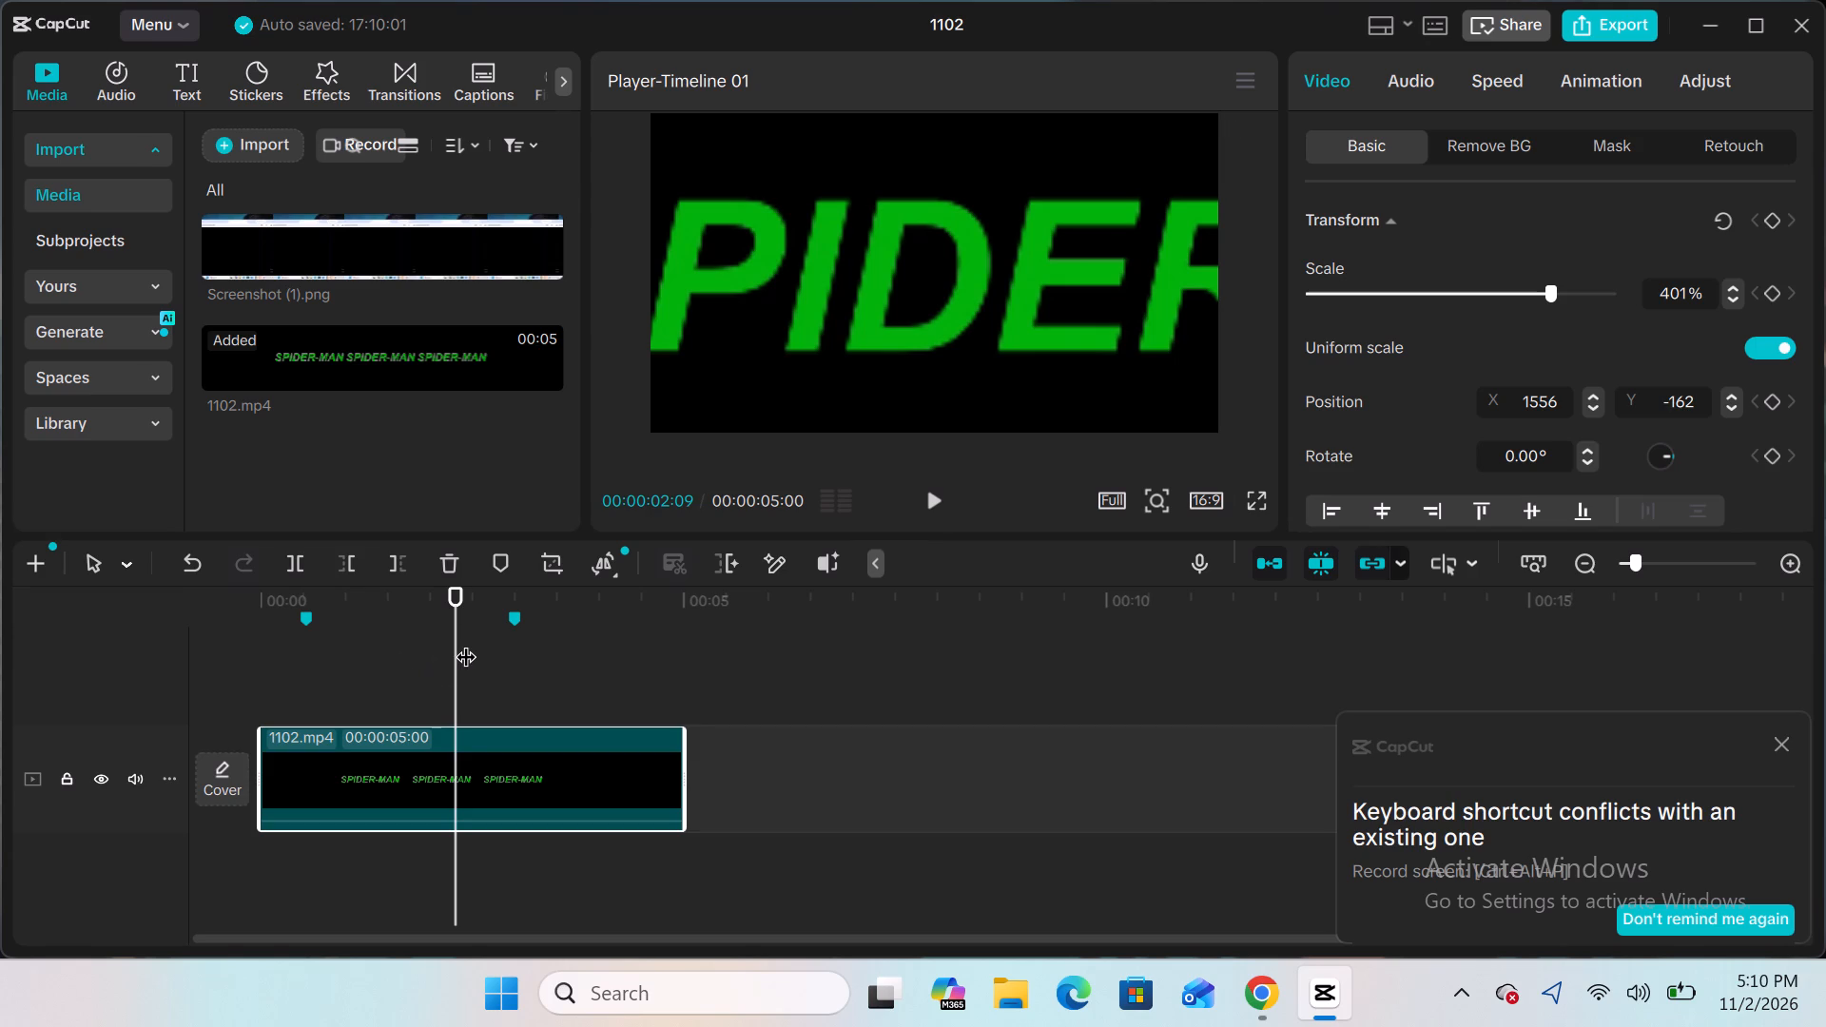
Move the playhead to 00:00:01:29 and dismiss the shortcut-conflict notification.
left_click_drag(465, 642, 427, 639)
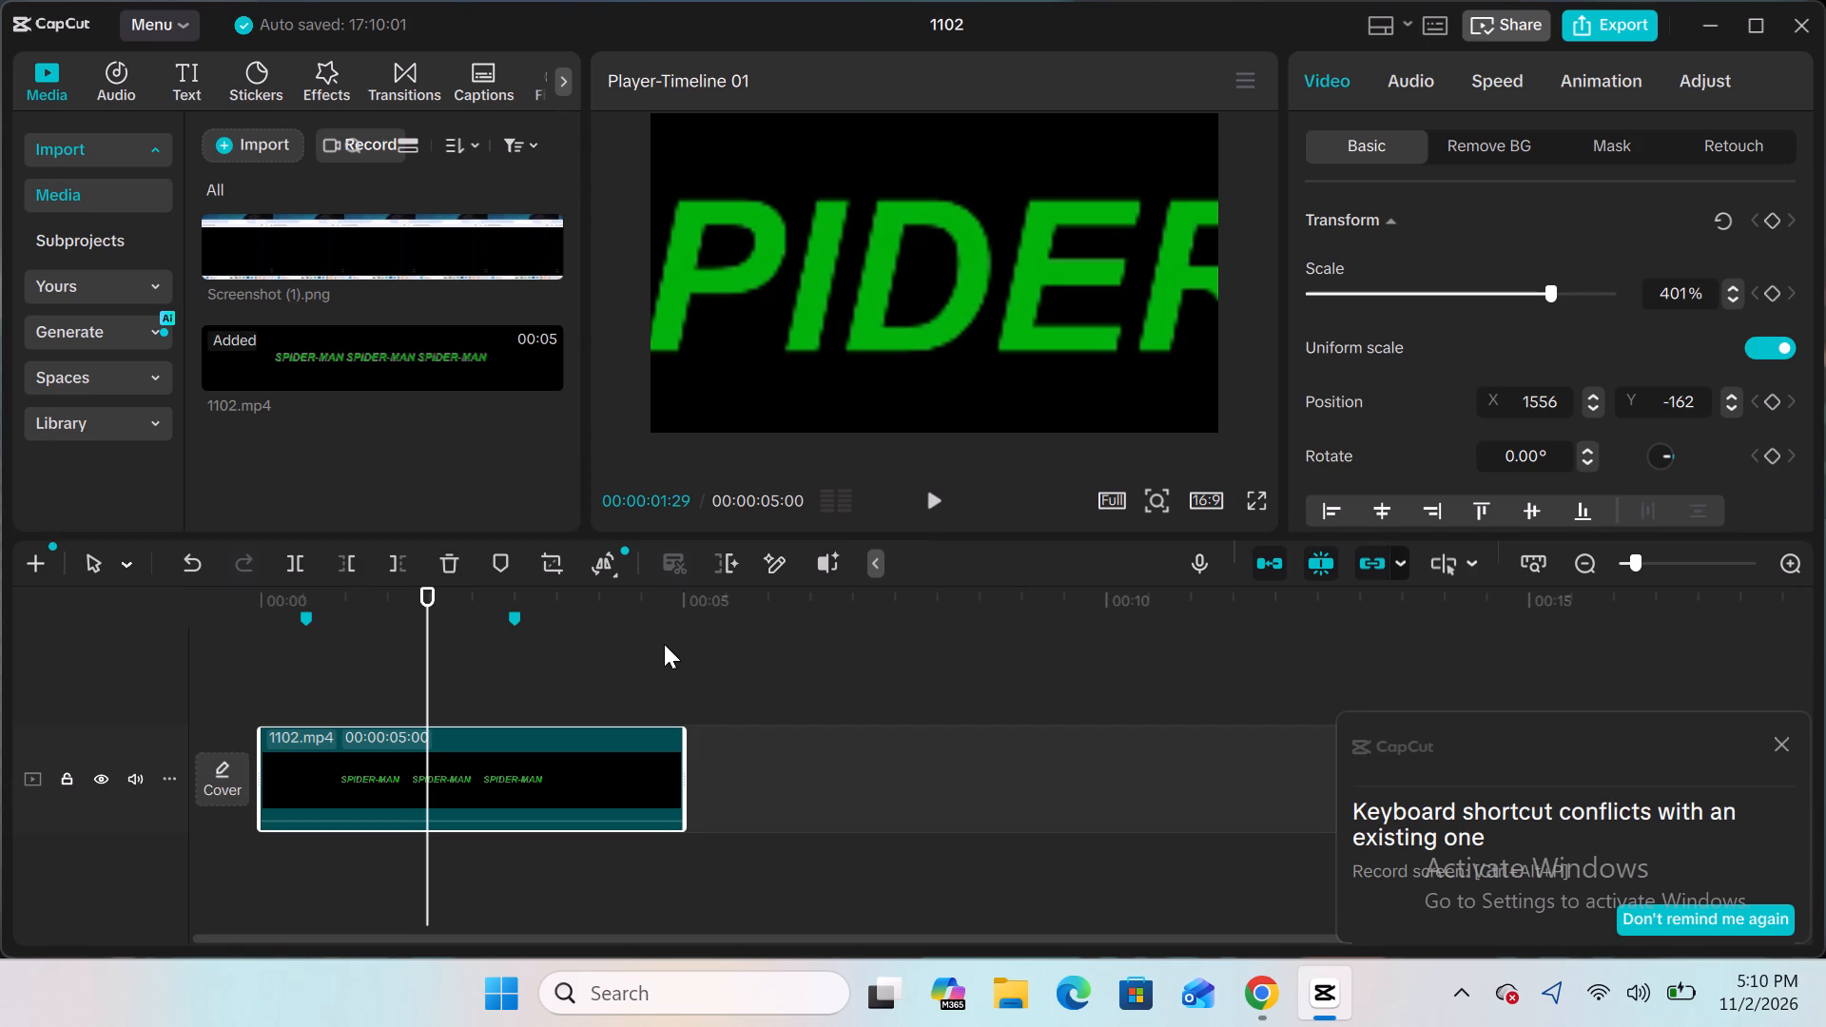
left_click(1788, 746)
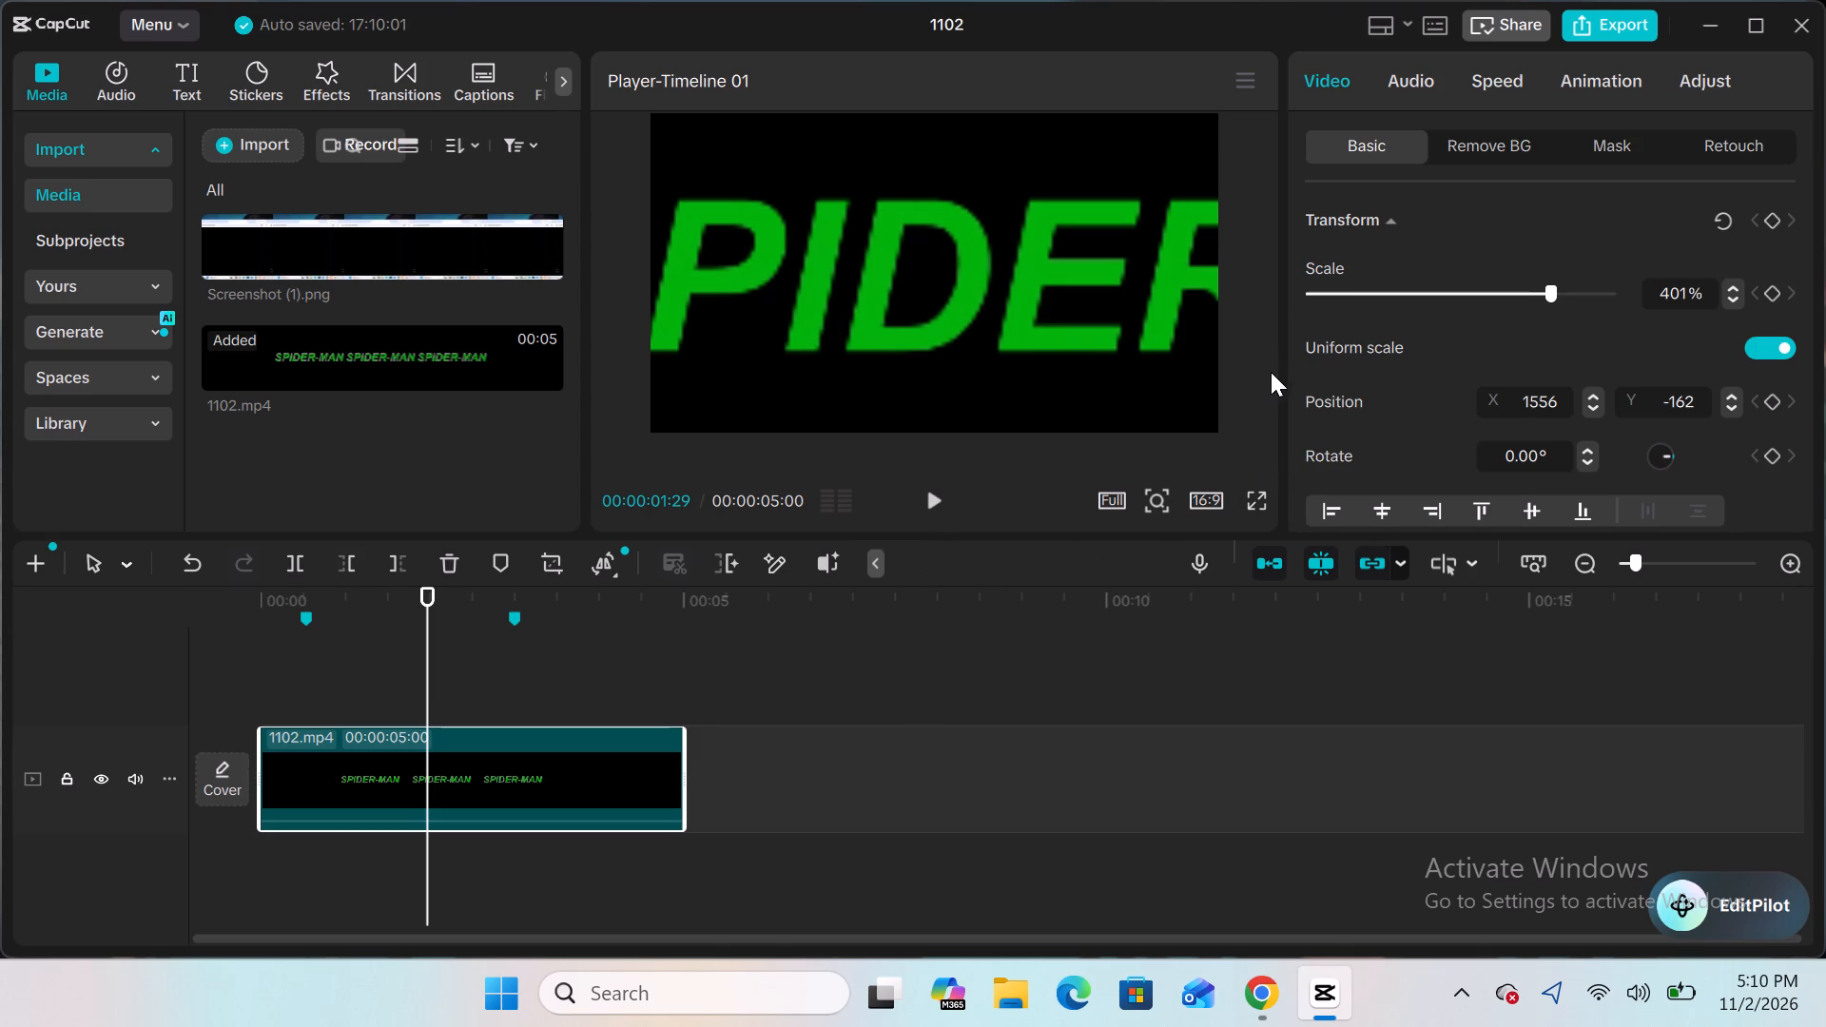
Examine the 1102.mp4 clip's basic video settings and its speed curve presets.
scroll(1475, 258, "down", 1)
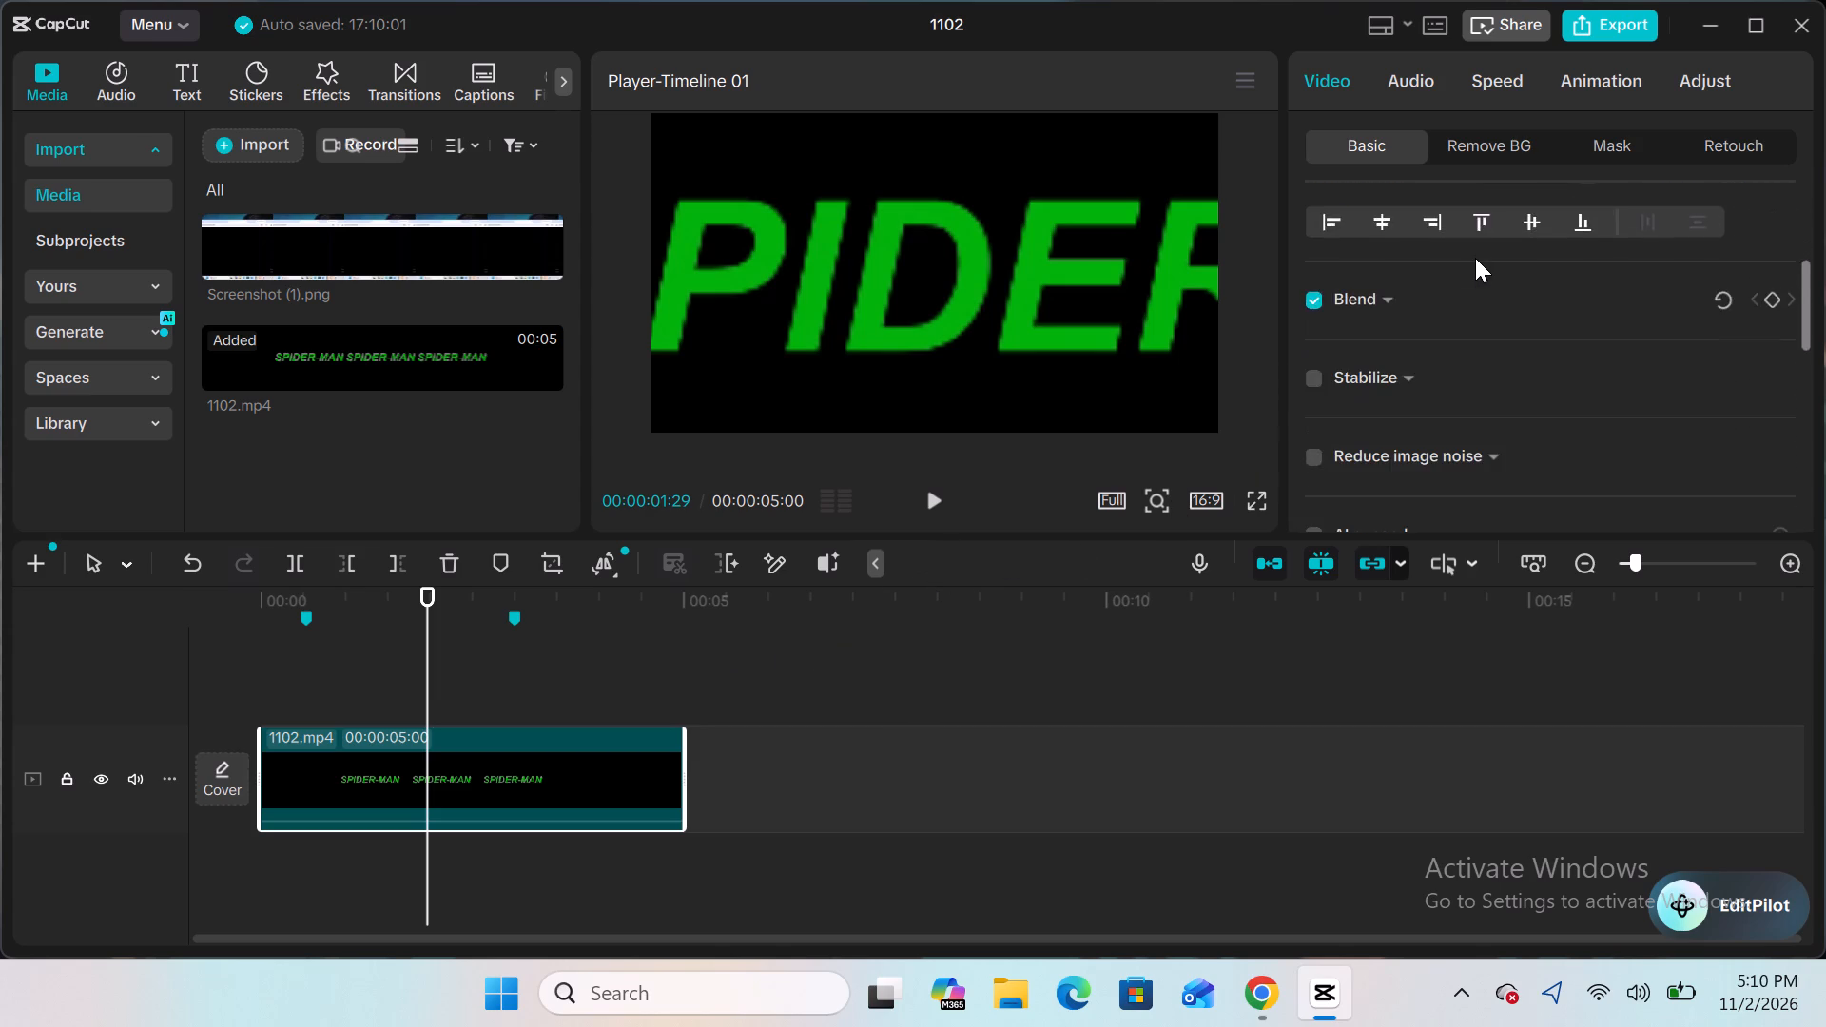
scroll(1475, 258, "down", 1)
scroll(1475, 258, "up", 2)
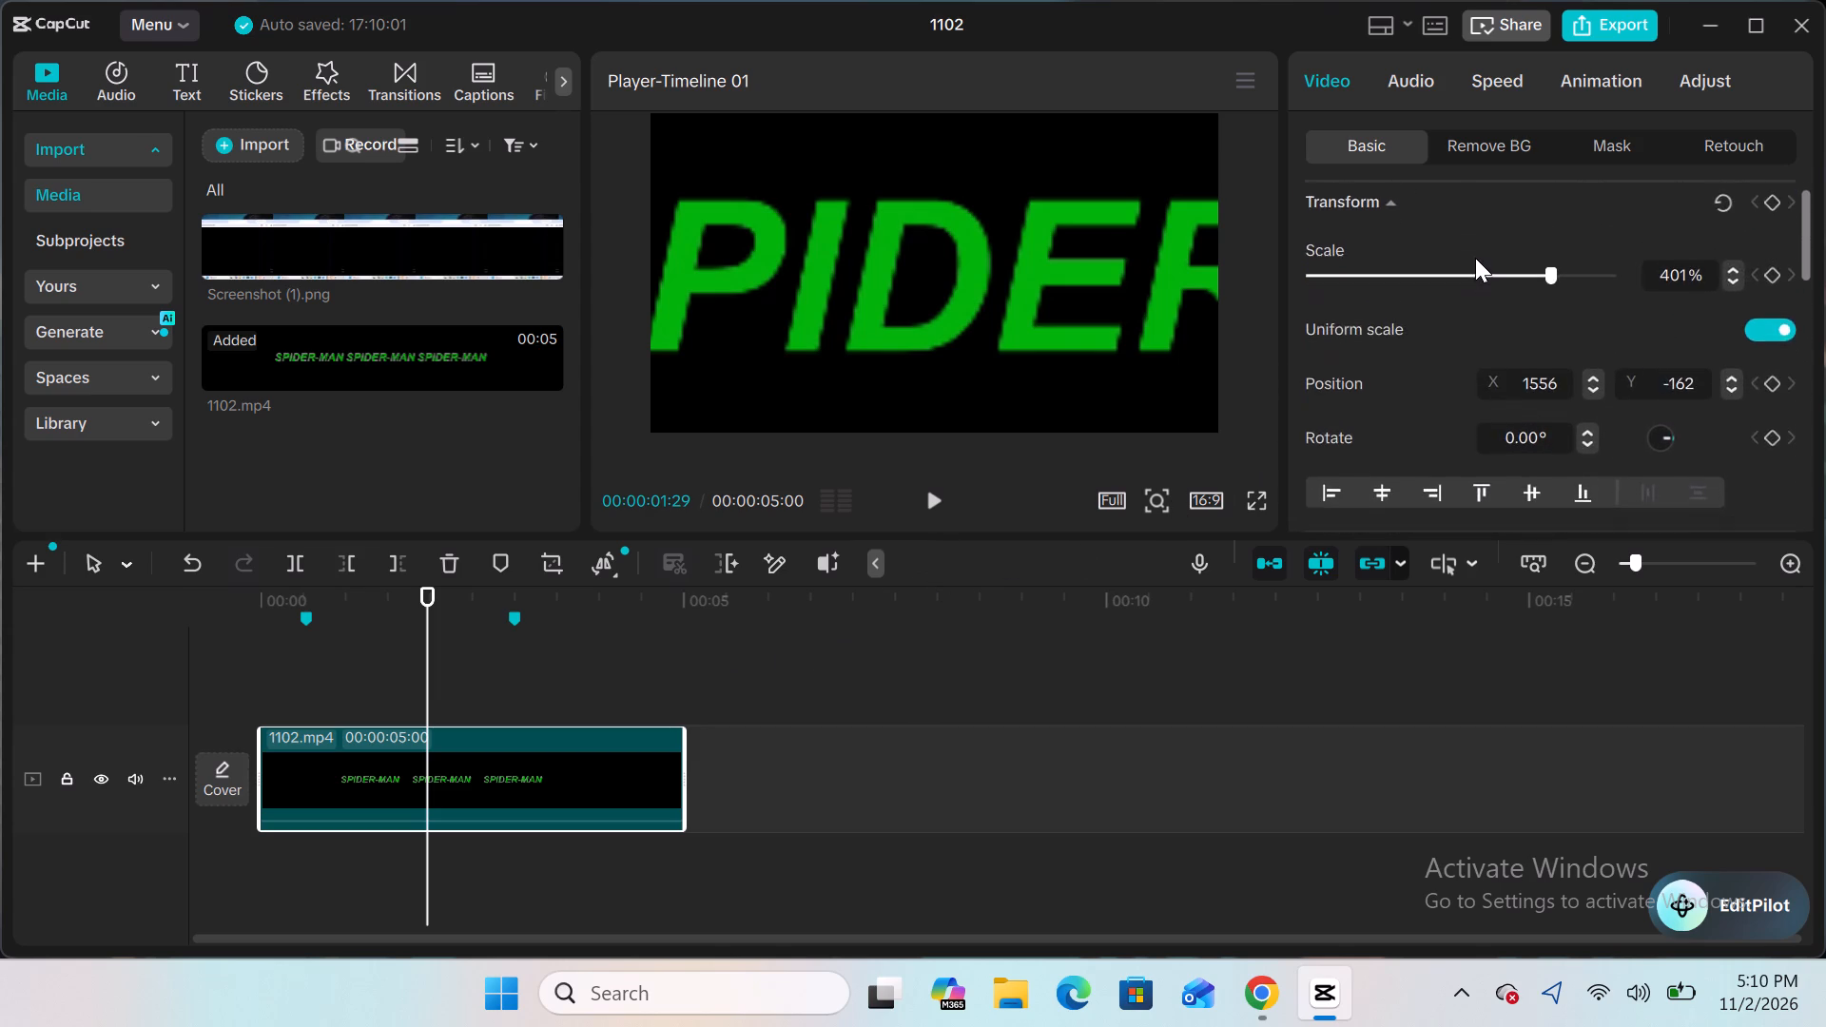
scroll(1475, 258, "up", 1)
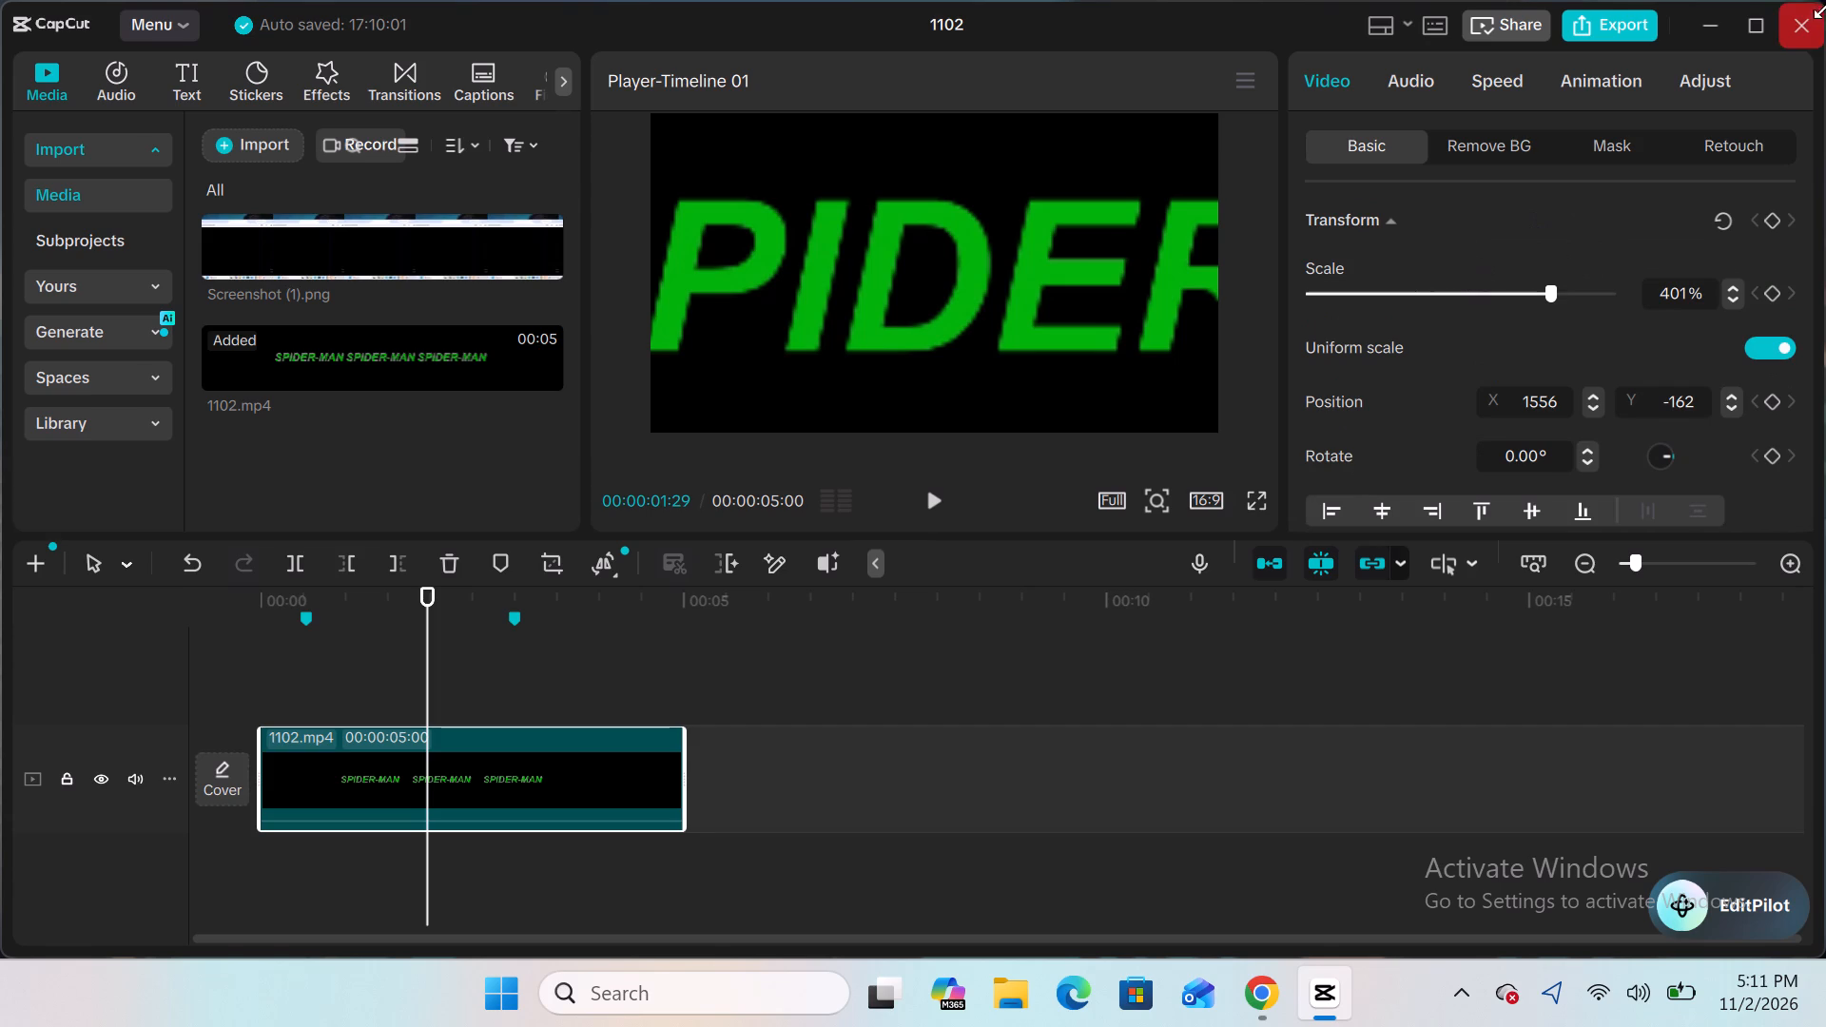
left_click(1476, 90)
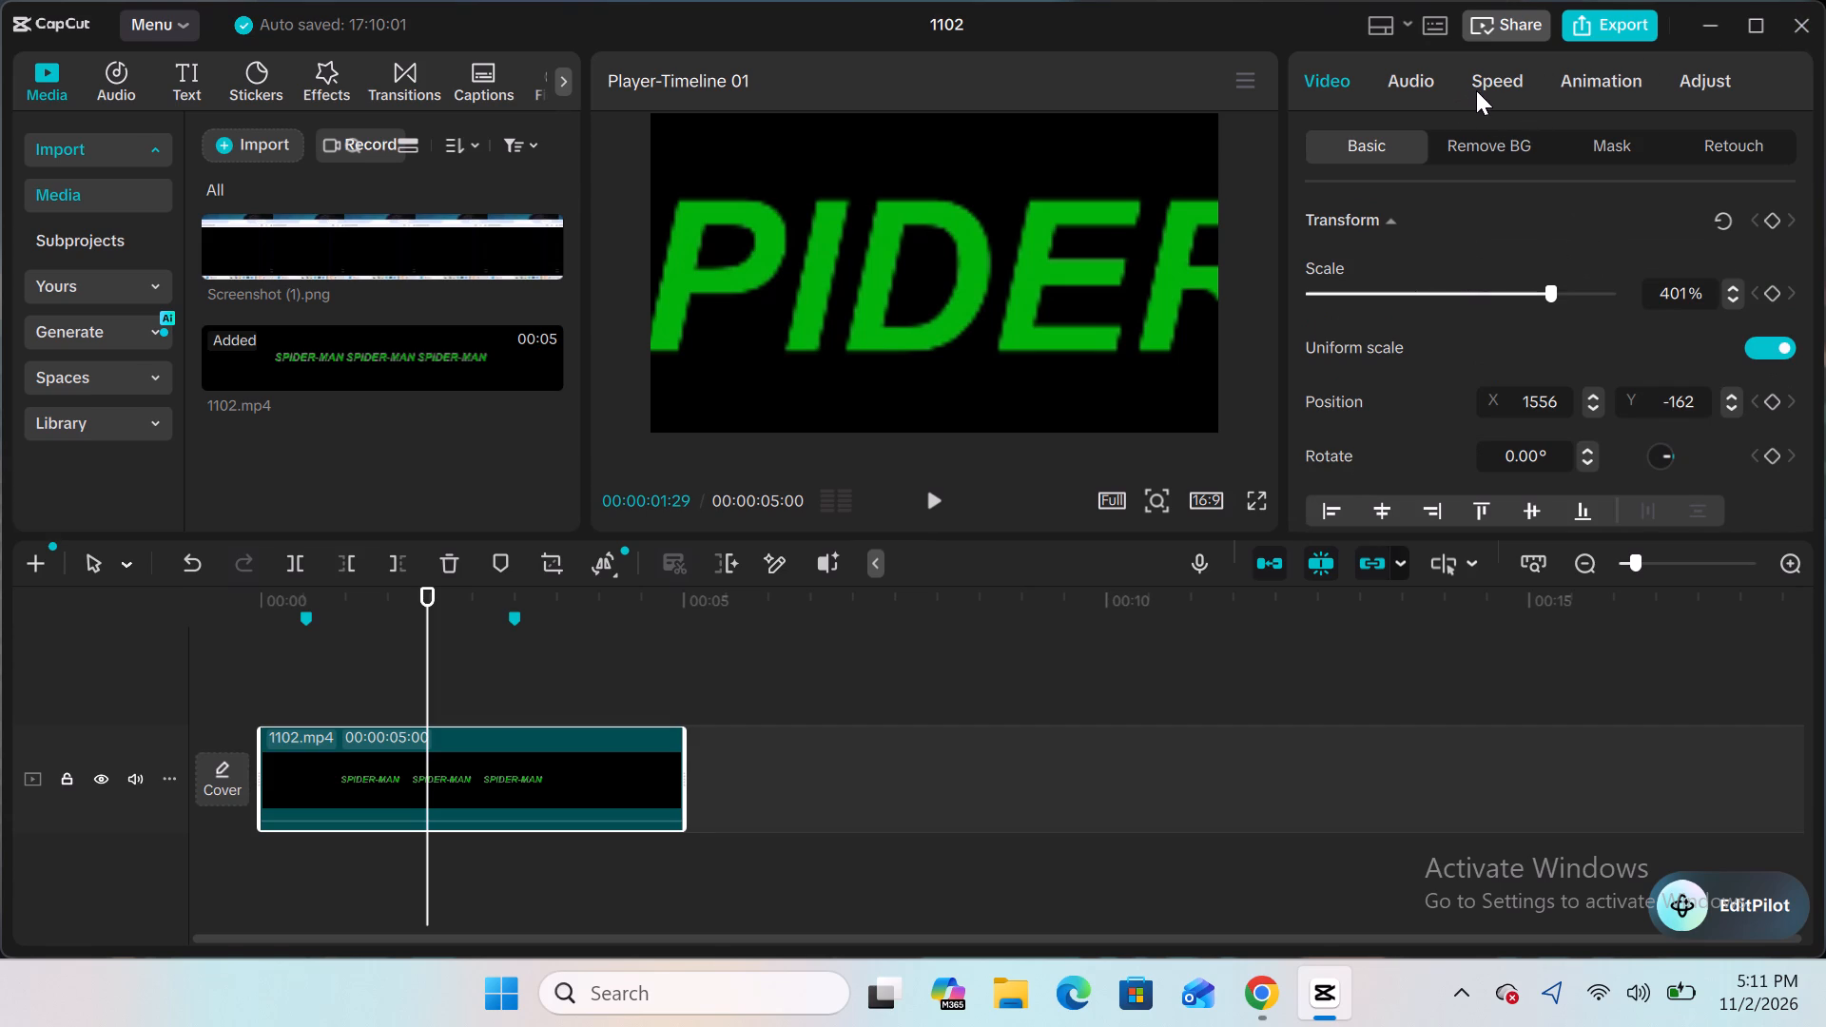
left_click(1518, 141)
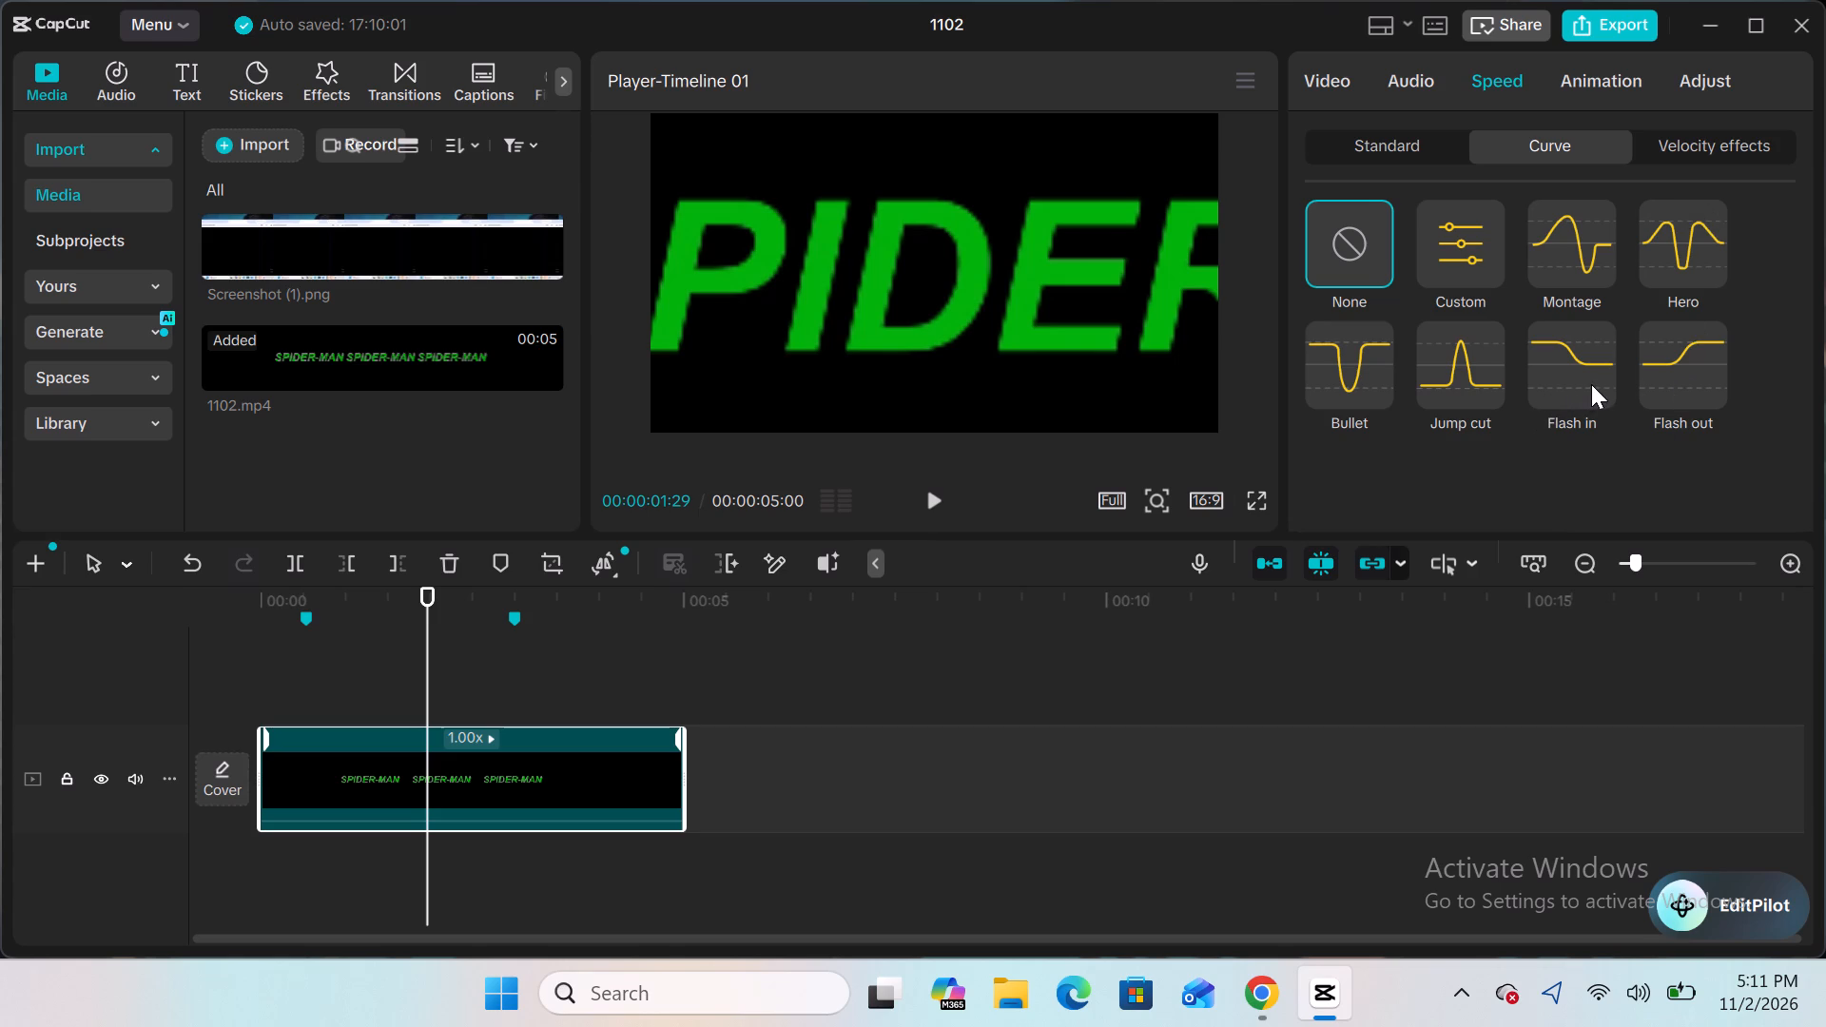
left_click(1695, 162)
left_click(1586, 148)
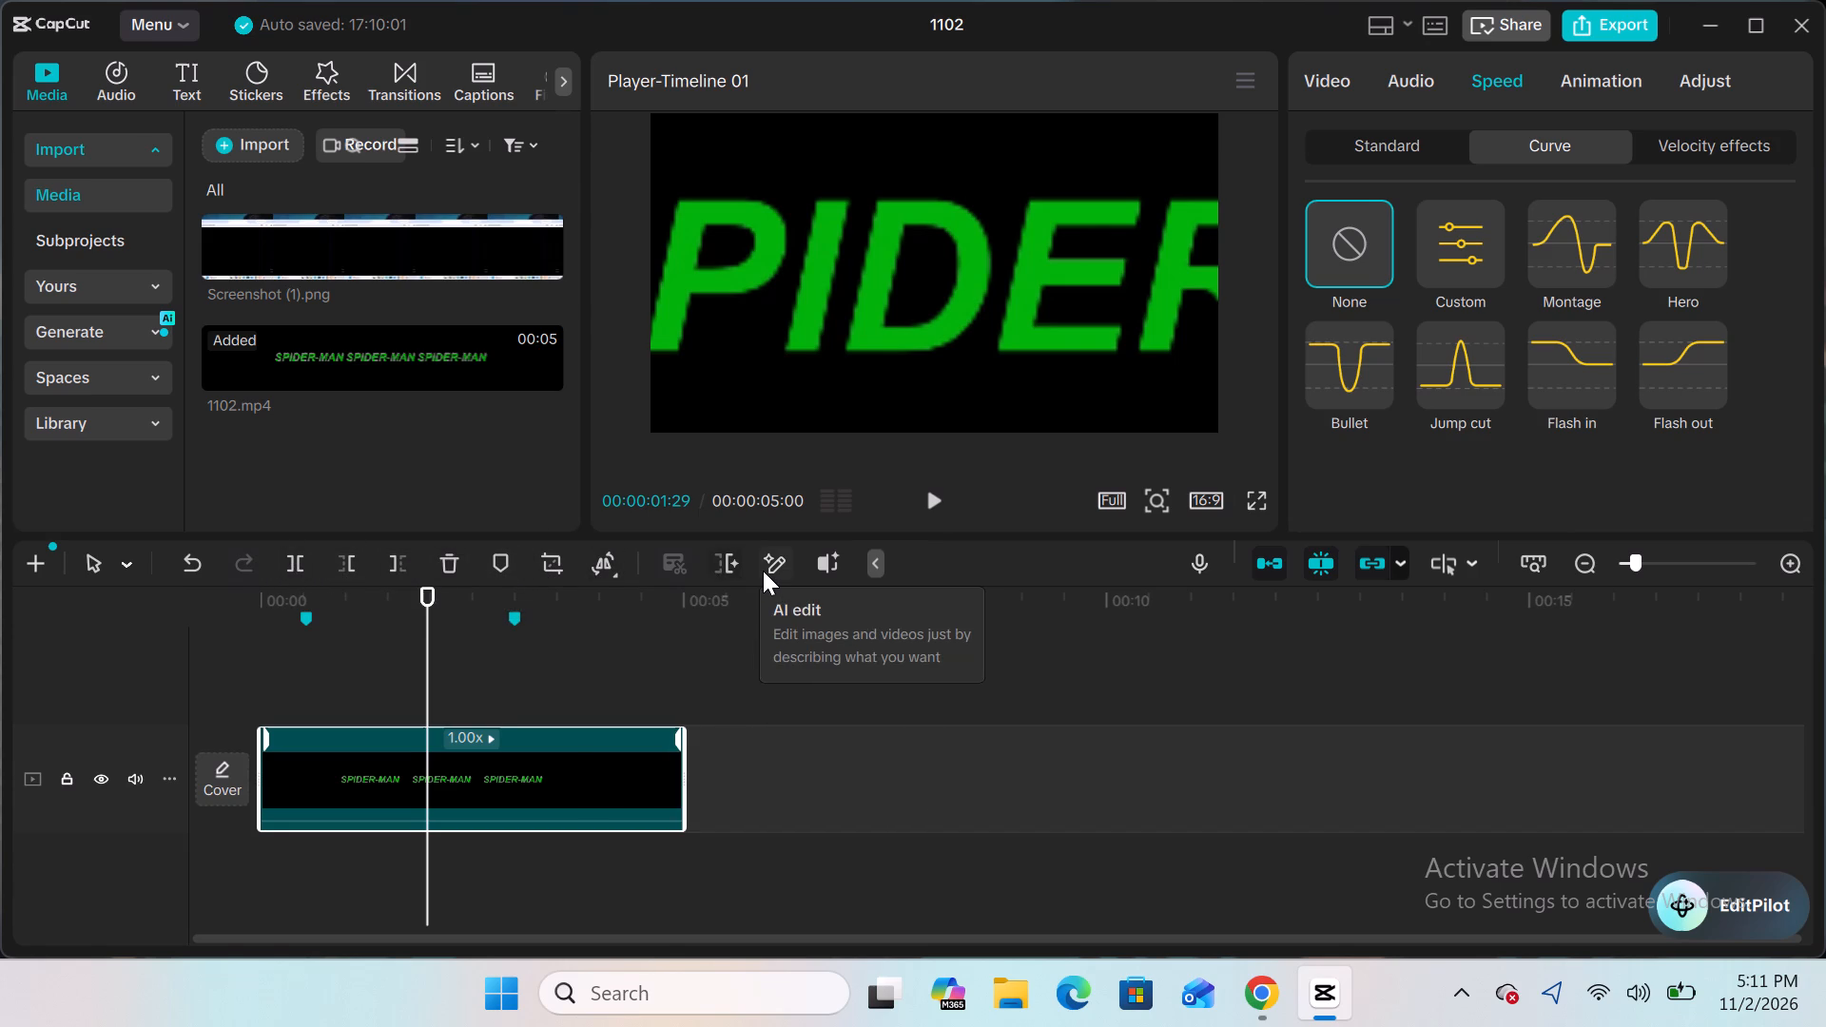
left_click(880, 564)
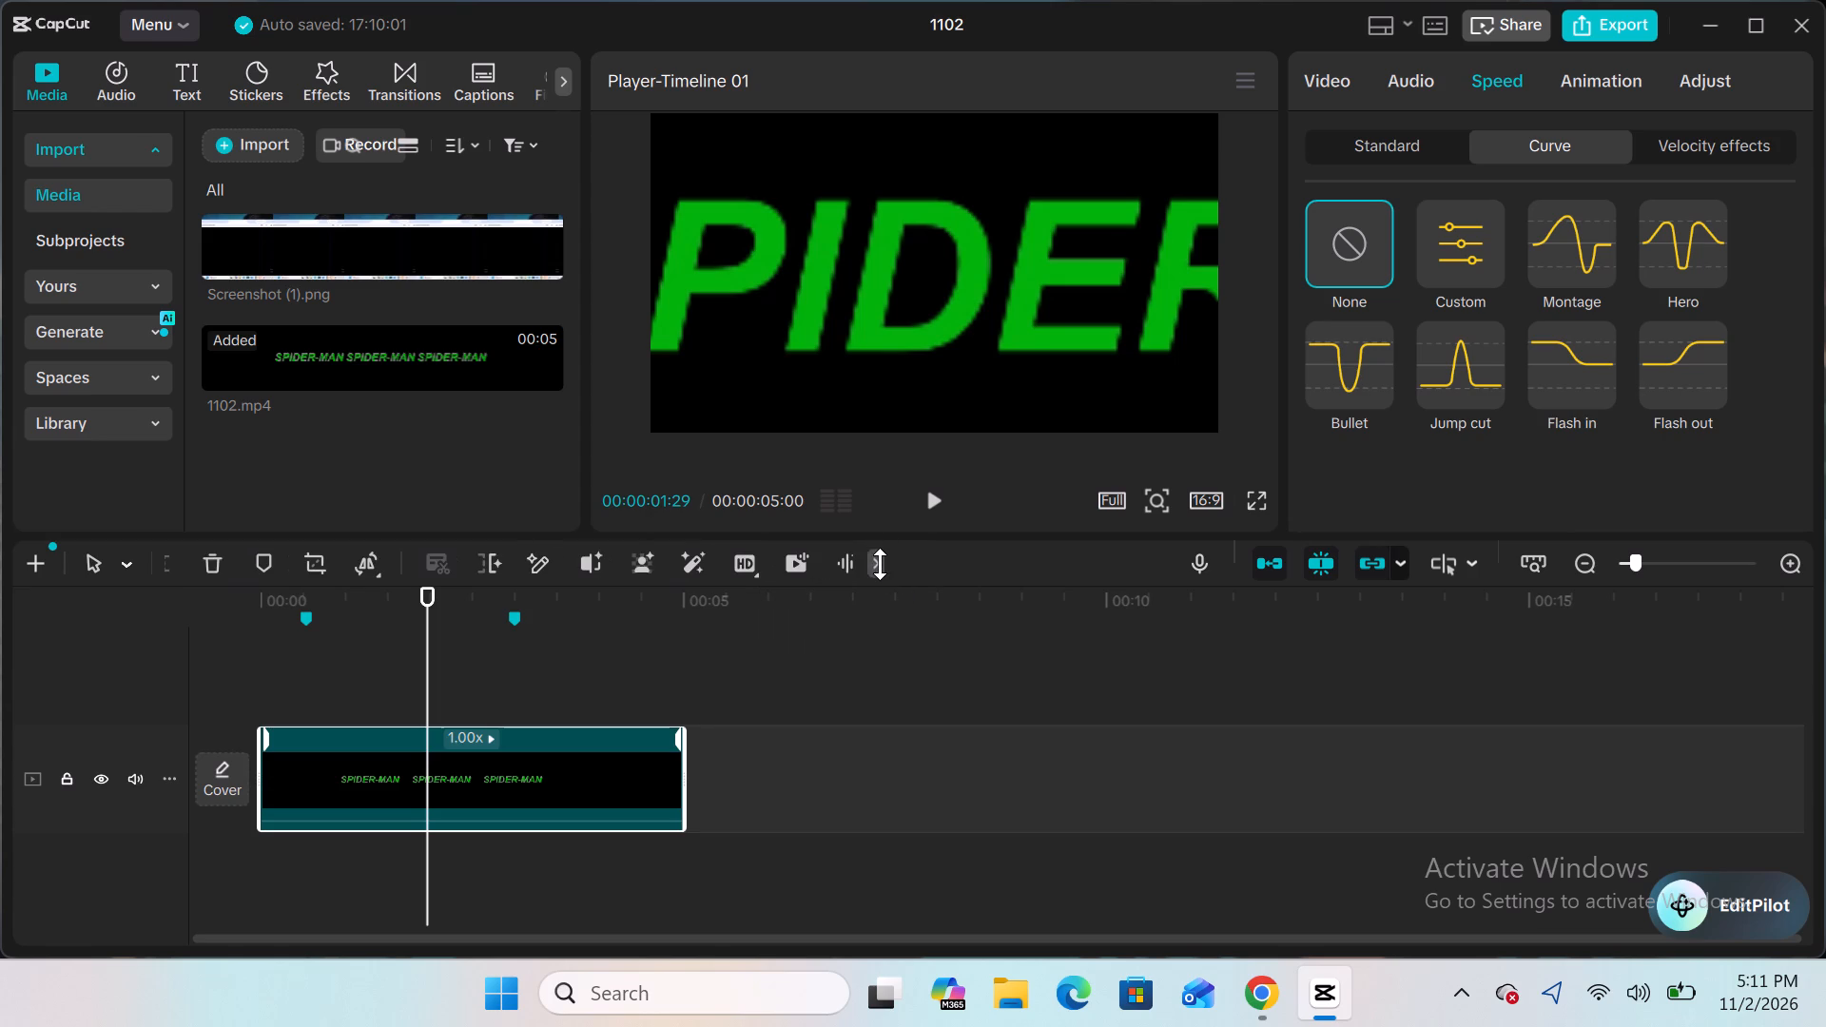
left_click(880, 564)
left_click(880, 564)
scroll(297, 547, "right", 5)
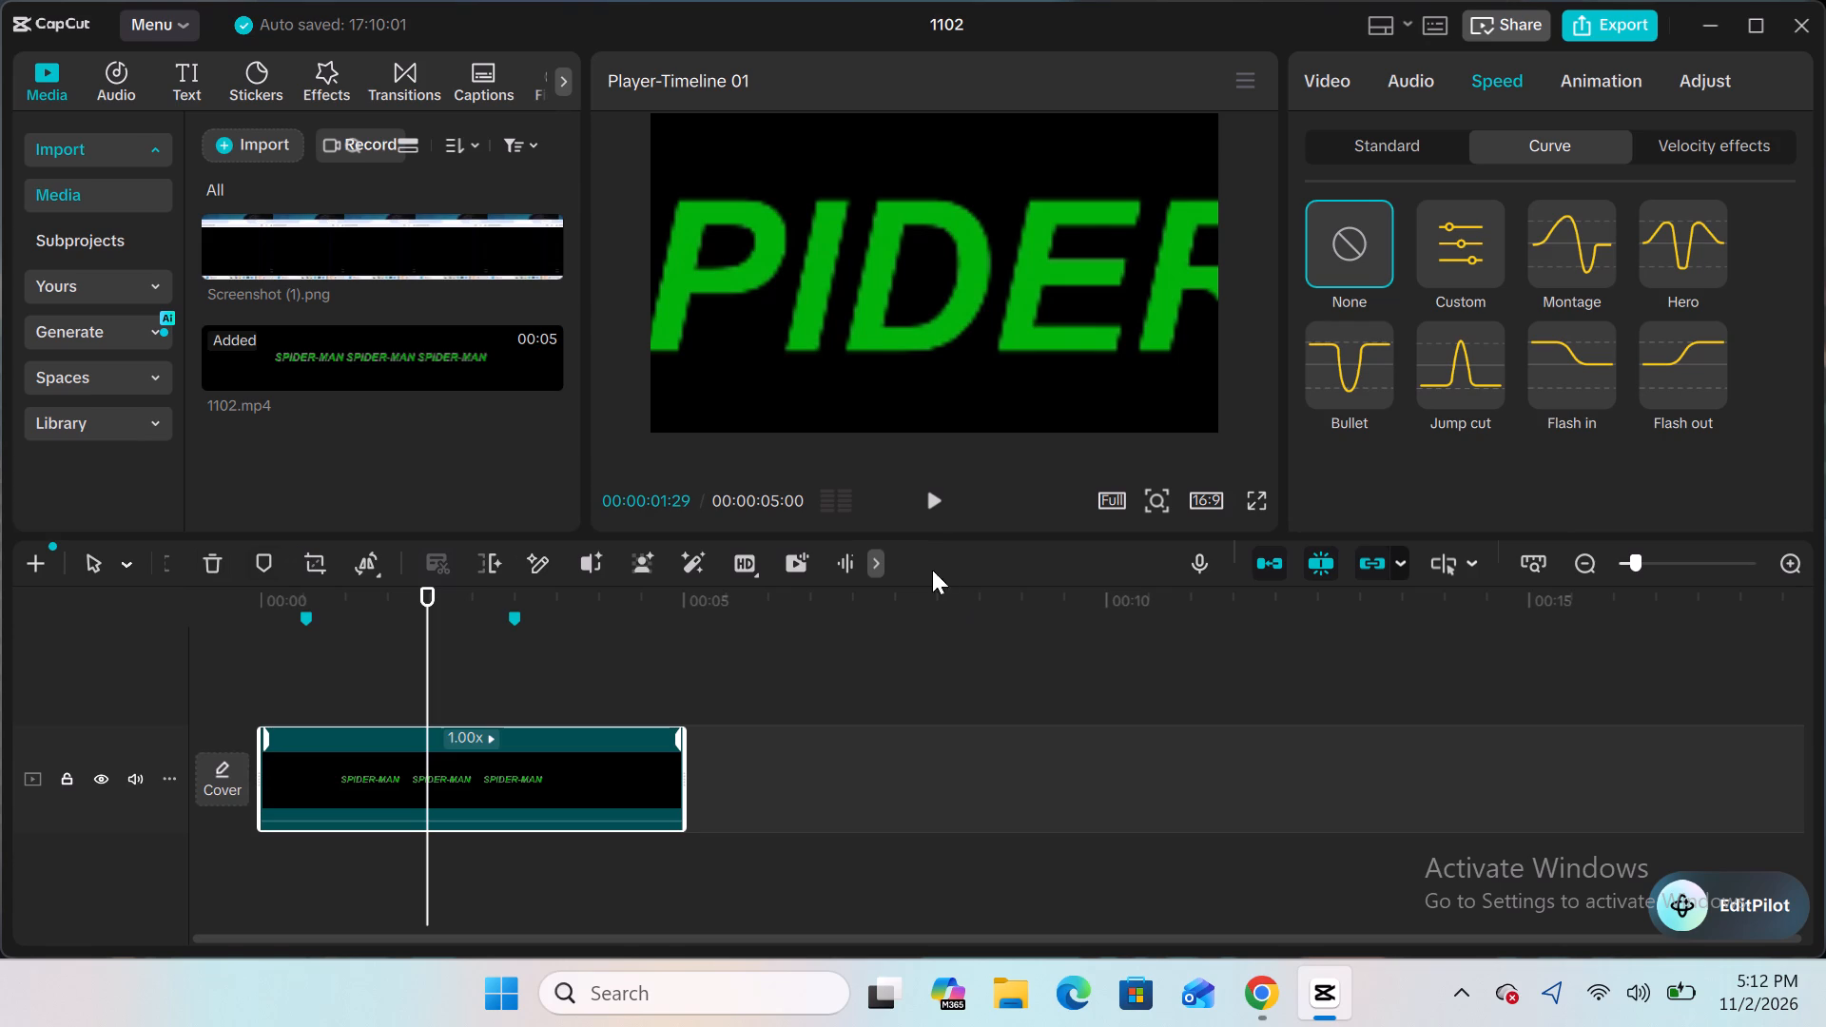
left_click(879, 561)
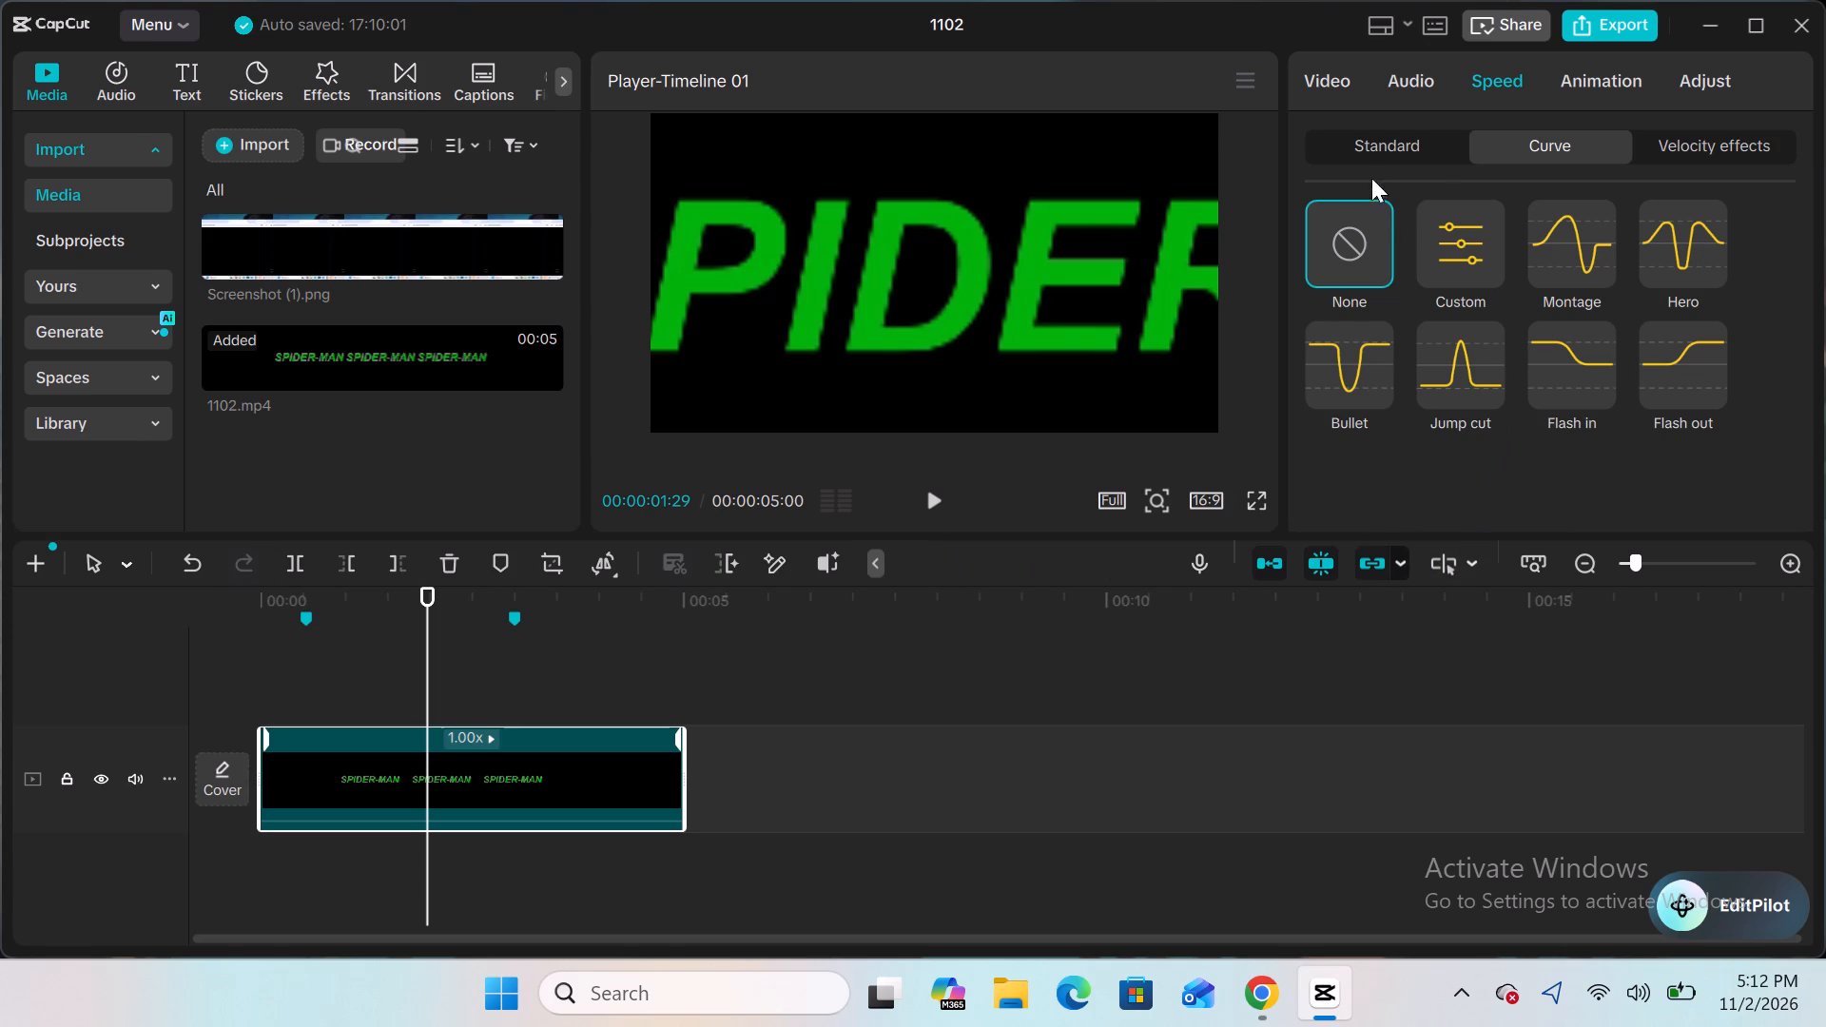
Look through the 1102.mp4 clip's basic video settings from Transform down to Canvas.
left_click(1331, 81)
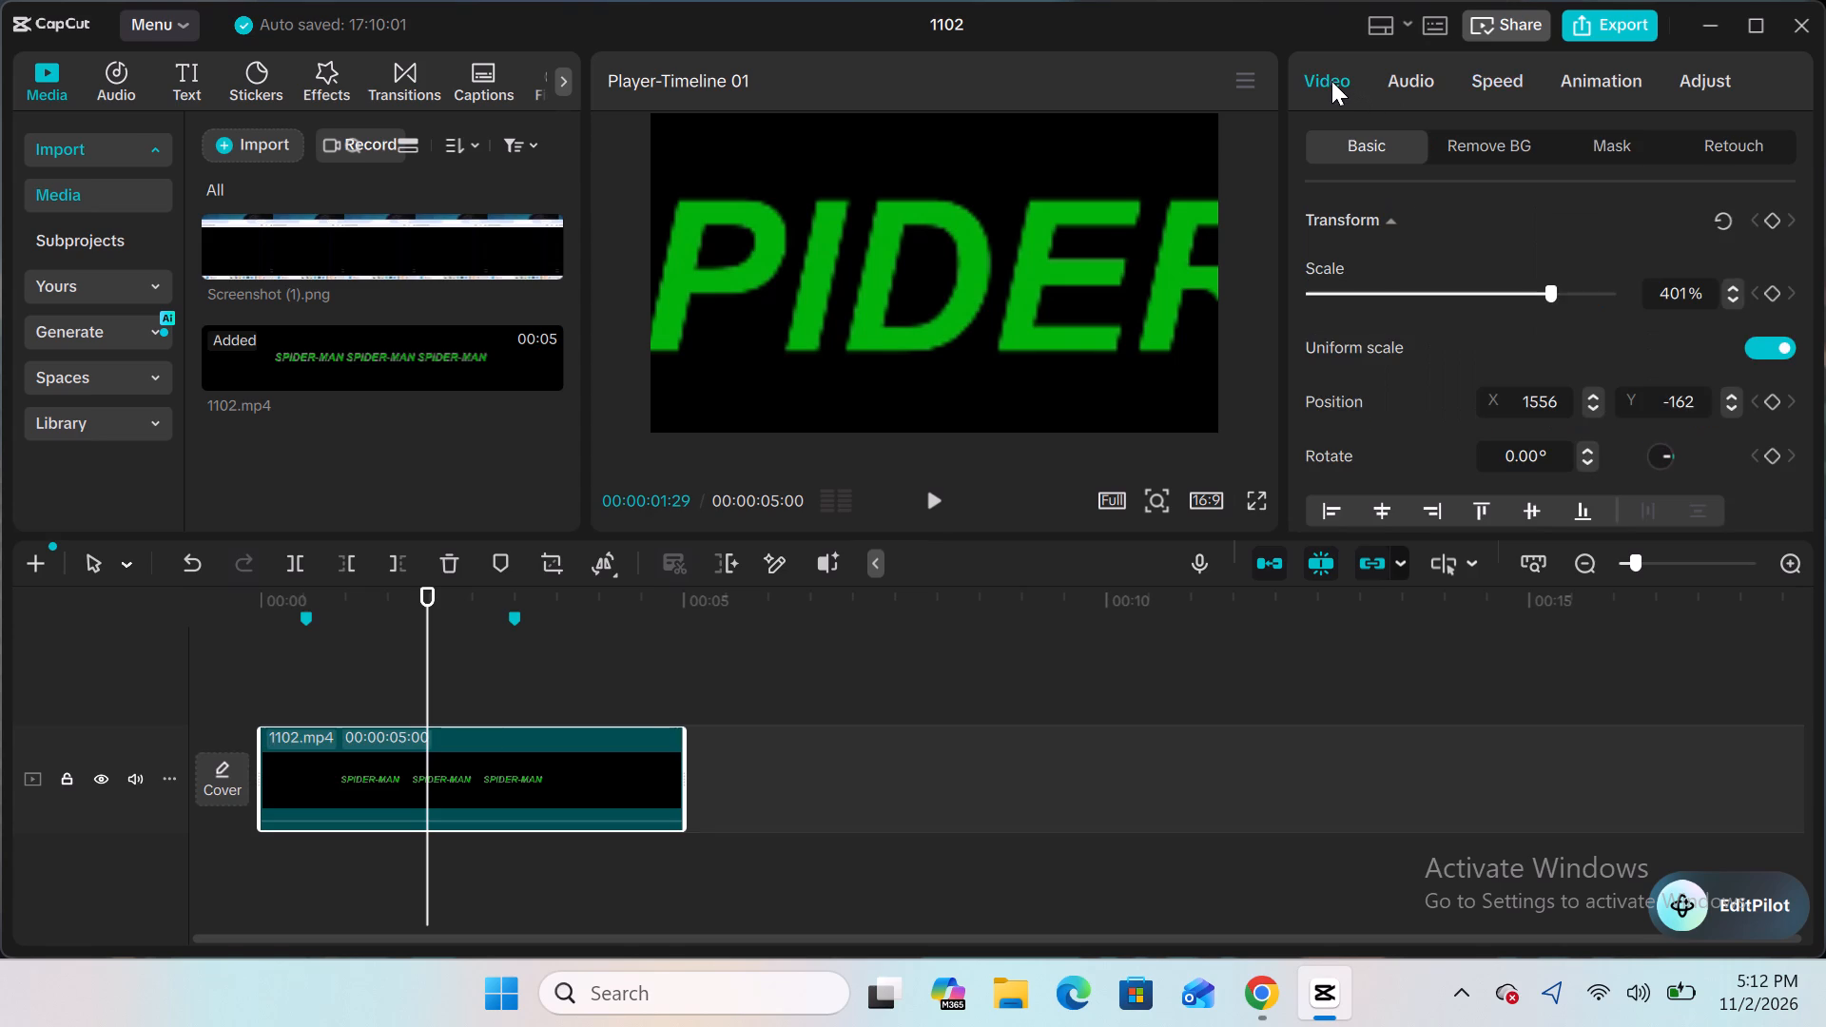
scroll(1452, 351, "down", 1)
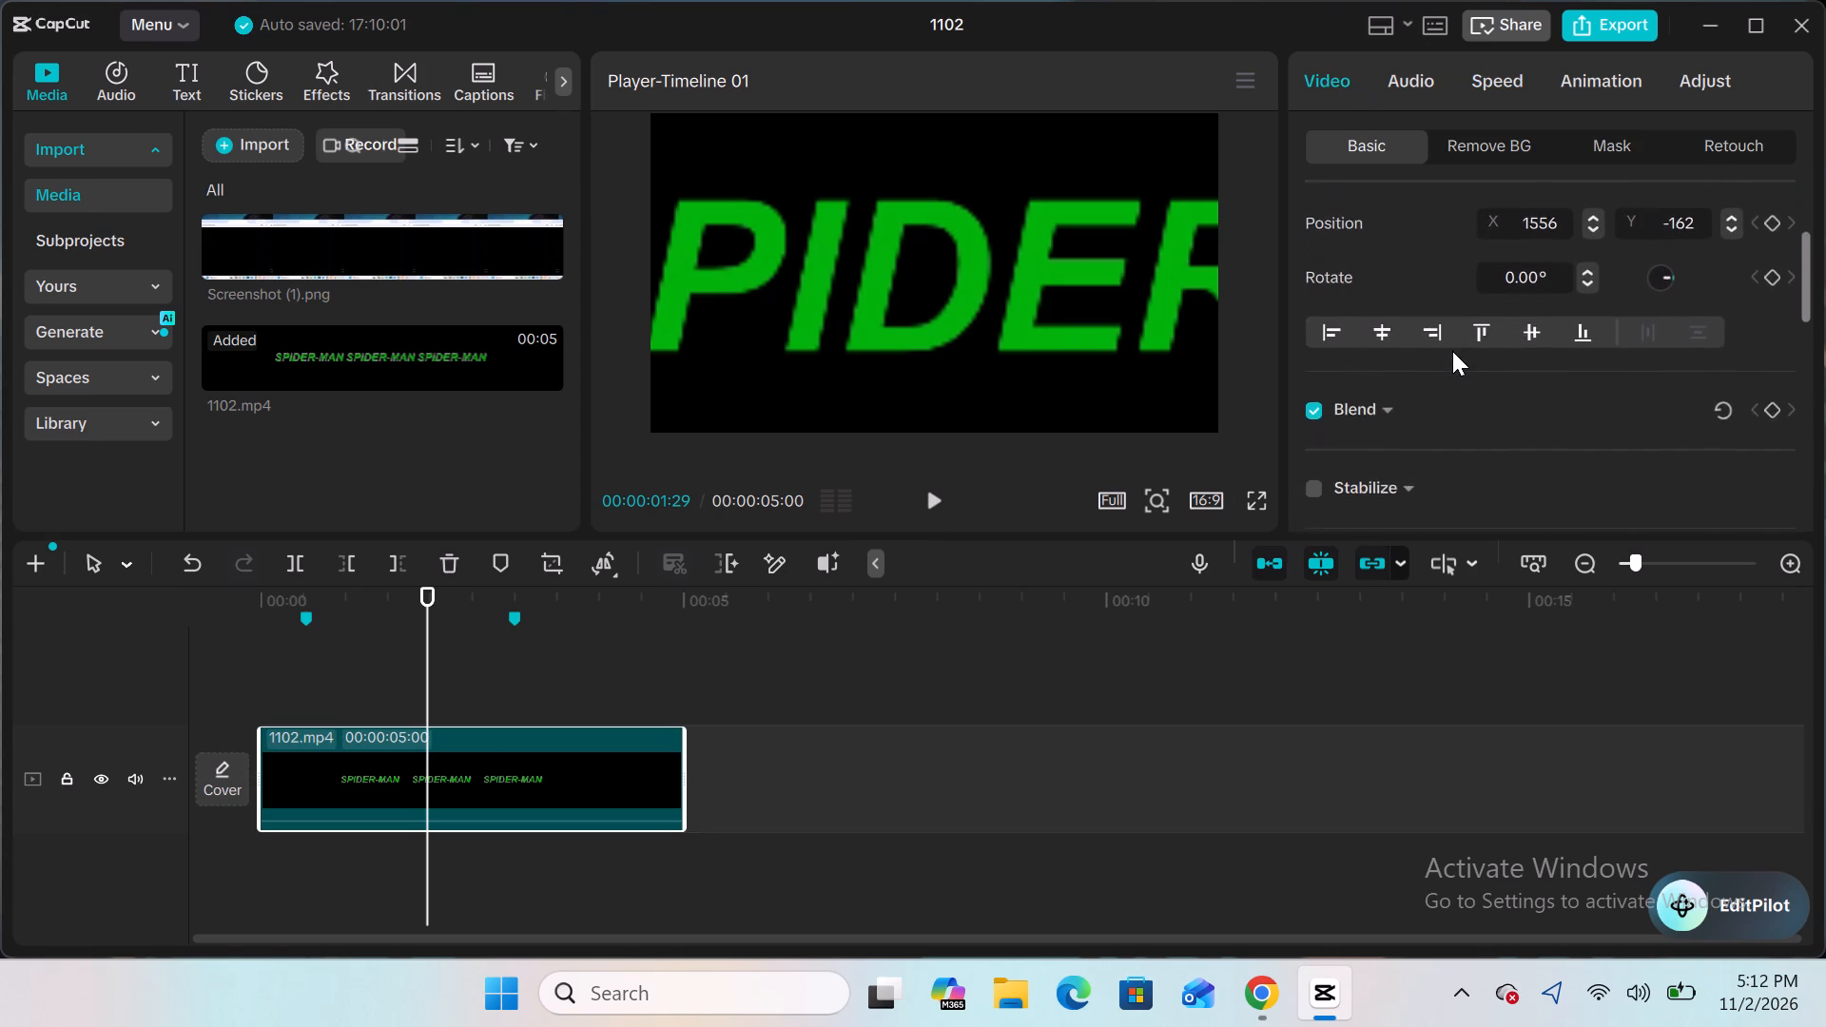
scroll(1452, 351, "down", 1)
scroll(1452, 351, "right", 1)
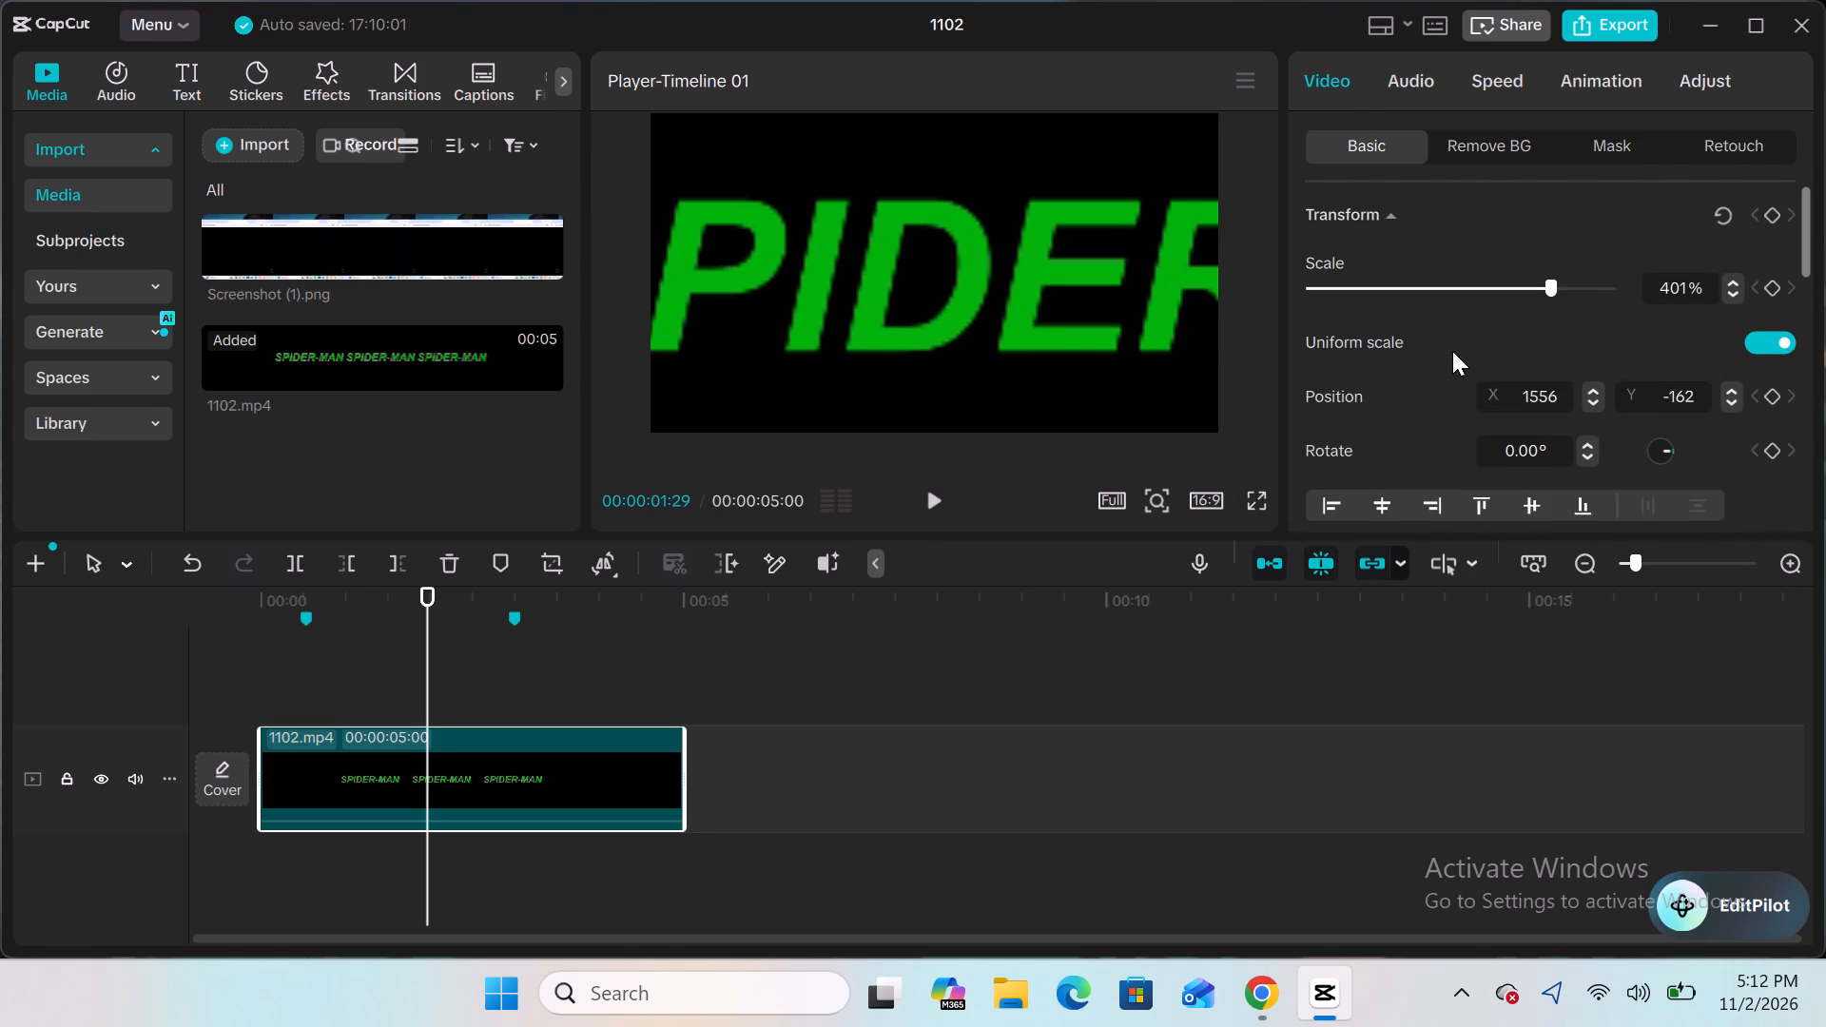
scroll(1452, 351, "right", 1)
scroll(1452, 351, "down", 1)
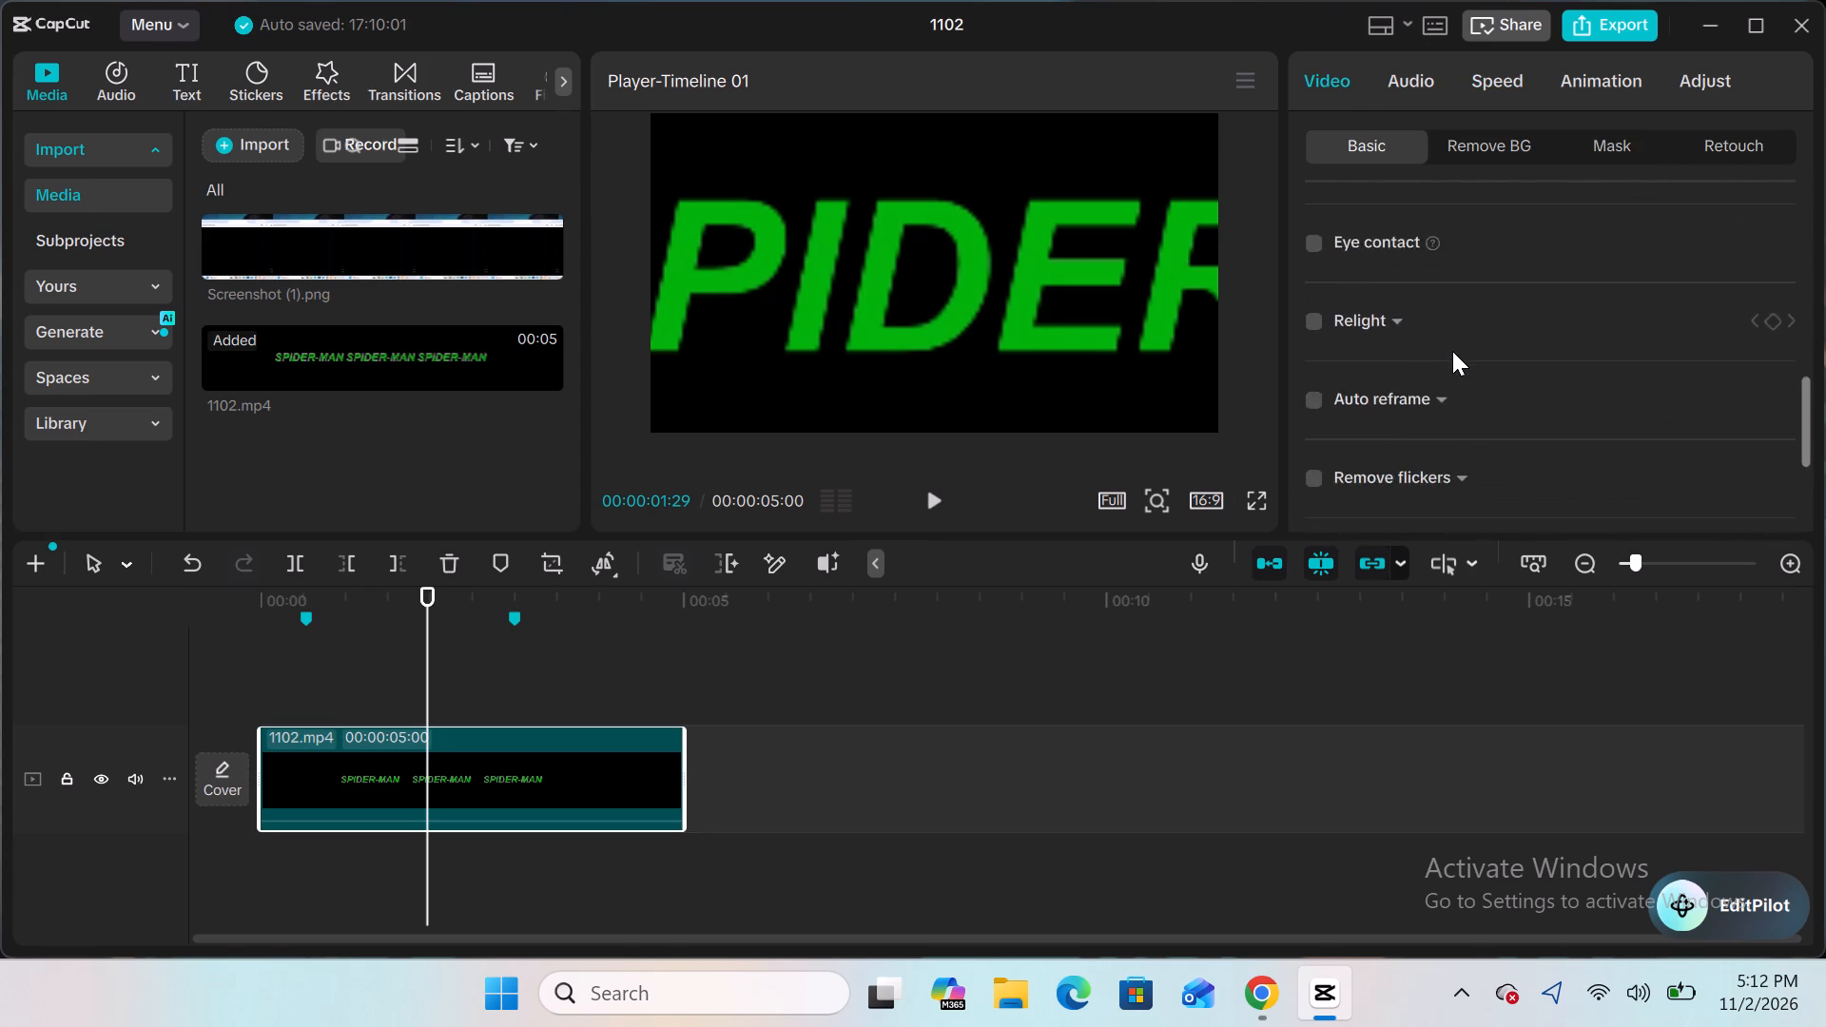
scroll(1452, 351, "down", 1)
scroll(1452, 351, "right", 1)
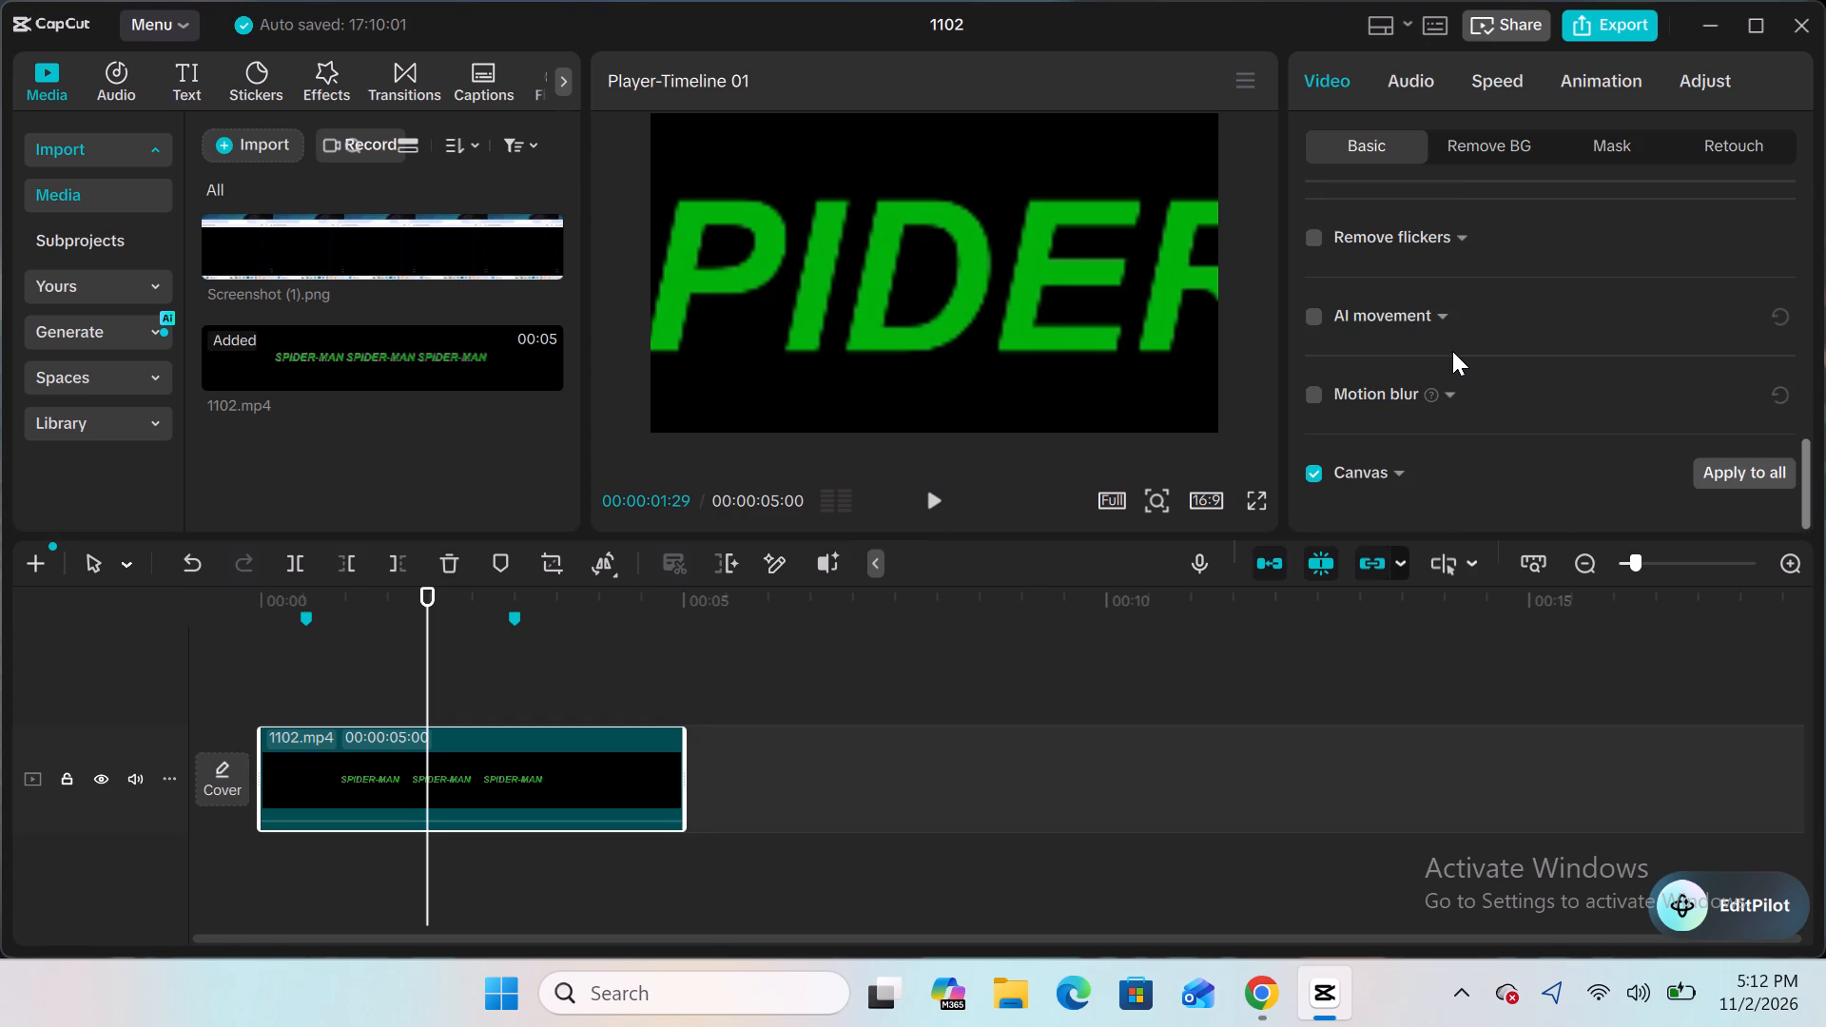
scroll(1452, 351, "right", 1)
scroll(1452, 351, "up", 1)
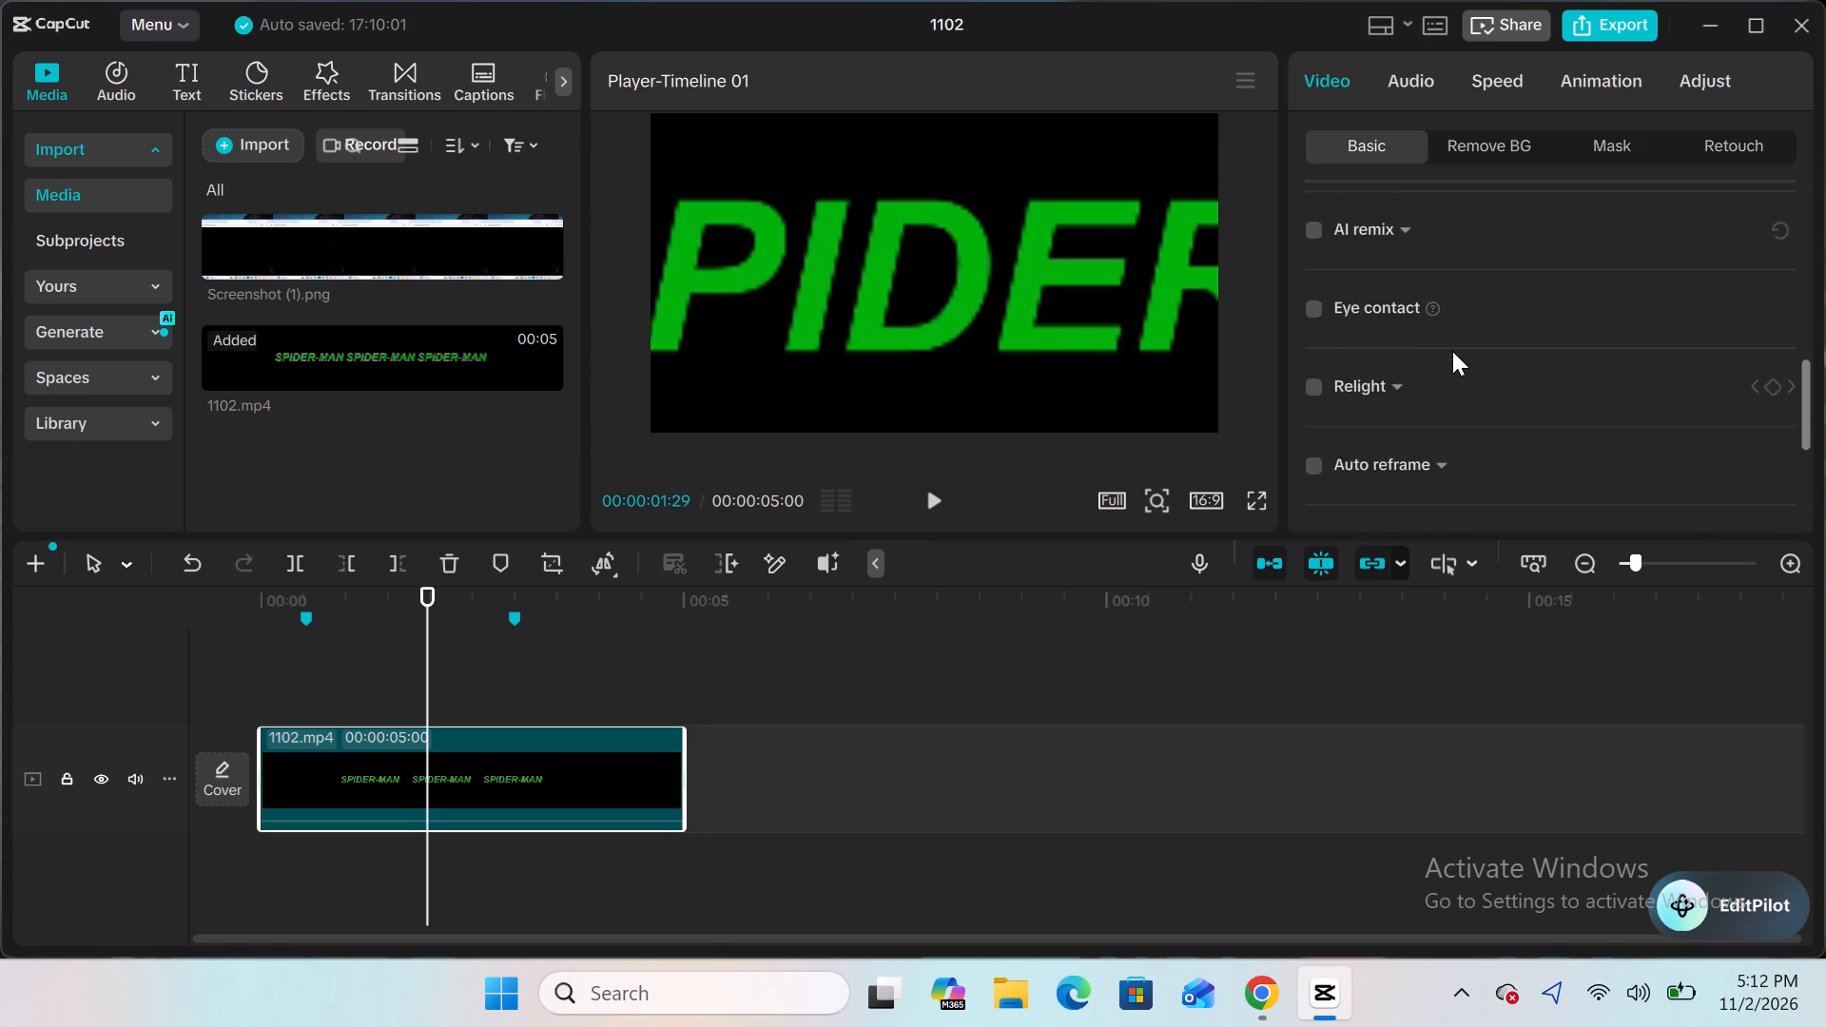
scroll(1452, 351, "up", 2)
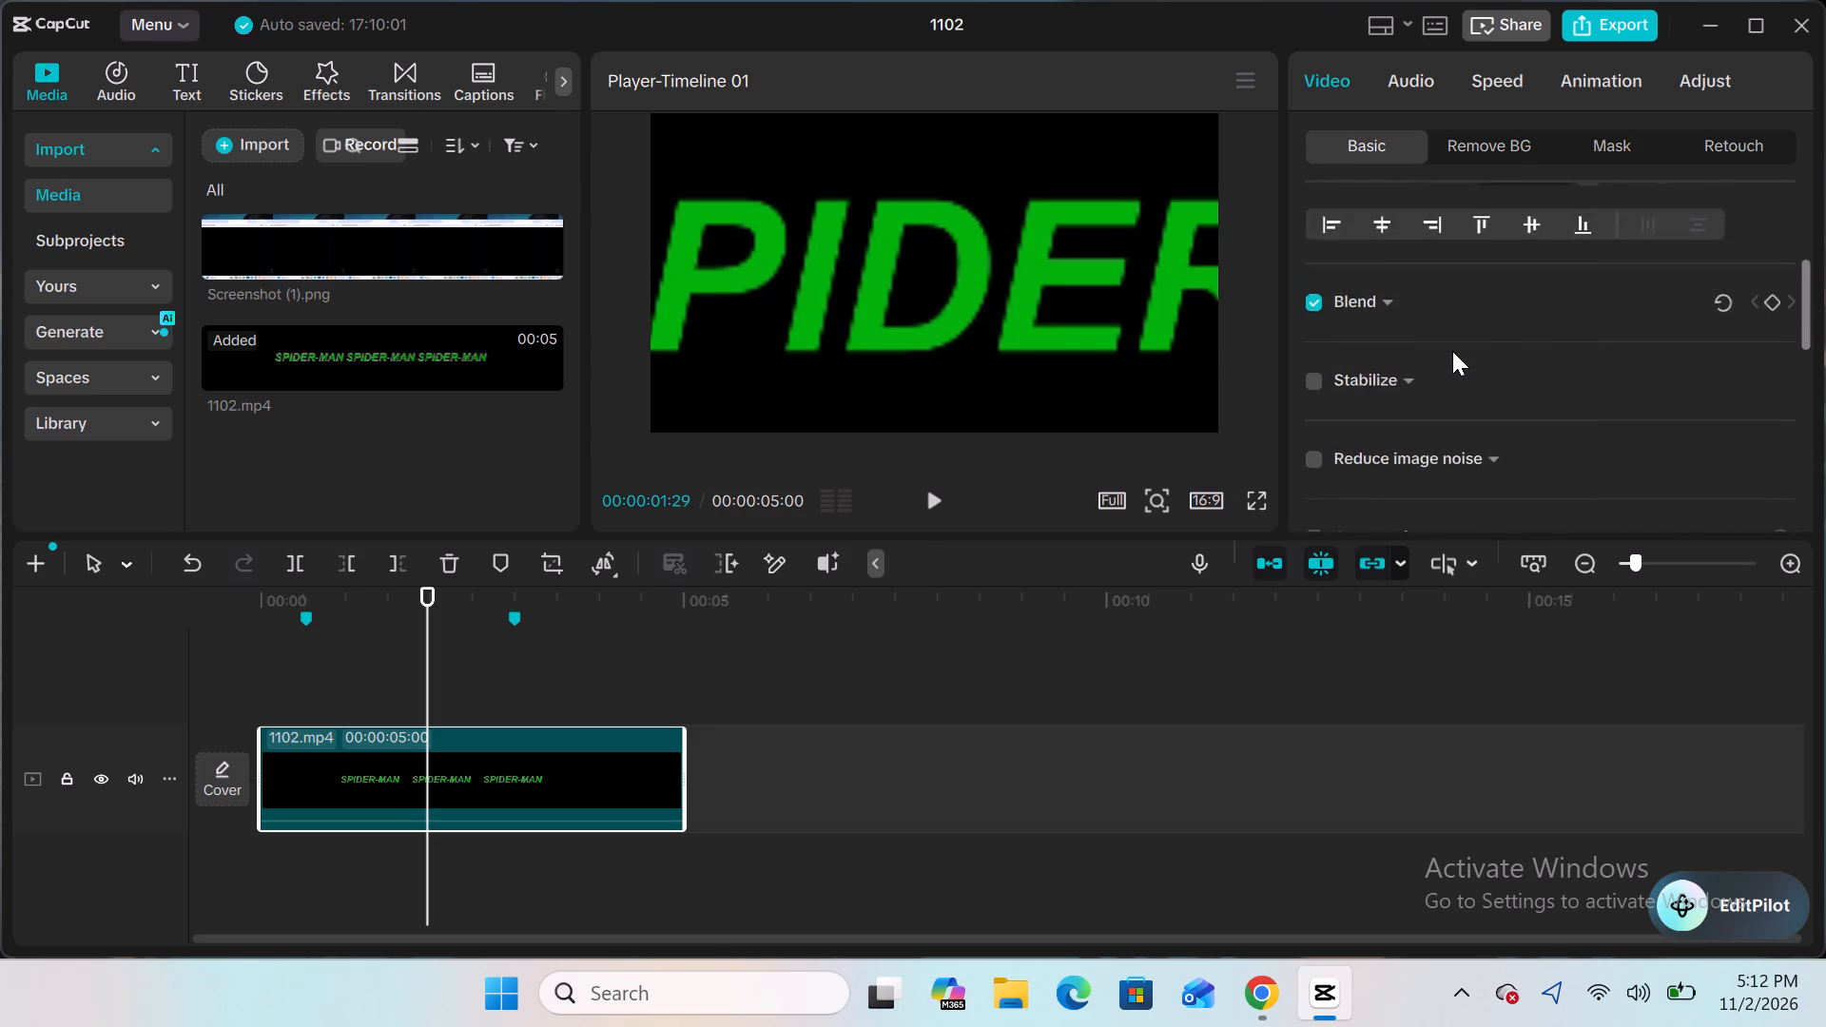
scroll(1452, 351, "up", 3)
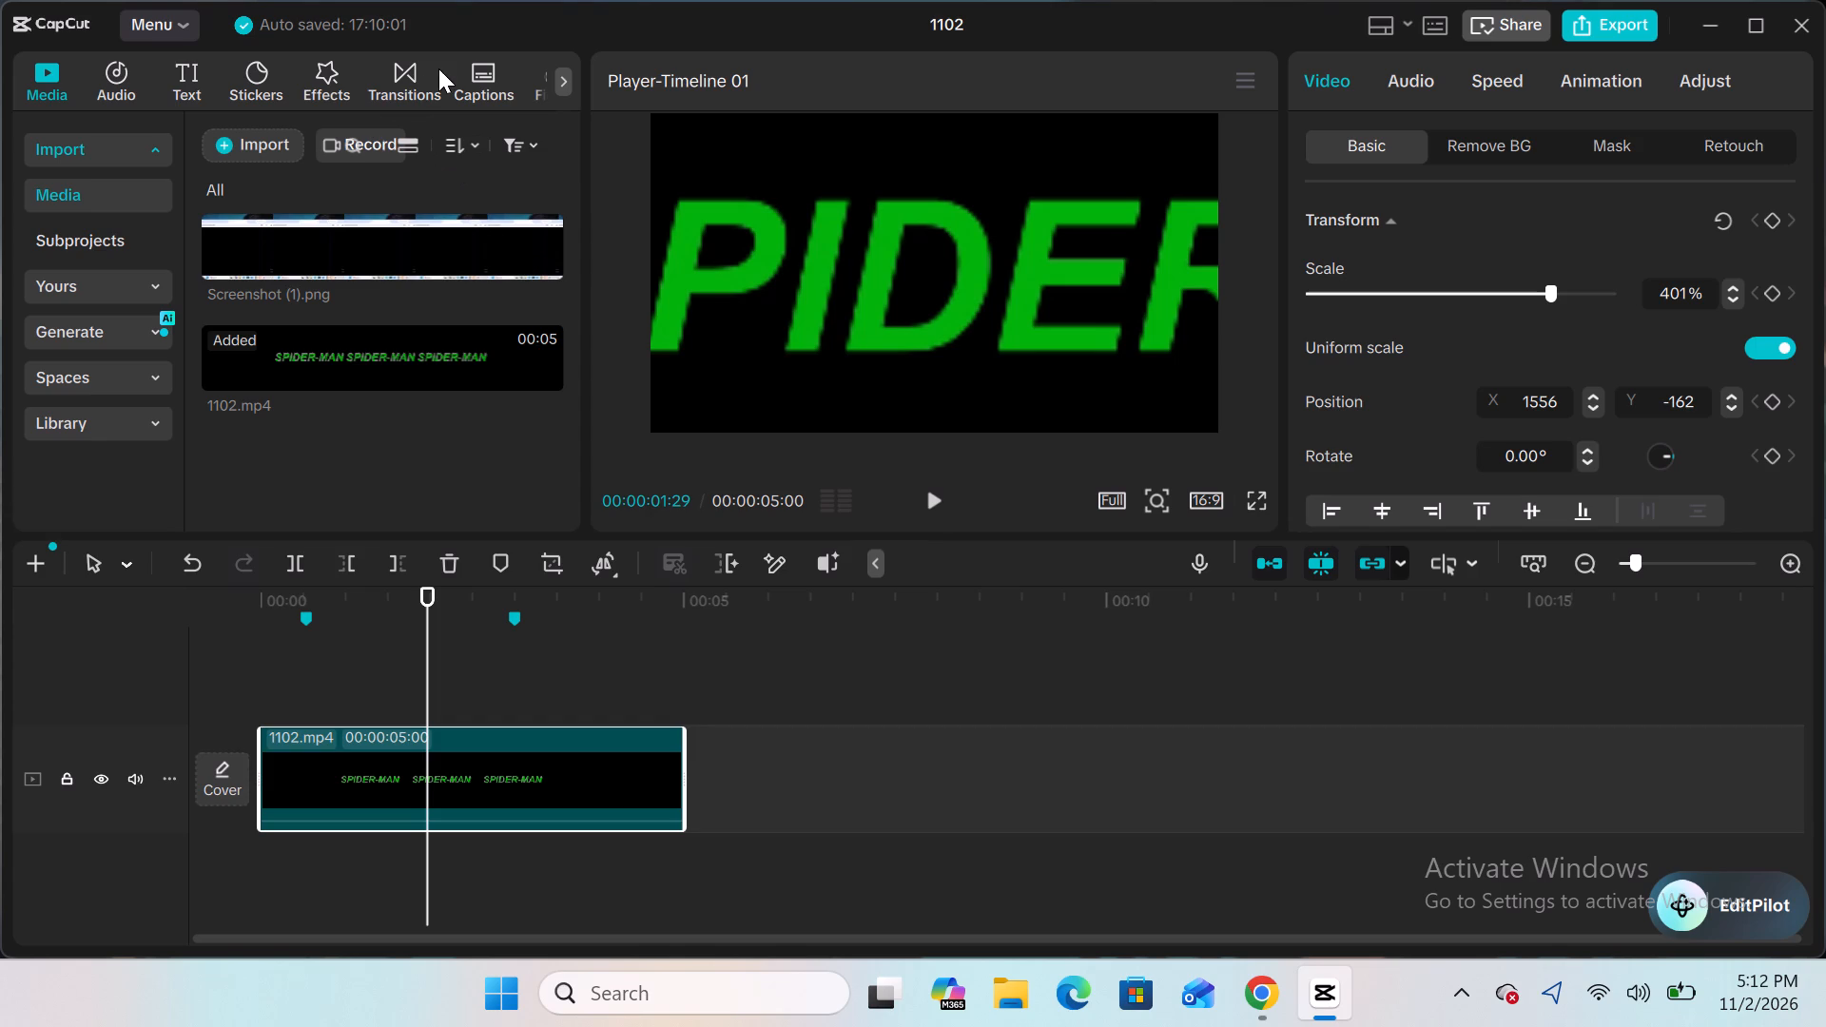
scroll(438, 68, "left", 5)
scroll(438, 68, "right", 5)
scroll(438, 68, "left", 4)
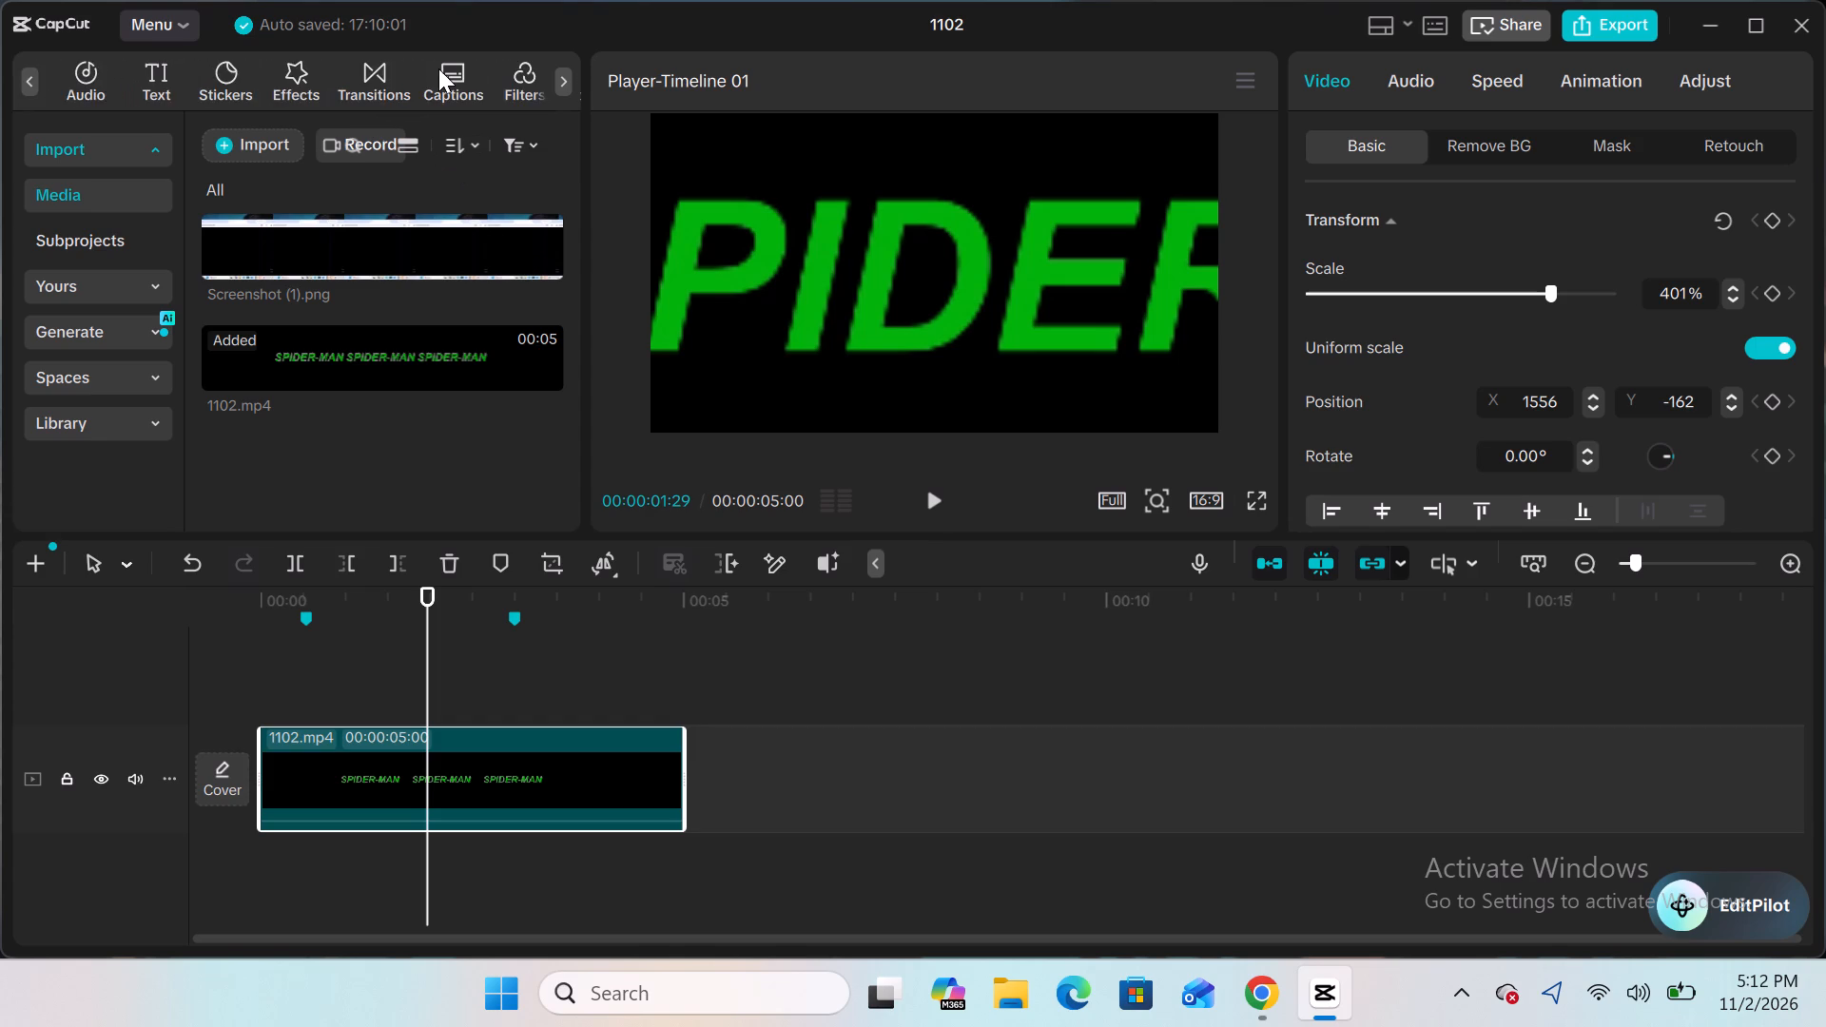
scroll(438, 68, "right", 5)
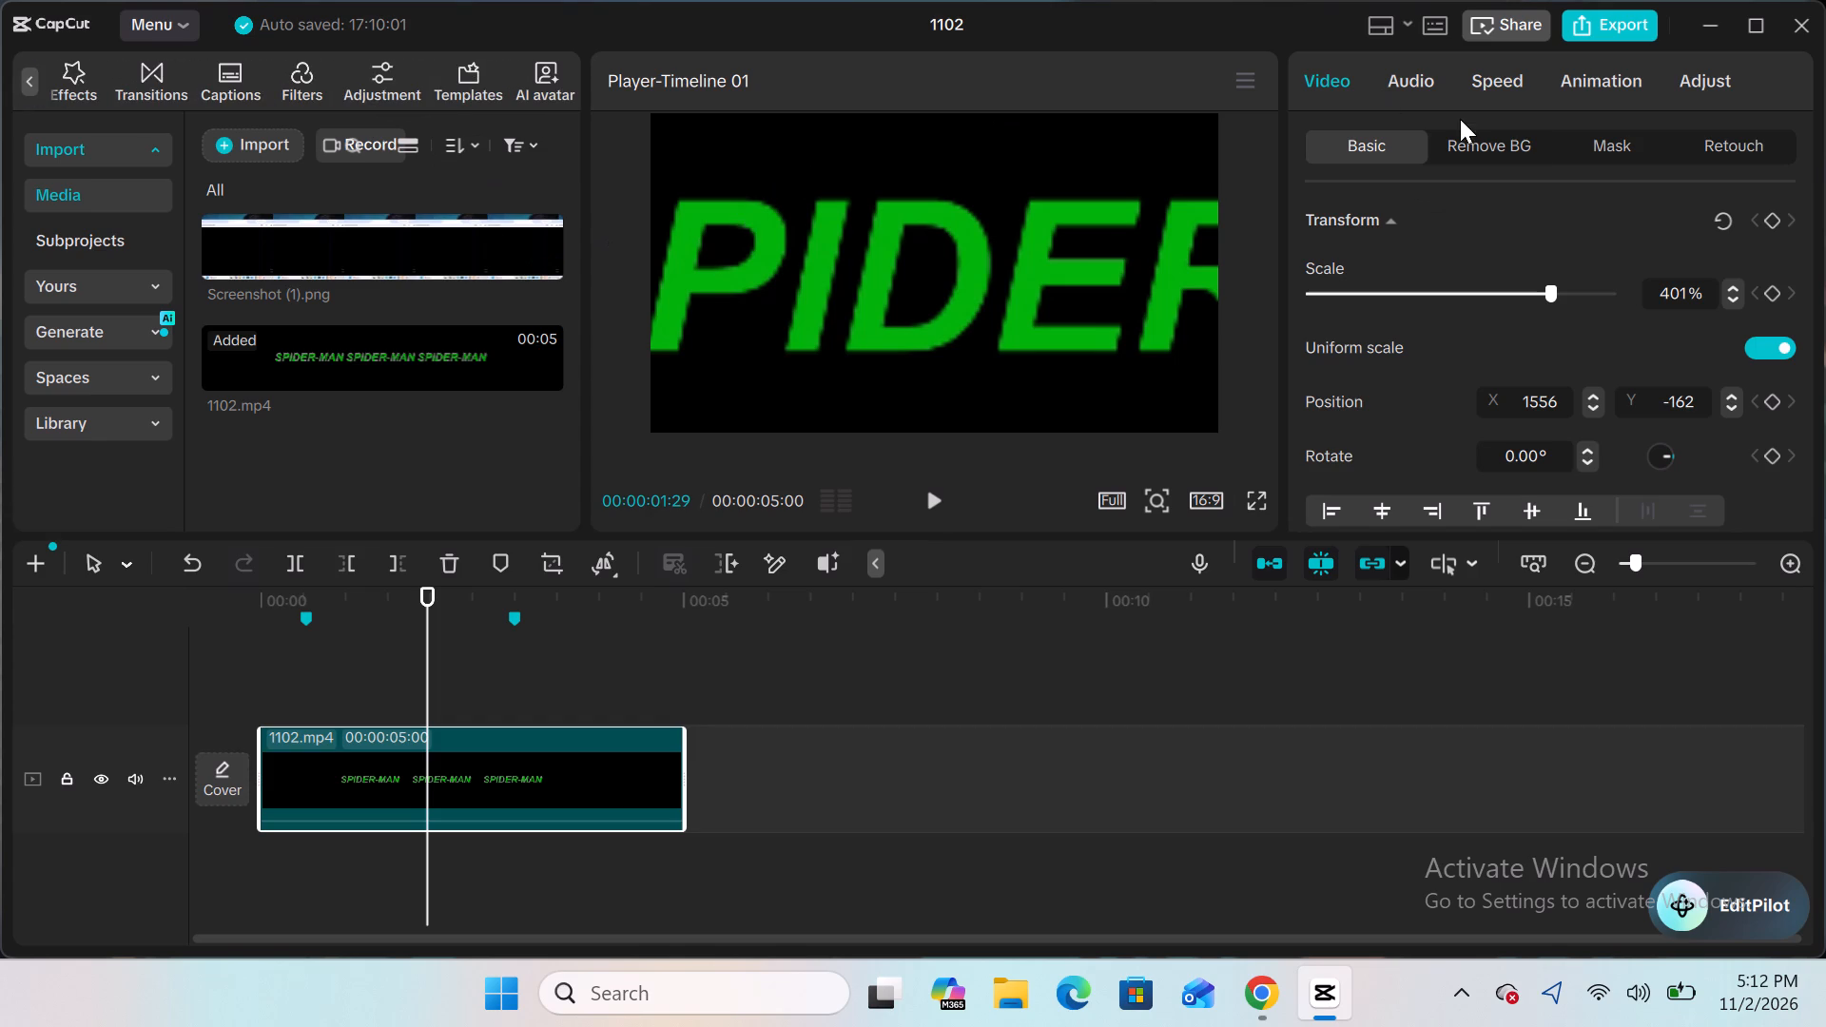
Check the Remove BG, Mask and Retouch options available for the 1102.mp4 clip.
left_click(1506, 141)
left_click(1585, 134)
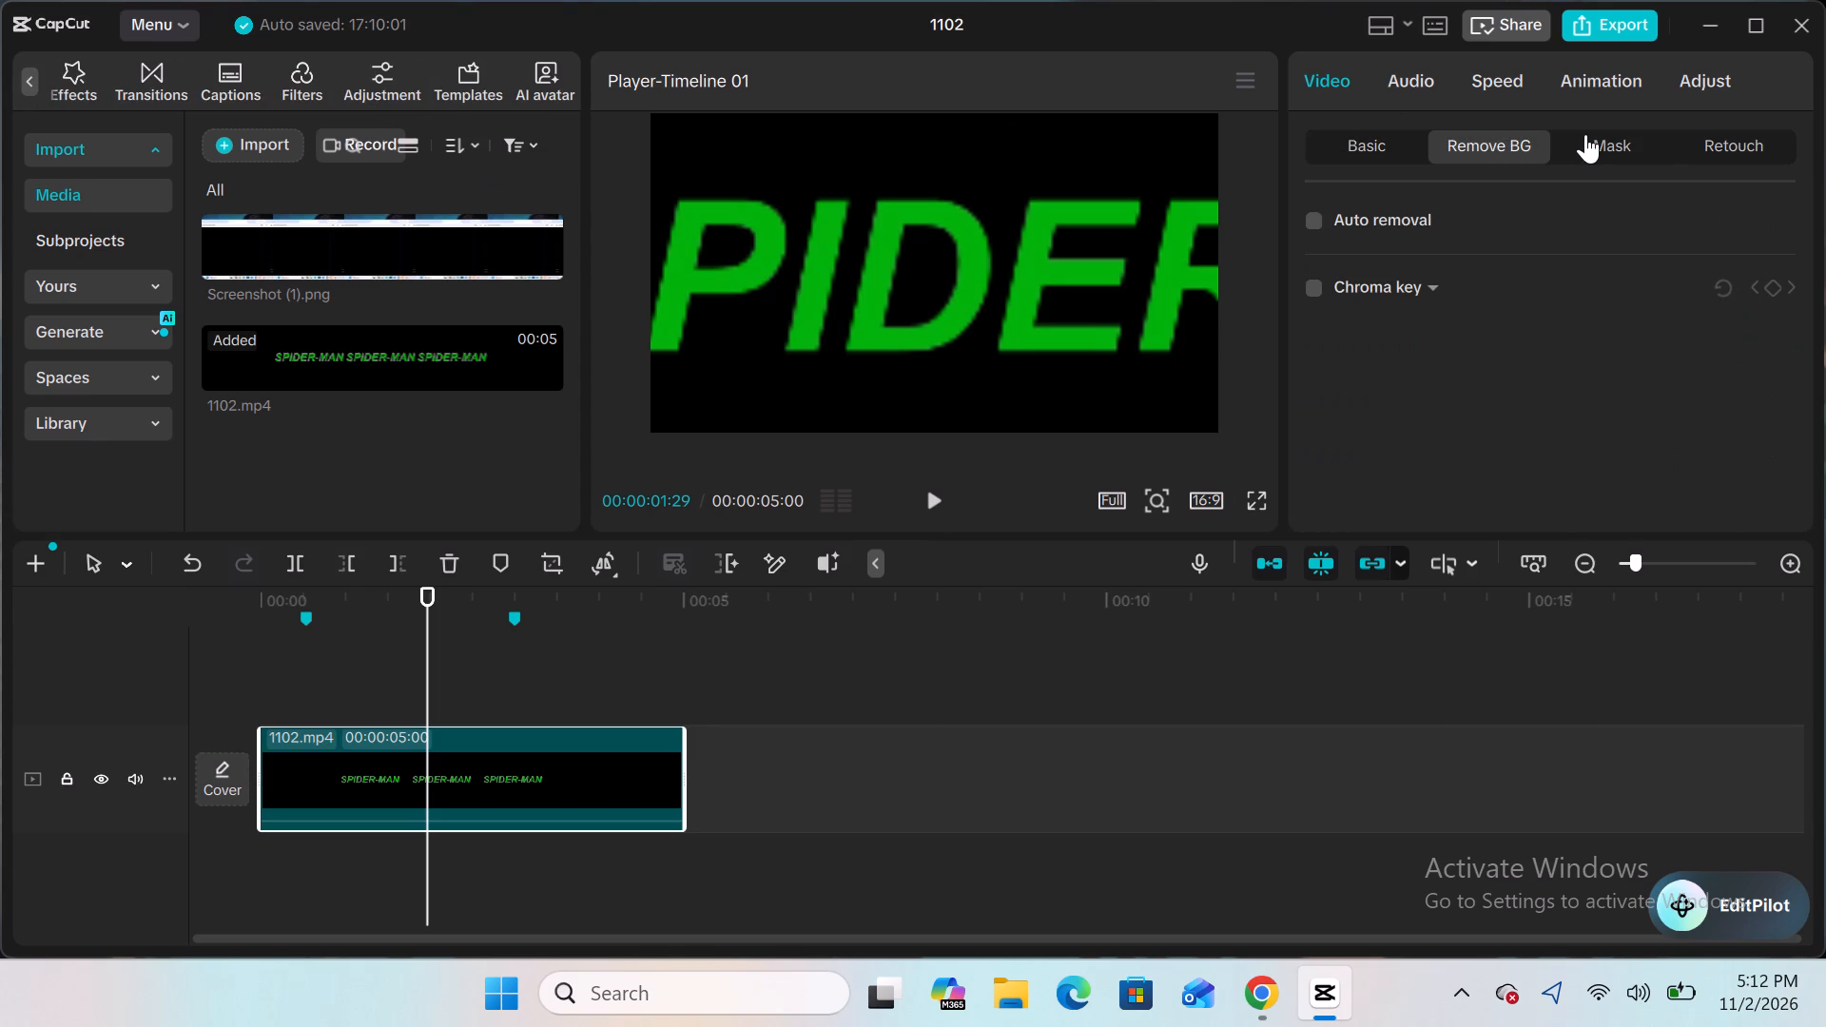
left_click(1756, 146)
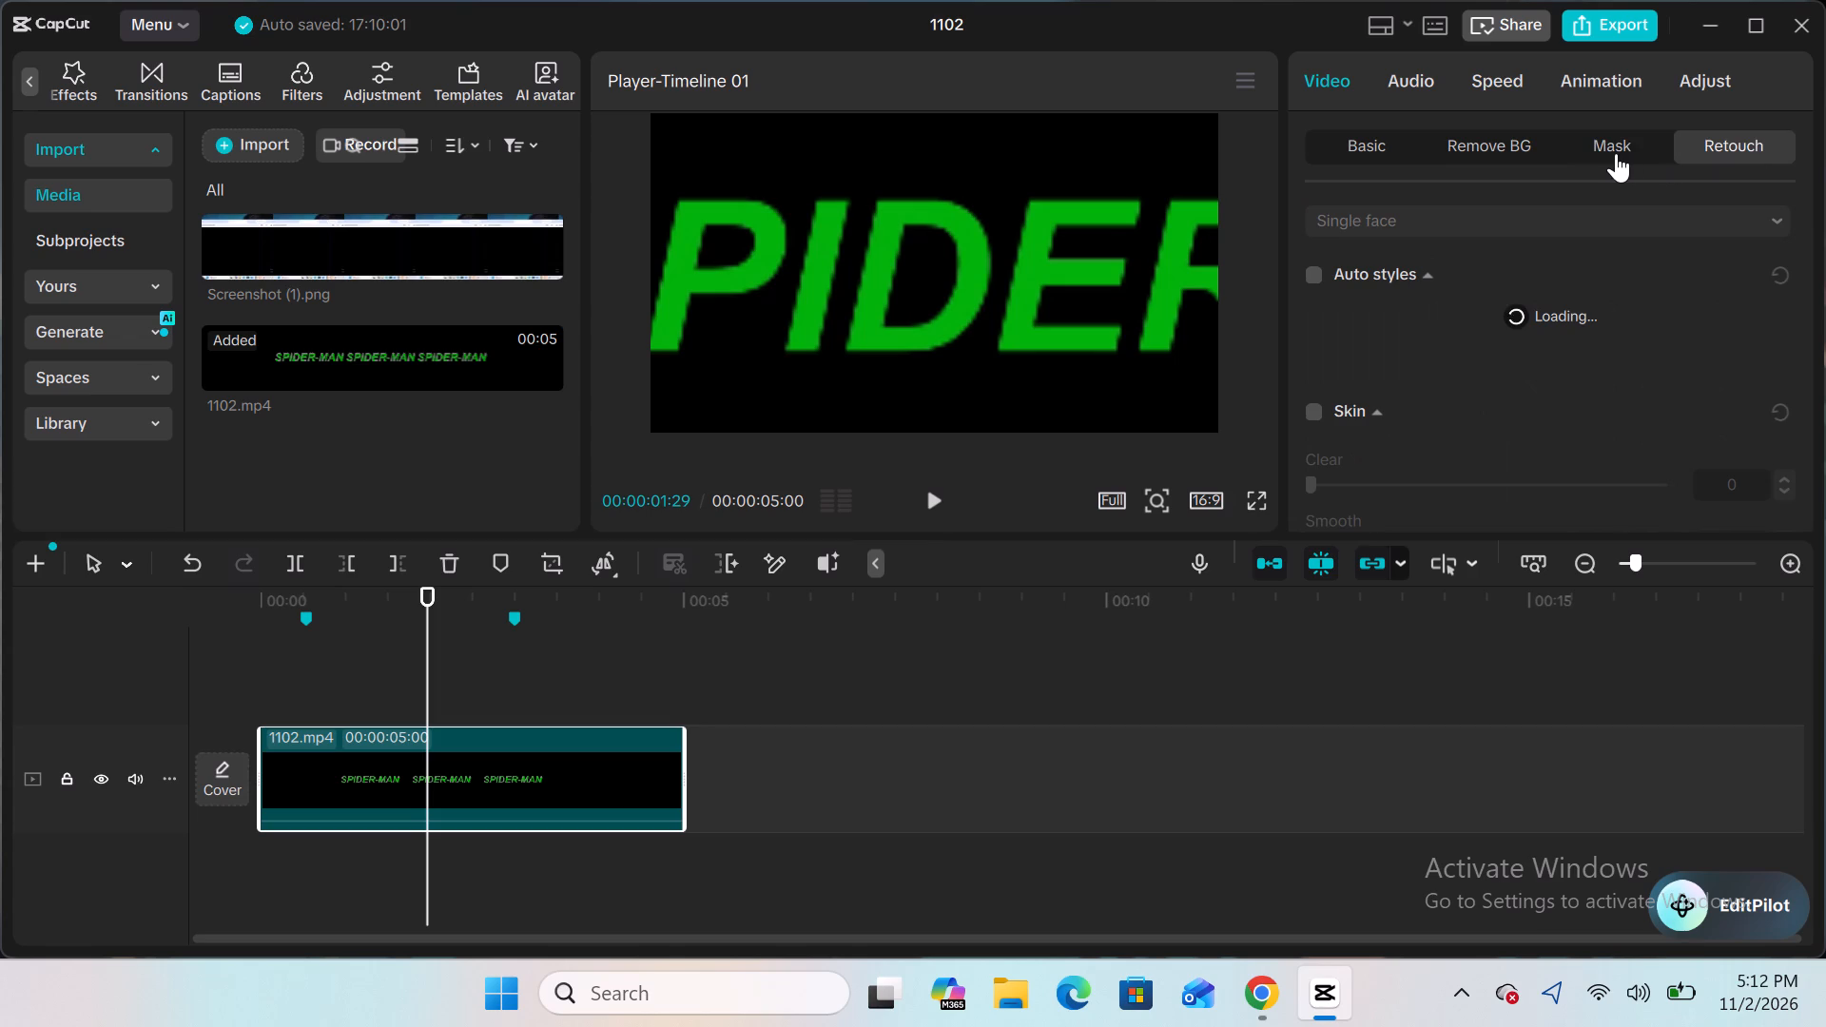
left_click(1588, 149)
left_click(1439, 148)
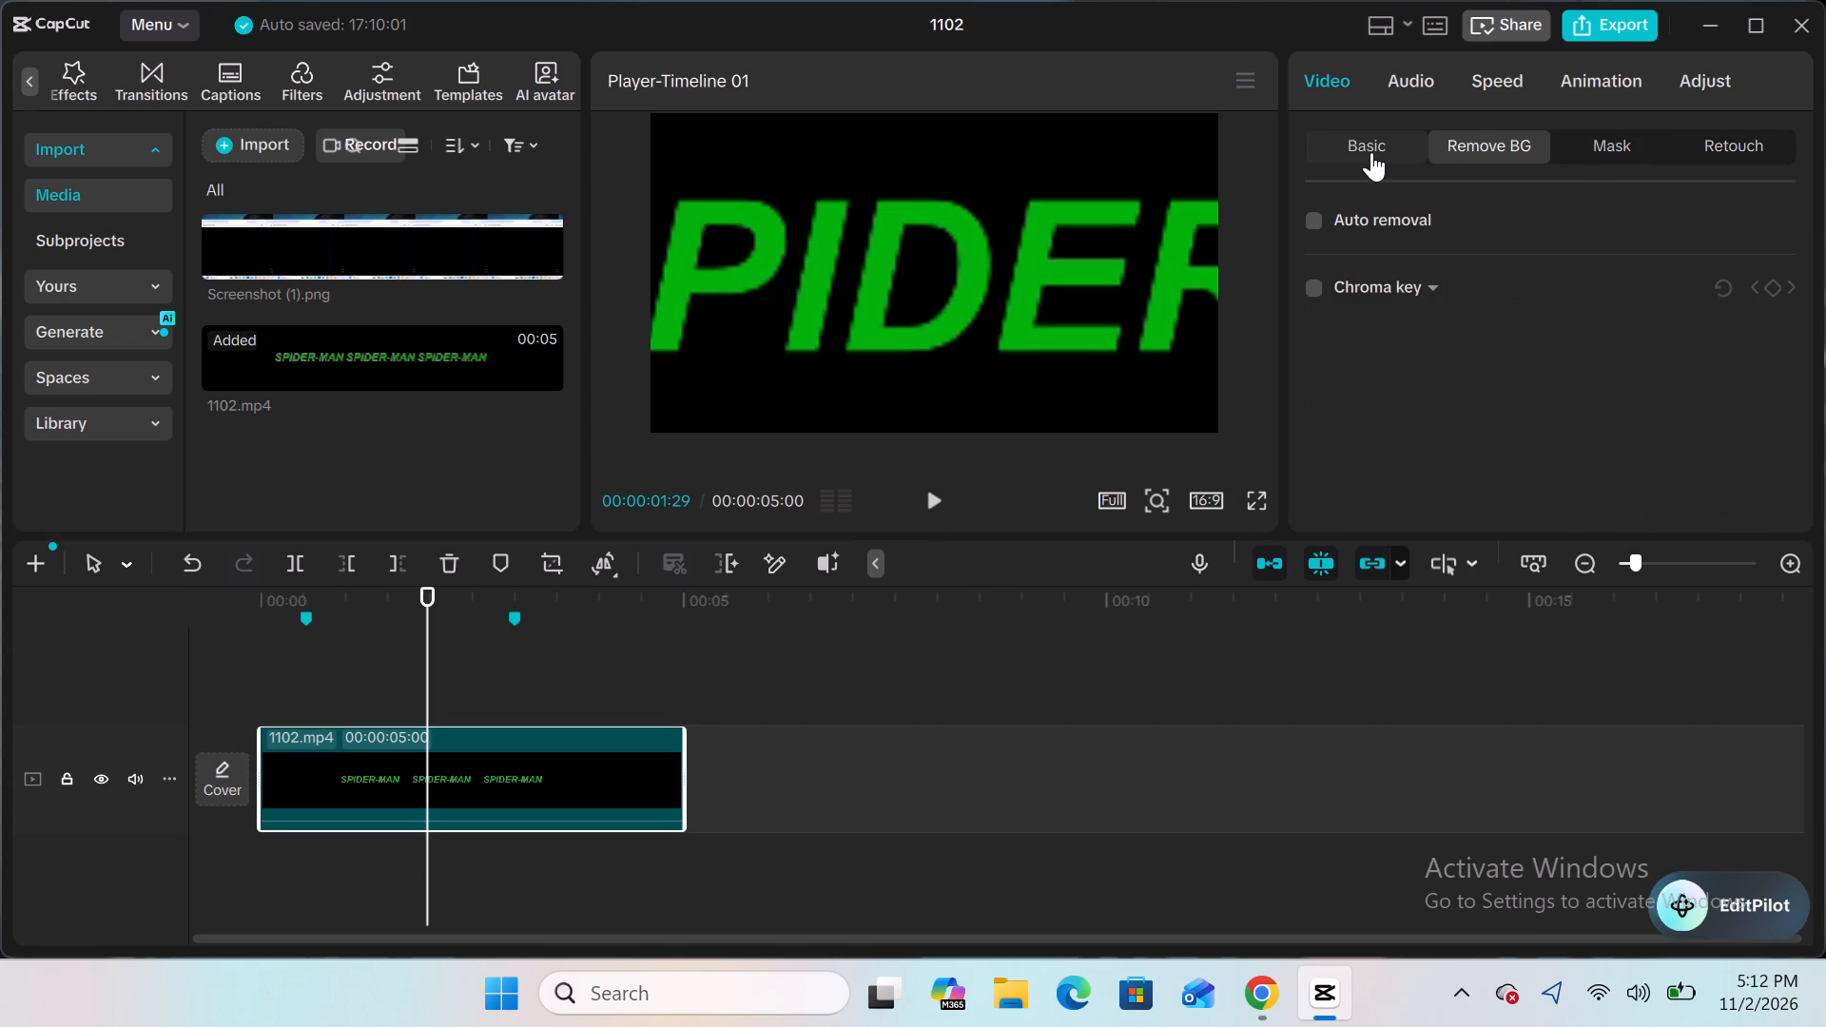
left_click(1371, 152)
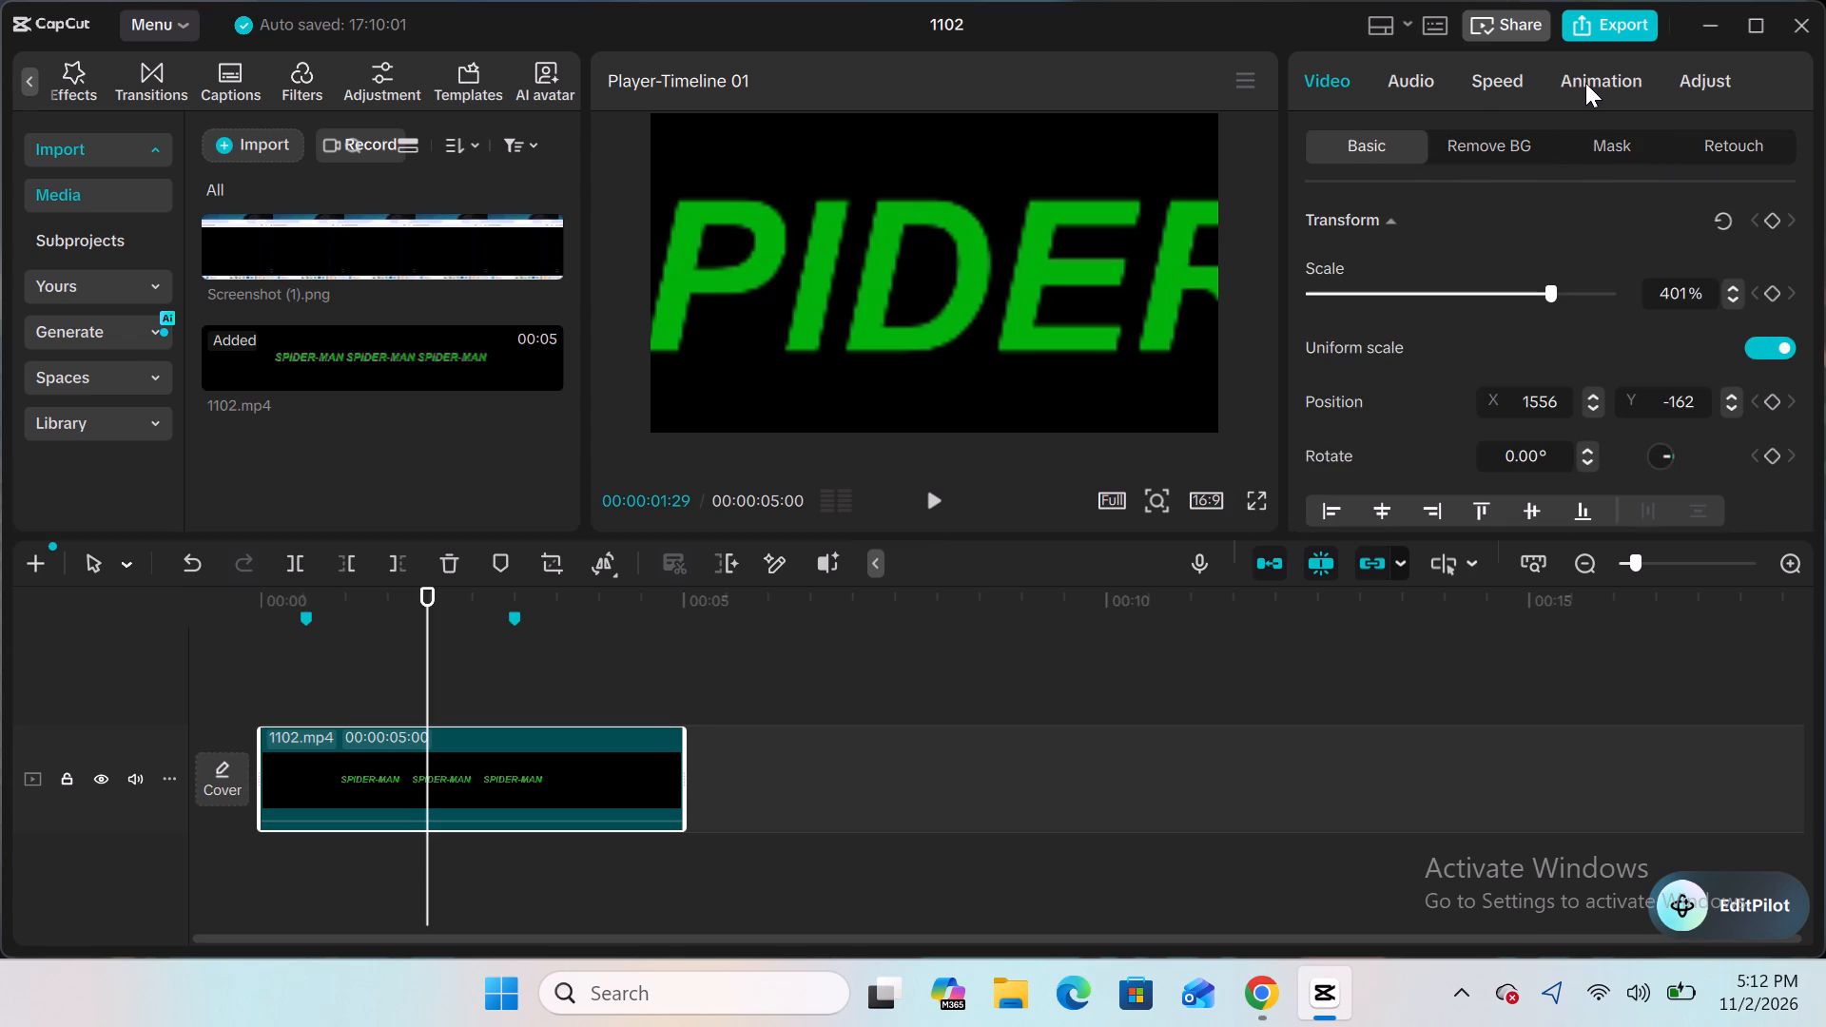
Open the animation options for the 1102.mp4 clip.
left_click(1585, 83)
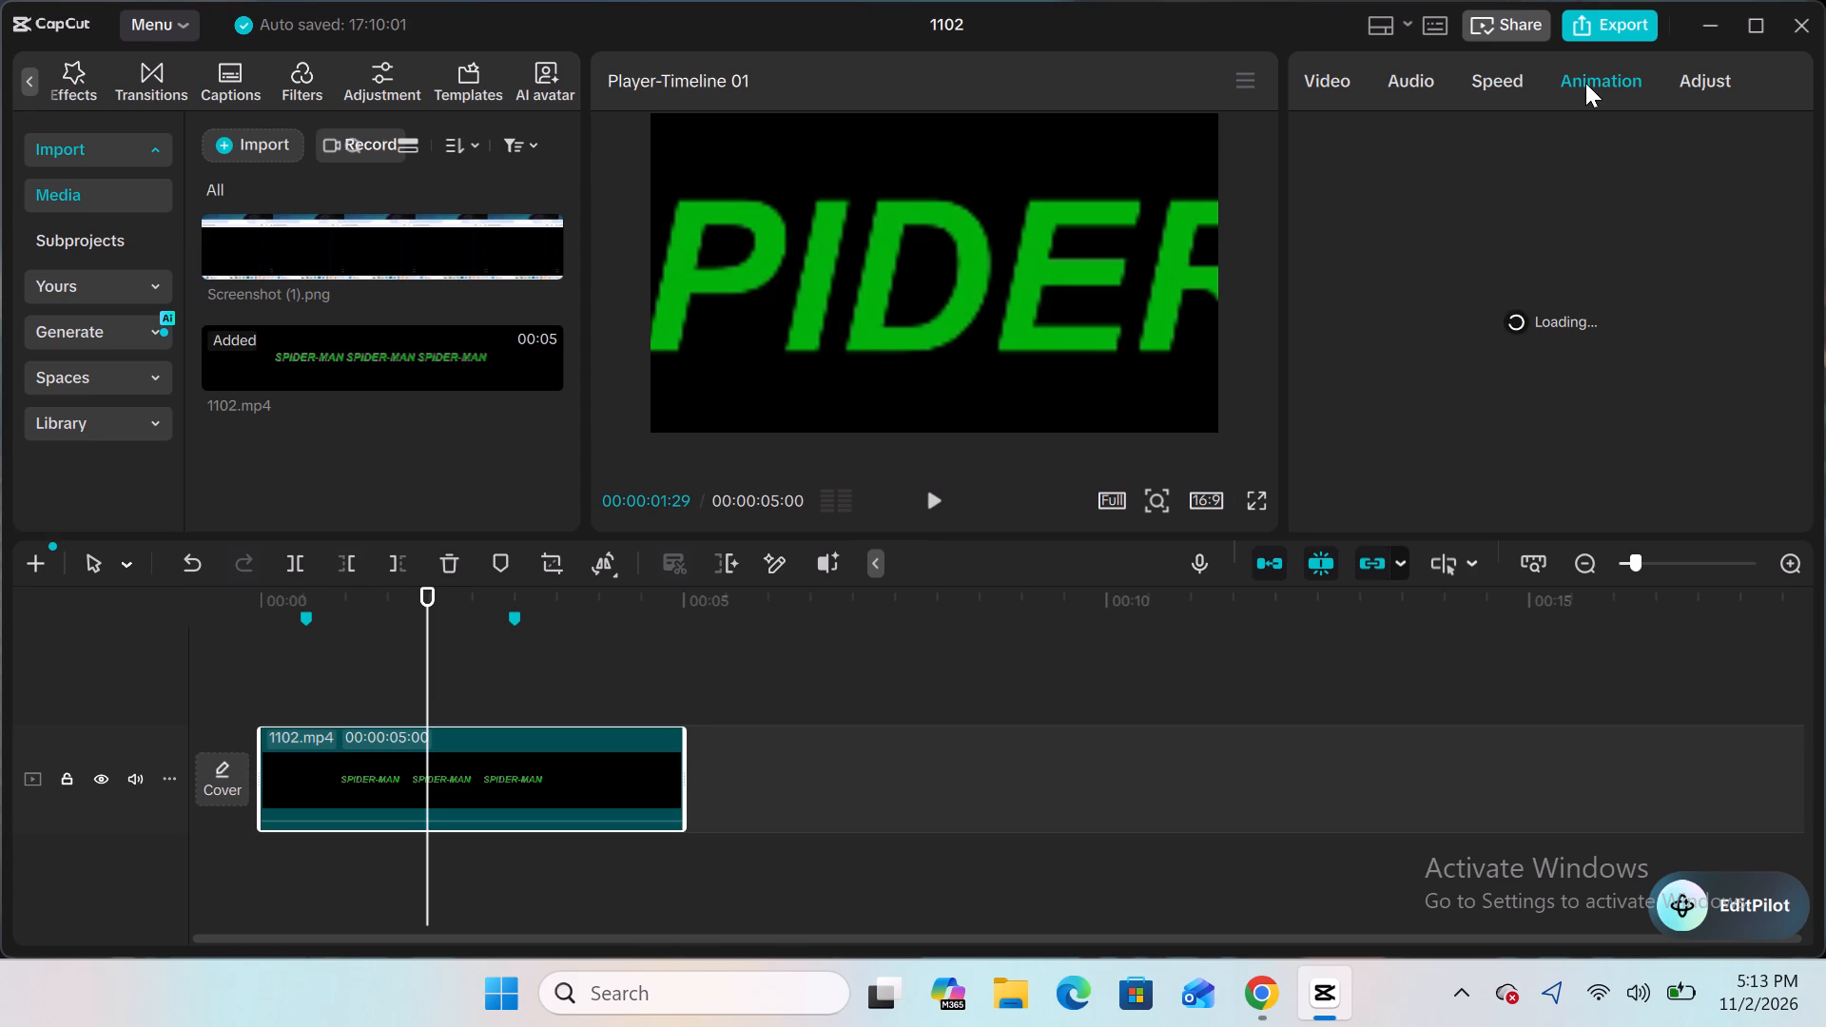
scroll(1585, 83, "up", 1)
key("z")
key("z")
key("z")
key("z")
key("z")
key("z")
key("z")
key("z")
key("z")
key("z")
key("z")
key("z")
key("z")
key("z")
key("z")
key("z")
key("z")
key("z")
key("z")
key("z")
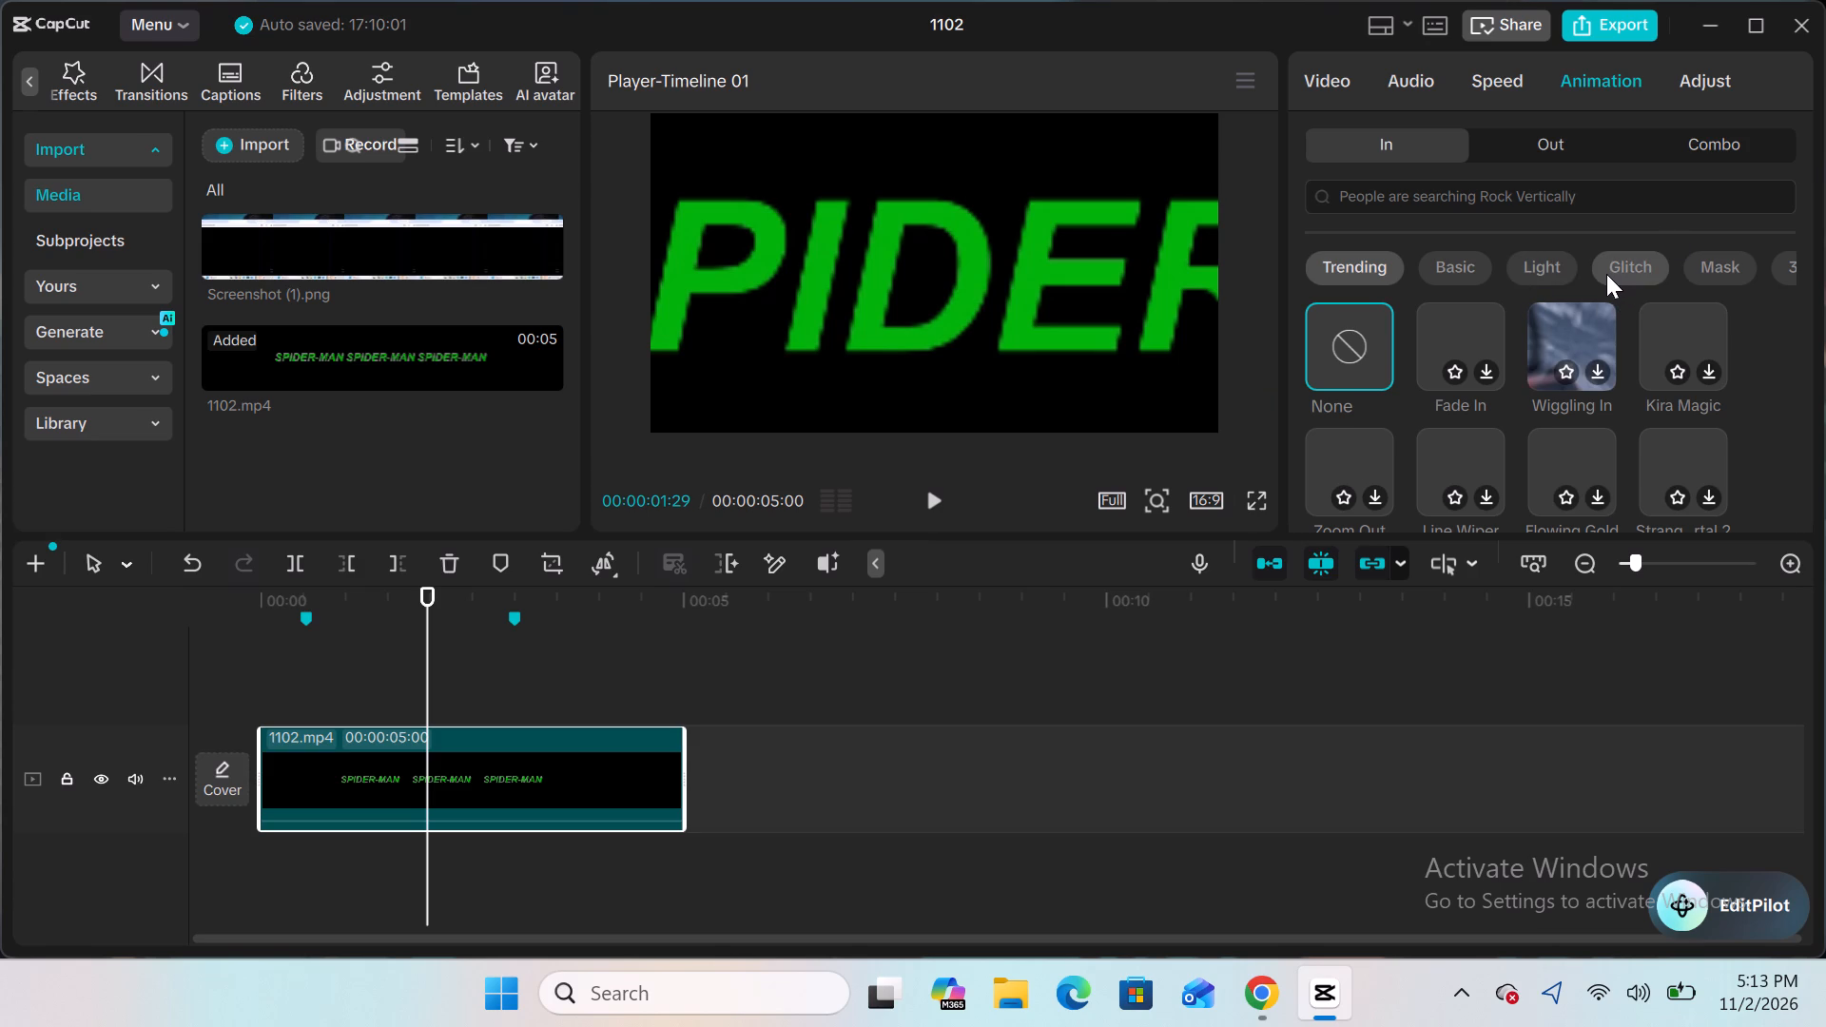
Browse the In animation categories for the 1102.mp4 clip, such as Glitch, Mask, 3D and Vibration.
scroll(1598, 270, "left", 10)
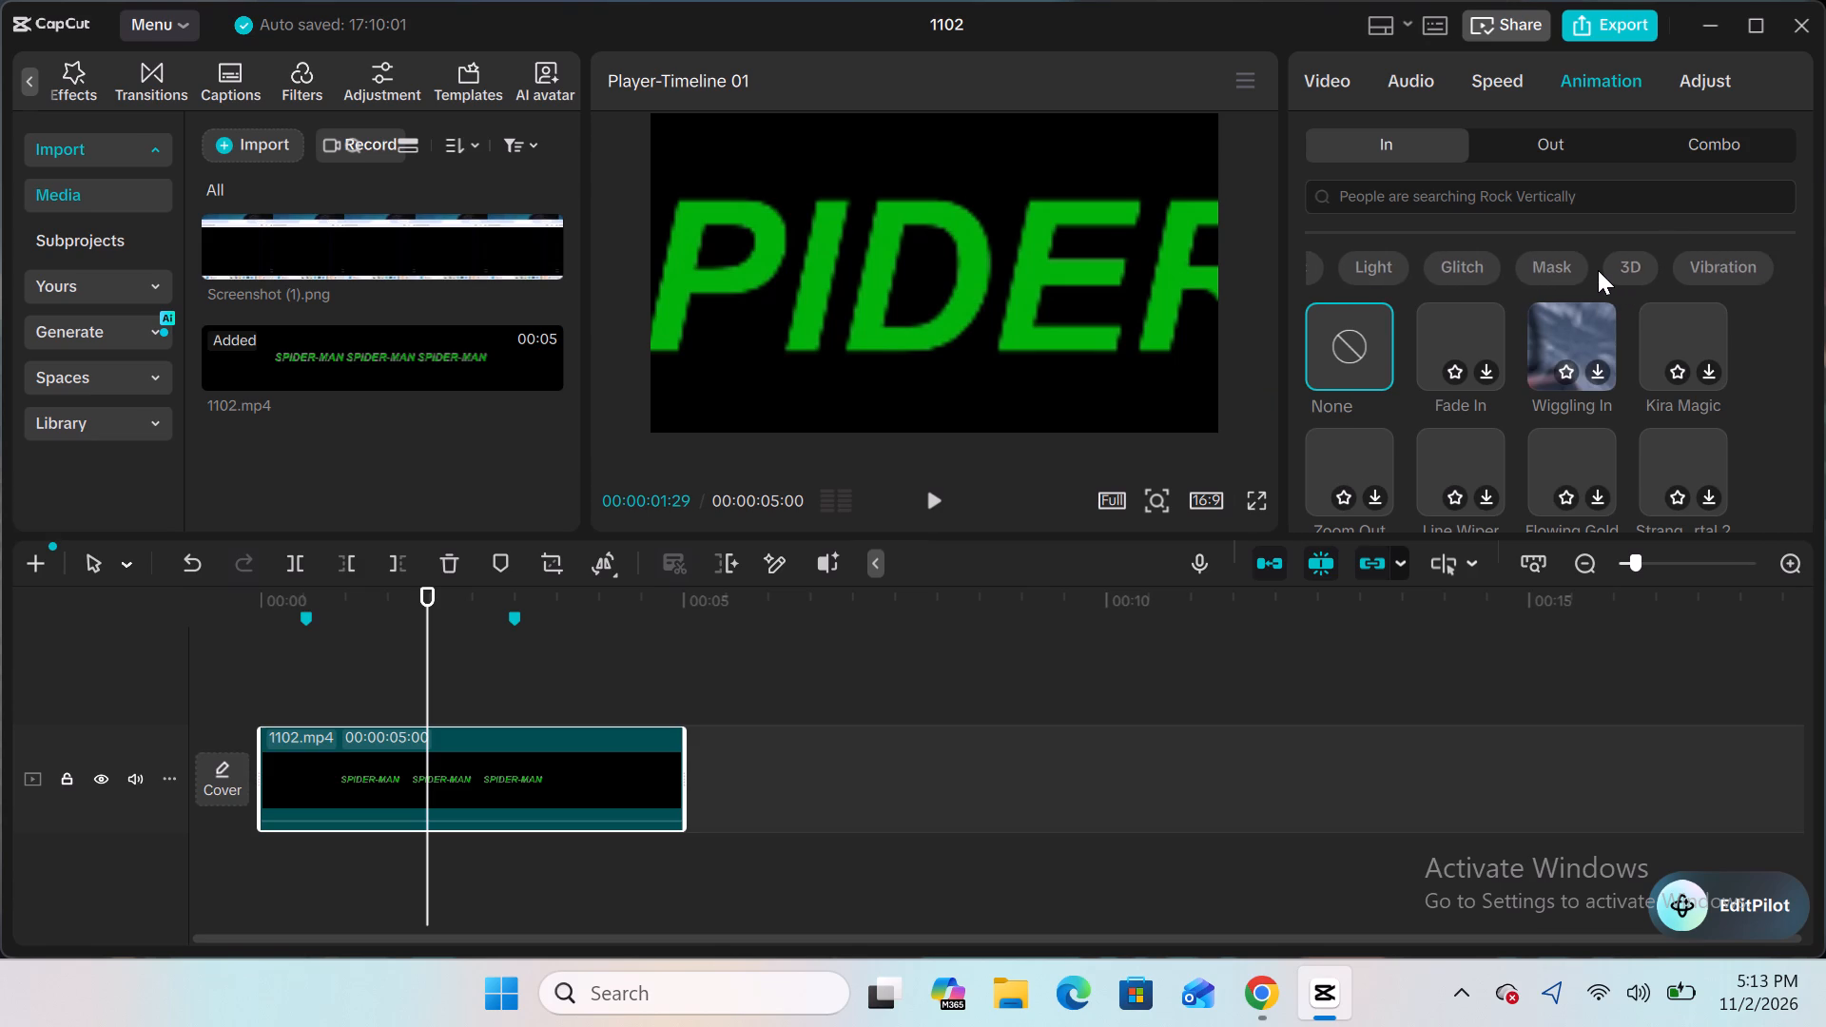
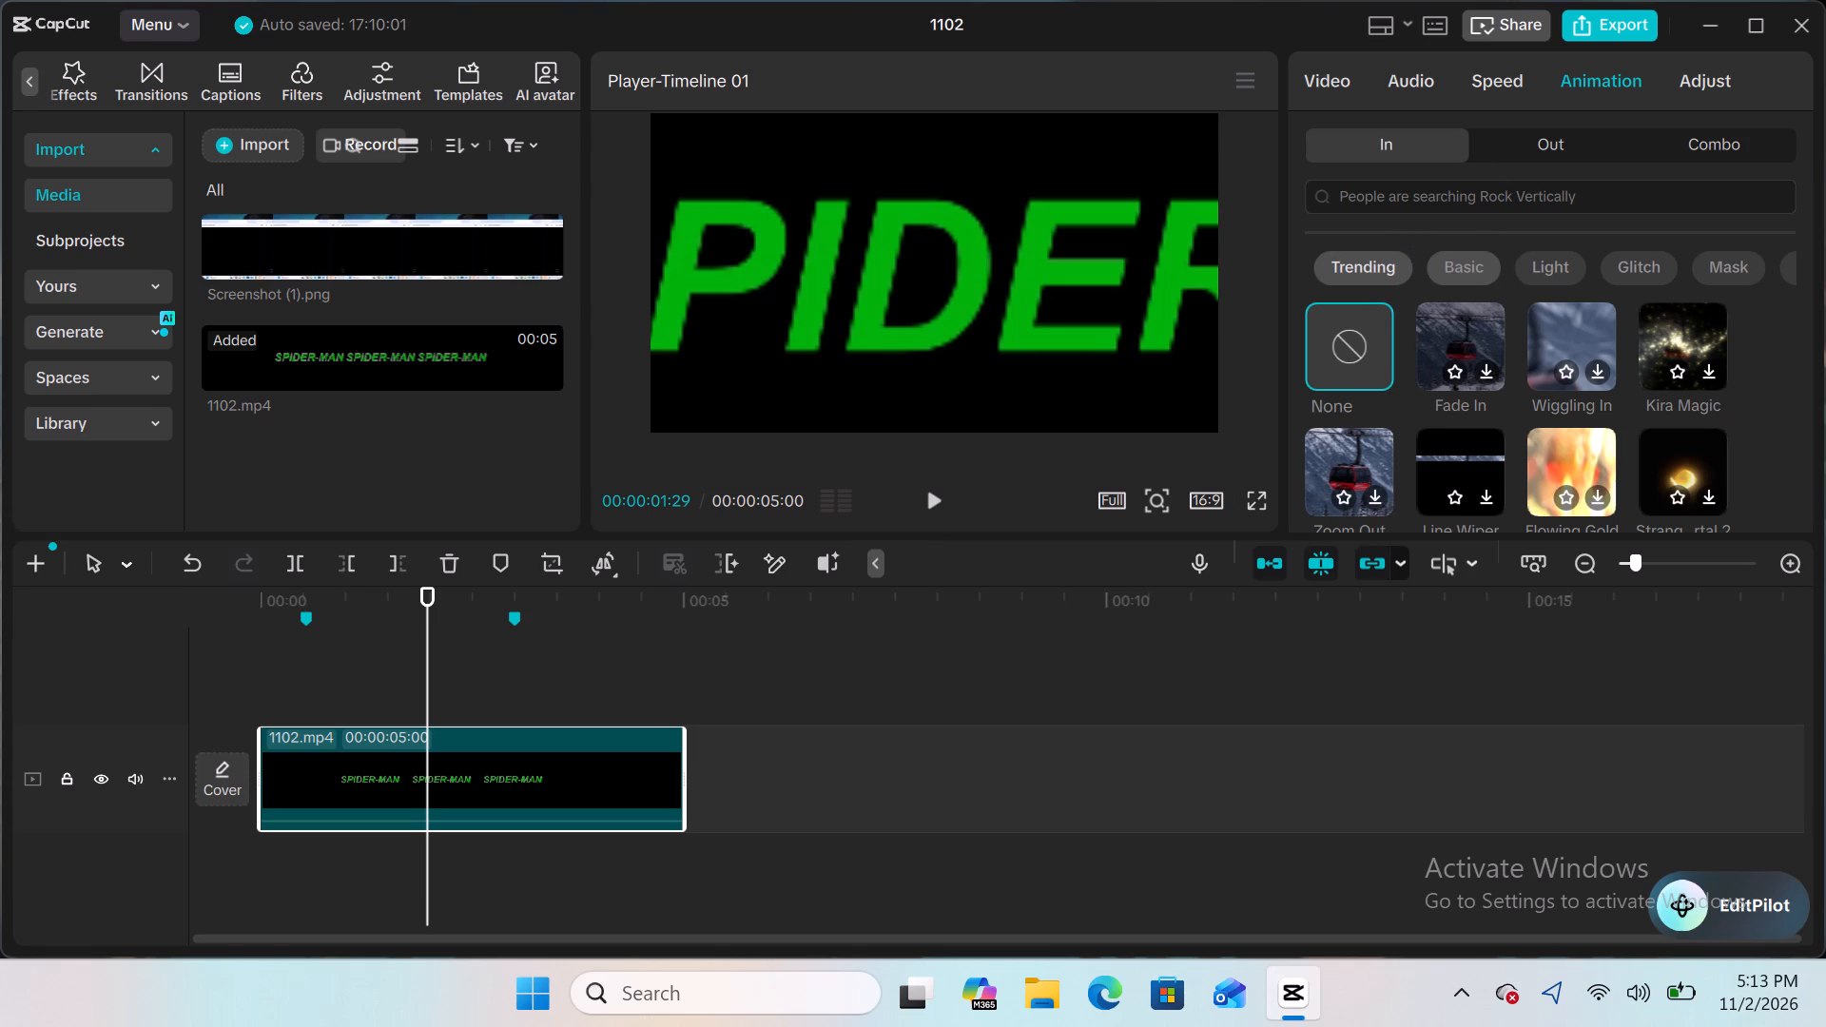
Search the In animations for "cubic in" and reload the search.
left_click_drag(1424, 211, 1428, 210)
left_click(1428, 210)
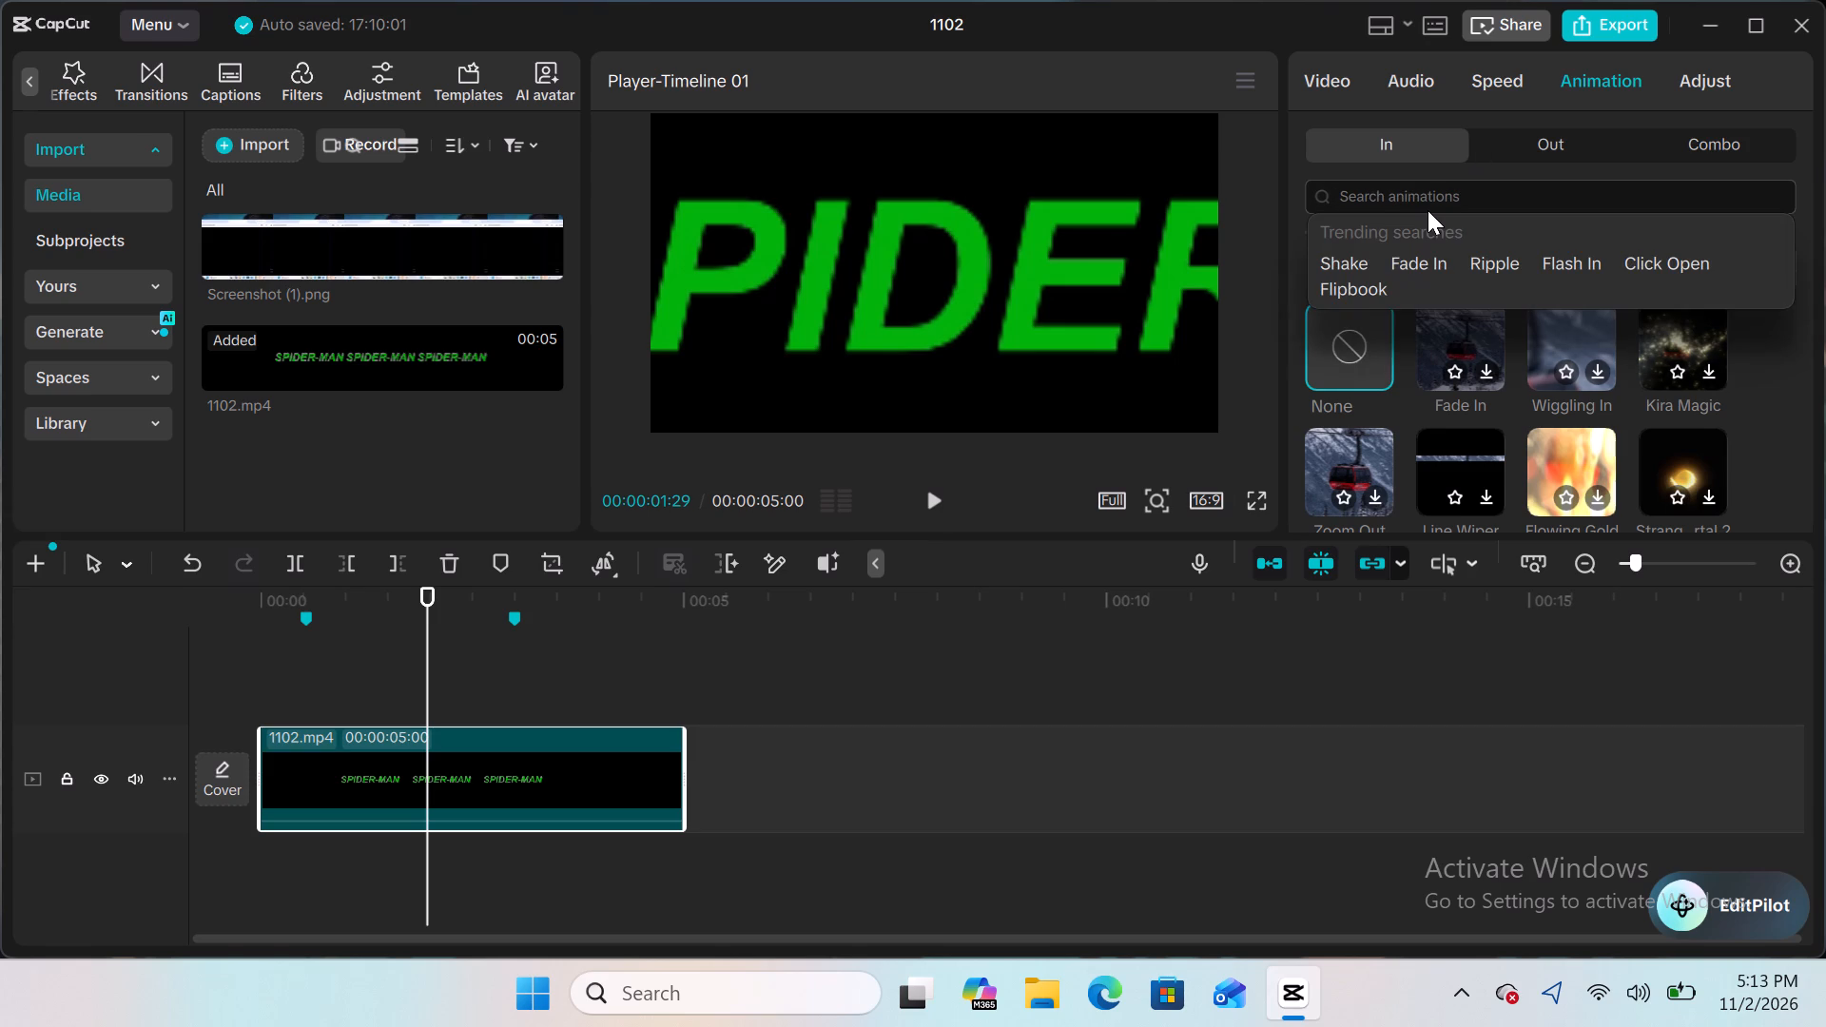
type("cubic in")
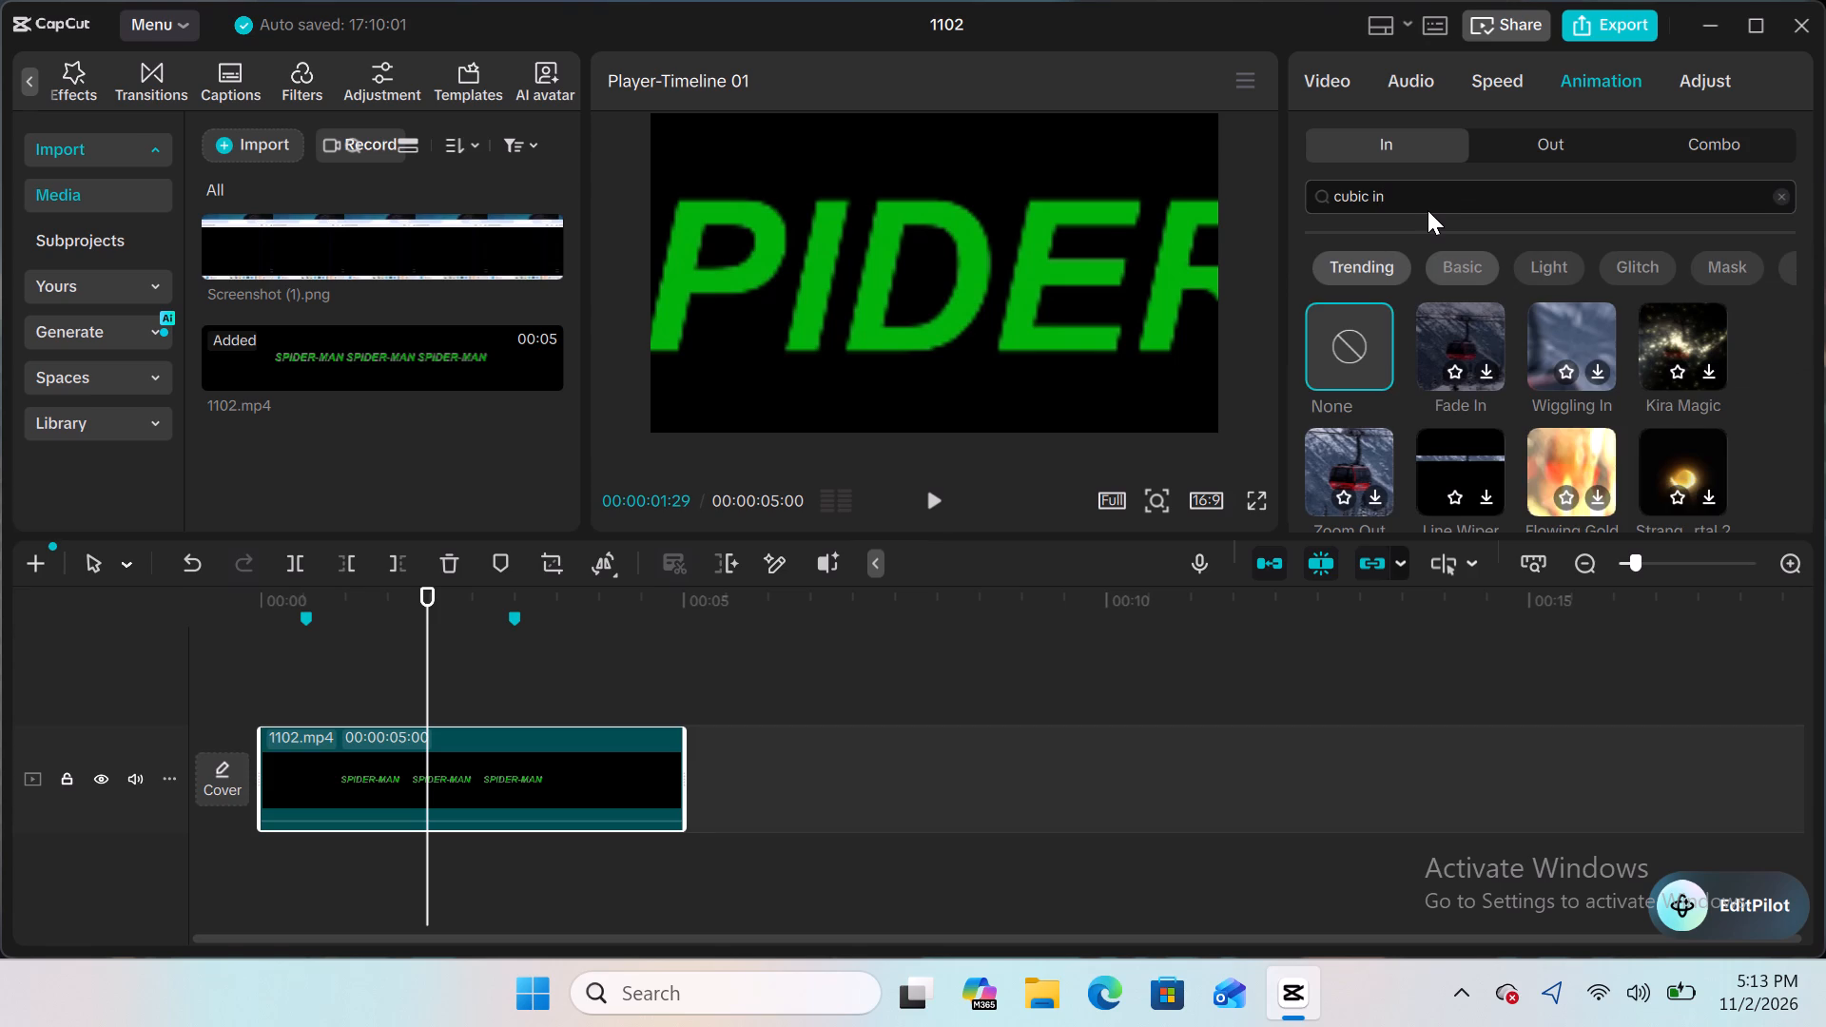
key("Return")
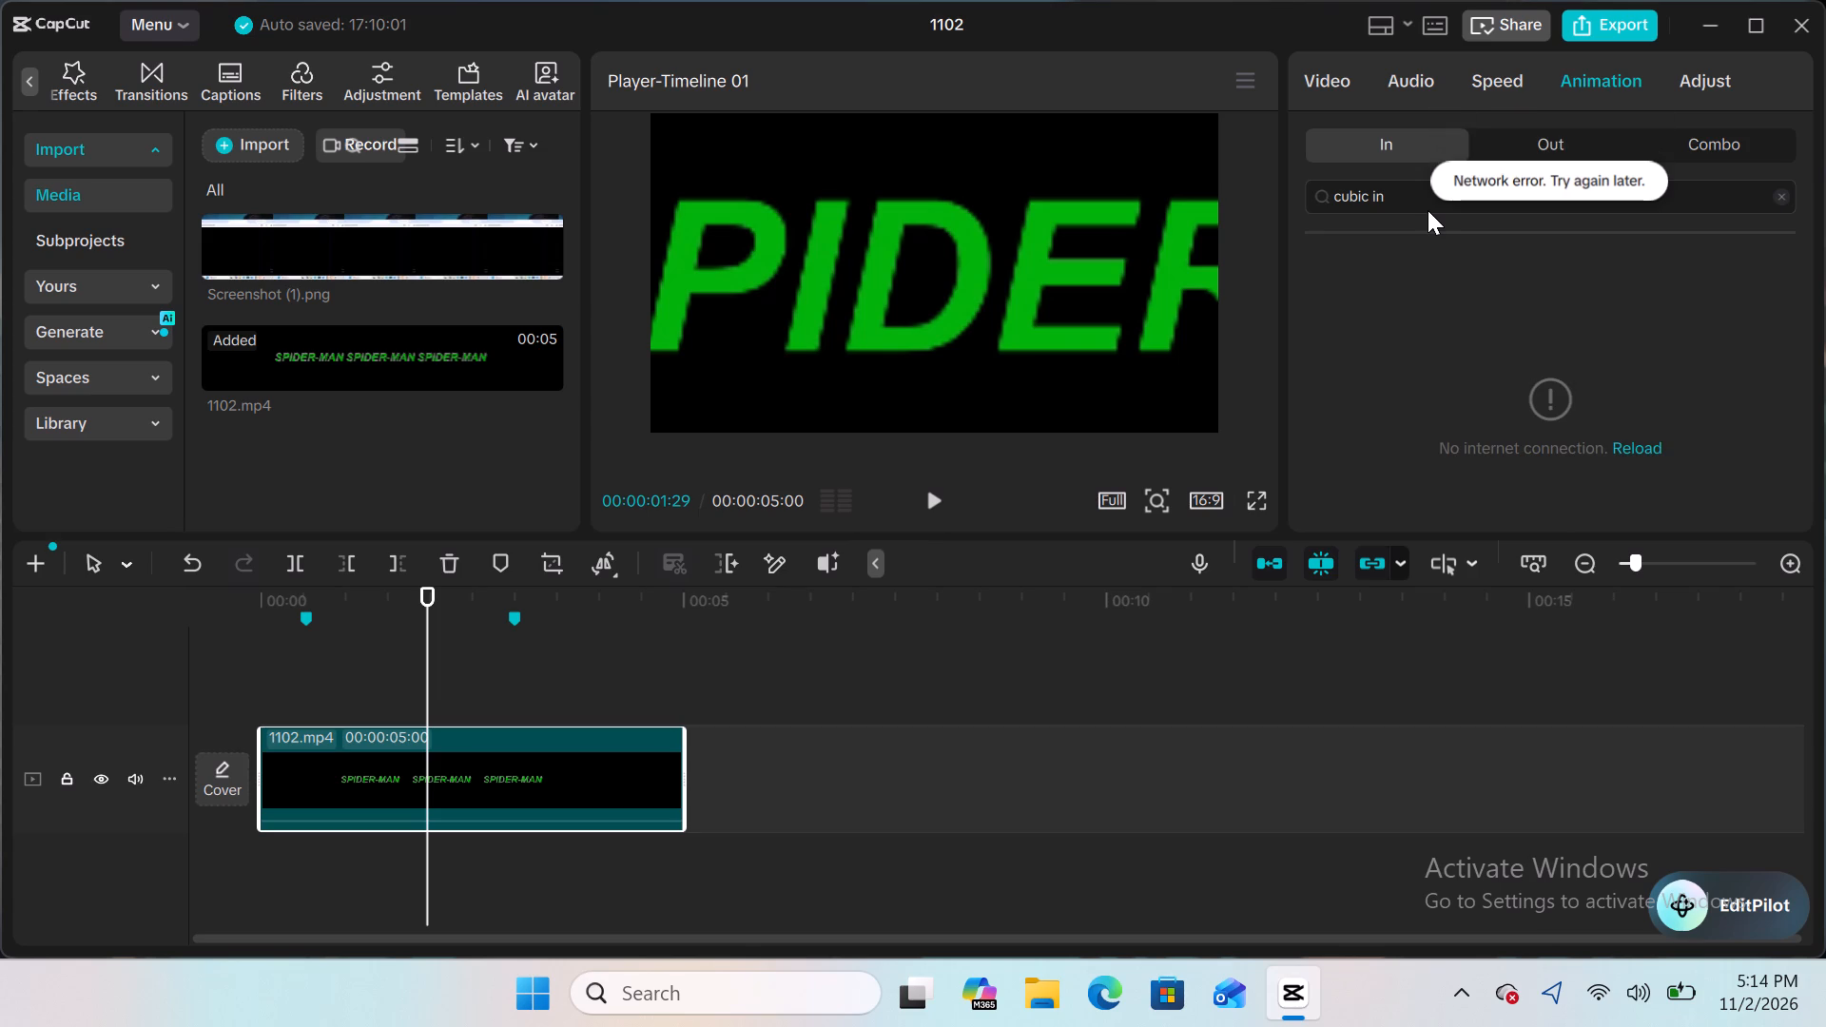
left_click(1656, 442)
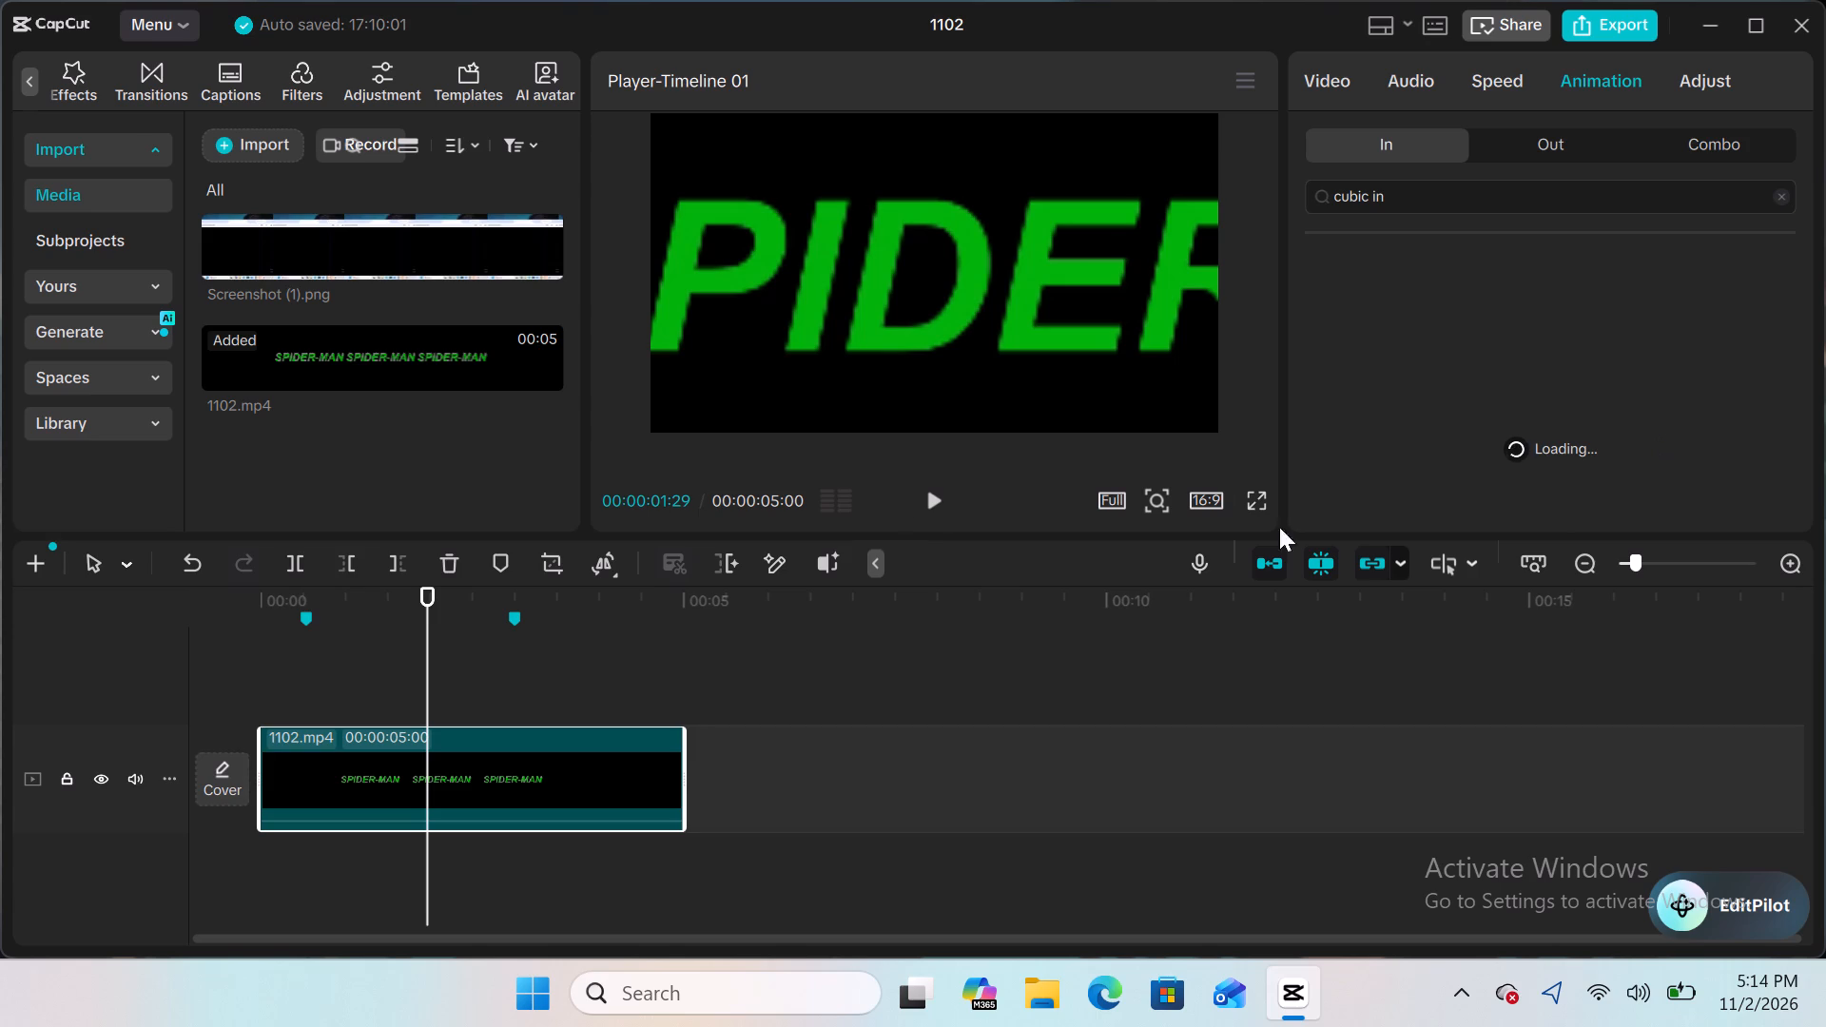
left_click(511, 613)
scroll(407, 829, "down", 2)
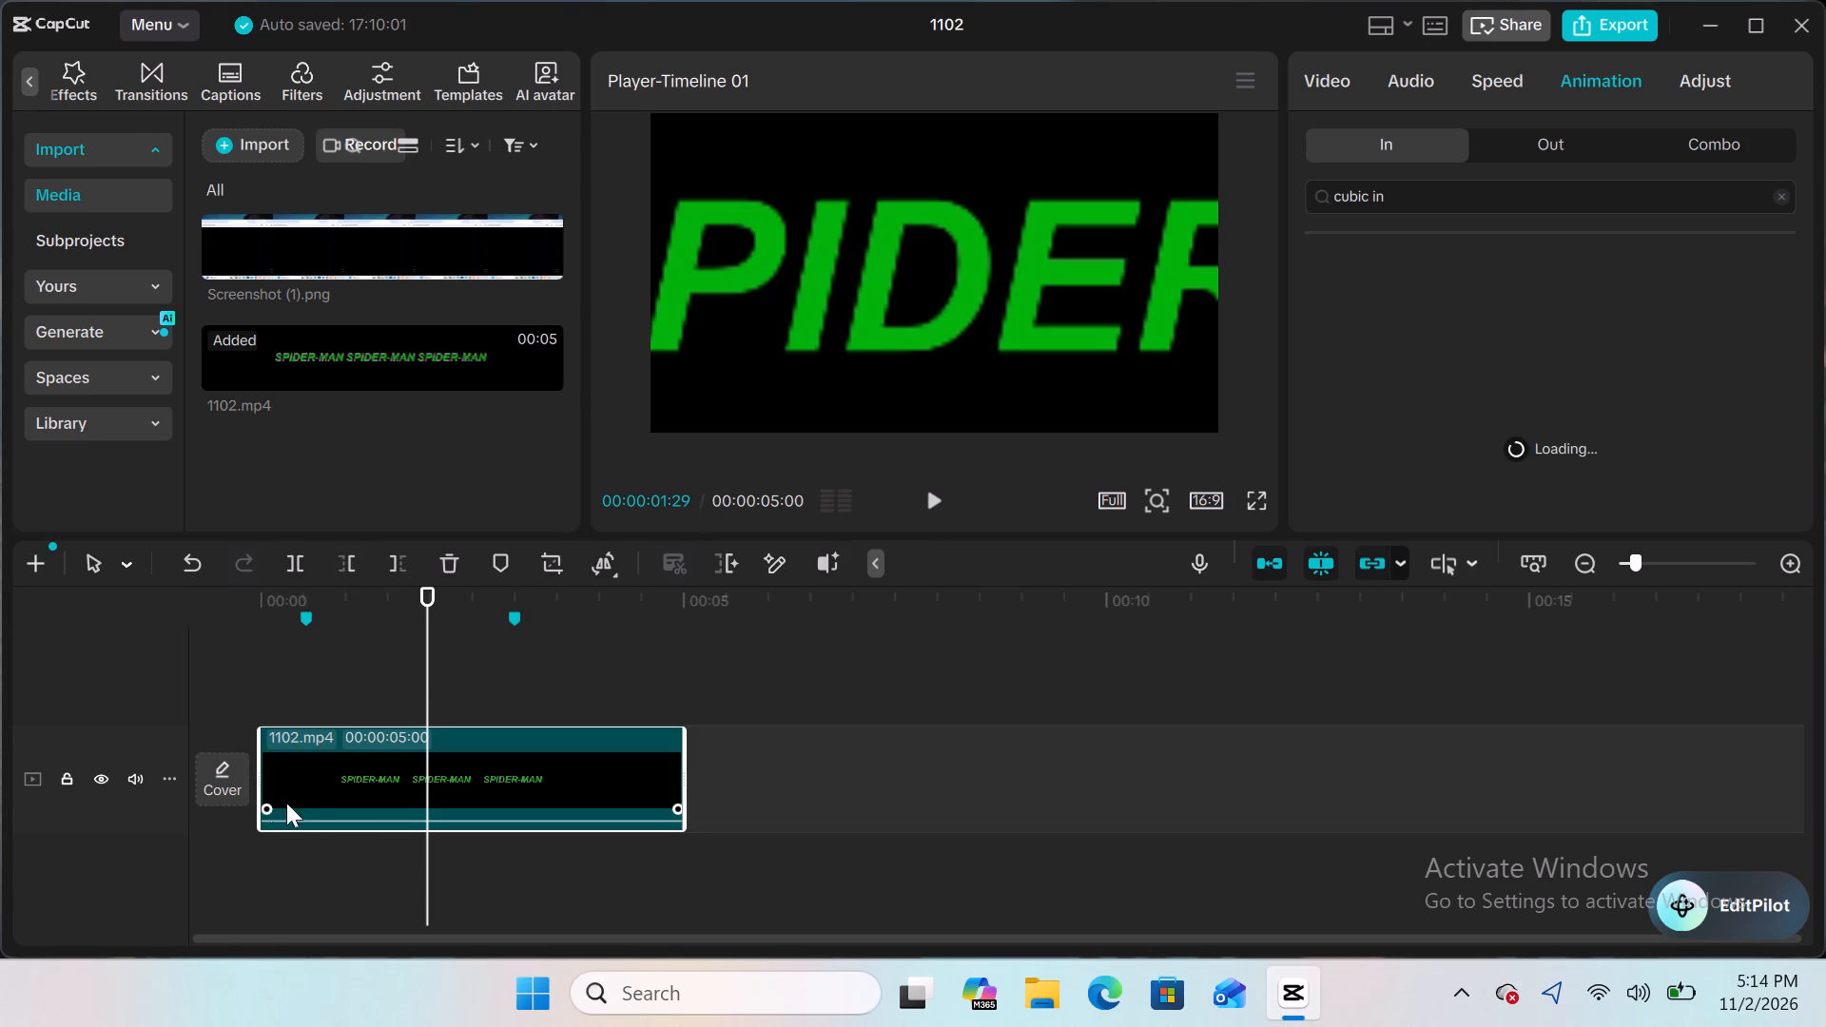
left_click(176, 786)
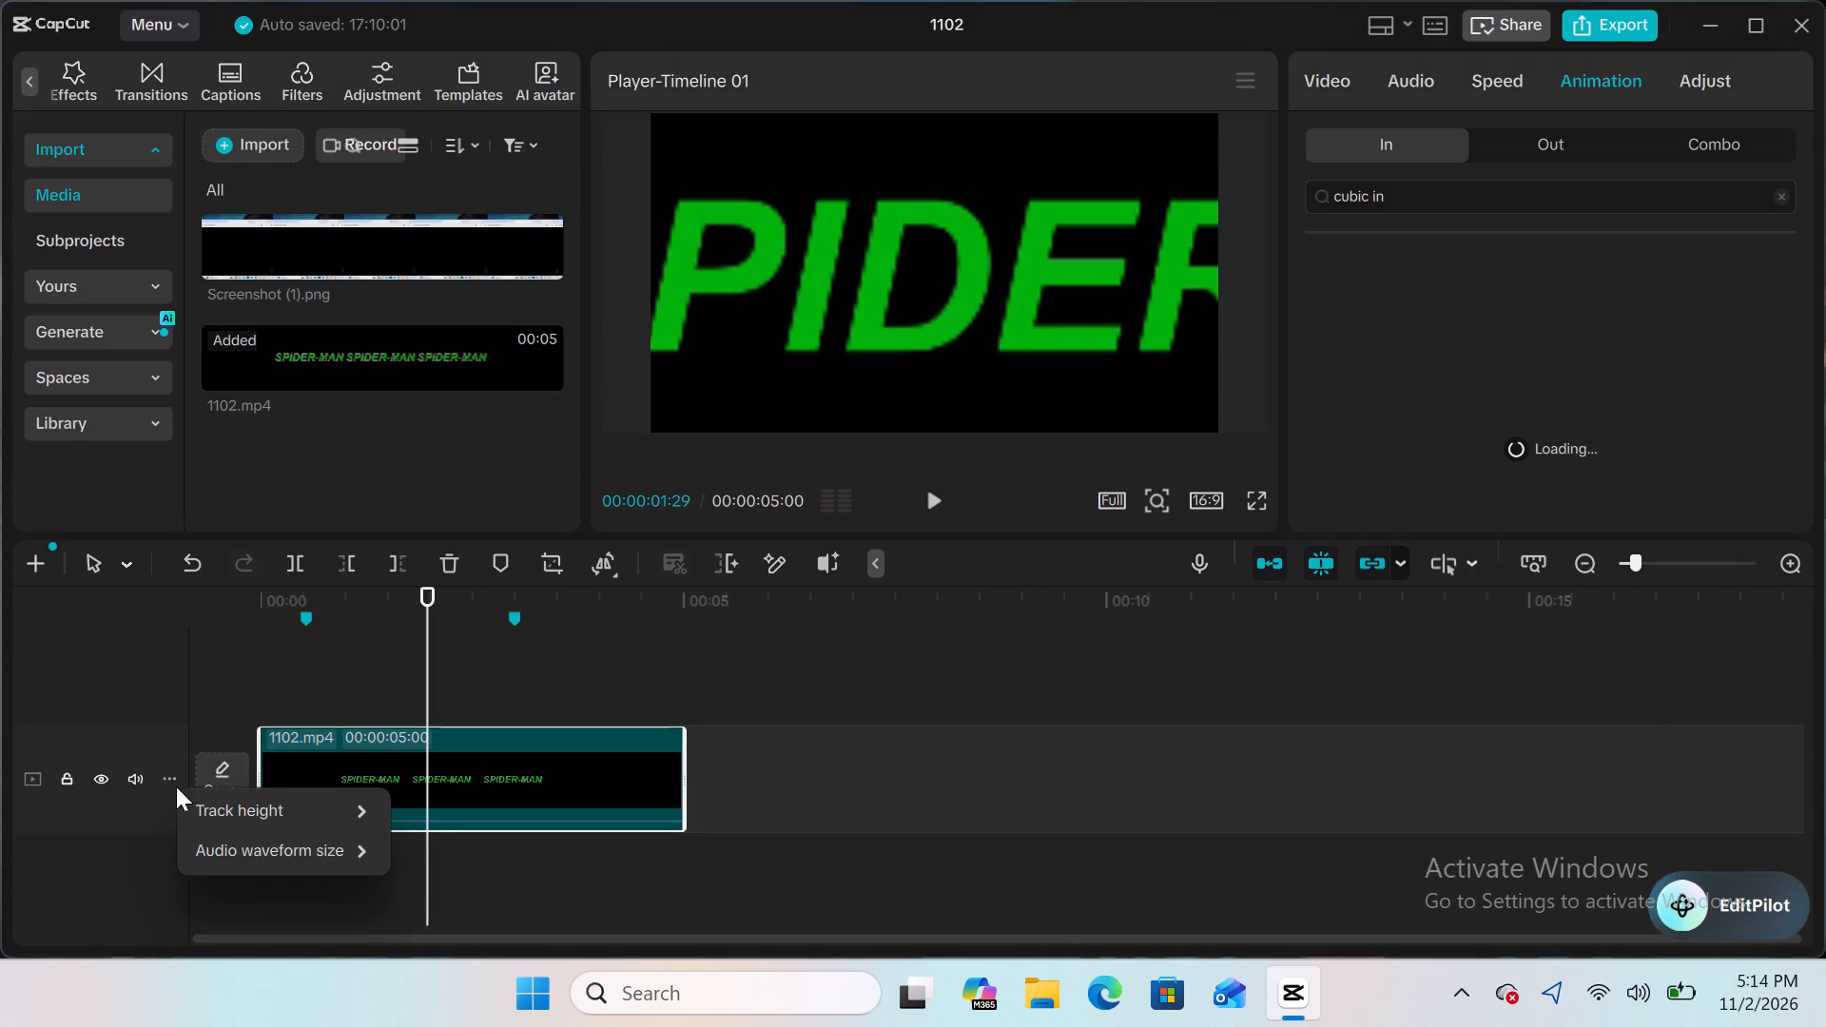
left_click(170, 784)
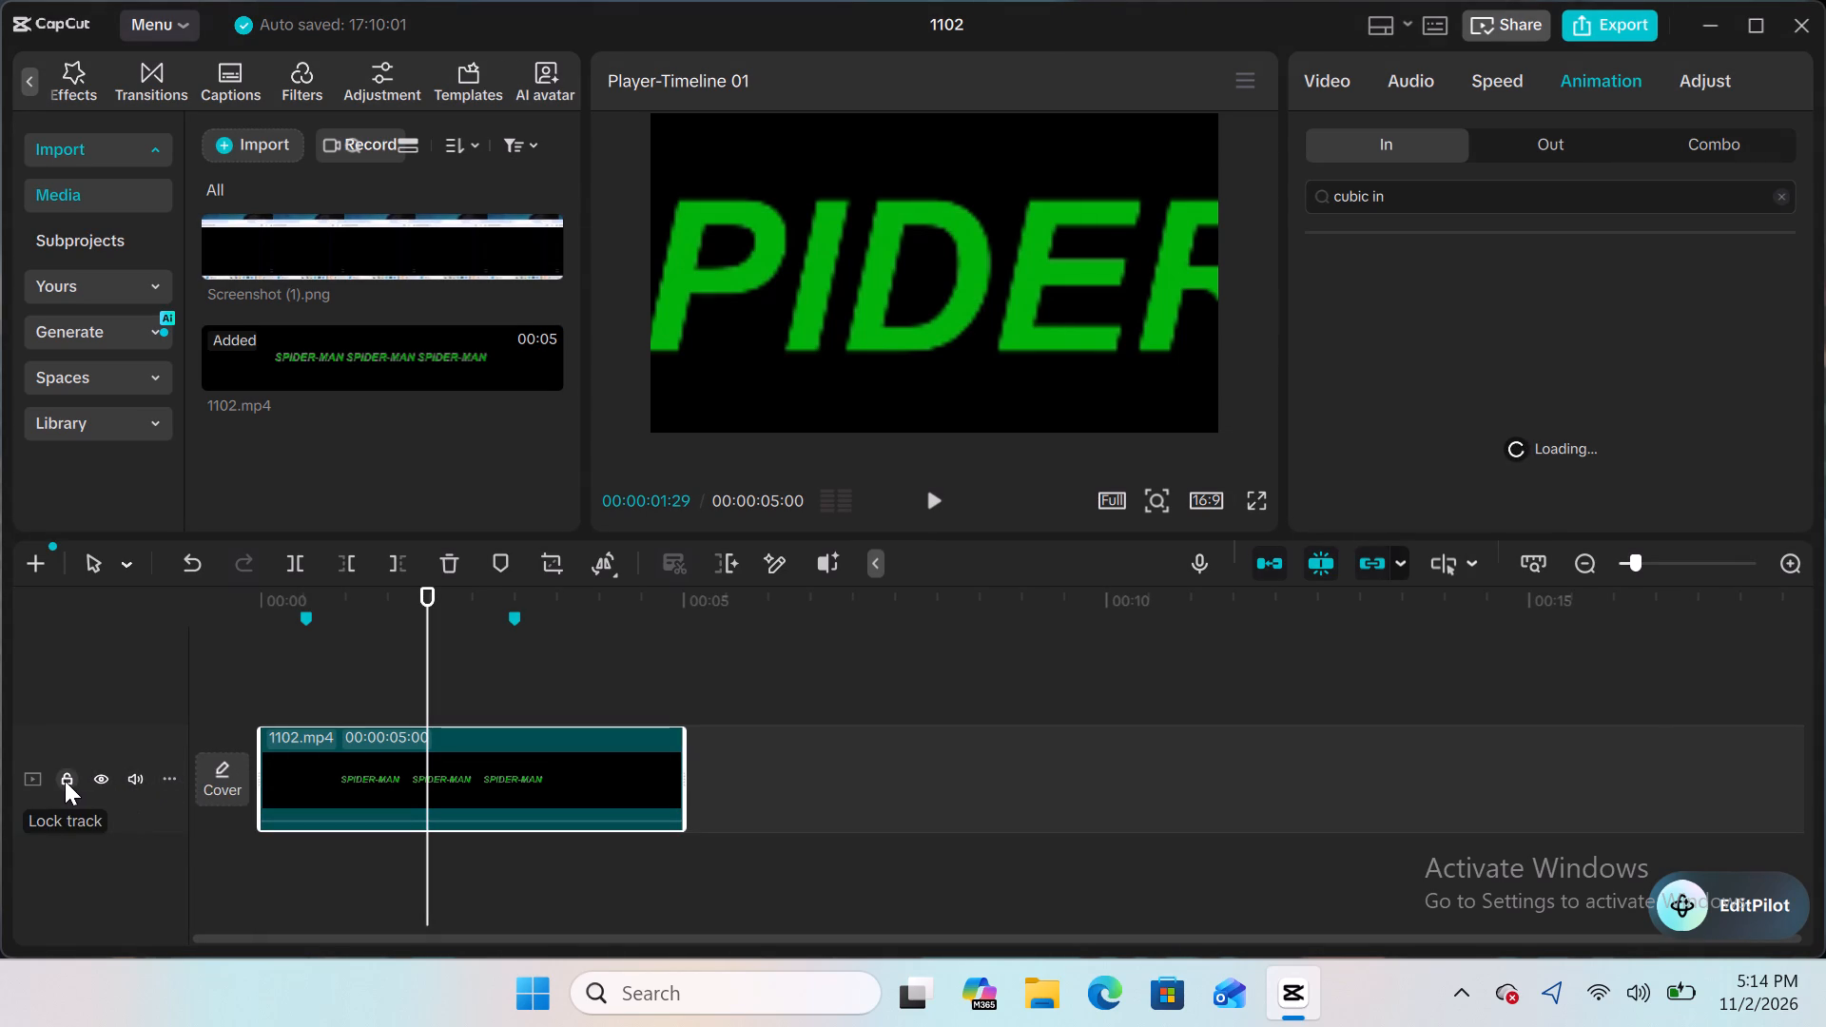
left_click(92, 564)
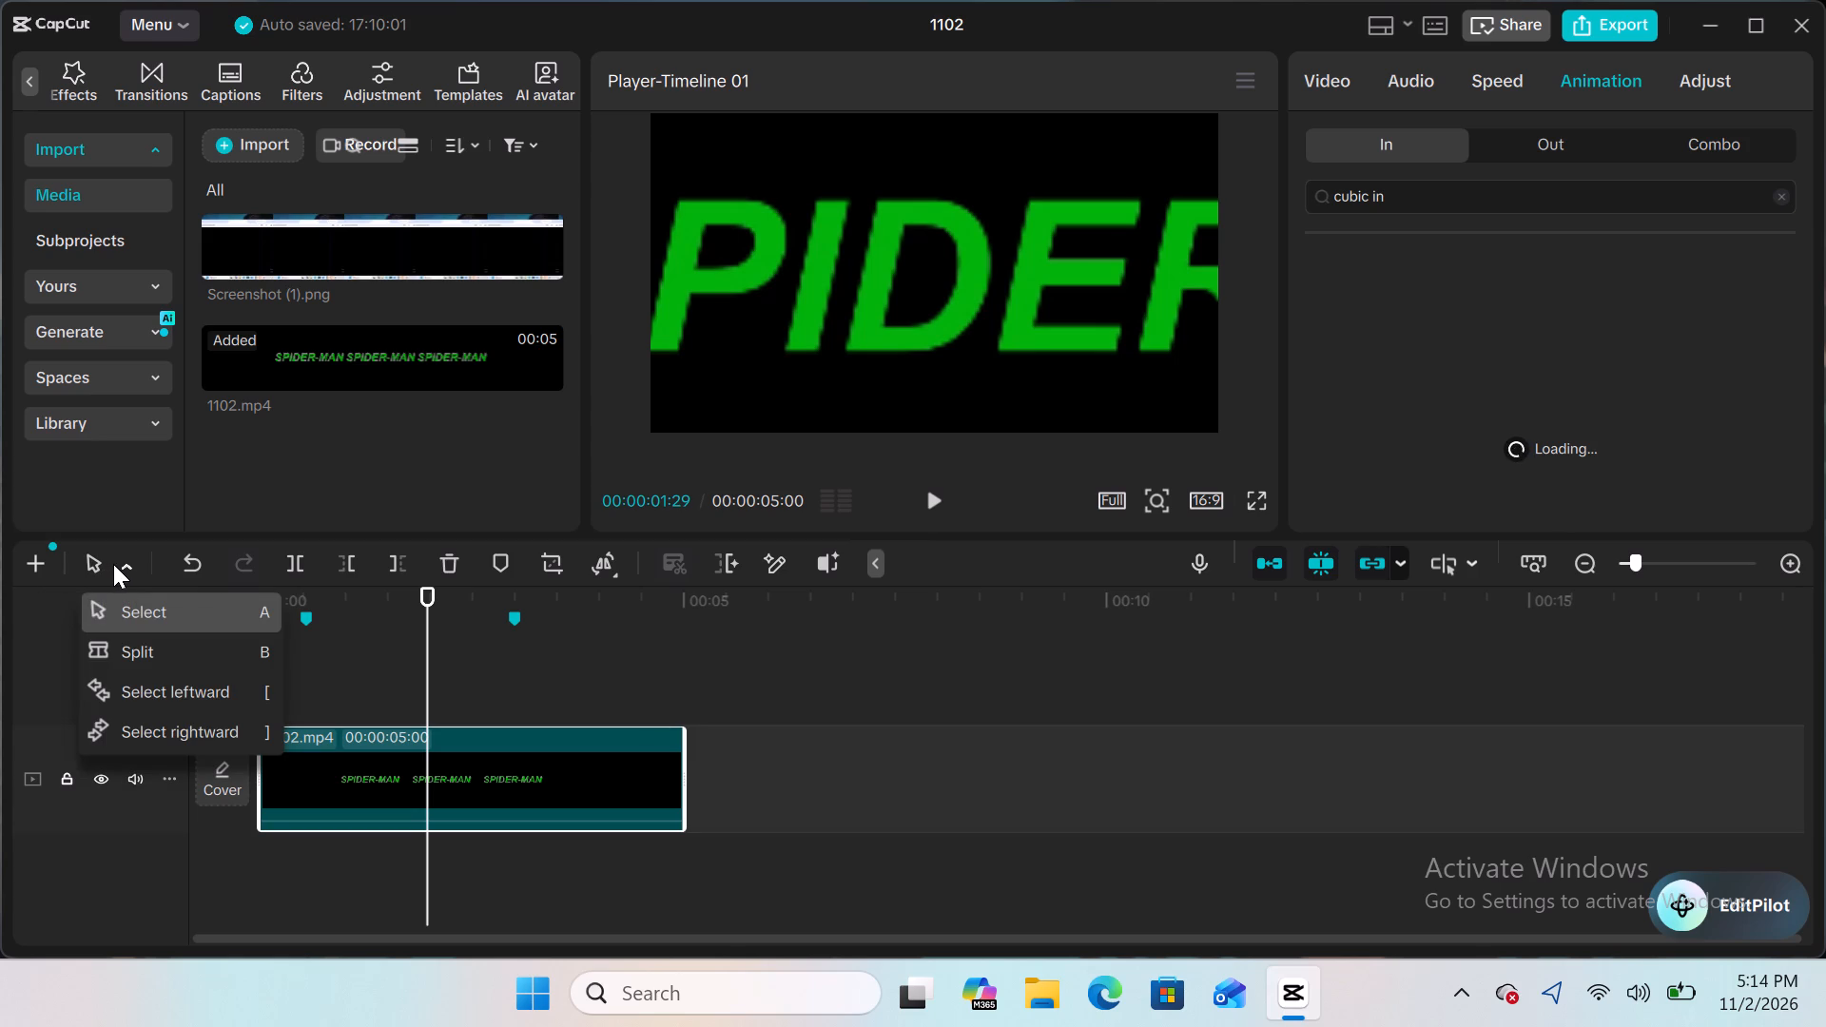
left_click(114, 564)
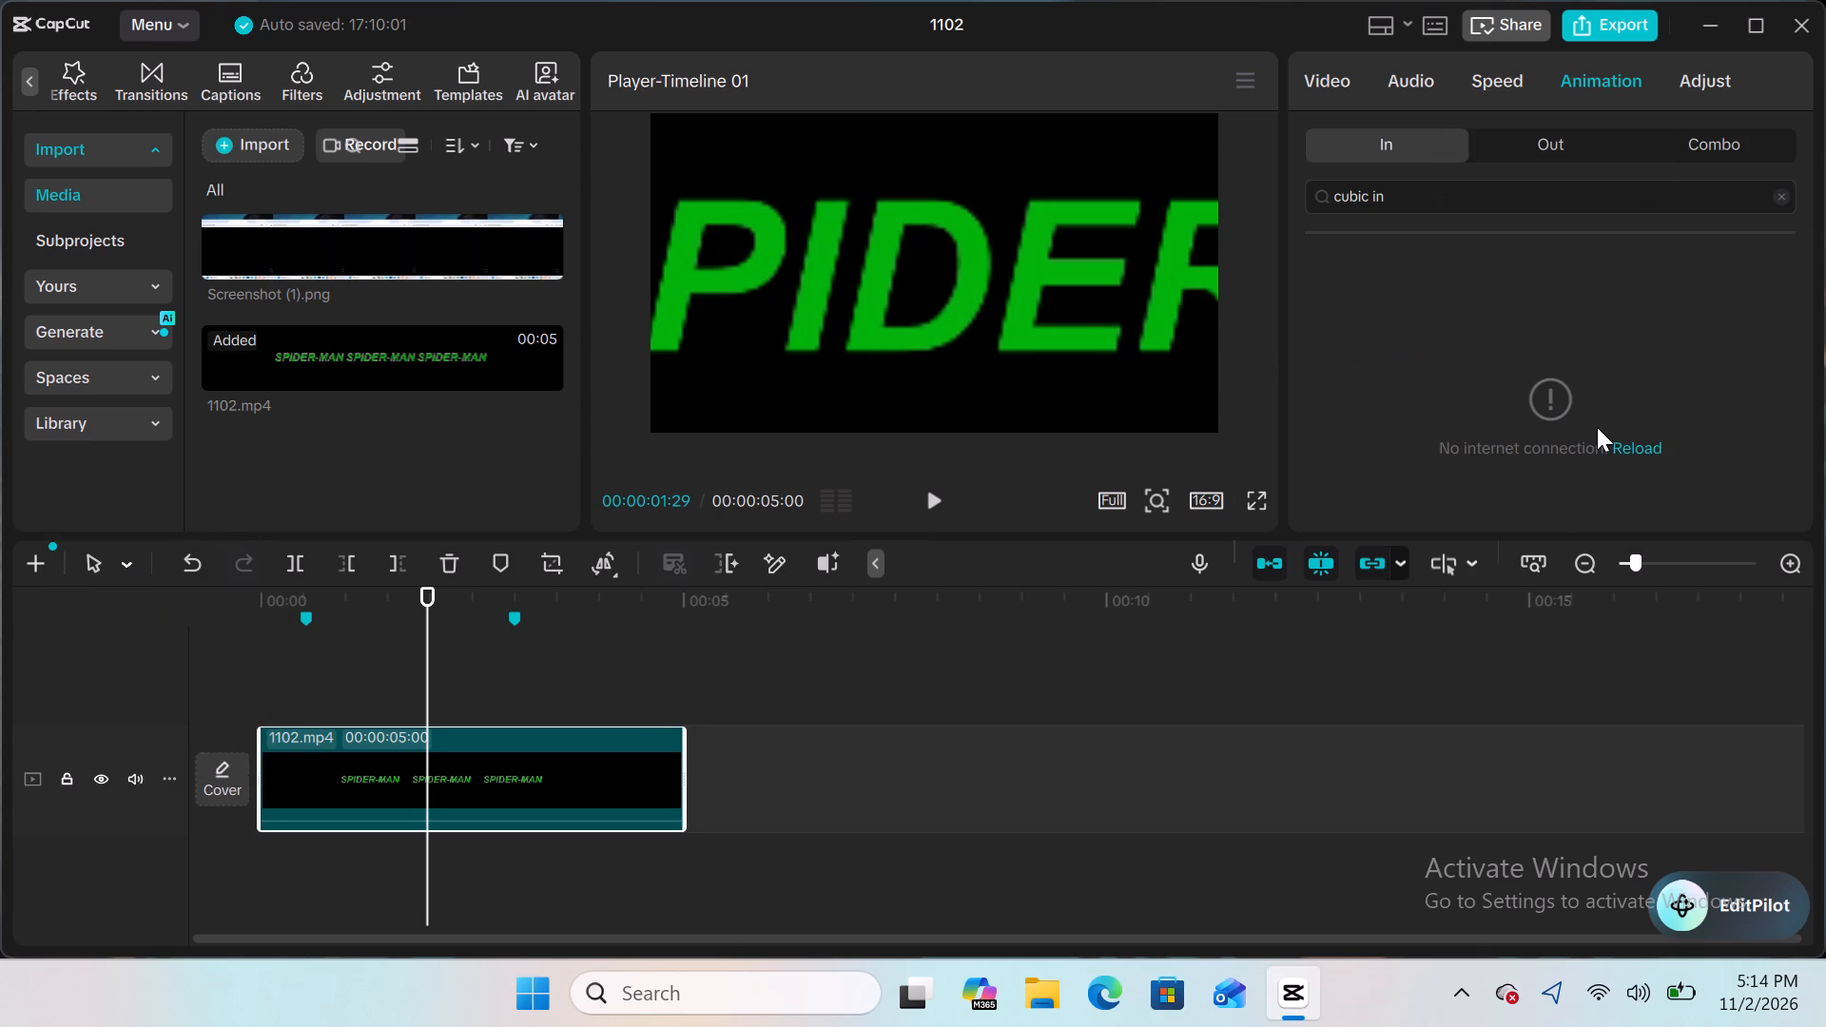
Reload the "cubic in" animation search.
left_click(1623, 448)
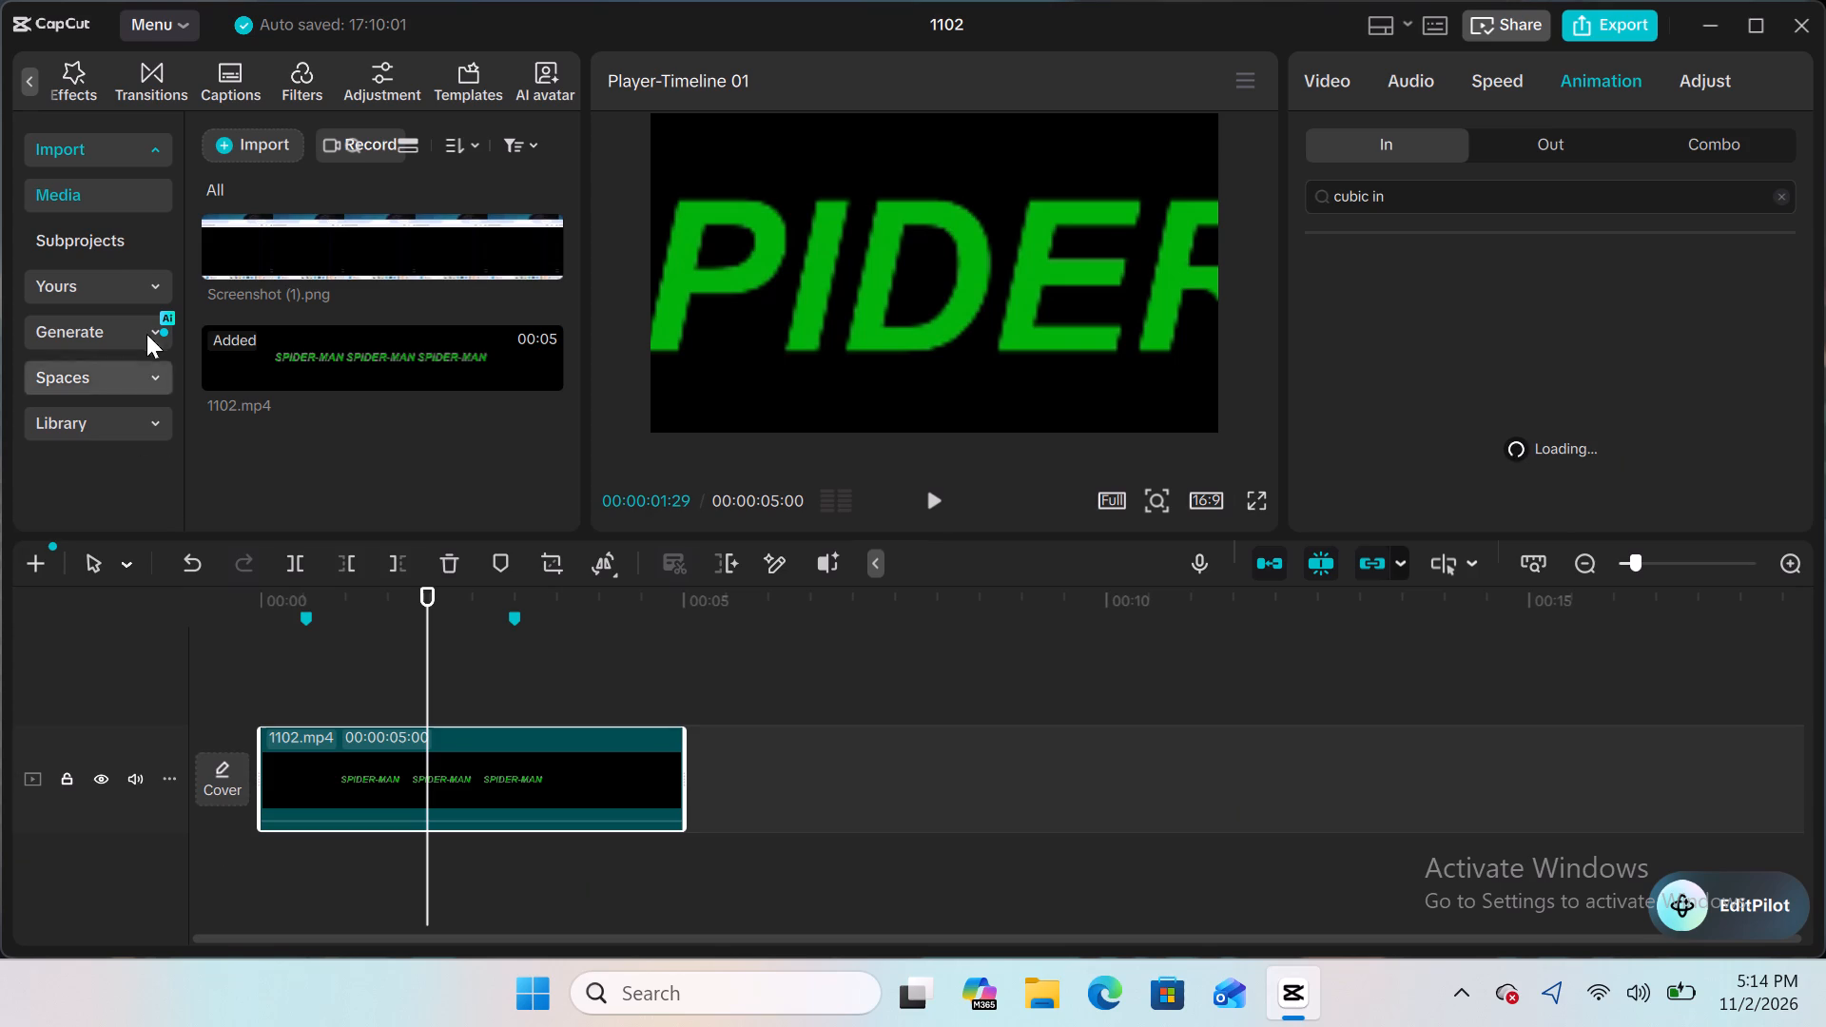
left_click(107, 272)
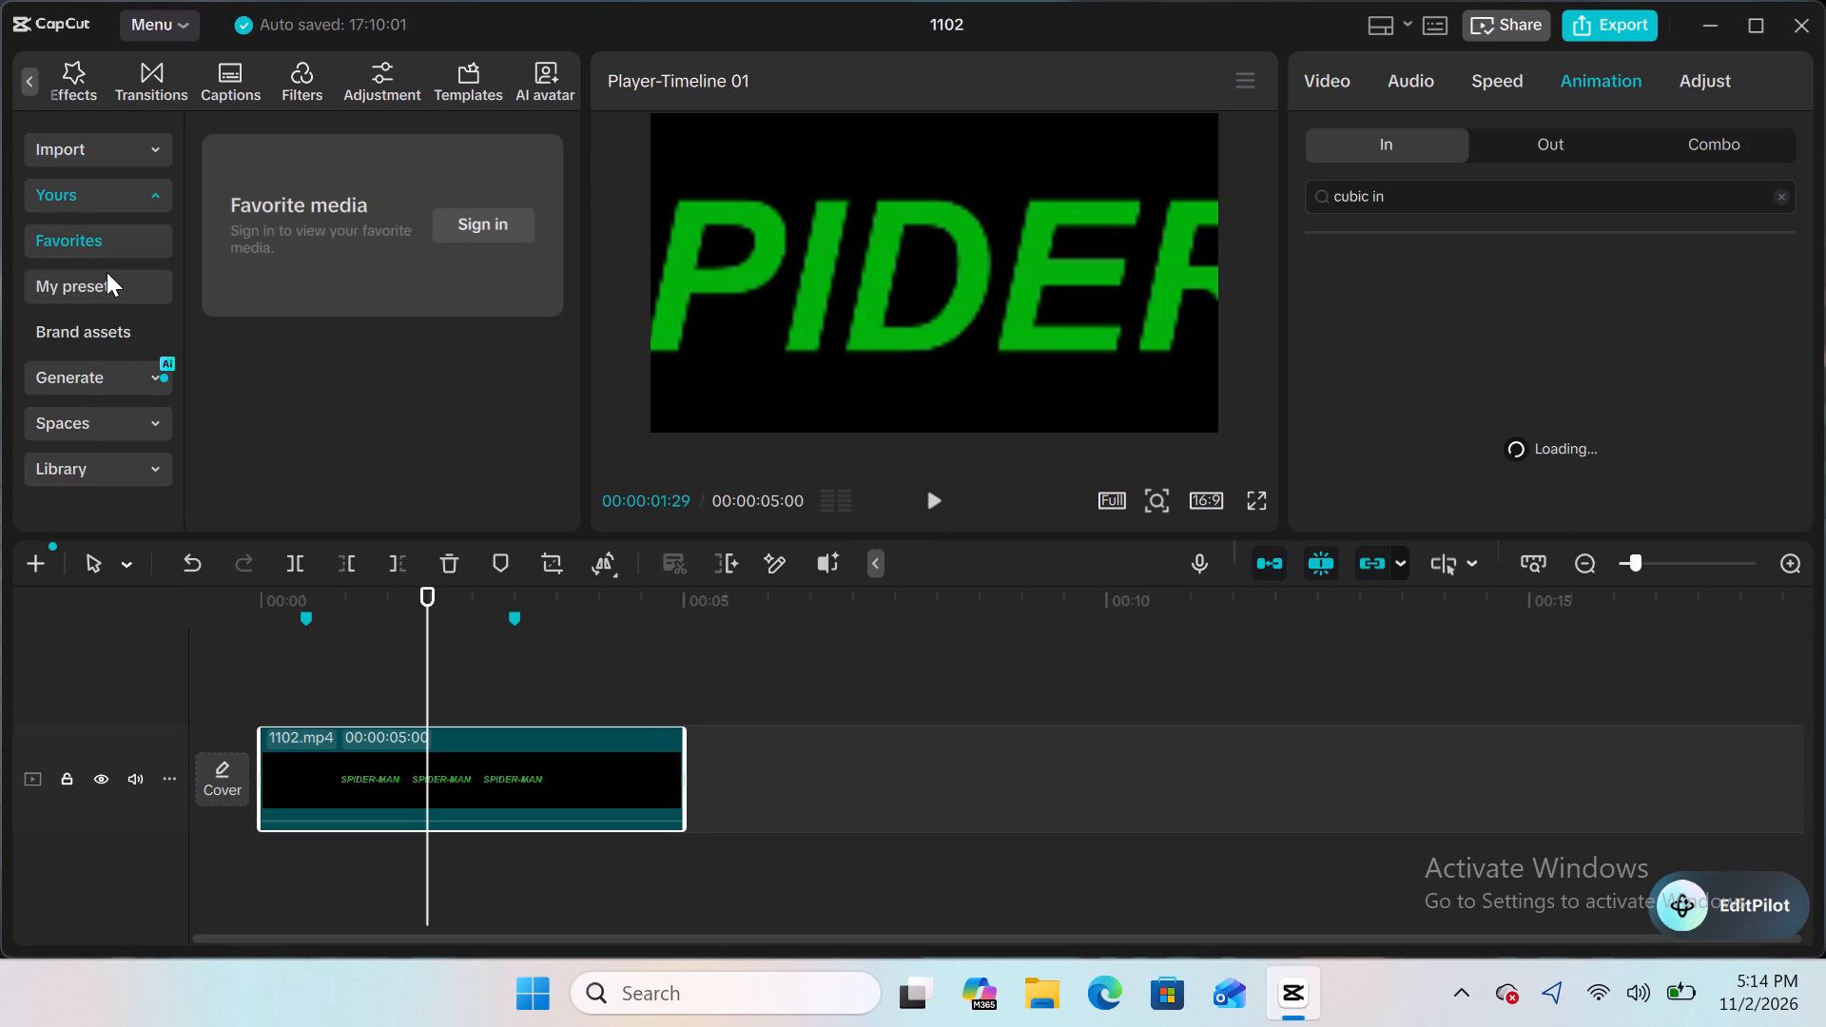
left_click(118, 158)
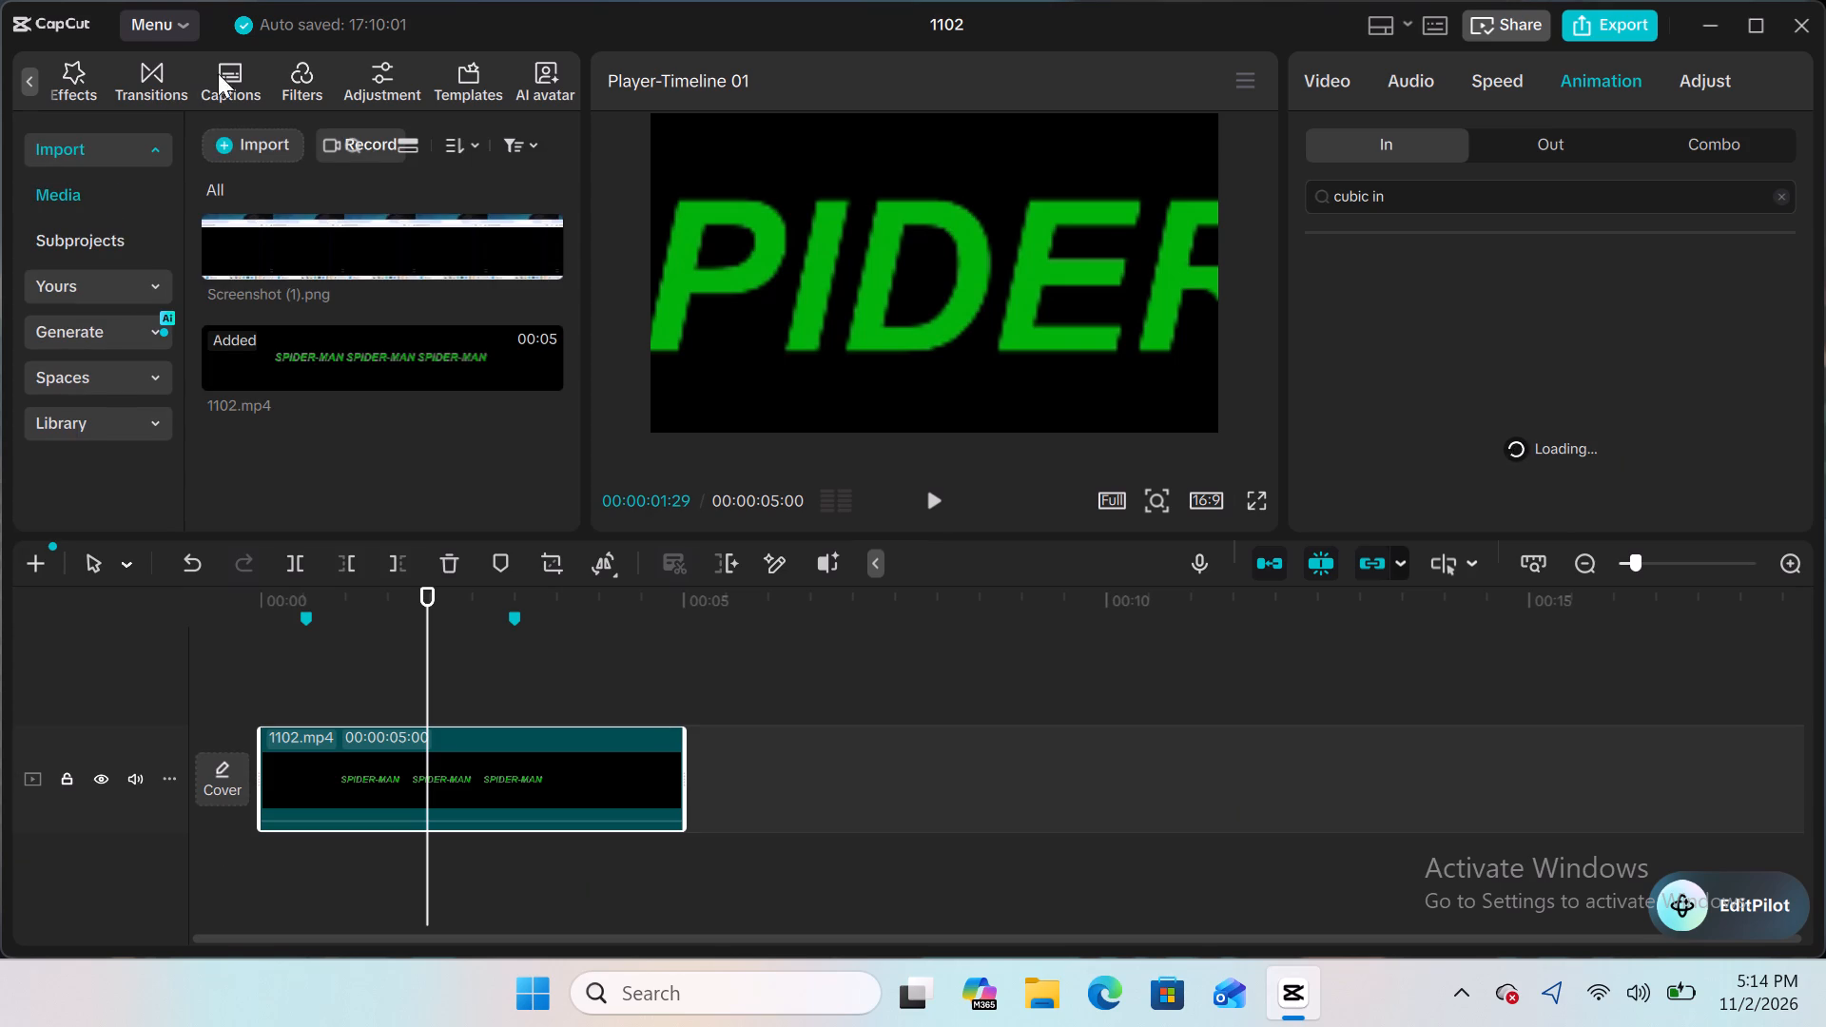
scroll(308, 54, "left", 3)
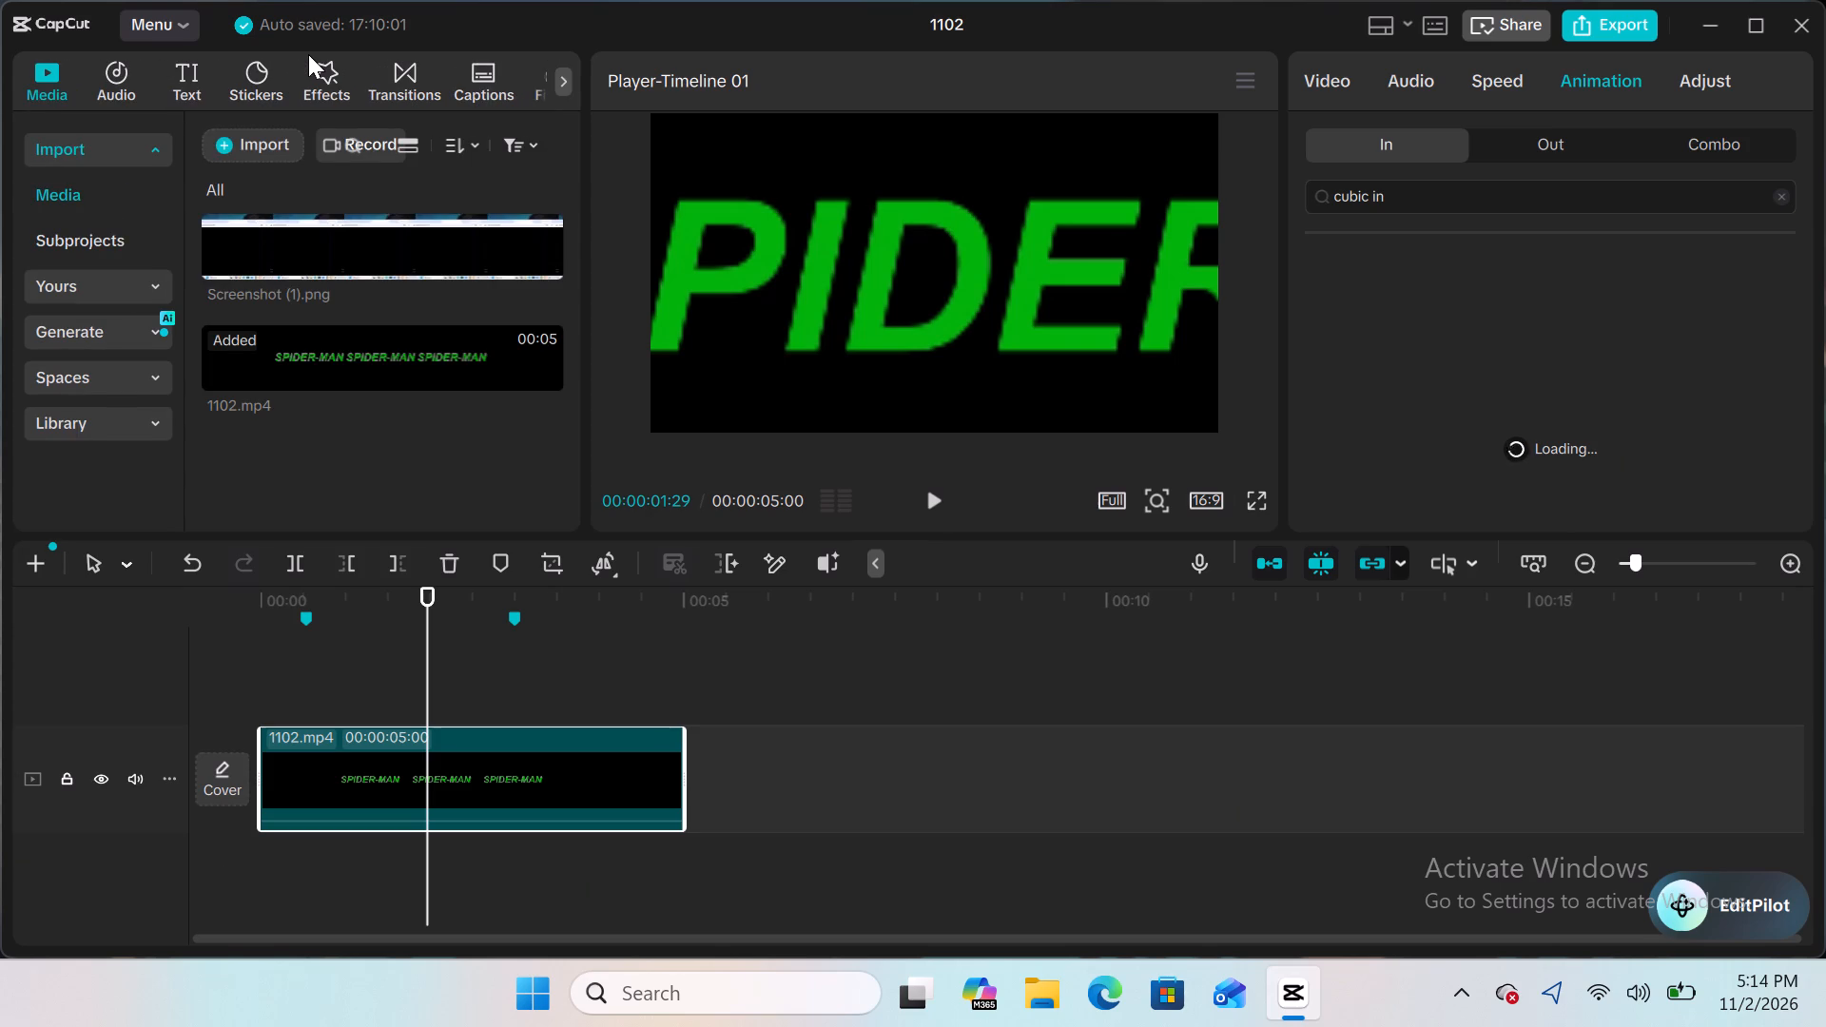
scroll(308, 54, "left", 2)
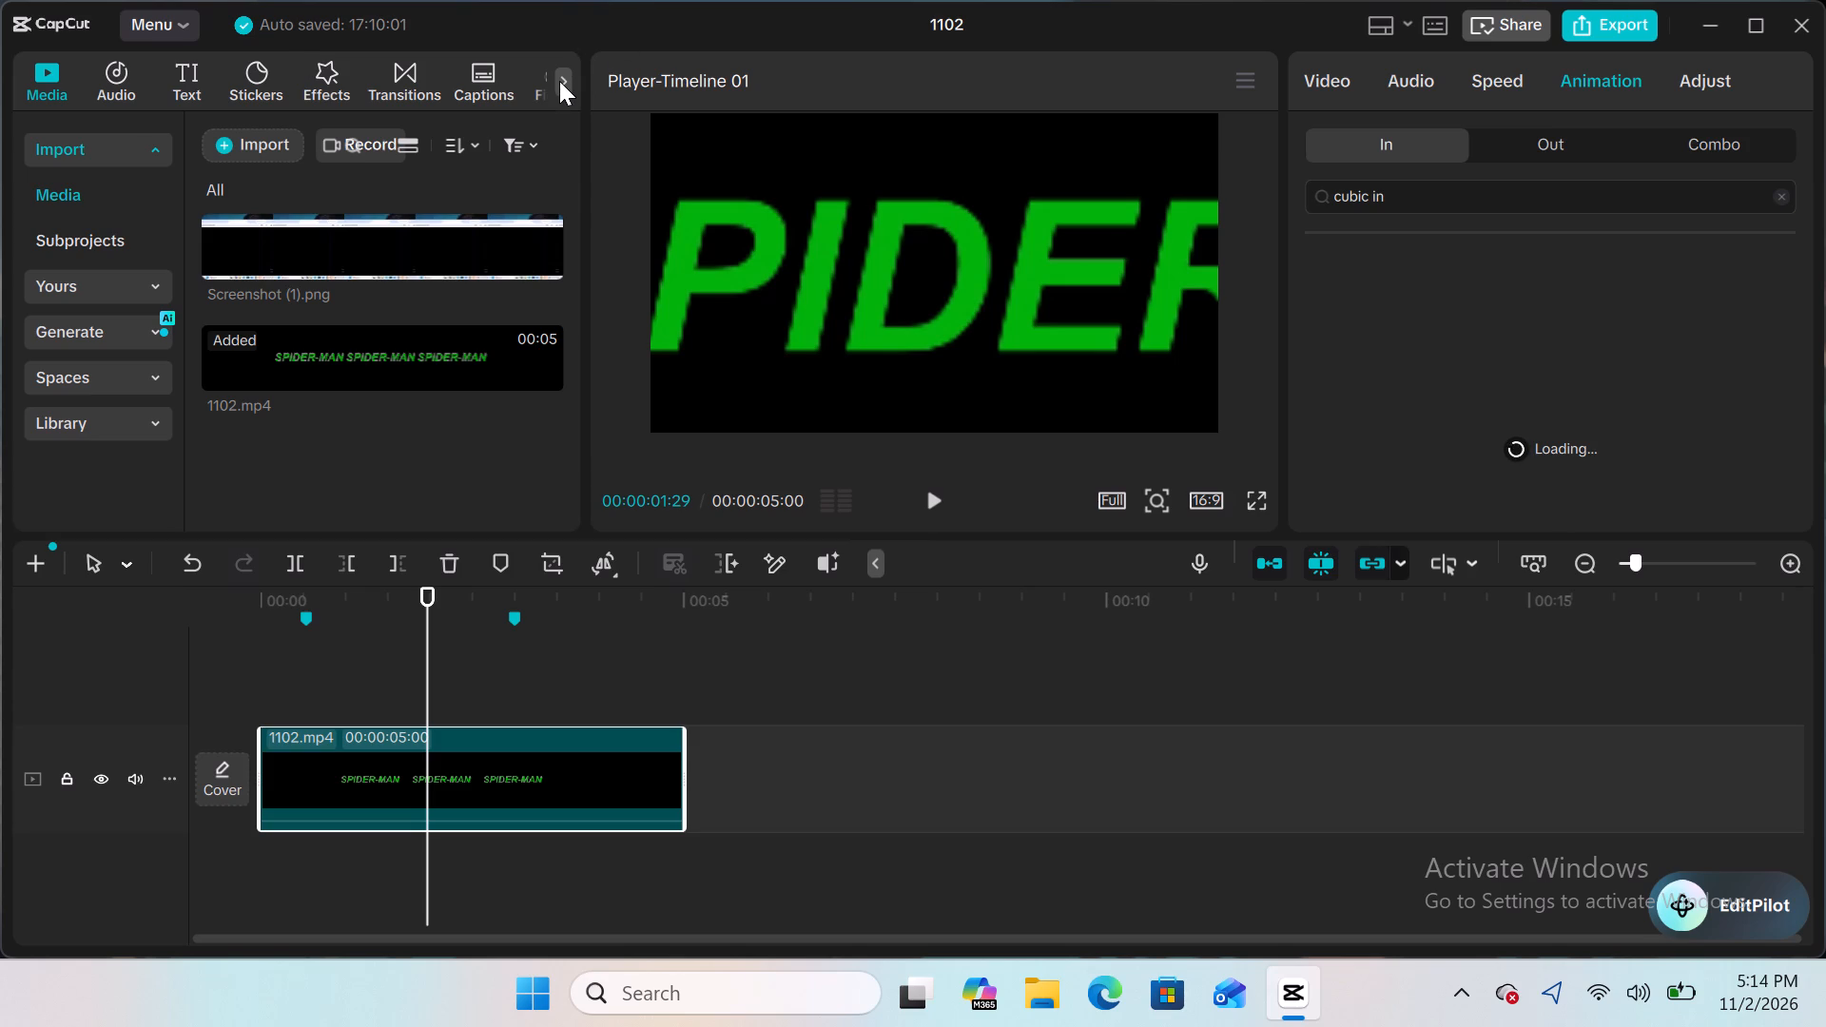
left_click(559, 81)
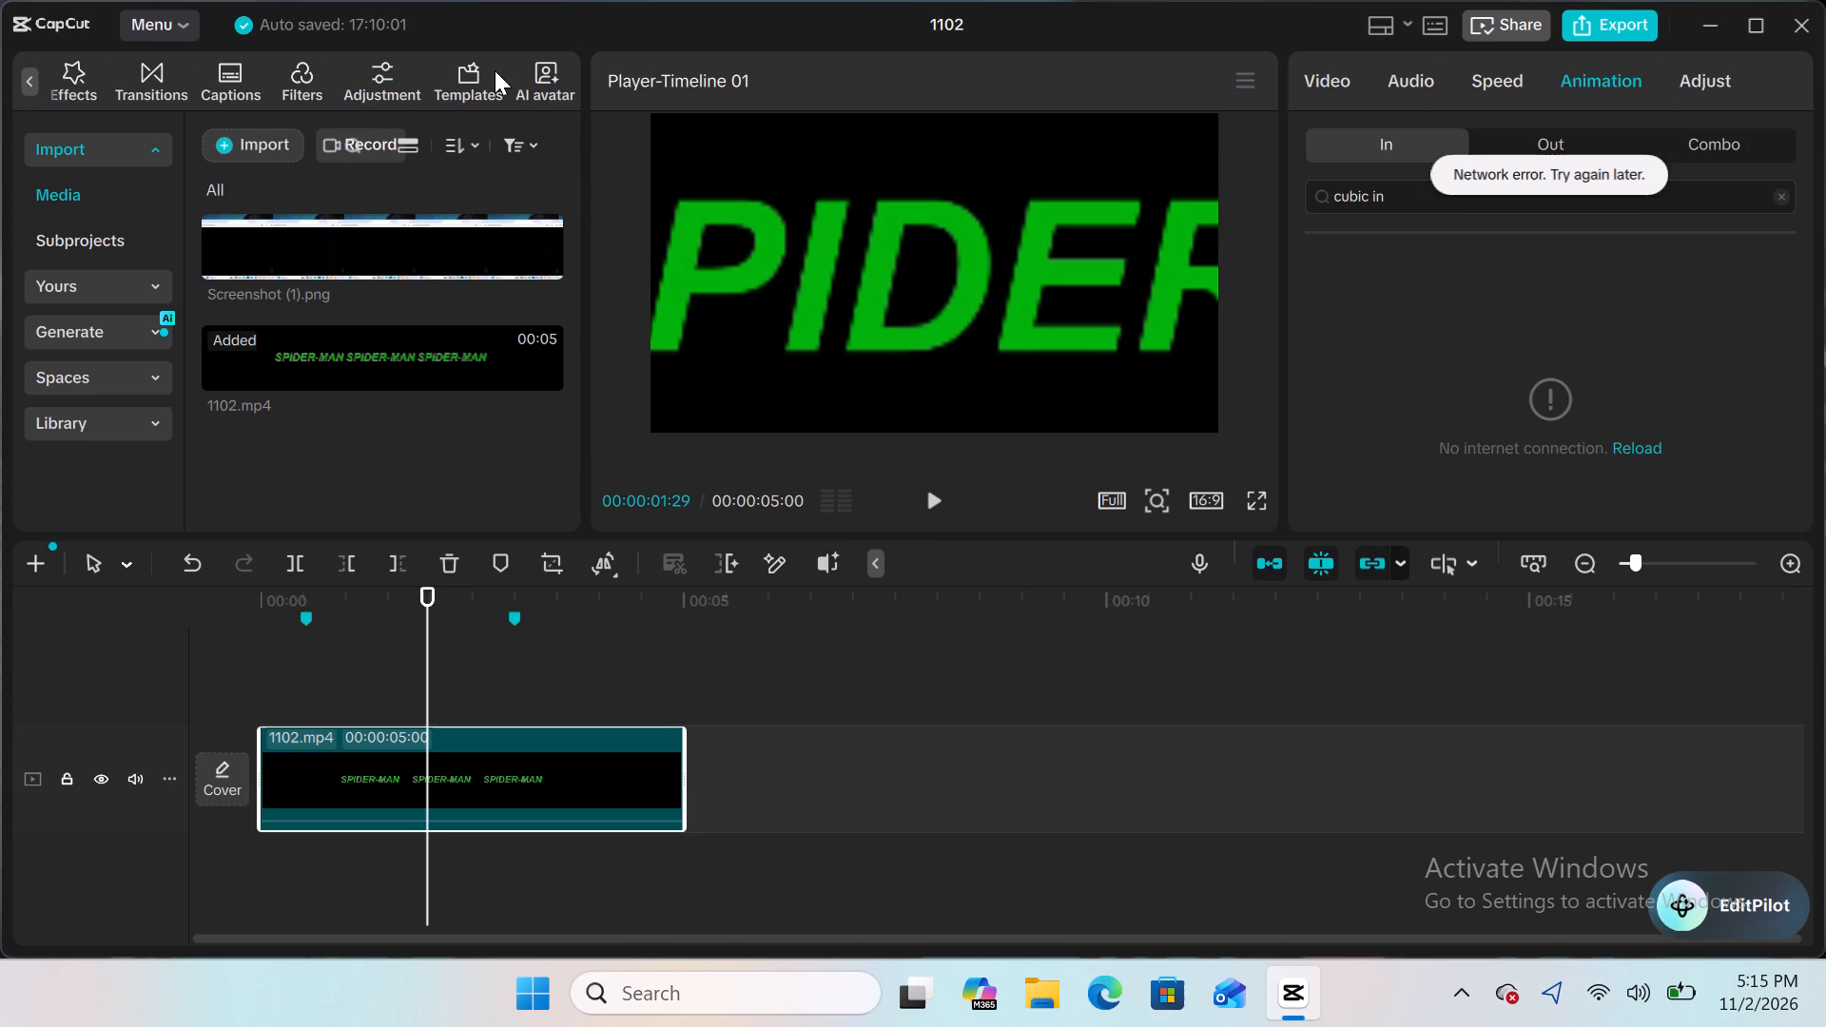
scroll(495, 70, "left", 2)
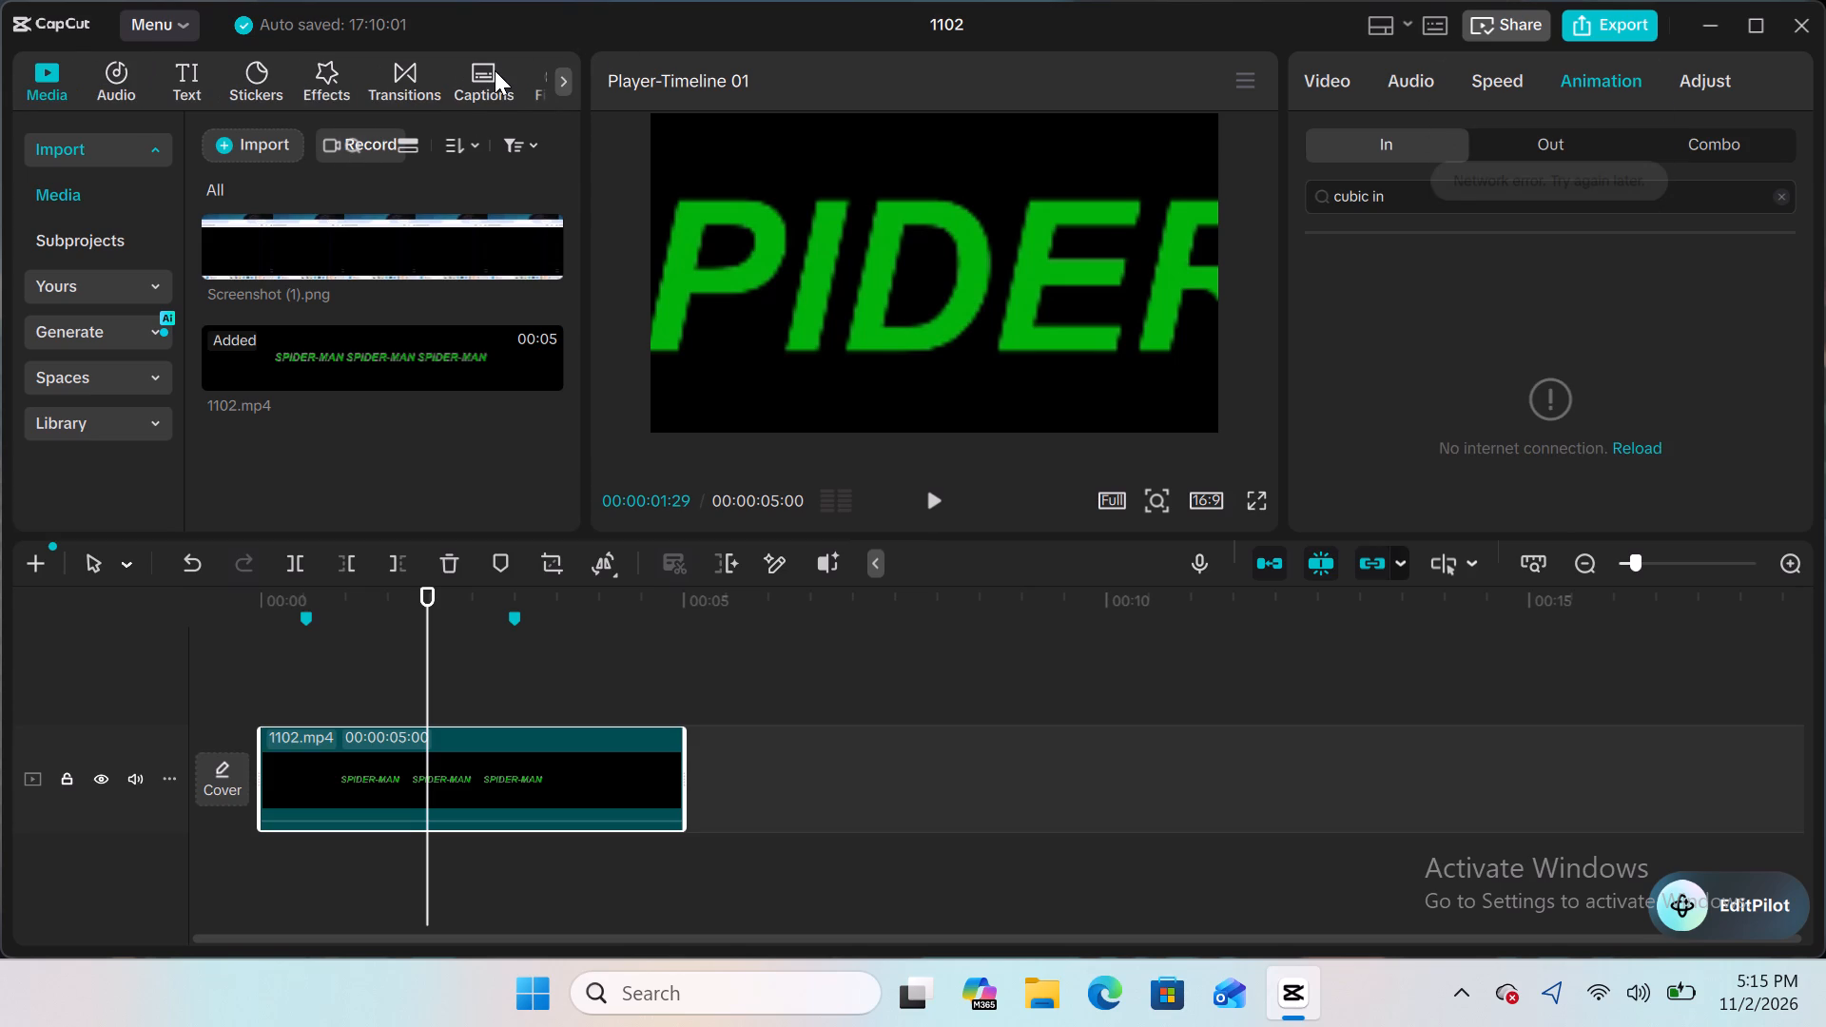
Retry loading the "cubic in" animation search.
left_click(1625, 450)
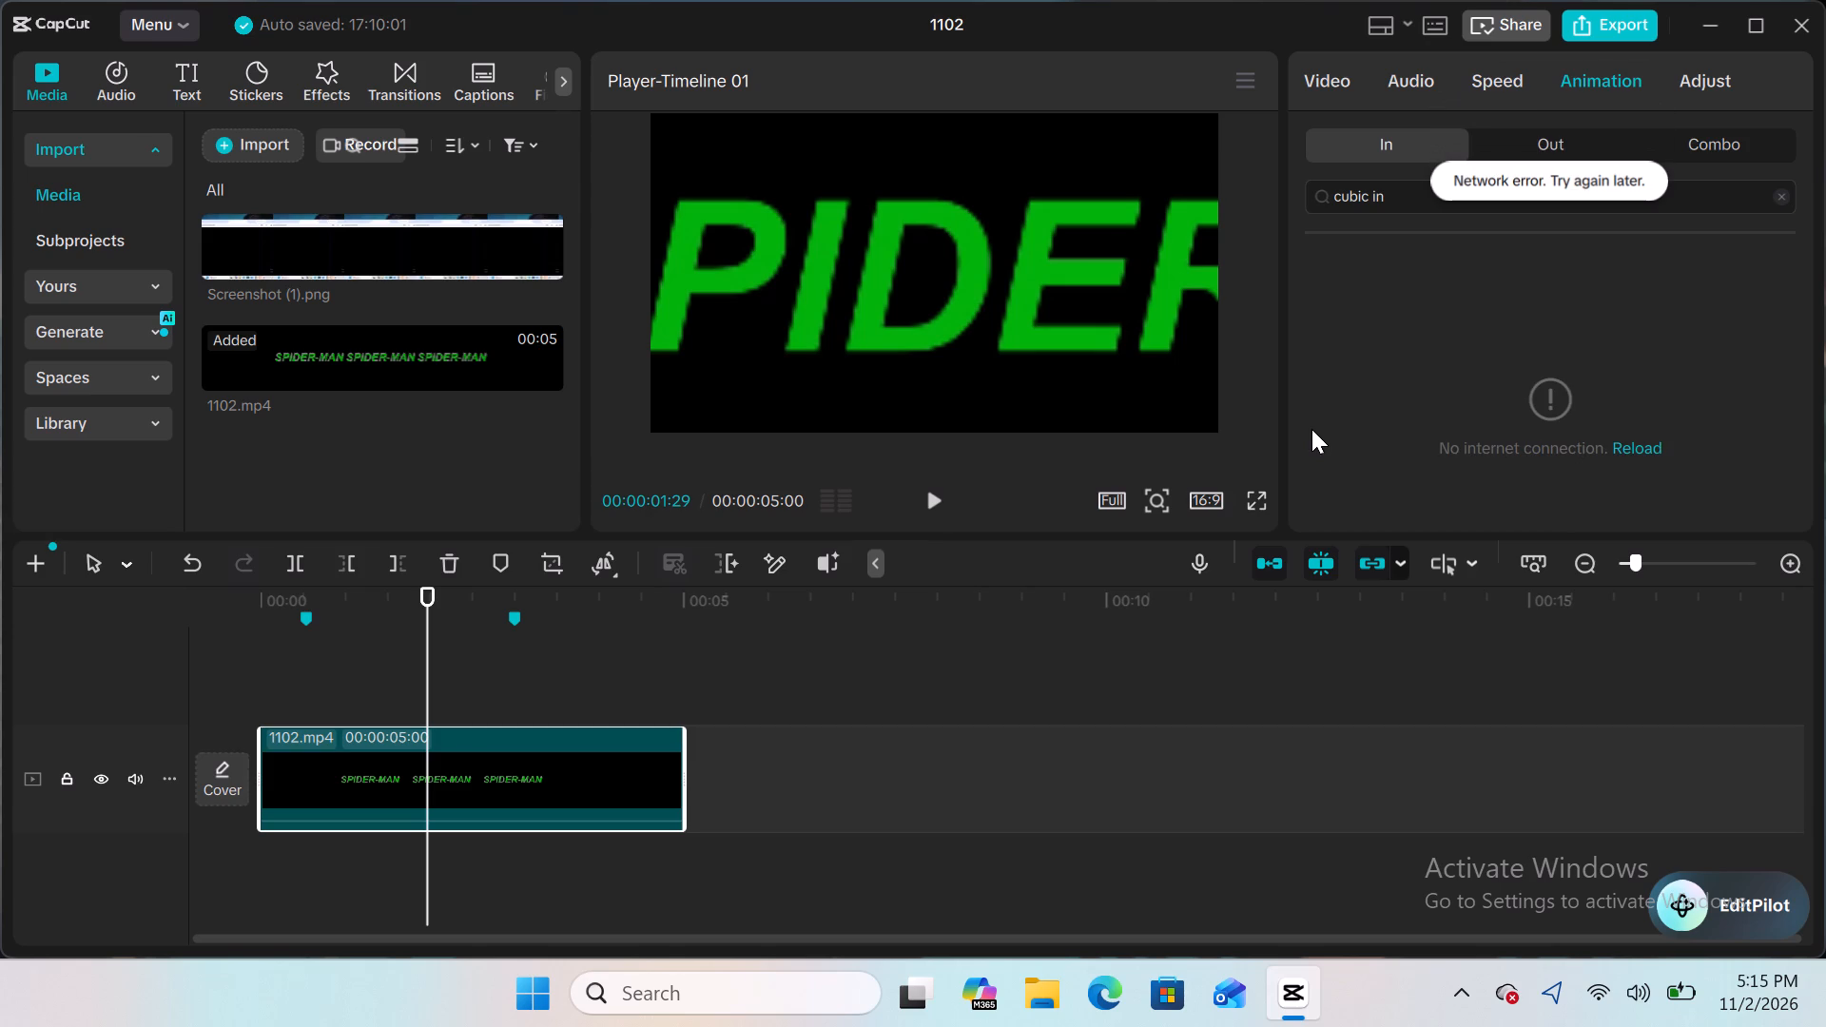
Minimize the editor and launch TurboVPN from the desktop.
left_click(1717, 9)
left_click(195, 358)
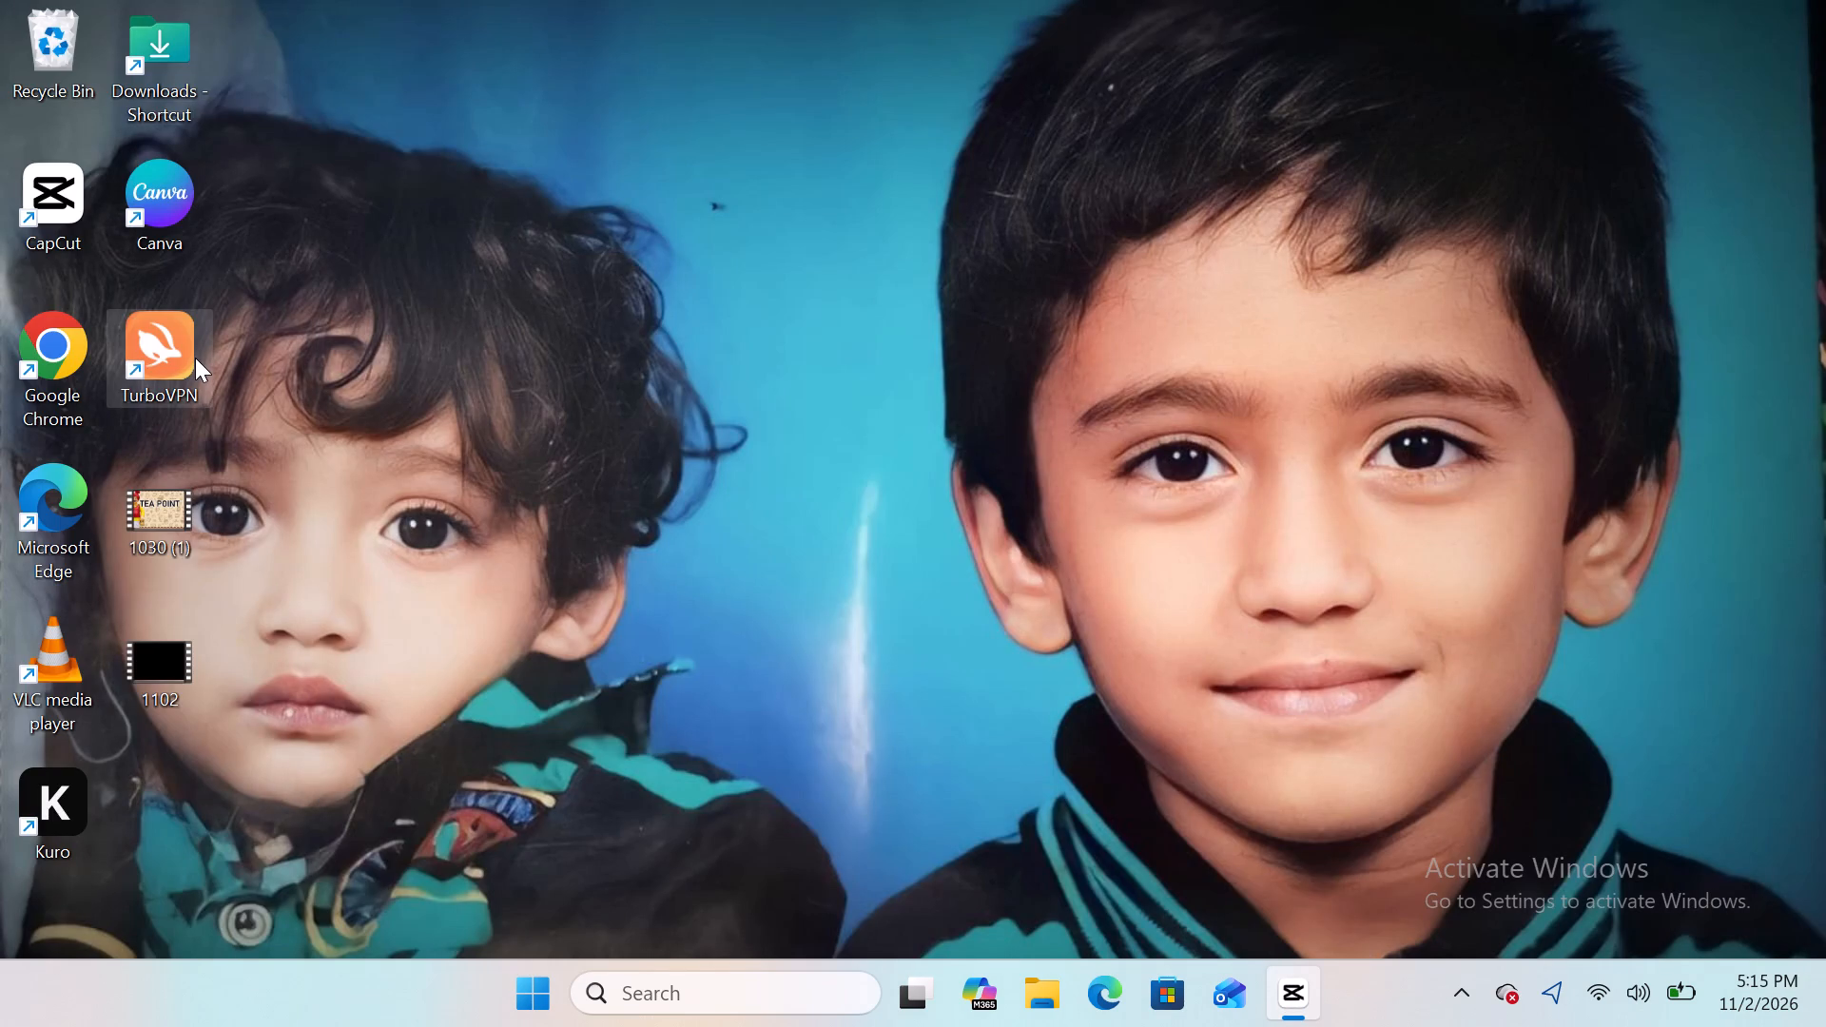
double_click(195, 358)
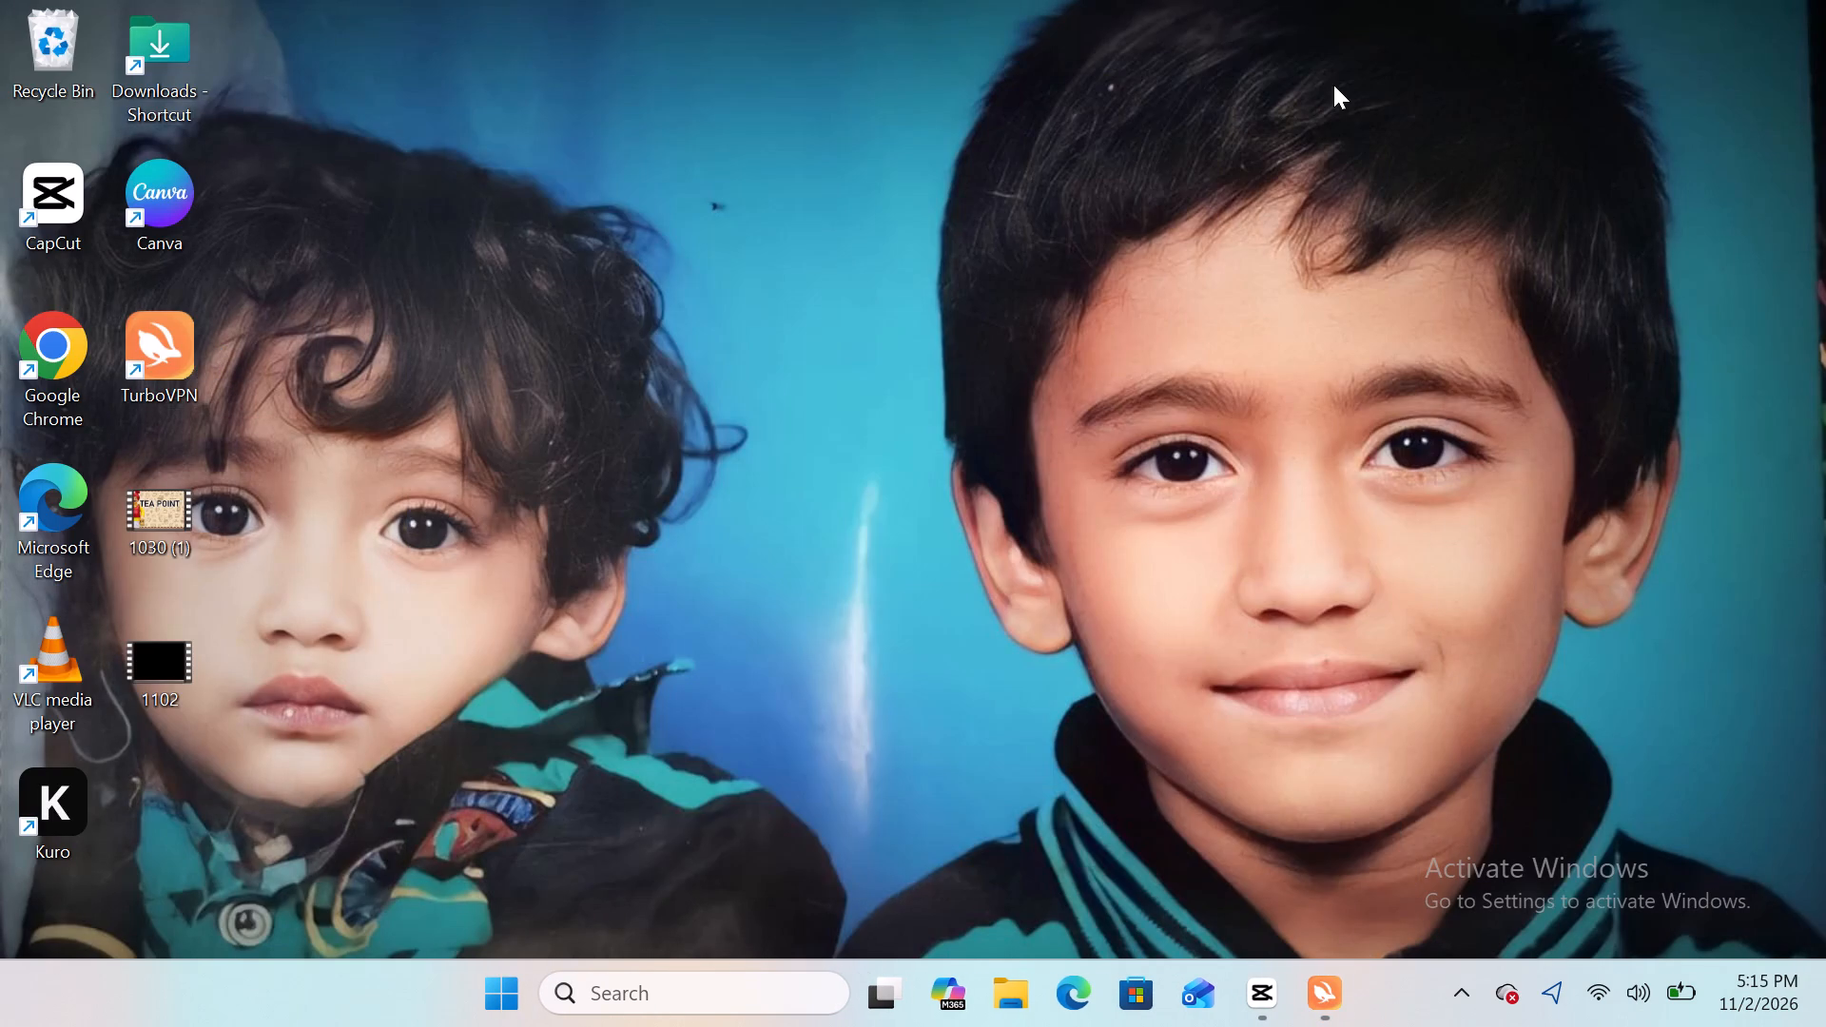
Switch back to CapCut and reload the "cubic in" animation search.
left_click(1267, 1021)
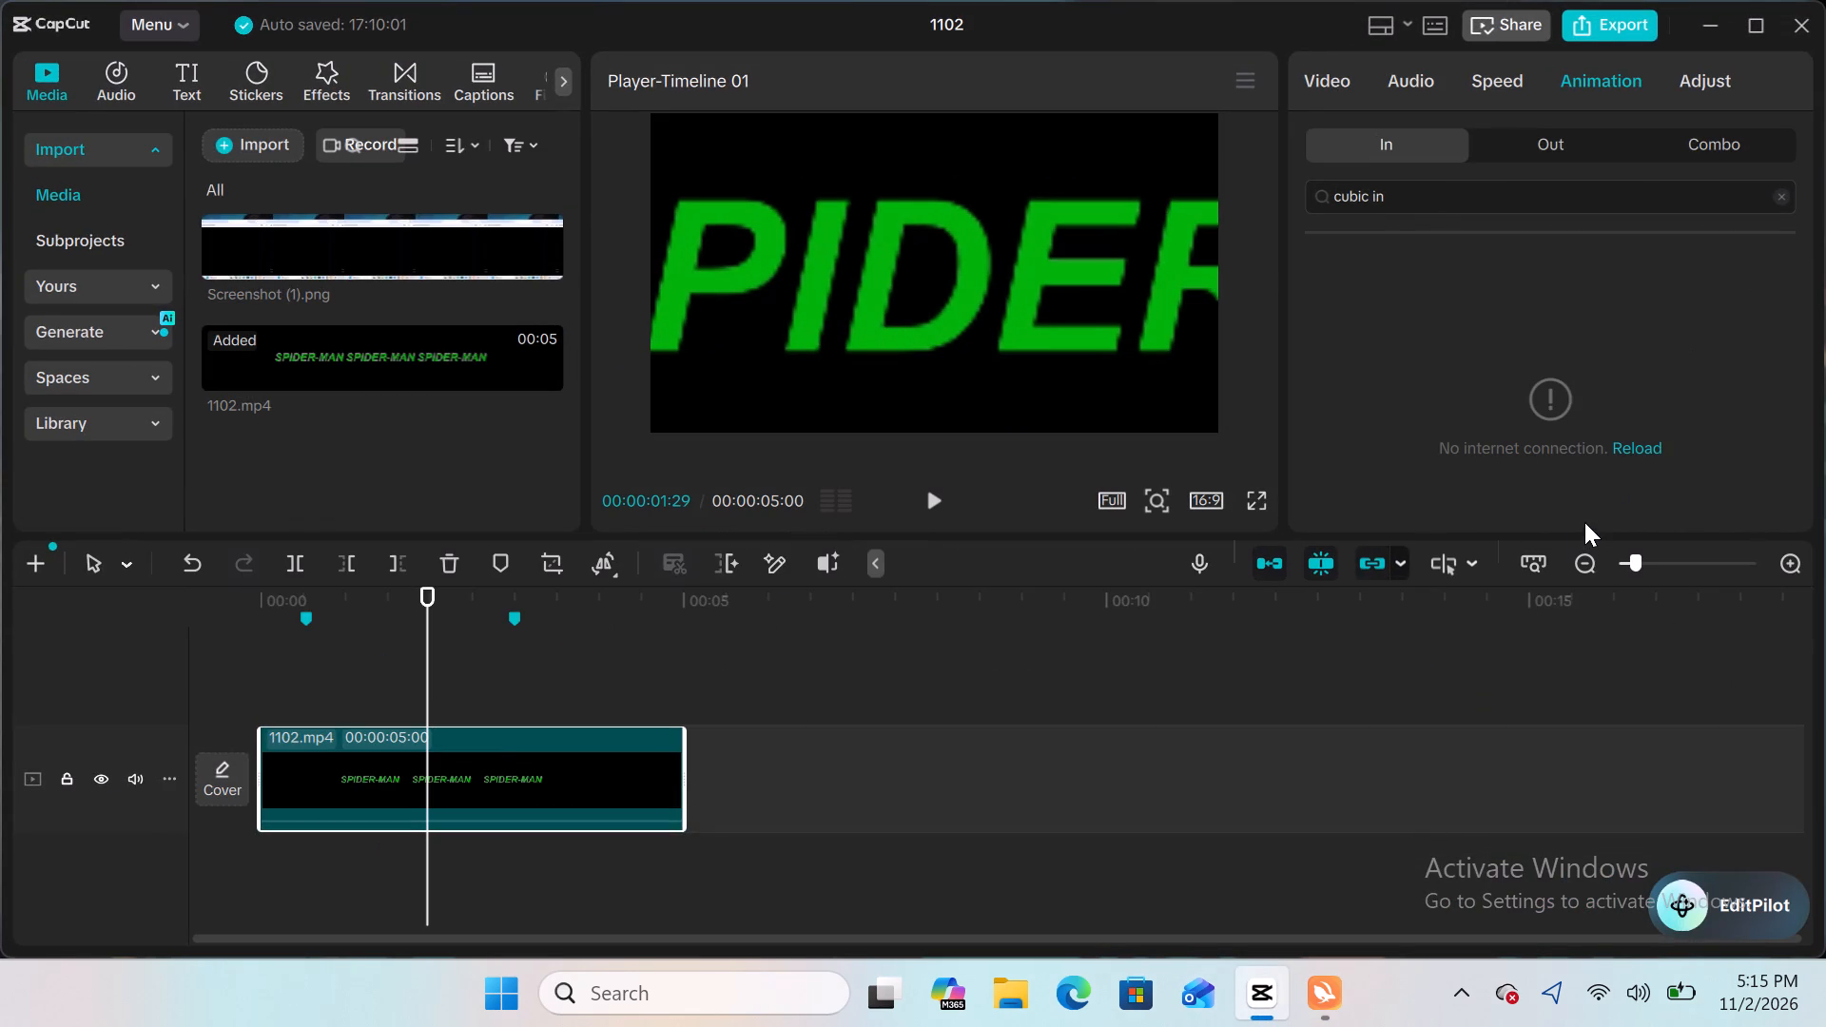
left_click(1635, 447)
Look through the 1102.mp4 clip's basic video settings from Transform down to Canvas.
left_click(1322, 80)
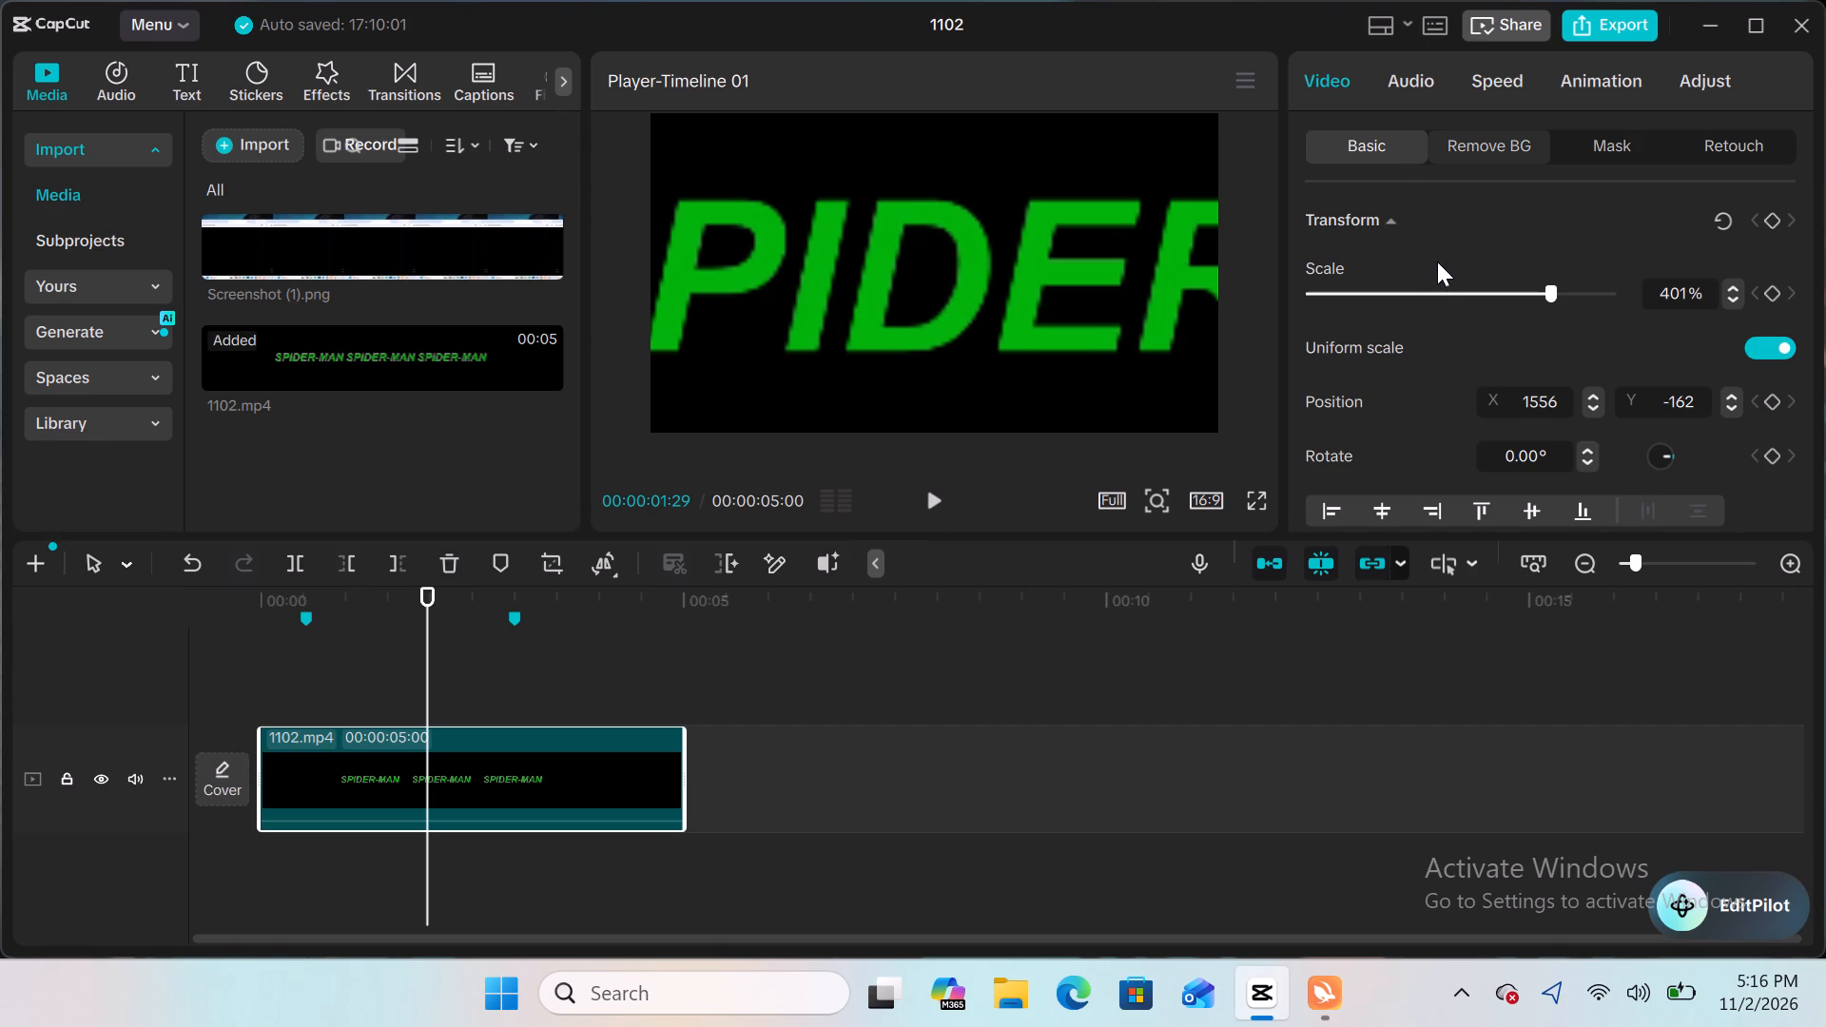
scroll(1437, 262, "right", 1)
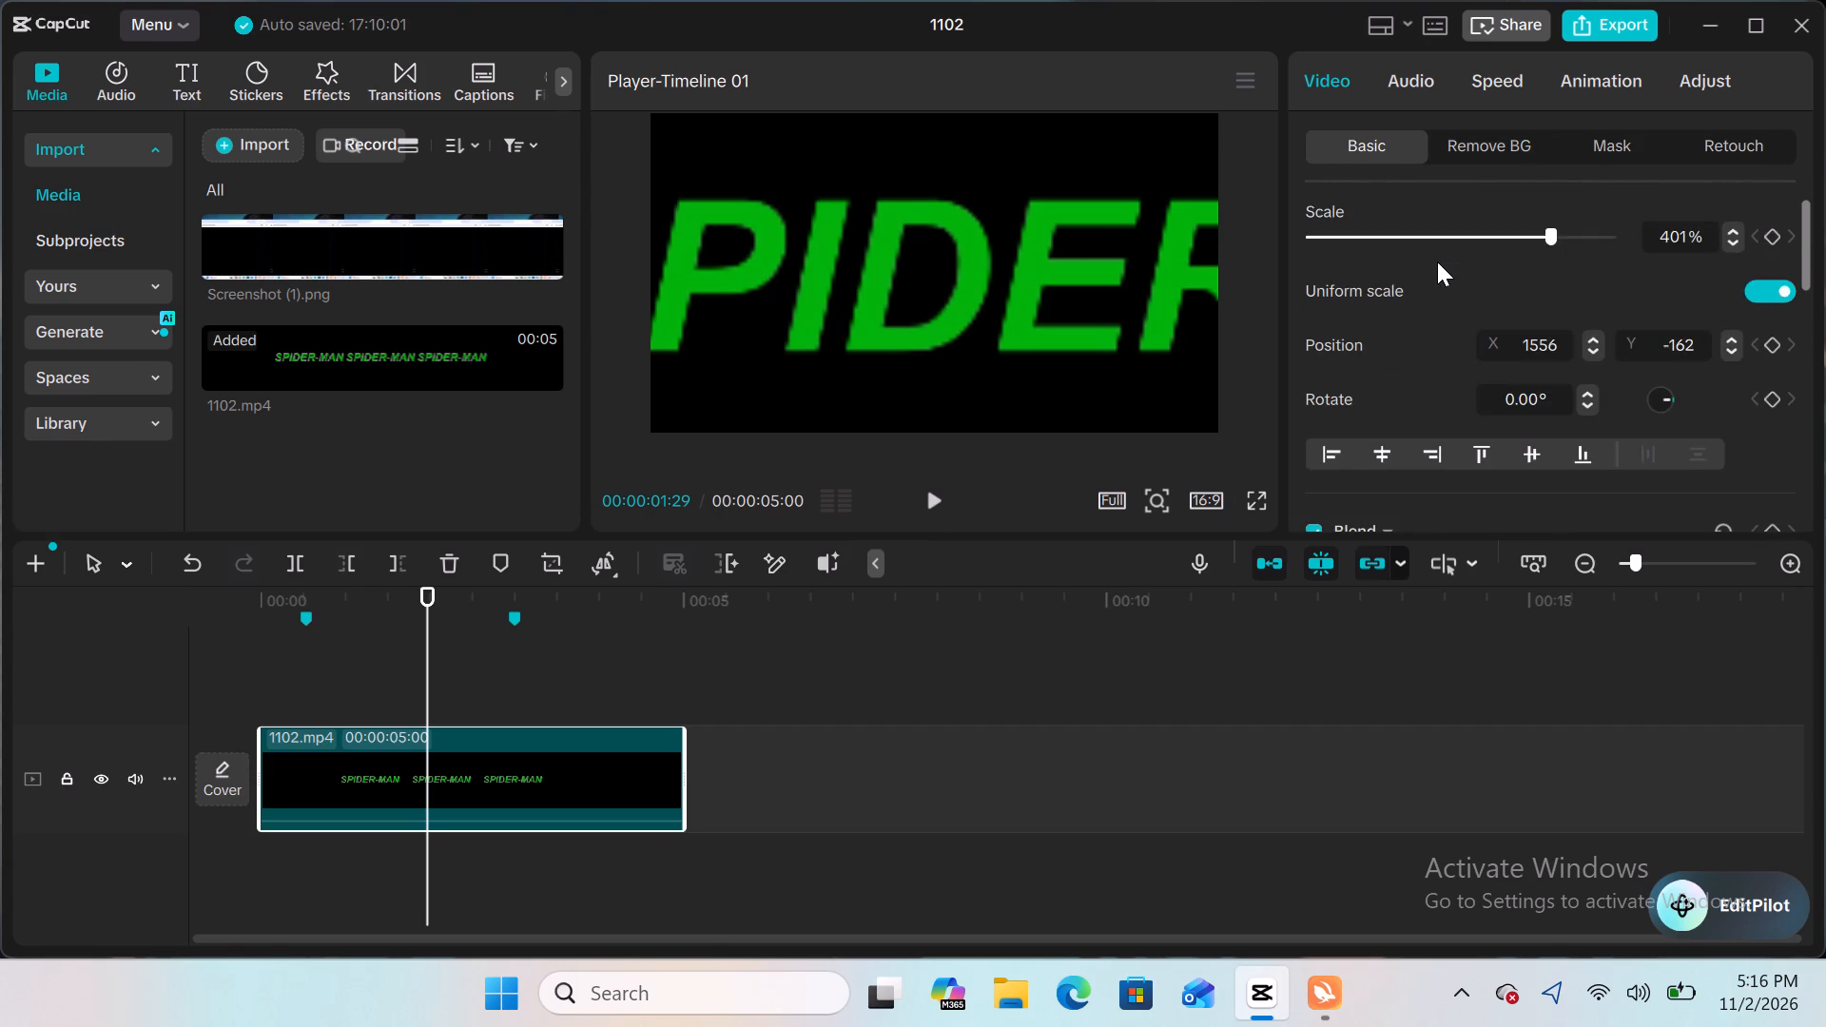
scroll(1437, 262, "down", 1)
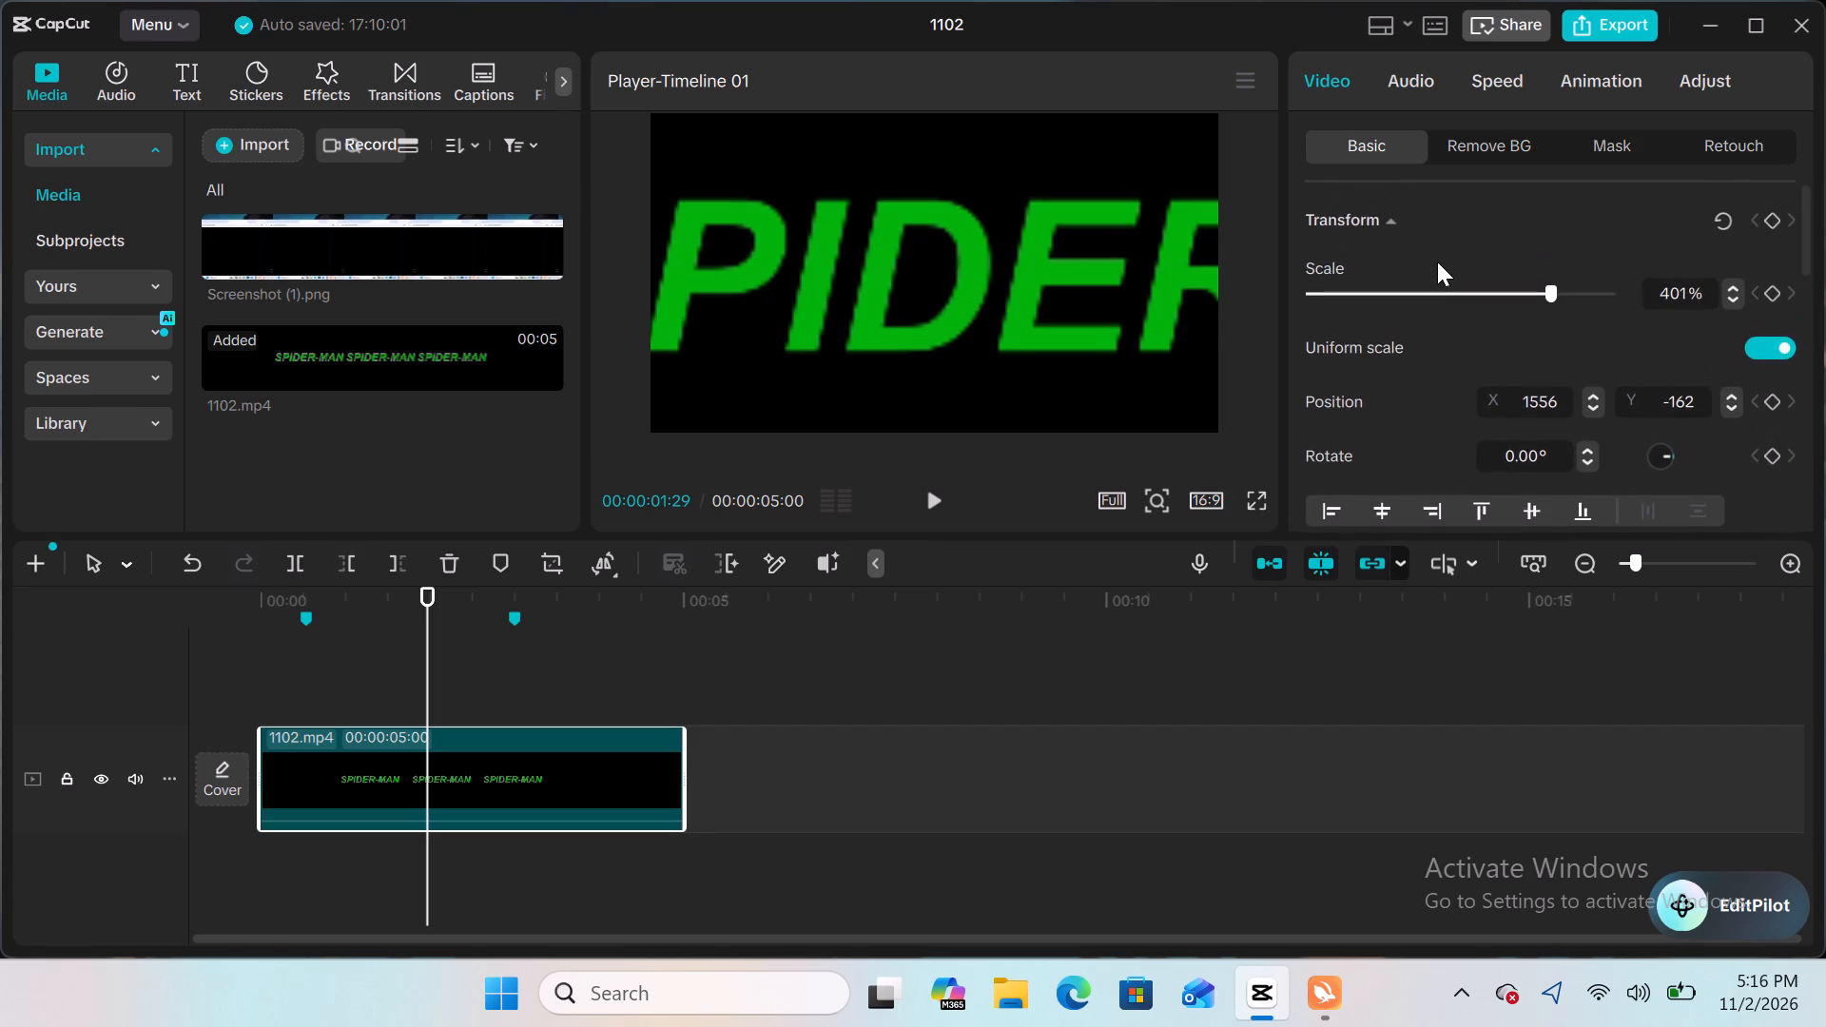
scroll(1437, 262, "down", 1)
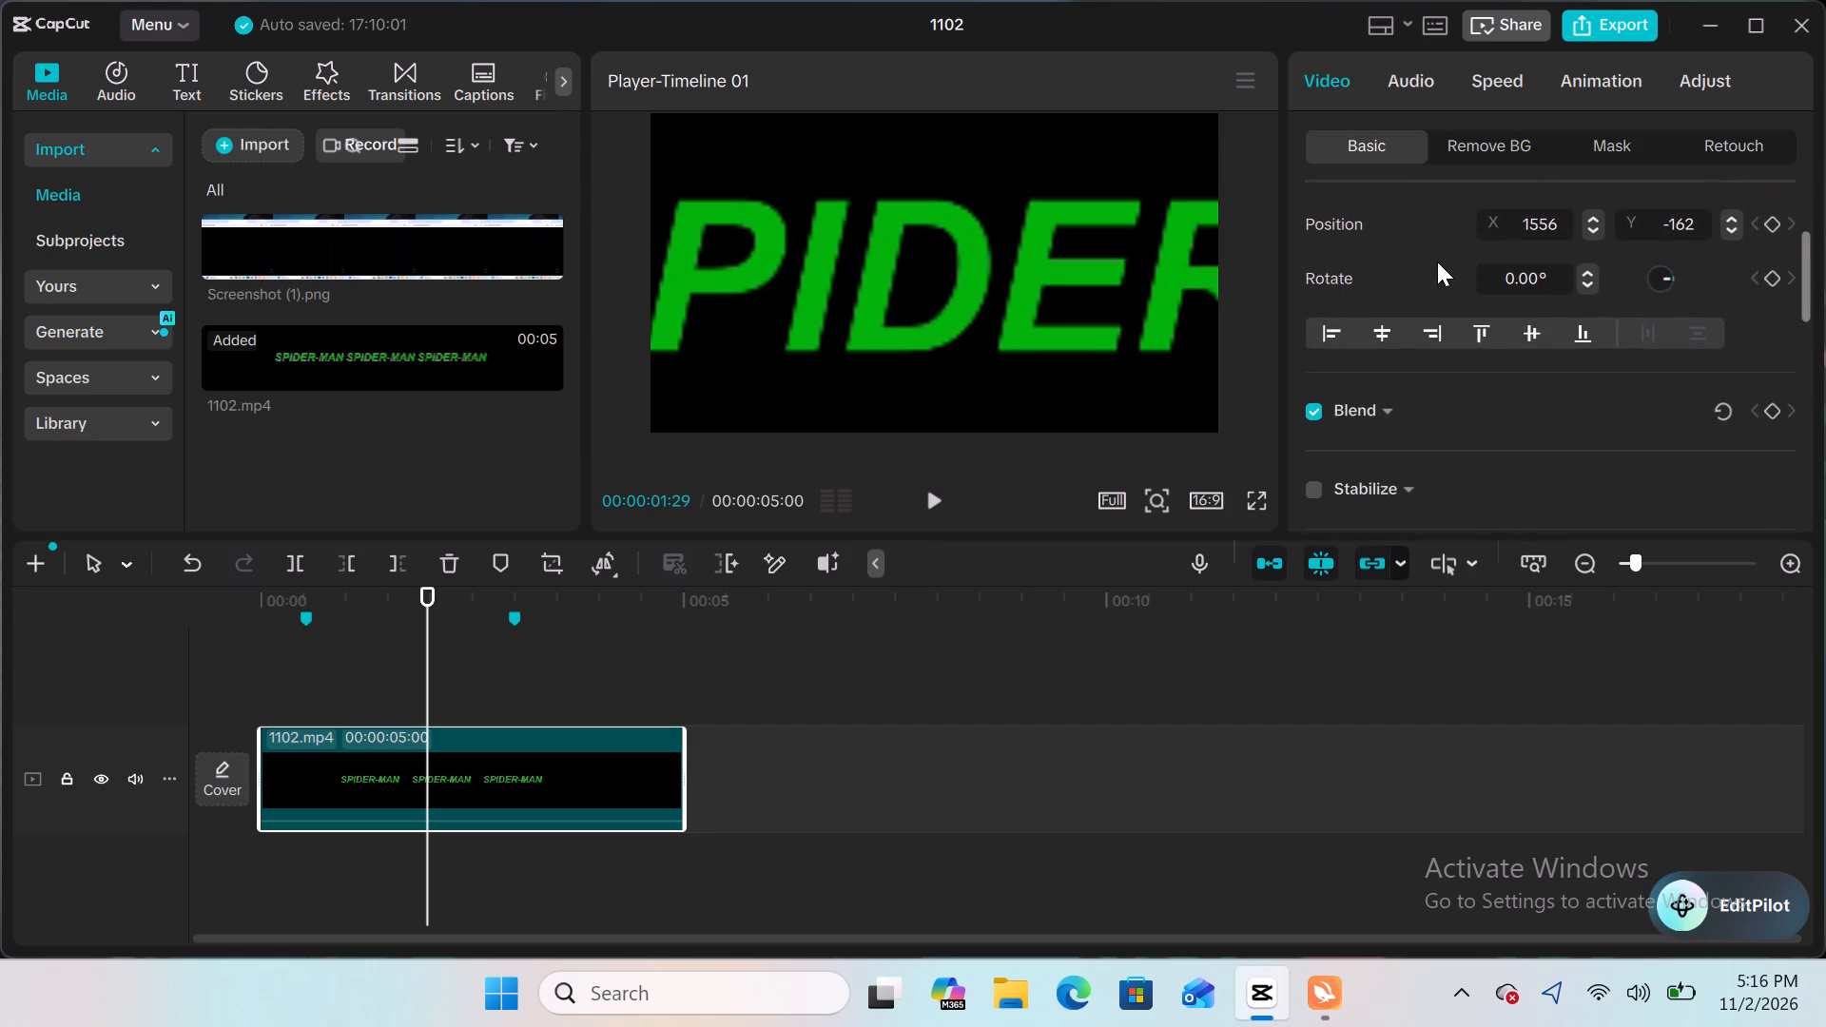
scroll(1437, 262, "down", 3)
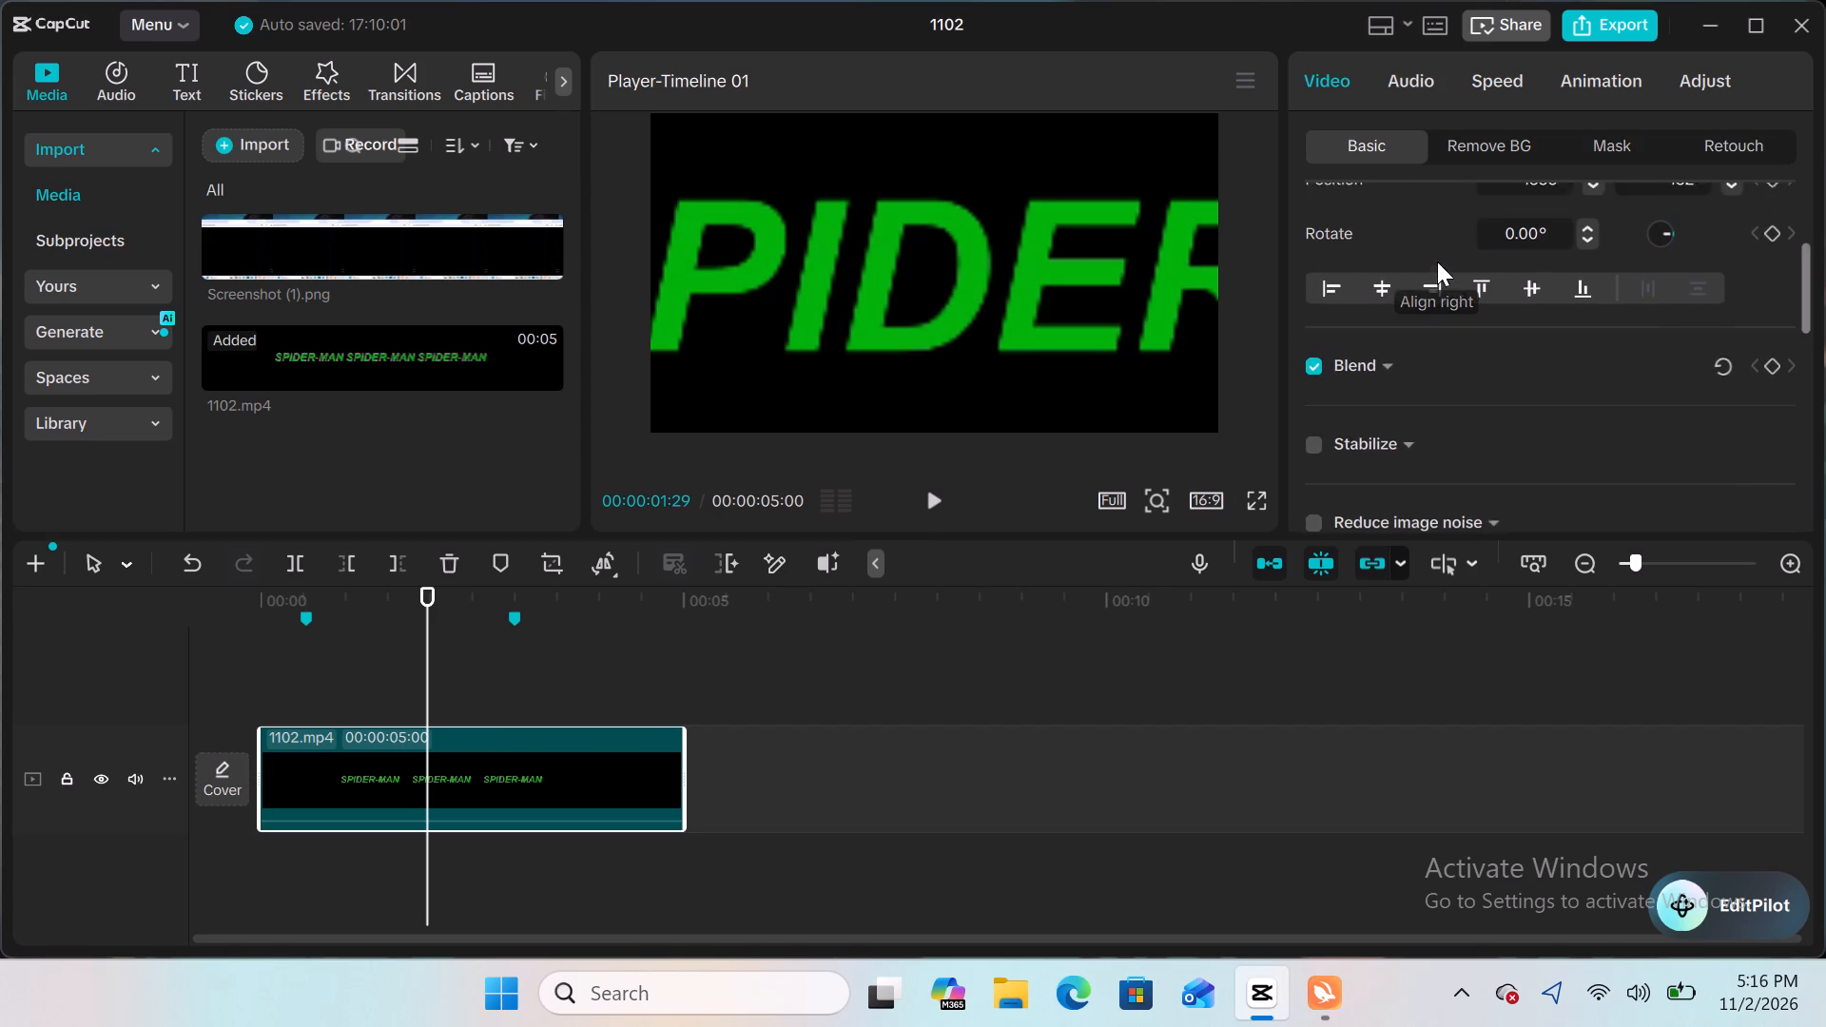
scroll(1437, 262, "down", 2)
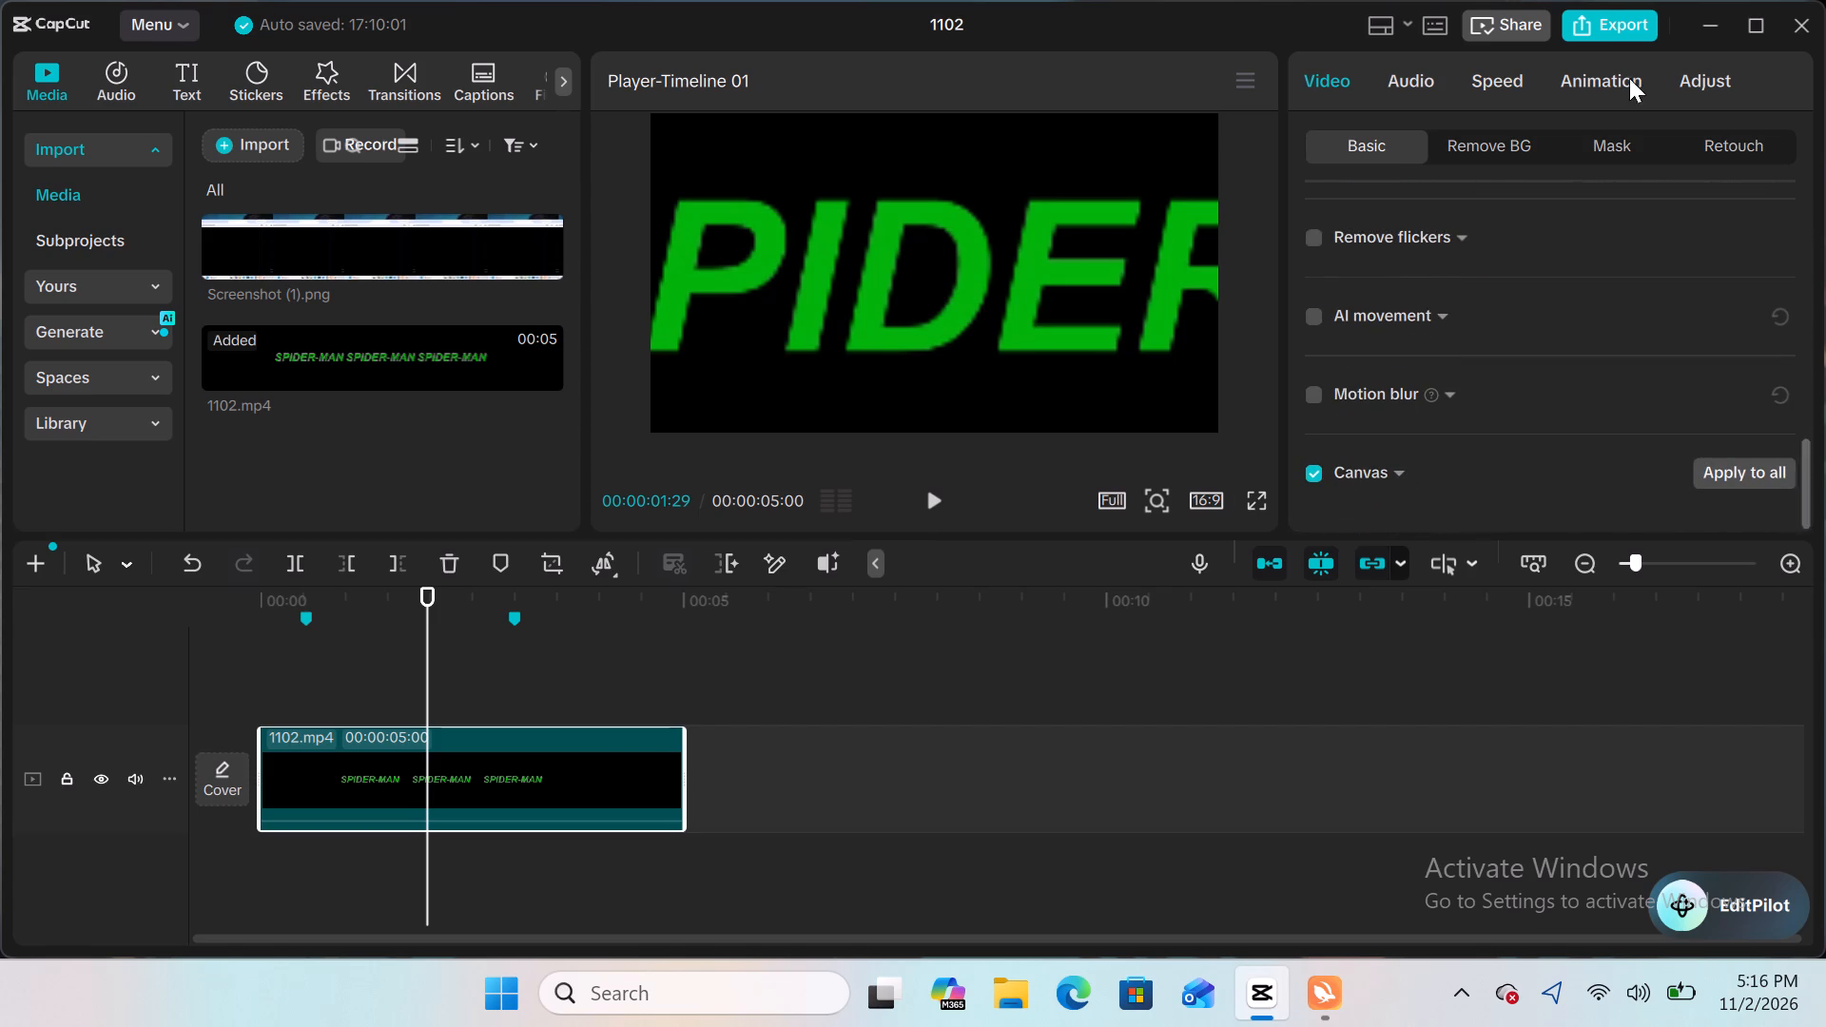
Look through the 1102.mp4 clip's basic adjustment settings, from Auto adjust and LUT down to Vignette.
left_click(1700, 69)
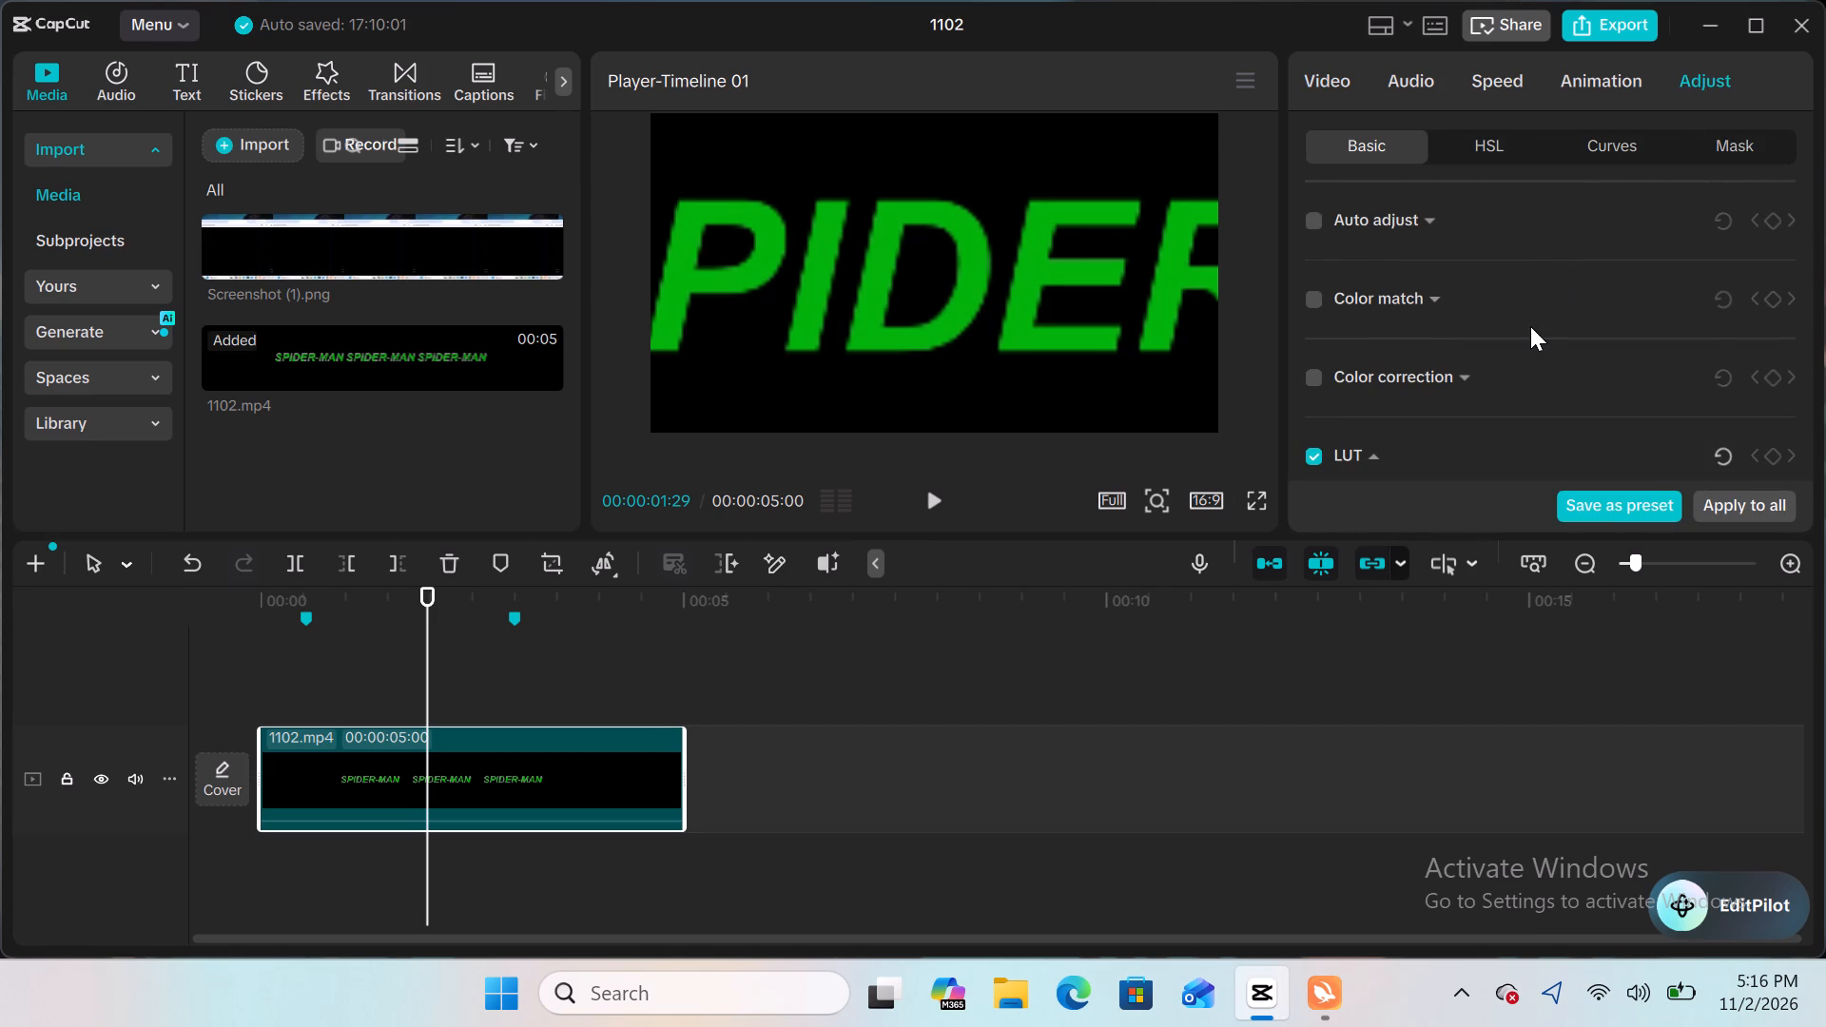
scroll(1530, 326, "down", 3)
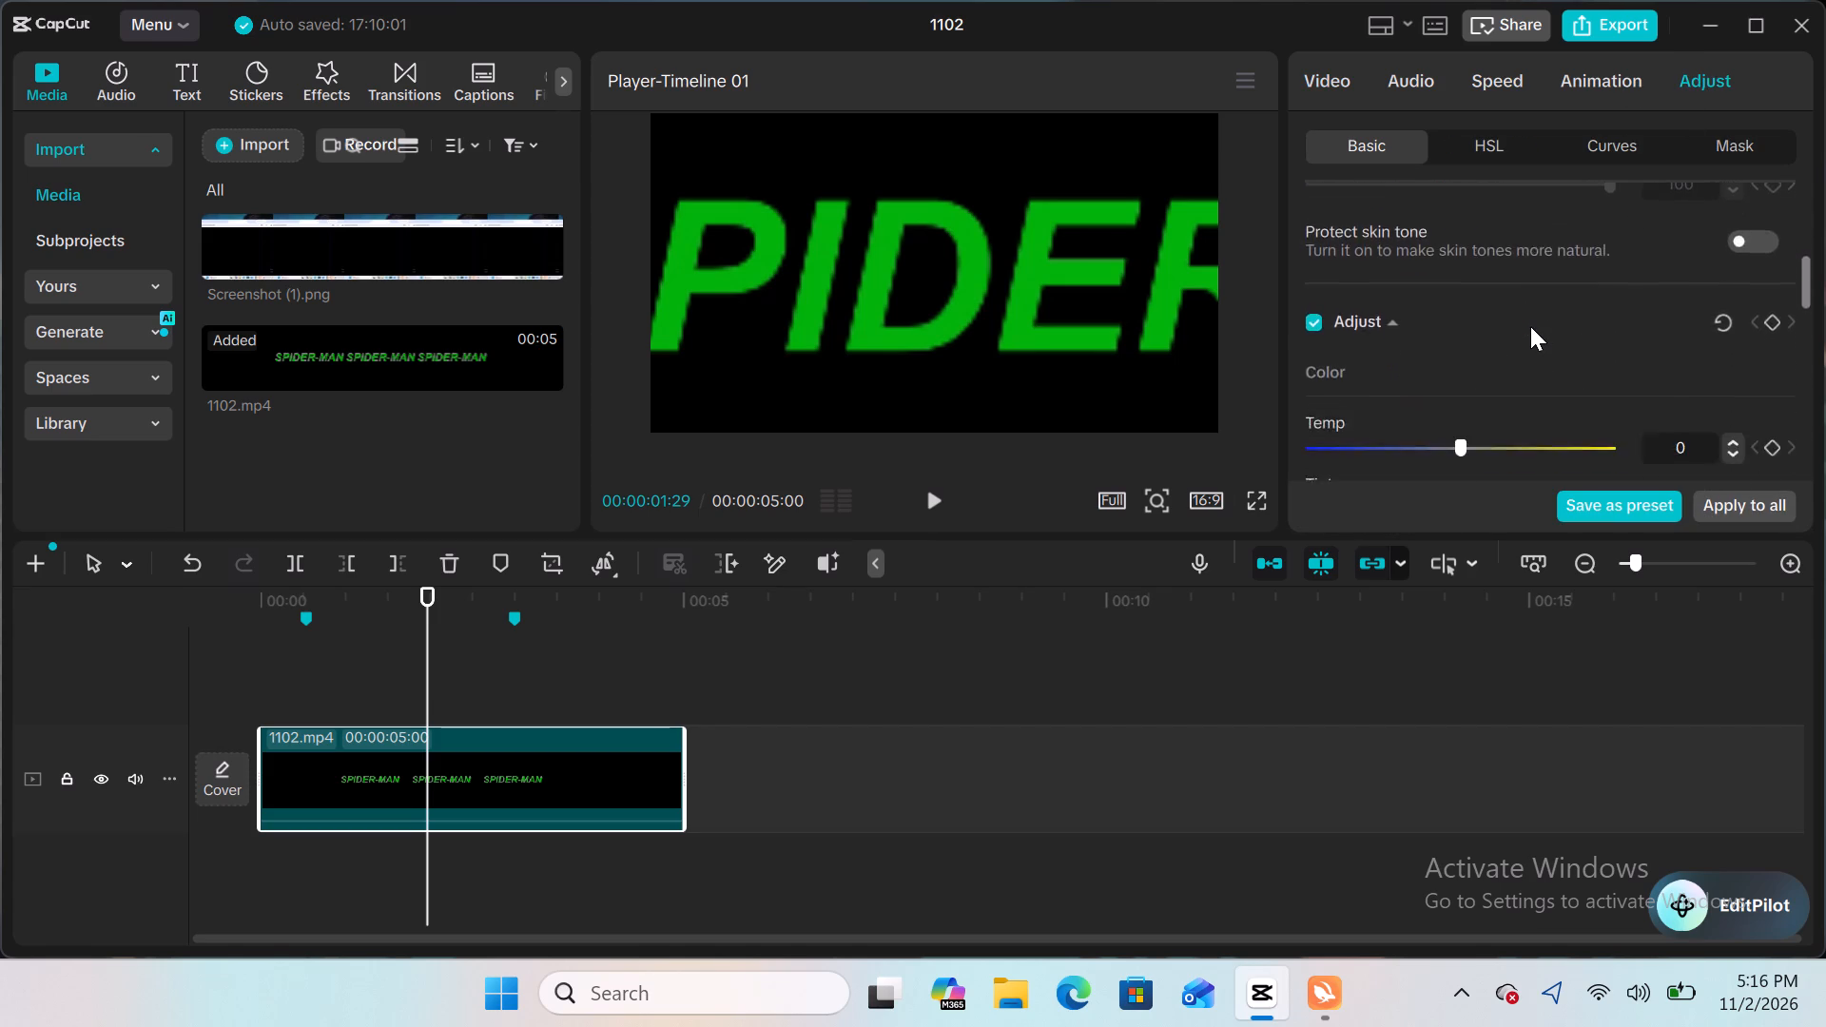
scroll(1530, 326, "down", 3)
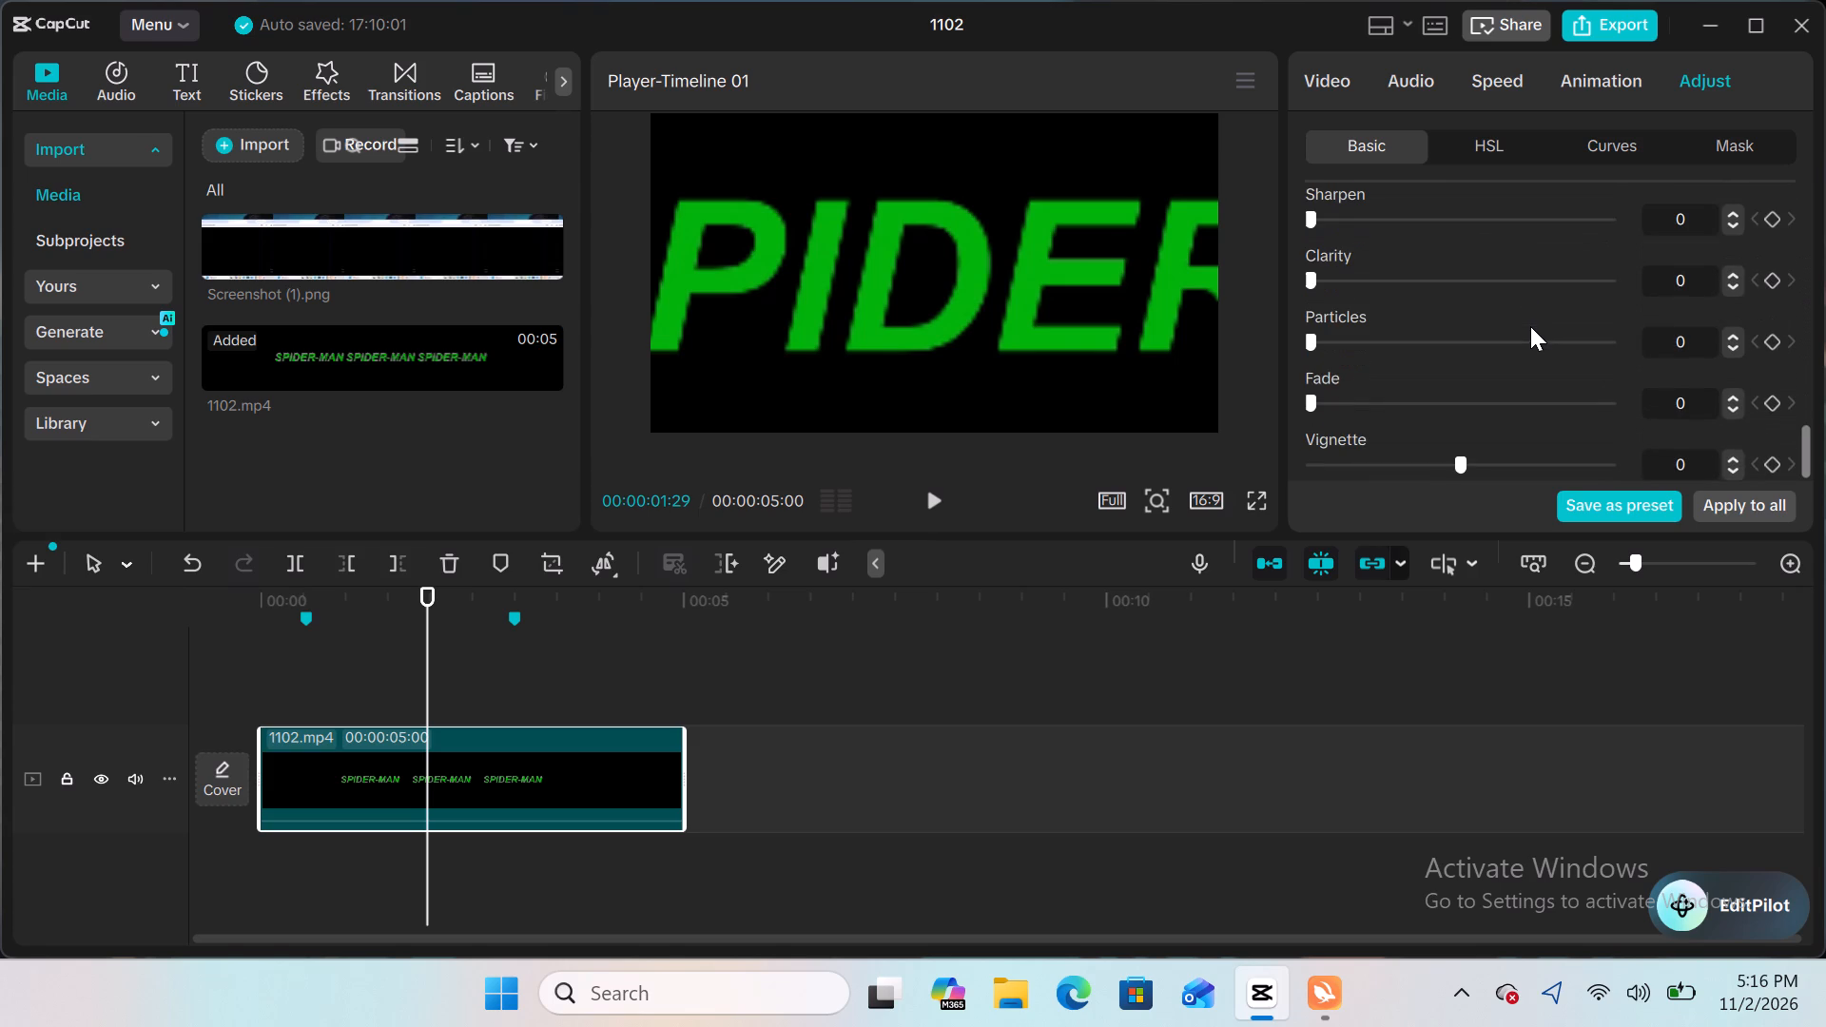
scroll(1530, 326, "down", 1)
scroll(1530, 326, "up", 7)
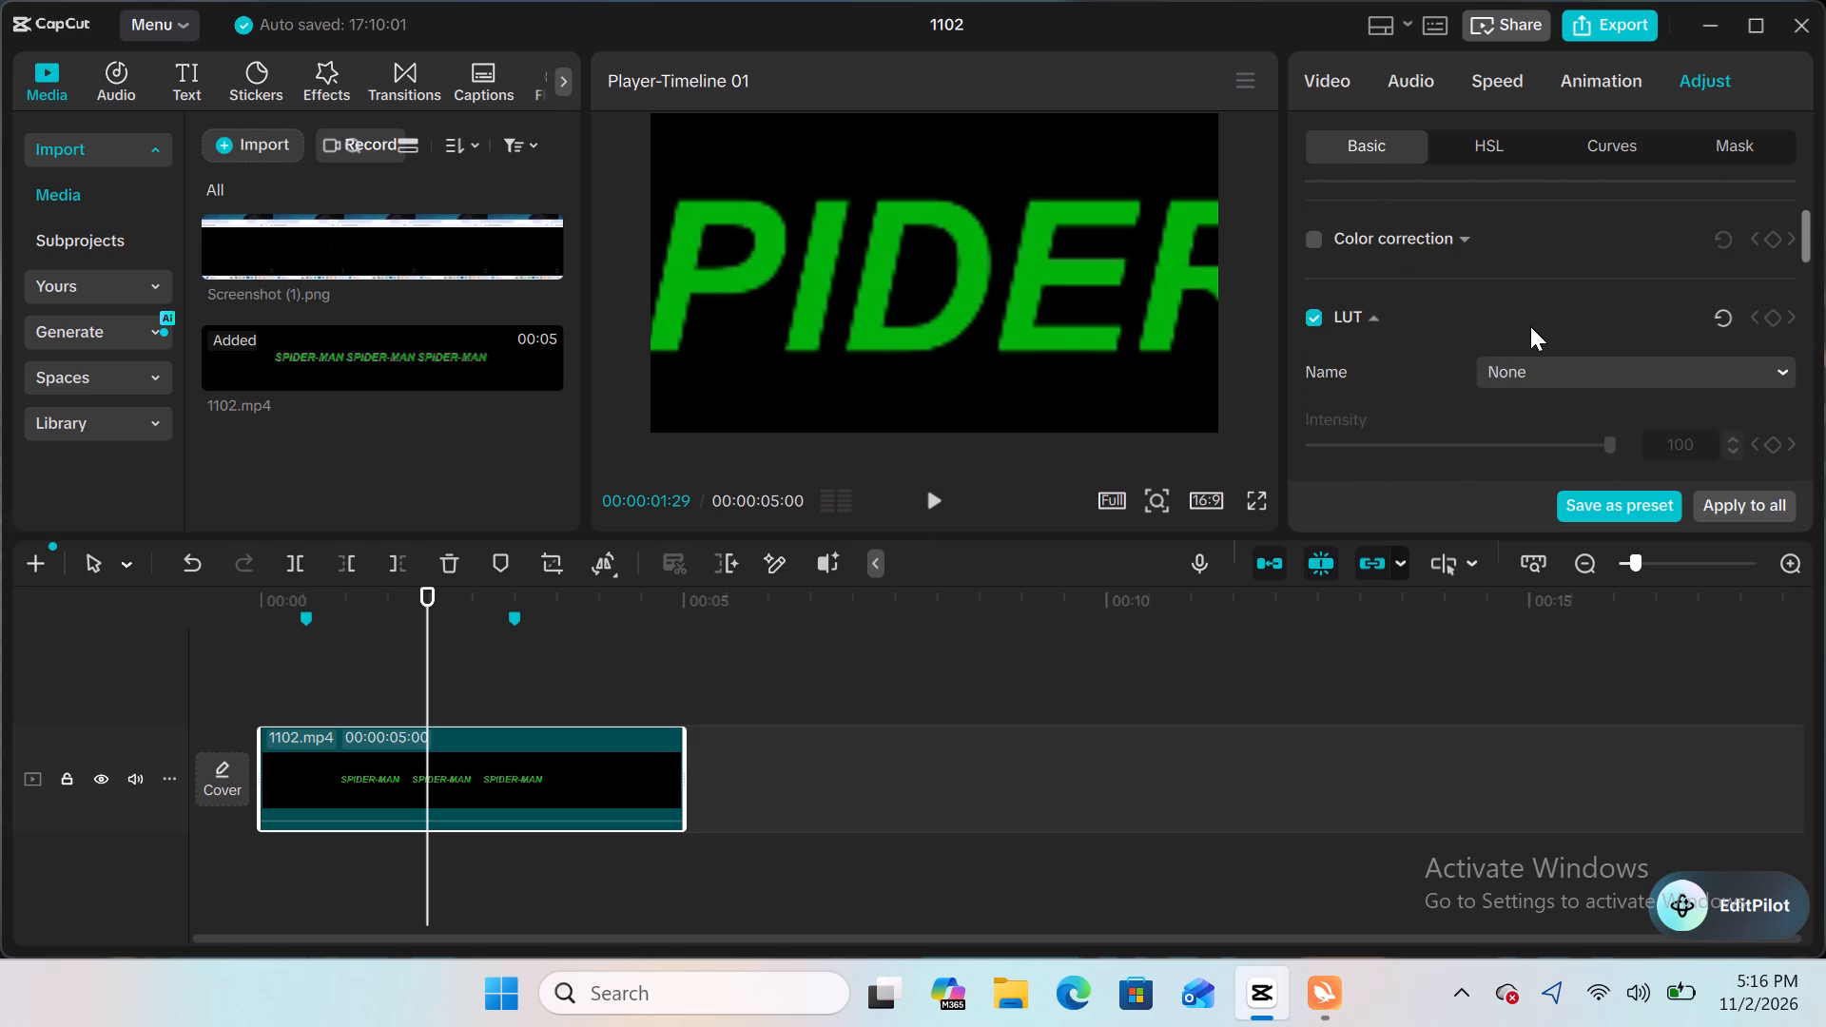
scroll(1530, 326, "up", 1)
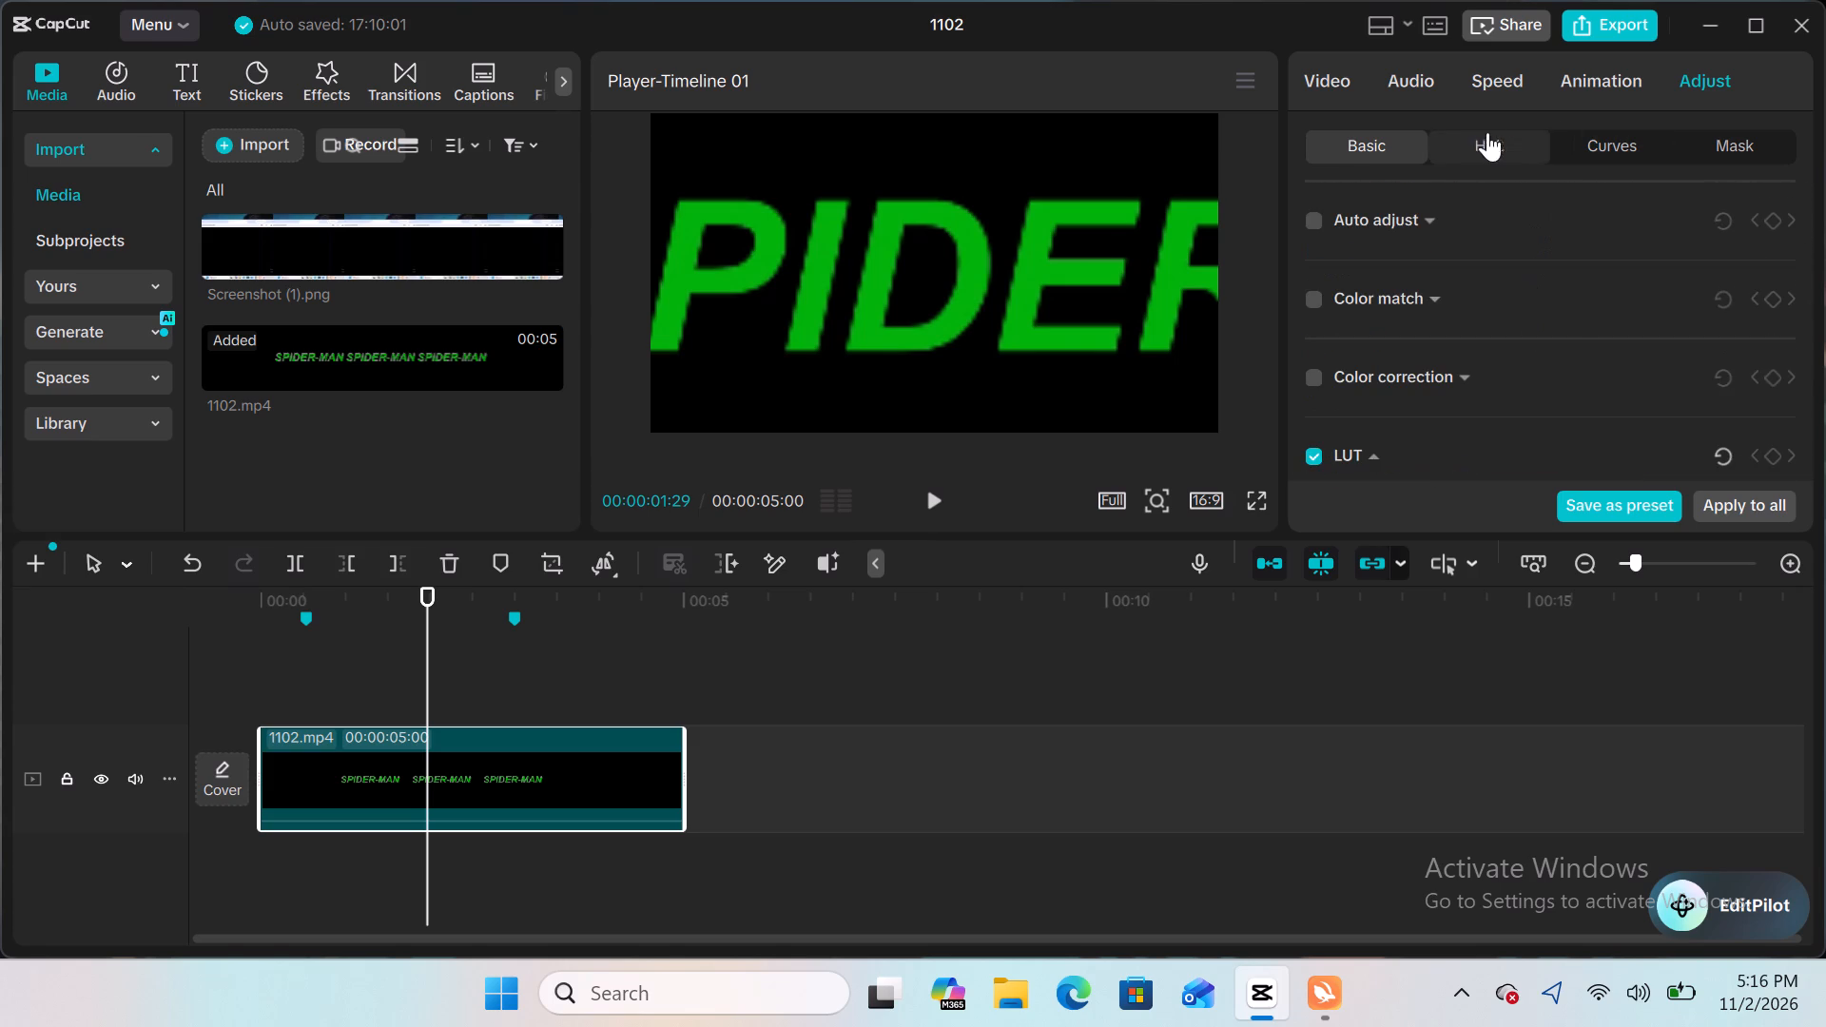
left_click(1383, 145)
Look through the 1102.mp4 clip's basic video settings again, from Transform down to Canvas and back.
left_click(1334, 81)
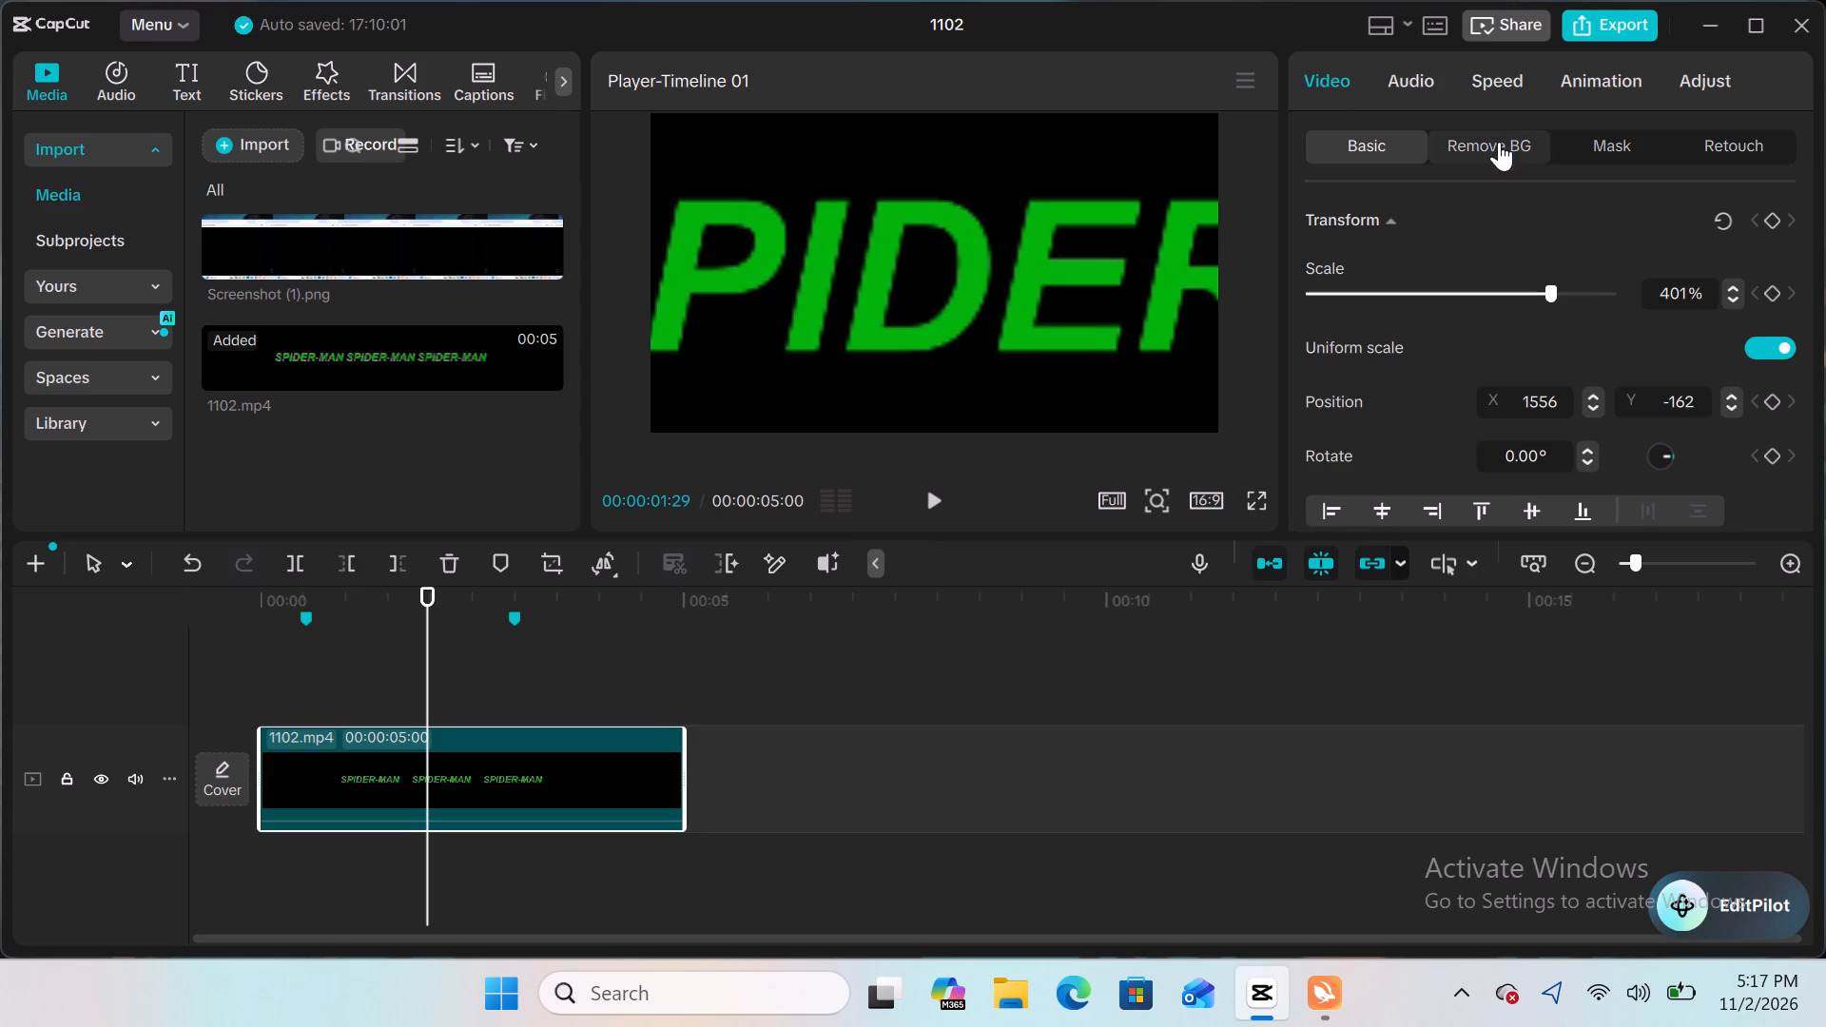
scroll(1456, 344, "down", 2)
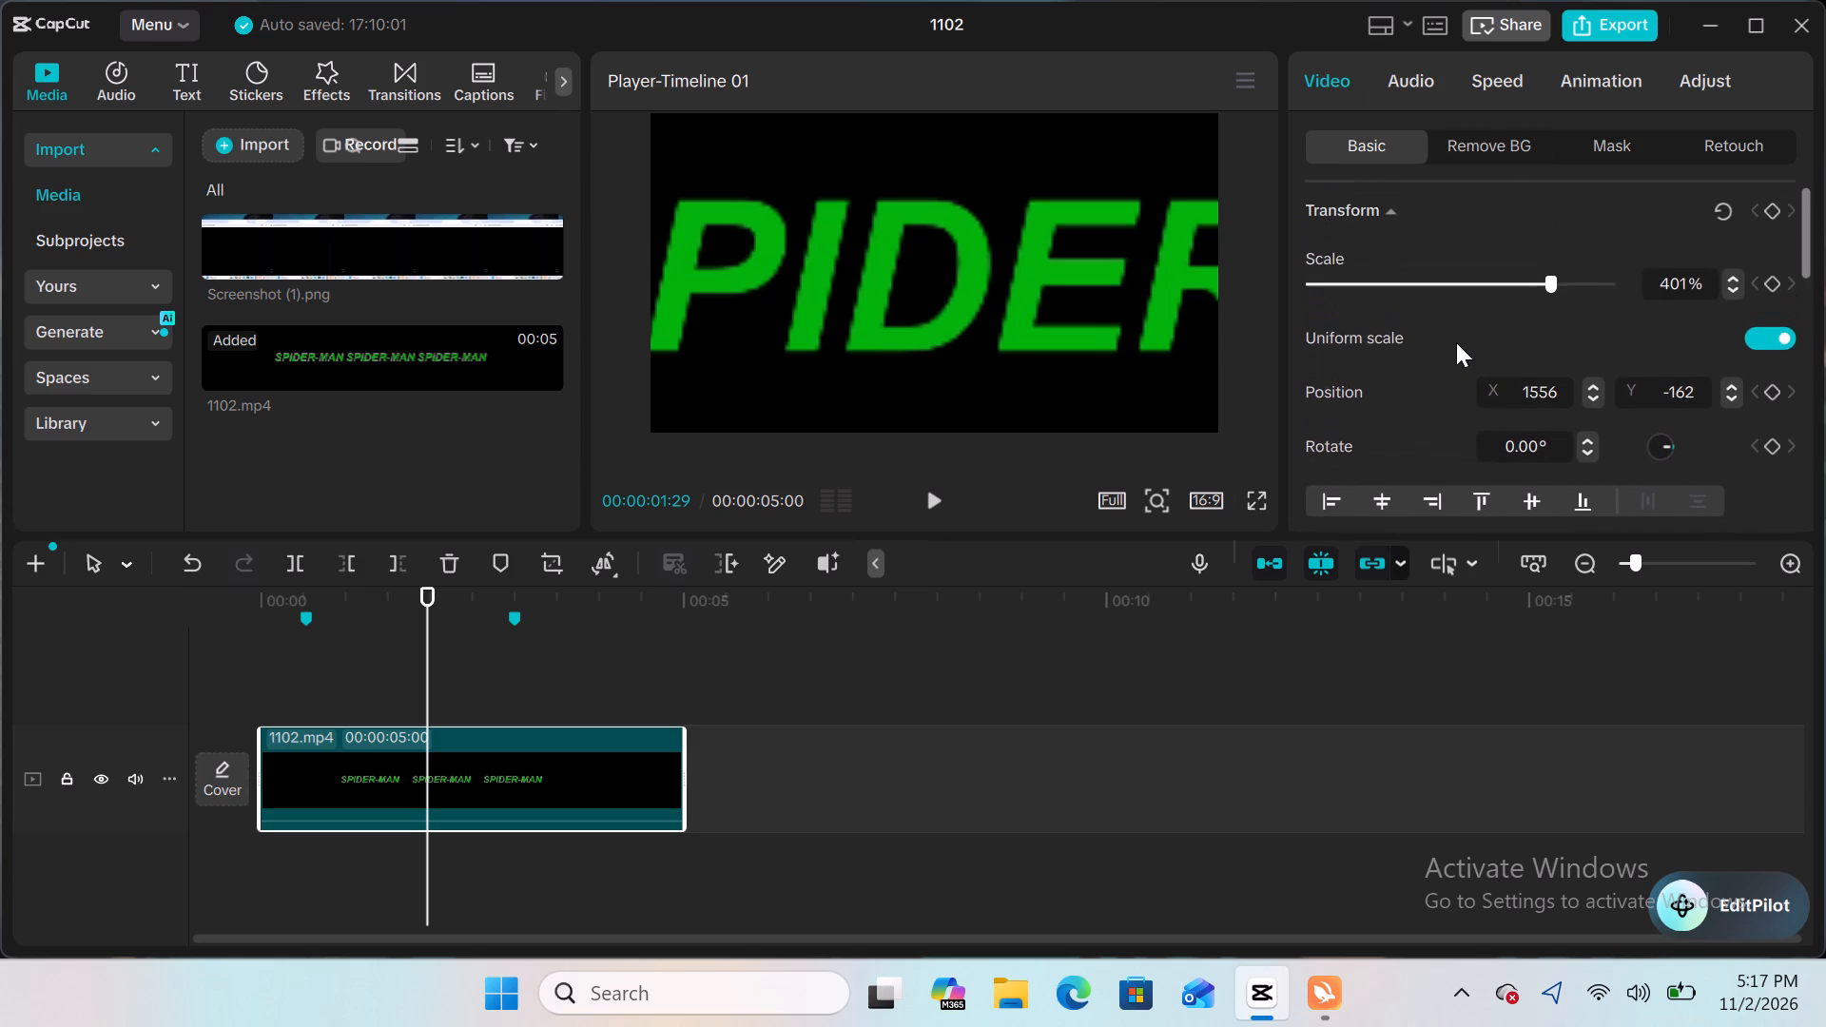
scroll(1456, 342, "down", 1)
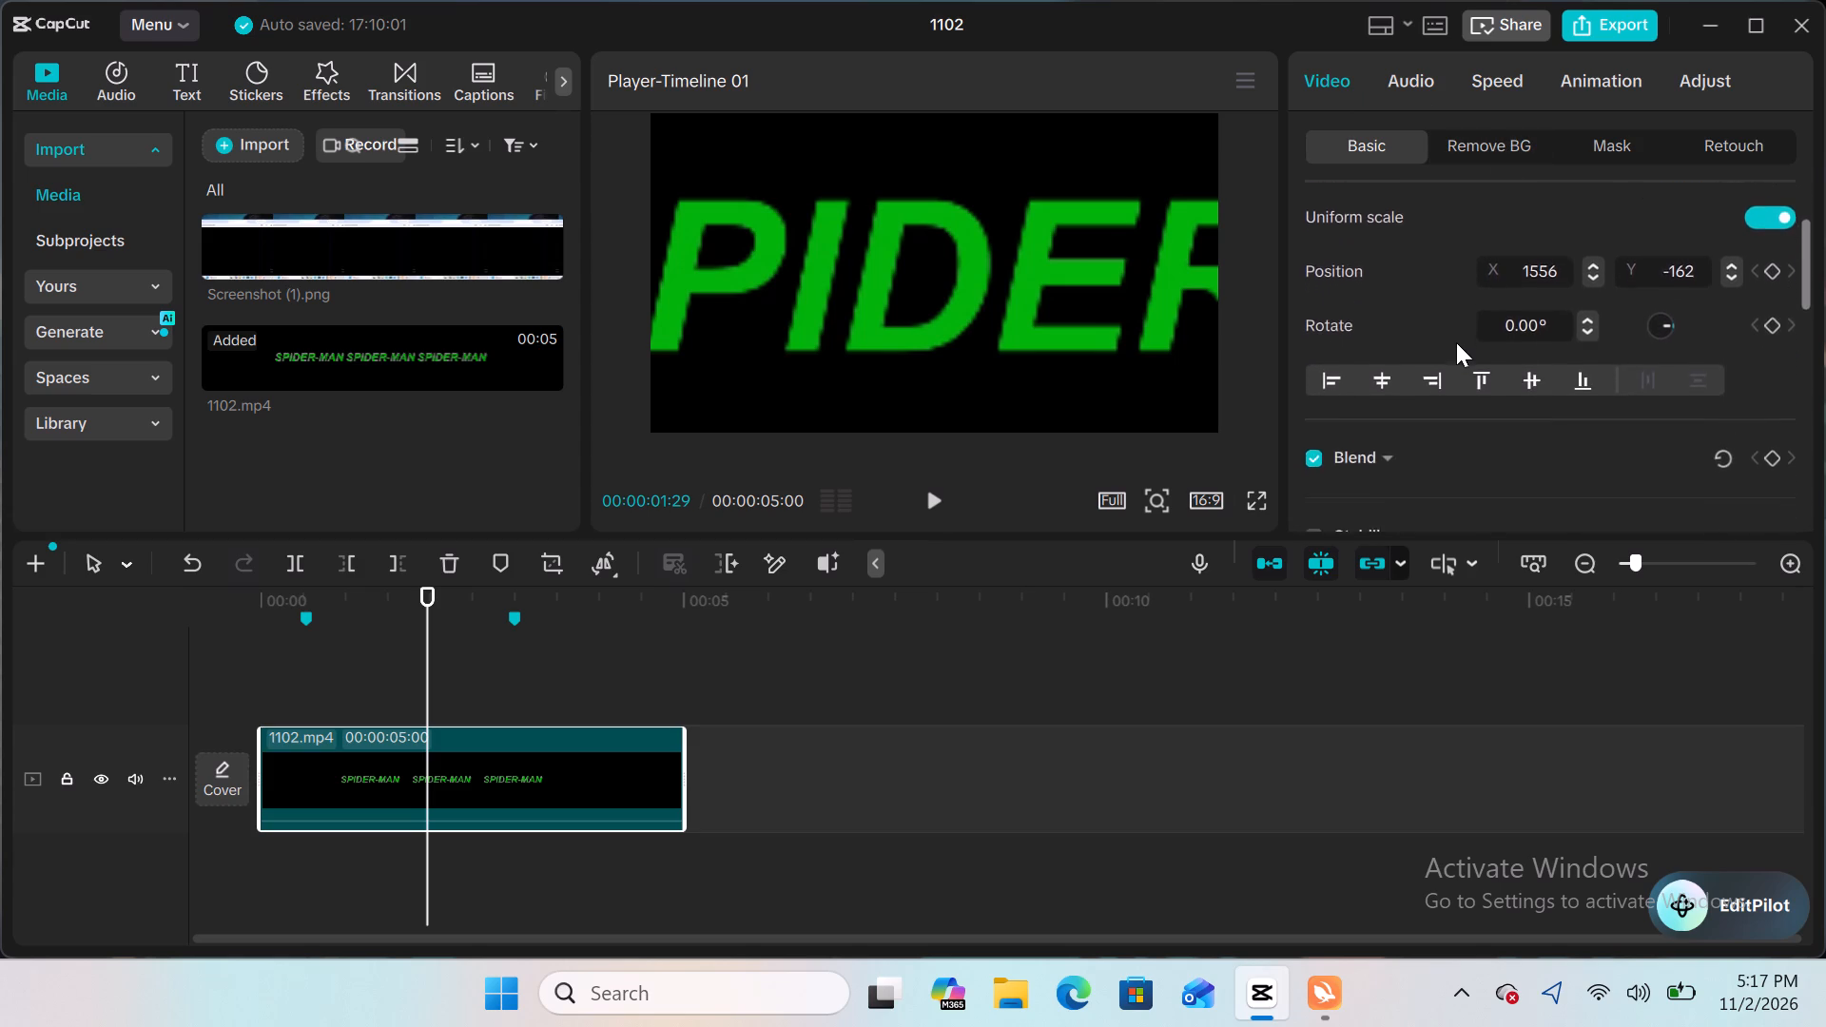
scroll(1456, 342, "down", 3)
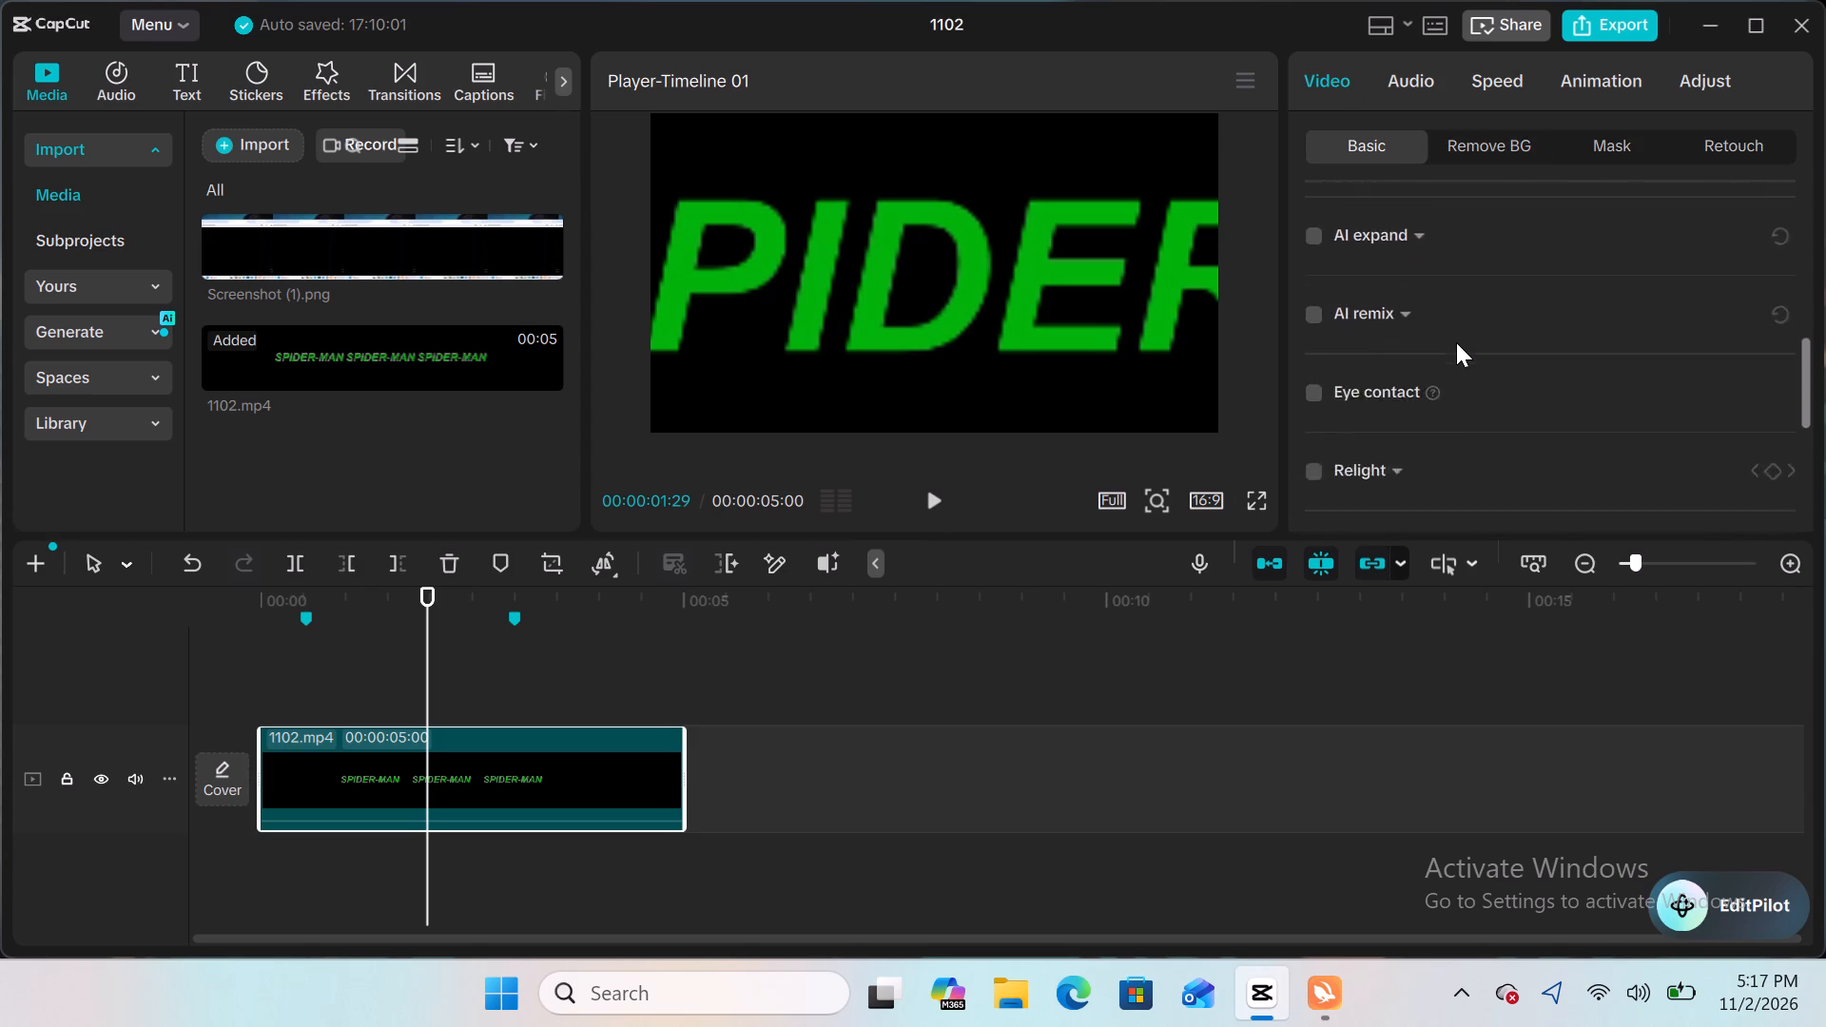
scroll(1456, 342, "down", 2)
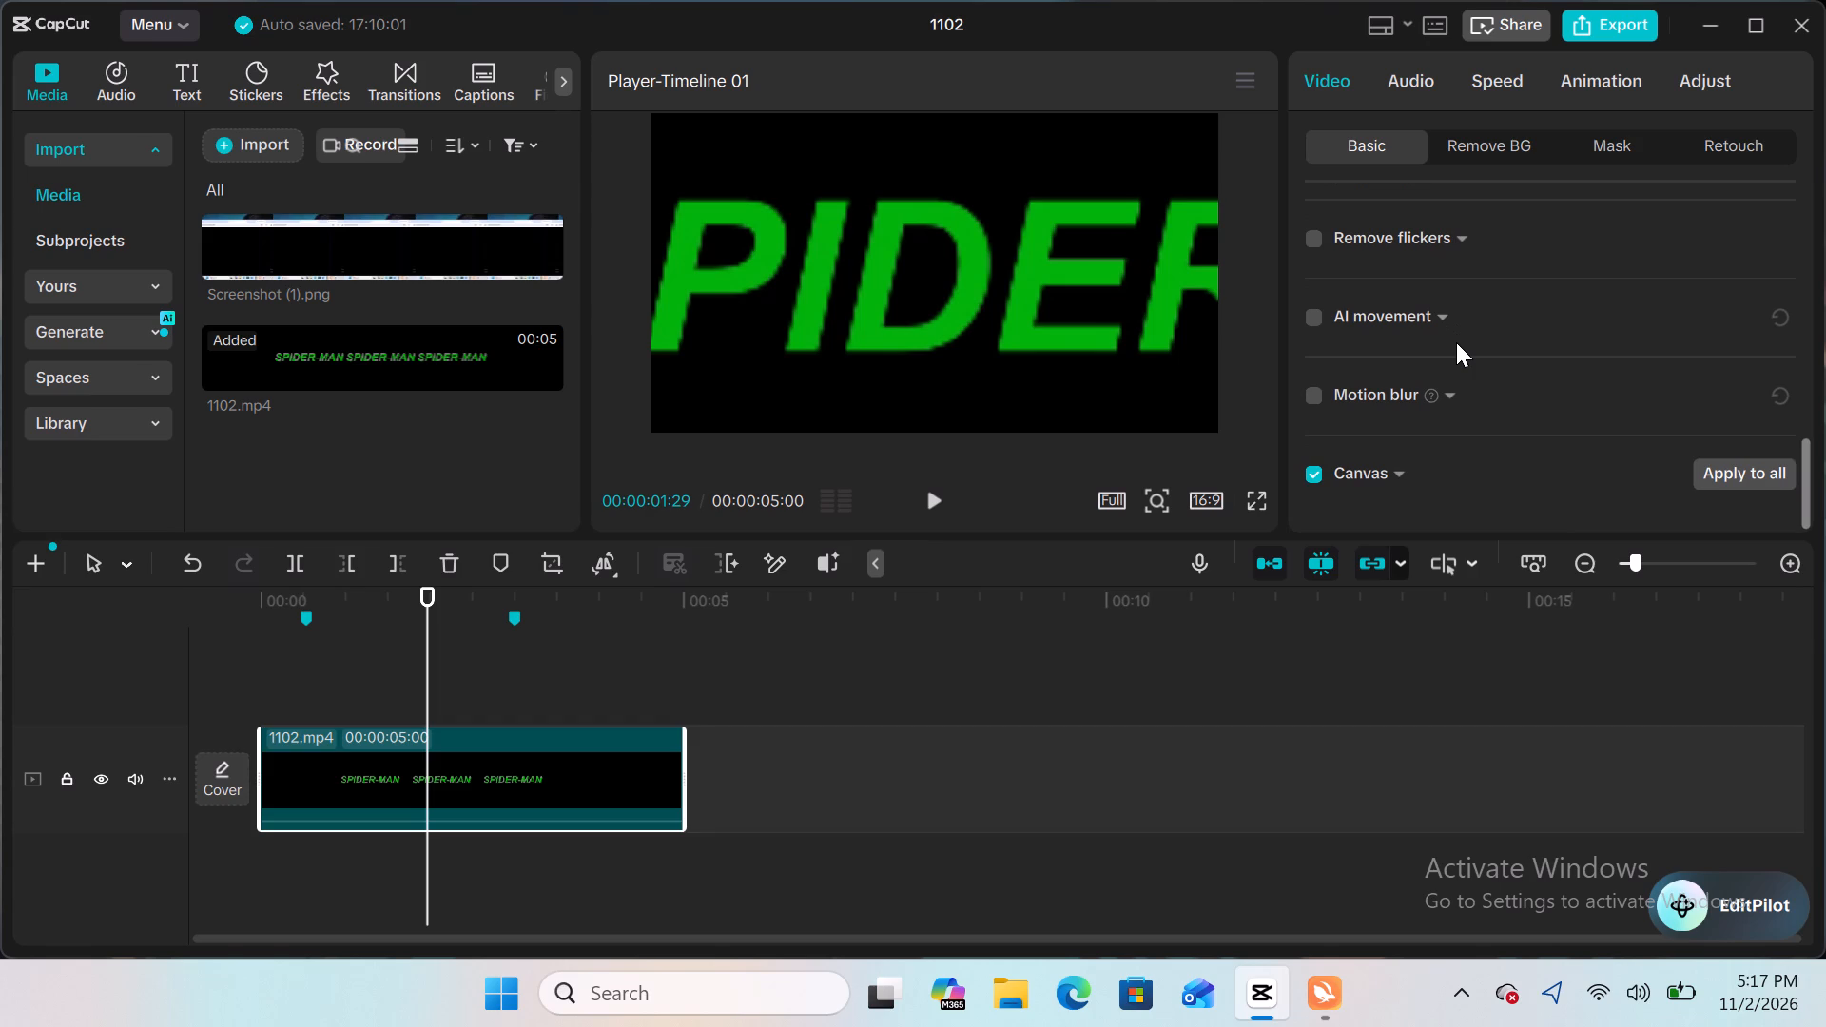
scroll(1456, 342, "down", 1)
scroll(1456, 342, "up", 3)
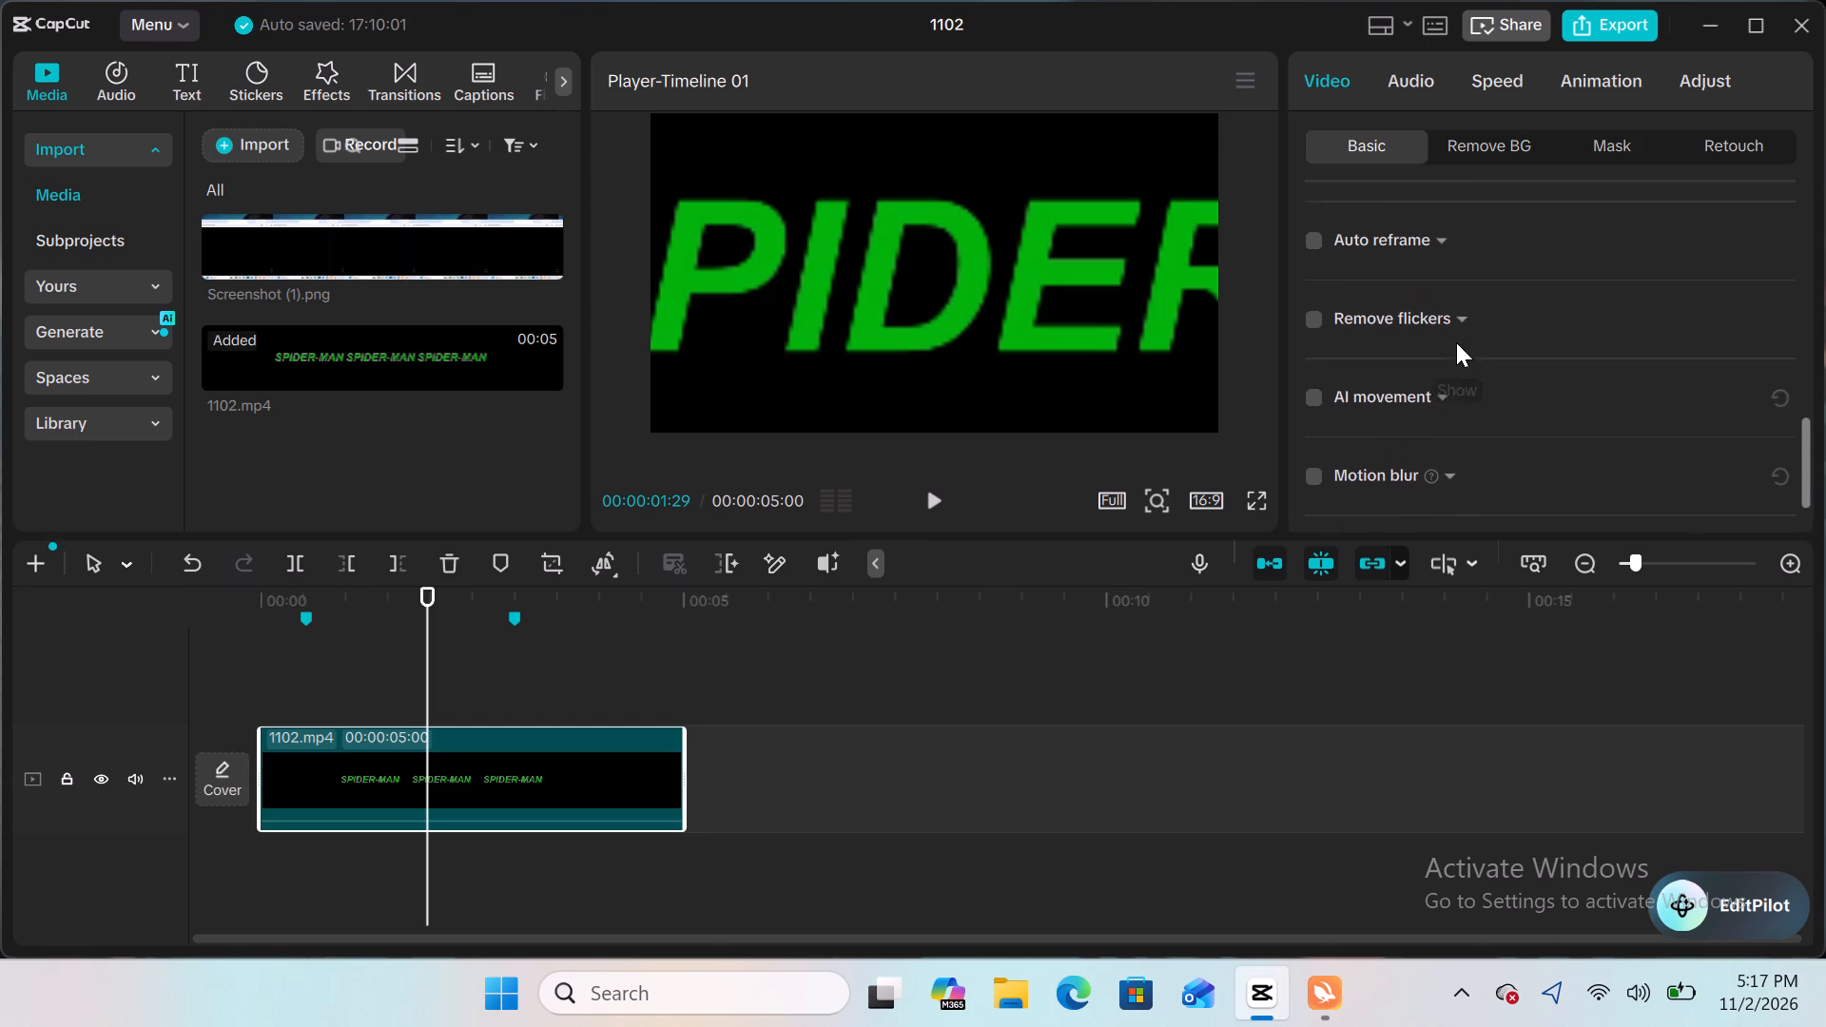
scroll(1456, 342, "up", 4)
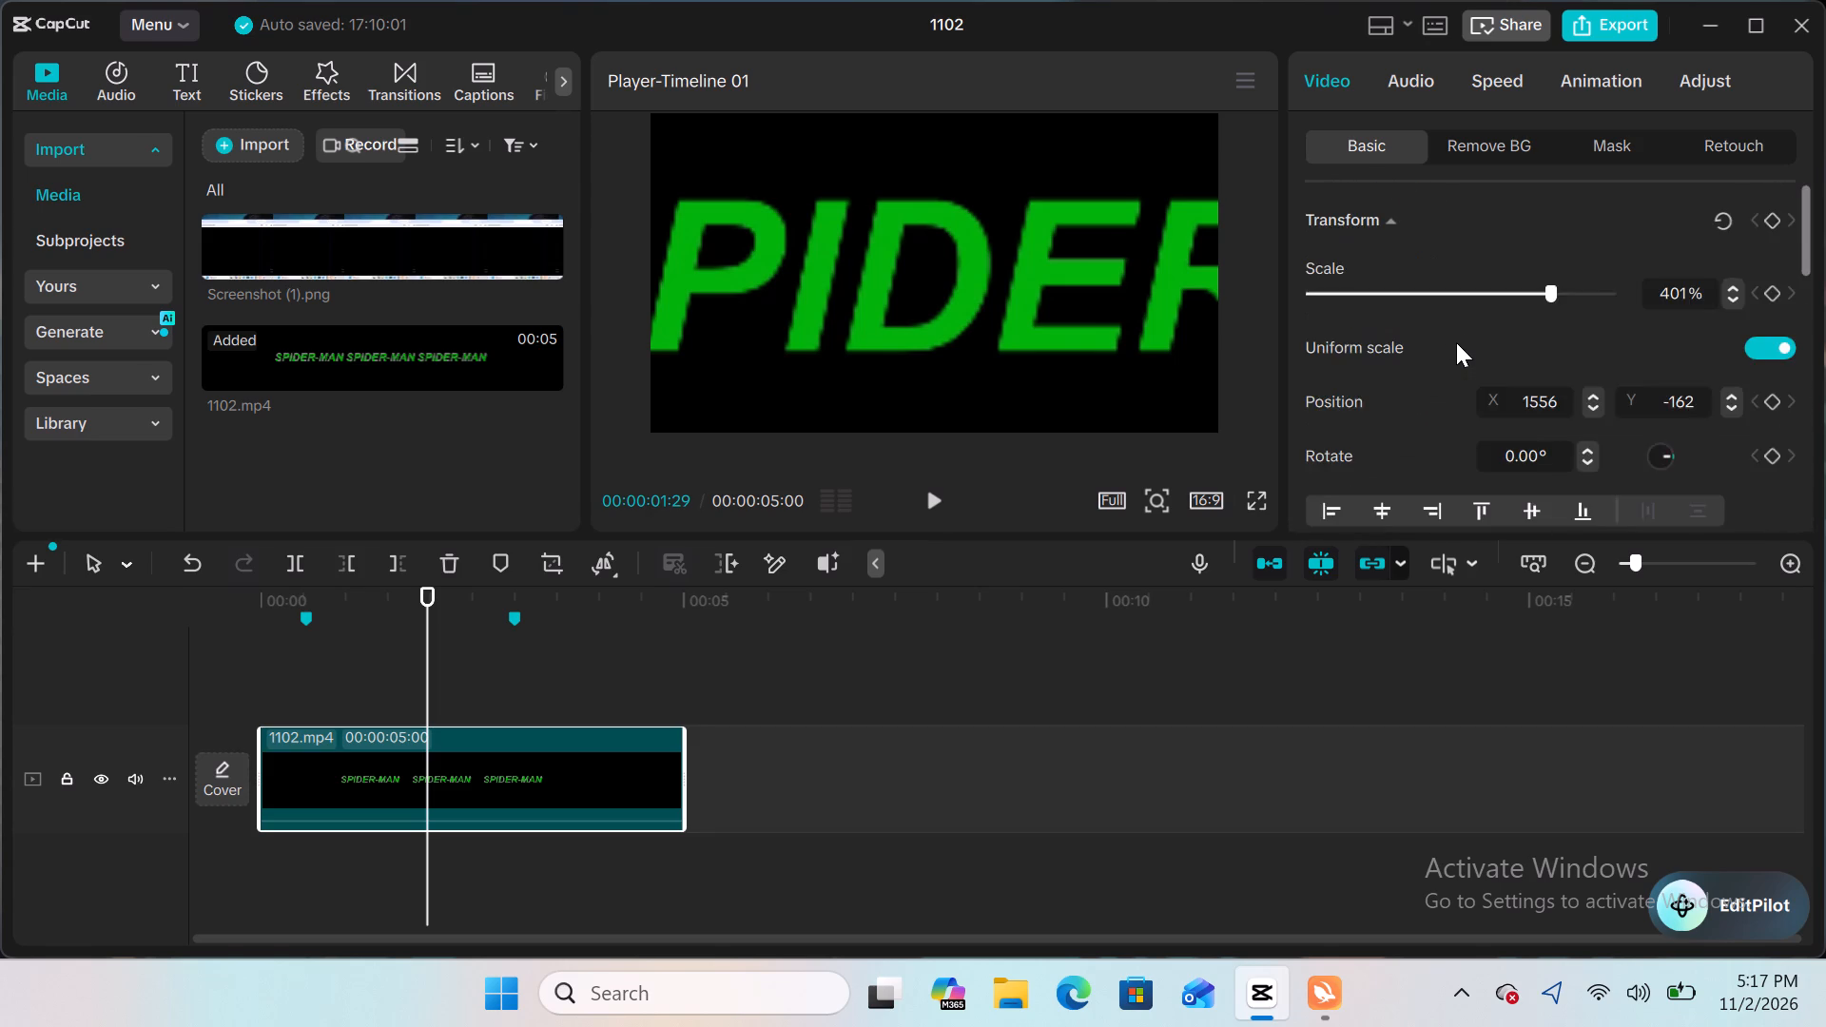
scroll(1456, 342, "up", 1)
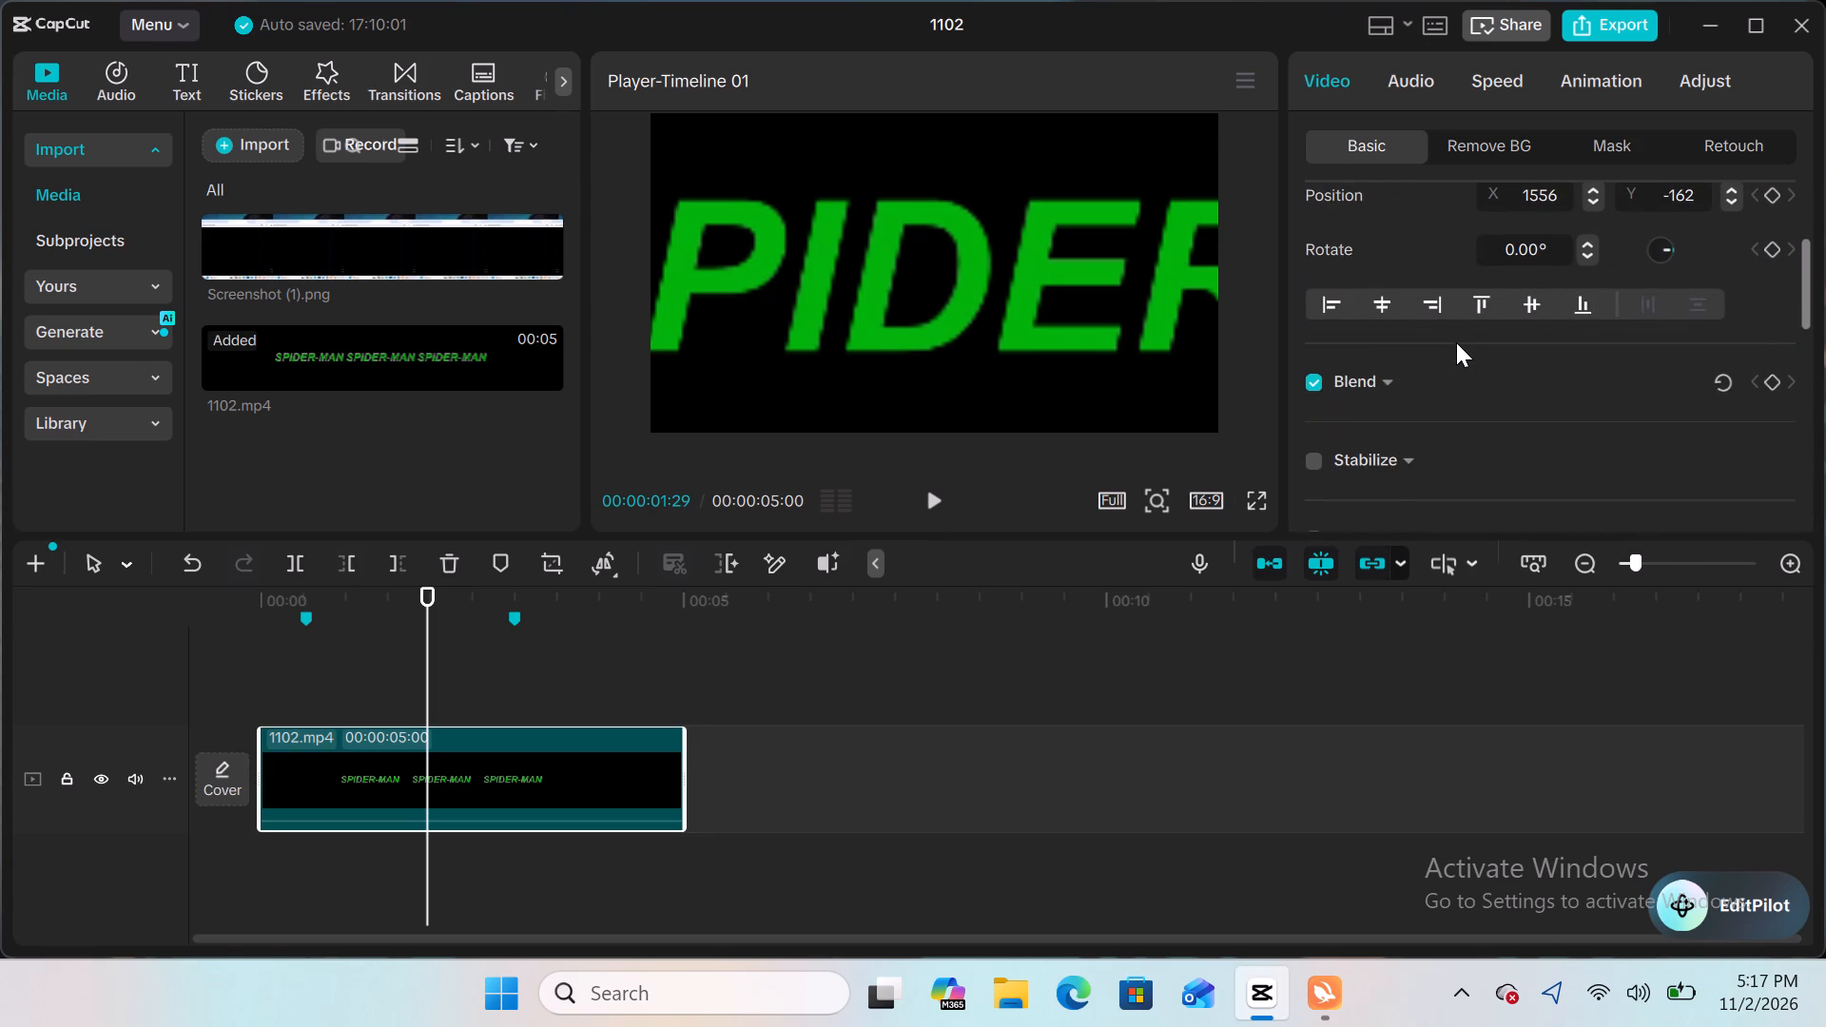
Check the Blend mode and opacity options of the 1102.mp4 clip, collapse them and return to Transform.
left_click(1394, 374)
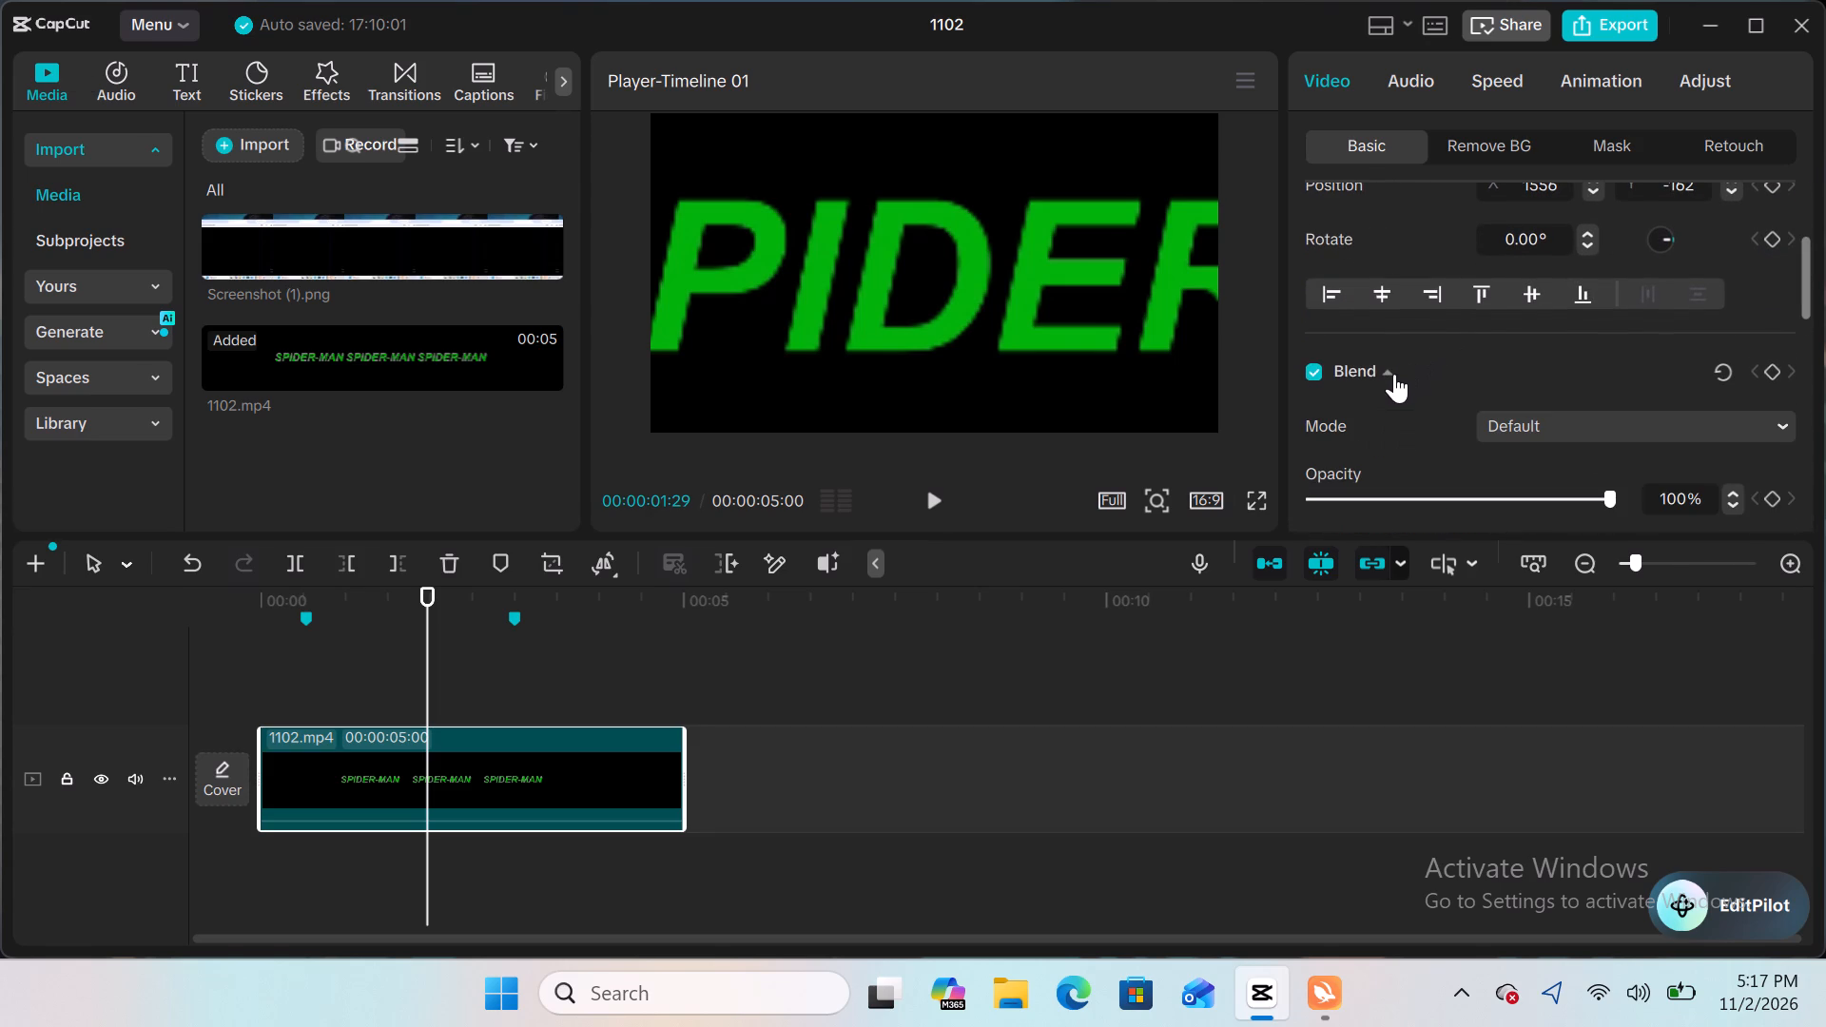
left_click(1394, 374)
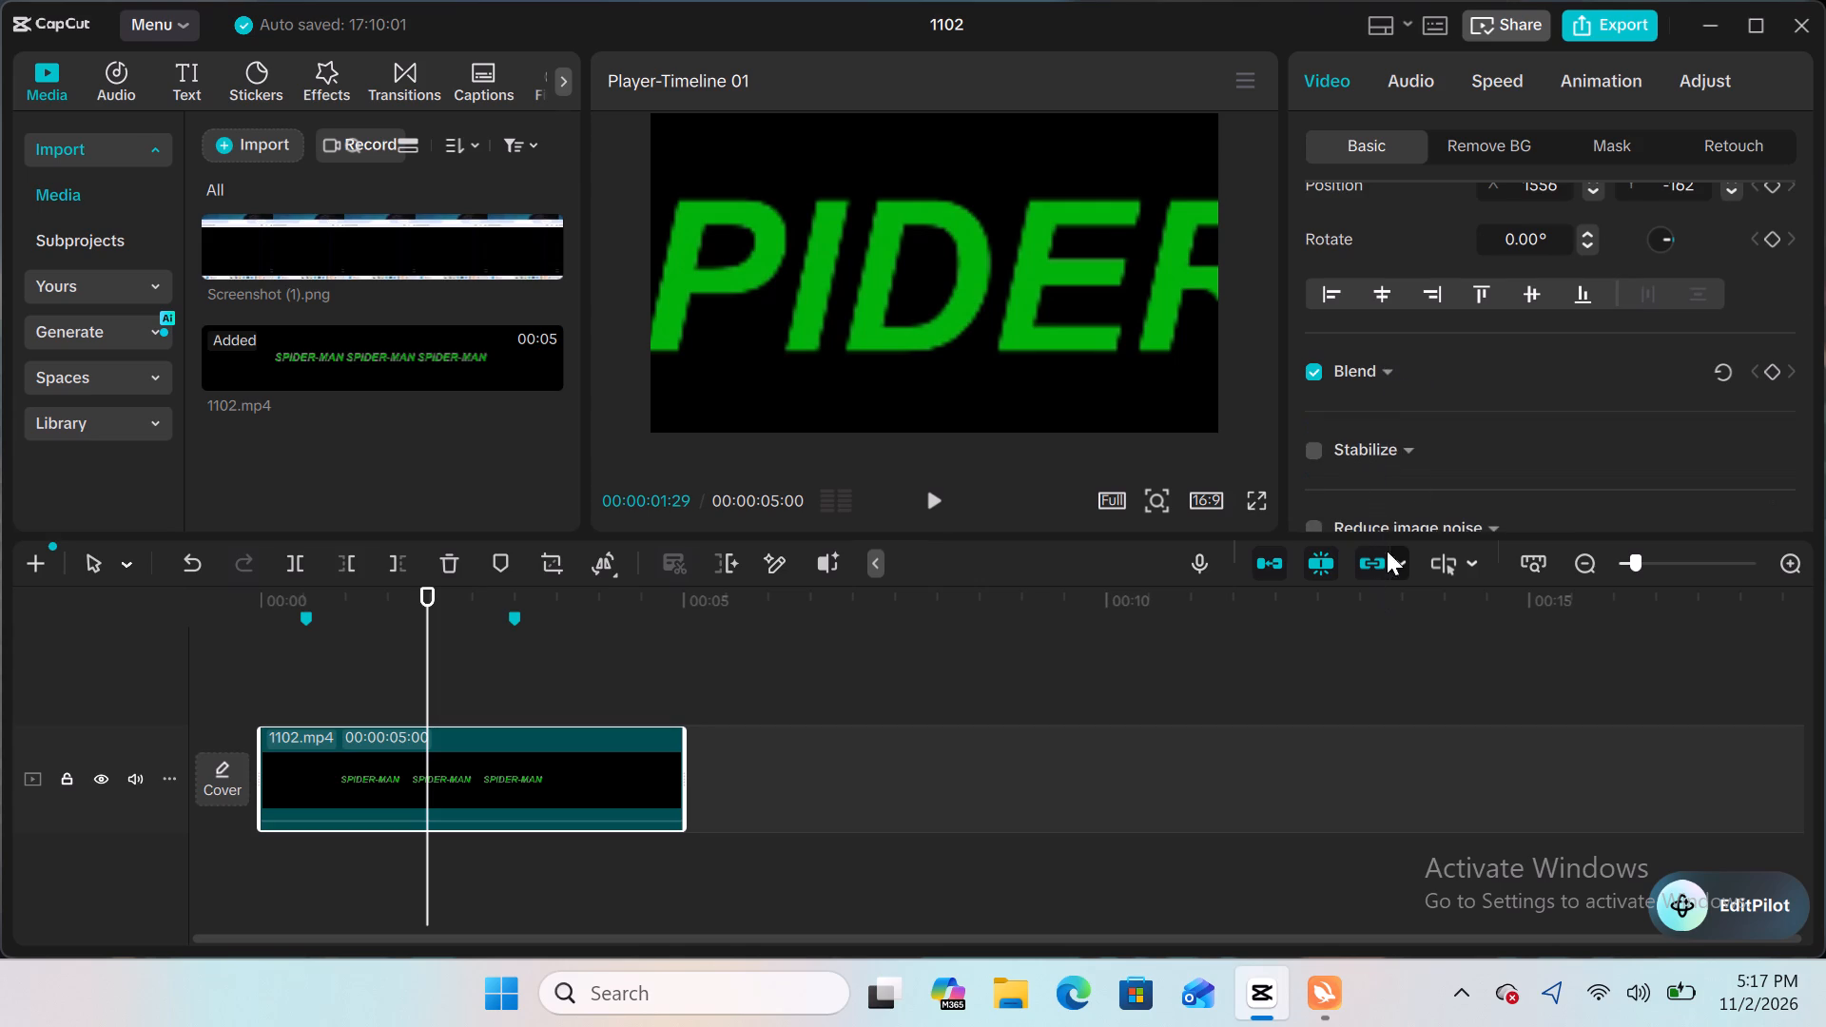
scroll(1404, 378, "up", 1, "ctrl")
scroll(1404, 378, "down", 1, "ctrl")
scroll(1404, 378, "up", 1, "ctrl")
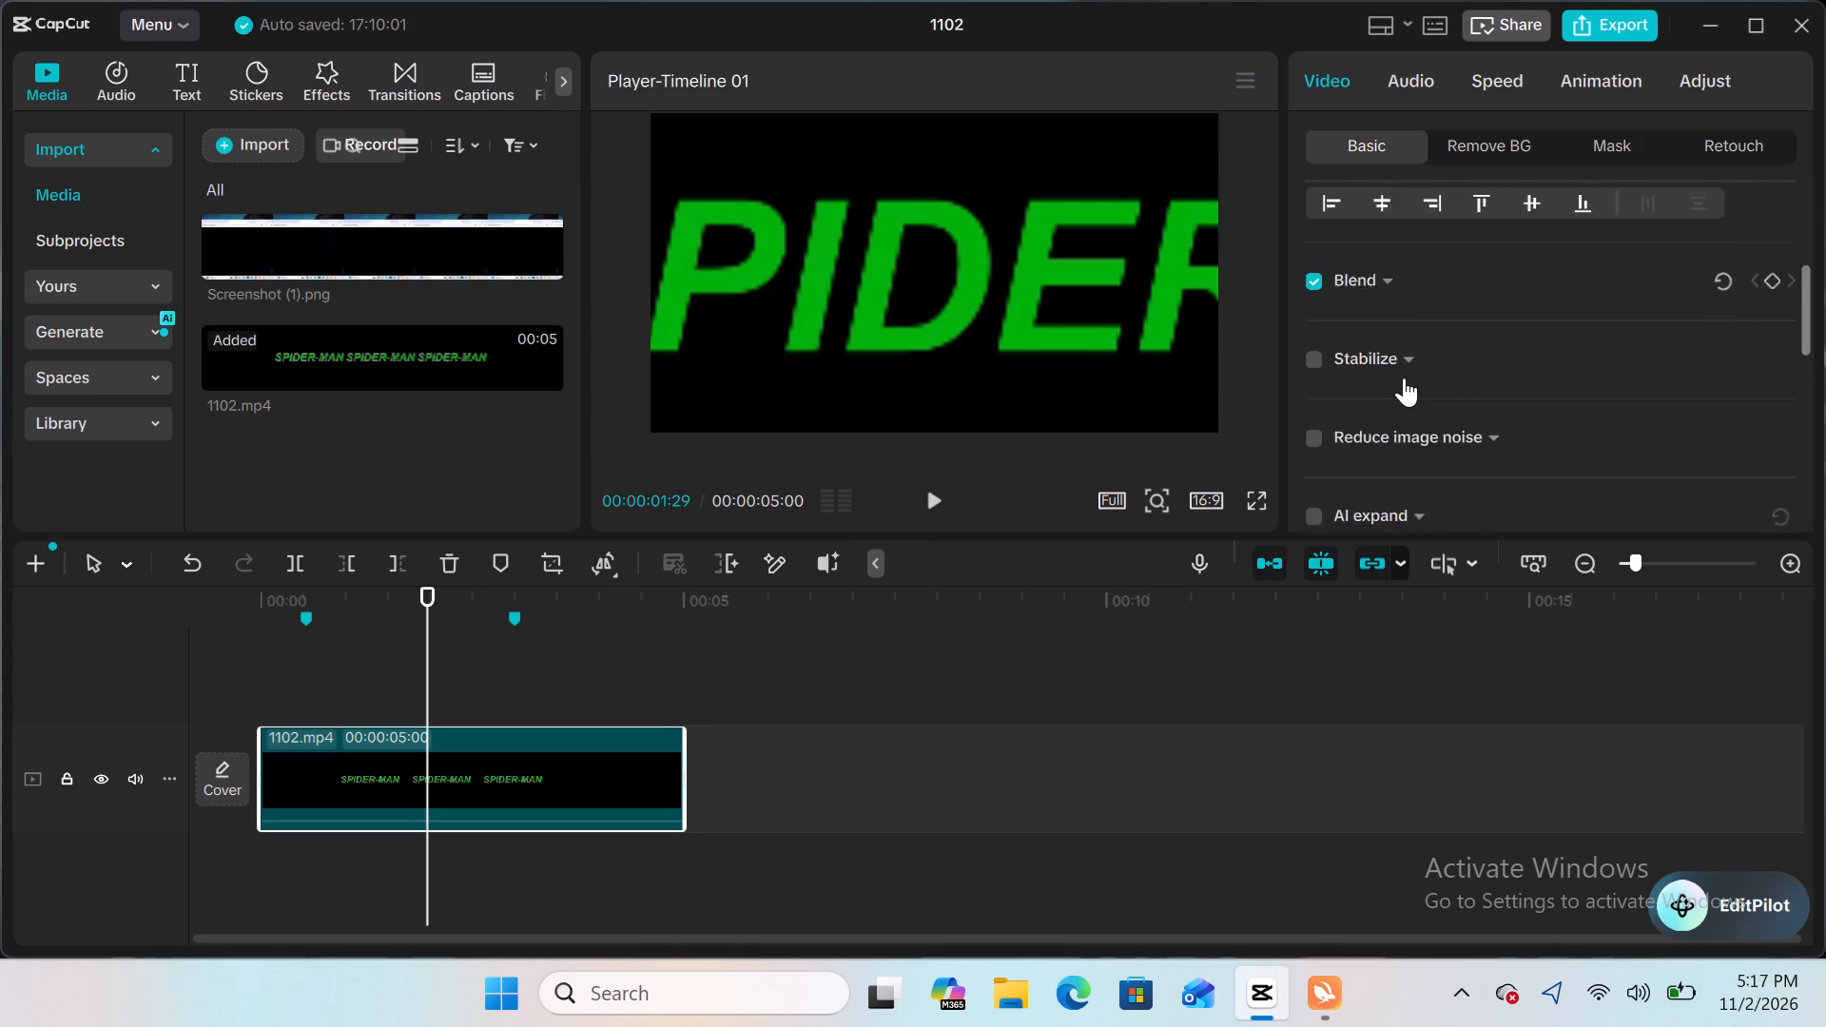
scroll(1404, 378, "up", 5)
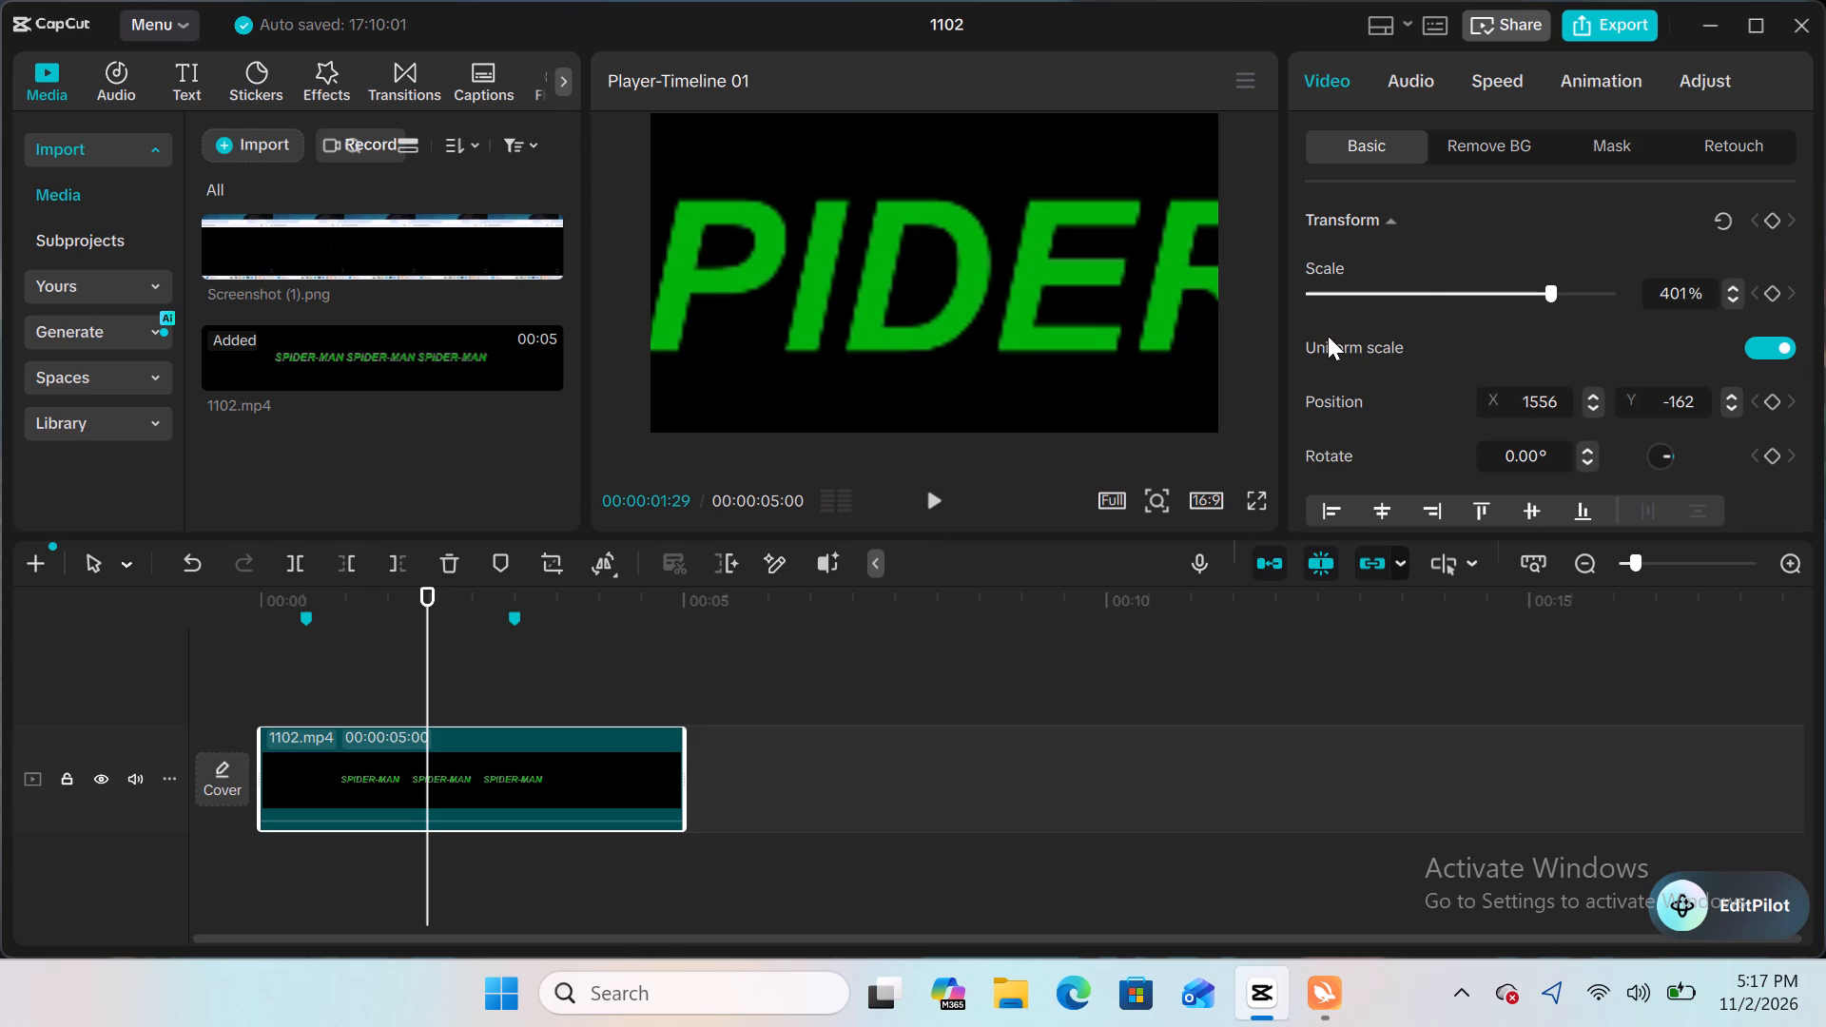
Apply the Custom speed curve to the 1102.mp4 clip and bring its speed graph into view.
left_click(1507, 81)
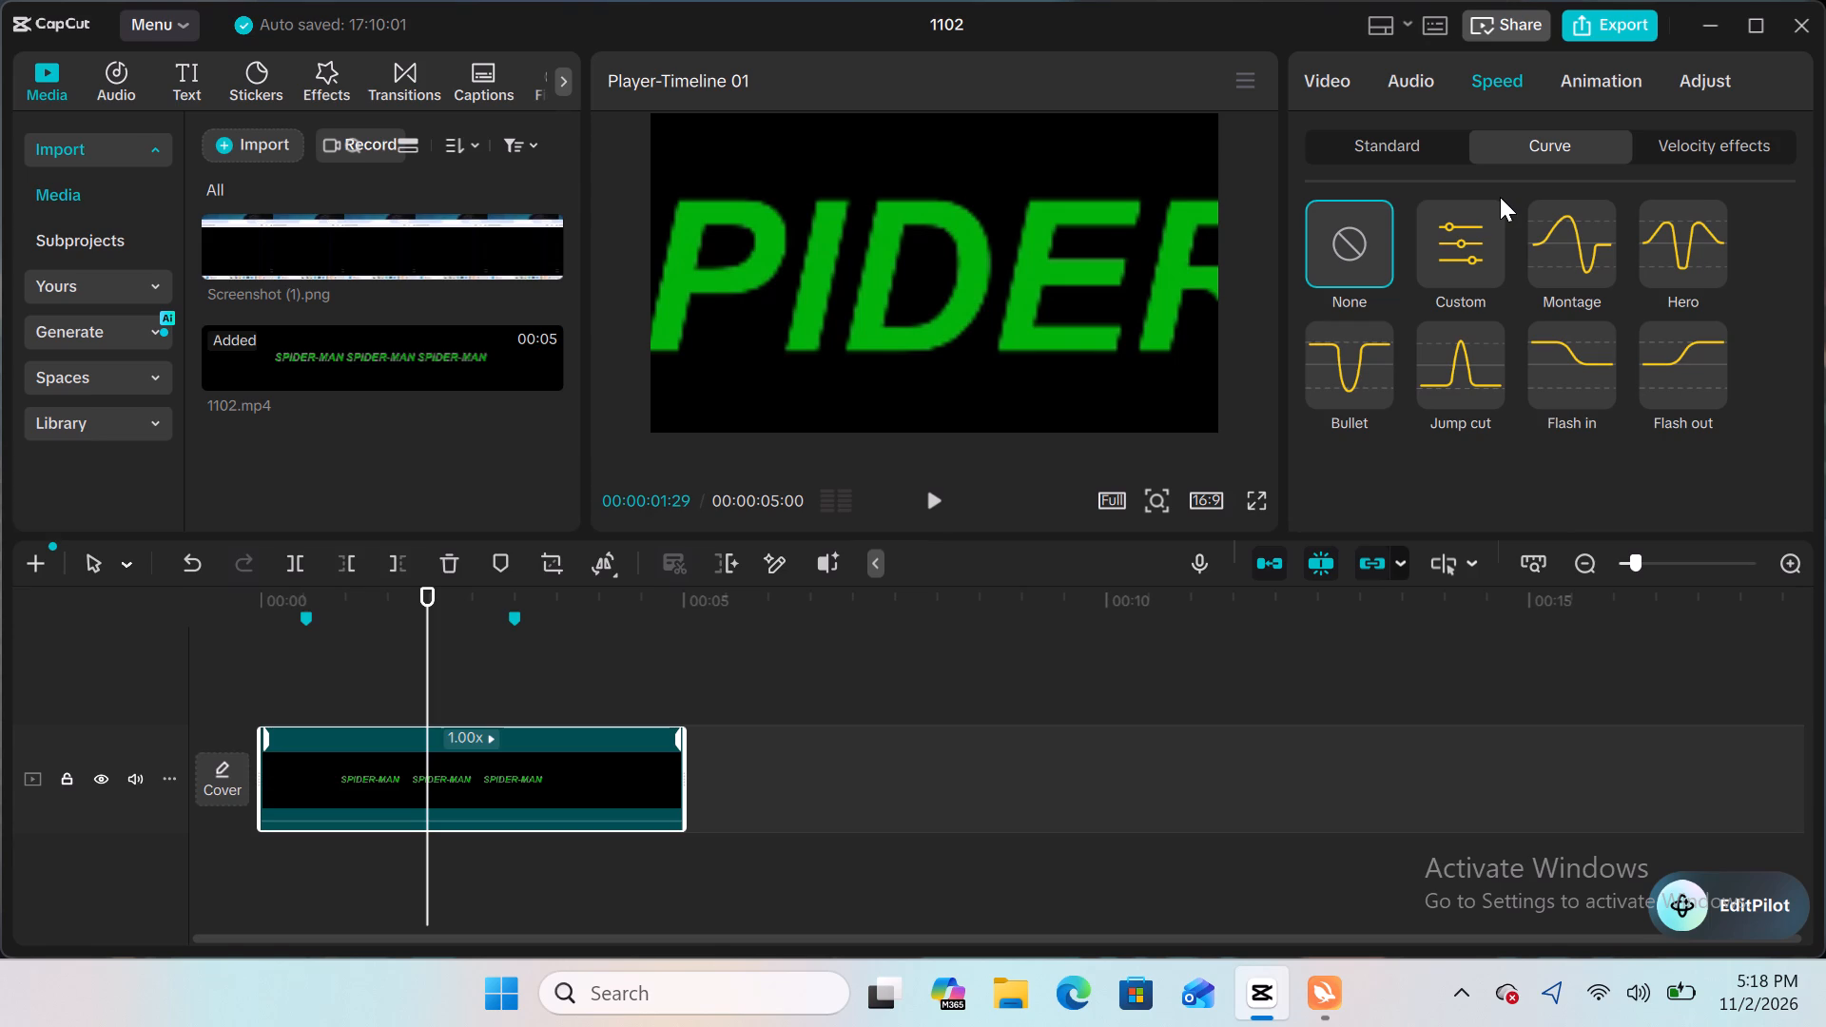
key("Tab")
key("grave")
key("Tab")
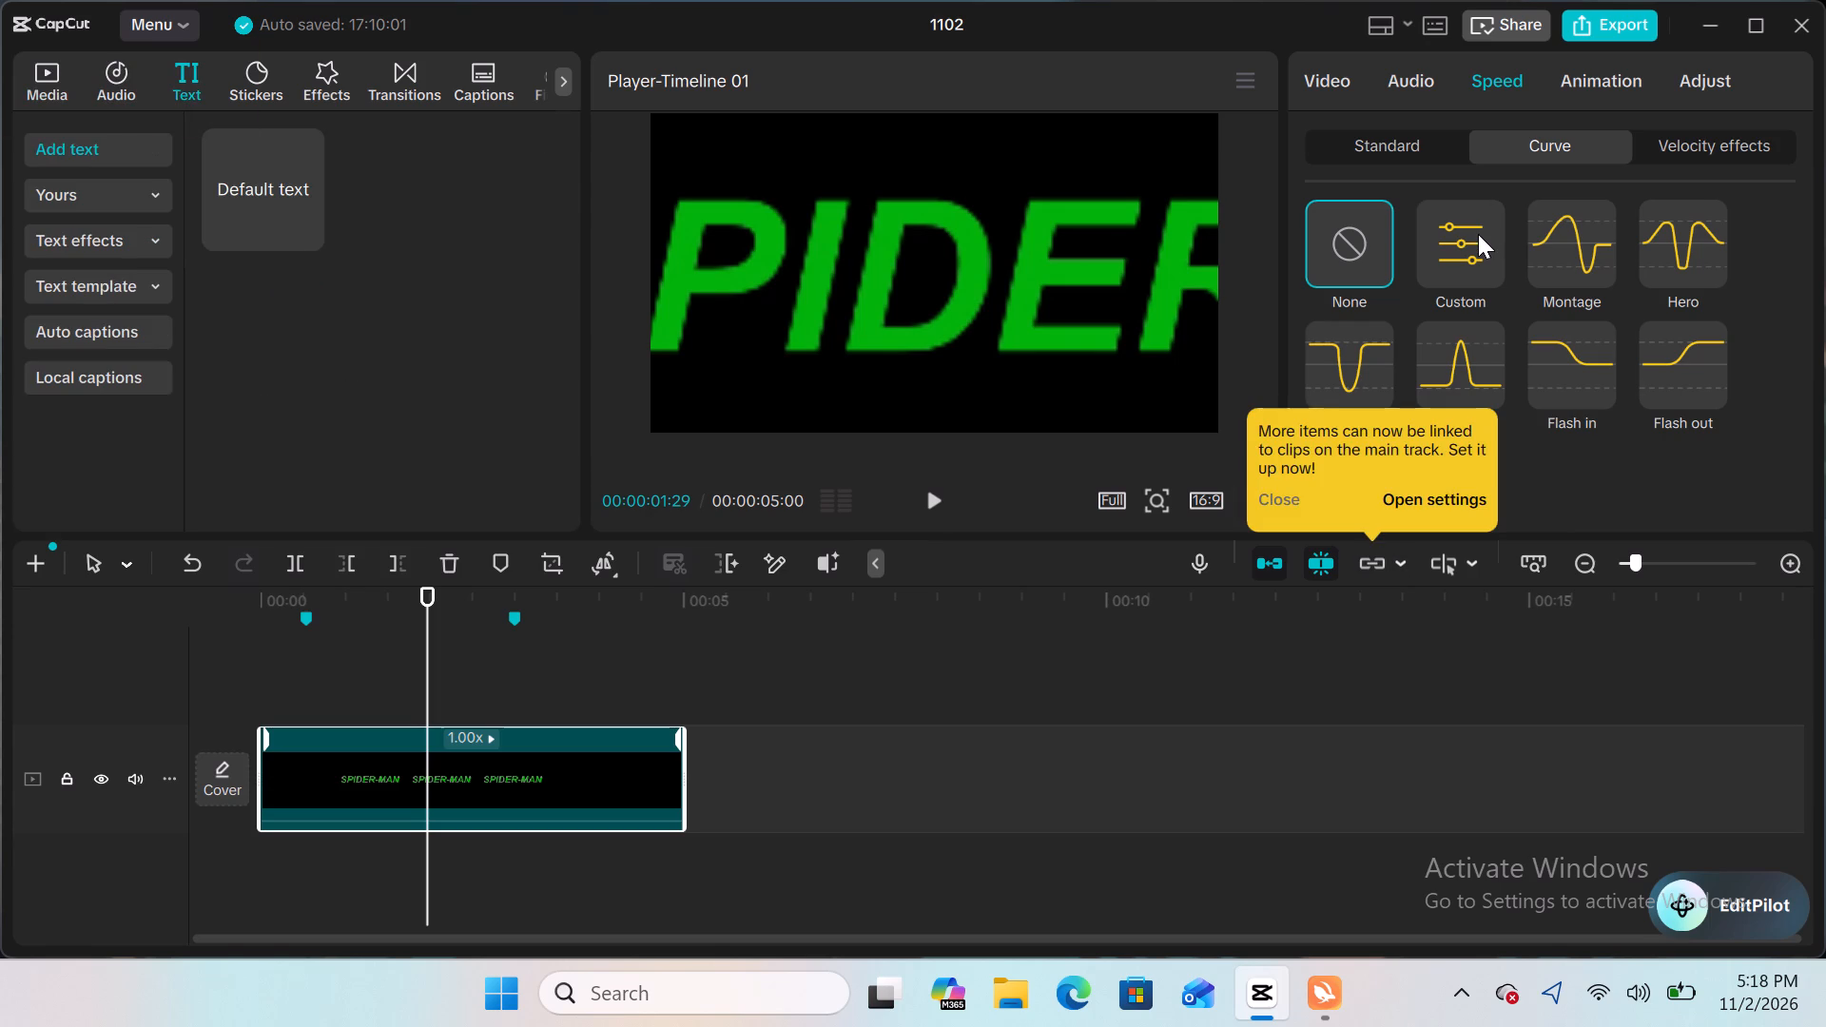
left_click(1478, 234)
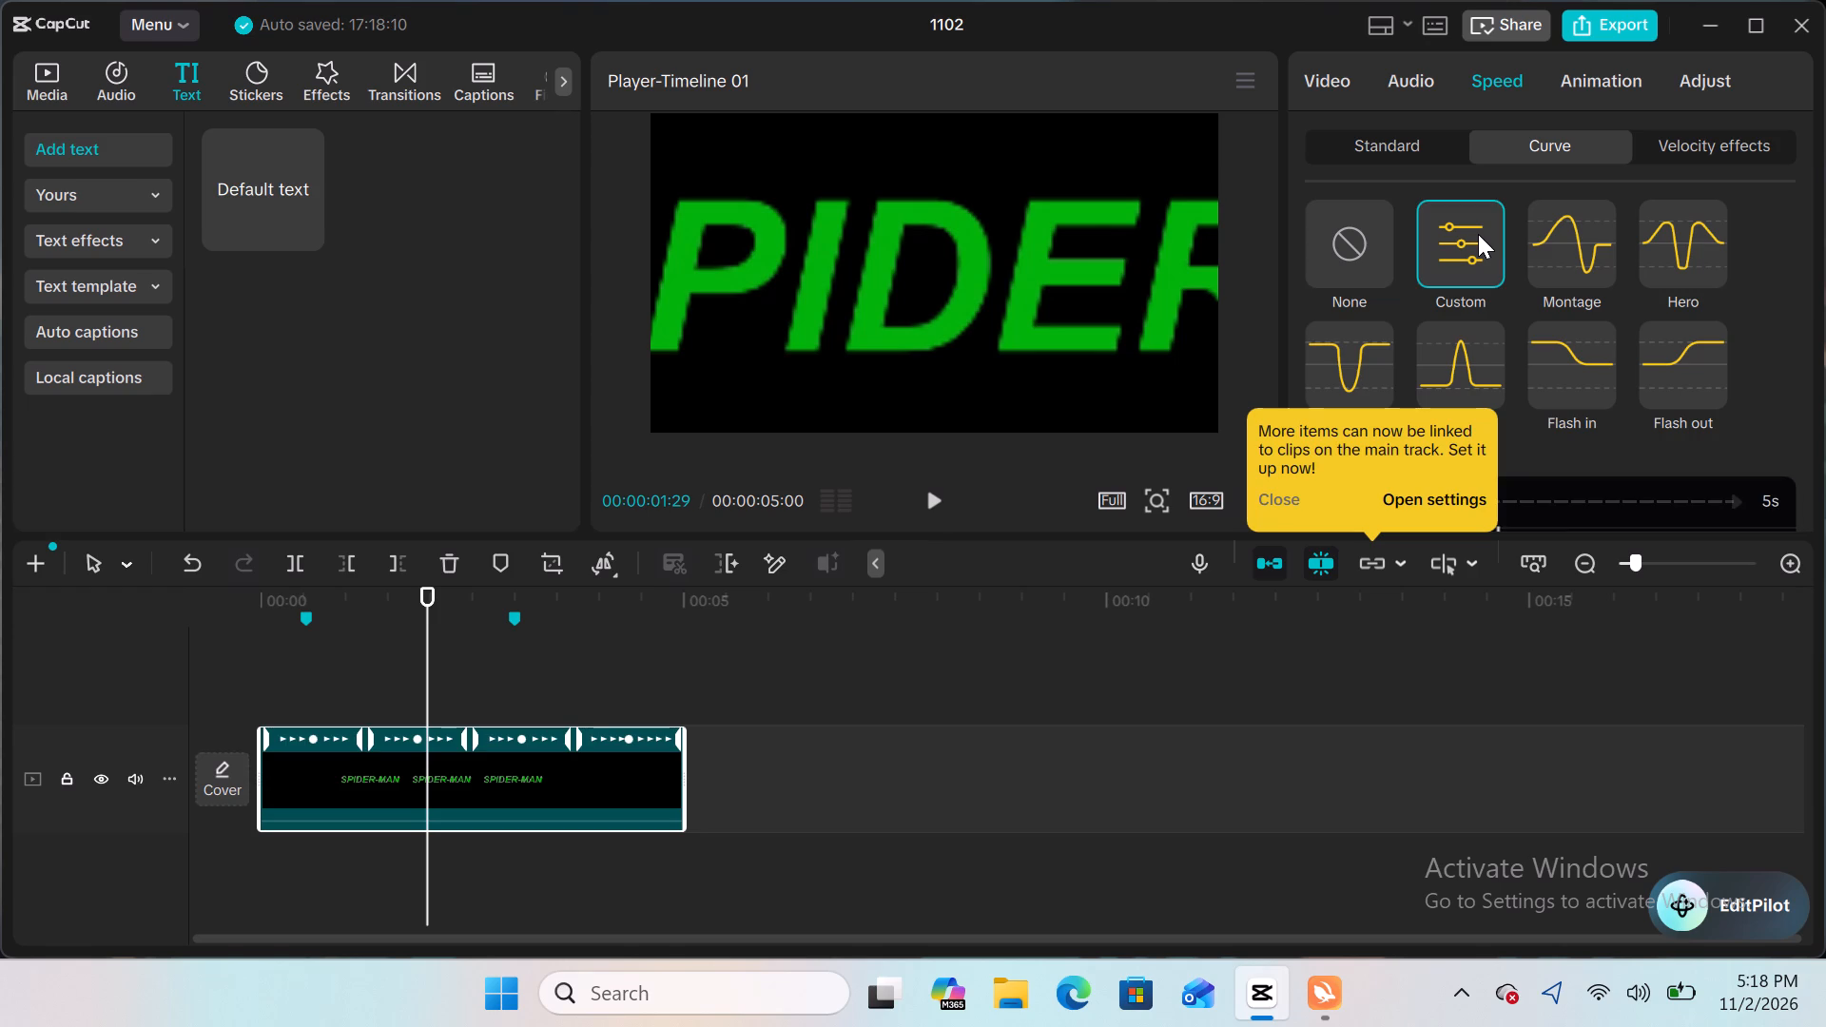
double_click(1478, 234)
left_click(1373, 564)
left_click(1373, 564)
double_click(1445, 264)
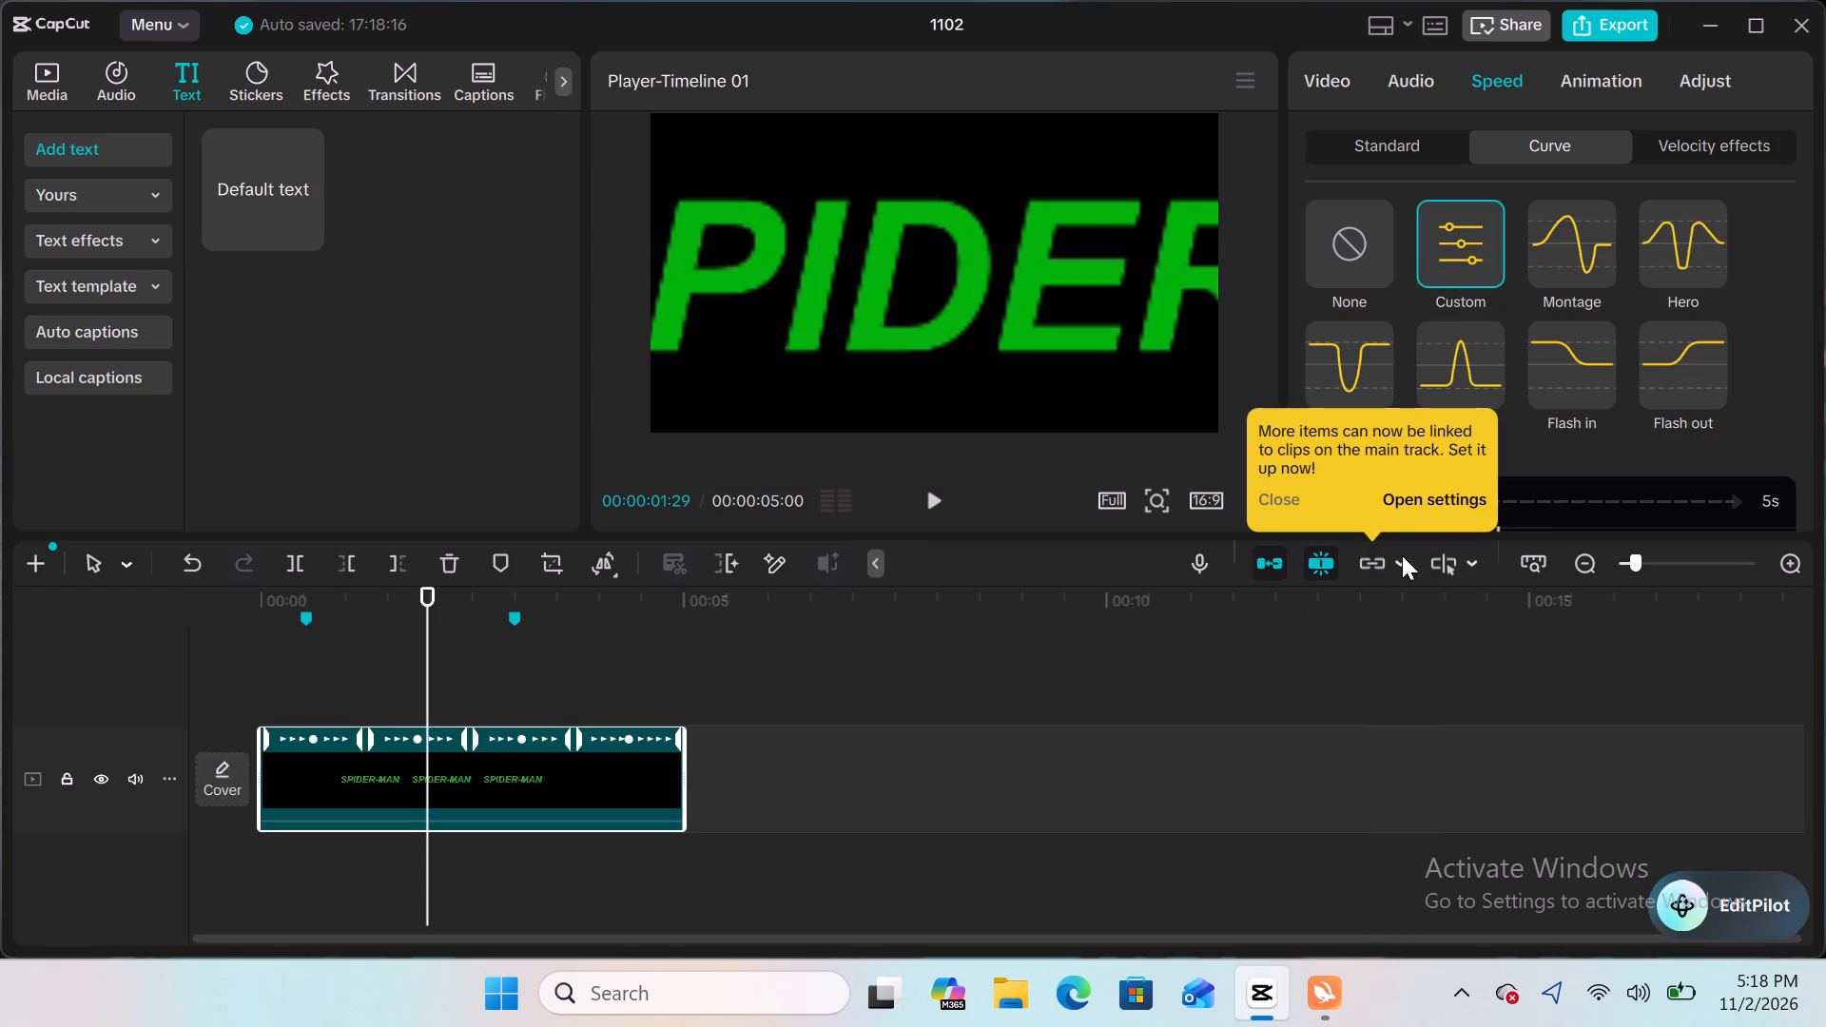
left_click(1279, 491)
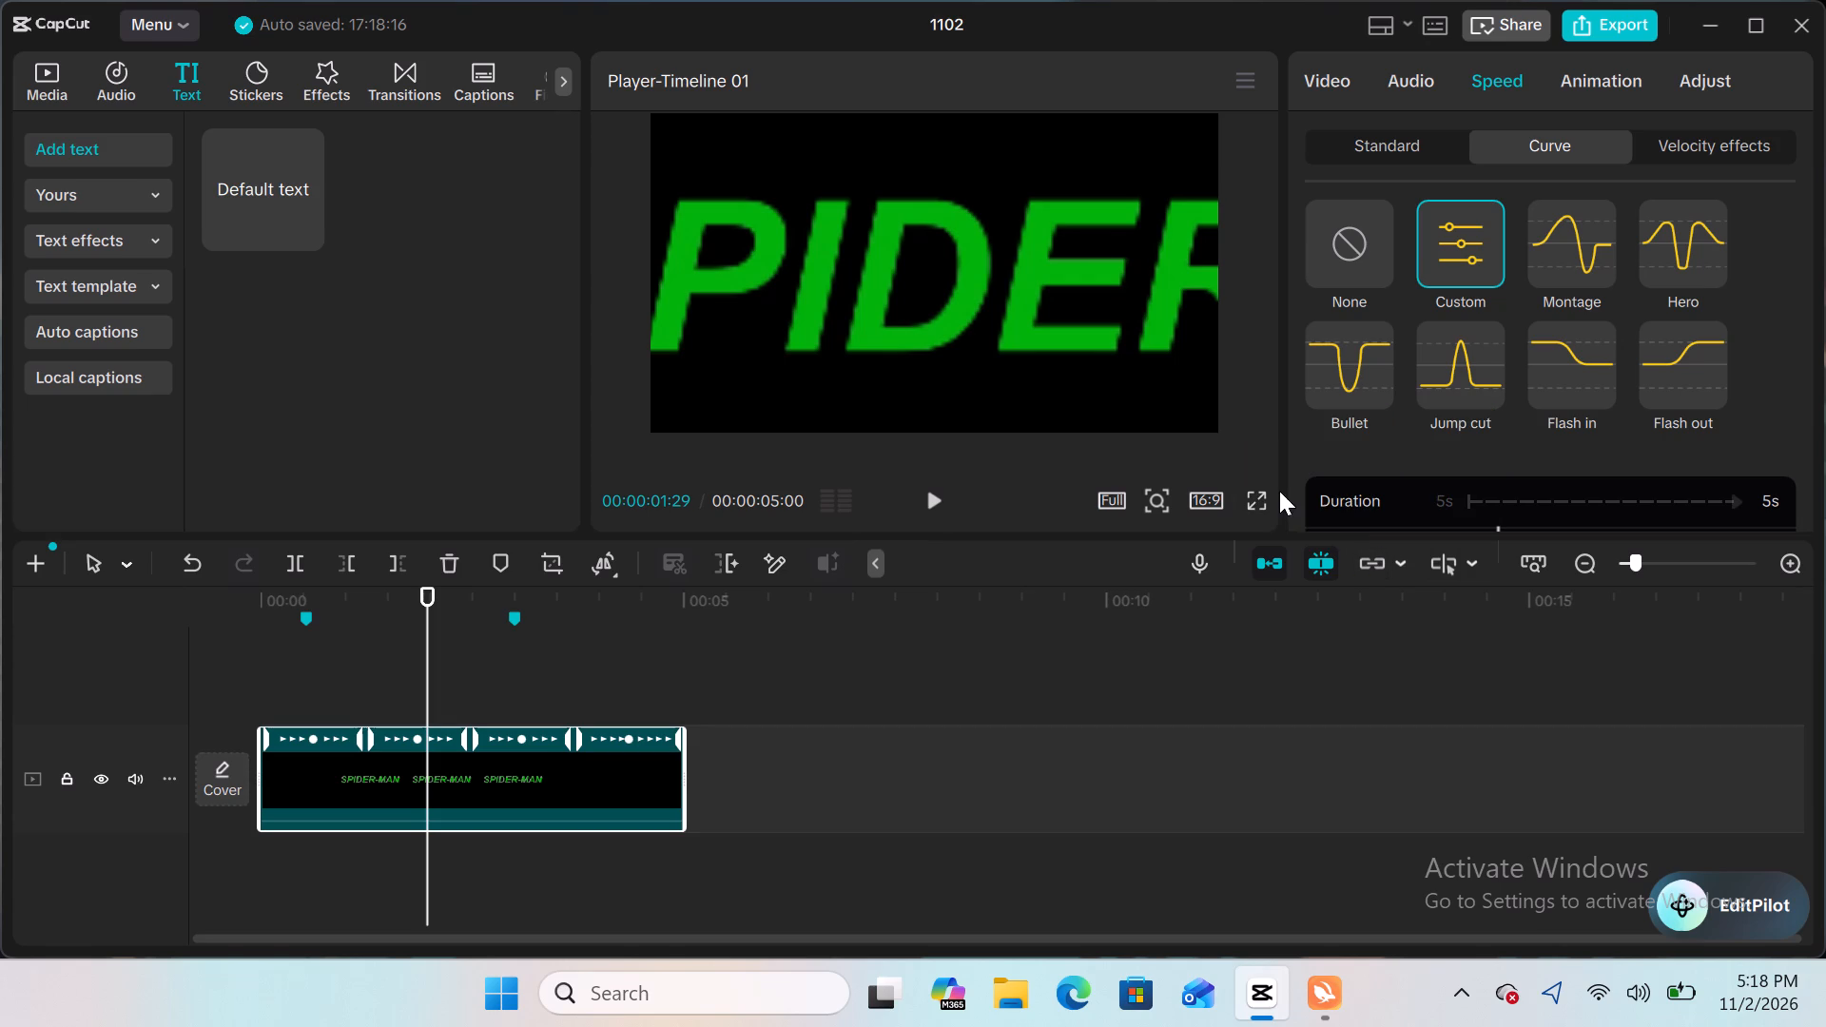
scroll(1476, 264, "down", 1)
scroll(1549, 498, "down", 2)
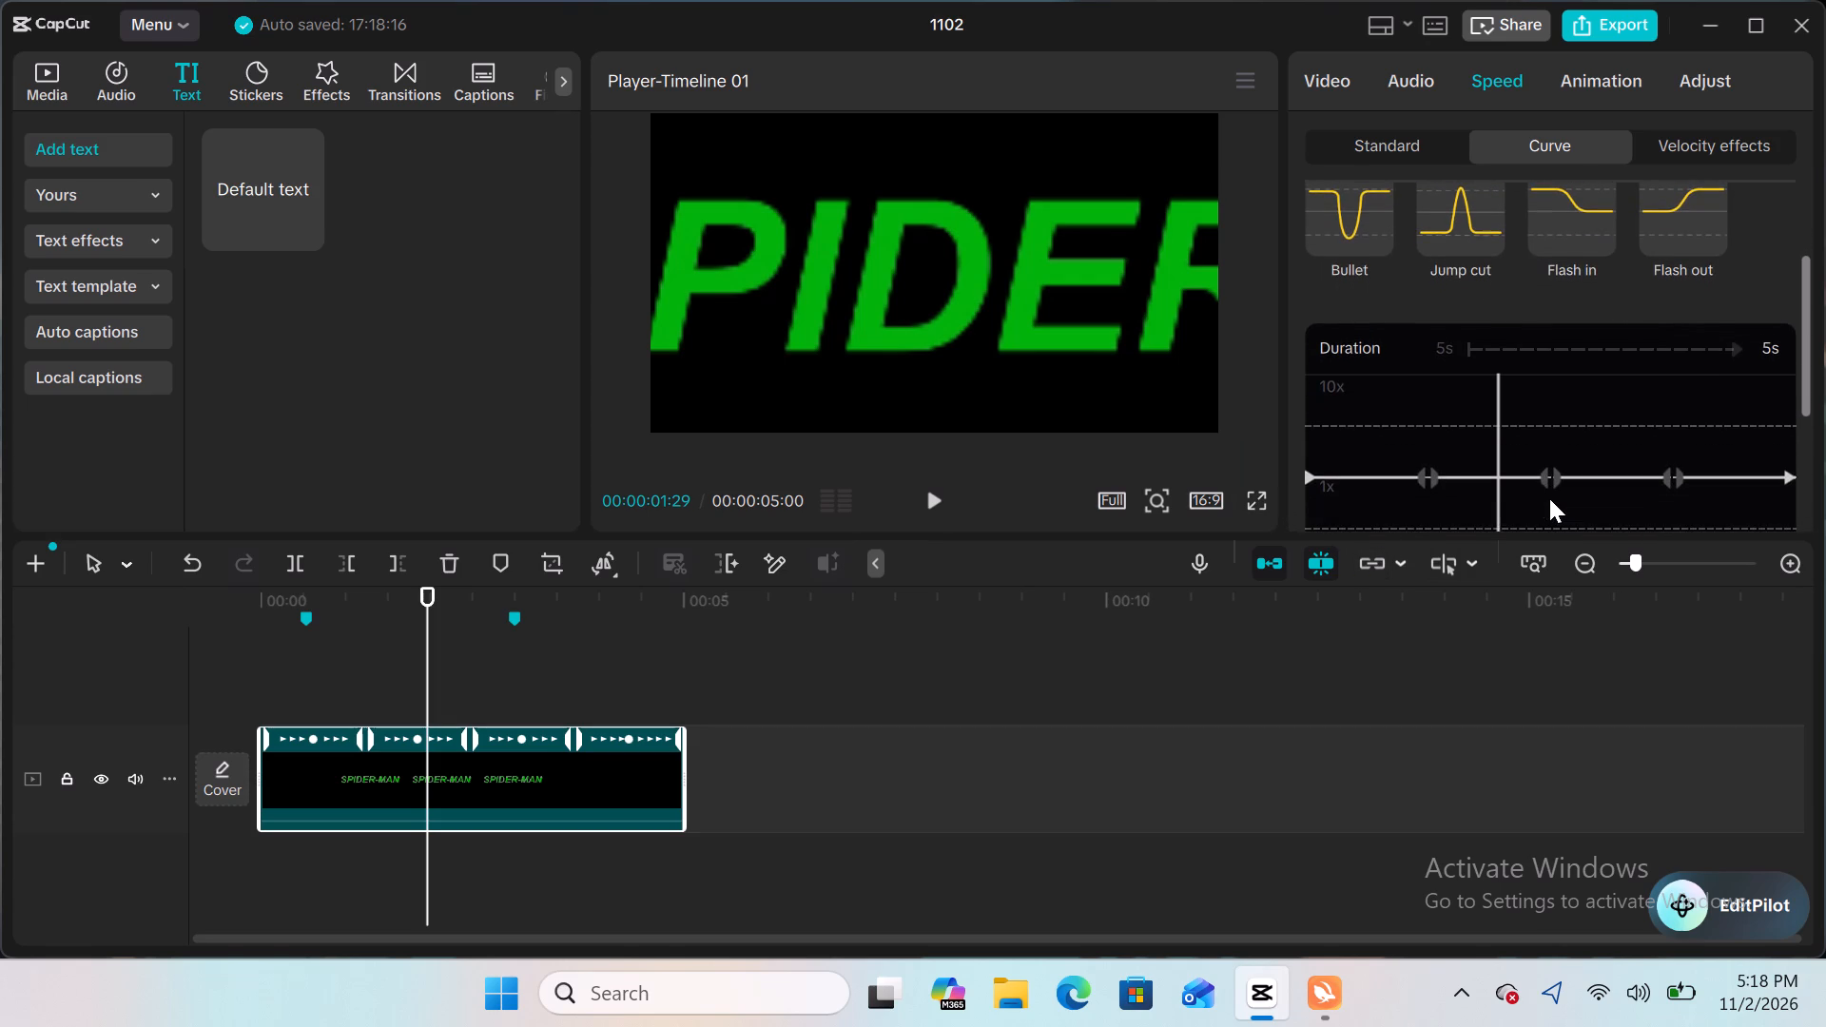
scroll(1549, 498, "down", 2)
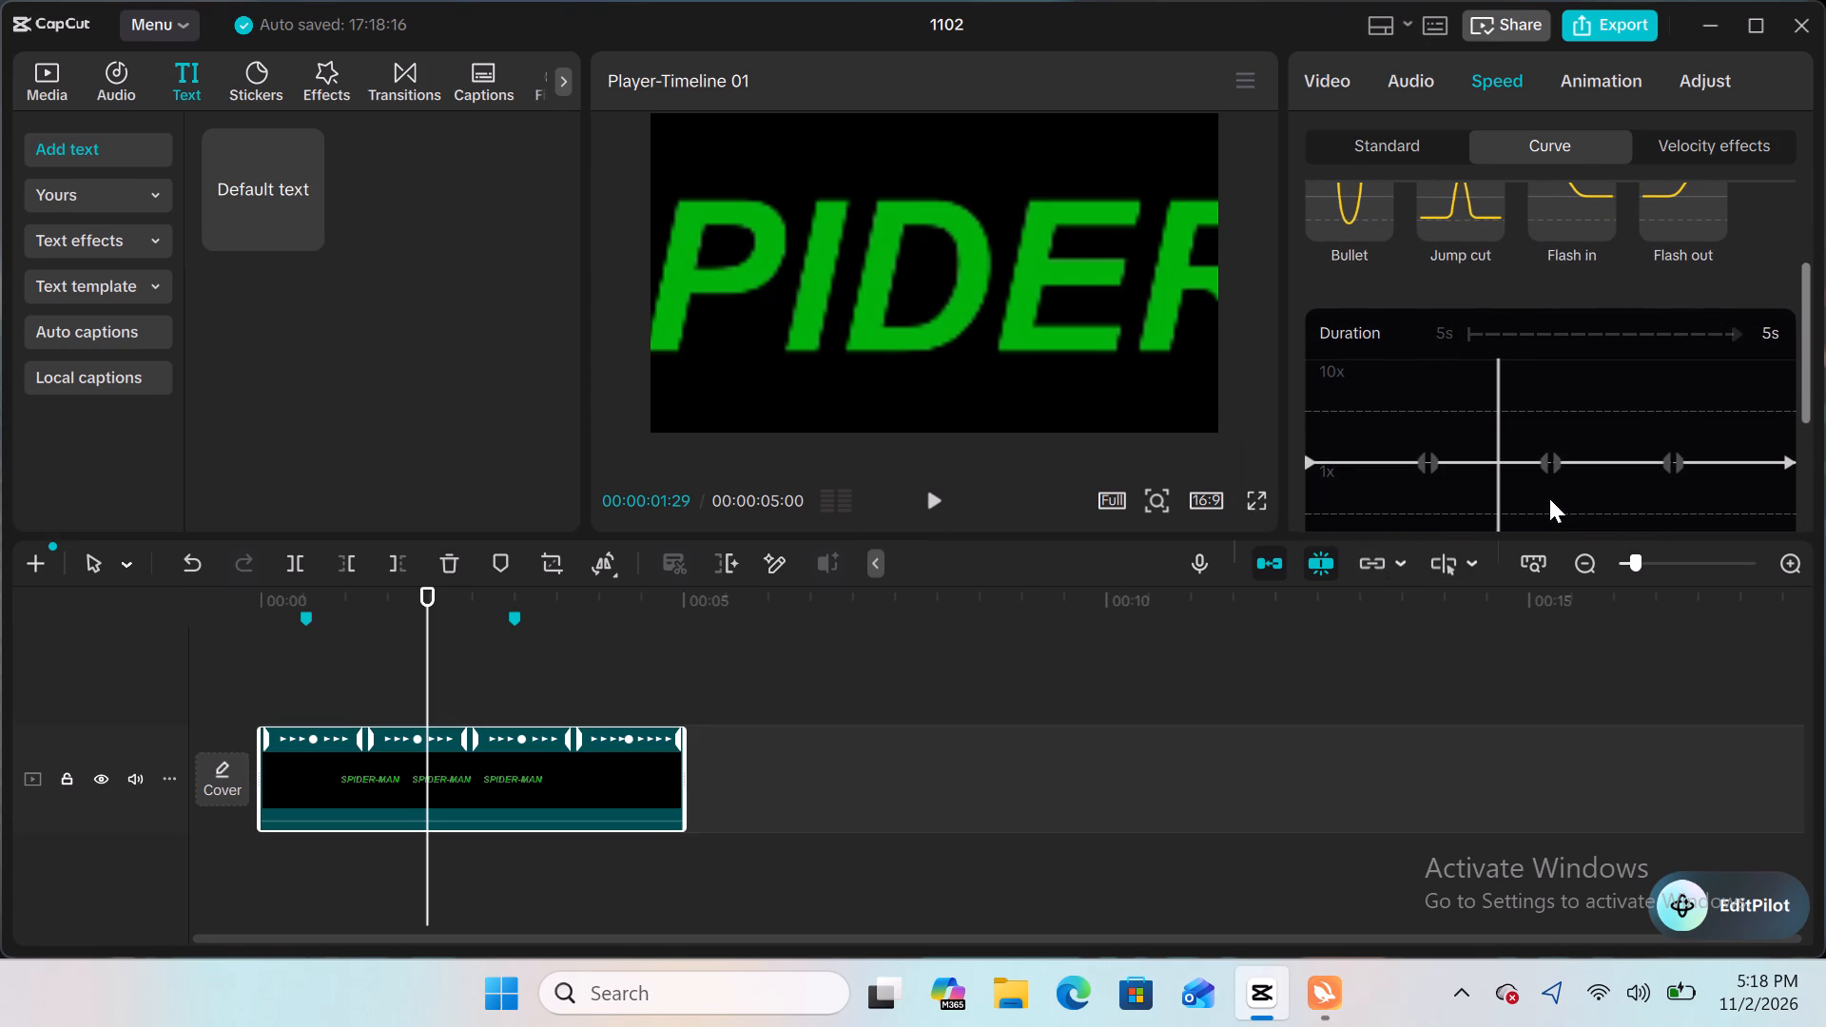
scroll(1549, 498, "down", 1)
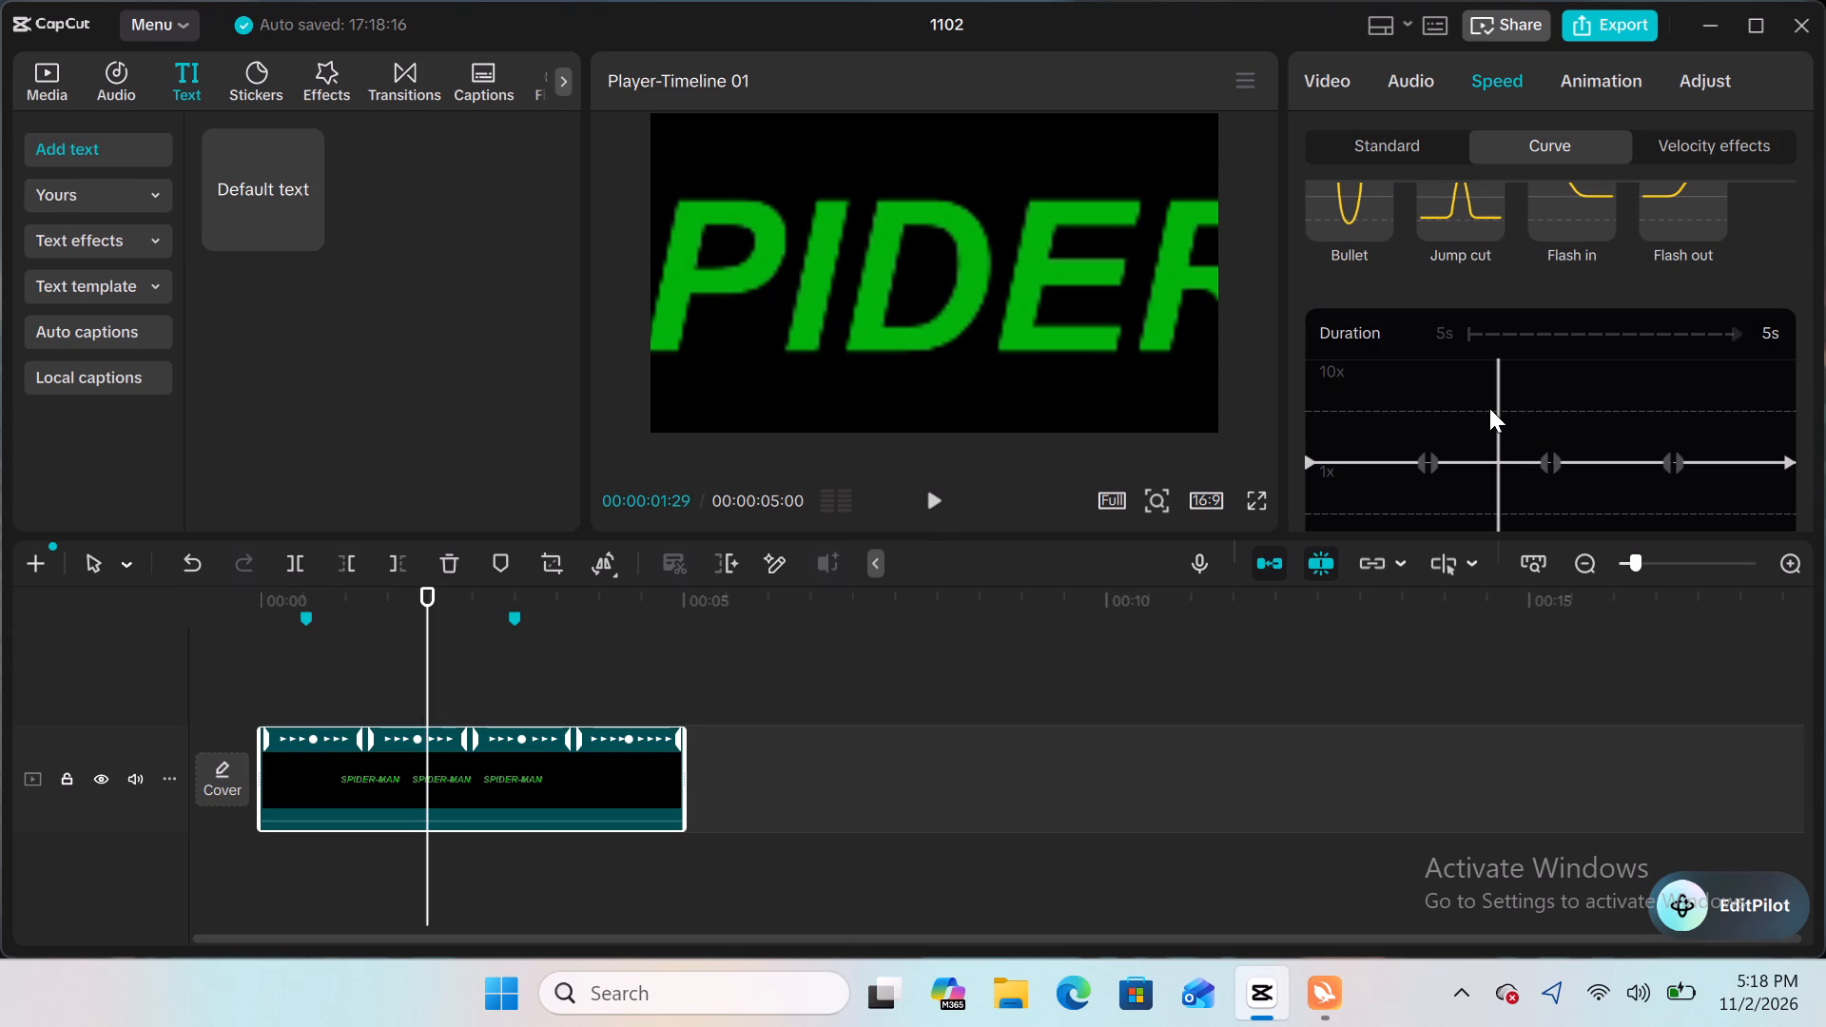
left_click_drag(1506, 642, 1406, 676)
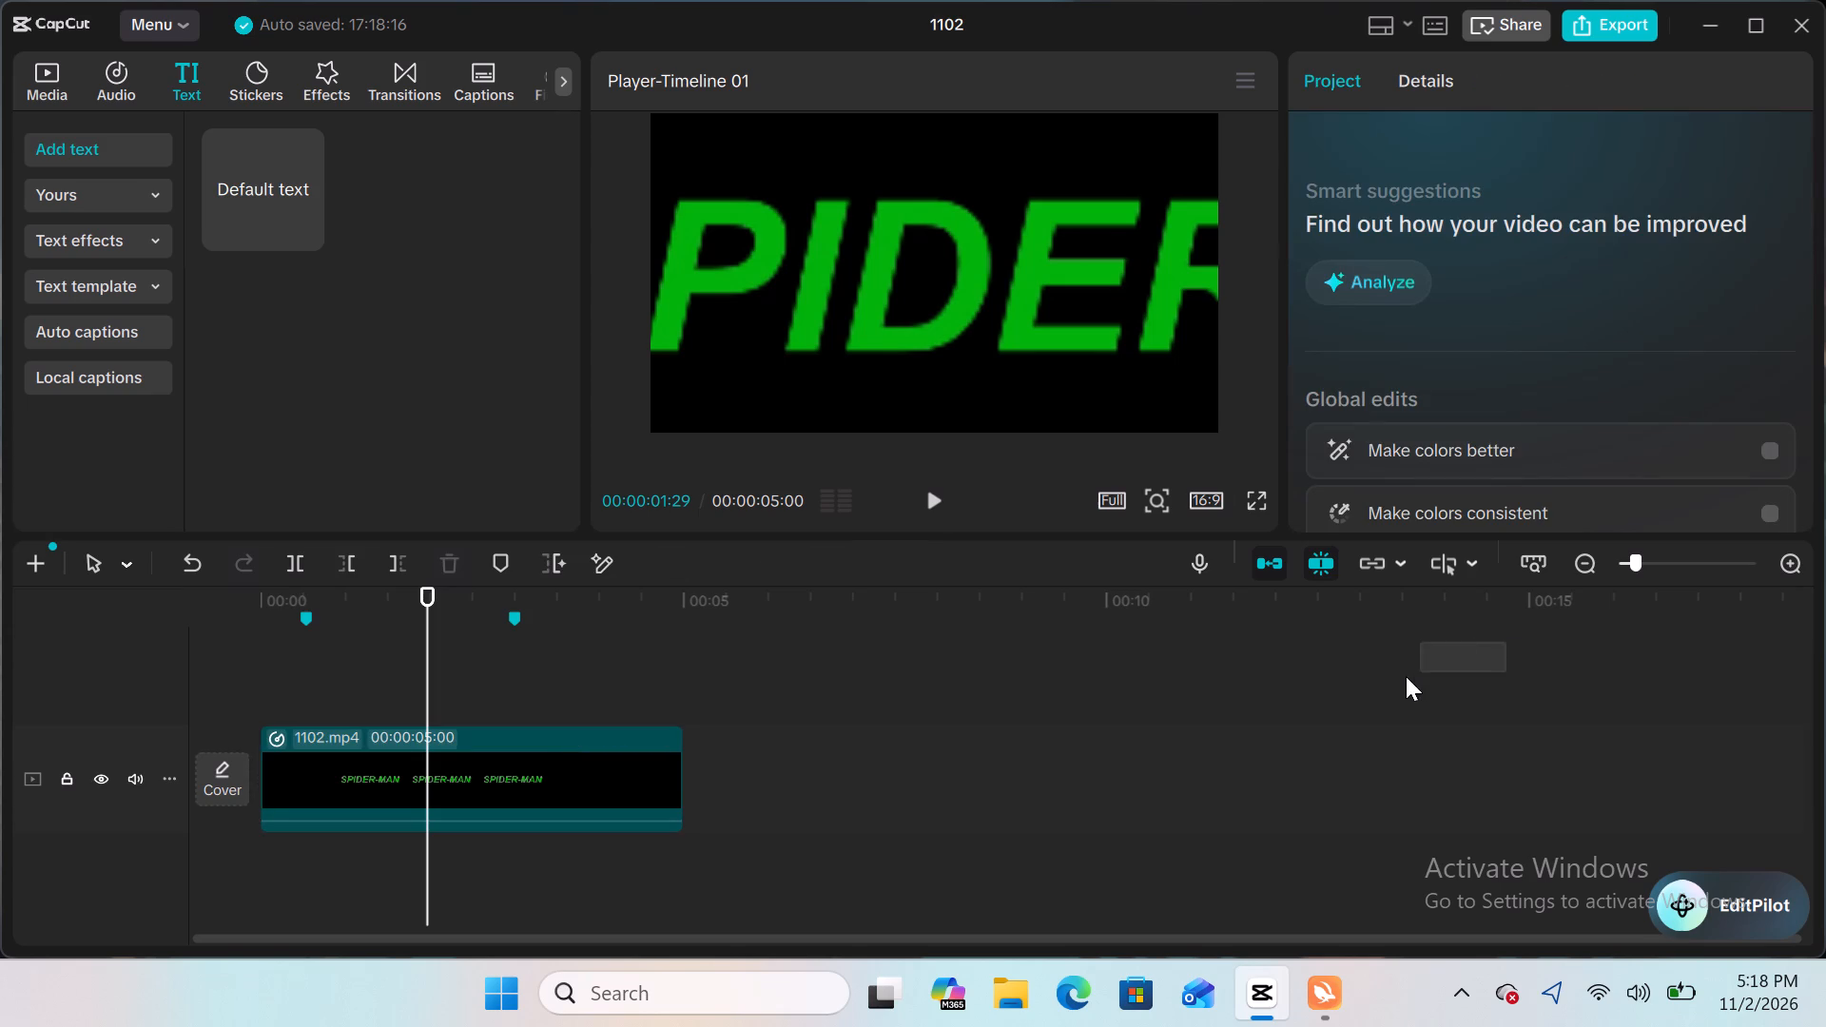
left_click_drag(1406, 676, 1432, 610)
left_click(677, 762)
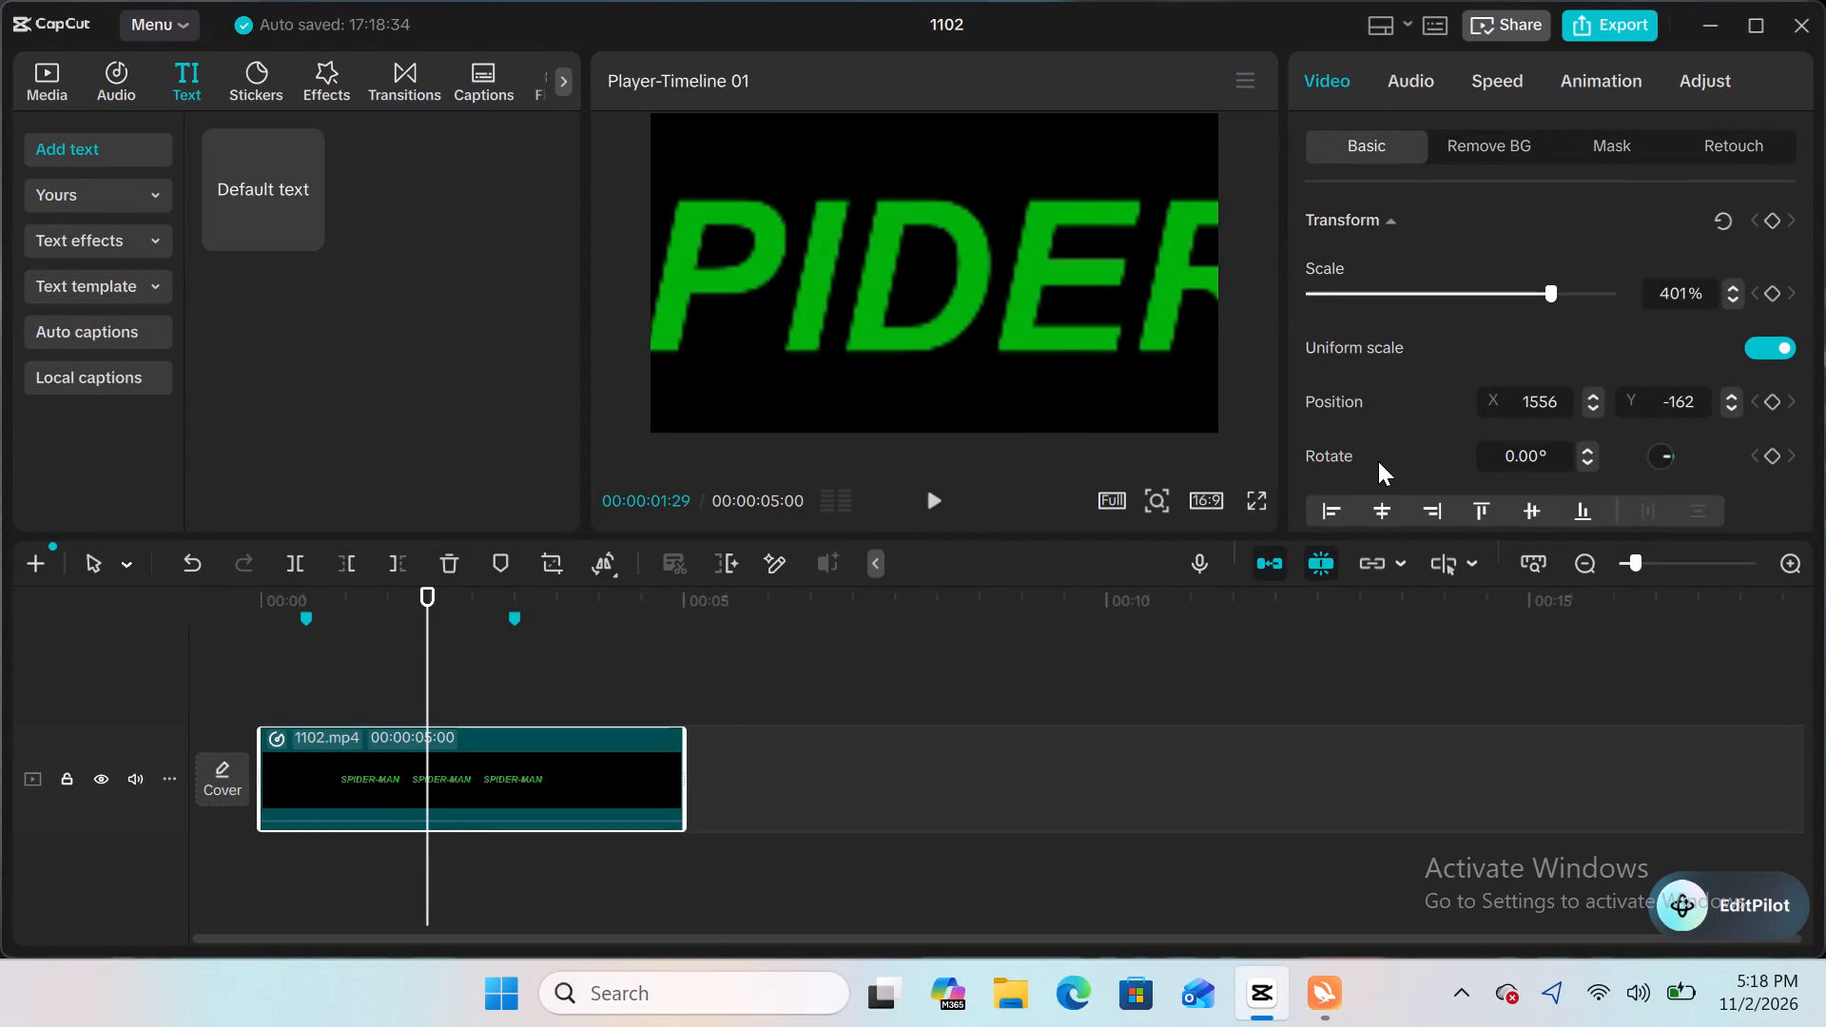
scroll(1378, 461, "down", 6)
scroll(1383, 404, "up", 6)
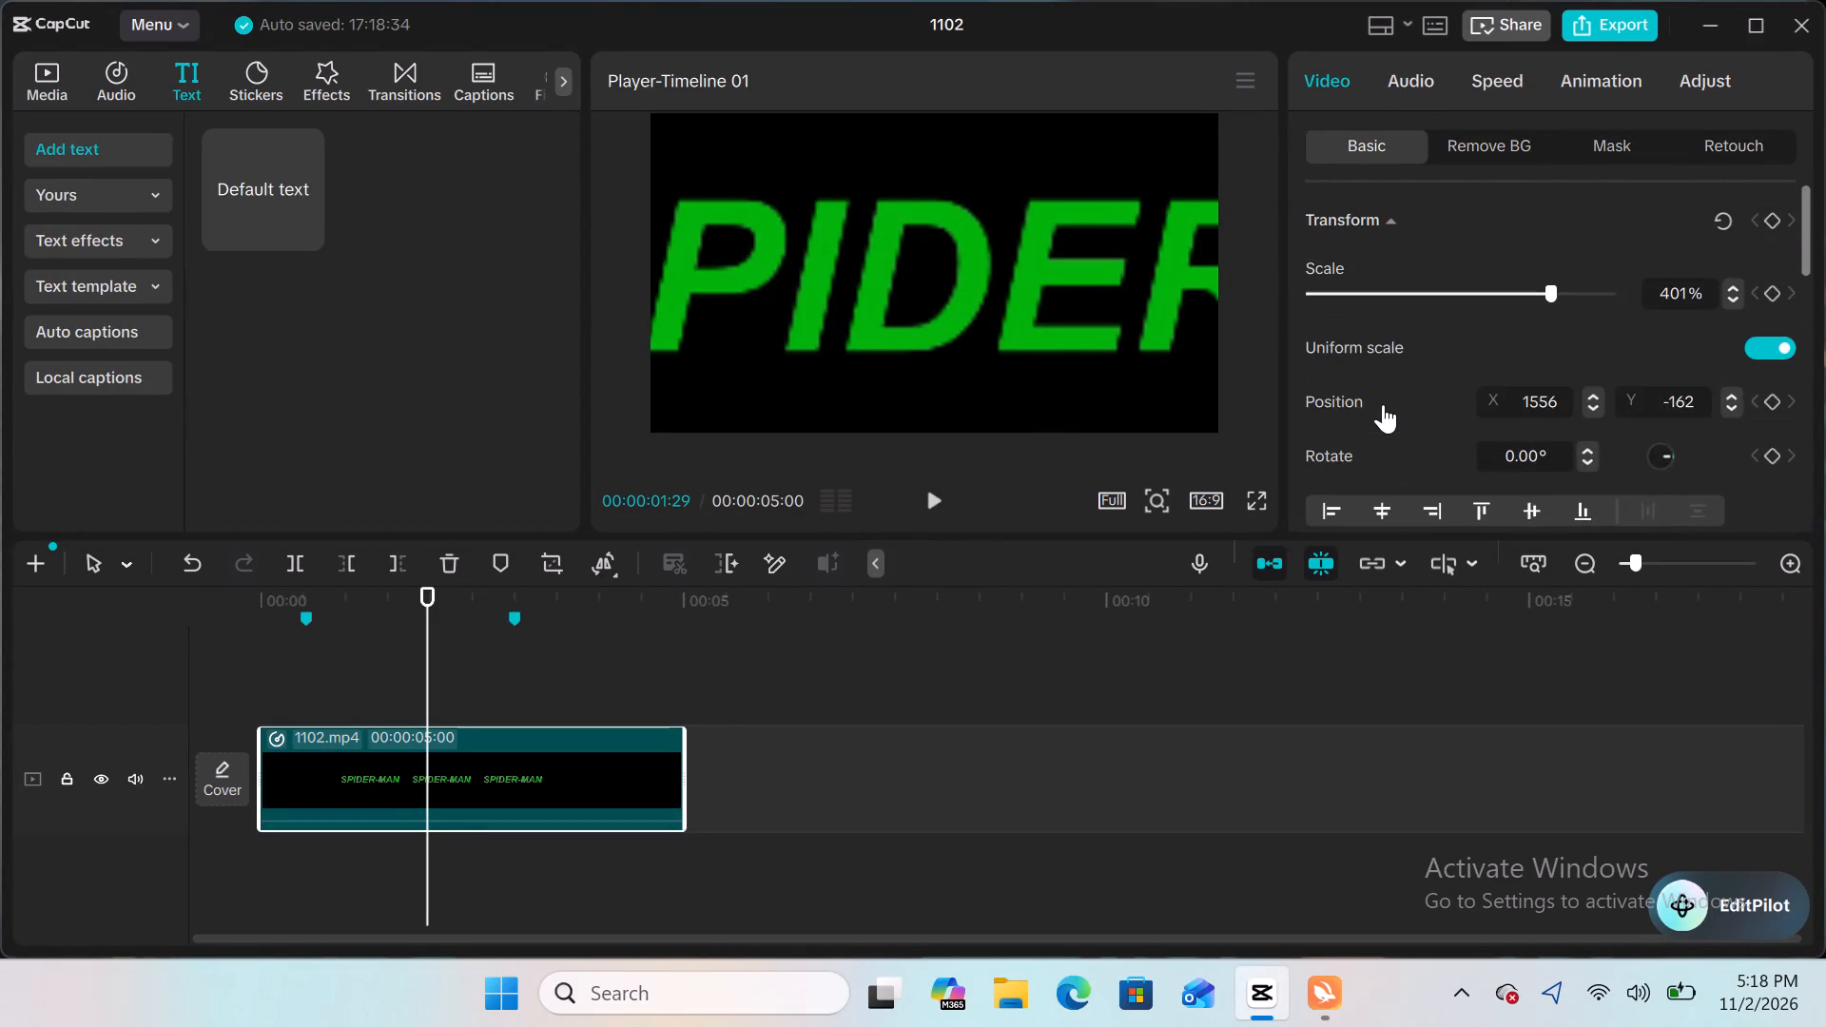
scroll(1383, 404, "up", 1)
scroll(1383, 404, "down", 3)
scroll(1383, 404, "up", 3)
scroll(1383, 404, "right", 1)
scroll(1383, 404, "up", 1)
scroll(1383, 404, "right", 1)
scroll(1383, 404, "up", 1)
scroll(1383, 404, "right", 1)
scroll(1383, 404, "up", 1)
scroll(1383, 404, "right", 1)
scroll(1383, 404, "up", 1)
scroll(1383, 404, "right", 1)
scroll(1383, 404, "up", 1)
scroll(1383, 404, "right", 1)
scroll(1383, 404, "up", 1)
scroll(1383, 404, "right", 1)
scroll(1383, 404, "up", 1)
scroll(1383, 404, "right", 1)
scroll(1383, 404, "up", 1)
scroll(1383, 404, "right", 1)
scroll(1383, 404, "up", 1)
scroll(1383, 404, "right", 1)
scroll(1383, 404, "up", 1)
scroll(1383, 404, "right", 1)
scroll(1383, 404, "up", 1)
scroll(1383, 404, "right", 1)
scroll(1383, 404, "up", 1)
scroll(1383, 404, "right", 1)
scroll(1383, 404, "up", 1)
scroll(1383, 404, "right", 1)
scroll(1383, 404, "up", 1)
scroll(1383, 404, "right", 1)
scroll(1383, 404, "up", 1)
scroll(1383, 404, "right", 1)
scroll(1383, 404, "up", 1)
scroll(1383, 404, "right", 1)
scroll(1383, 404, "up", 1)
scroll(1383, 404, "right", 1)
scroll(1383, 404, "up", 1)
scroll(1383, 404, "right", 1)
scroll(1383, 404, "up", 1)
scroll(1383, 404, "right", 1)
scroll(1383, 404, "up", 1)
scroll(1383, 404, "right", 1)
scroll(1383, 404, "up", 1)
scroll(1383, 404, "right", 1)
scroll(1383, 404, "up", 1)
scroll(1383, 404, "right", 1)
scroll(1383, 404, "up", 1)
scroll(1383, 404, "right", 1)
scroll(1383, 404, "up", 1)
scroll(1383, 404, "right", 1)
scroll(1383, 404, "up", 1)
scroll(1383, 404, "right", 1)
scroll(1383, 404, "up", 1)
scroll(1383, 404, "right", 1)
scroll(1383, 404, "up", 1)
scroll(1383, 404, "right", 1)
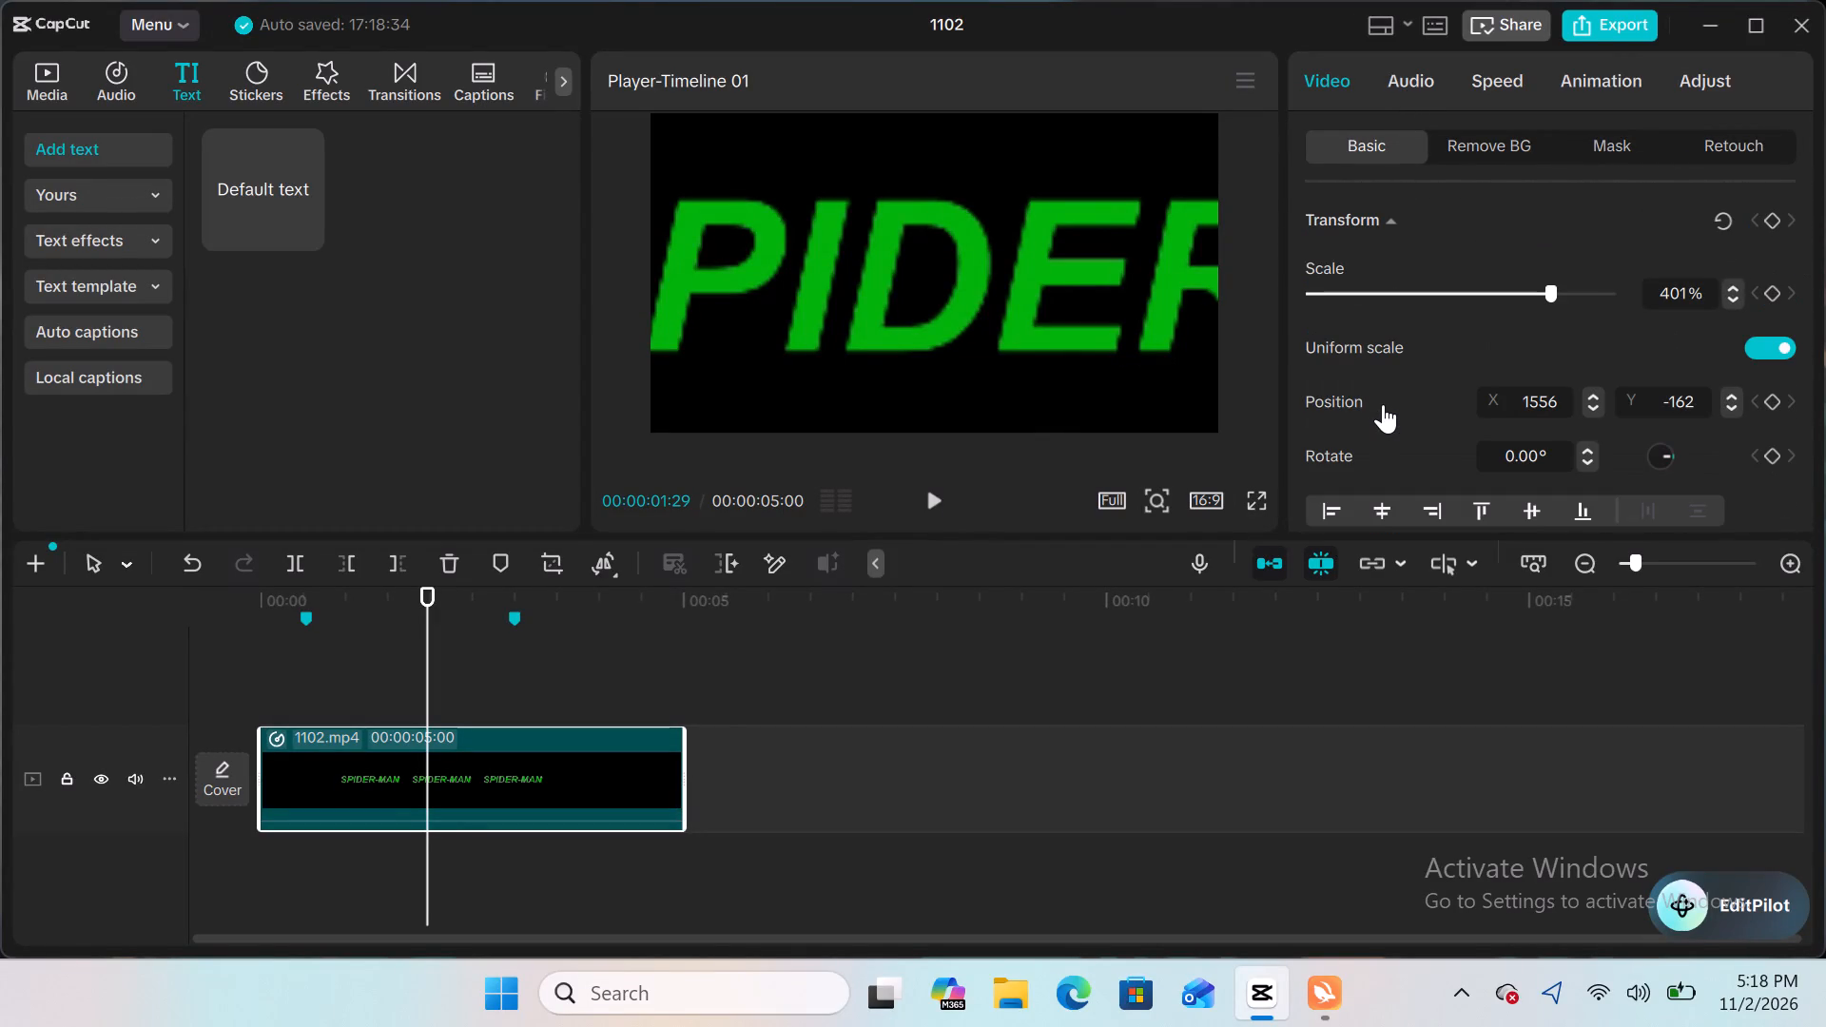
Revisit the clip's speed curve and browse the trending Out animations available for the 1102.mp4 clip.
left_click(1491, 68)
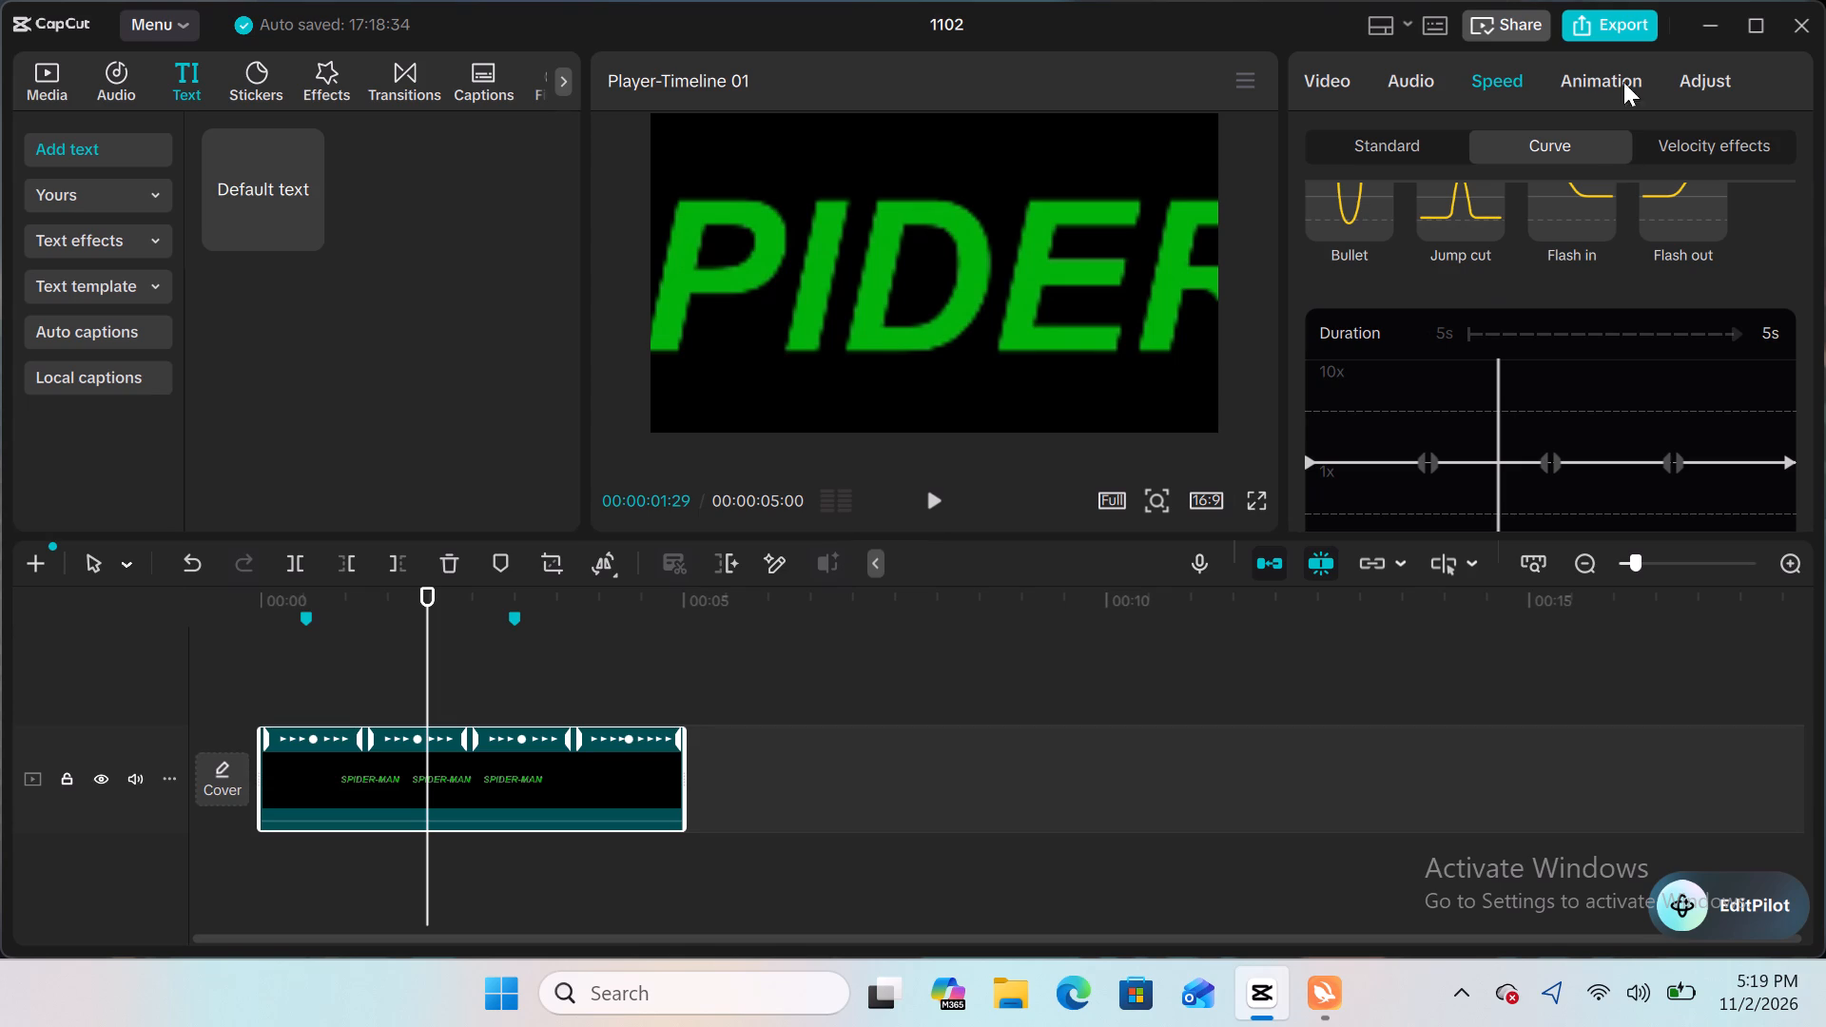
left_click(1588, 70)
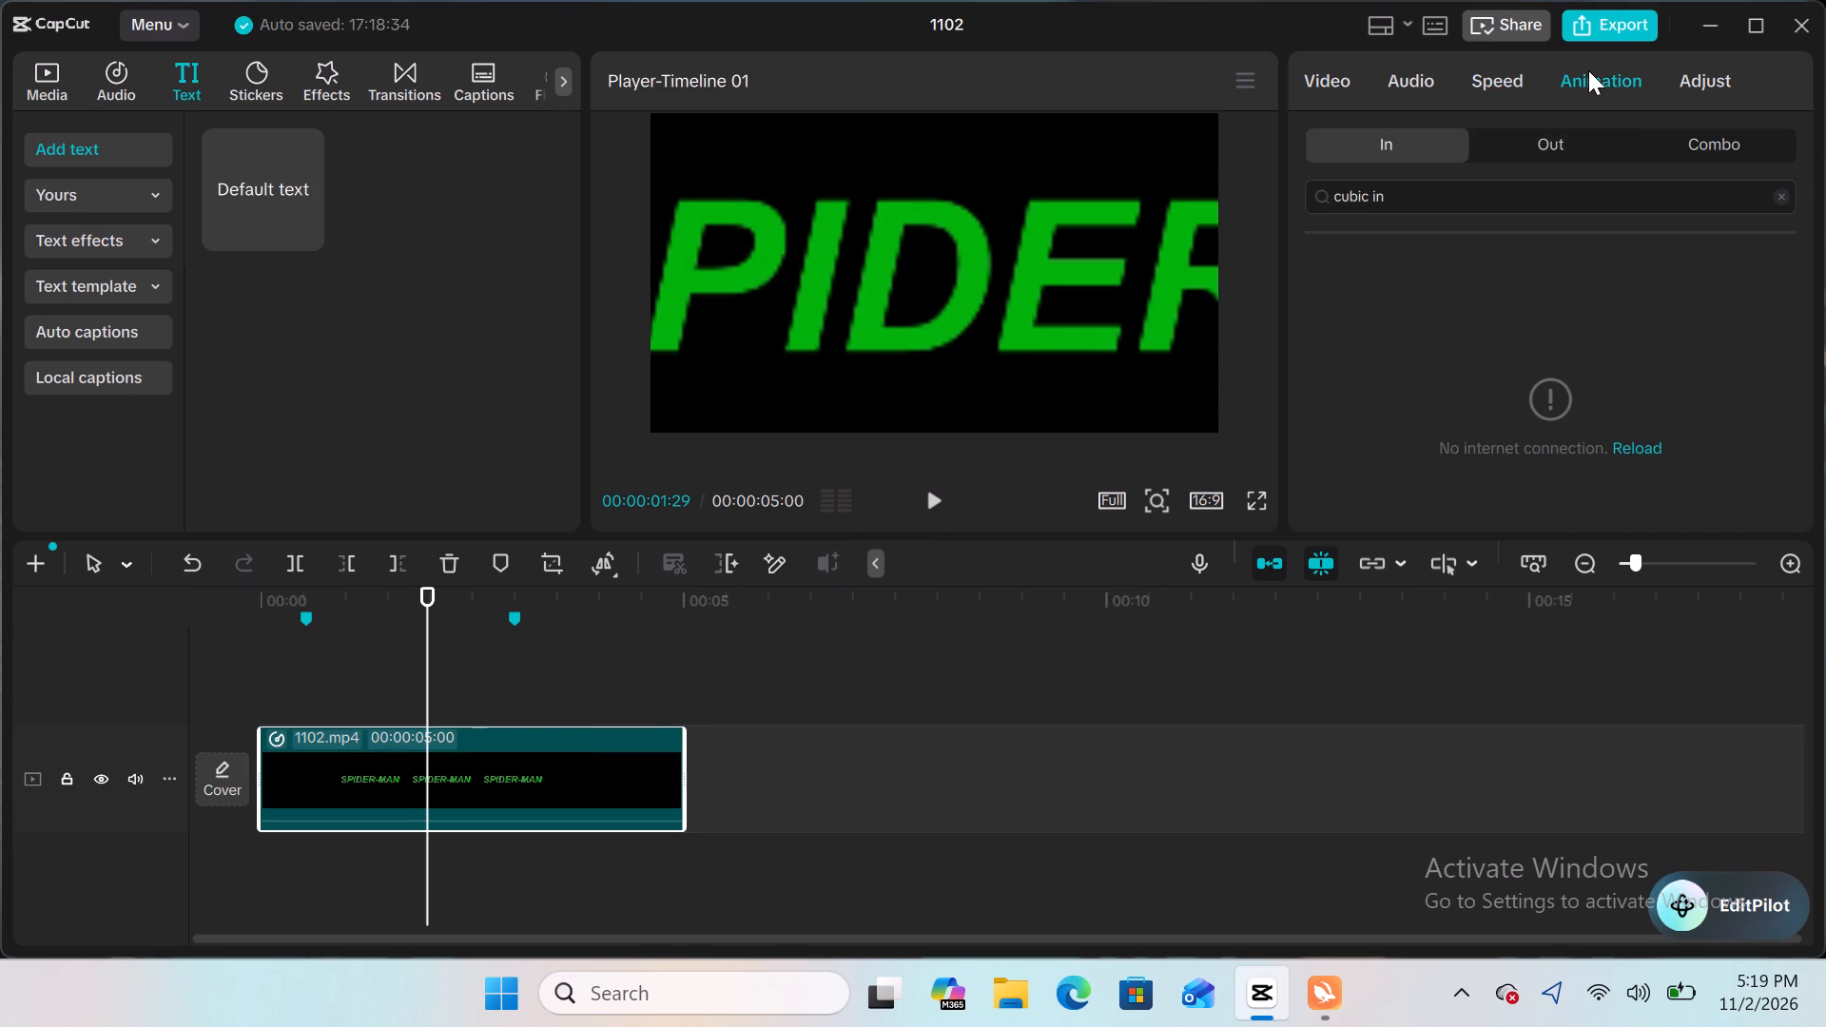
left_click(1547, 145)
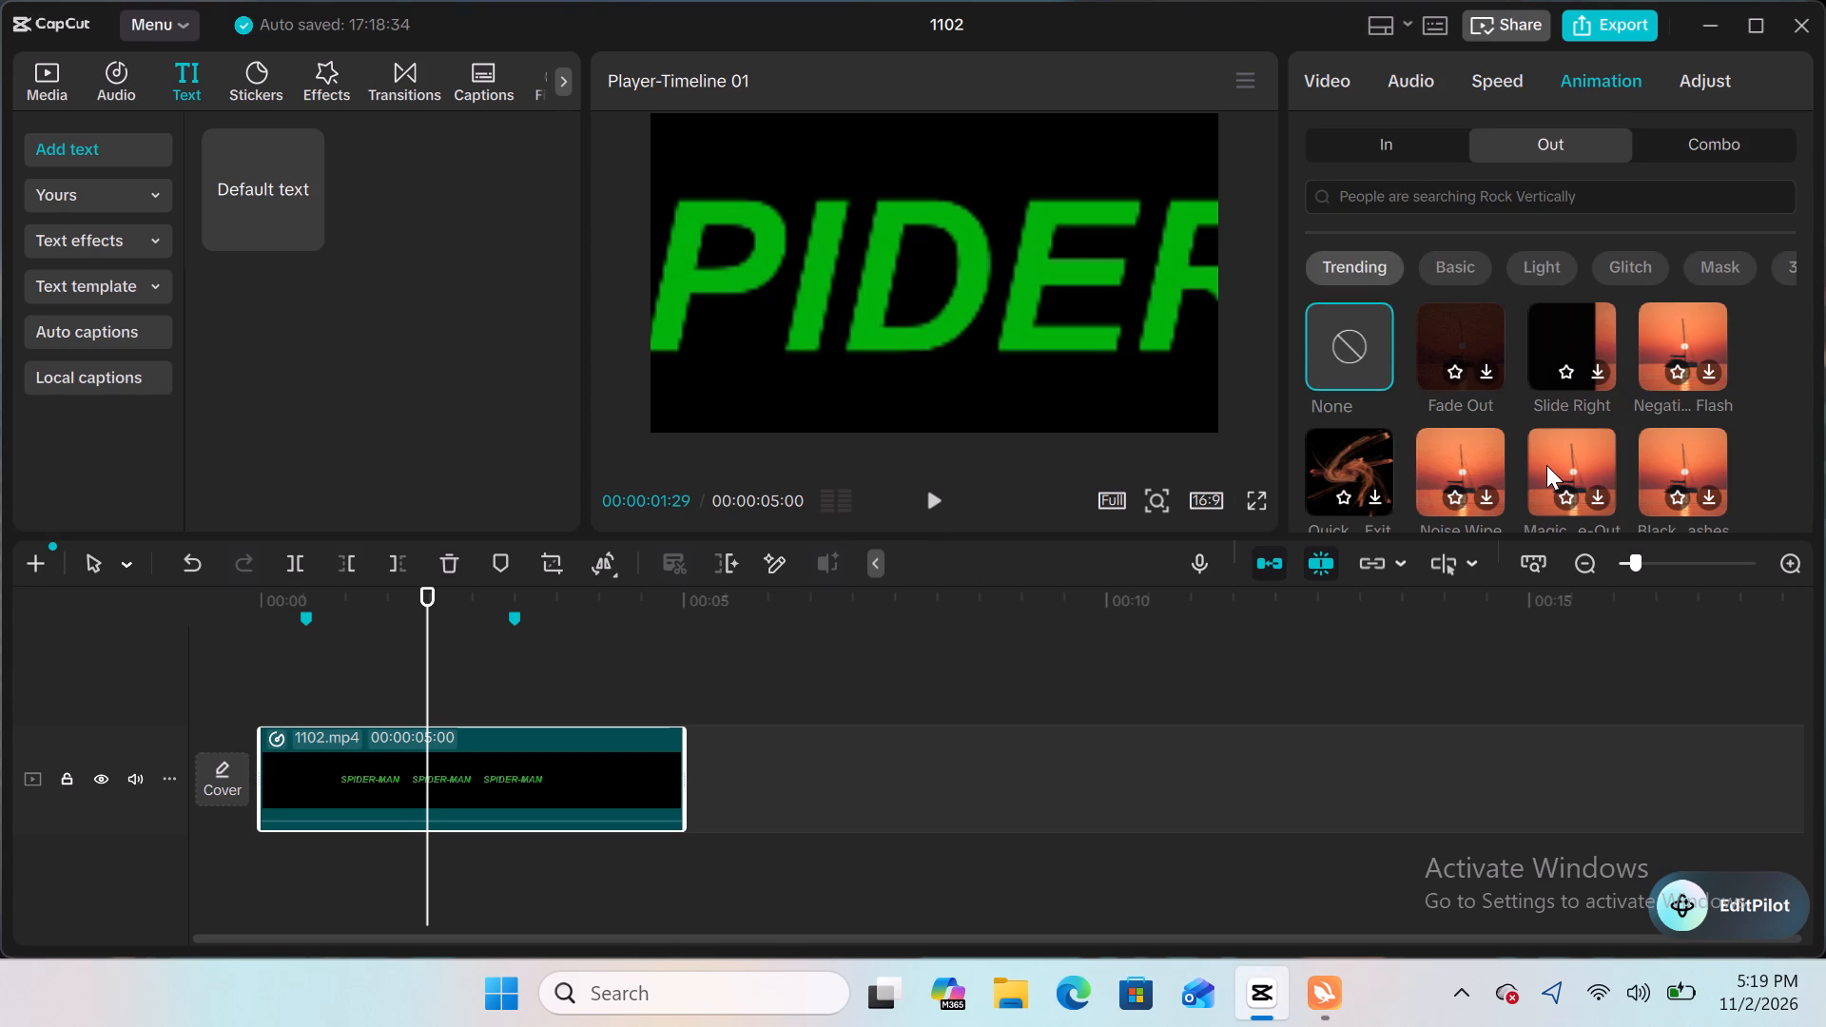
scroll(1546, 465, "down", 2)
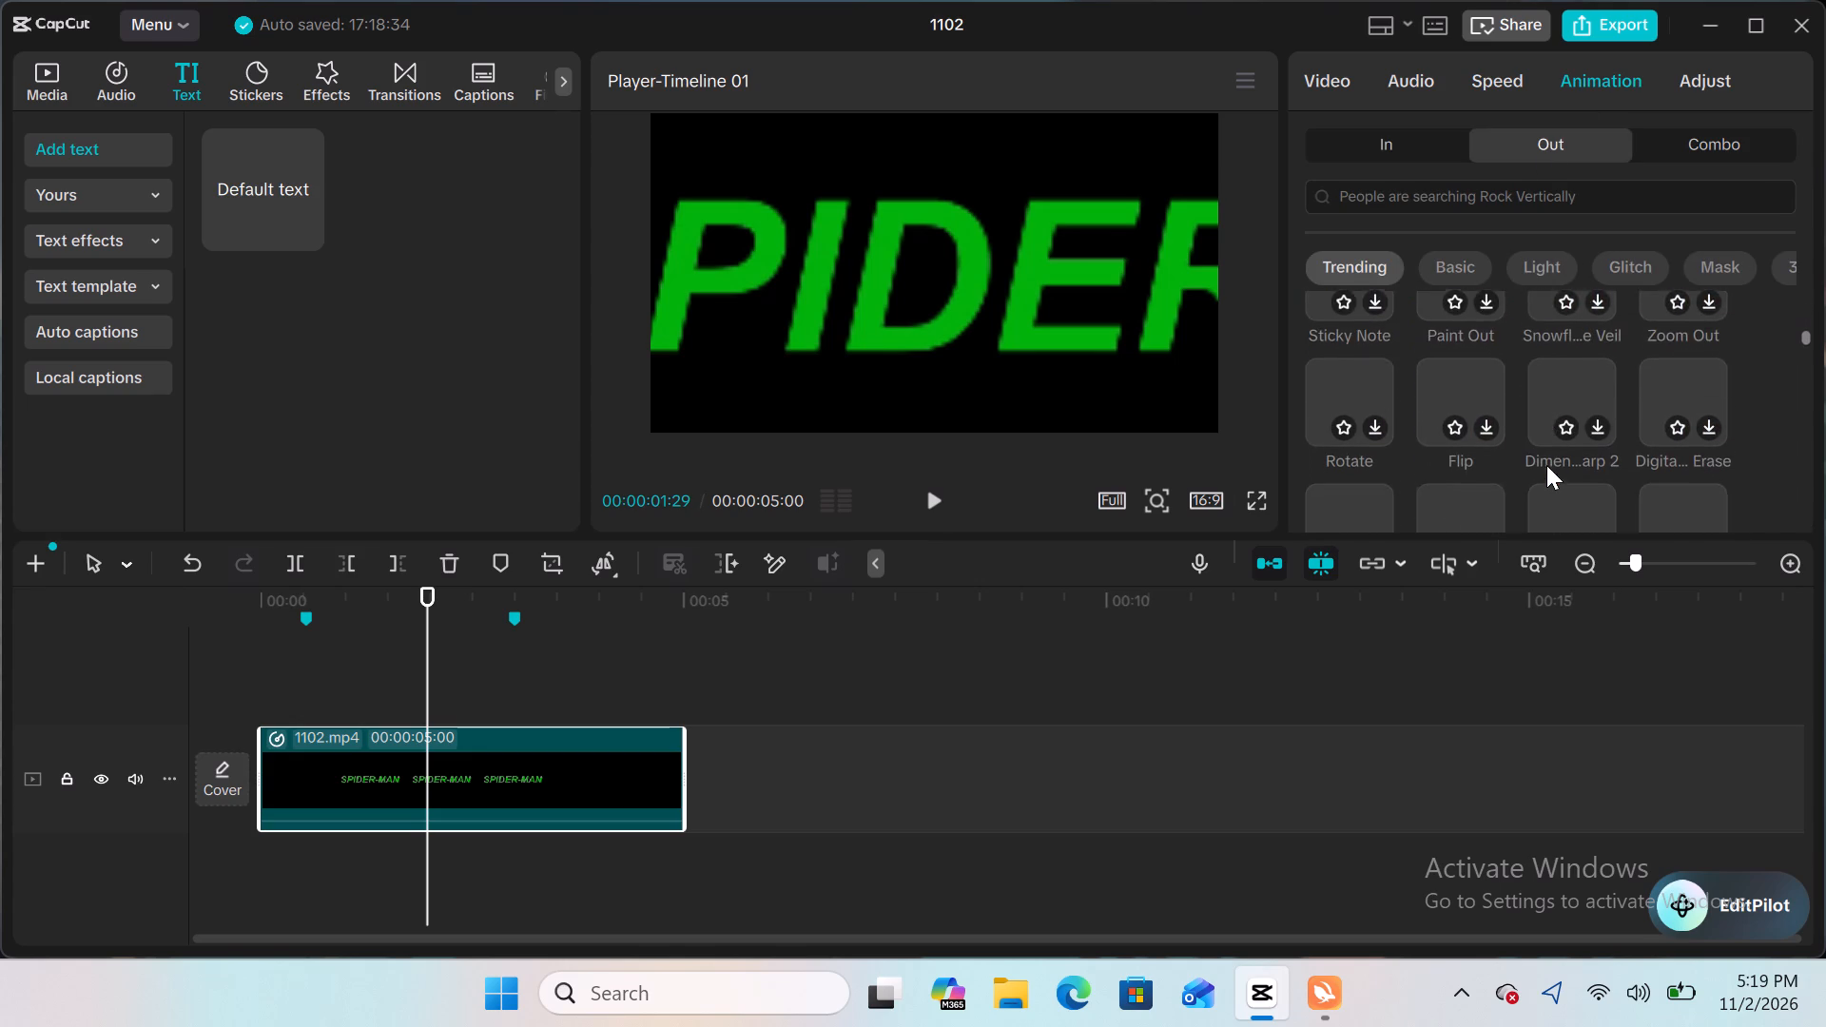
scroll(1546, 465, "down", 1)
scroll(1546, 465, "right", 1)
scroll(1546, 465, "up", 1)
scroll(1546, 465, "right", 1)
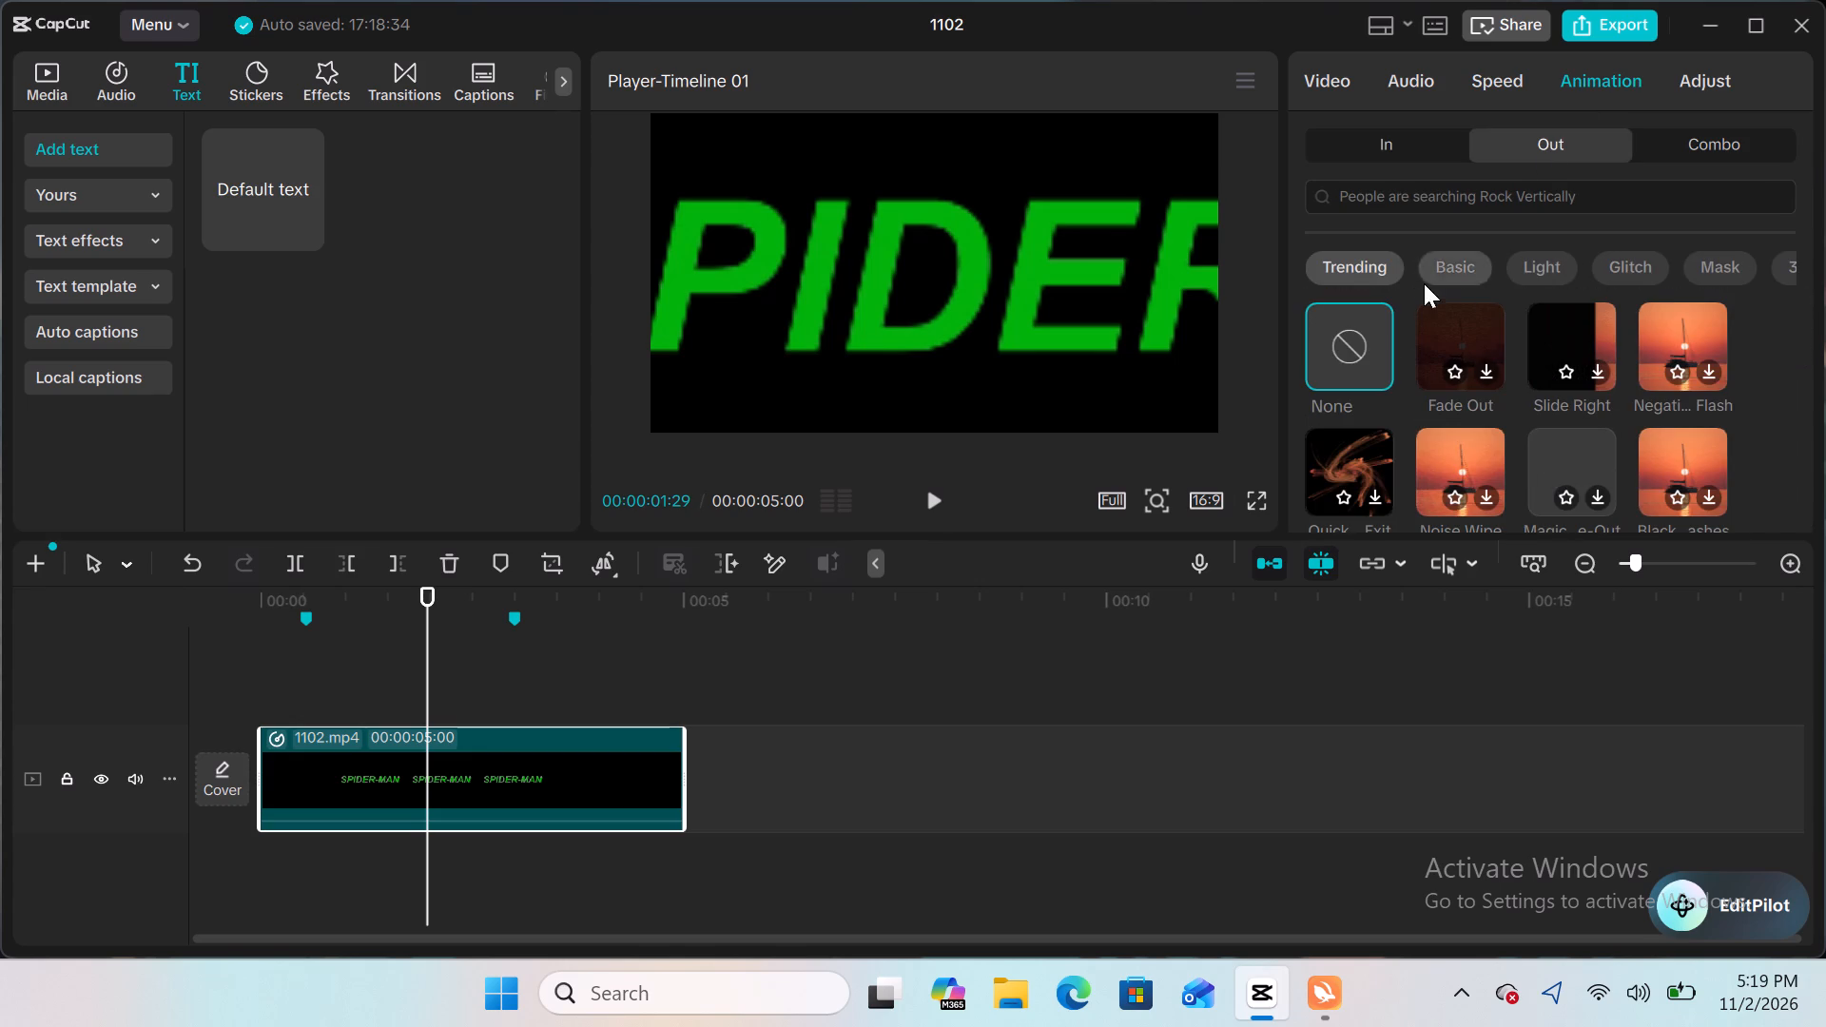
Apply the trending Fade In animation as the In animation of the 1102.mp4 clip.
left_click(1391, 156)
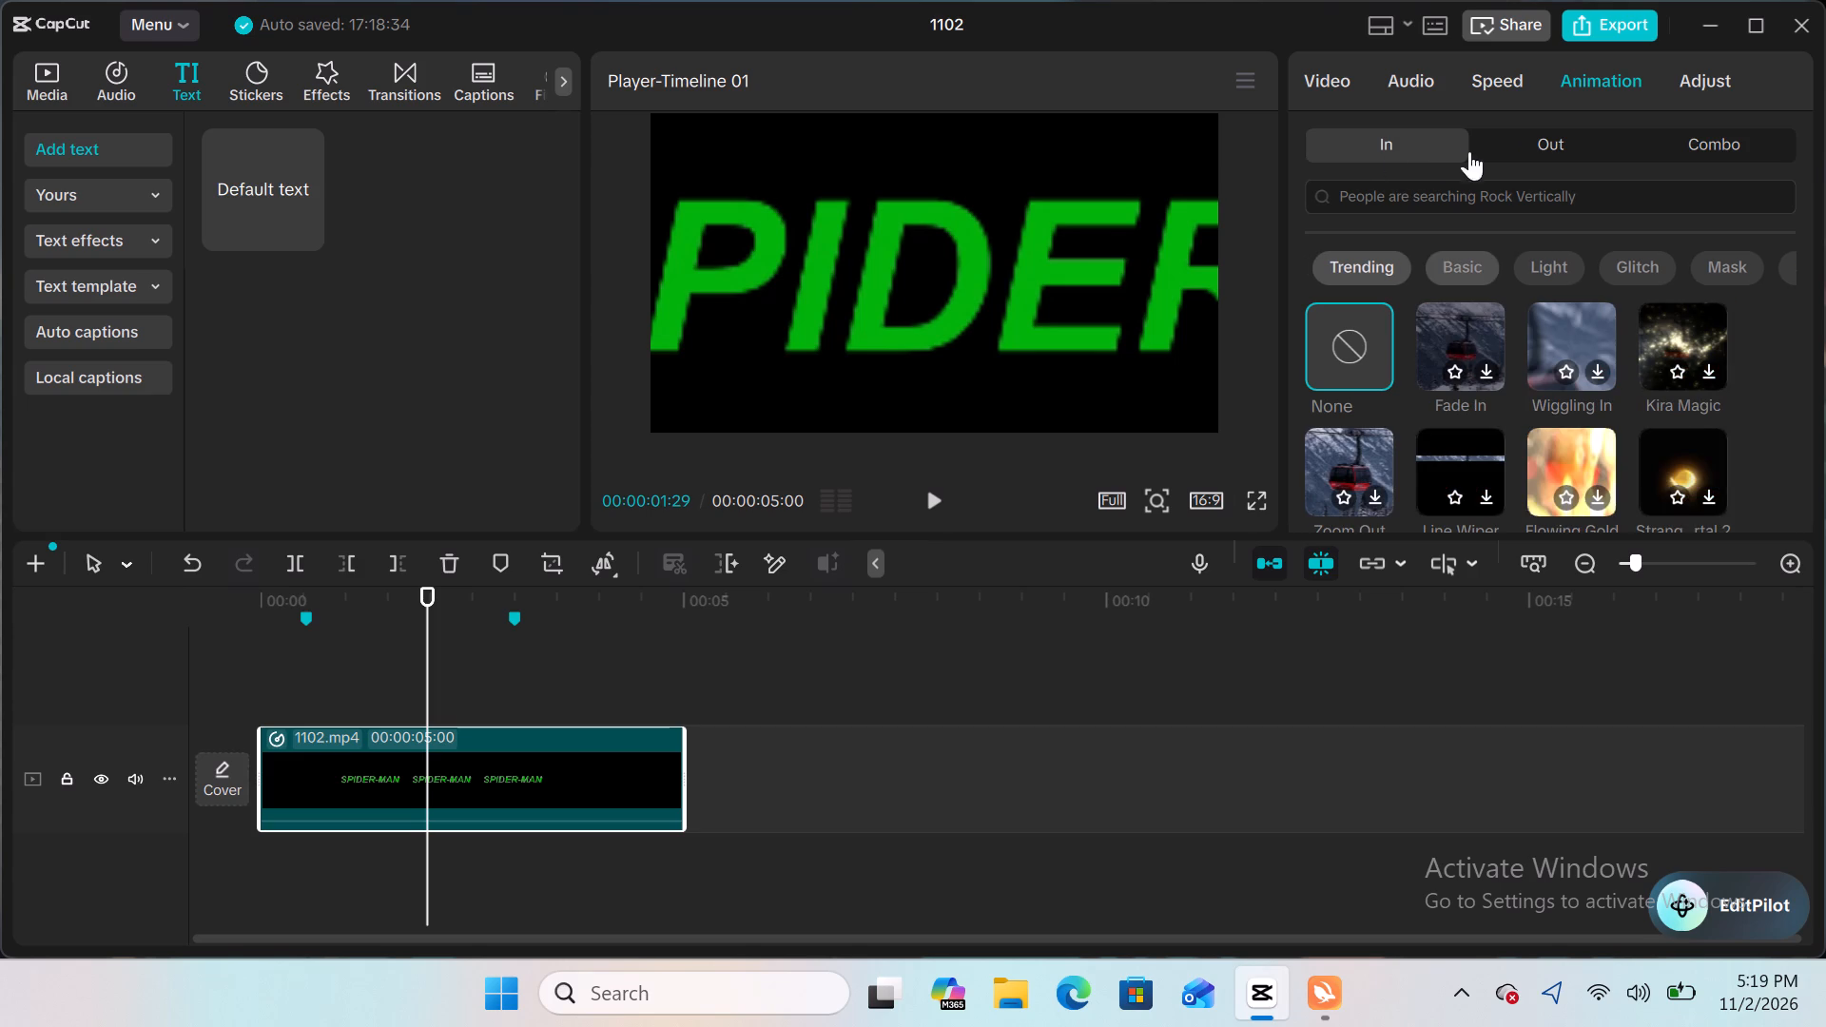
left_click(1481, 365)
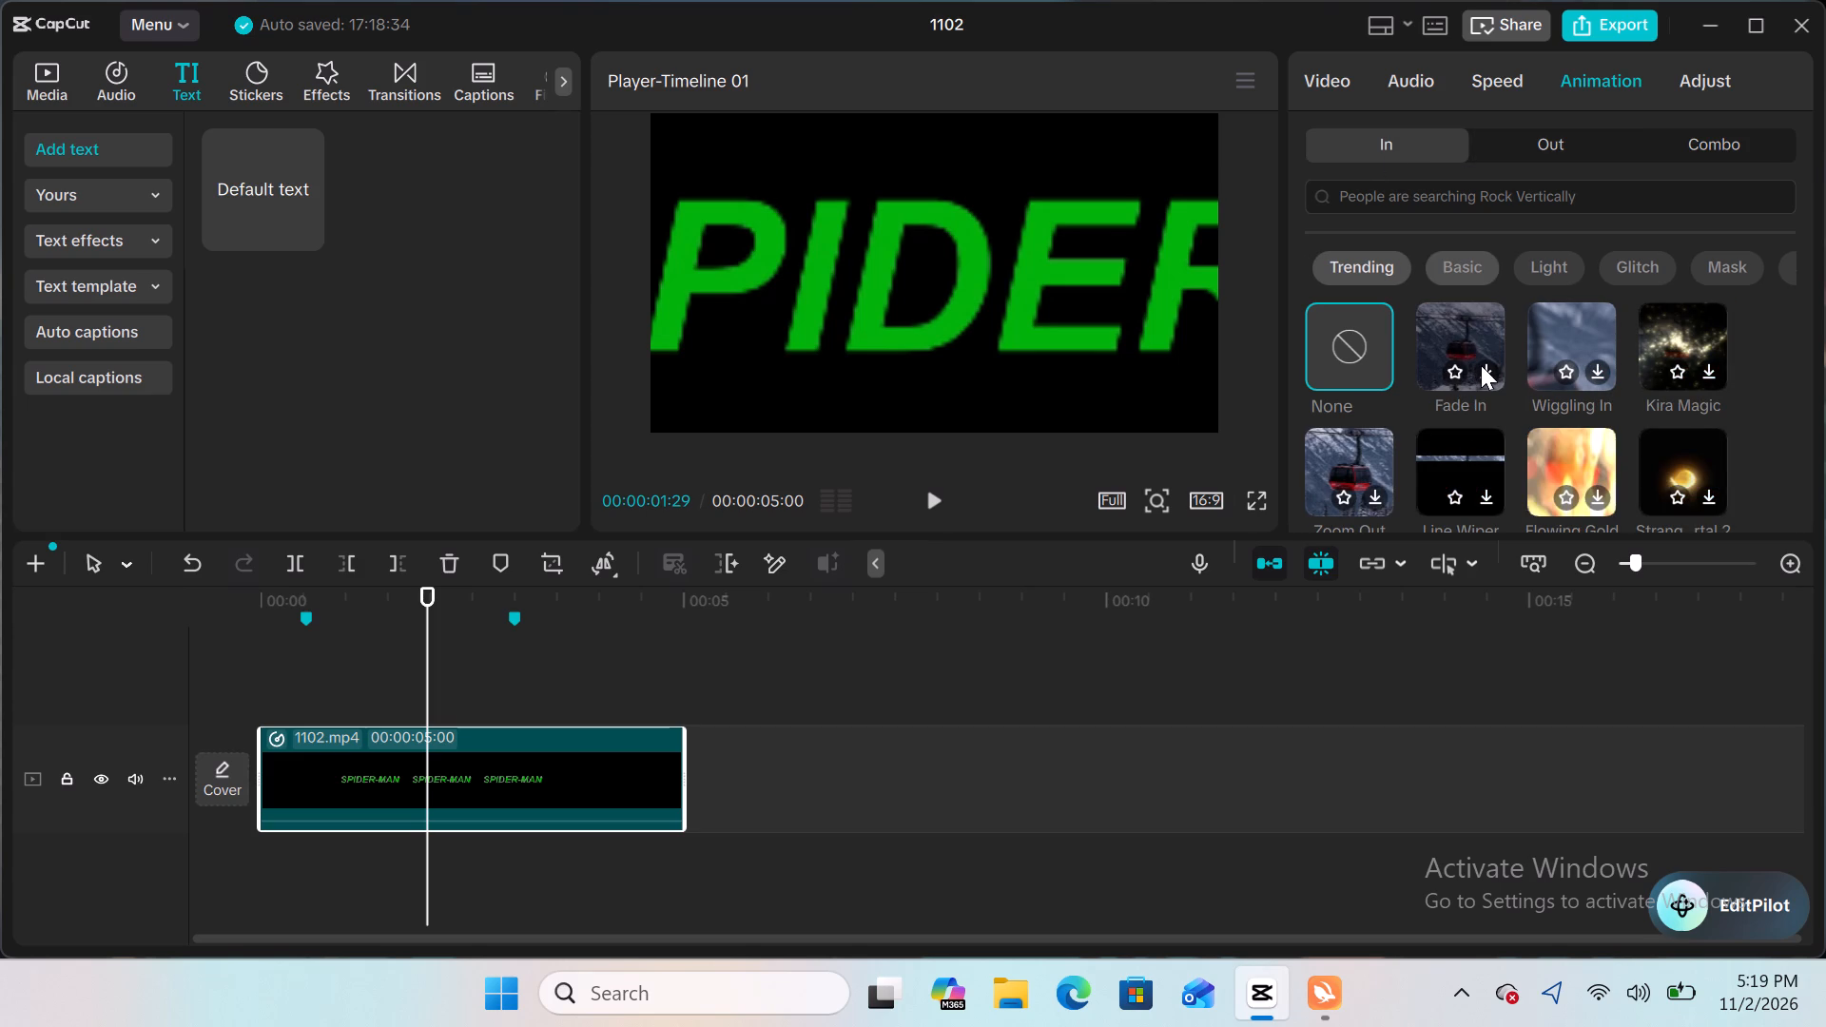
triple_click(1481, 365)
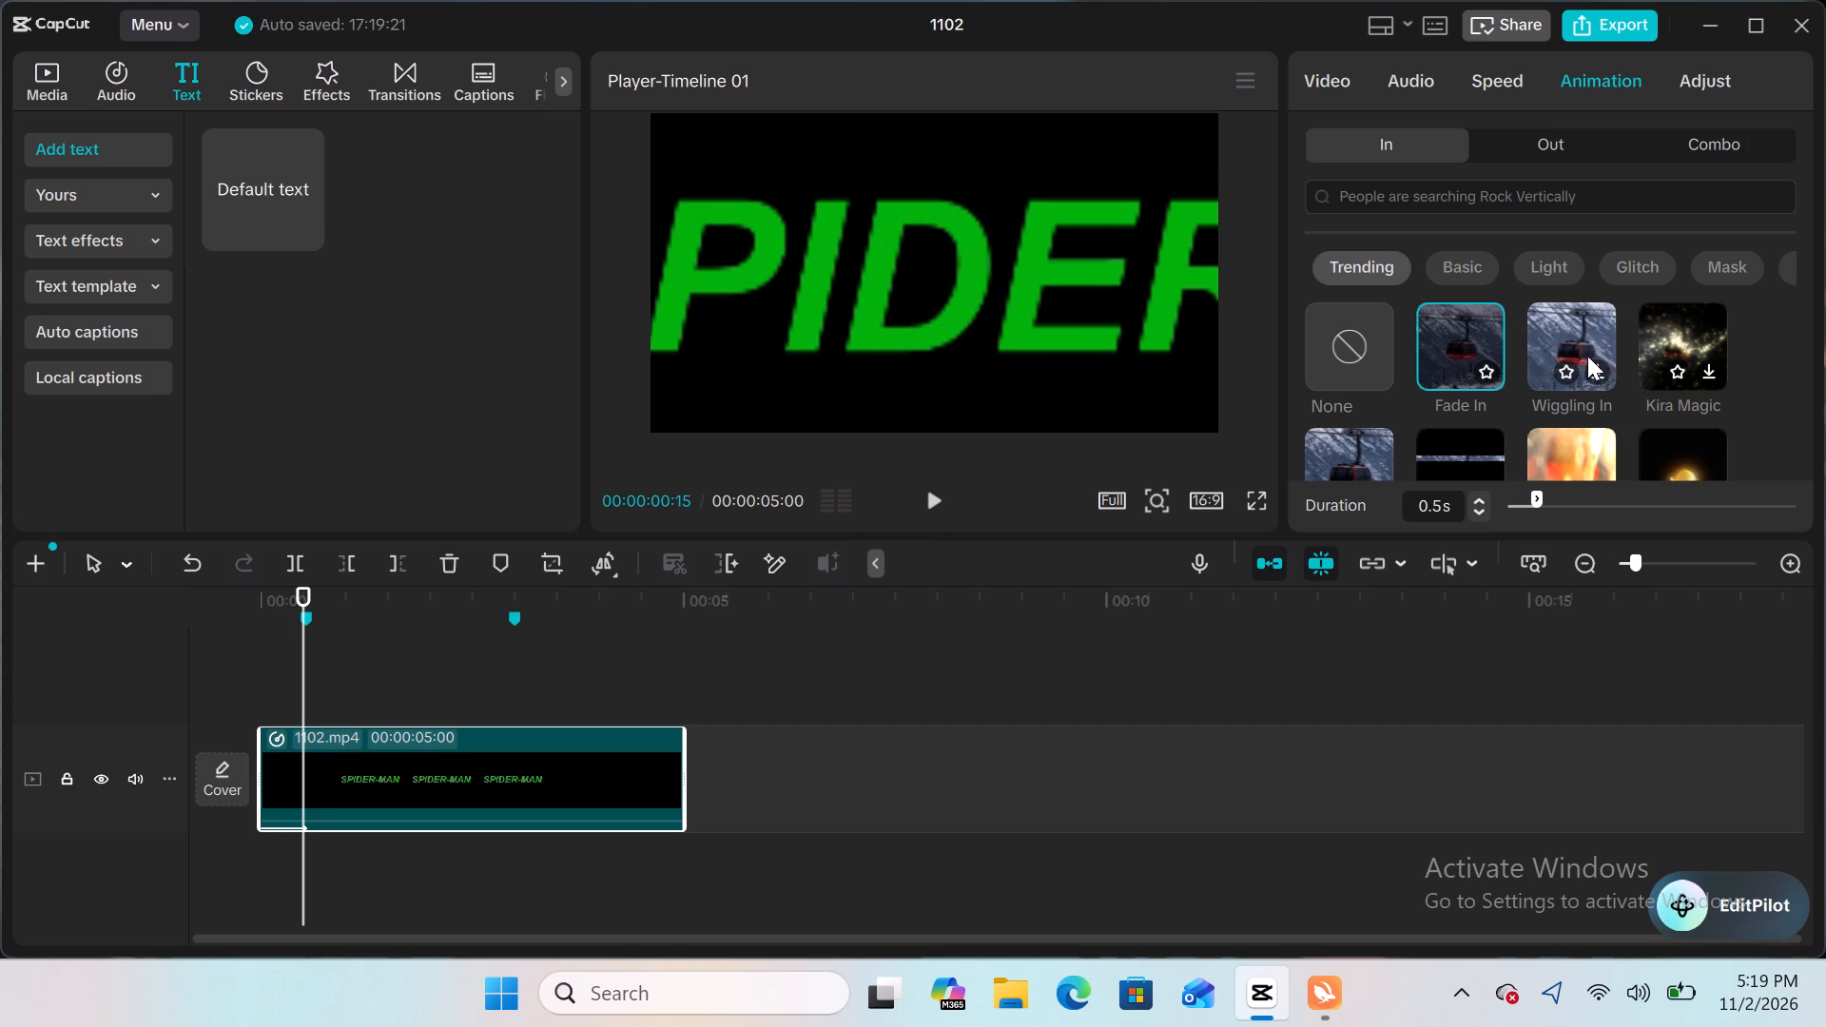
left_click(1470, 346)
double_click(1470, 346)
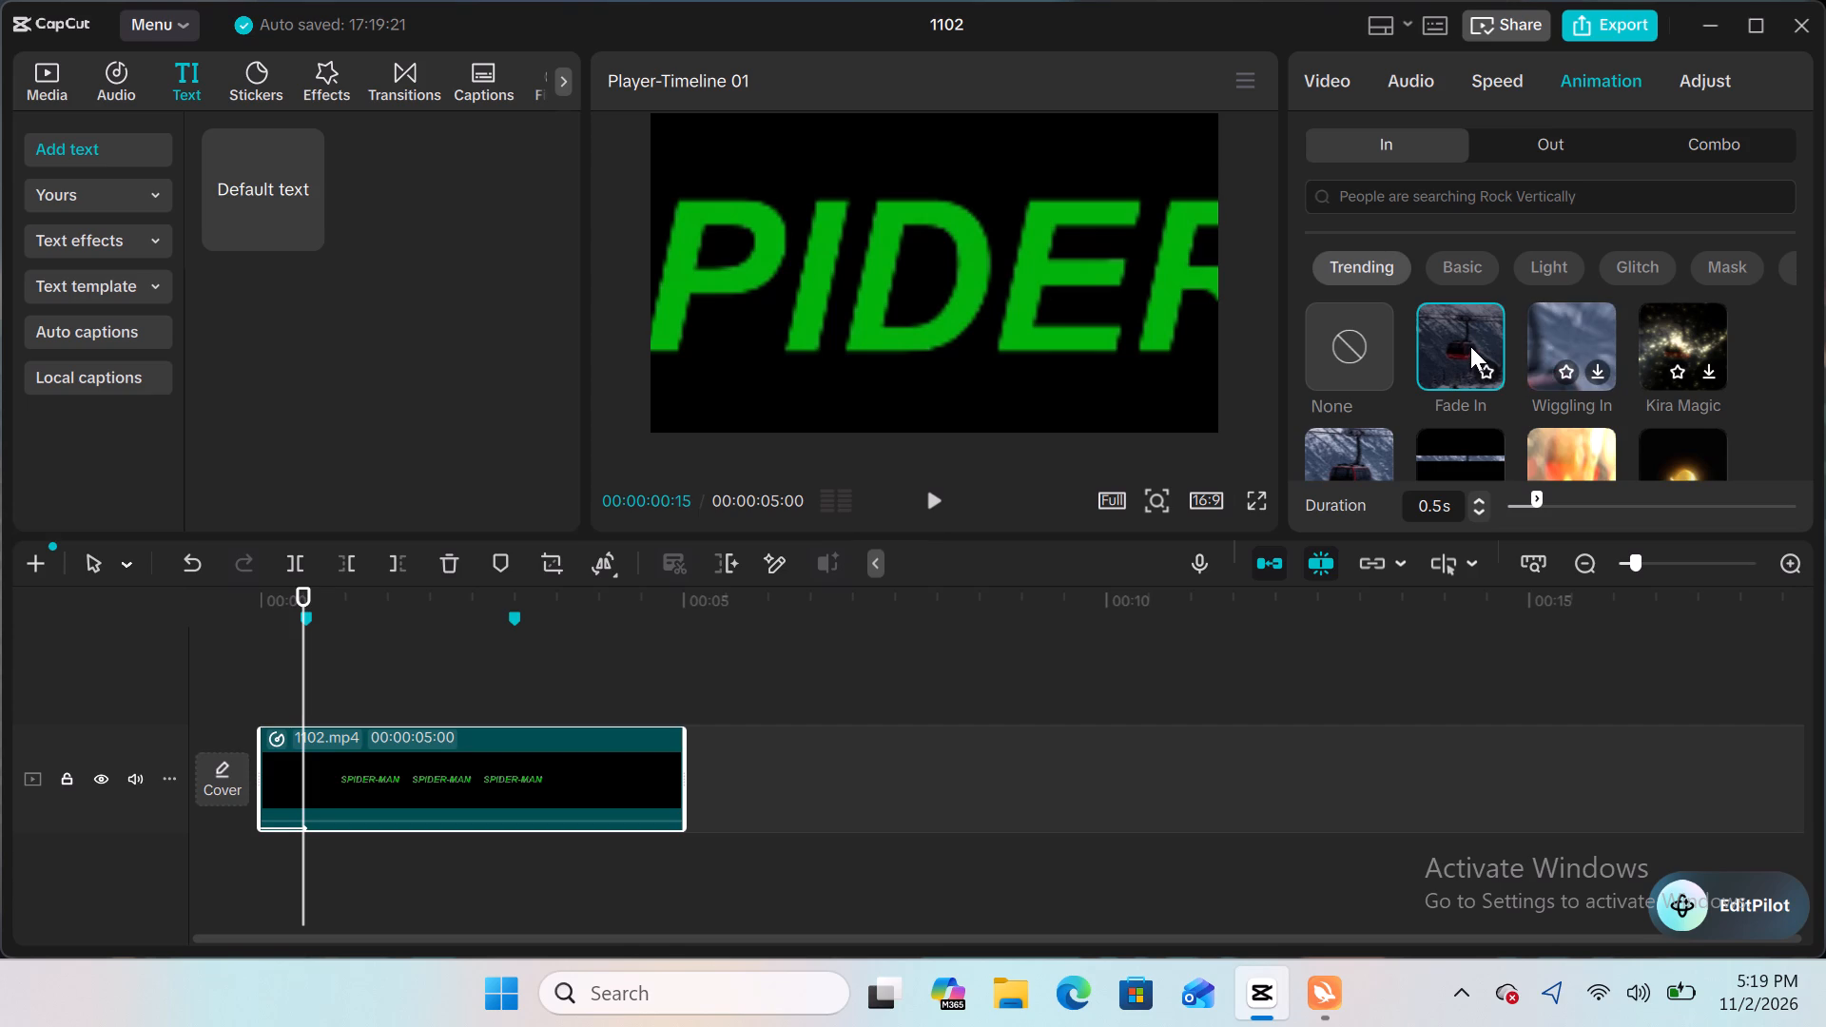
double_click(1470, 346)
Recheck the clip's speed curve, and search the In animations for the recent term "cubic in".
left_click(1495, 85)
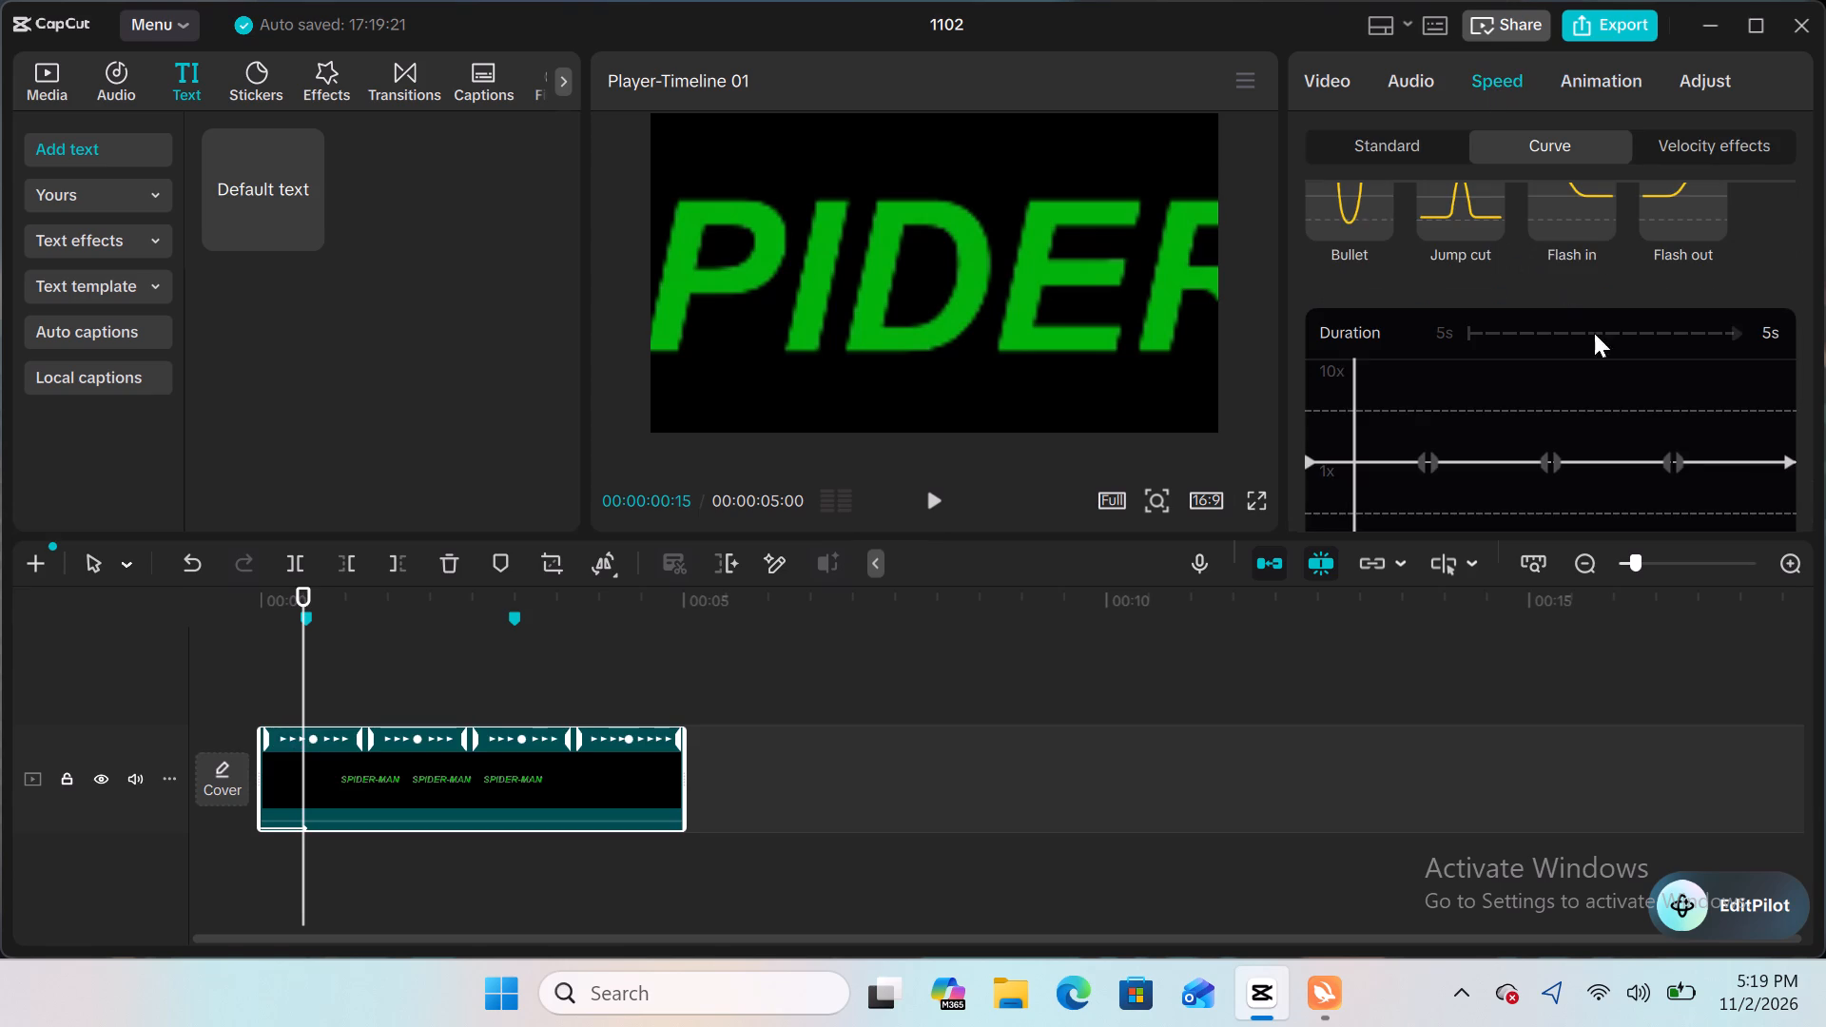
left_click(1601, 80)
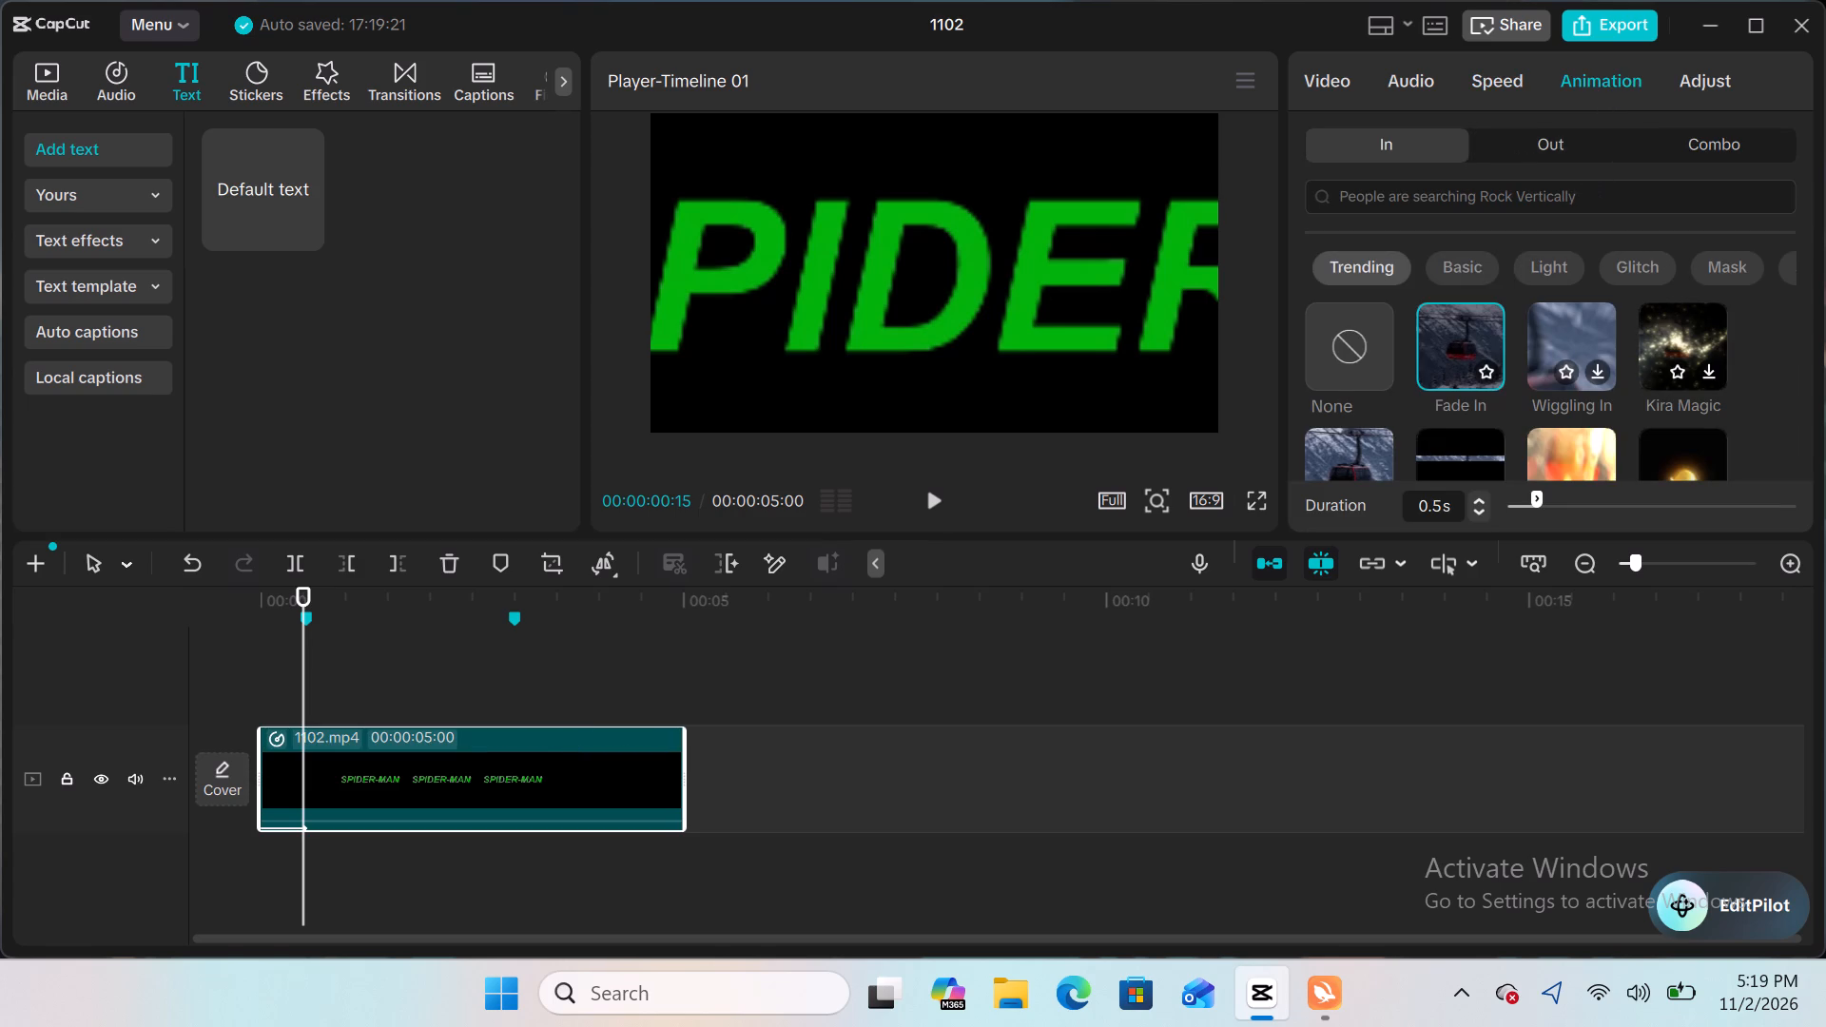
left_click(1589, 190)
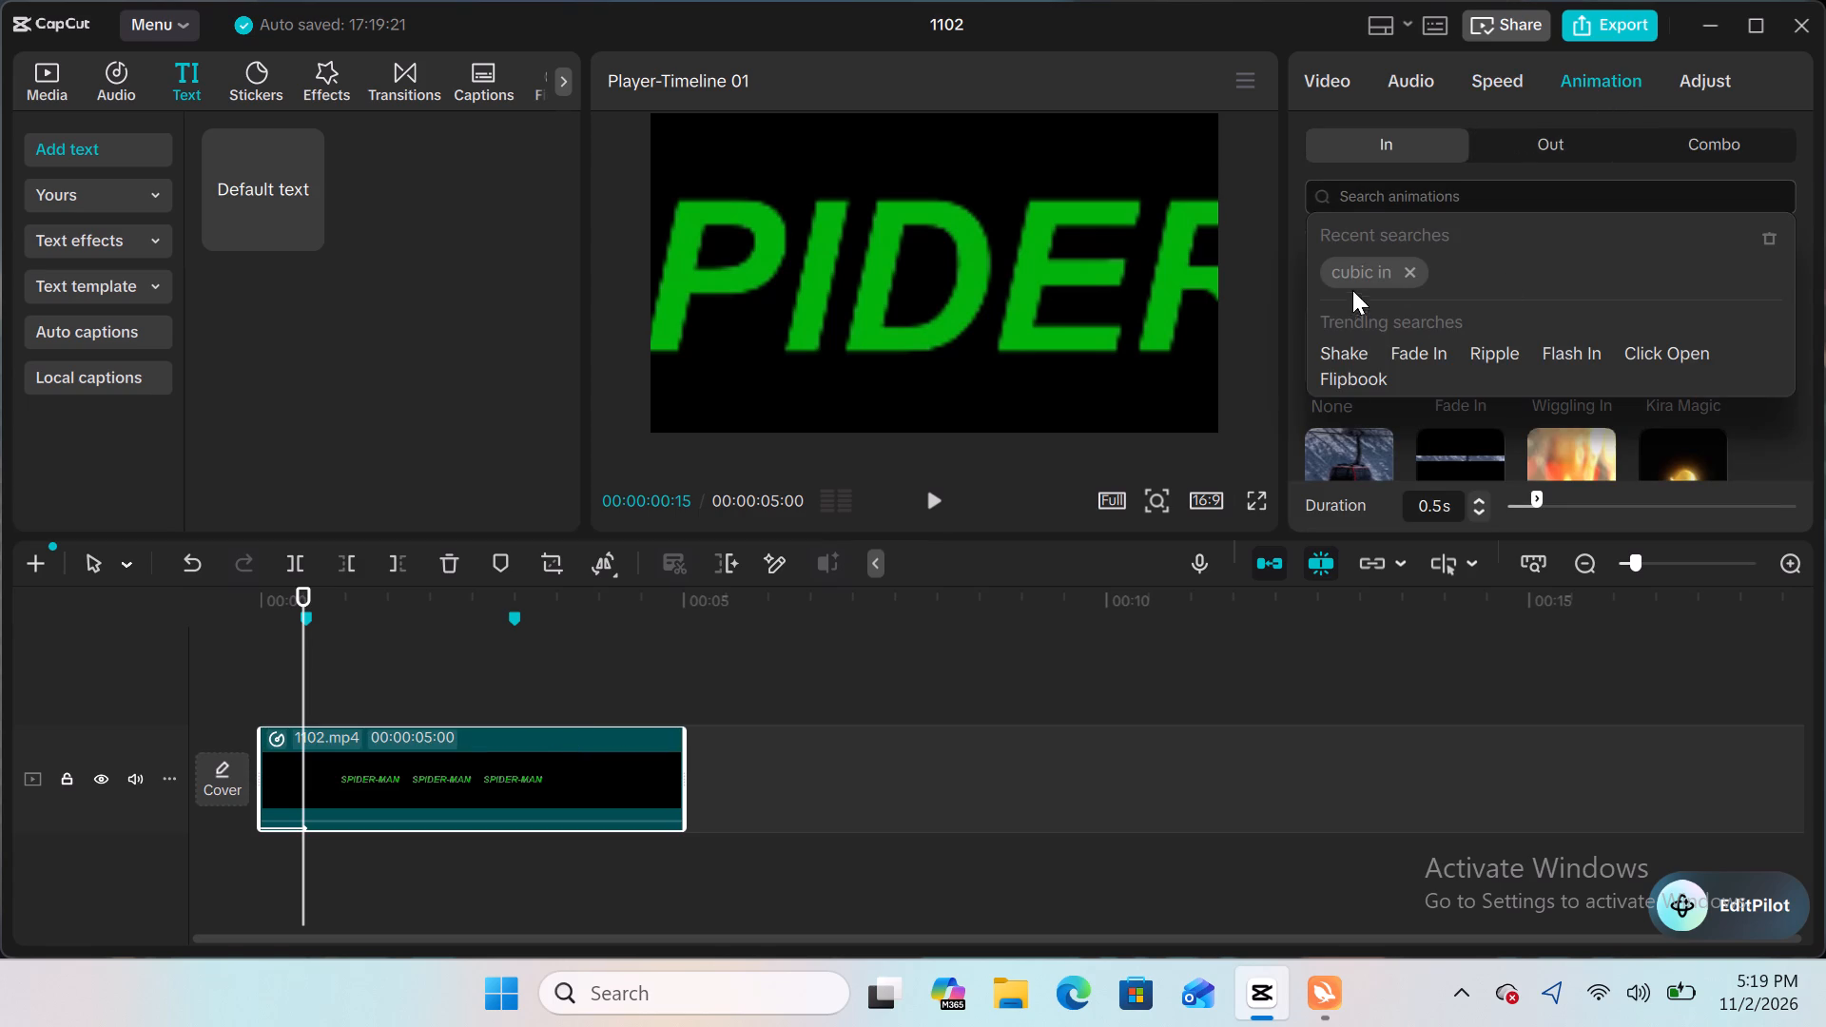
left_click(1352, 272)
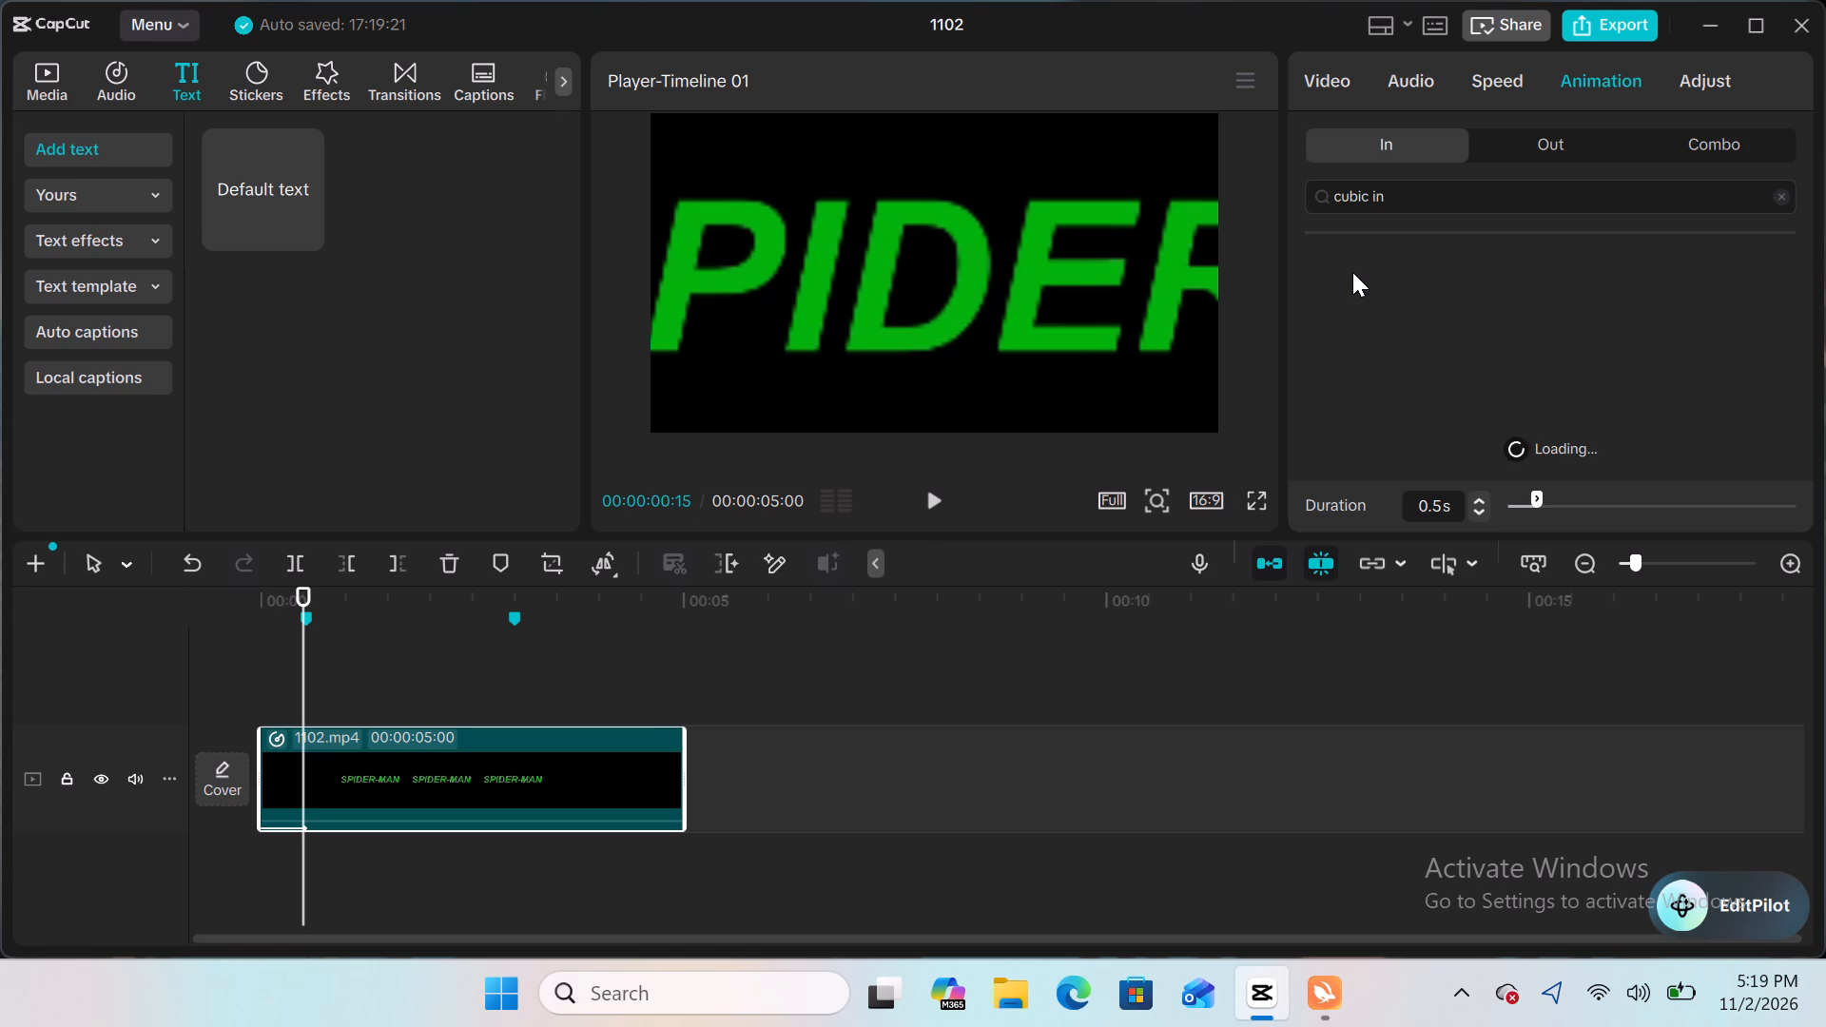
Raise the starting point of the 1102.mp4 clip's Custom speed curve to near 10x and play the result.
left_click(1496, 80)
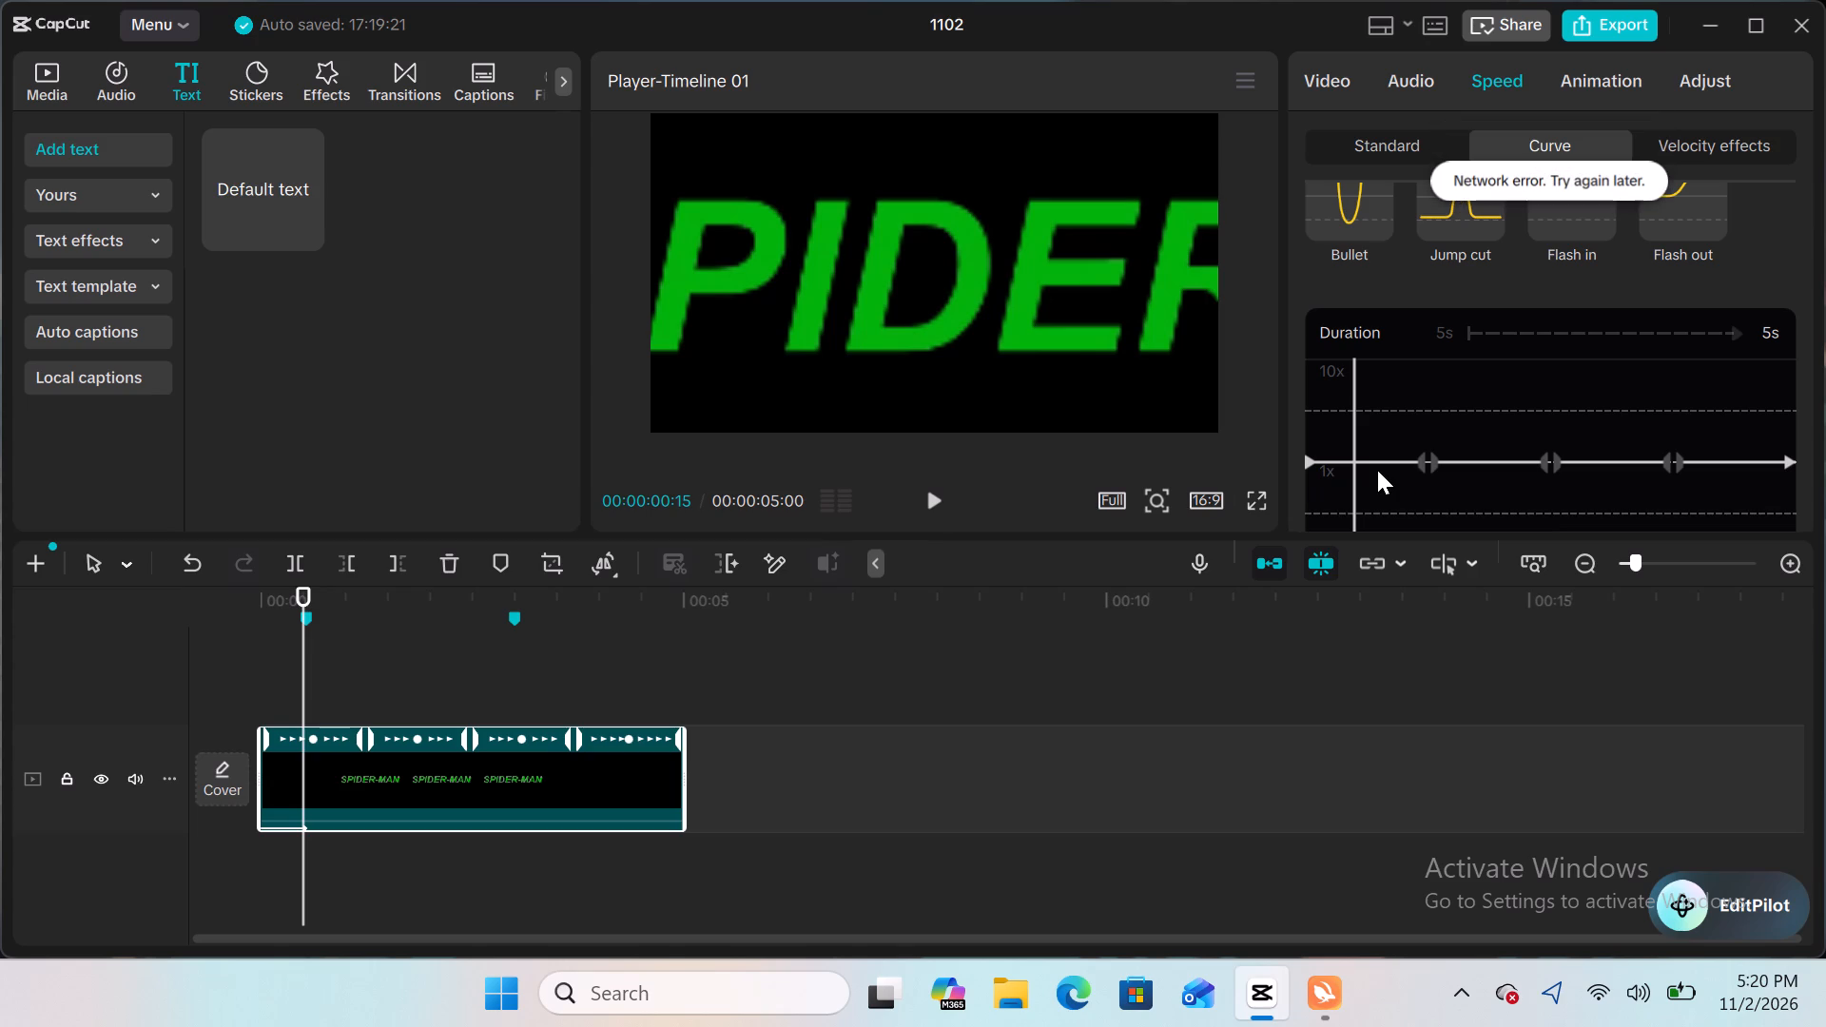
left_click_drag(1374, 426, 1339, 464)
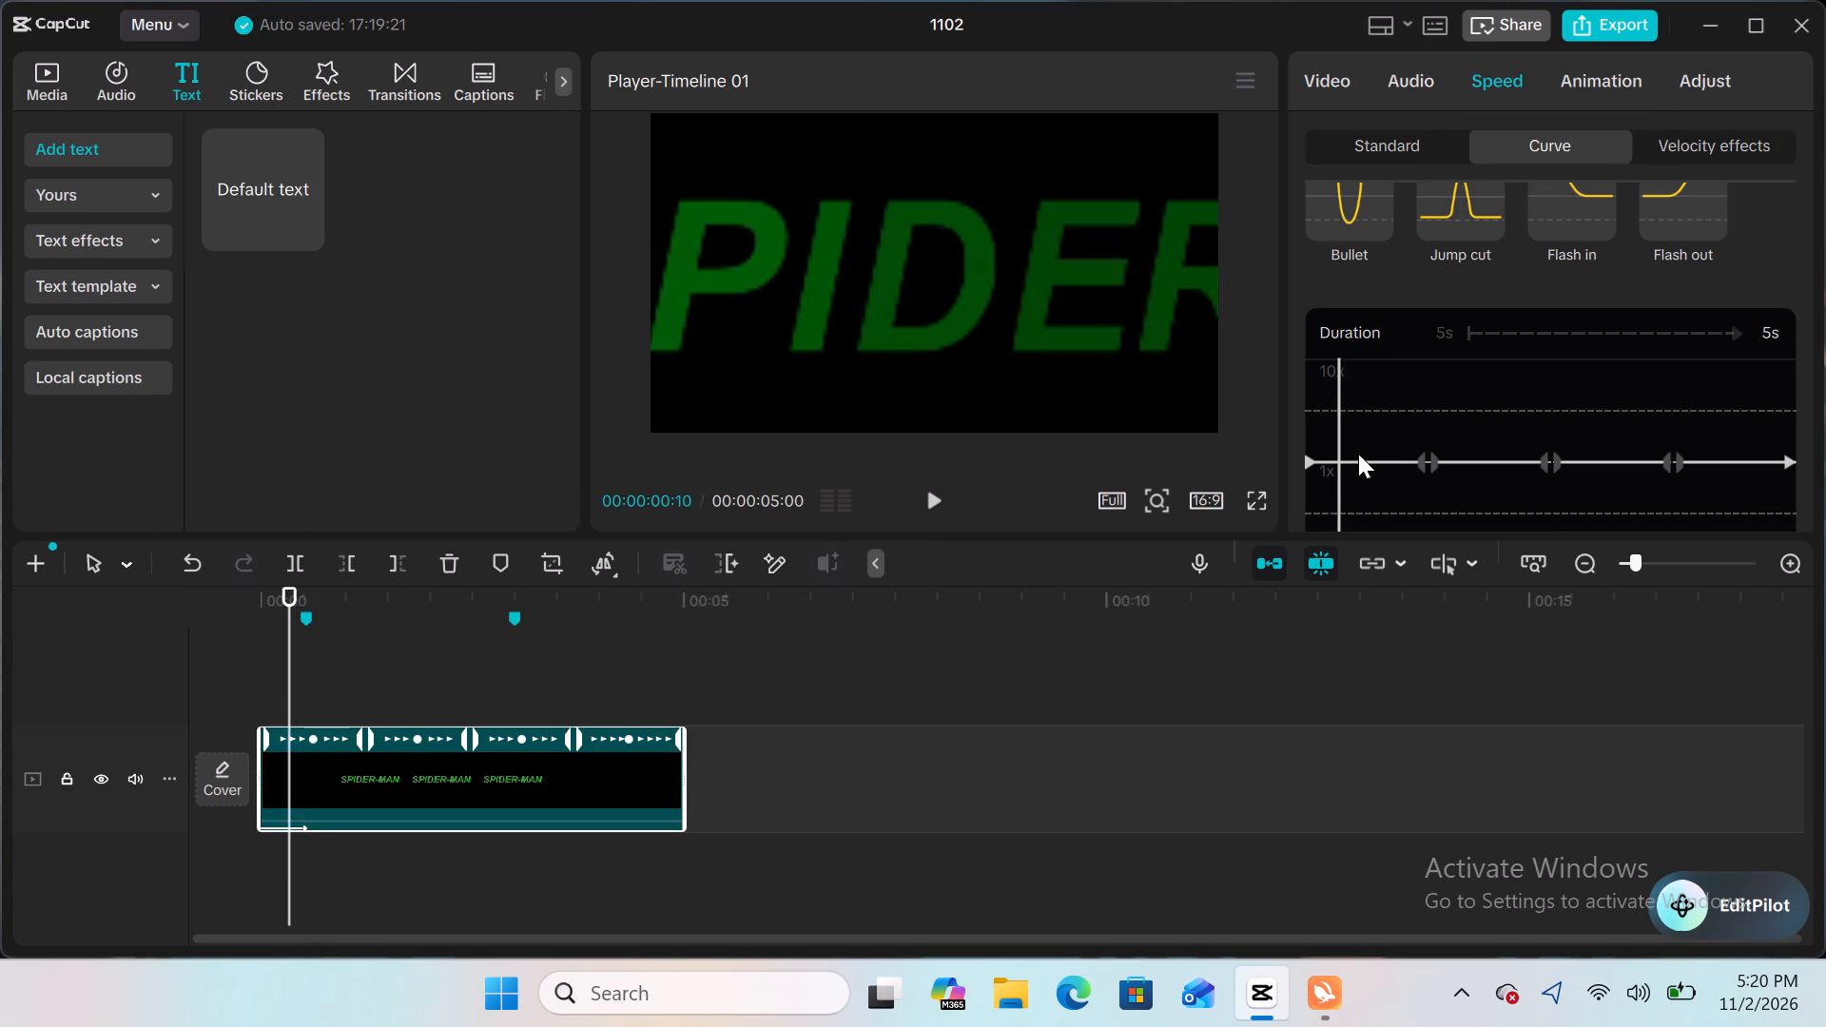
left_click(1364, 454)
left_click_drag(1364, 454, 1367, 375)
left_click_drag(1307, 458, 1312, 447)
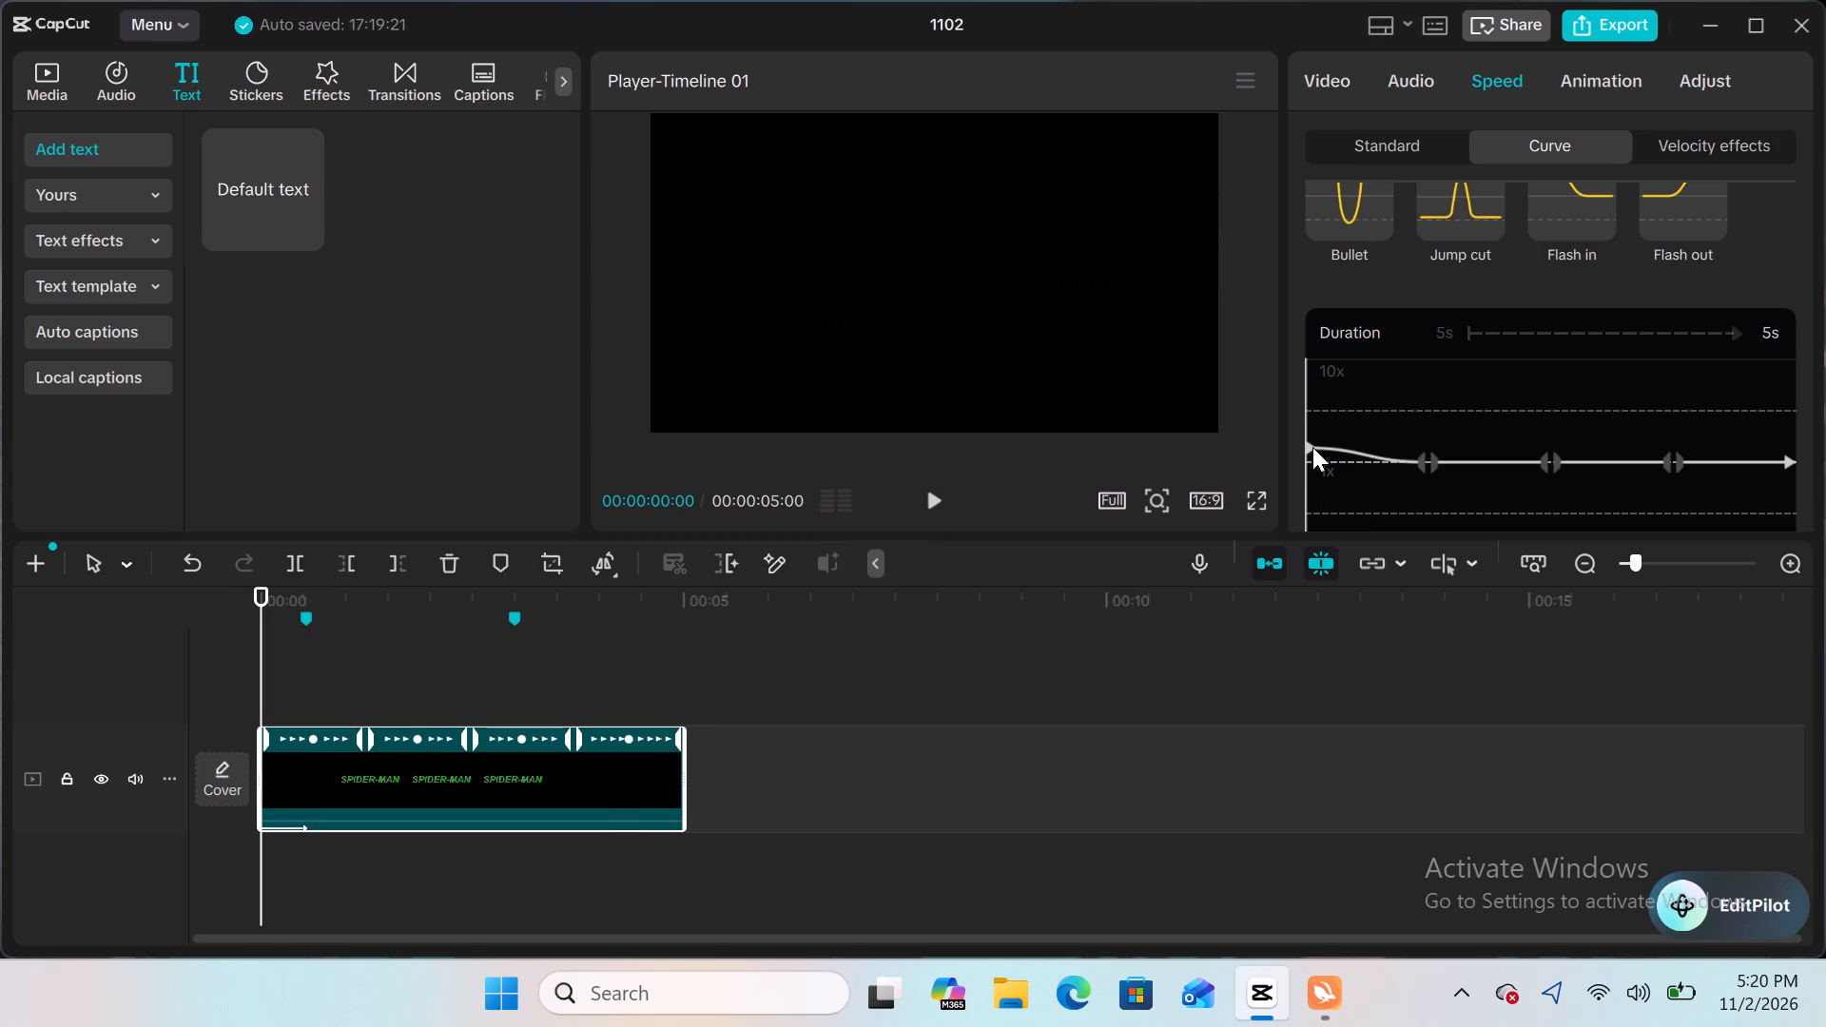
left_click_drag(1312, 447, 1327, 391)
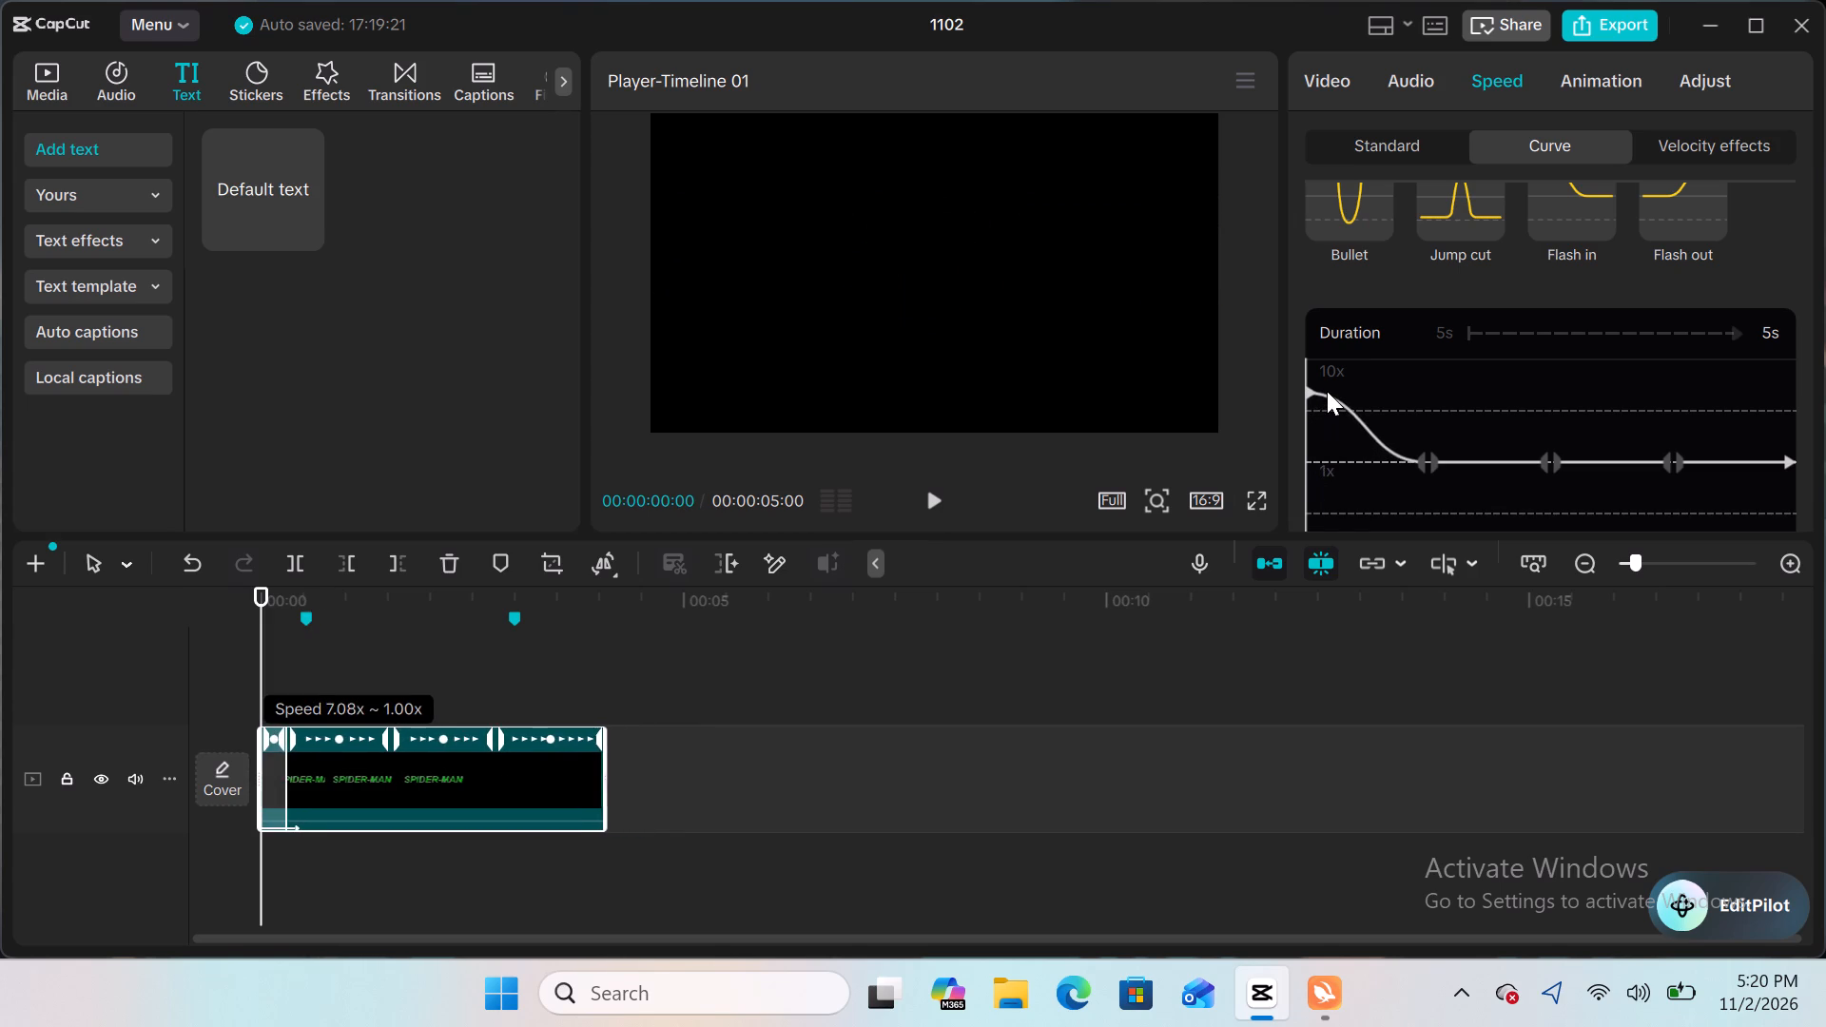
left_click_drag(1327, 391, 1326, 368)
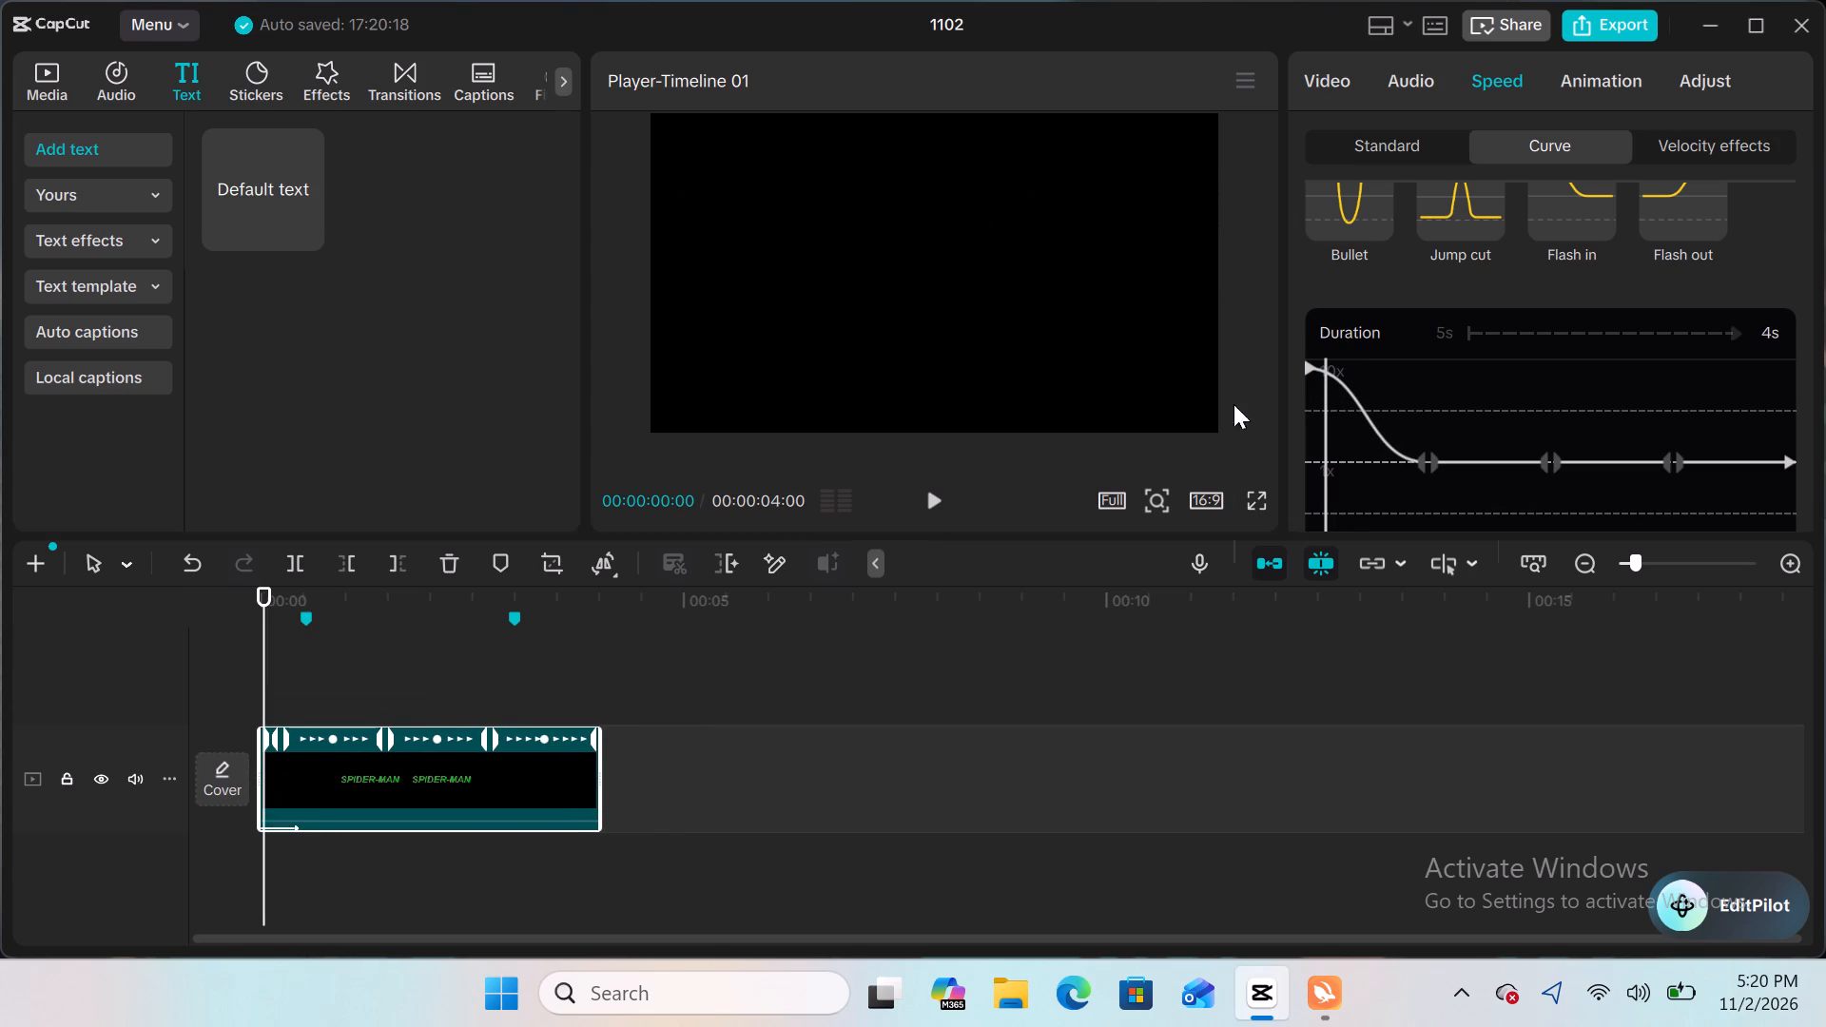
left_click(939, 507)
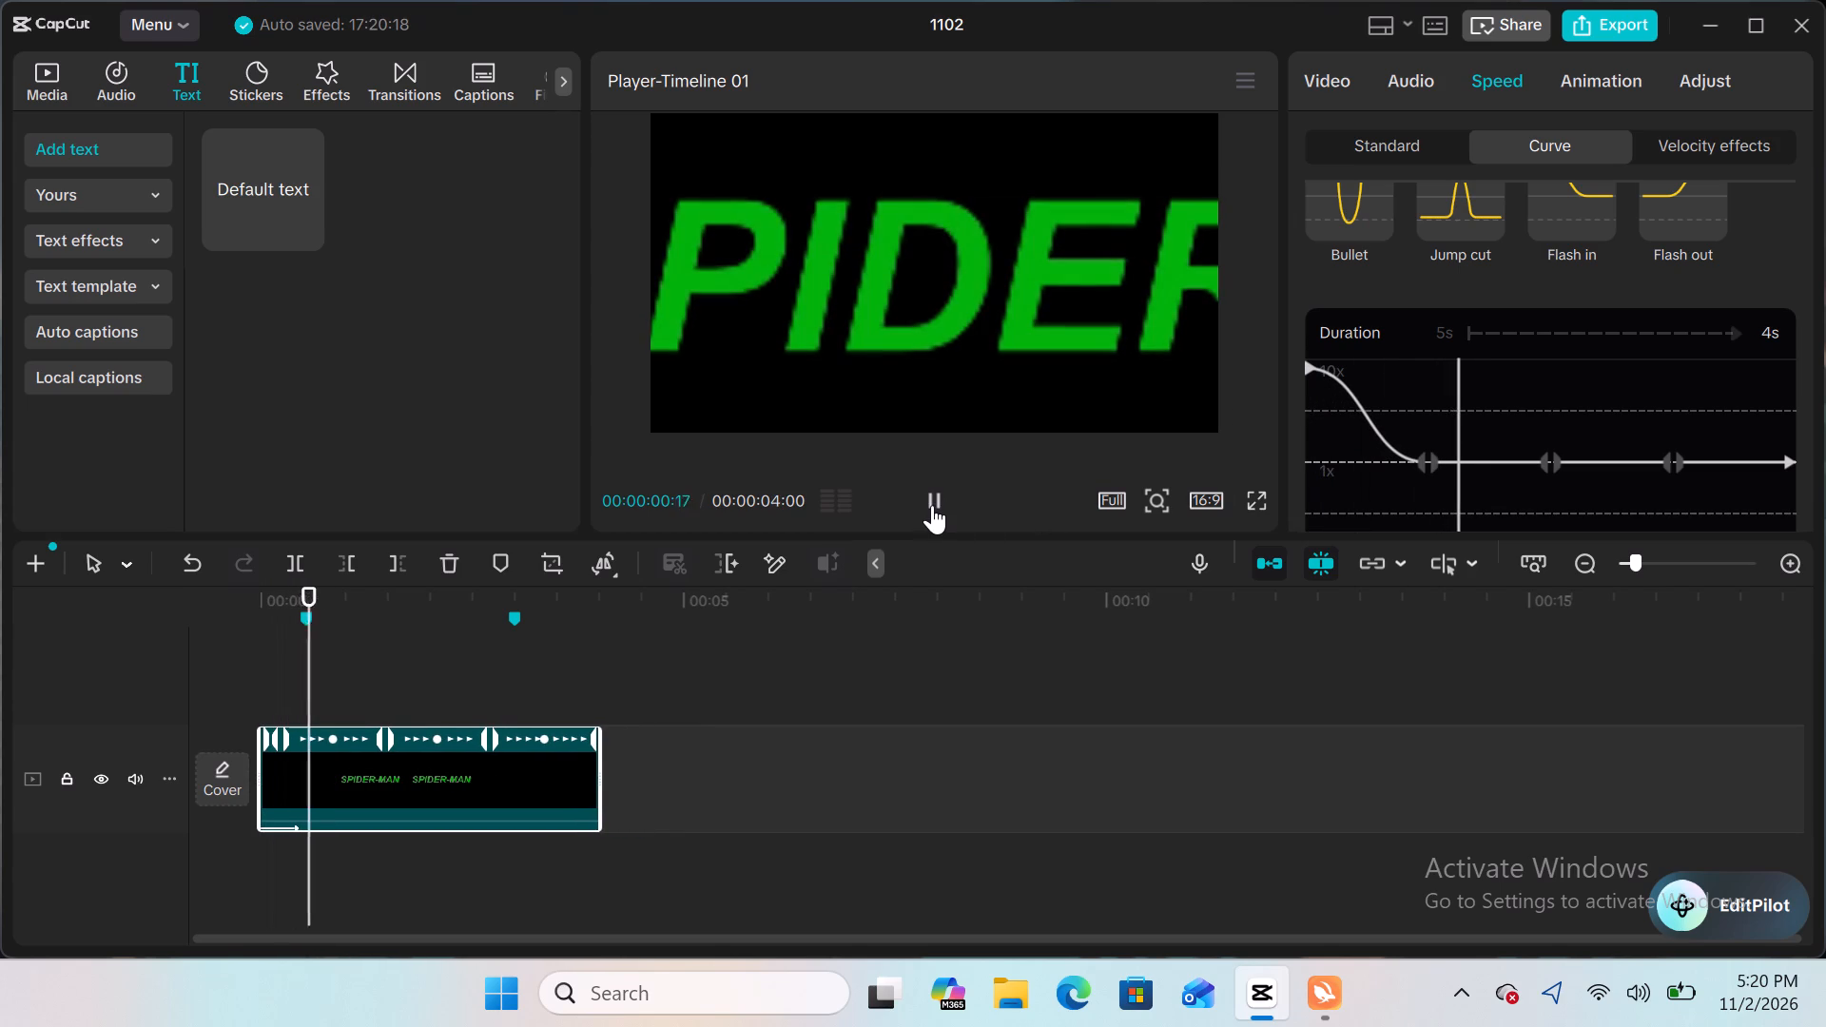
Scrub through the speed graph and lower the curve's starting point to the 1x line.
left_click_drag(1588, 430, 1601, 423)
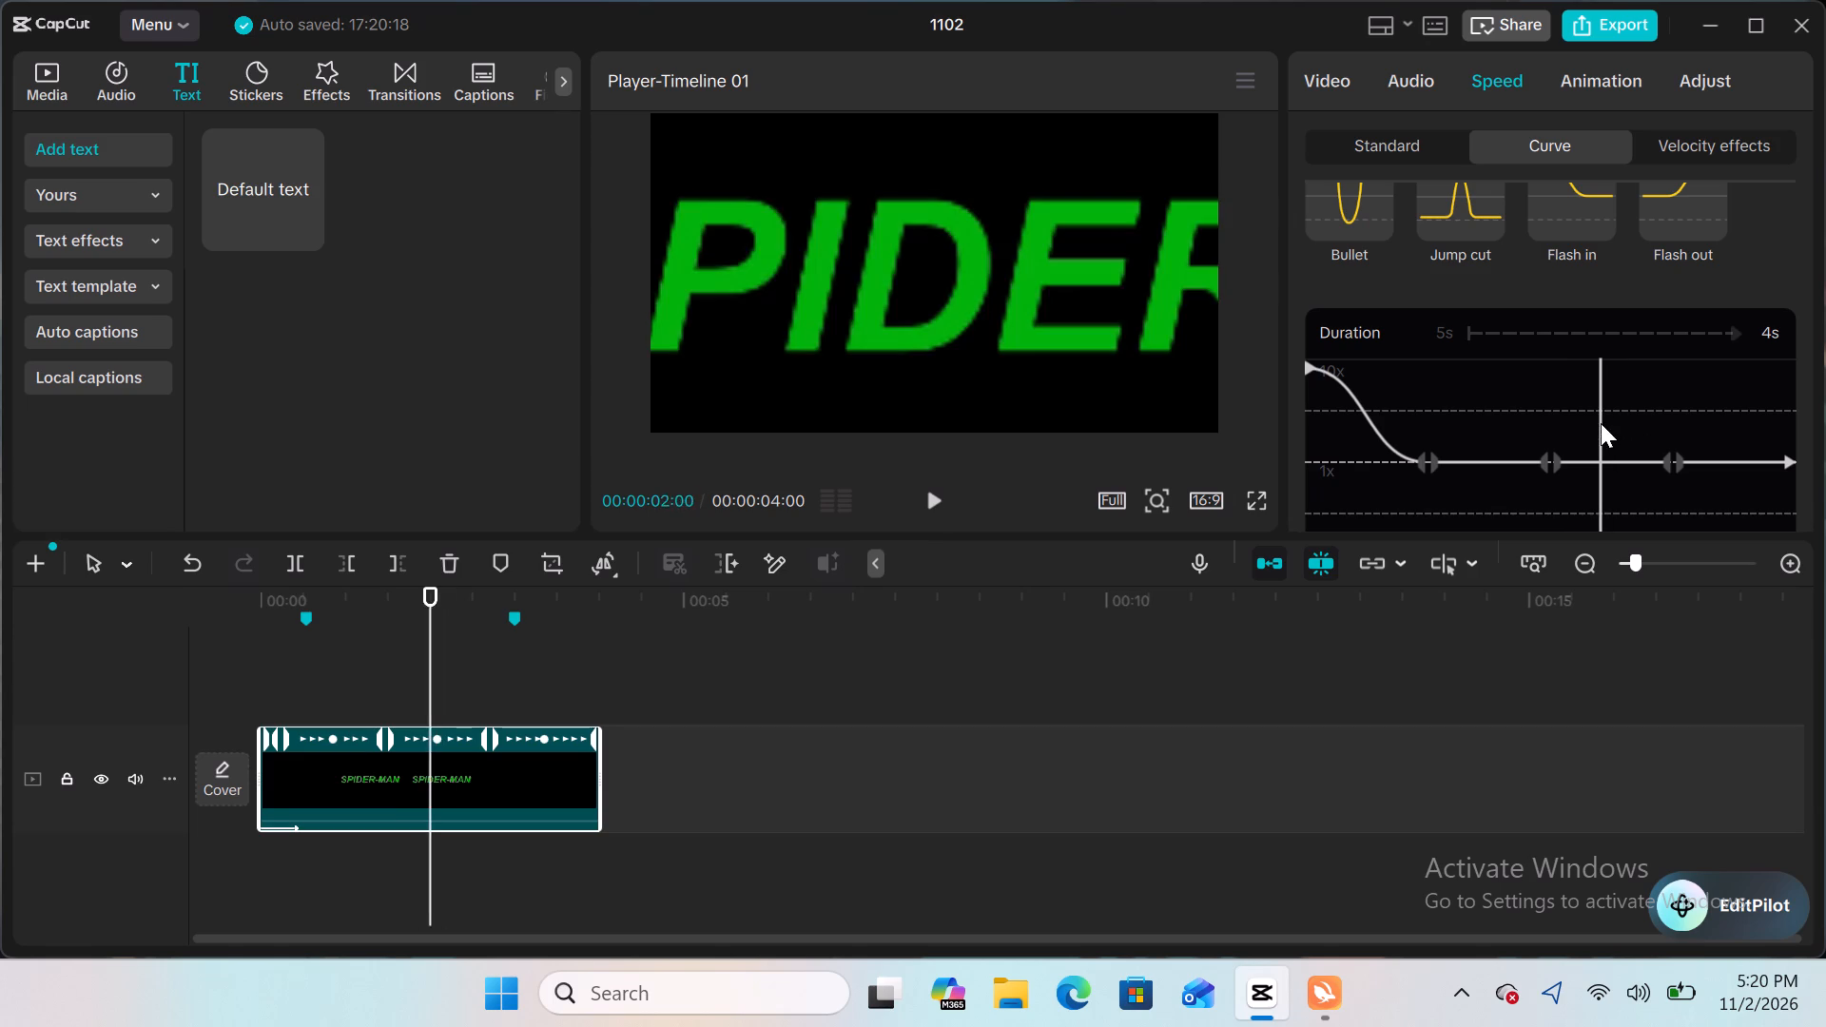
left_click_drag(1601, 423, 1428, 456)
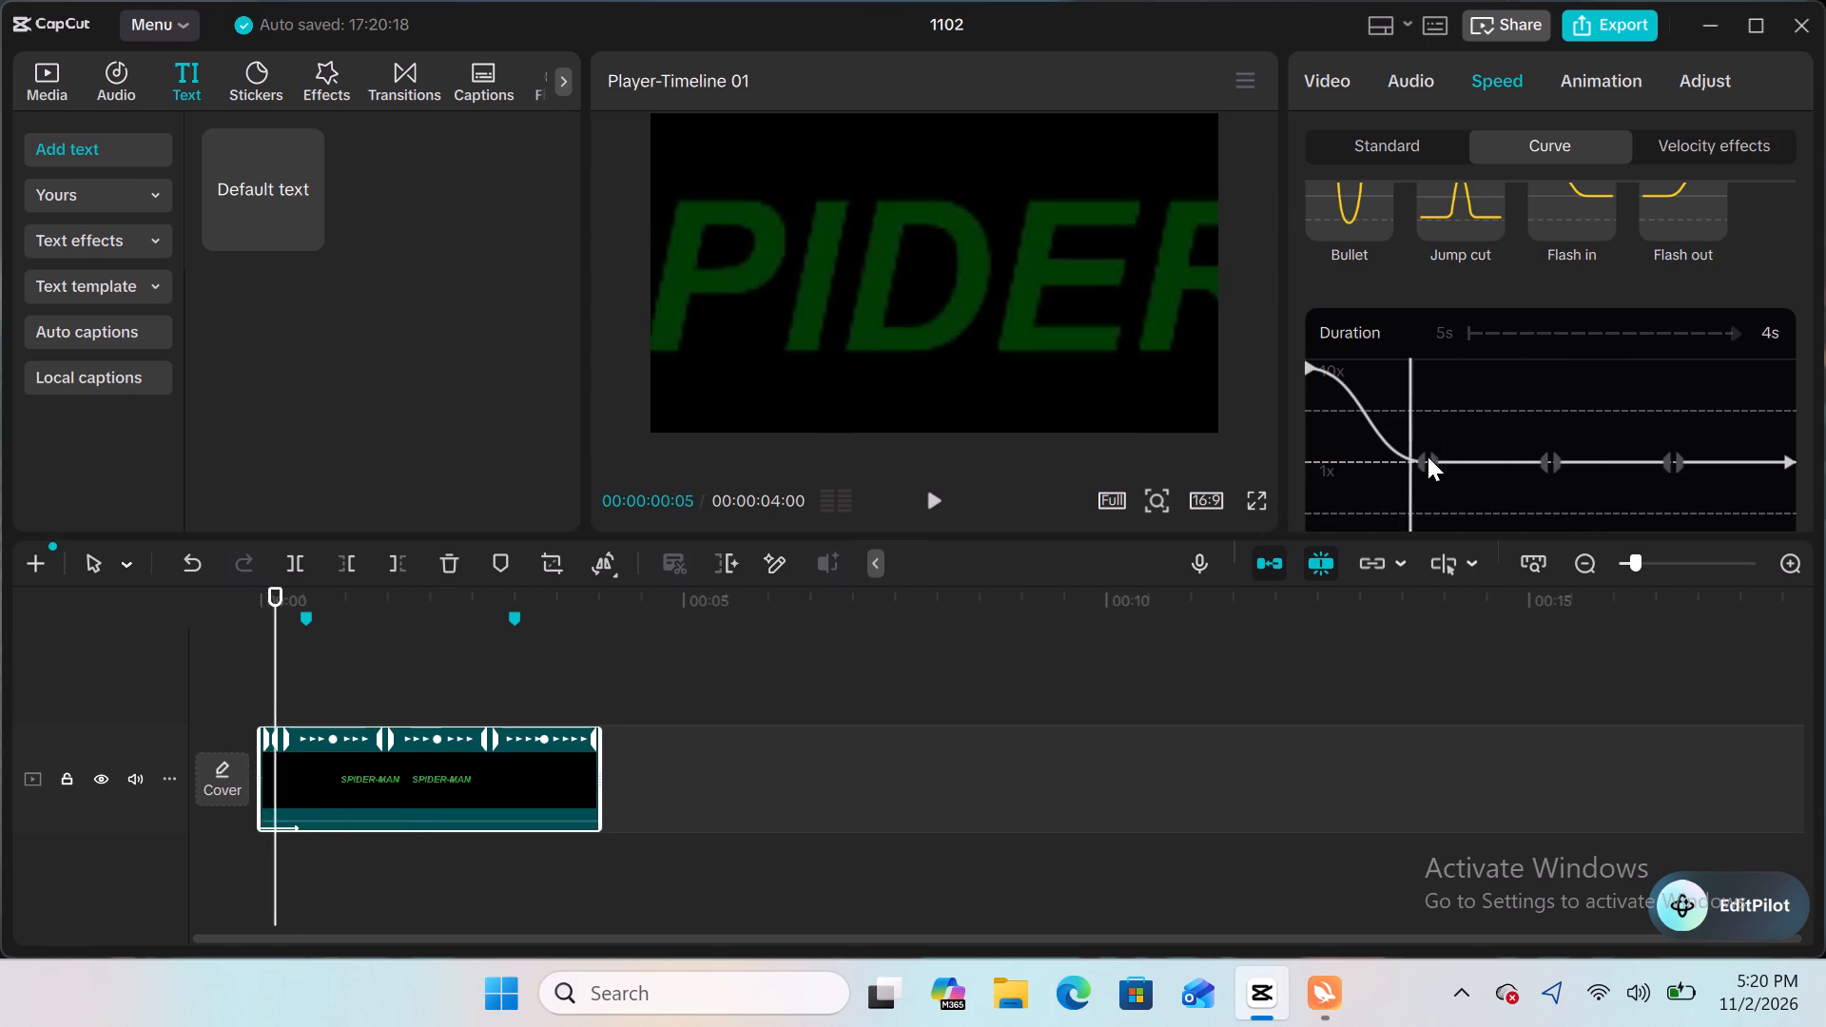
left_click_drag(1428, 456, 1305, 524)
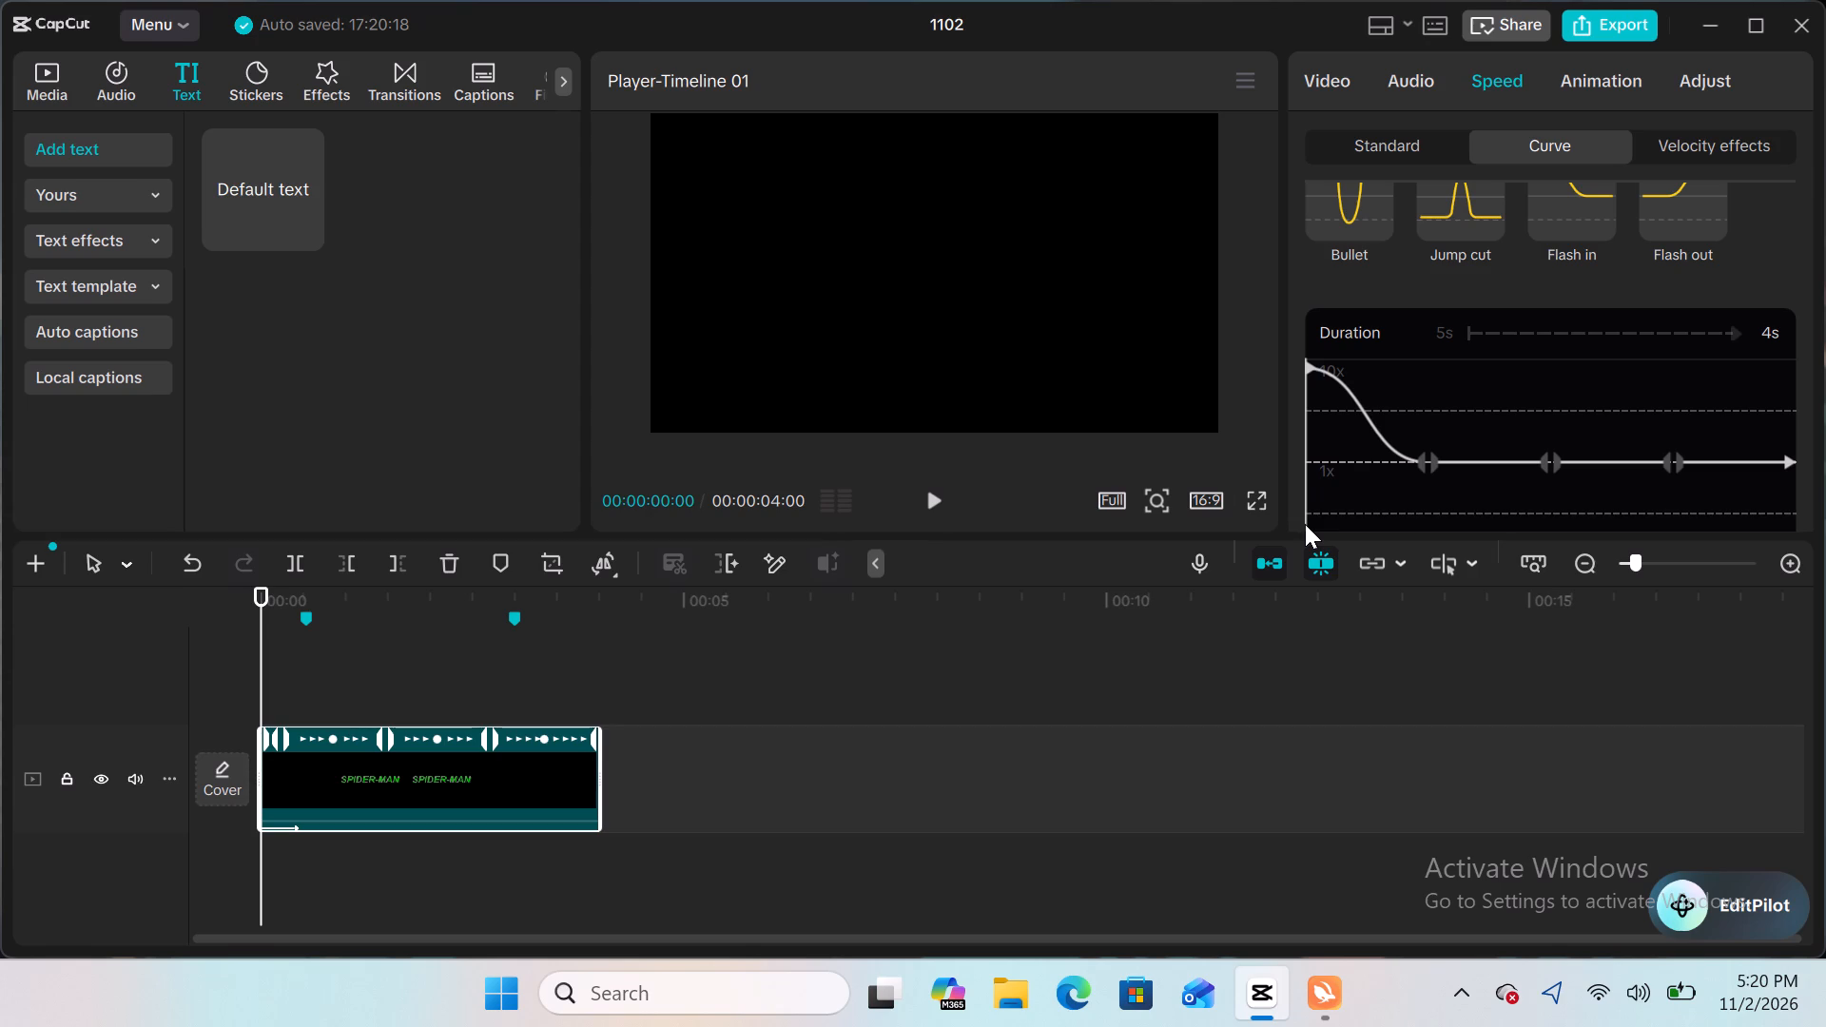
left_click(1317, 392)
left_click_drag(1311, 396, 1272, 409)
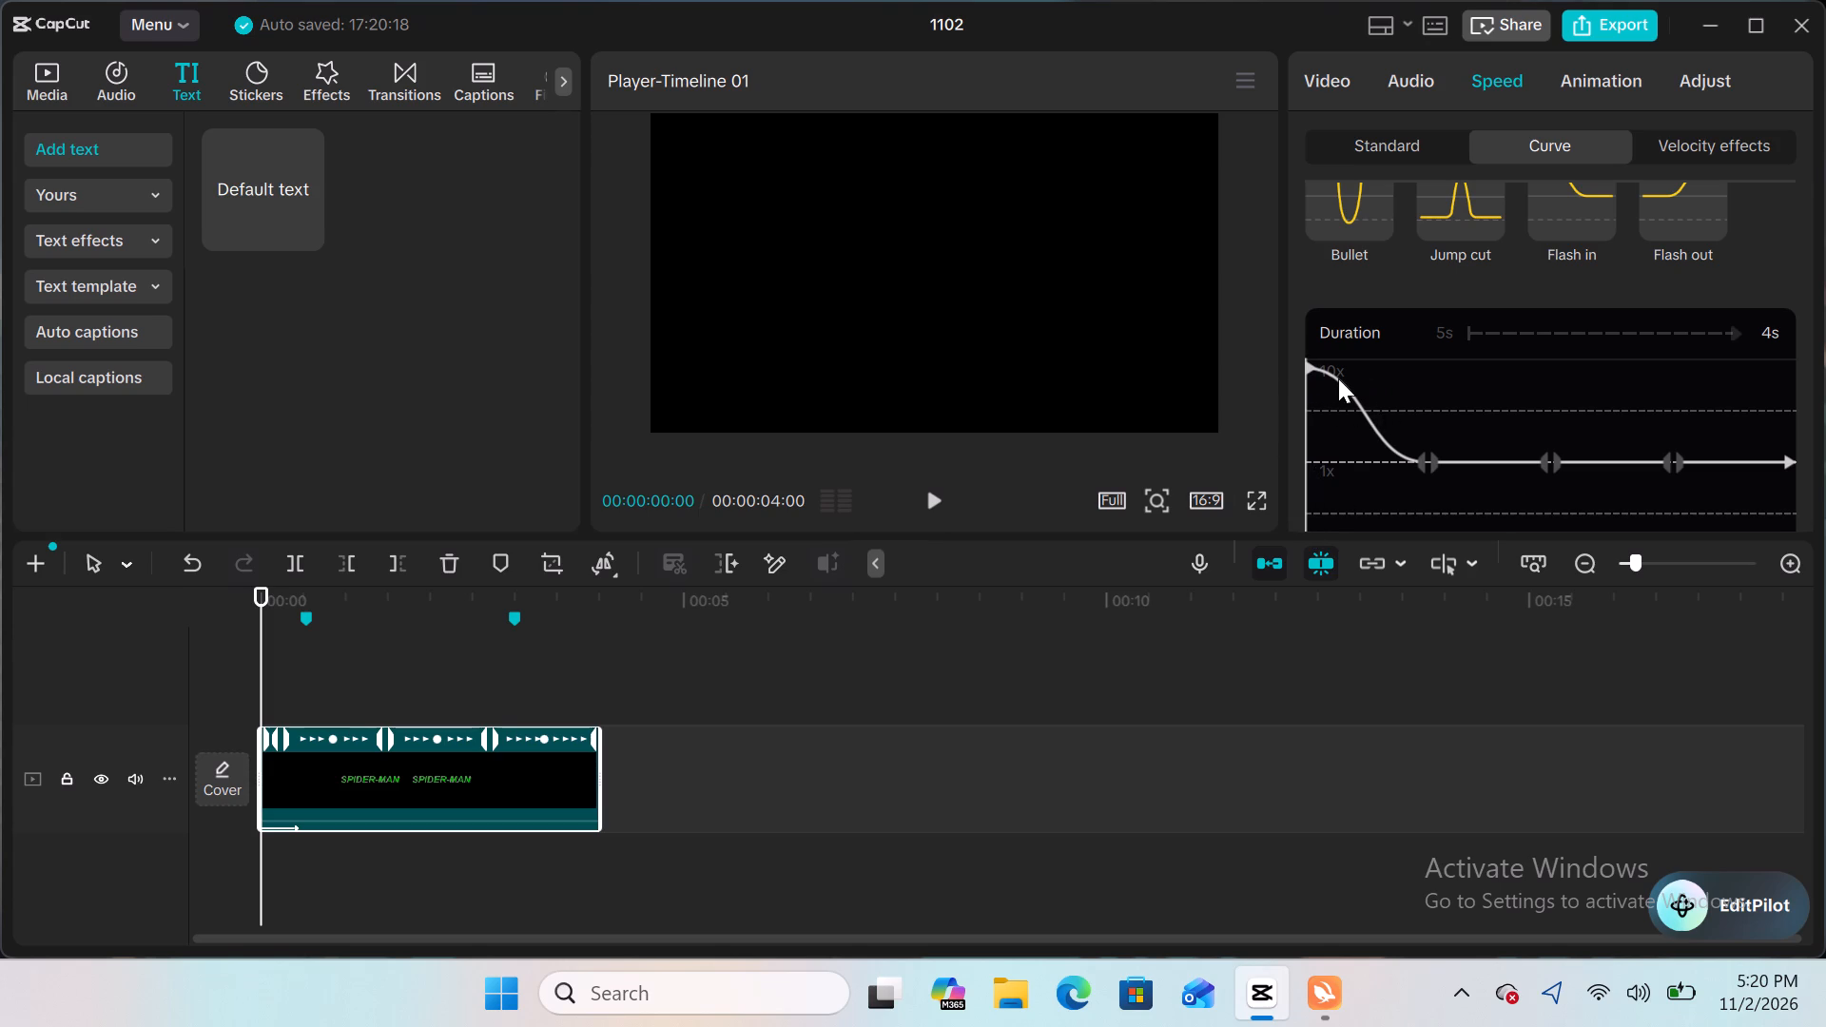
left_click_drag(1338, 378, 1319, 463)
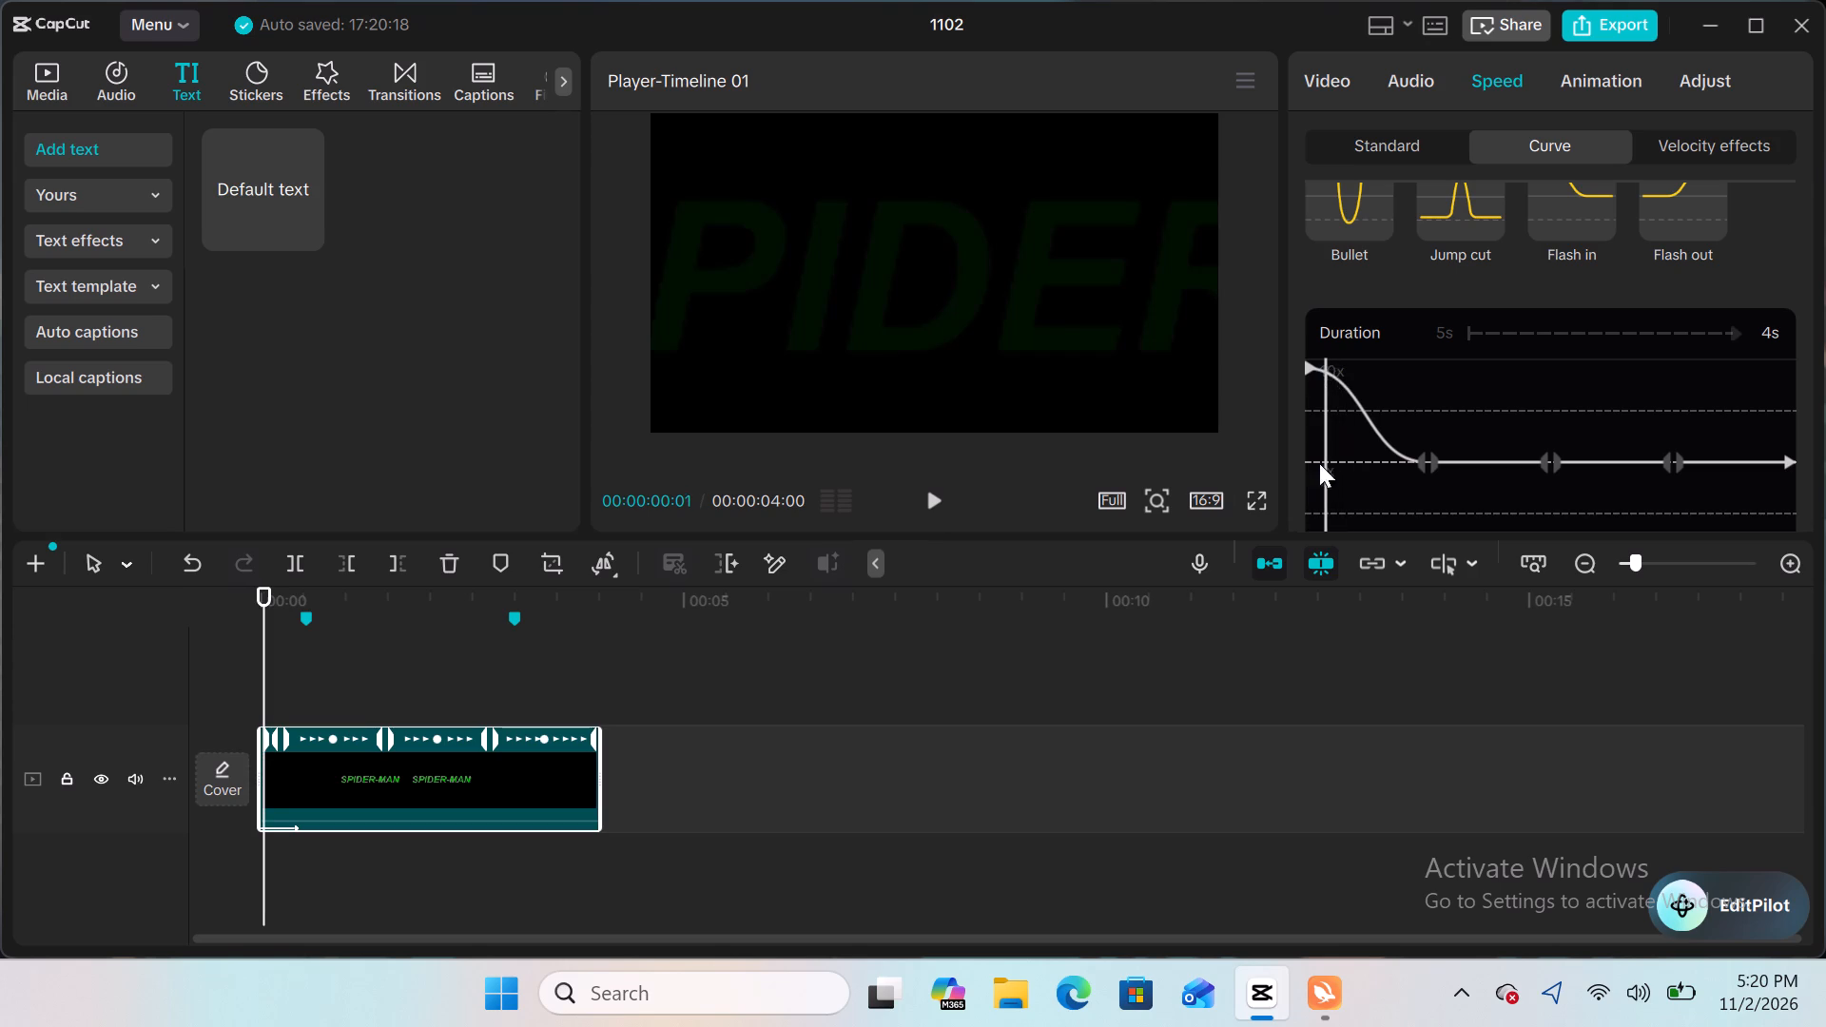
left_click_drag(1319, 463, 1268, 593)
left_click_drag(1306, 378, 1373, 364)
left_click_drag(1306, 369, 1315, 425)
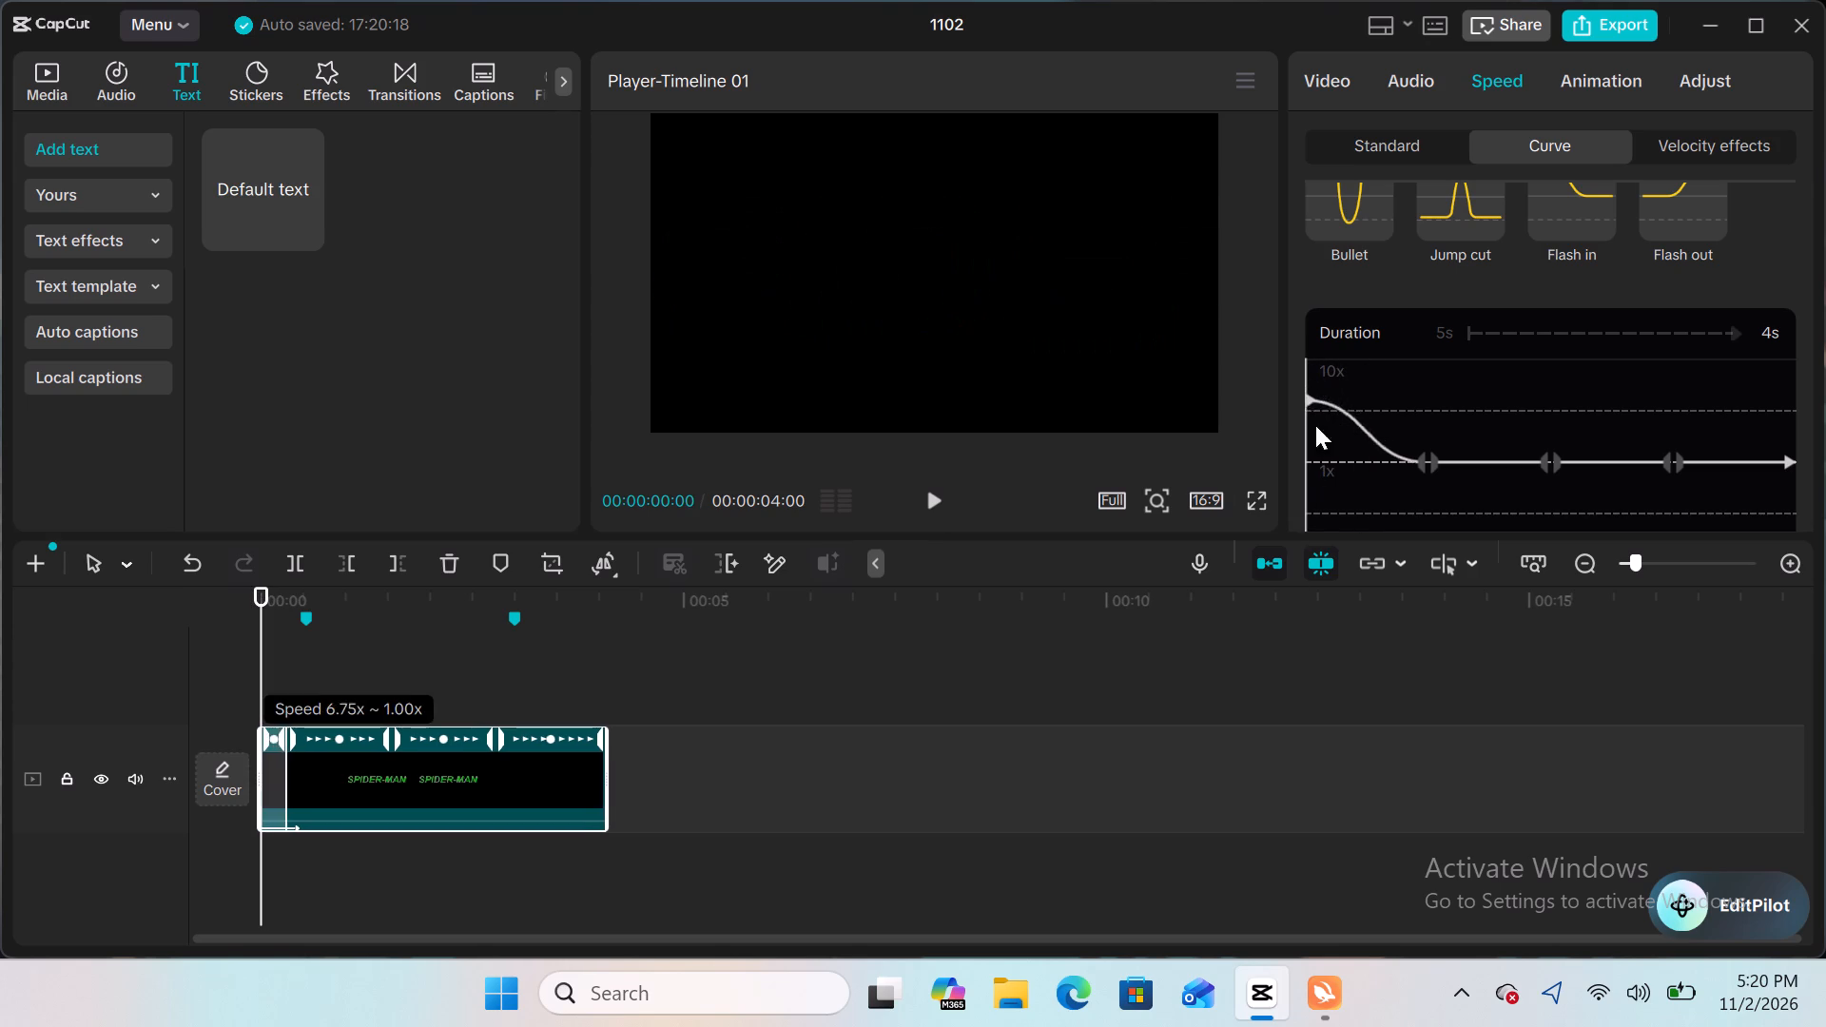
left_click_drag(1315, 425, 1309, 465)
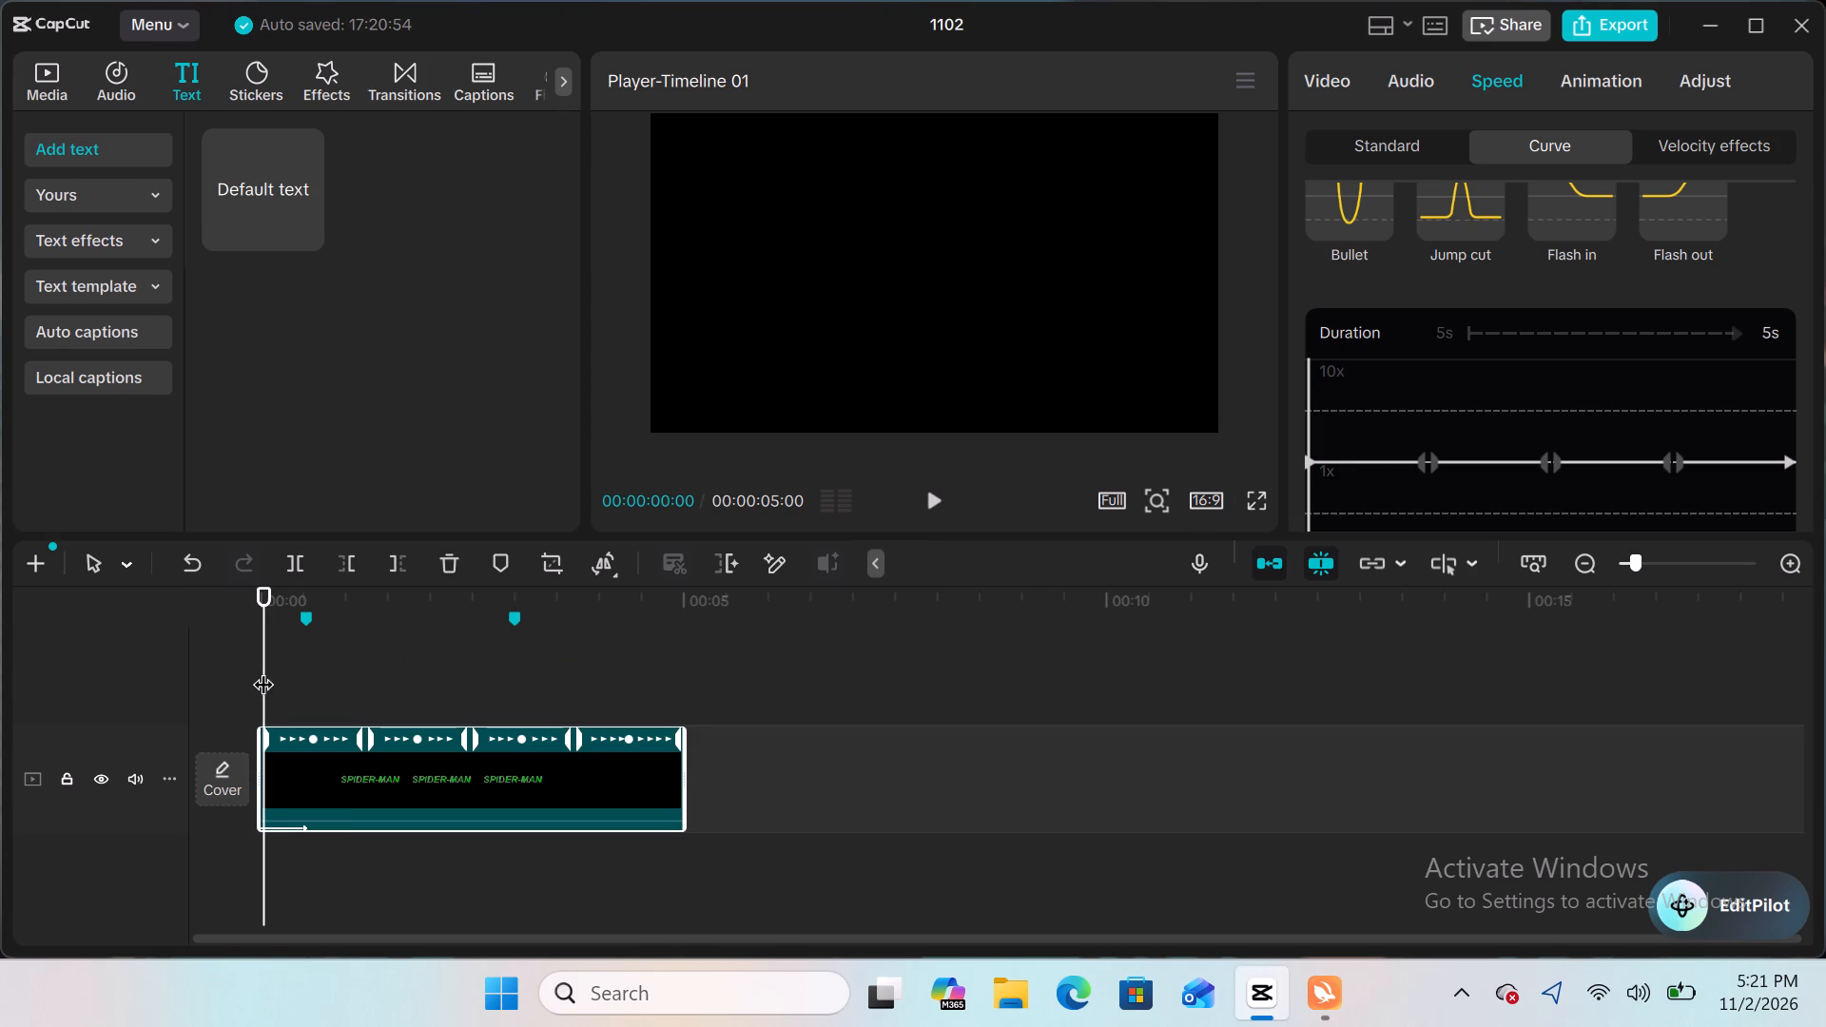
Scrub through the clip and place the playhead at 00:00:01:25, between the first two inner speed curve points.
left_click_drag(262, 669, 379, 645)
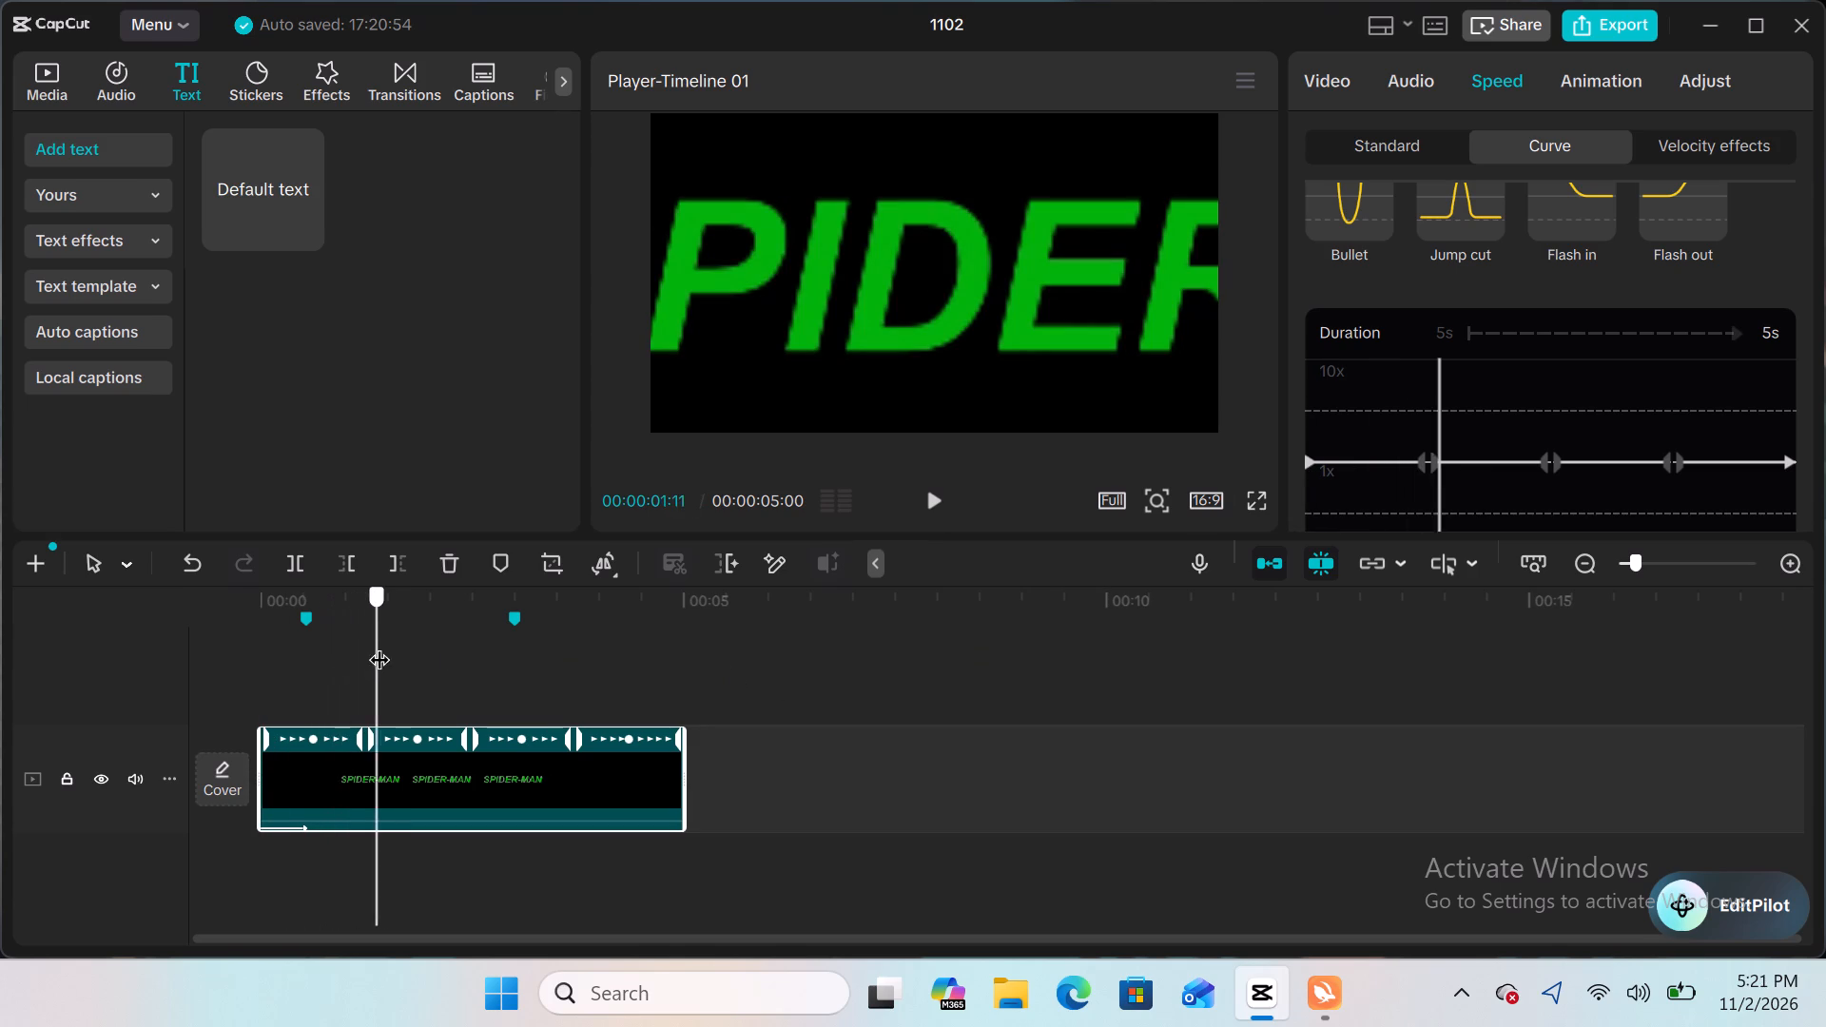
left_click_drag(379, 645, 415, 630)
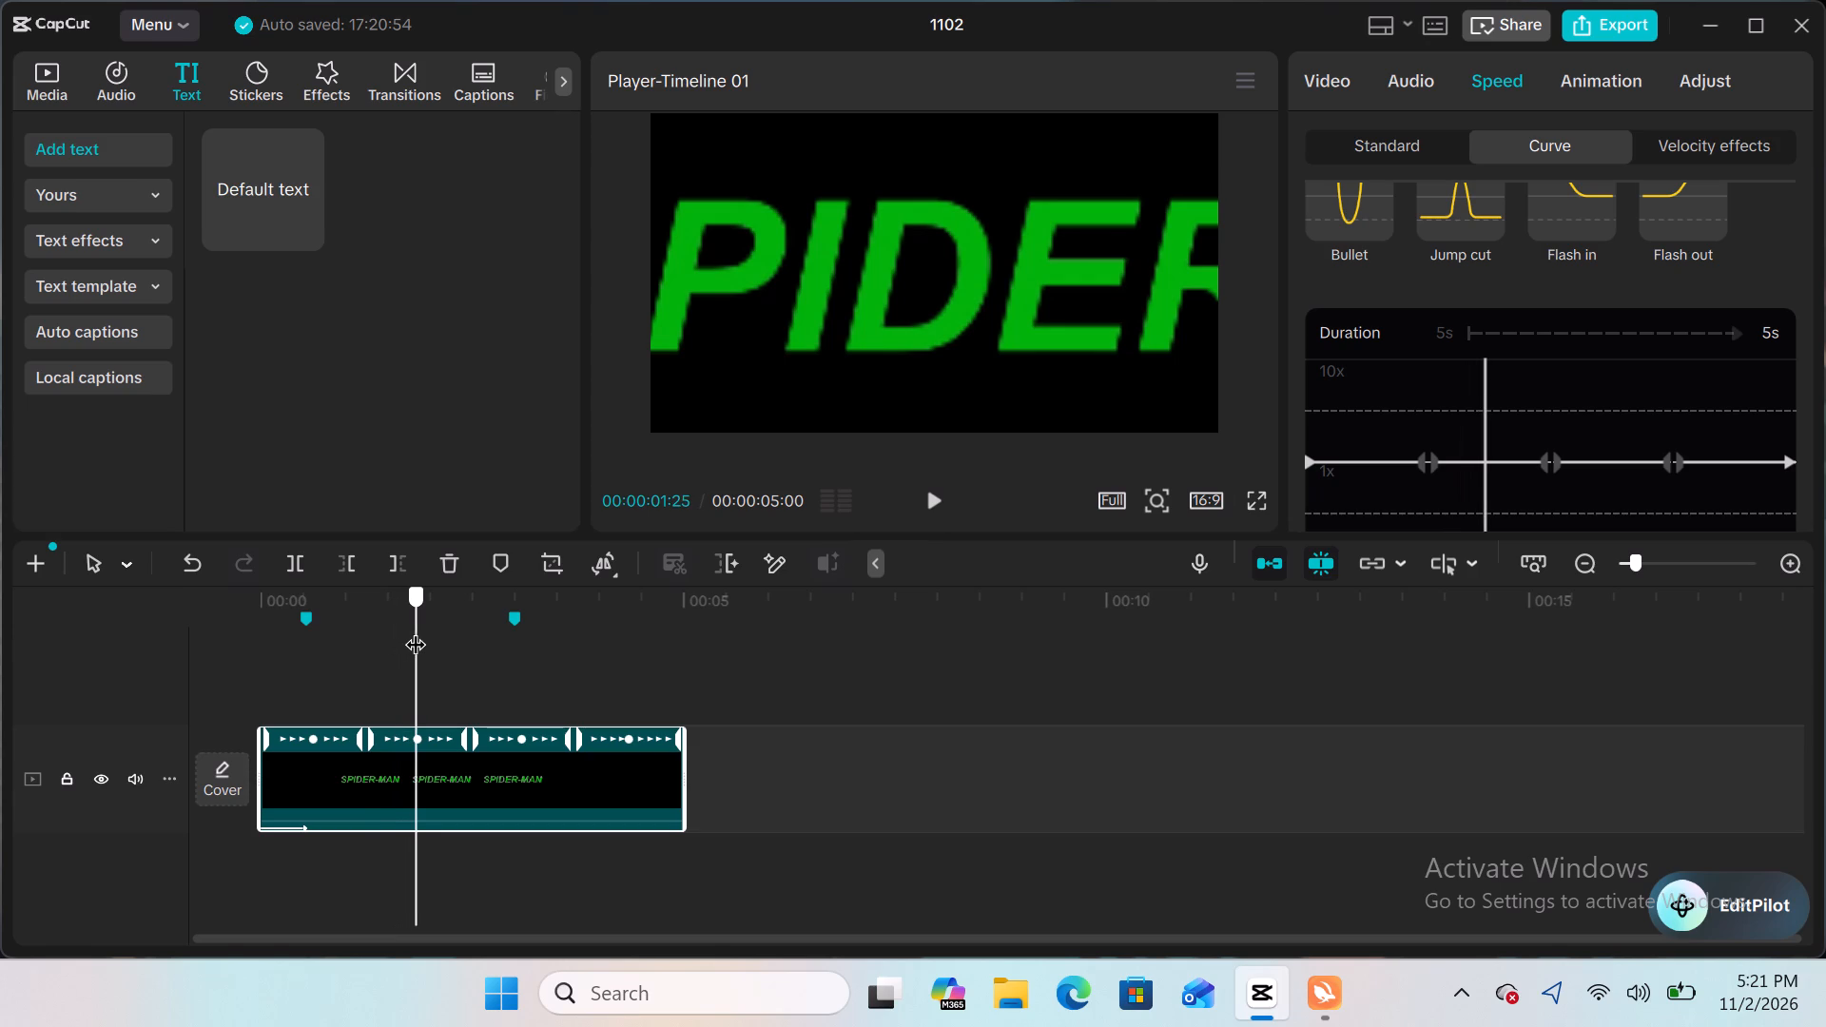
left_click_drag(415, 630, 429, 624)
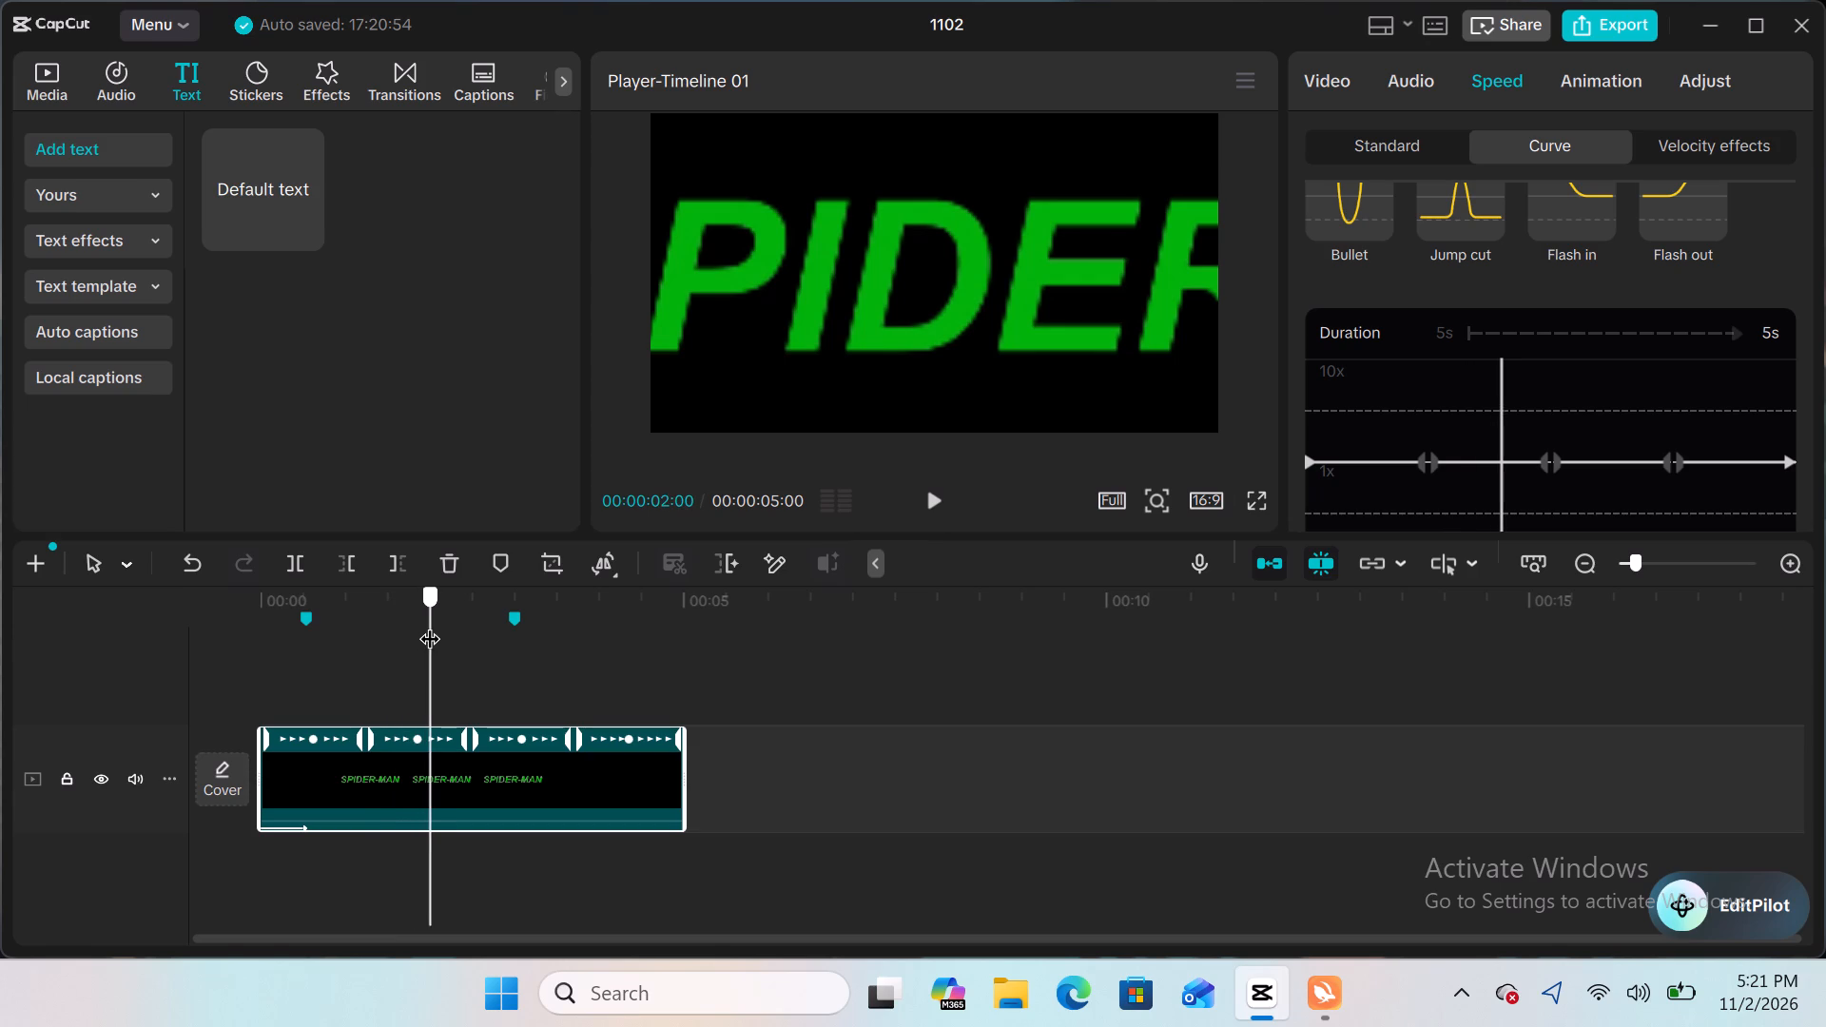
left_click_drag(429, 624, 443, 617)
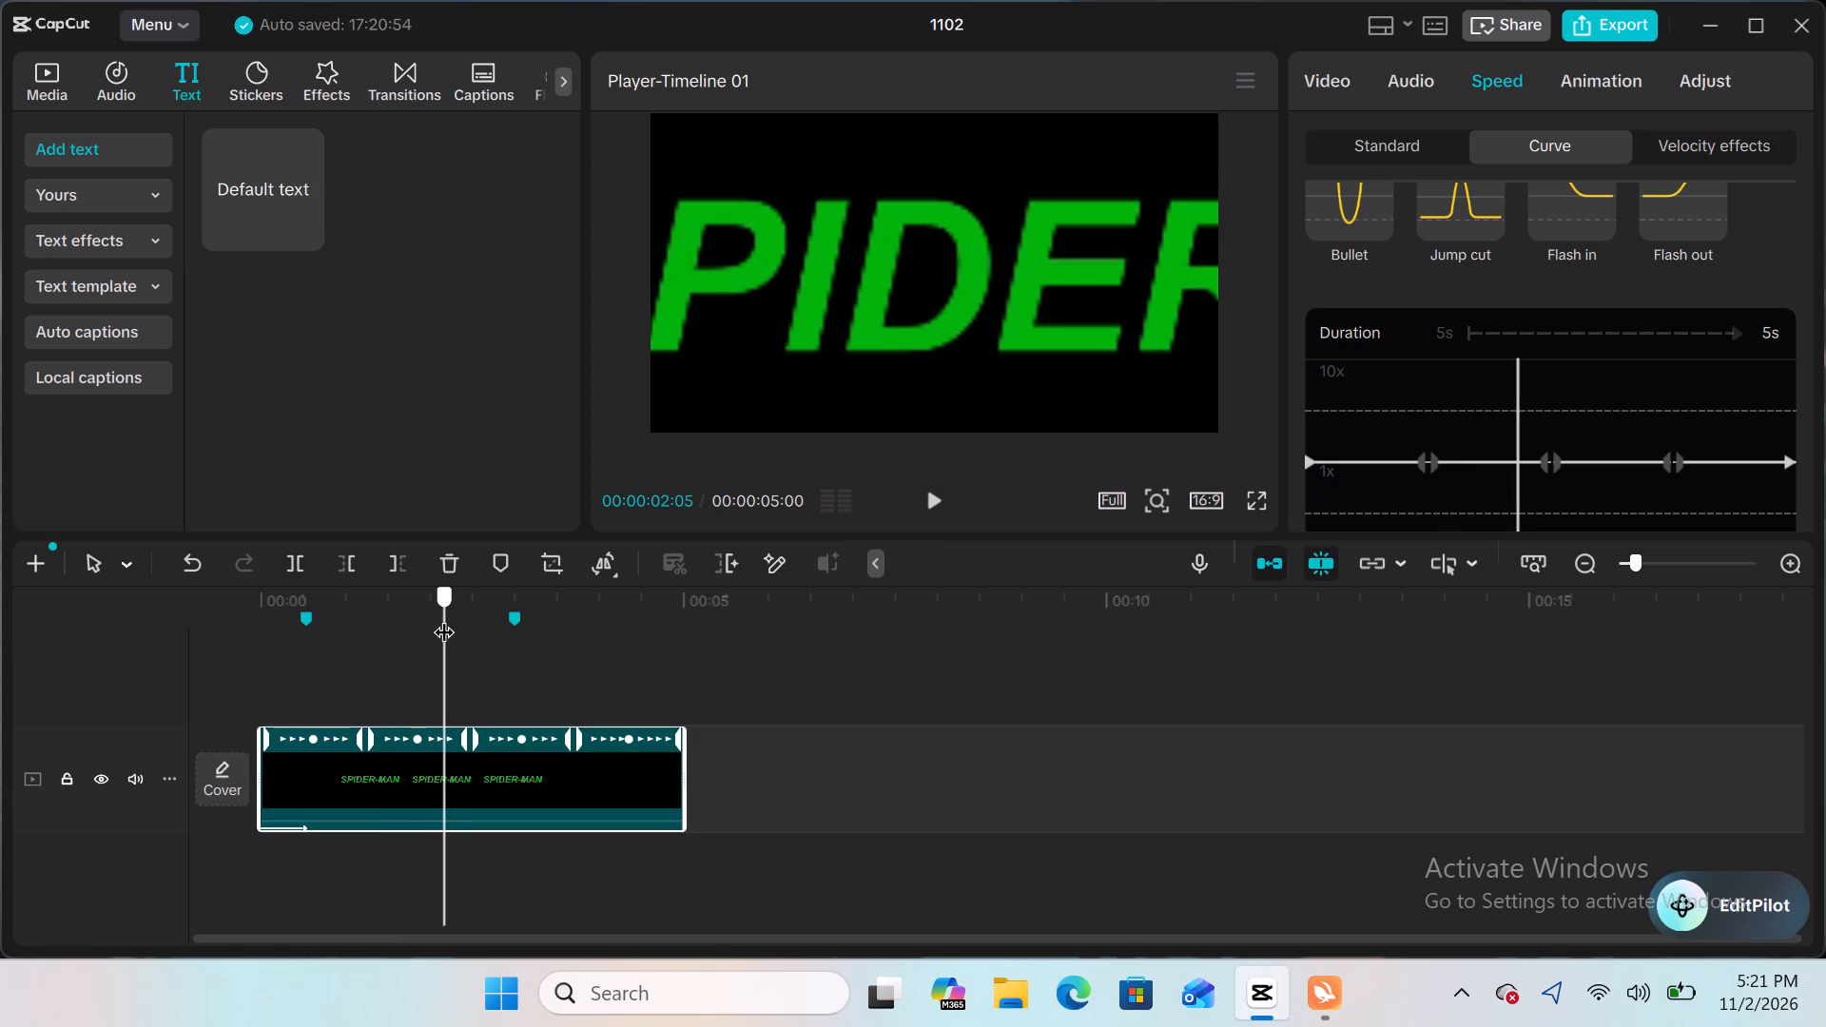
left_click_drag(443, 617, 417, 605)
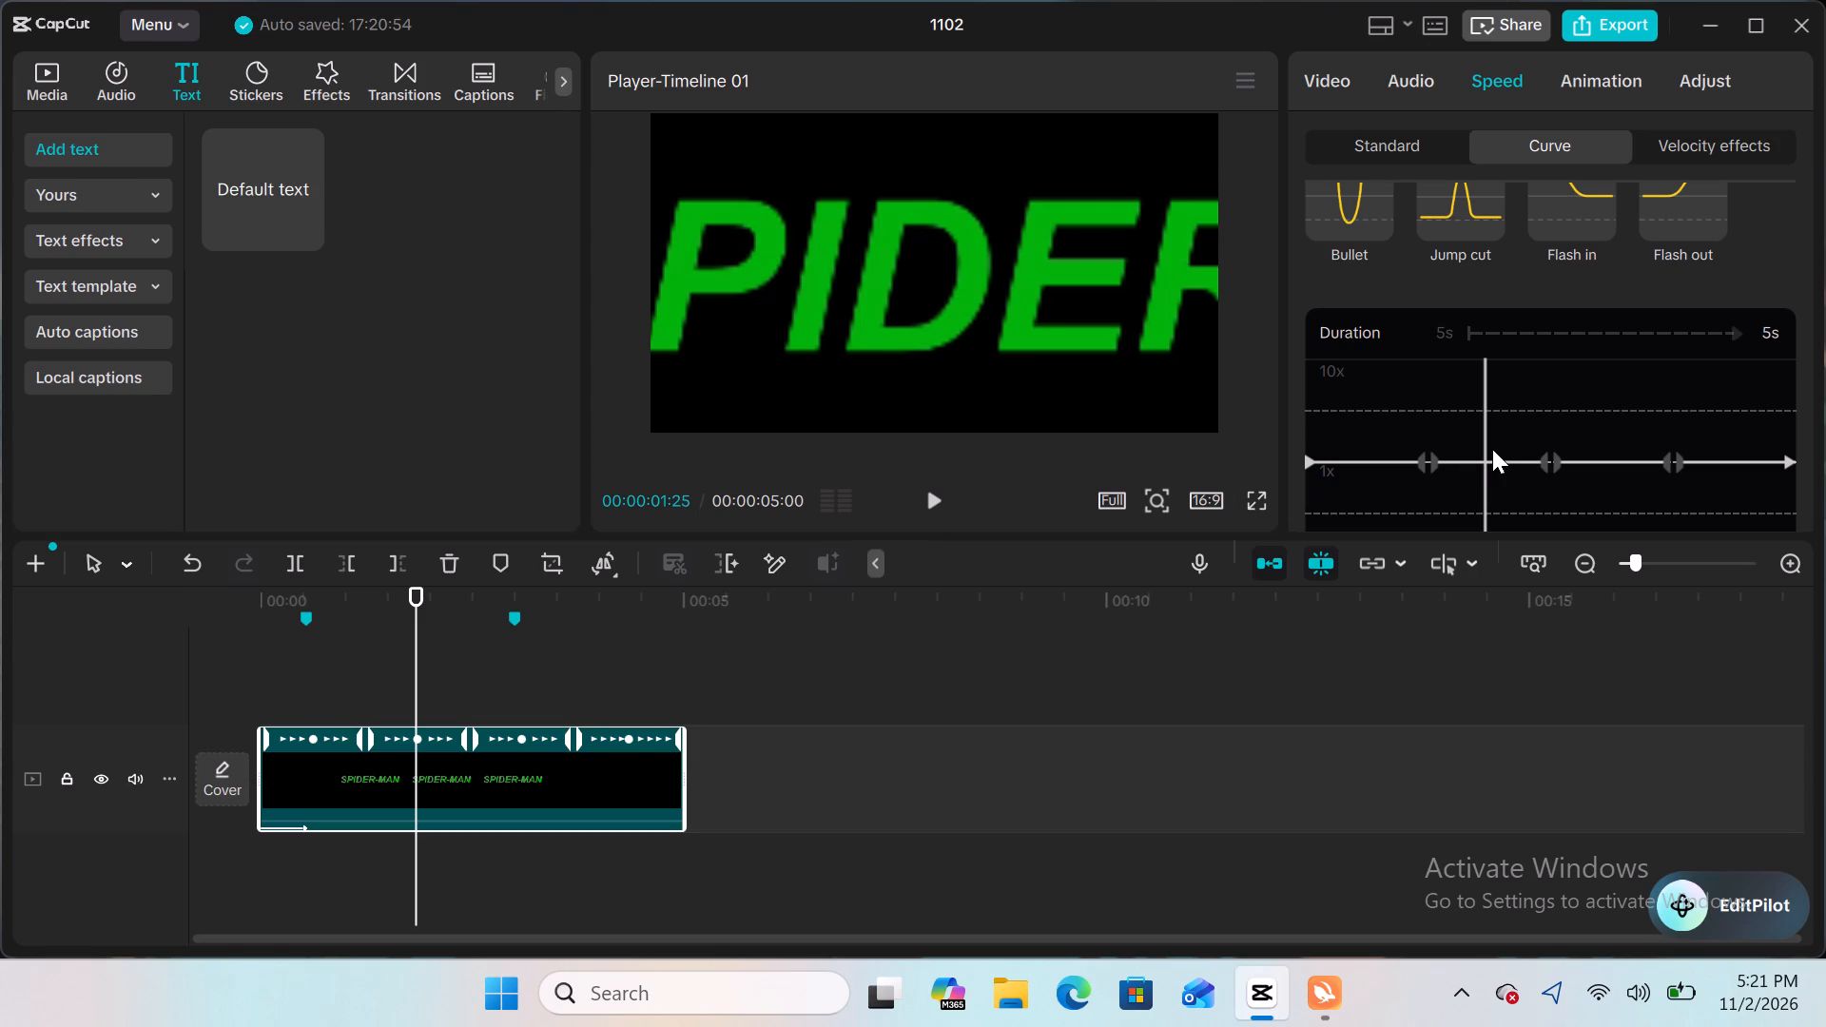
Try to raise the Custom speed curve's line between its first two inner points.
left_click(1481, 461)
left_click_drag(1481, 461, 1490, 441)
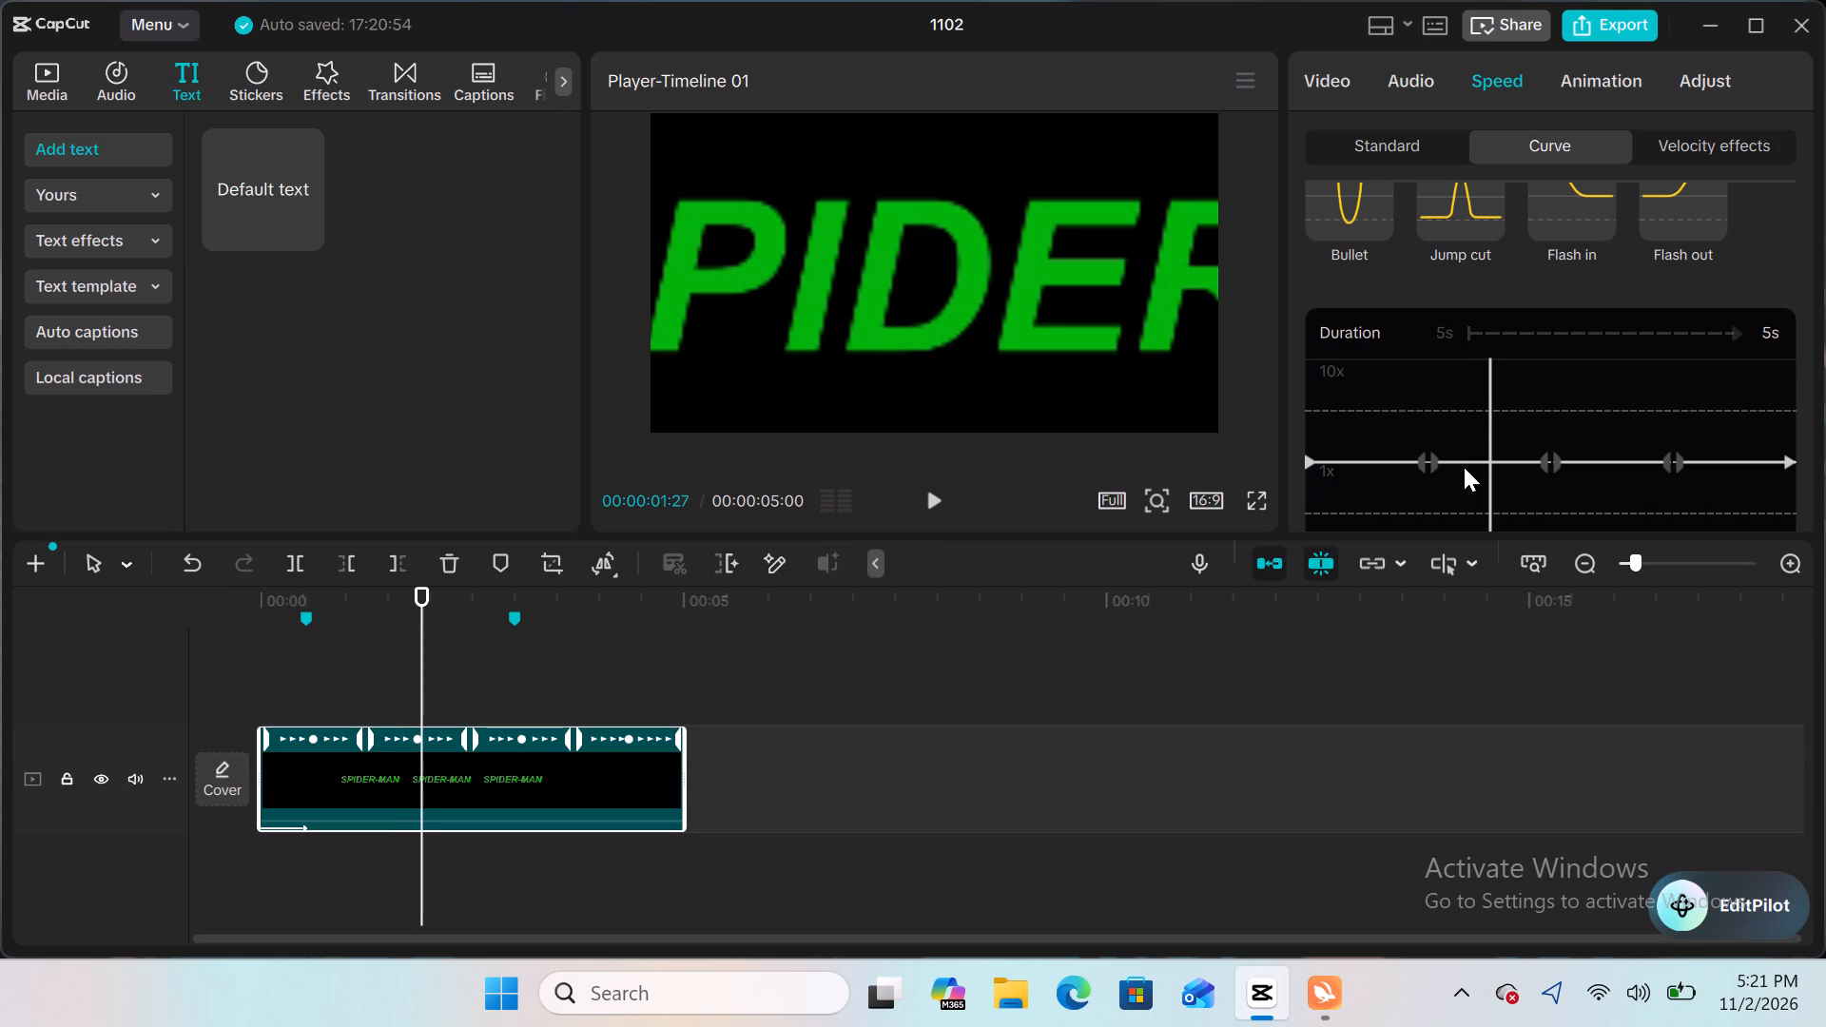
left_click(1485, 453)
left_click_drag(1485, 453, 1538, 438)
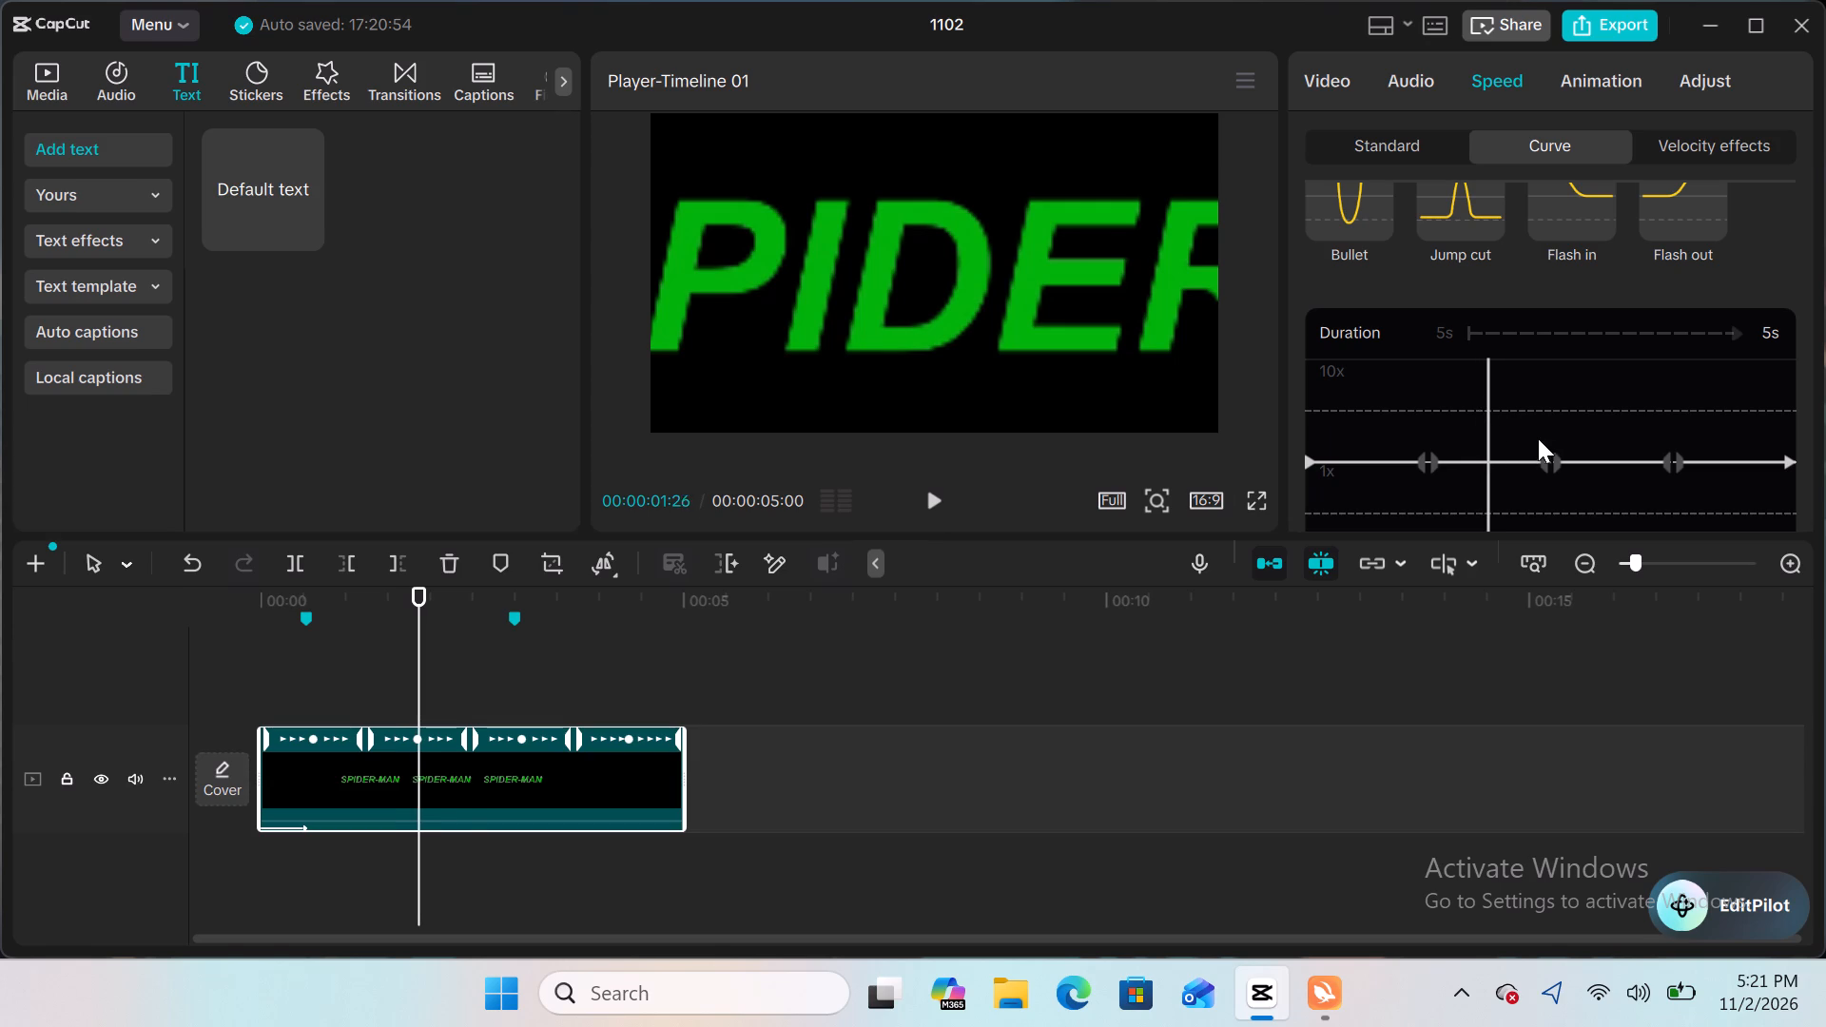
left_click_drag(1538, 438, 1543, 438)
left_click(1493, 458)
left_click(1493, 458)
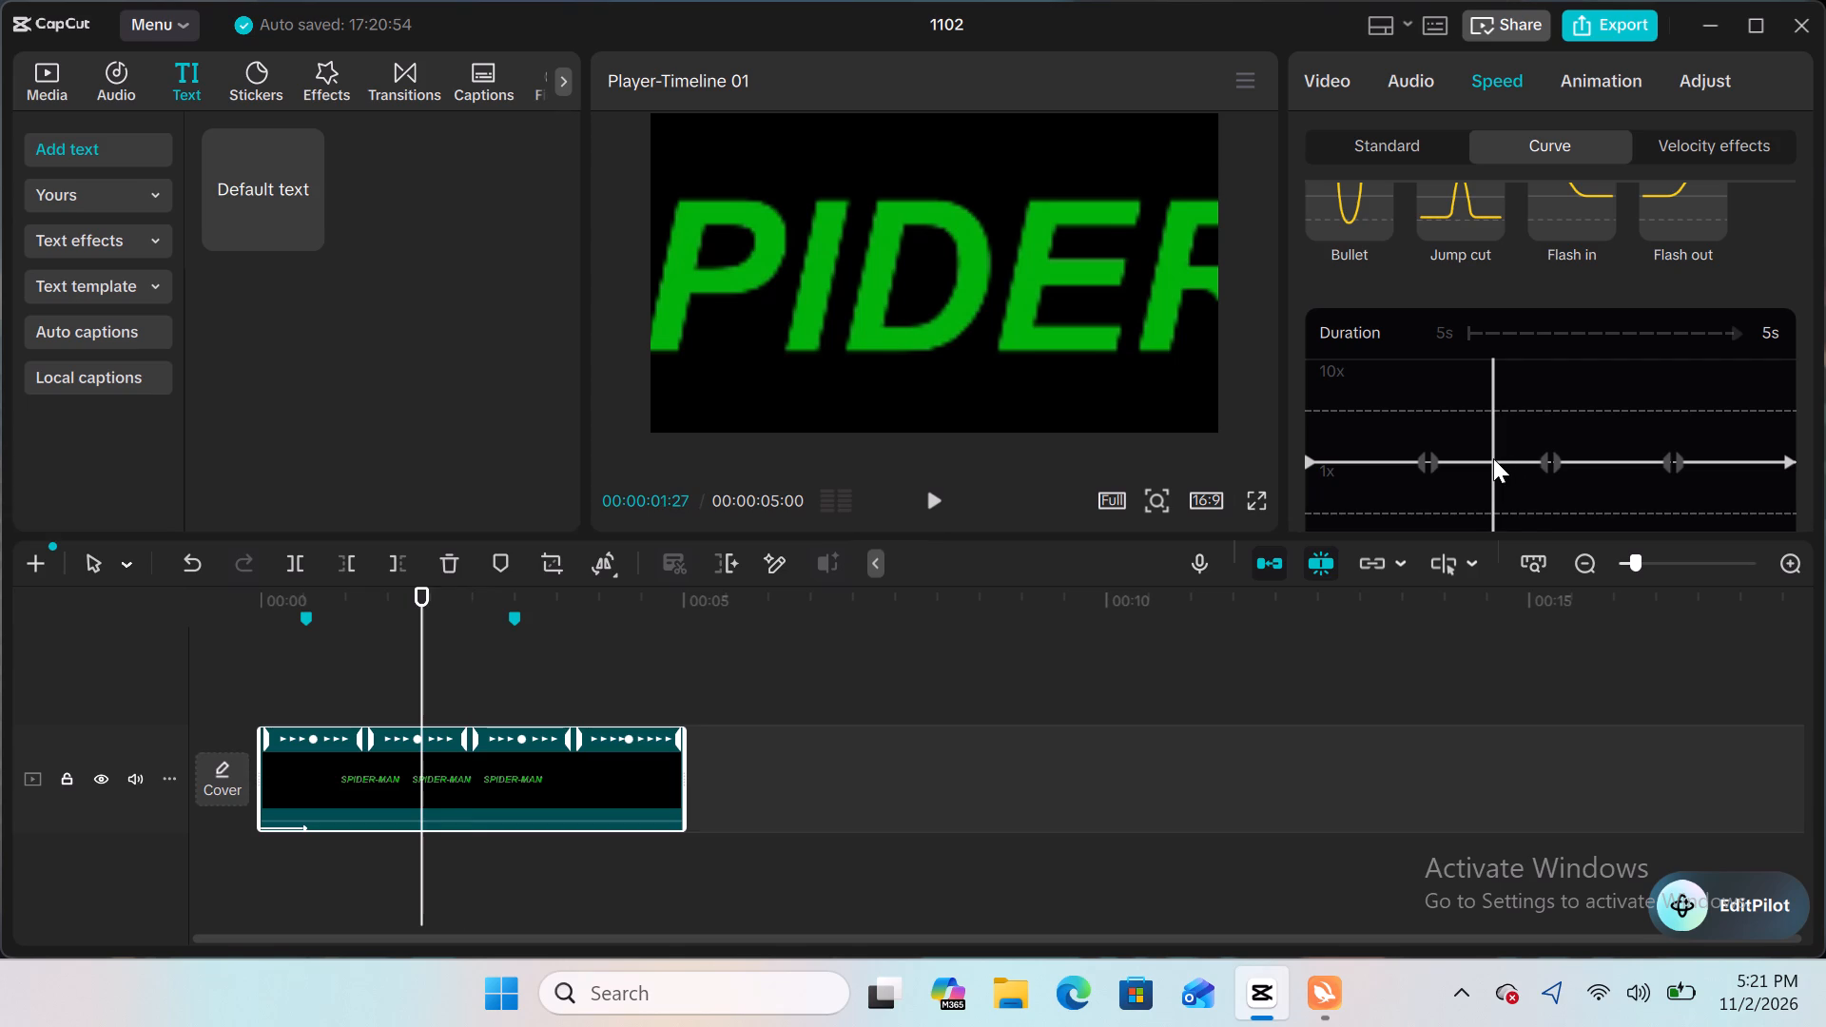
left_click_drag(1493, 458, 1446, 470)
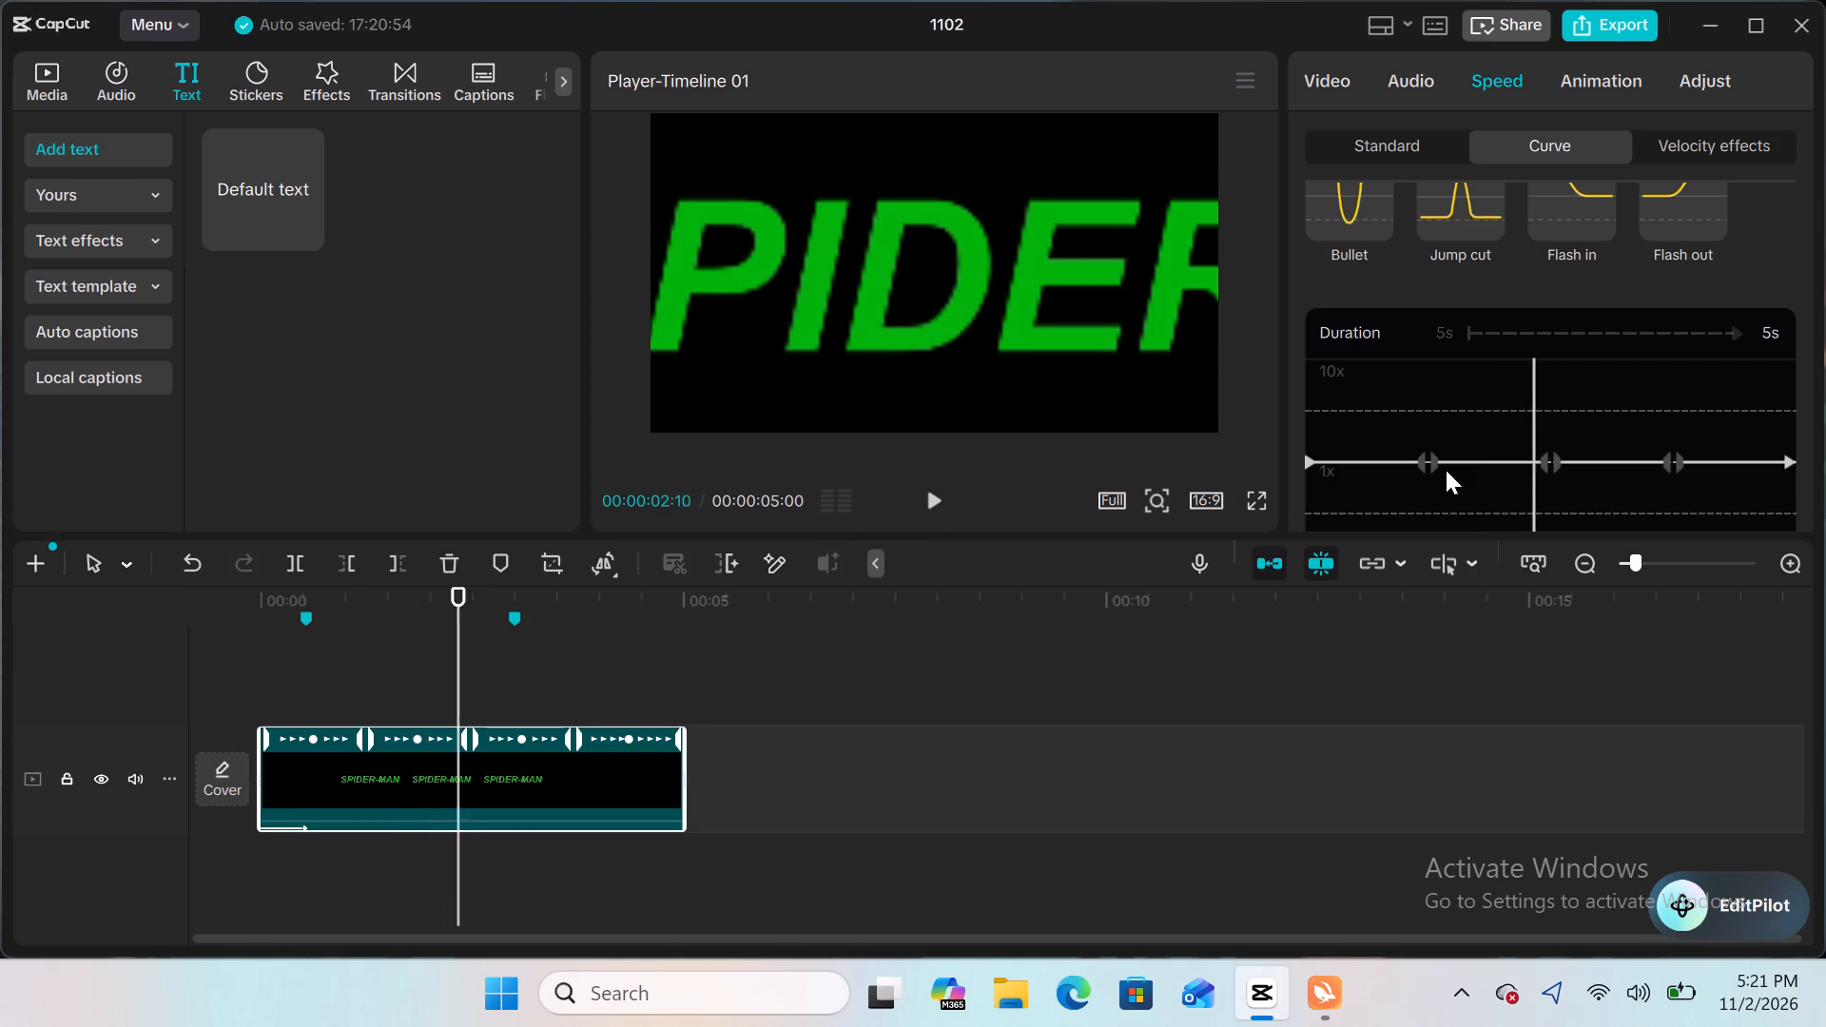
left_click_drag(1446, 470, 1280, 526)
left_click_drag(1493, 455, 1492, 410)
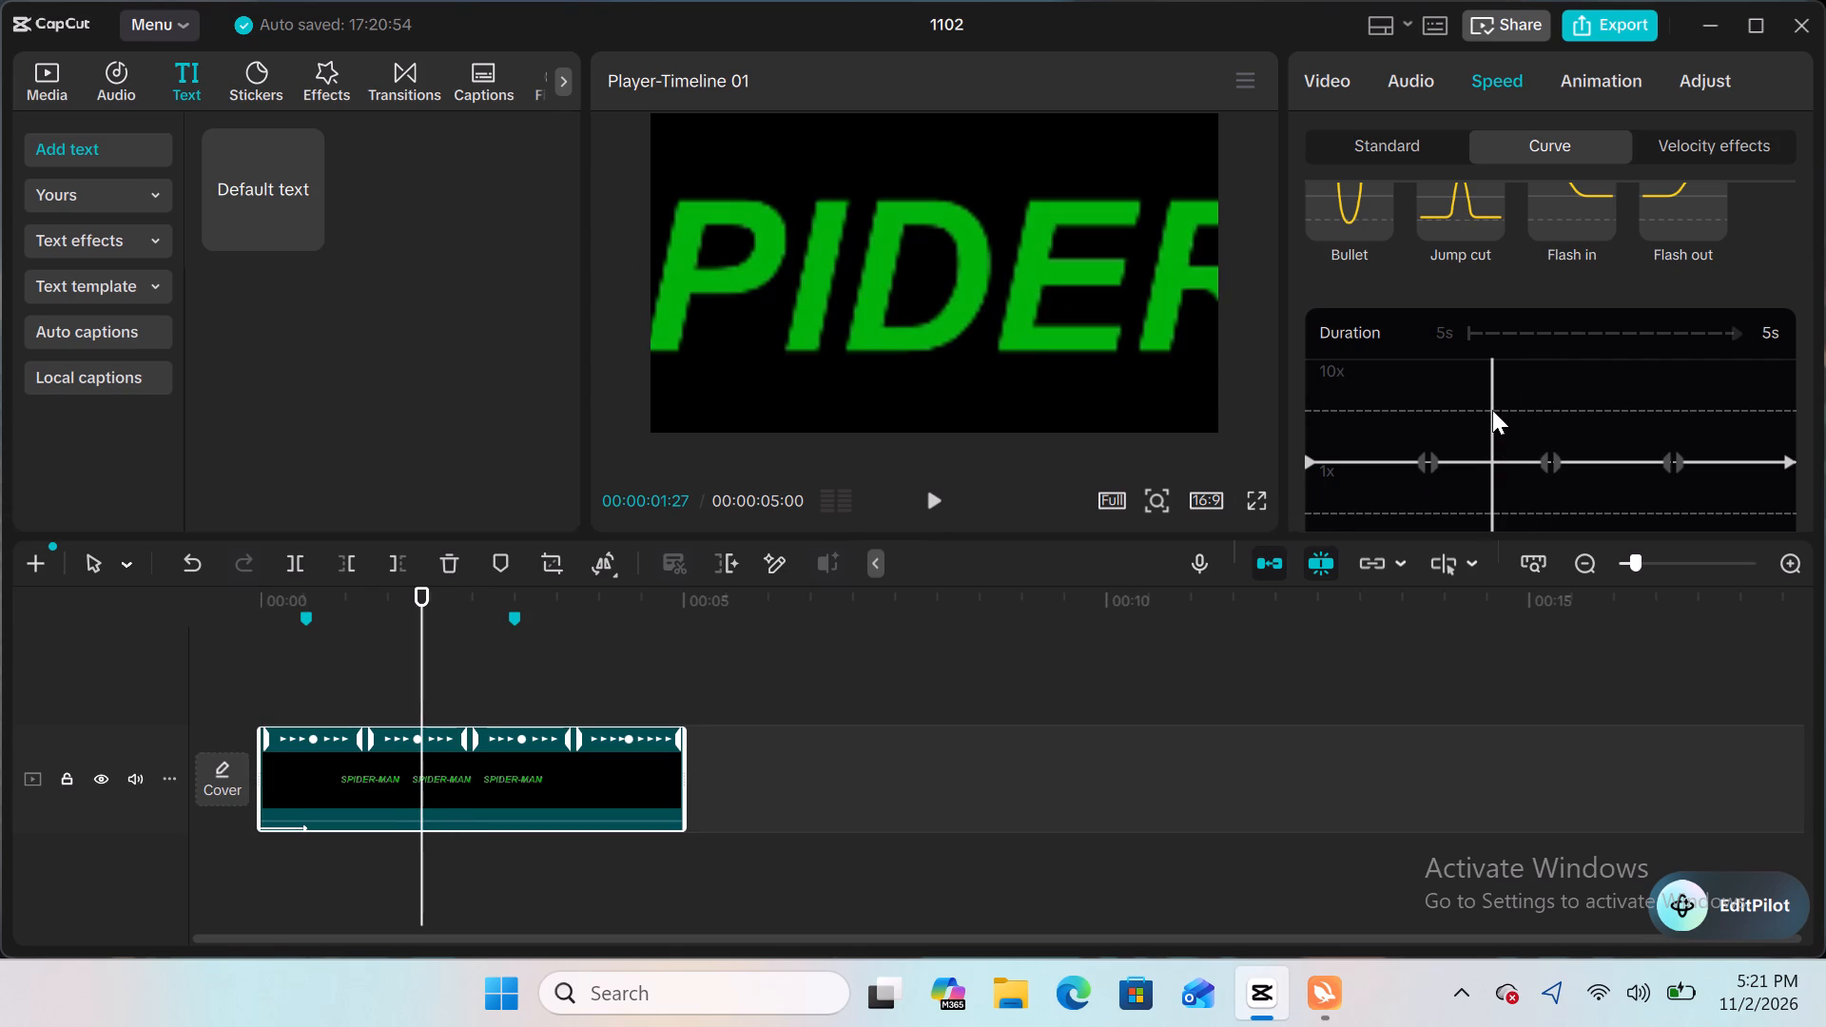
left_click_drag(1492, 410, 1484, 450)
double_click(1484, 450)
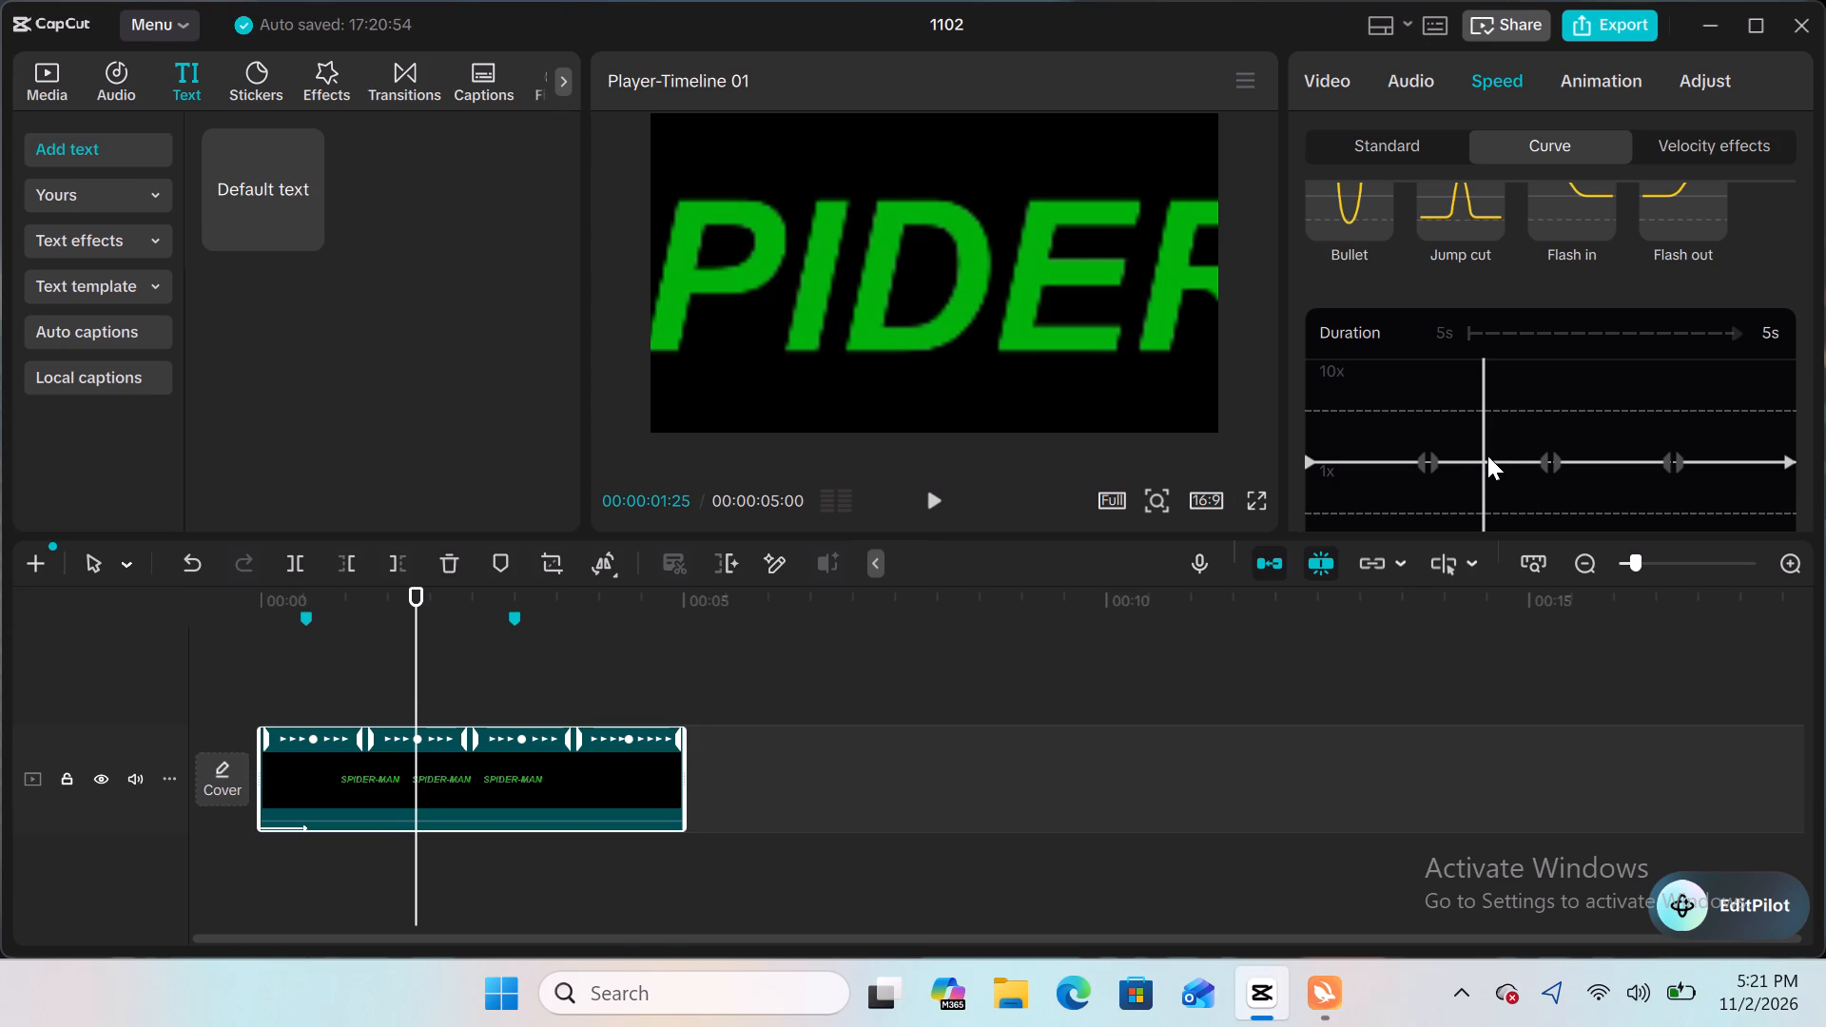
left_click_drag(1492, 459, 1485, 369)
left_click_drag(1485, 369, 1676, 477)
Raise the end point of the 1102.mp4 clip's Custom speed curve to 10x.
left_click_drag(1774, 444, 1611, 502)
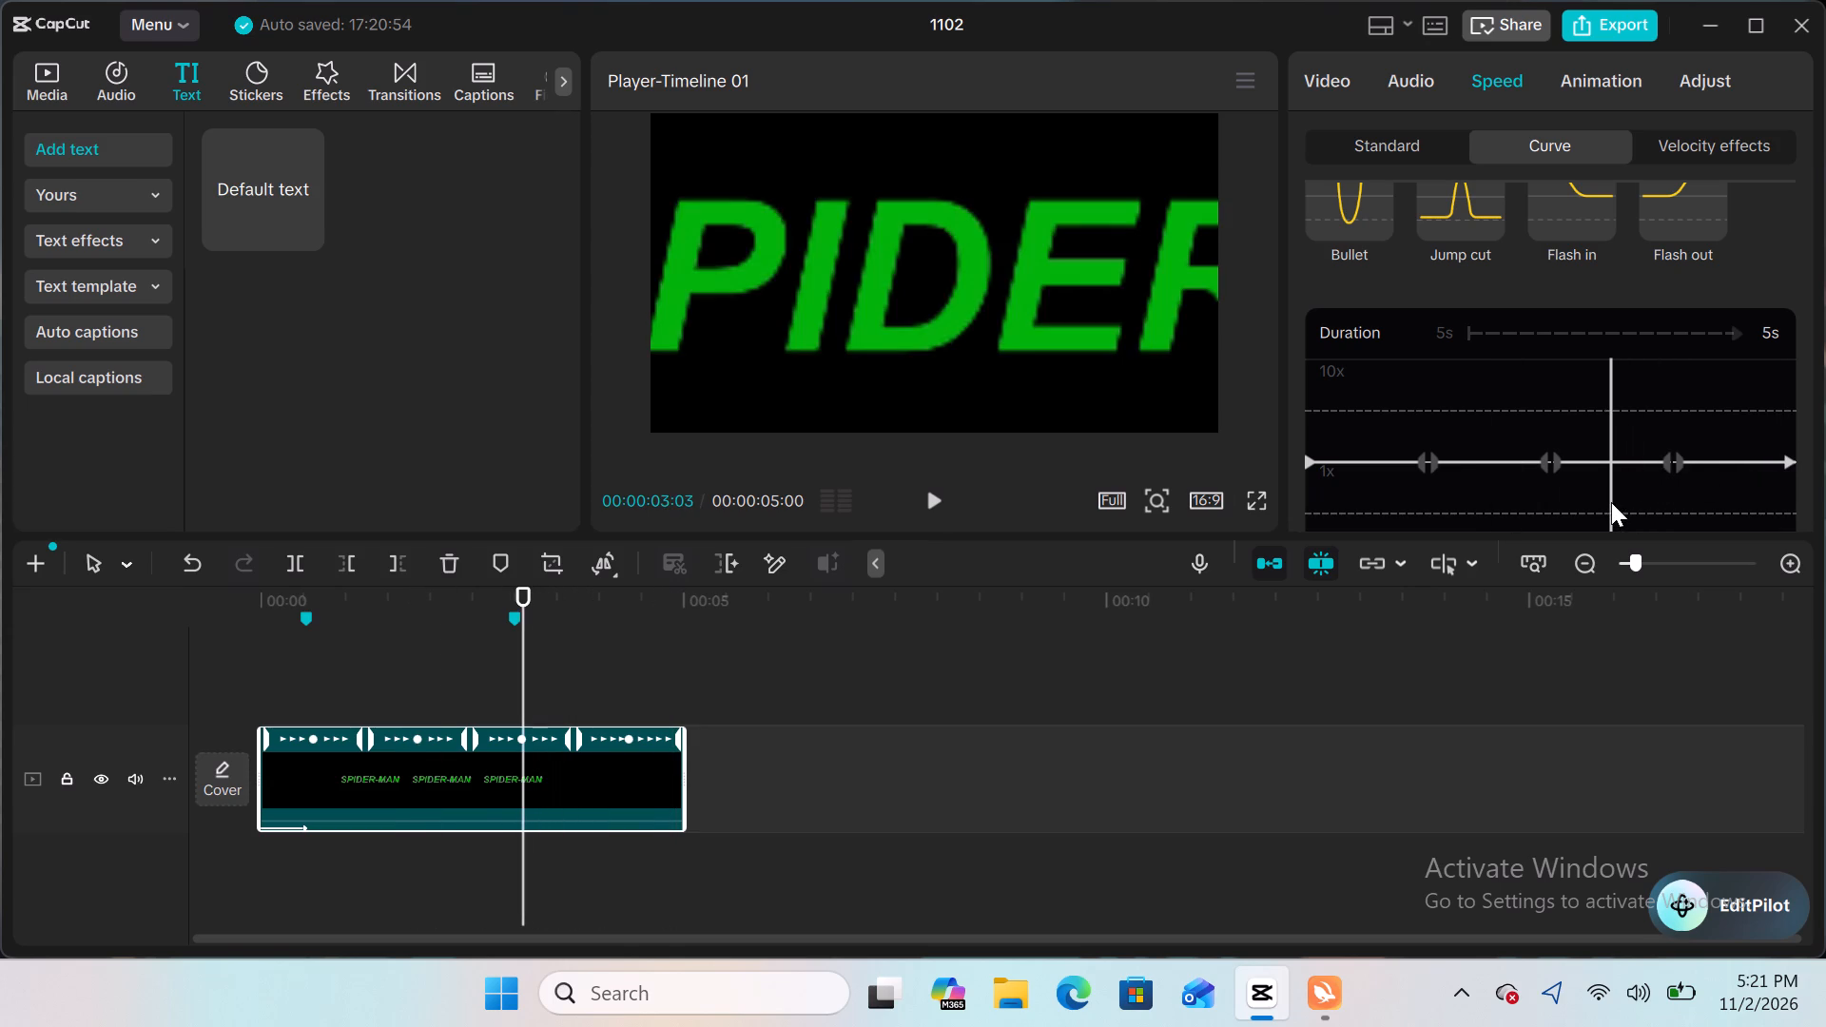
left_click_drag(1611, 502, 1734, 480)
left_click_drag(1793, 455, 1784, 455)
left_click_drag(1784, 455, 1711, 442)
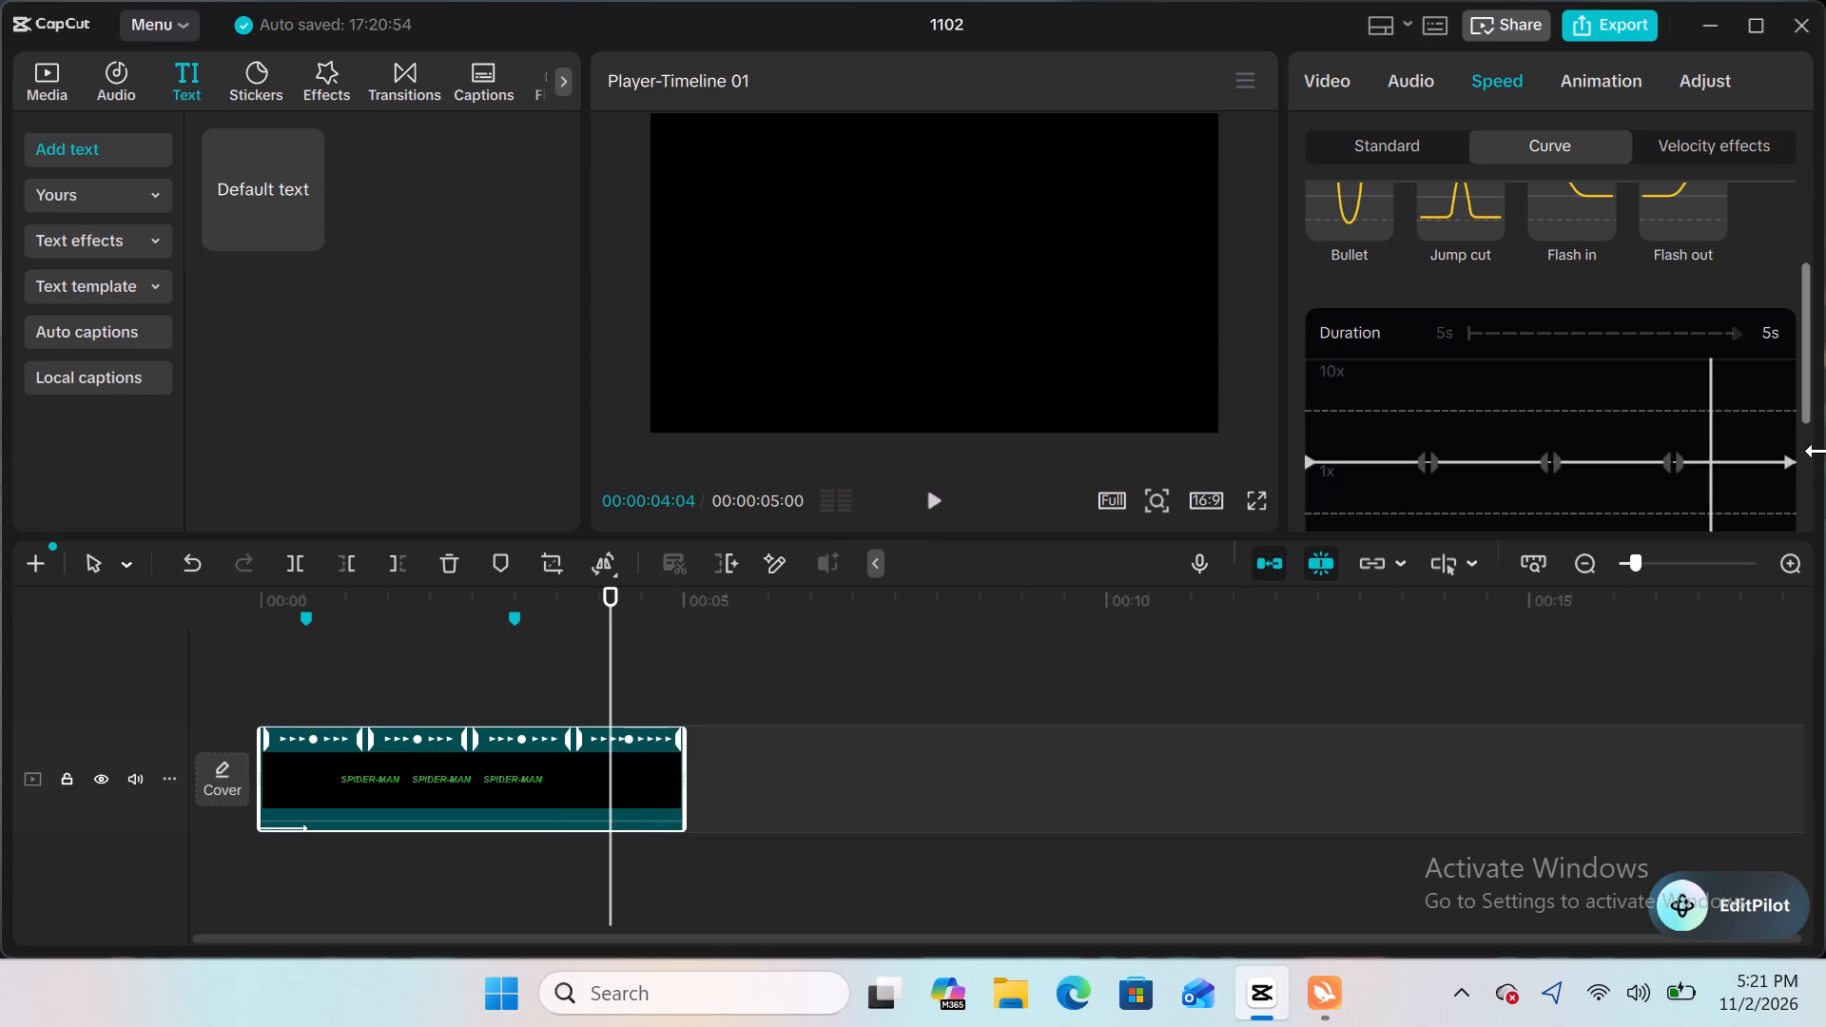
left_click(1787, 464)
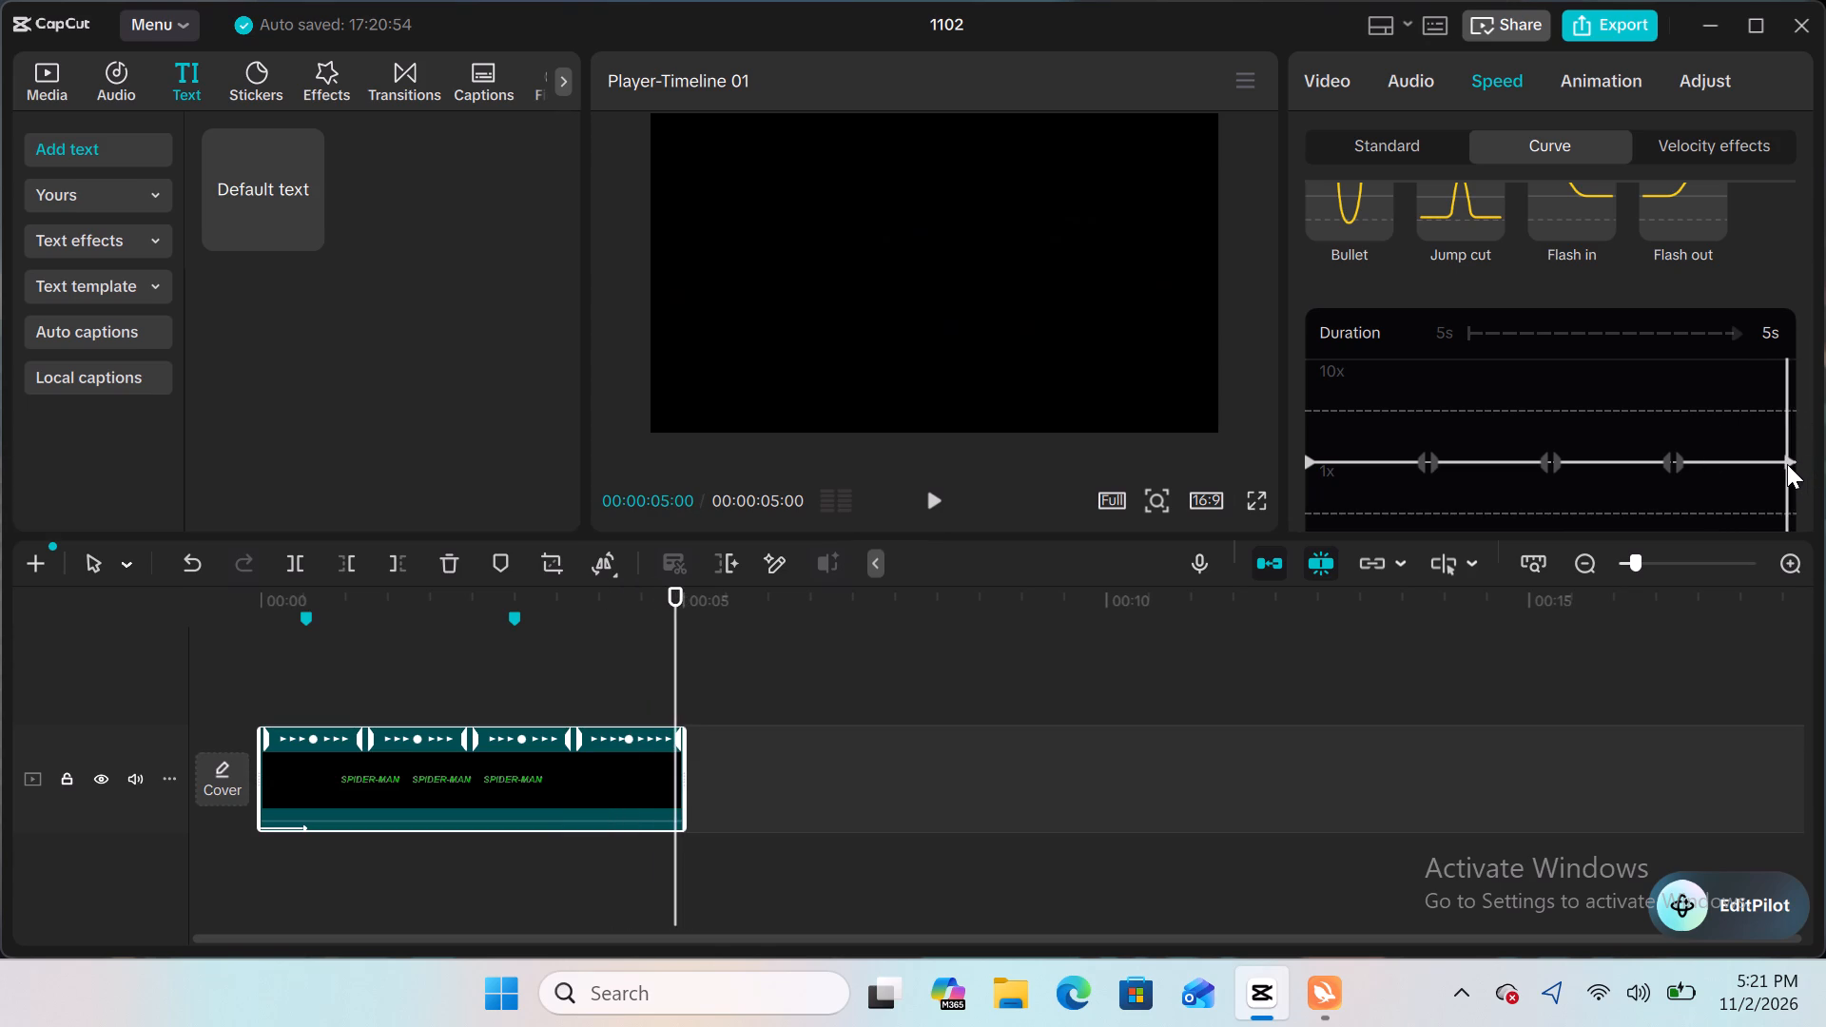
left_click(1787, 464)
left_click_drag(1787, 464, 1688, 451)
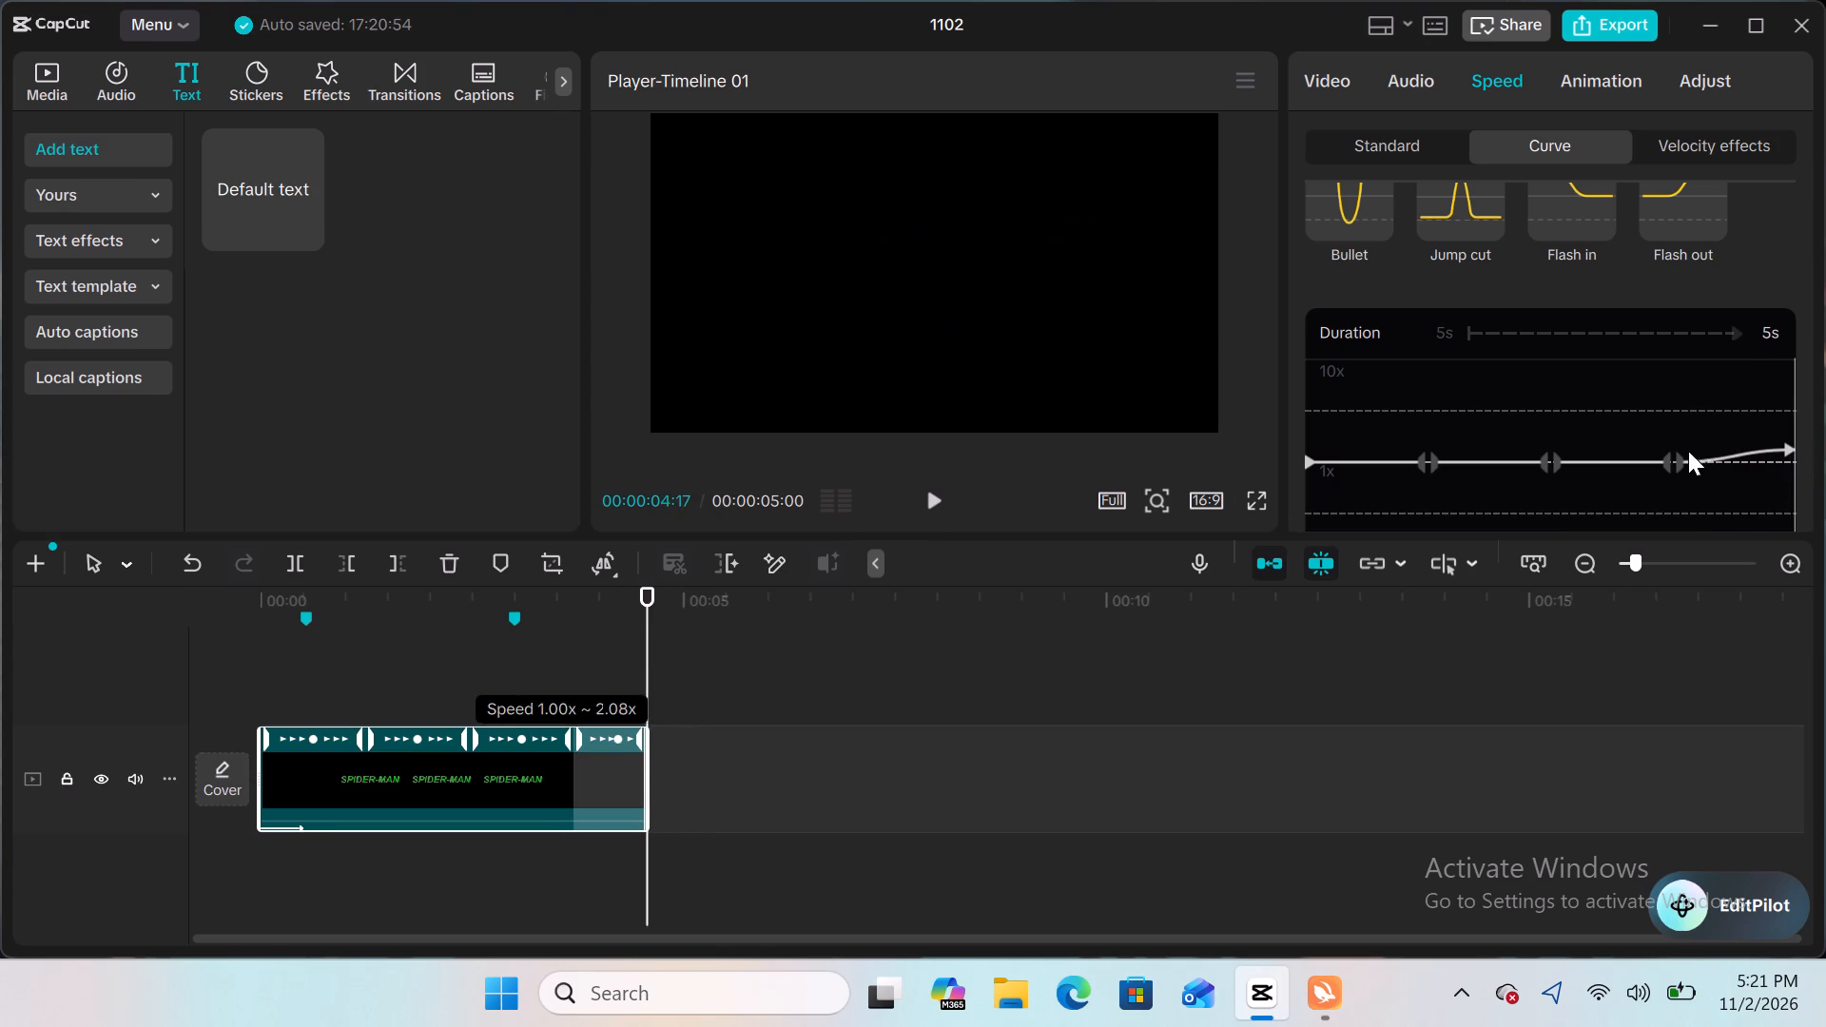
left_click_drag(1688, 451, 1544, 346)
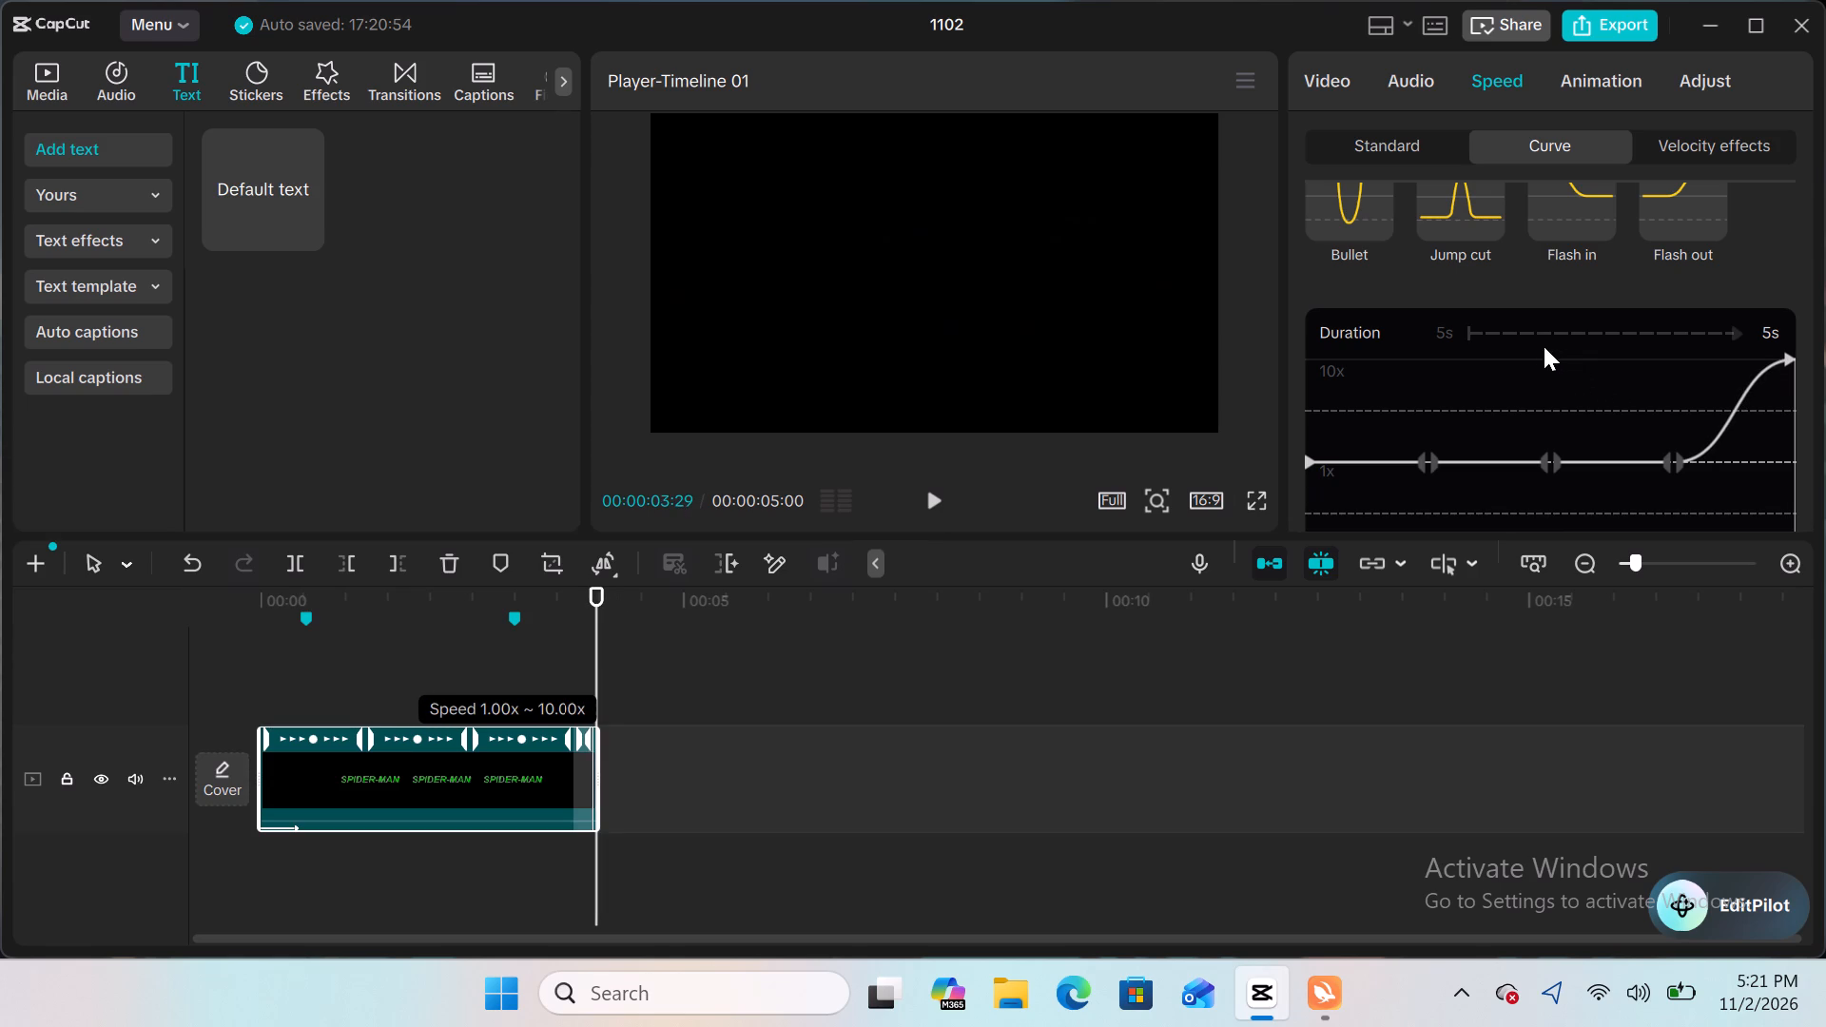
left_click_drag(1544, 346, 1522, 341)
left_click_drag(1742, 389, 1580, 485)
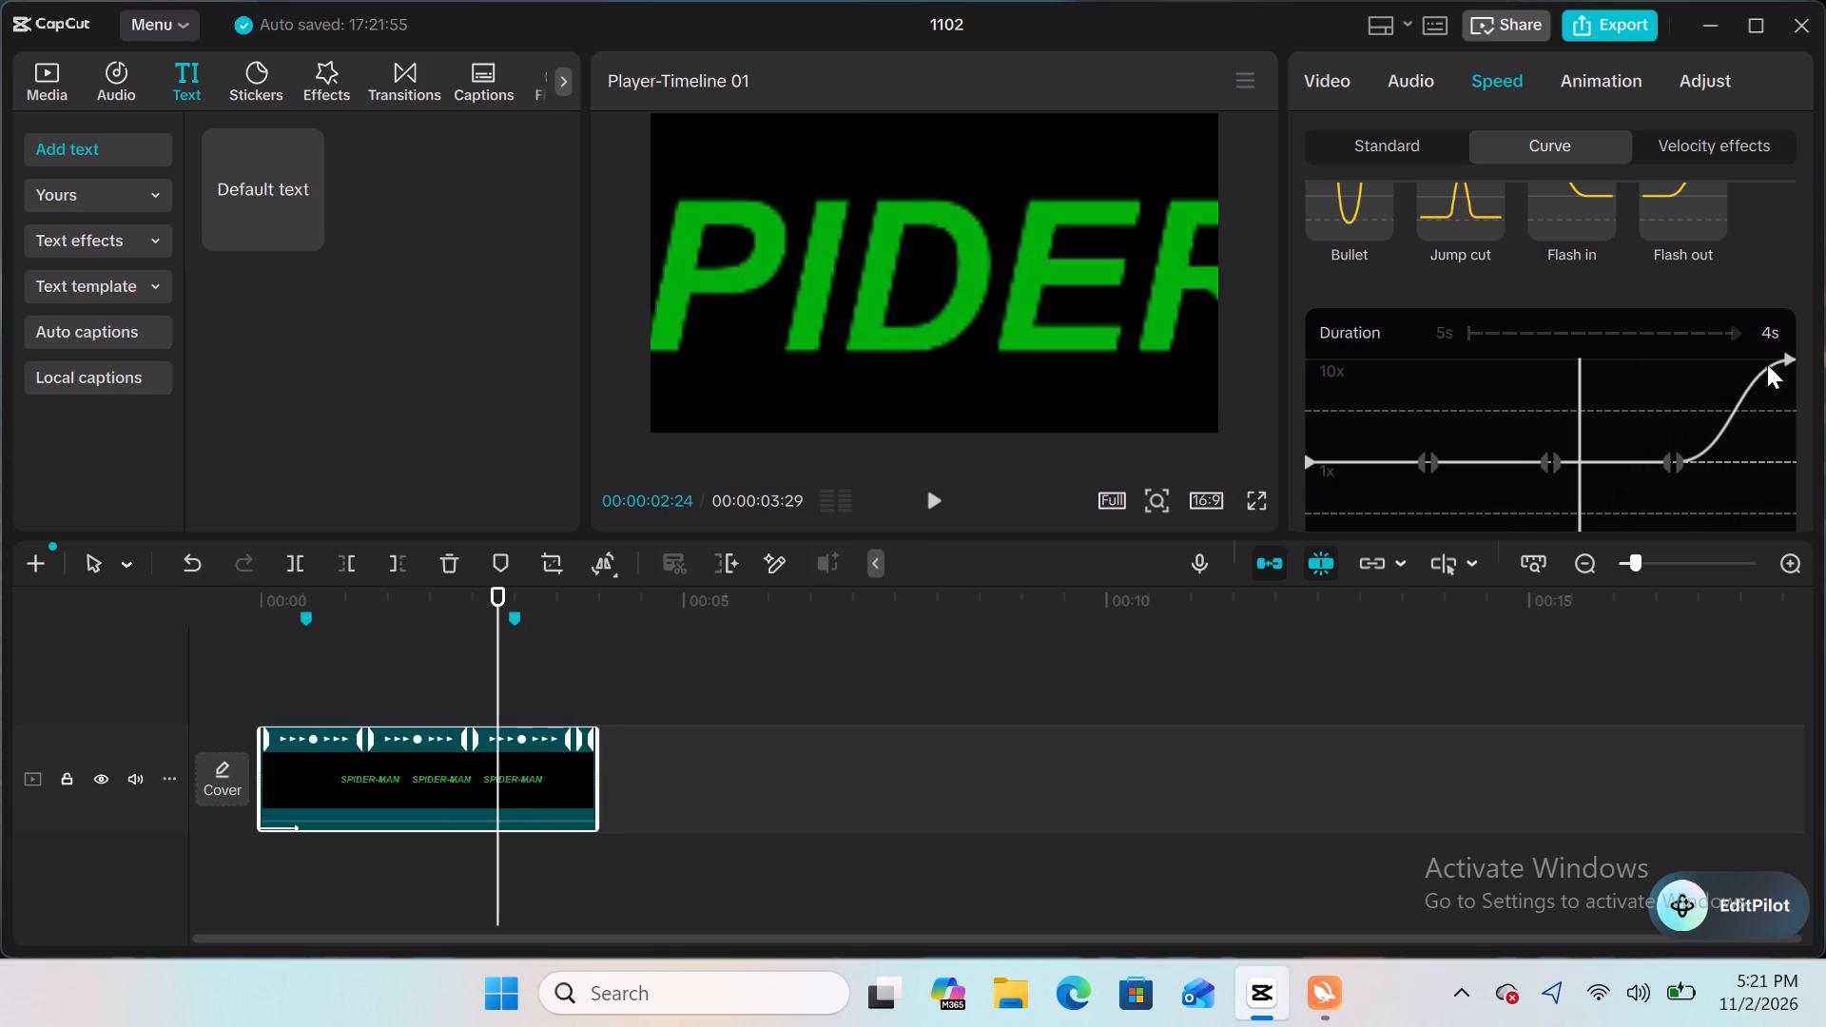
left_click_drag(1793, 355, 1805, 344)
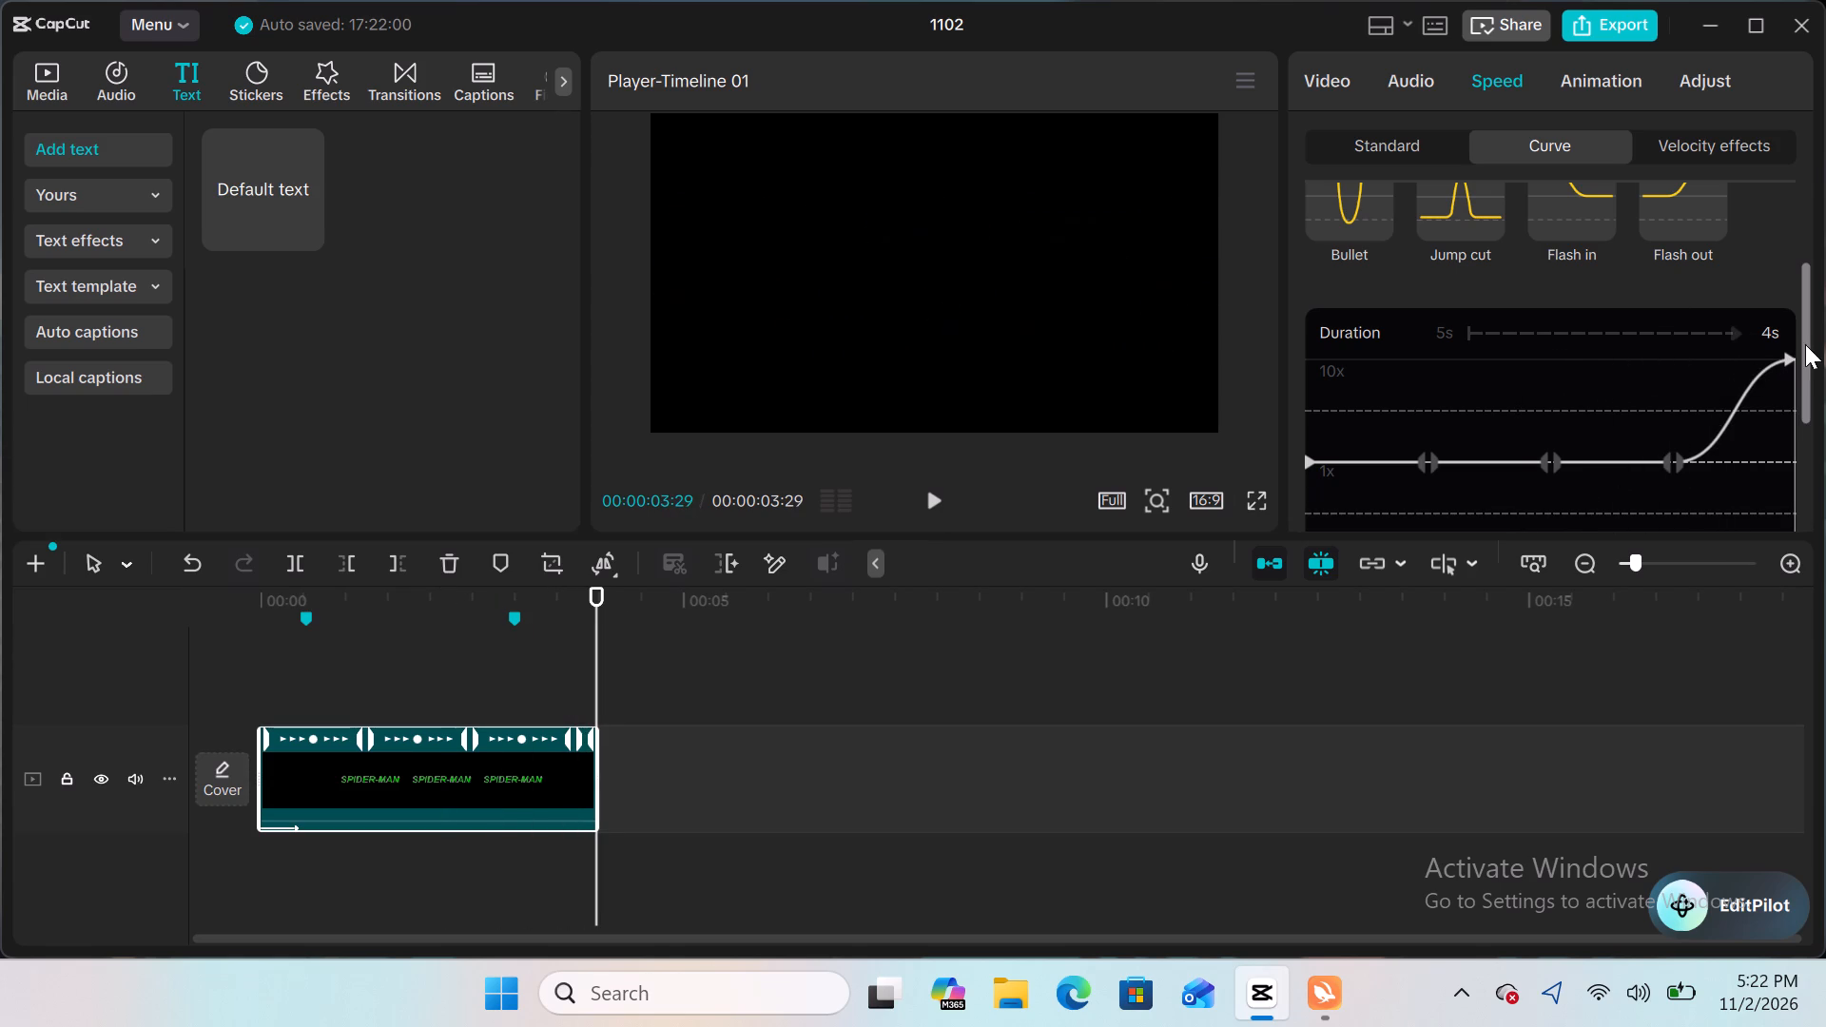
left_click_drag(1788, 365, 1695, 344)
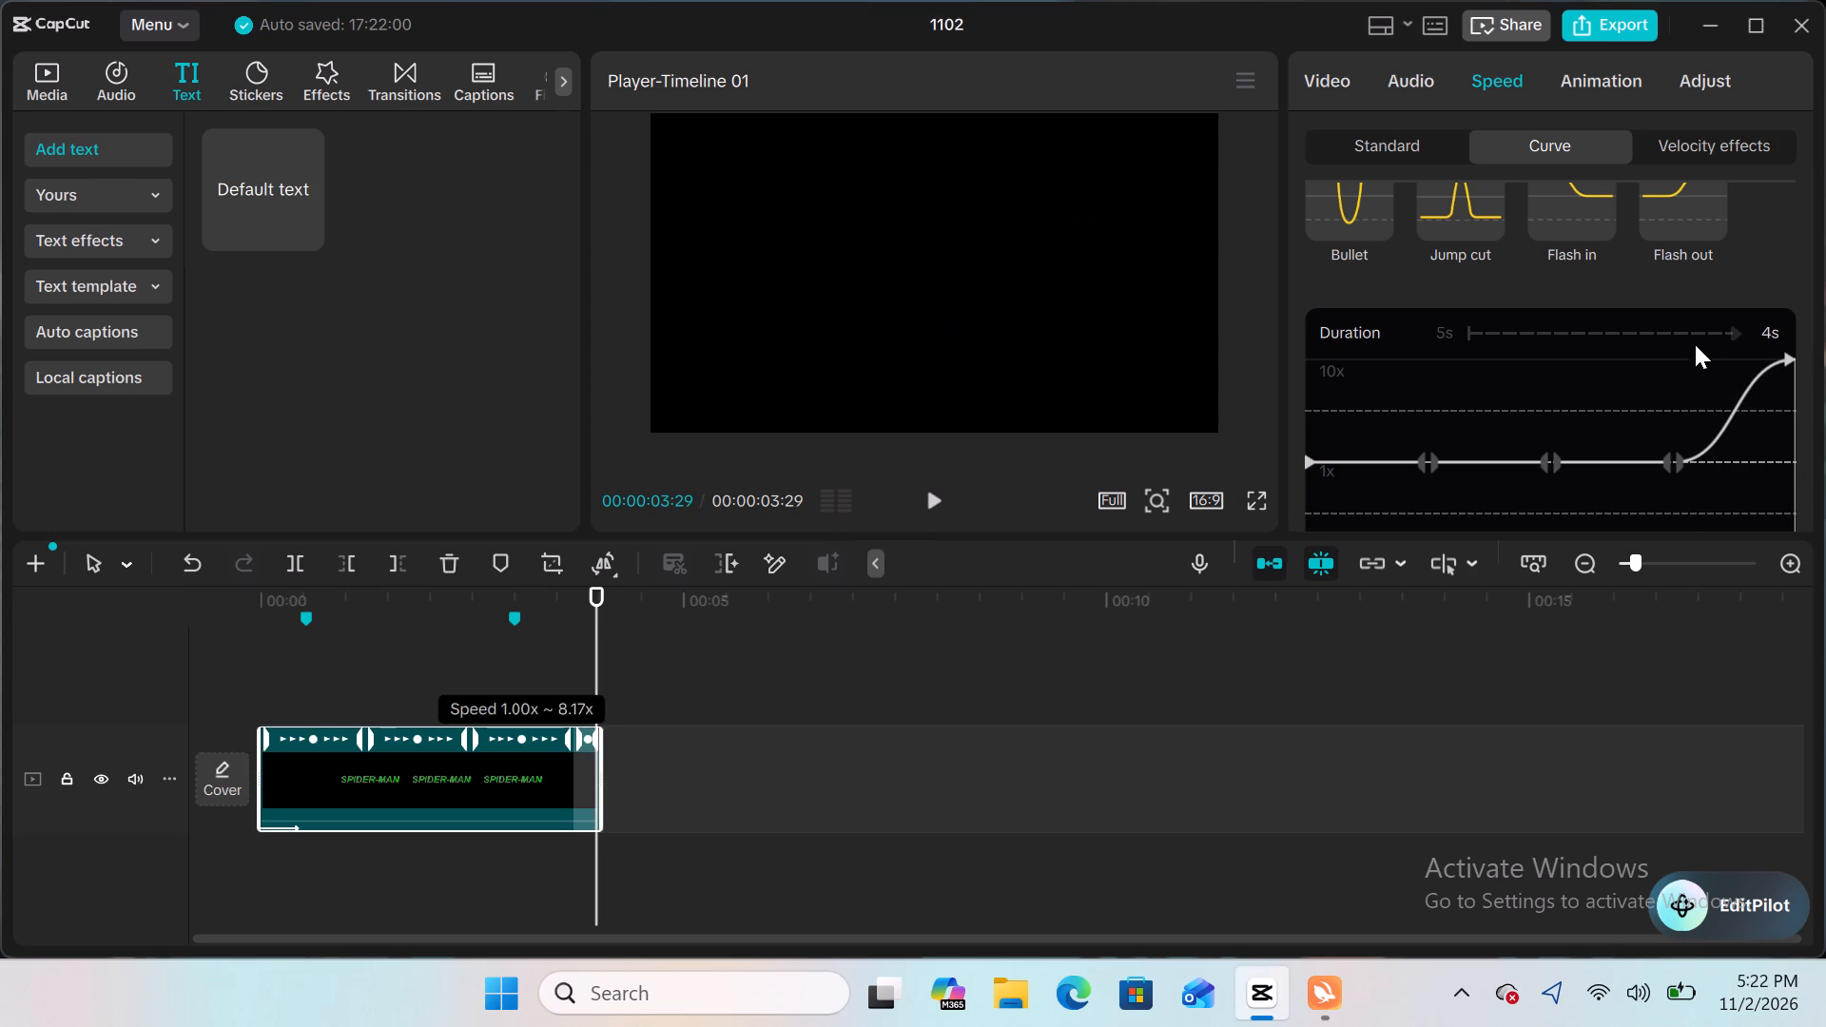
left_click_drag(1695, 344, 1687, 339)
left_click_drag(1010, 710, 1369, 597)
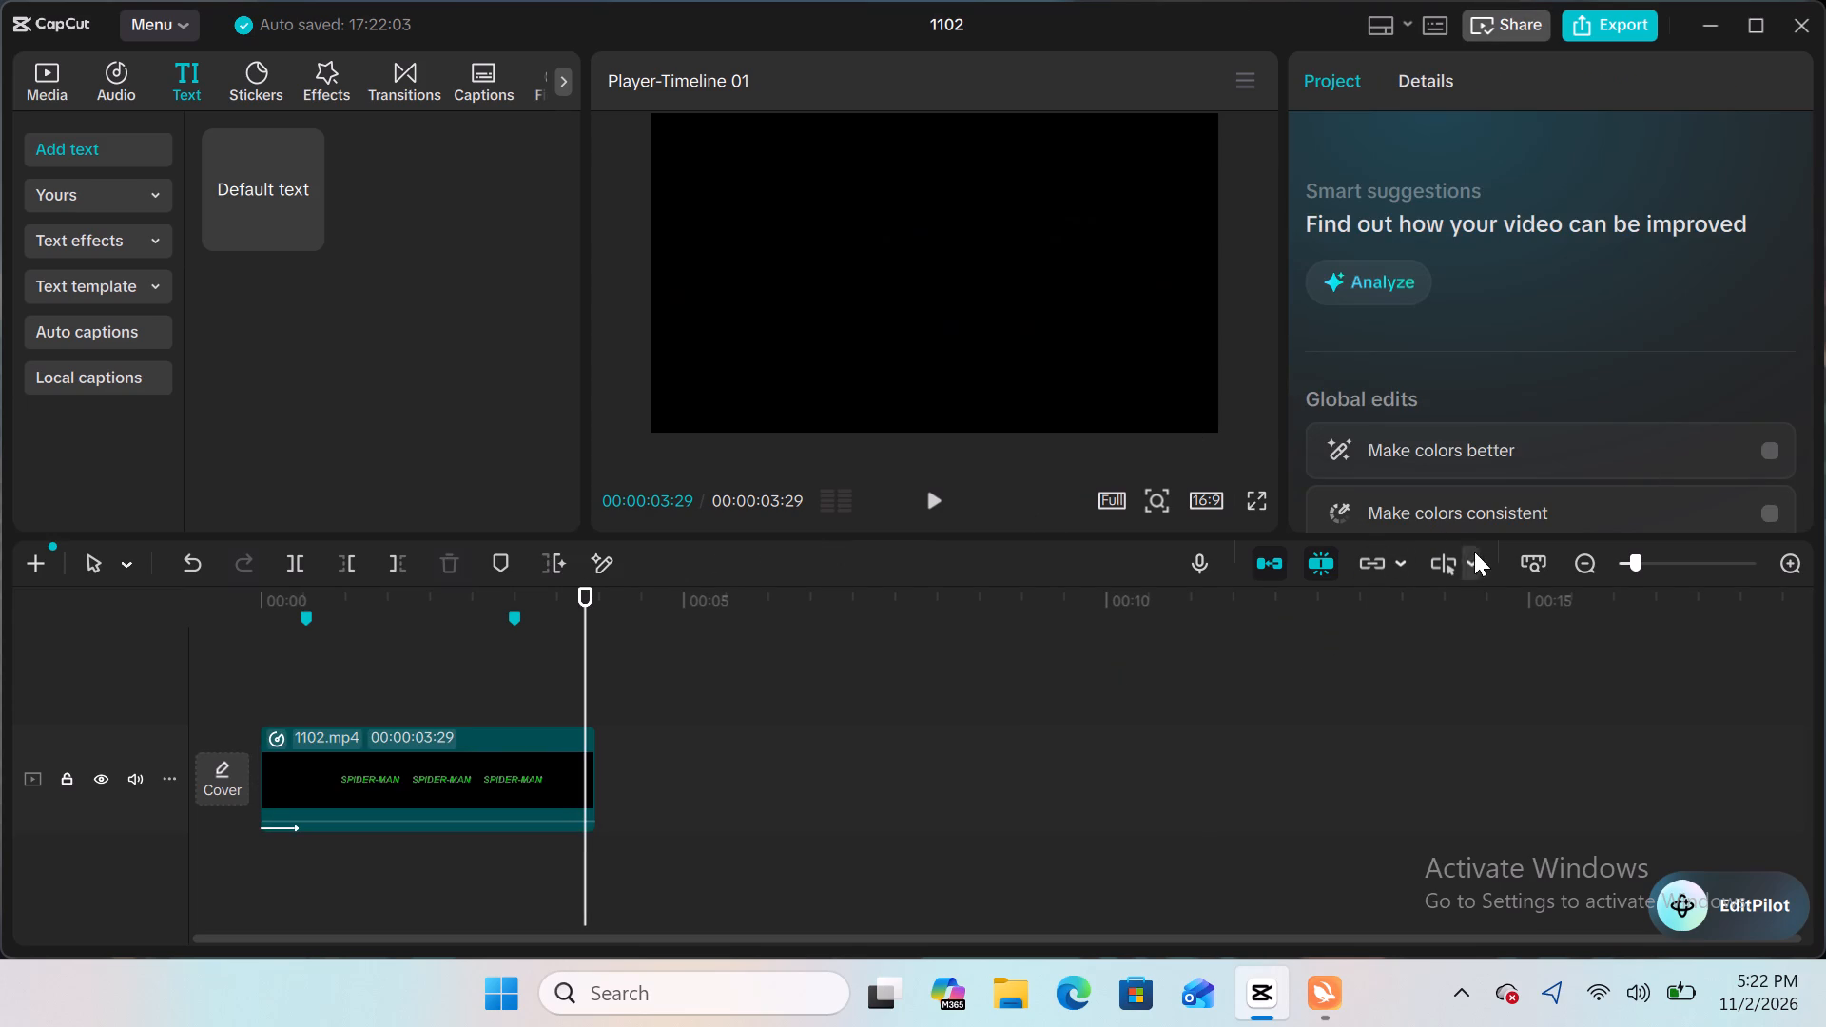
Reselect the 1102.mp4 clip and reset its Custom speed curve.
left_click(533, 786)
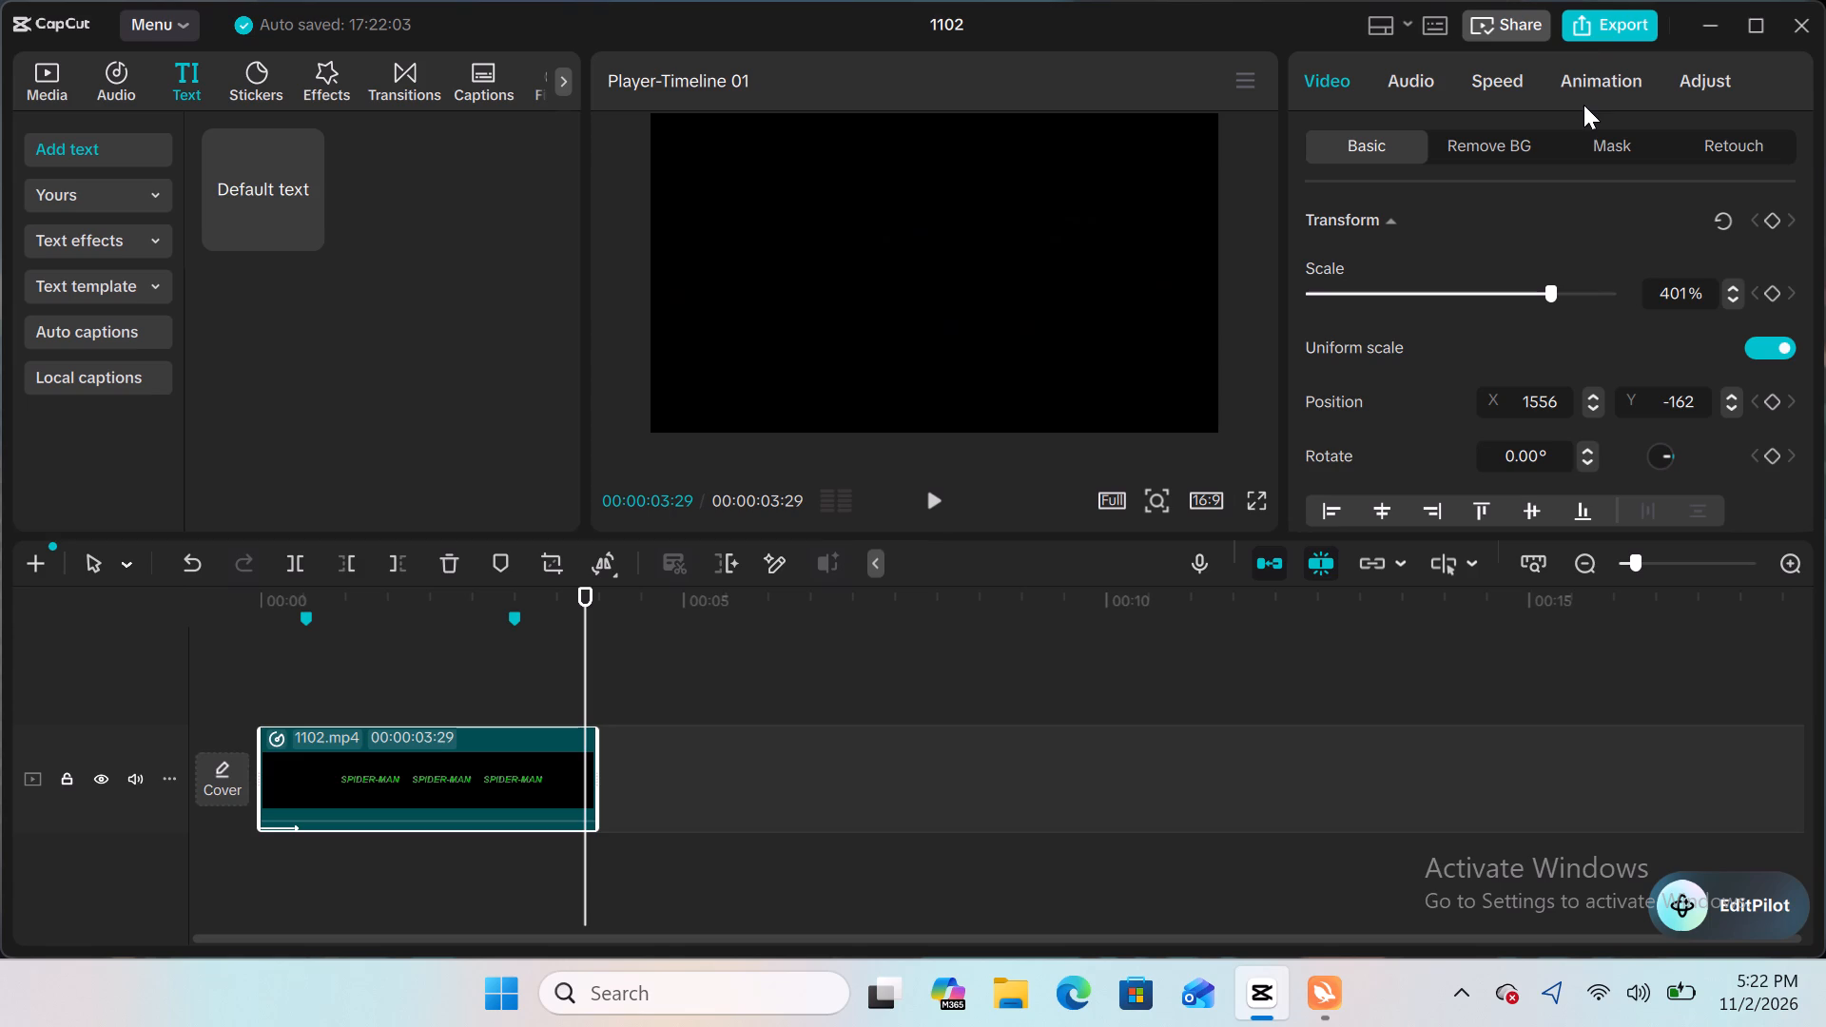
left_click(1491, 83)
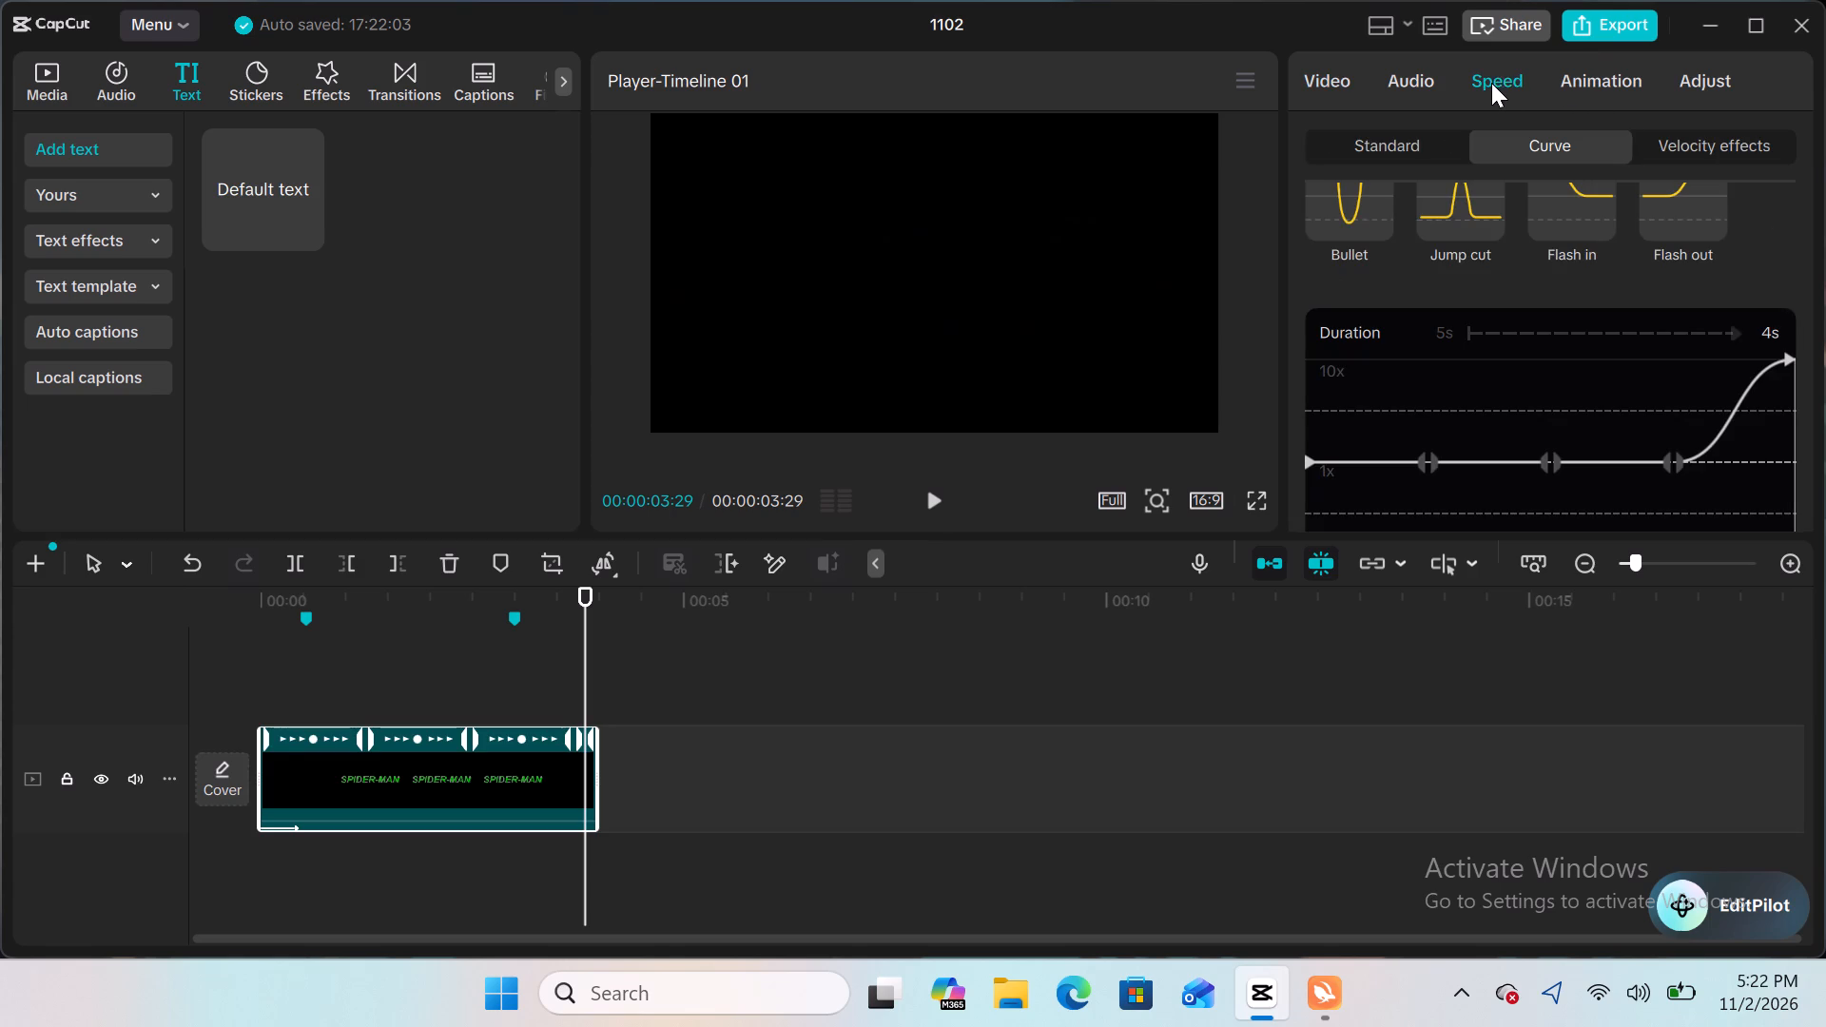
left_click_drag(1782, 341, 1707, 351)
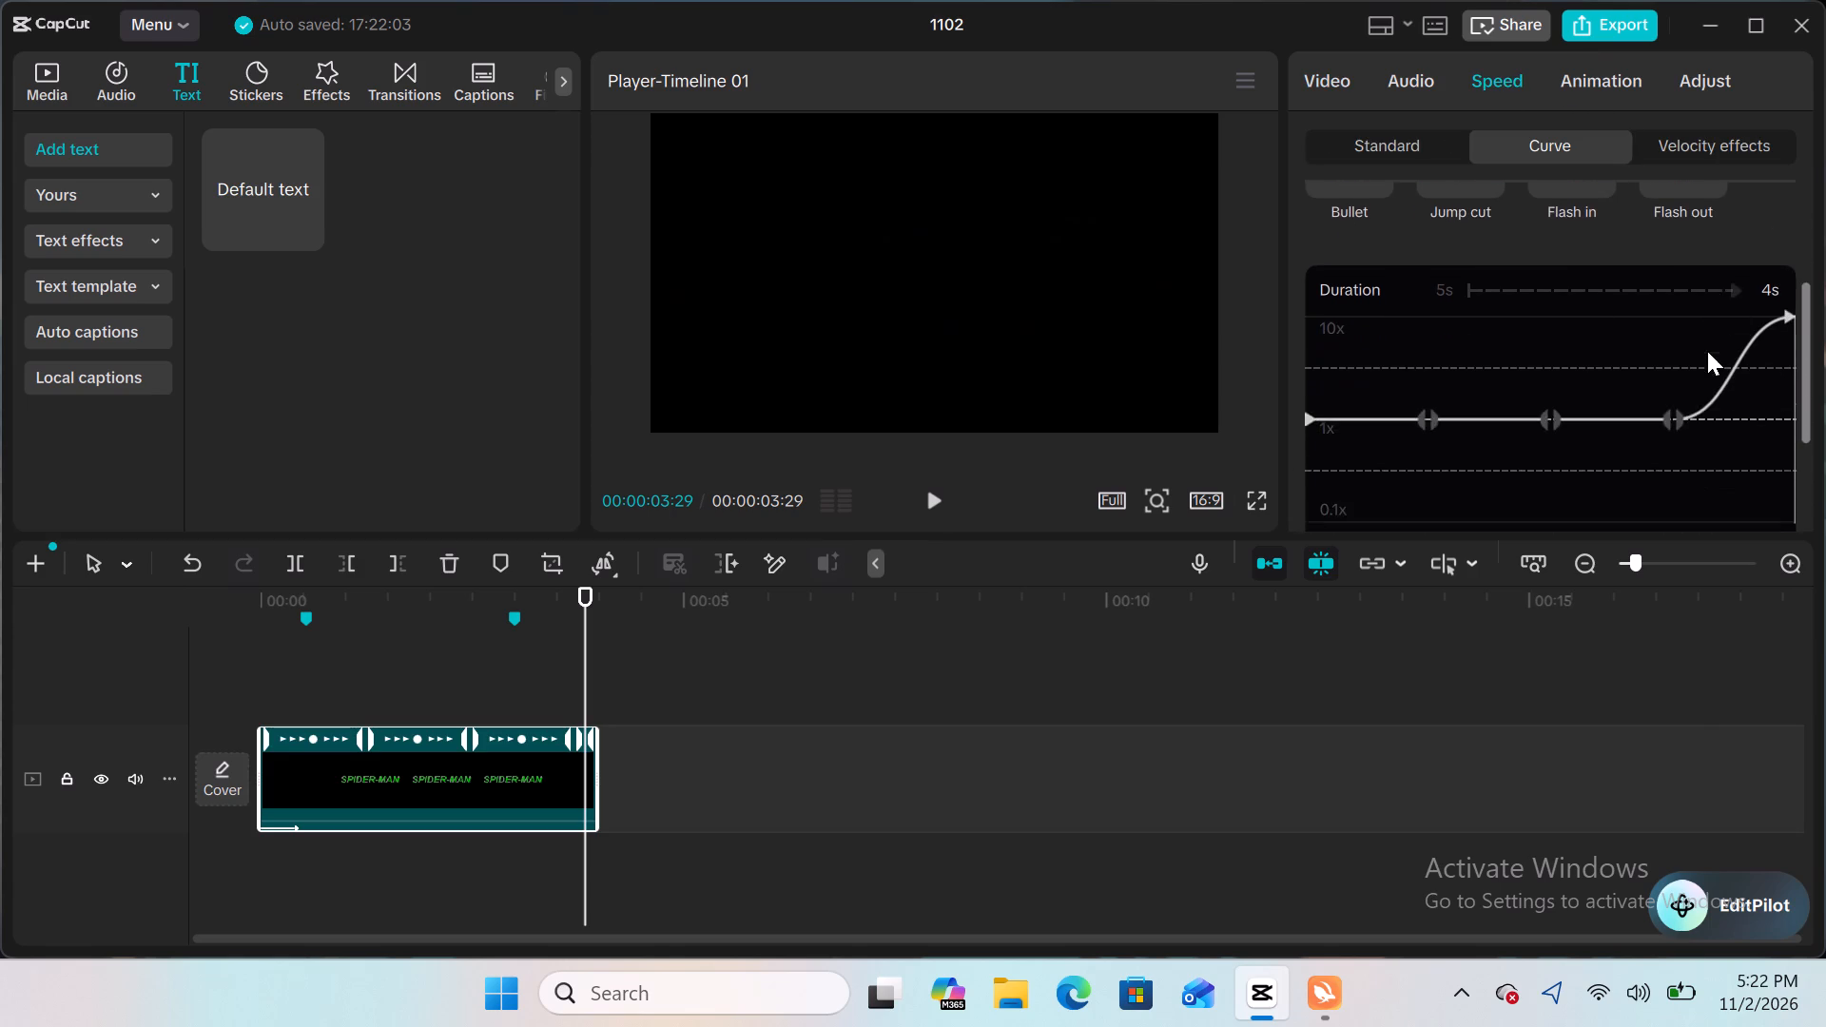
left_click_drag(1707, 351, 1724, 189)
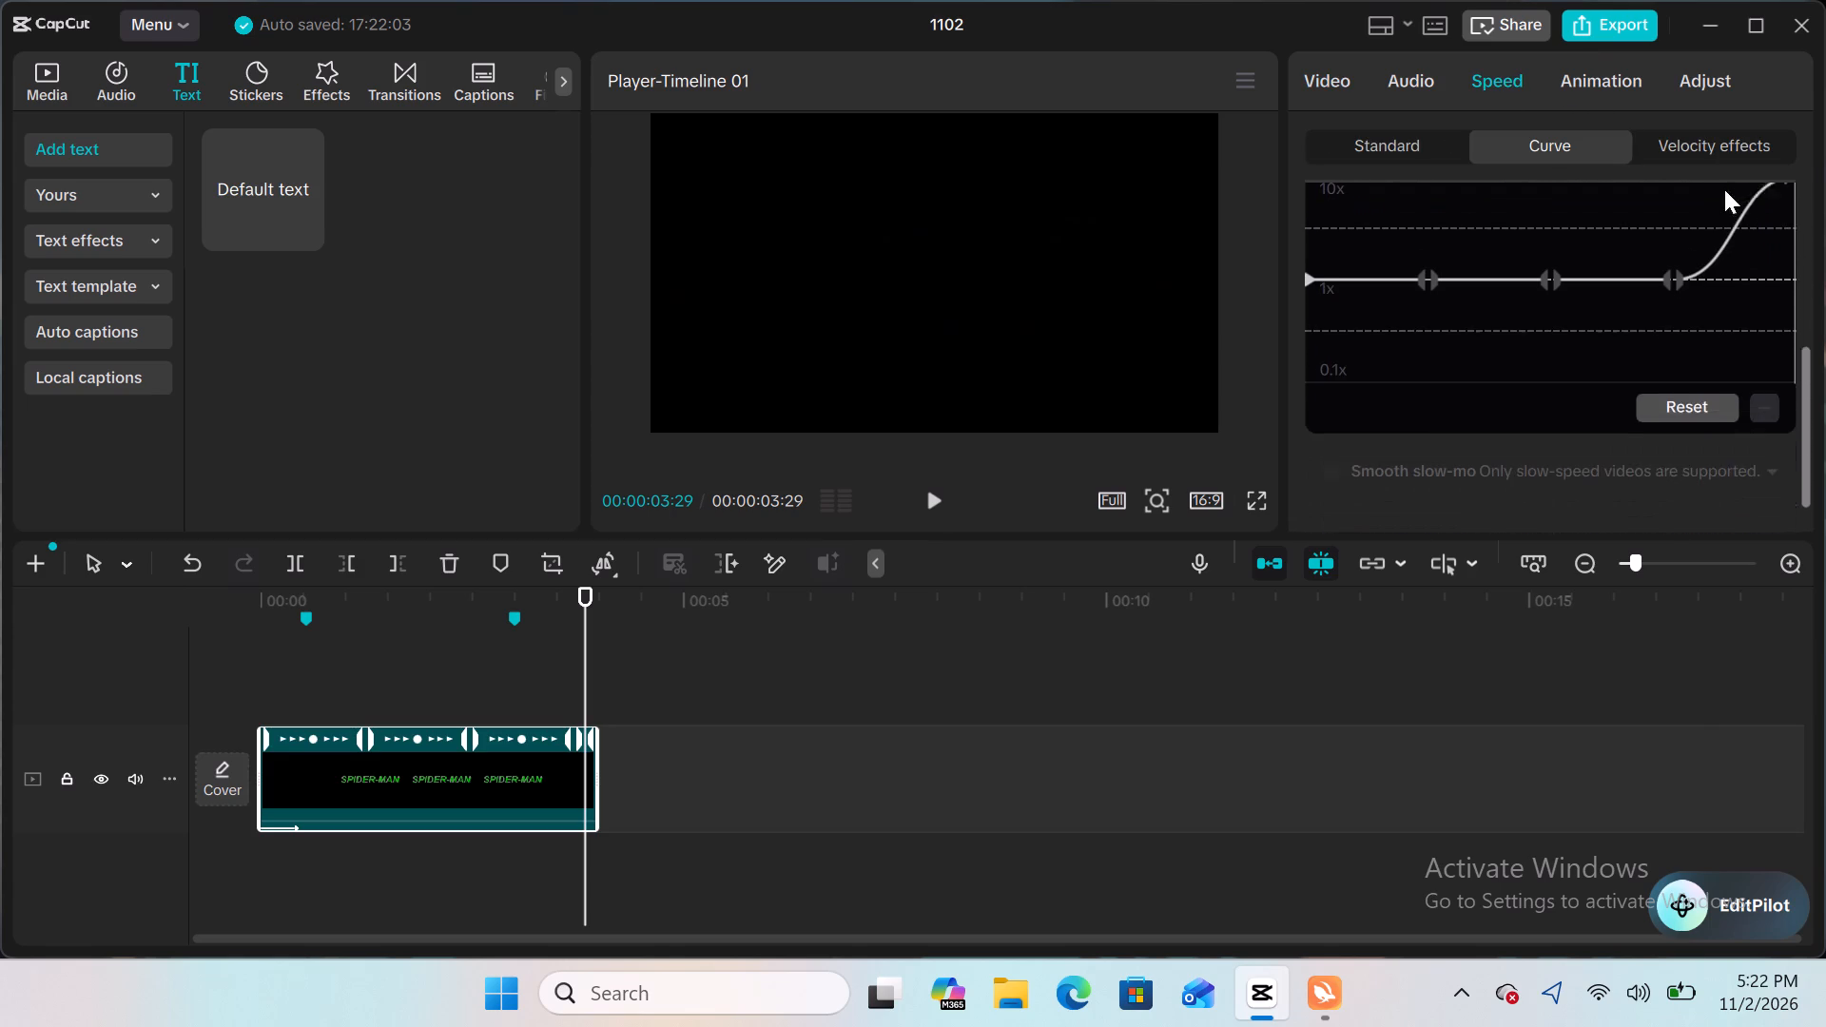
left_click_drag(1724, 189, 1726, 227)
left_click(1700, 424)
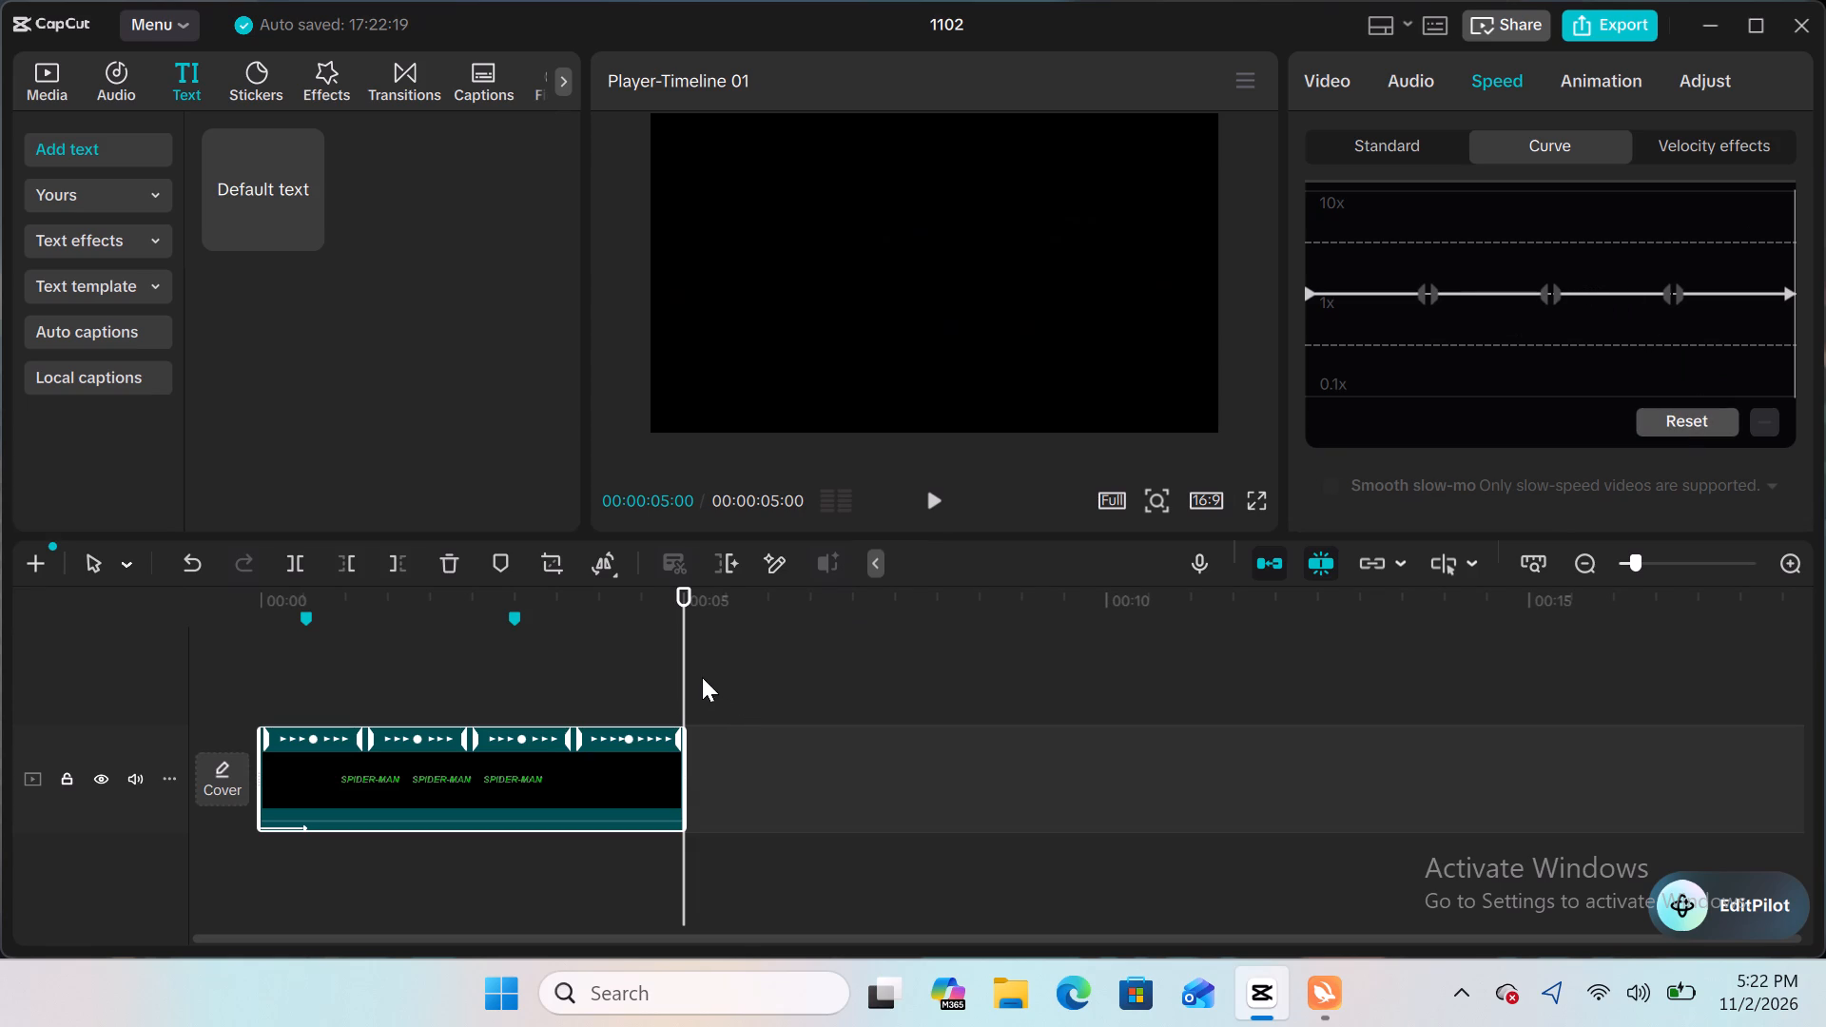
Scrub back through the clip to 00:00:01:26 and return the playhead to 00:00:00:00.
left_click_drag(682, 674, 416, 653)
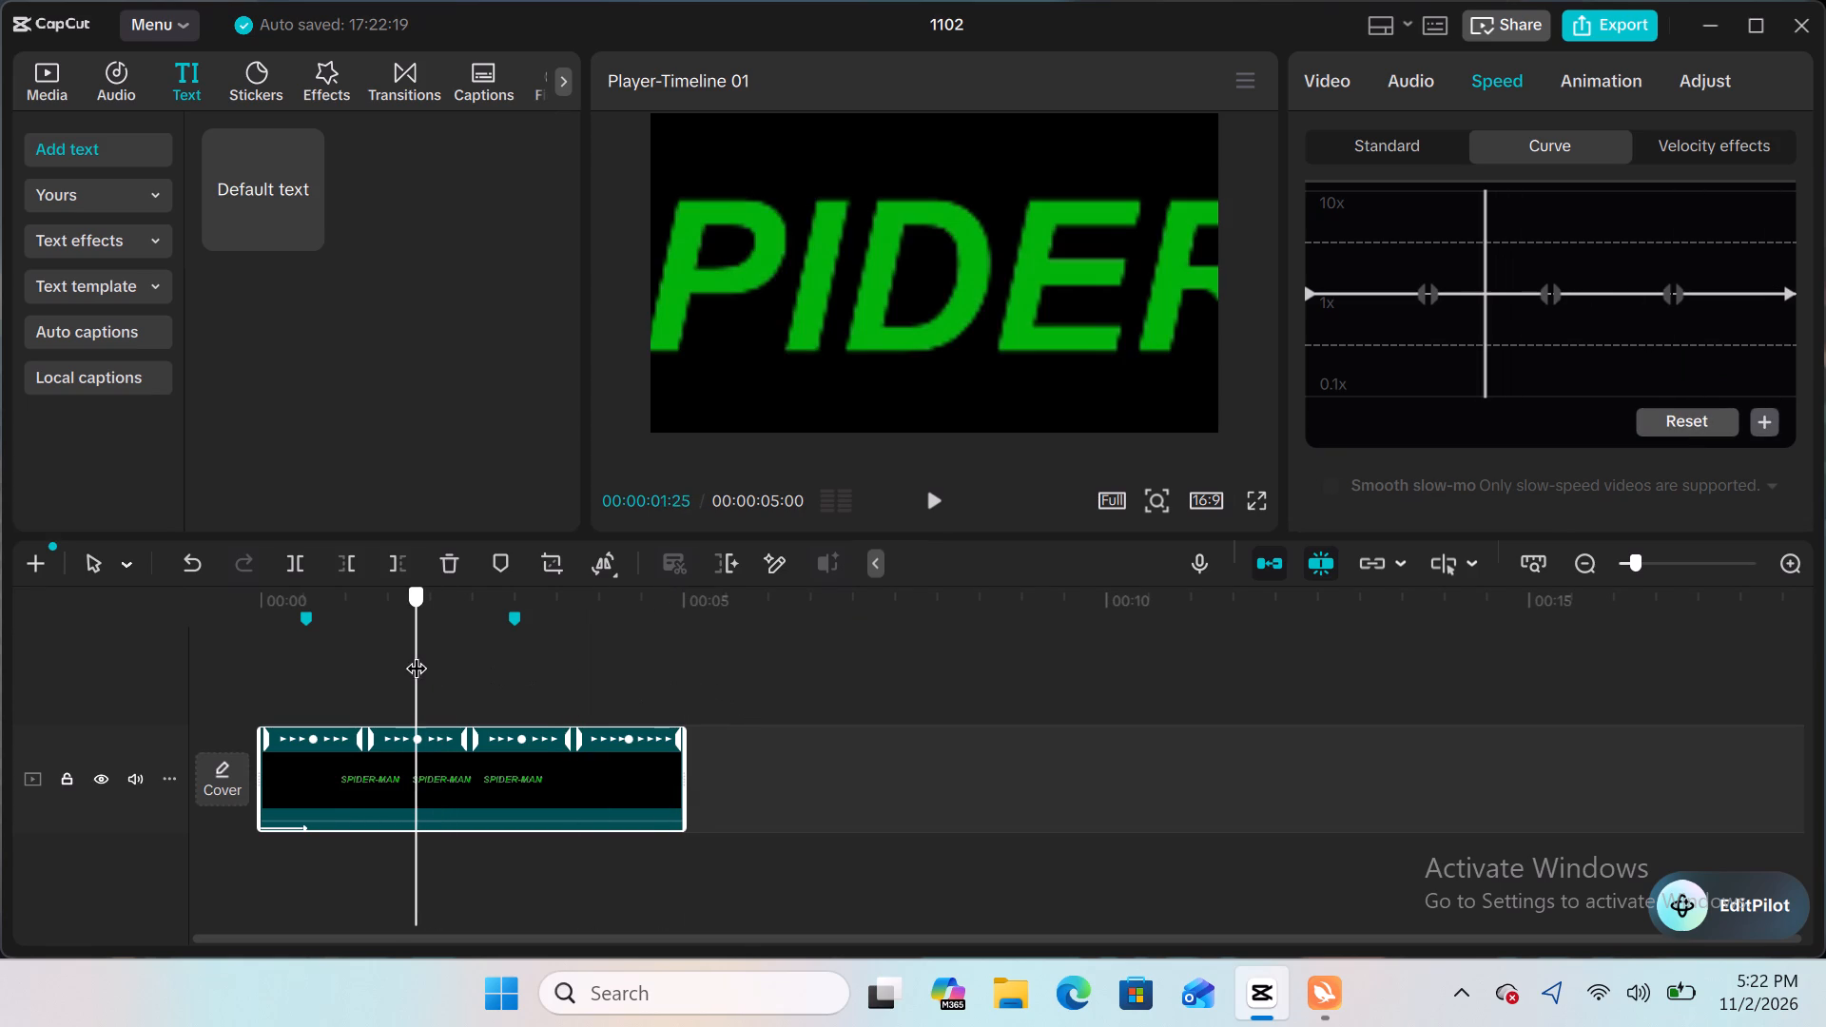
left_click_drag(416, 653, 418, 653)
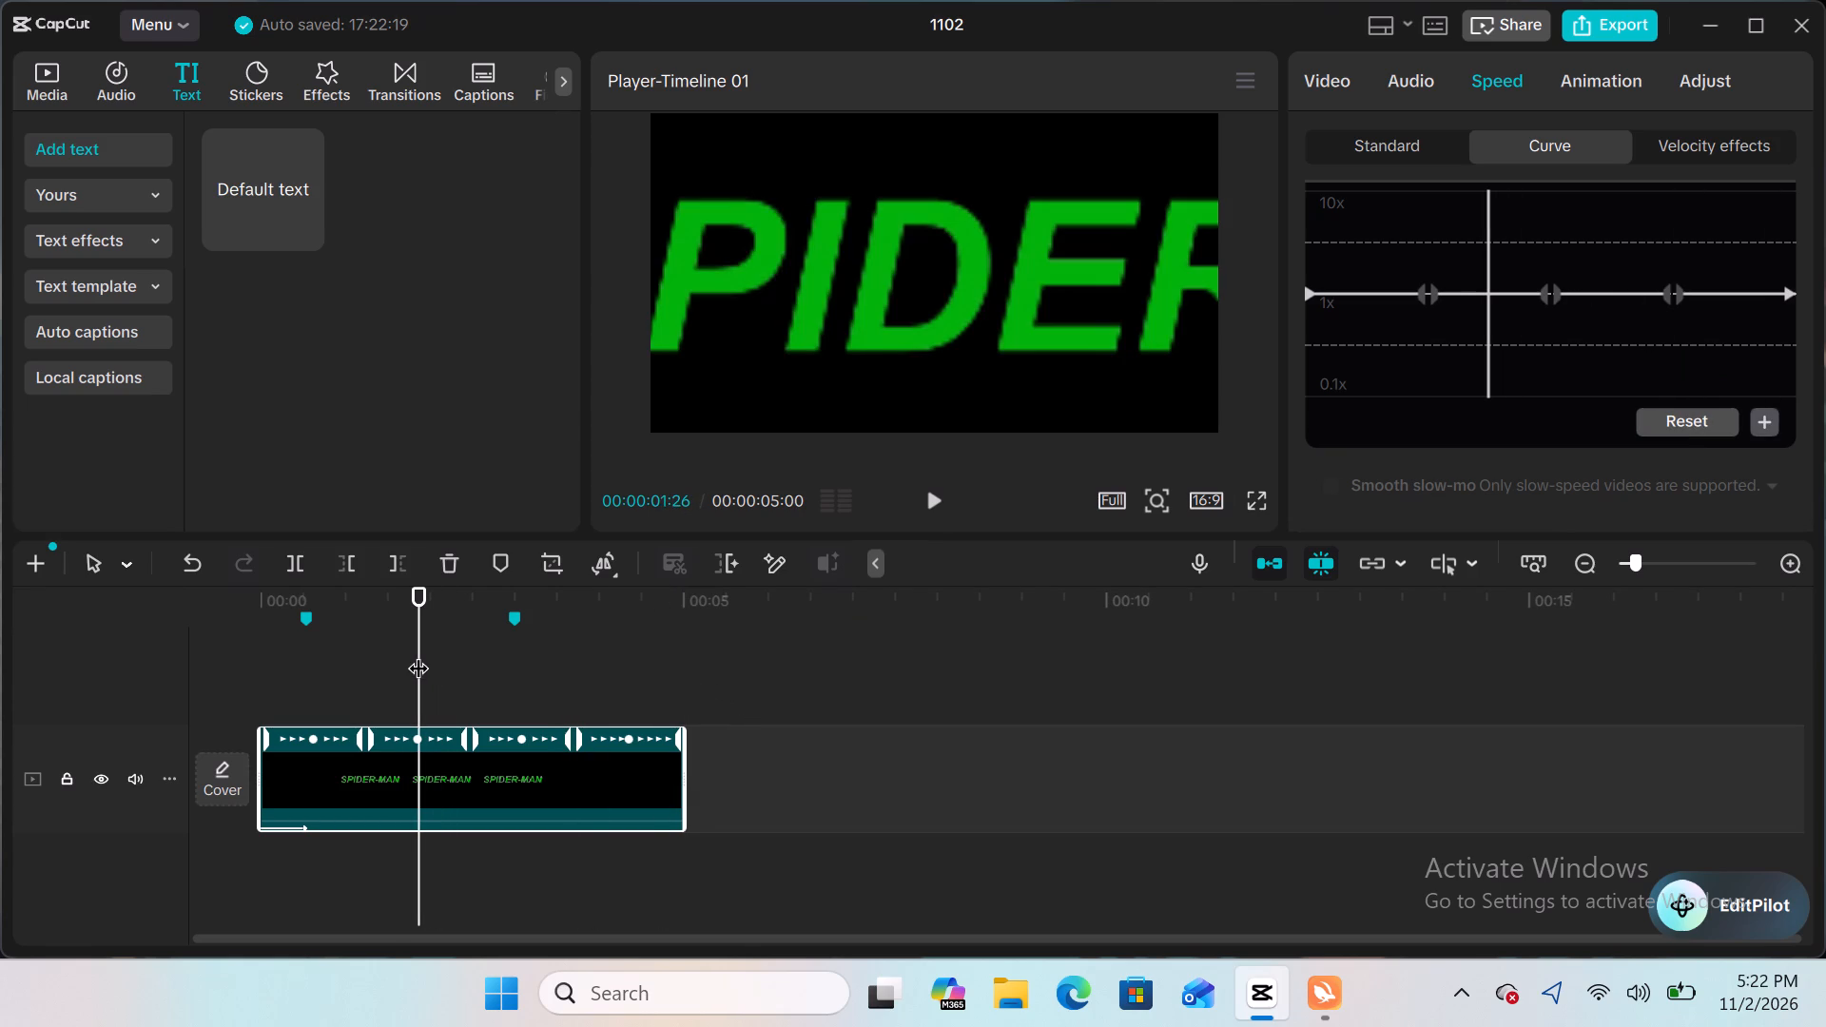
left_click(418, 653)
left_click_drag(412, 623, 194, 643)
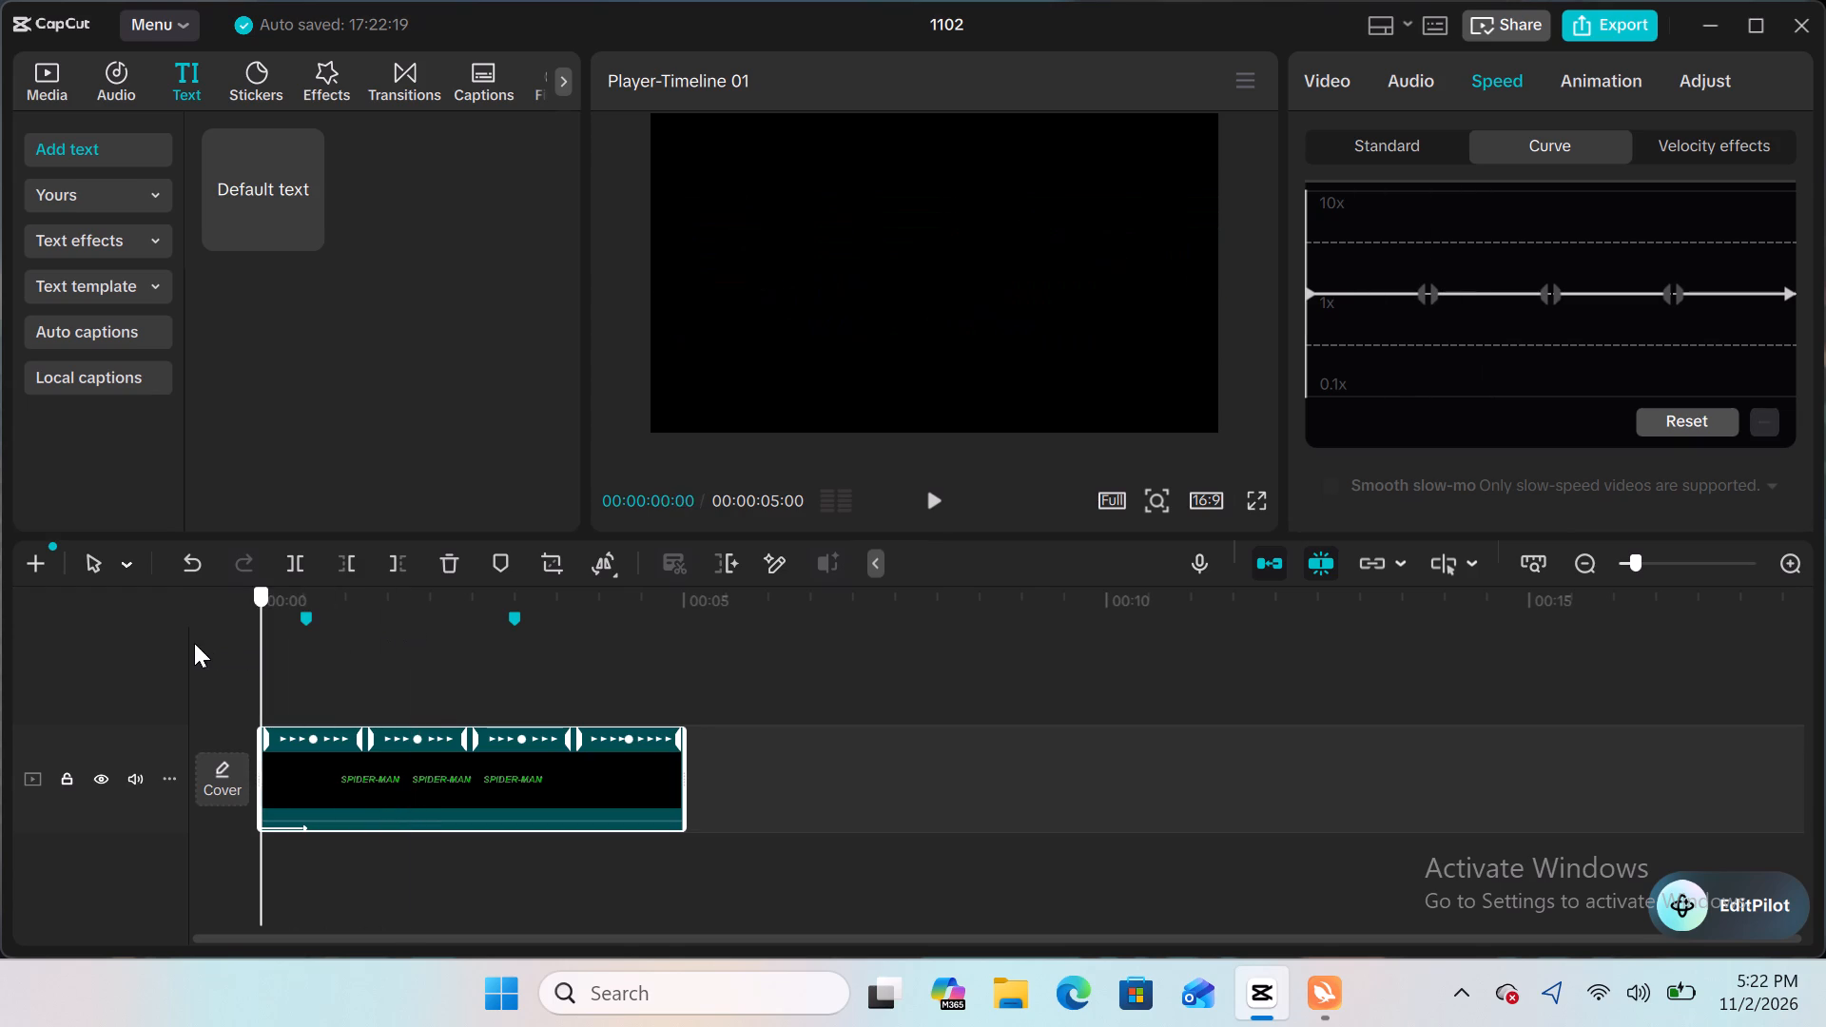
left_click_drag(194, 643, 0, 677)
Apply the Fade Out animation to the end of the 1102.mp4 clip.
left_click(1588, 91)
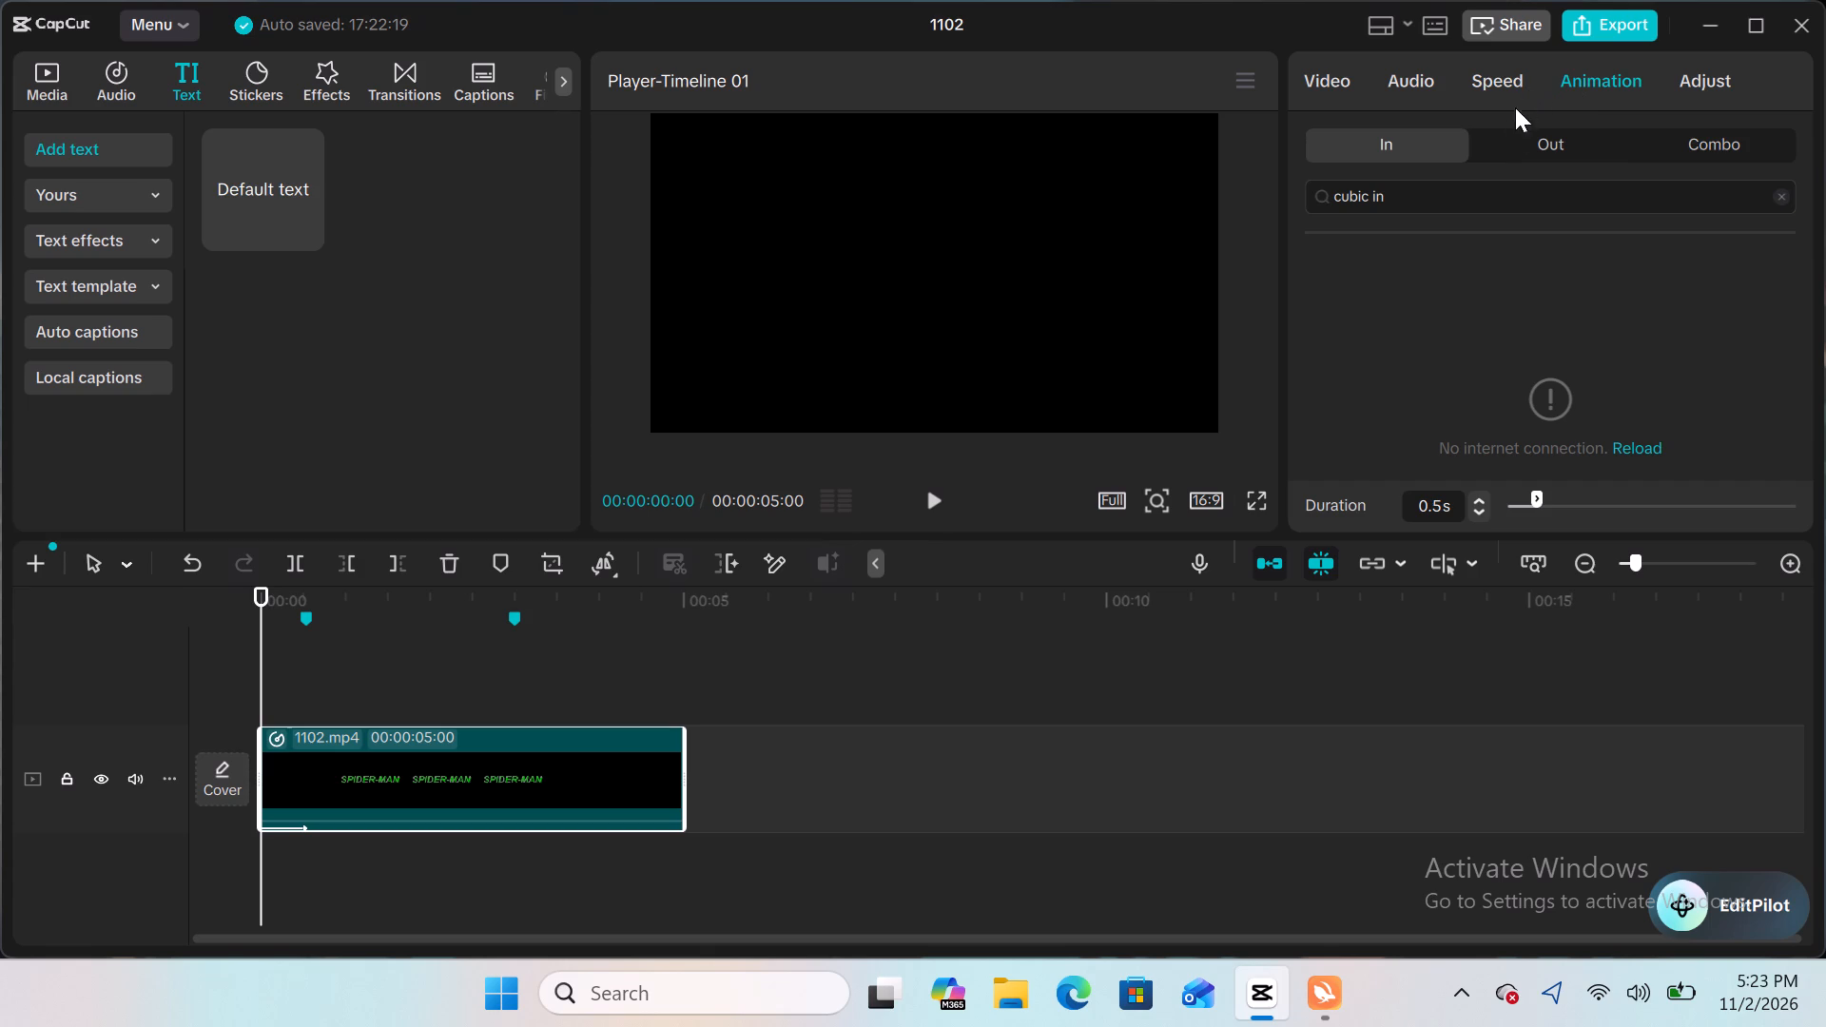
left_click(1515, 136)
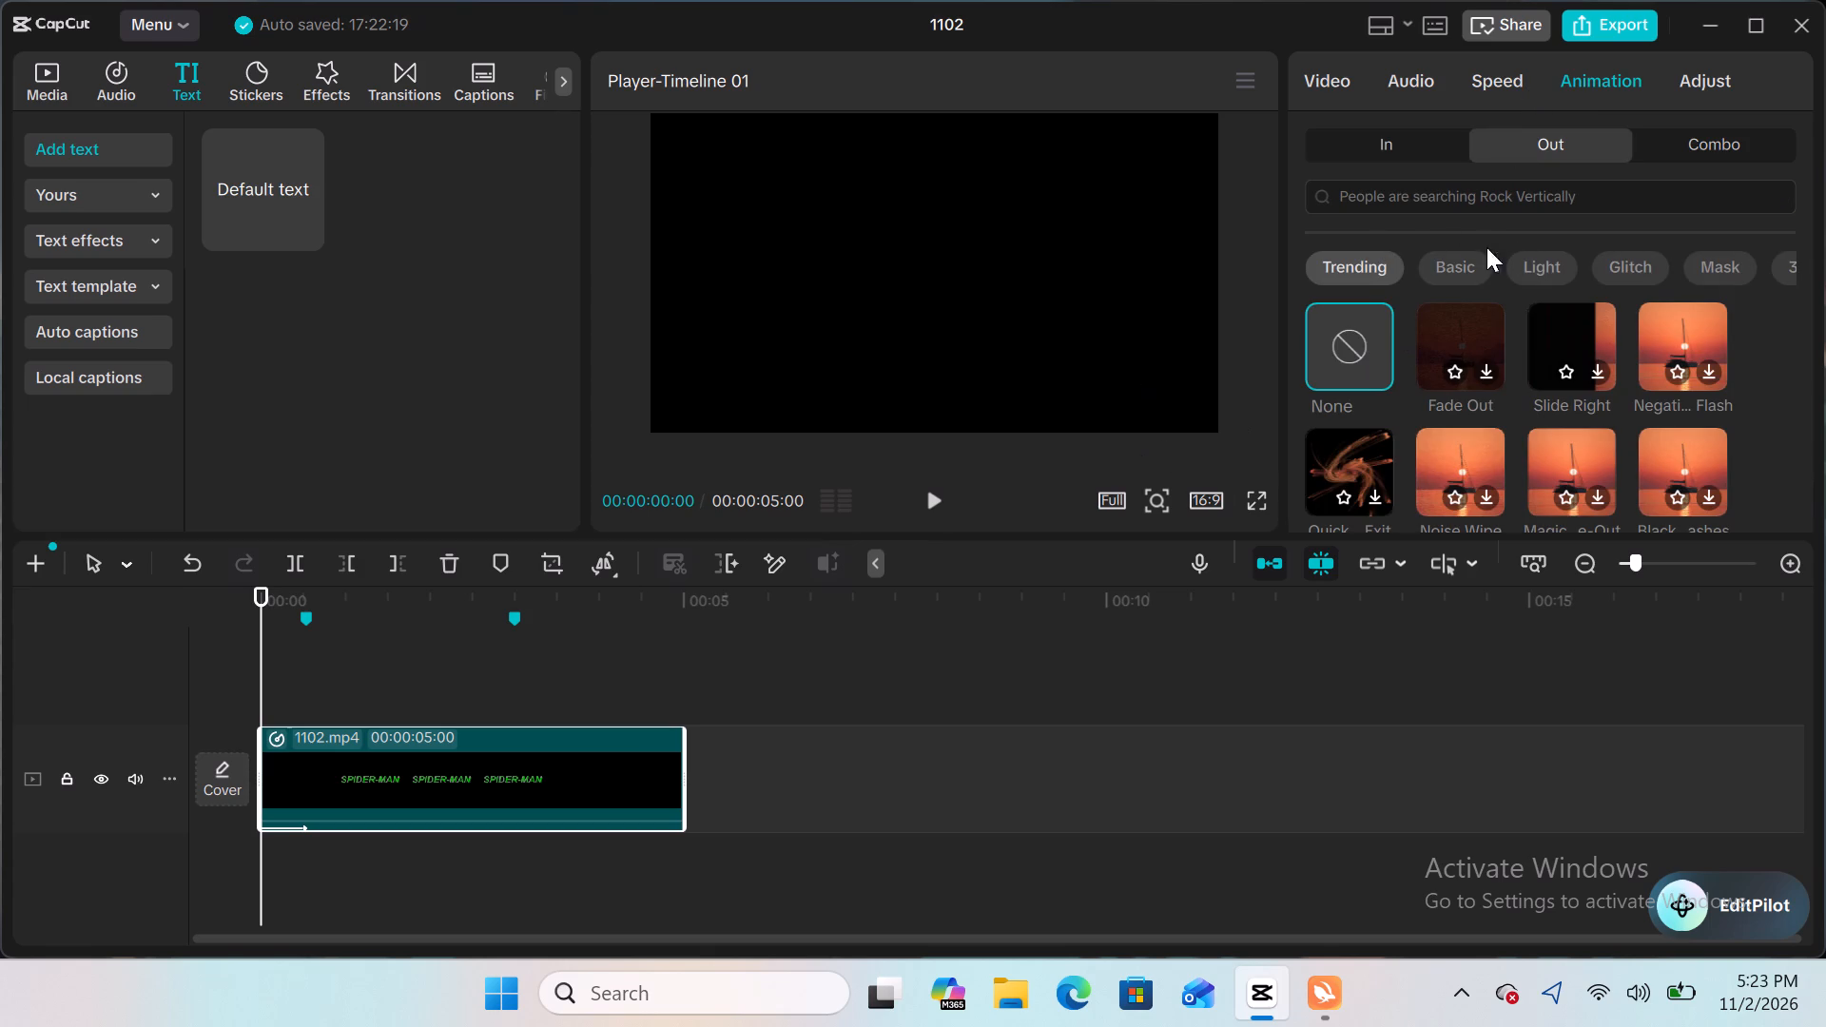
left_click(1467, 352)
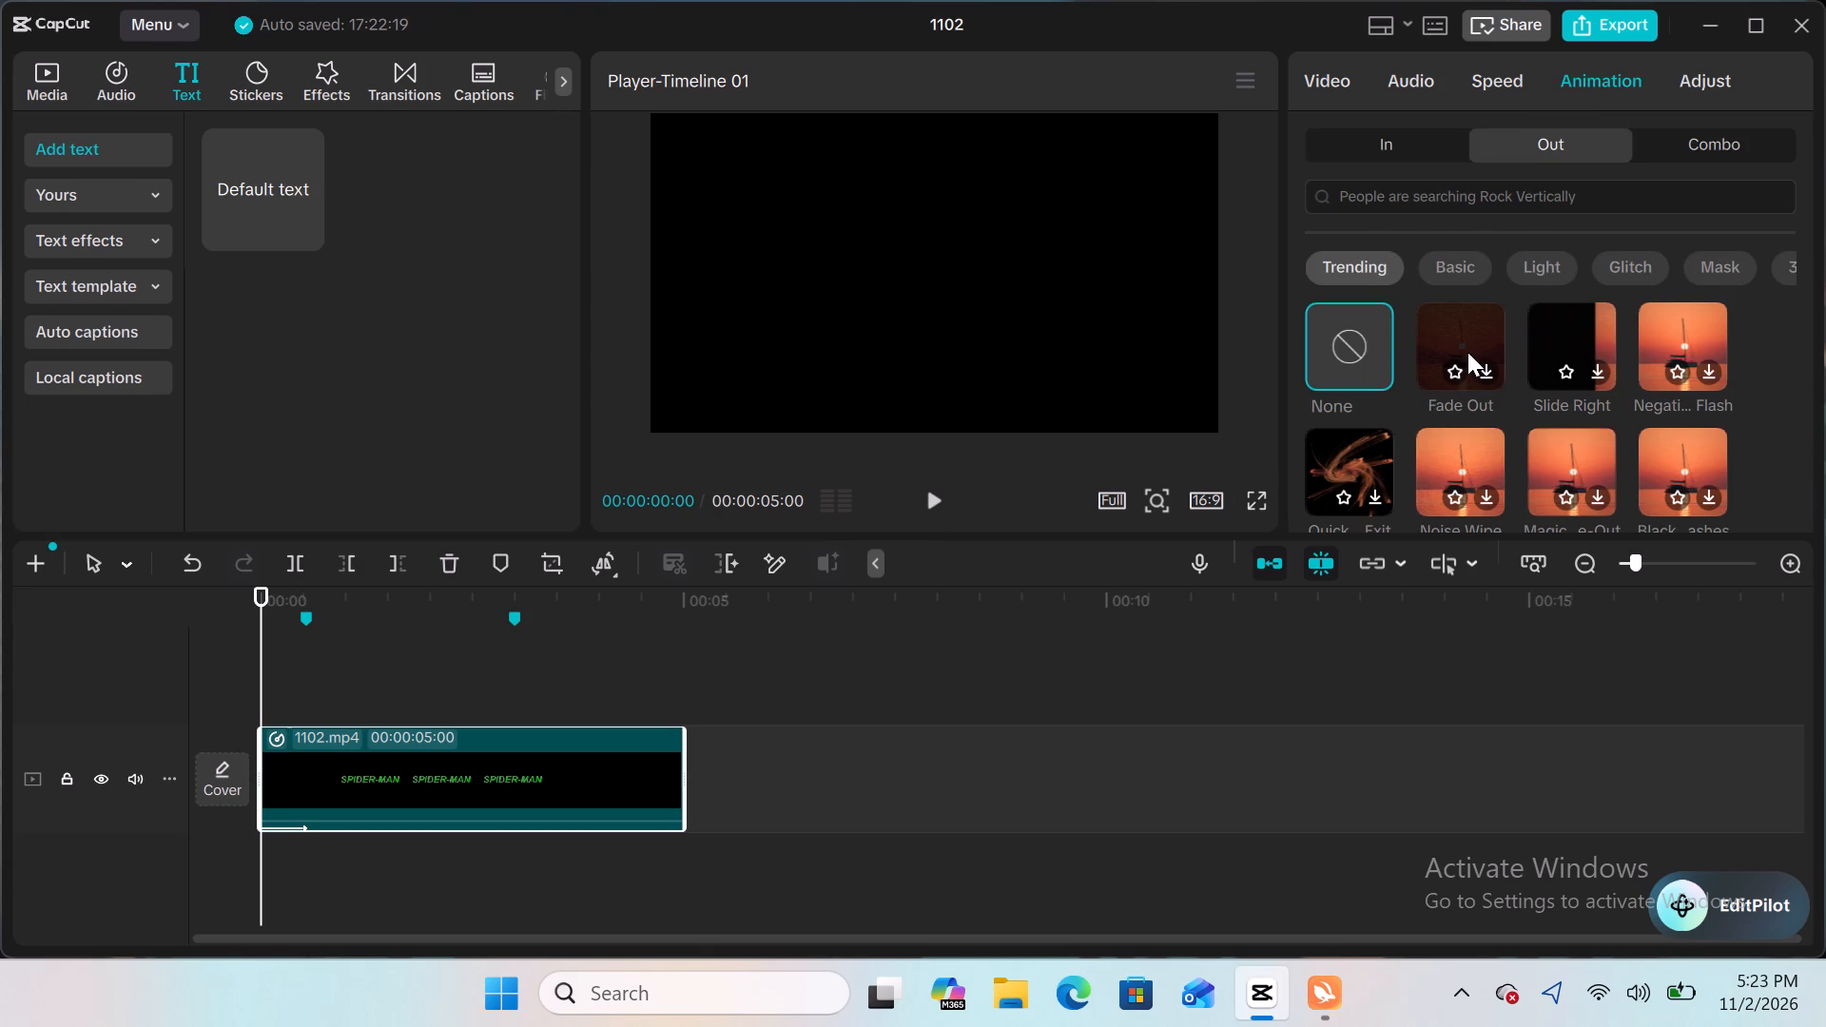
left_click(1467, 352)
left_click(1467, 352)
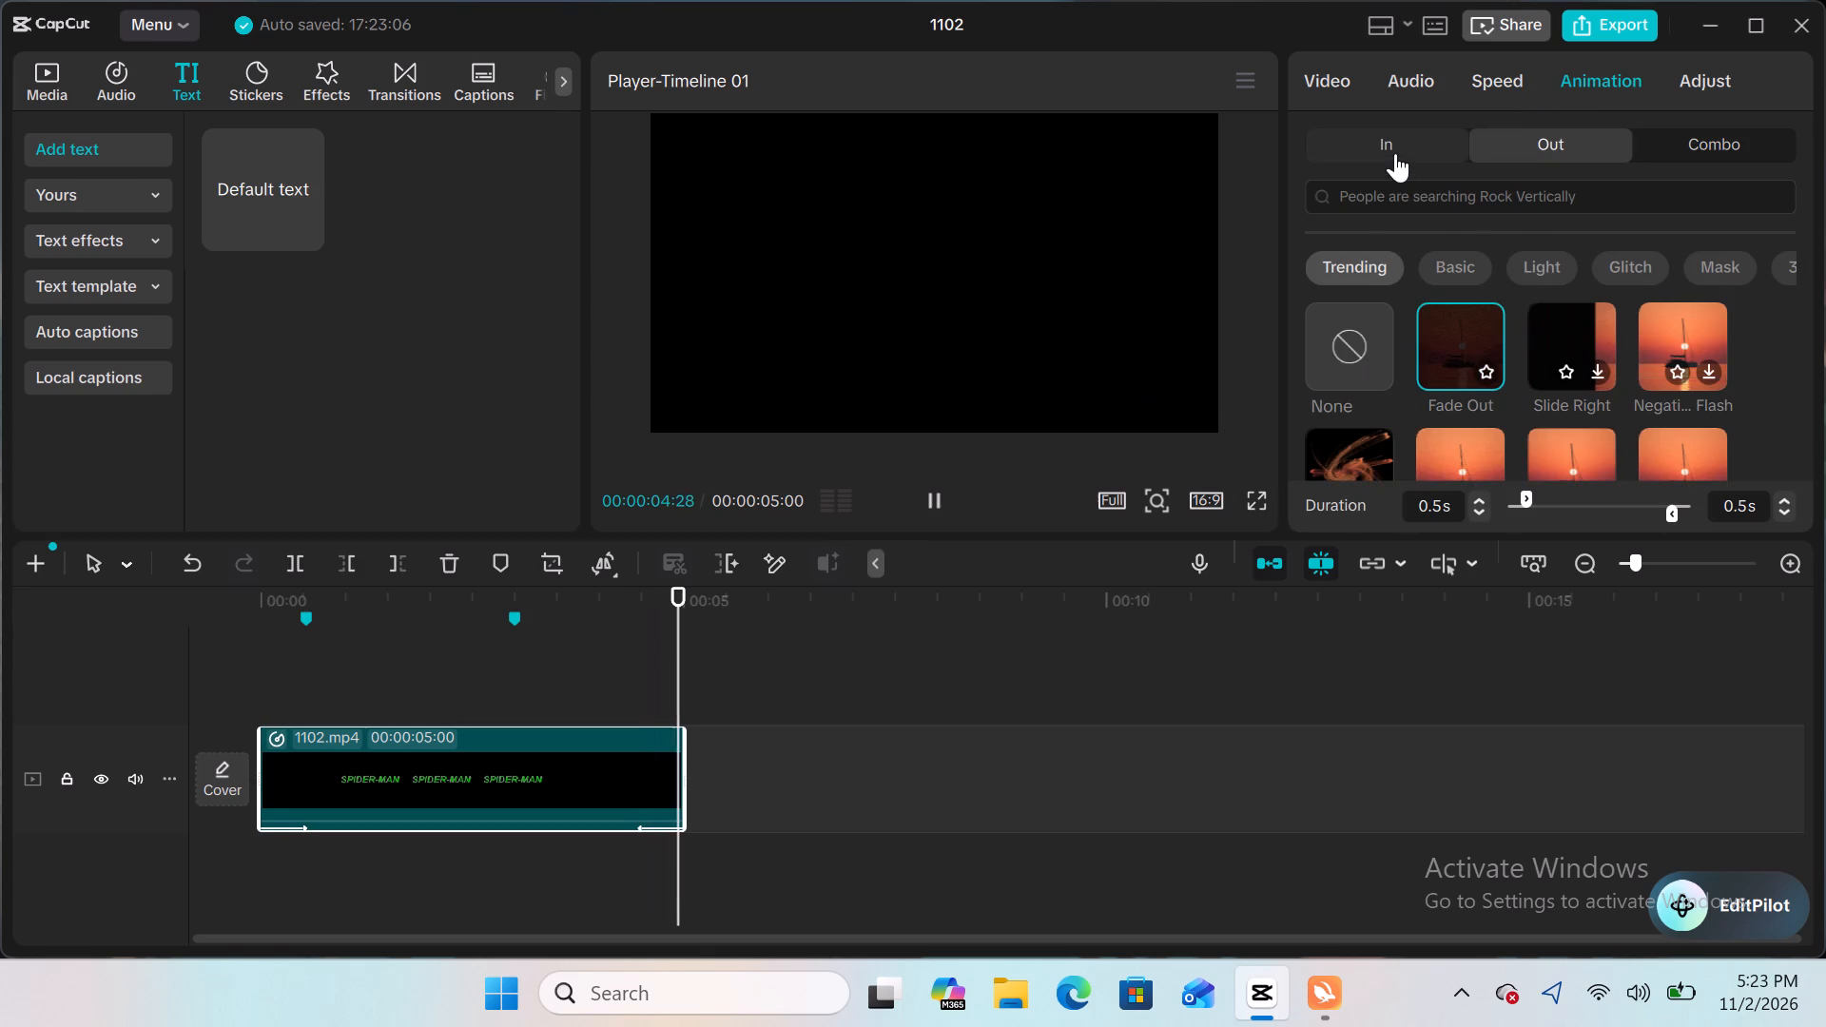
Recheck the clip's Fade In animation by replaying it from the start of the timeline.
left_click(1373, 154)
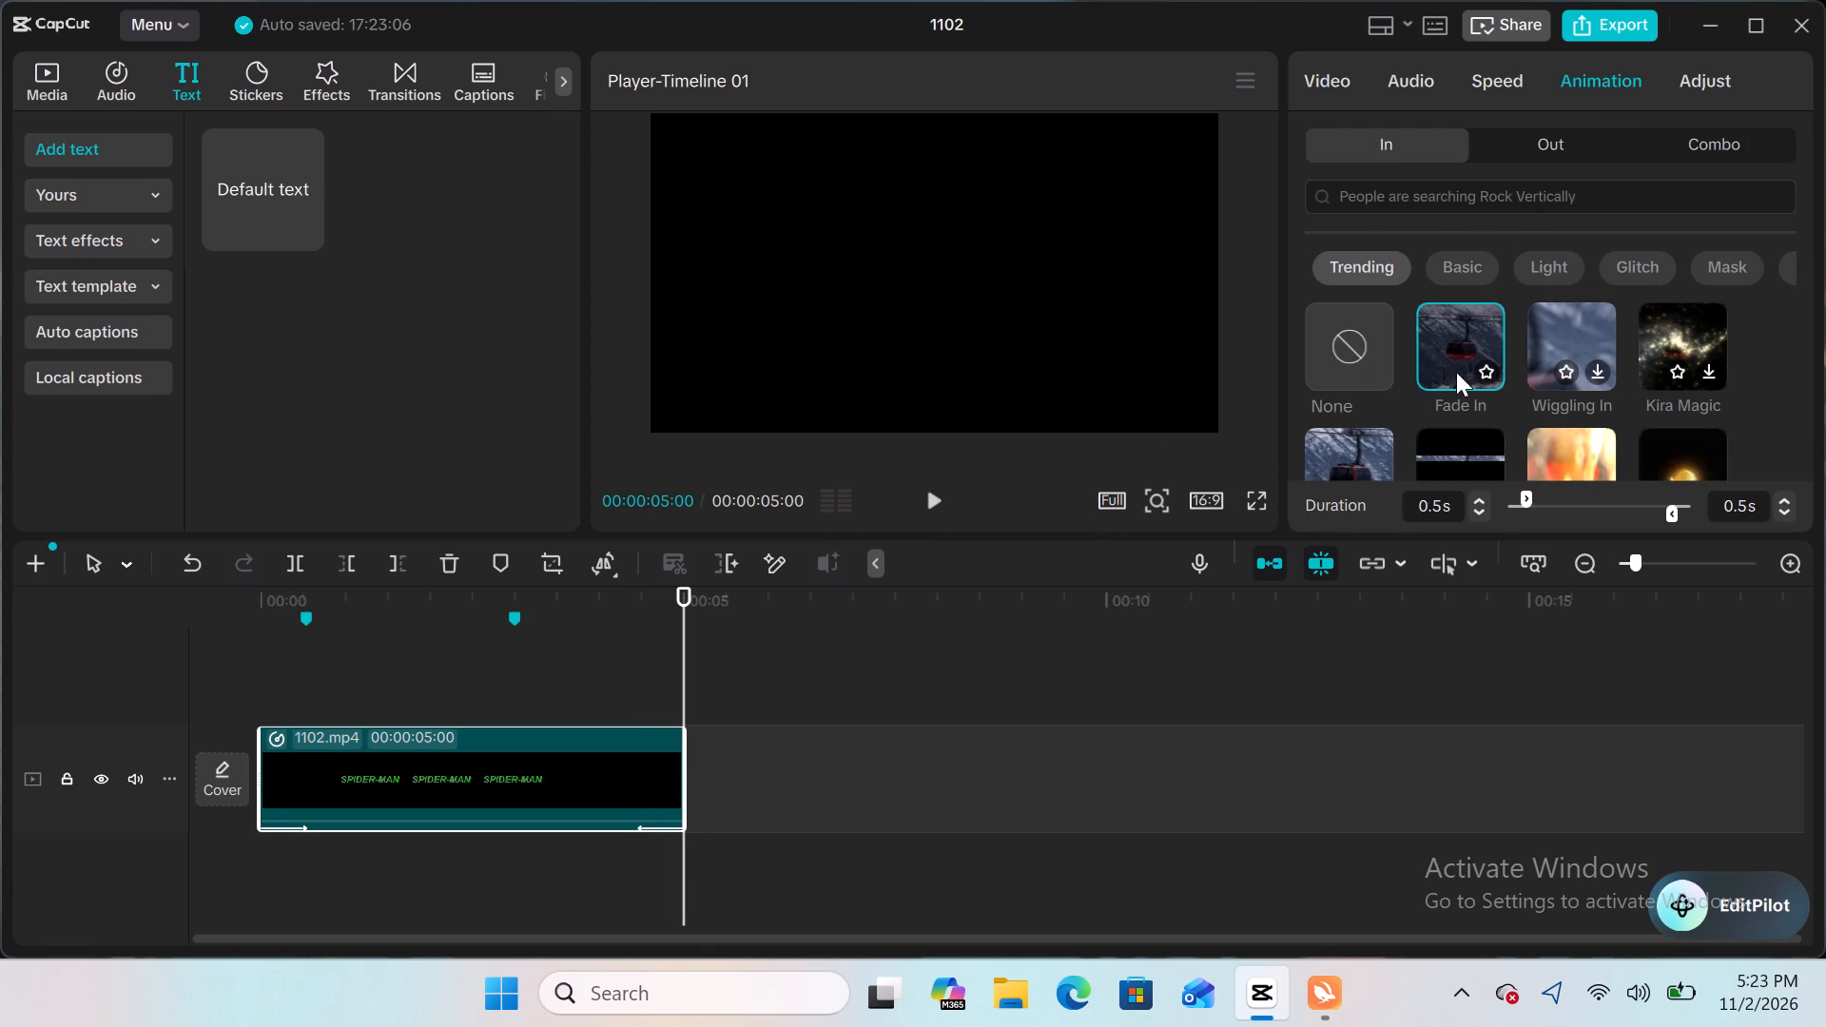
left_click(1457, 359)
left_click_drag(682, 657, 226, 618)
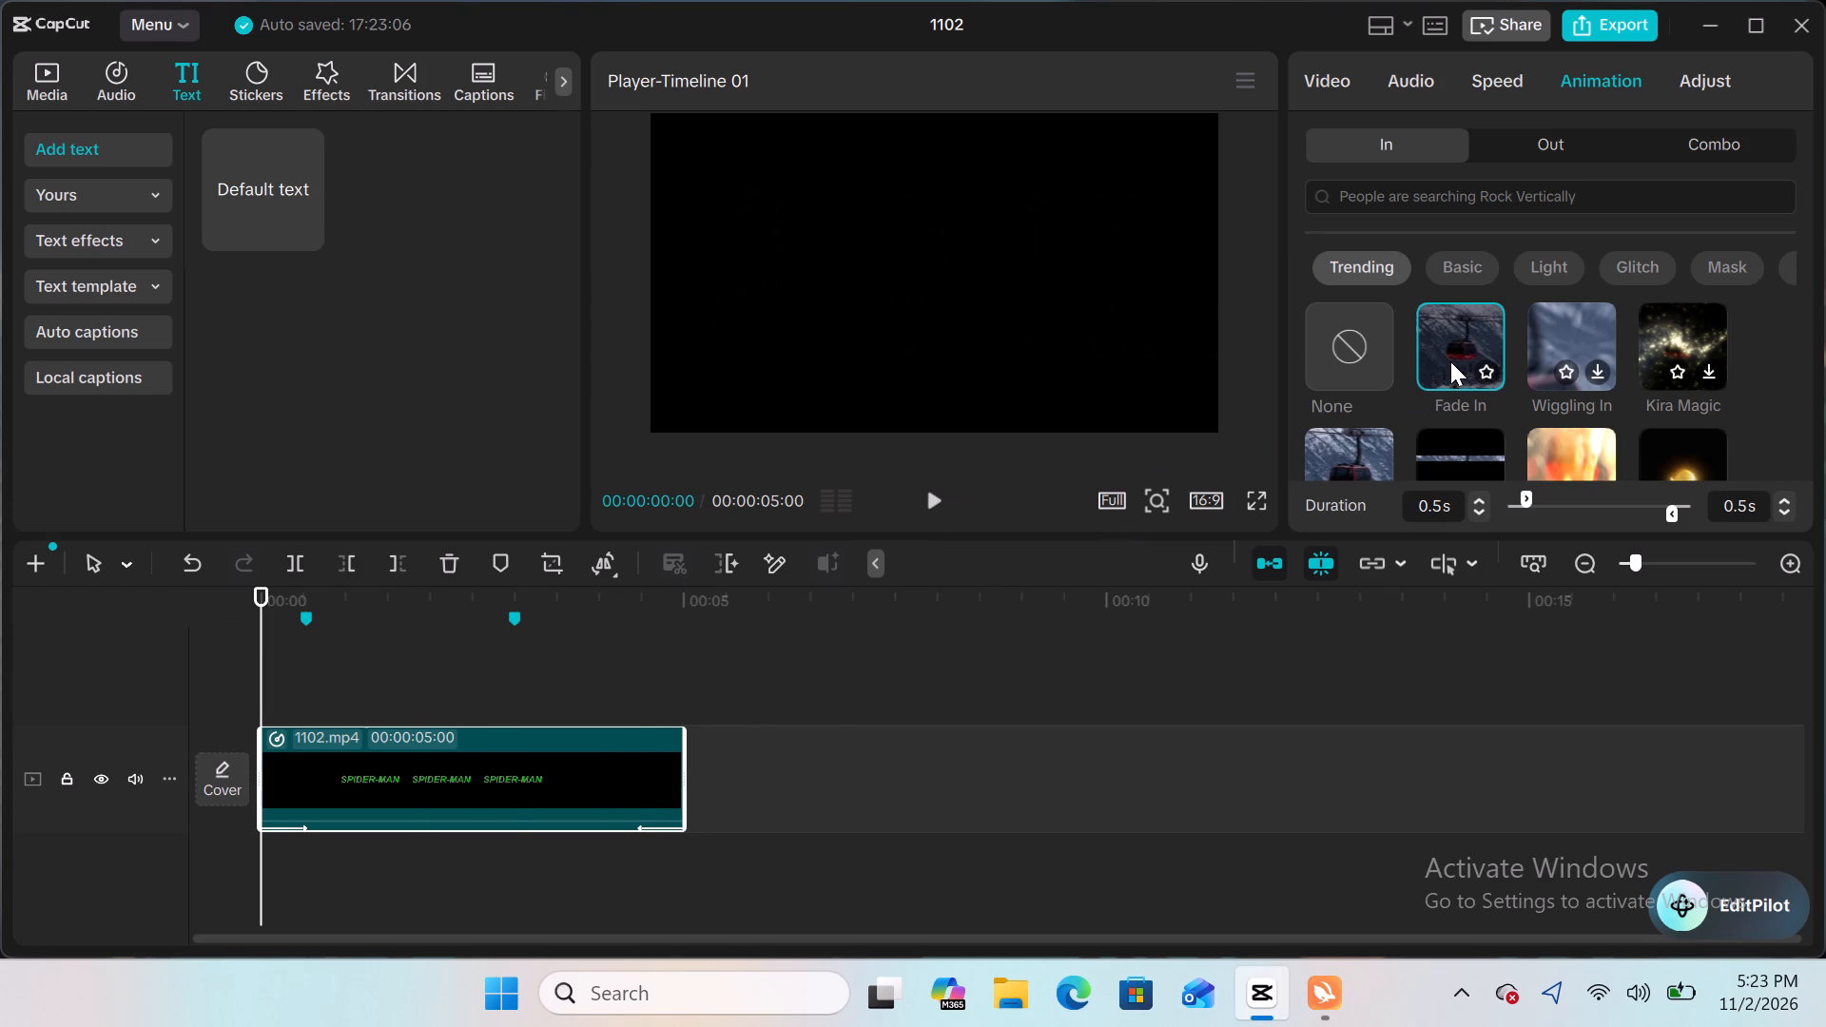
left_click(1450, 361)
double_click(1450, 361)
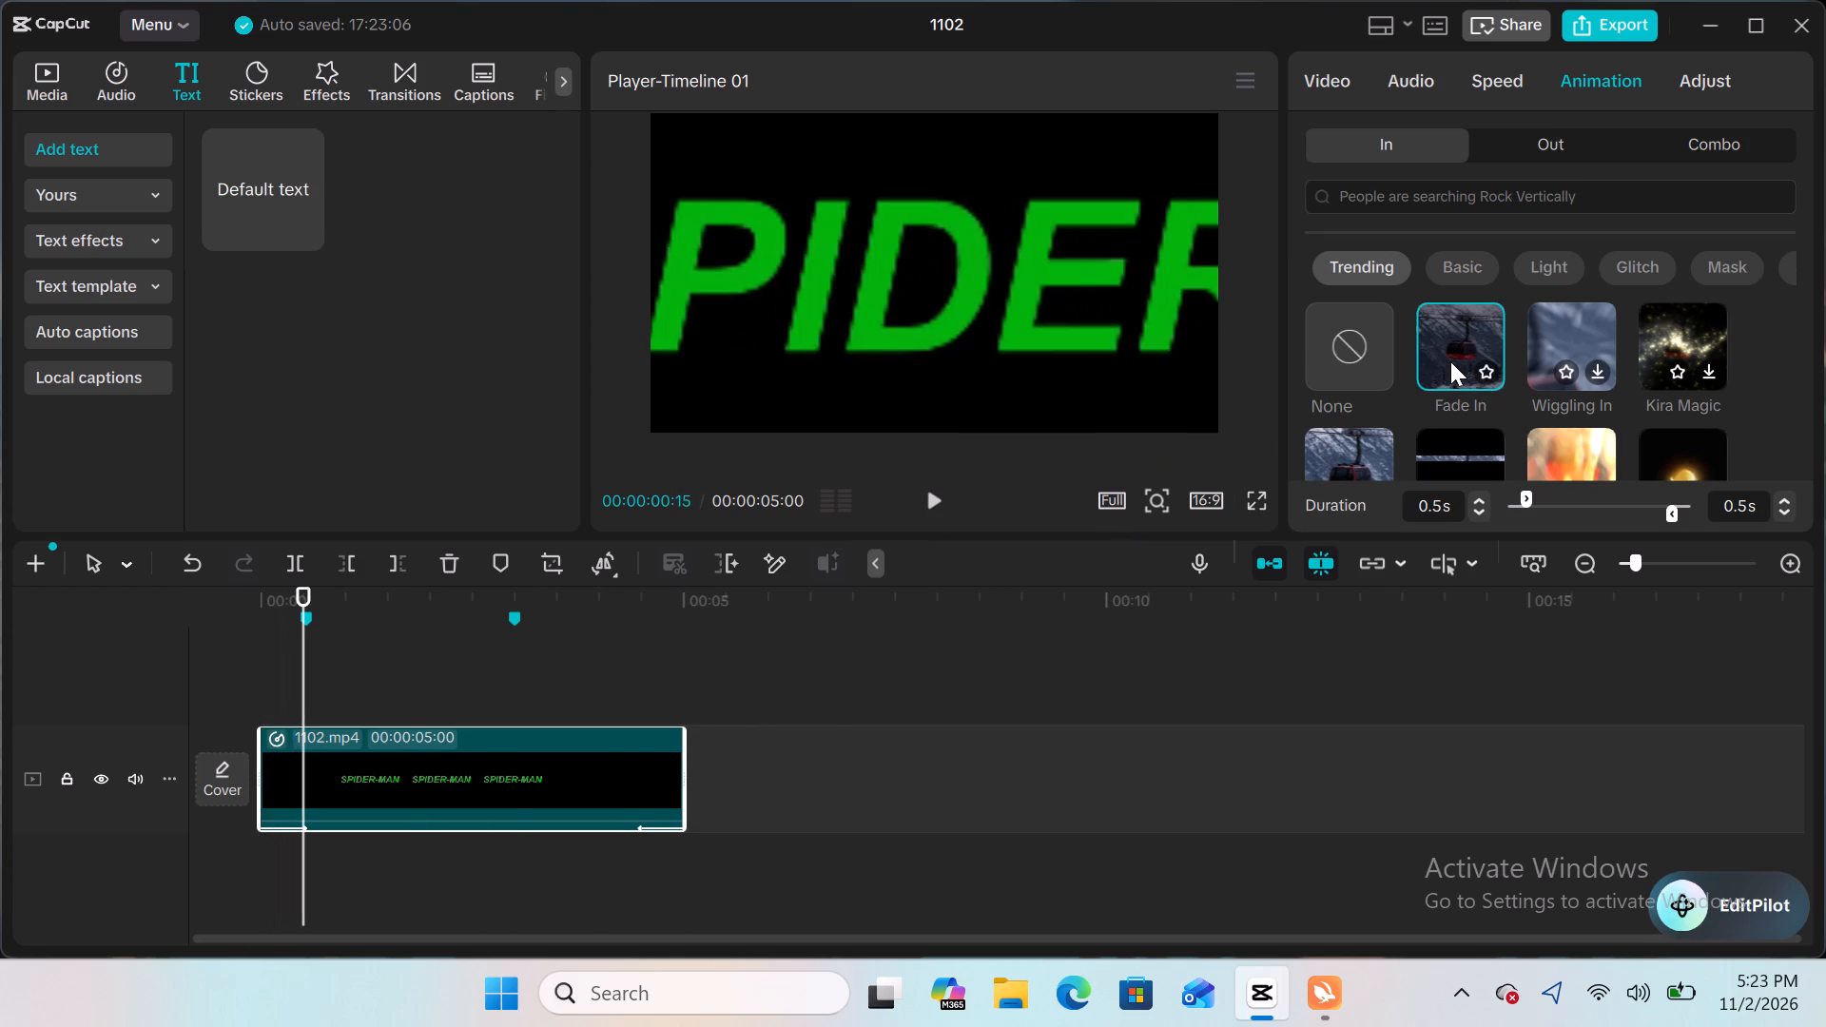
double_click(1450, 361)
double_click(1450, 361)
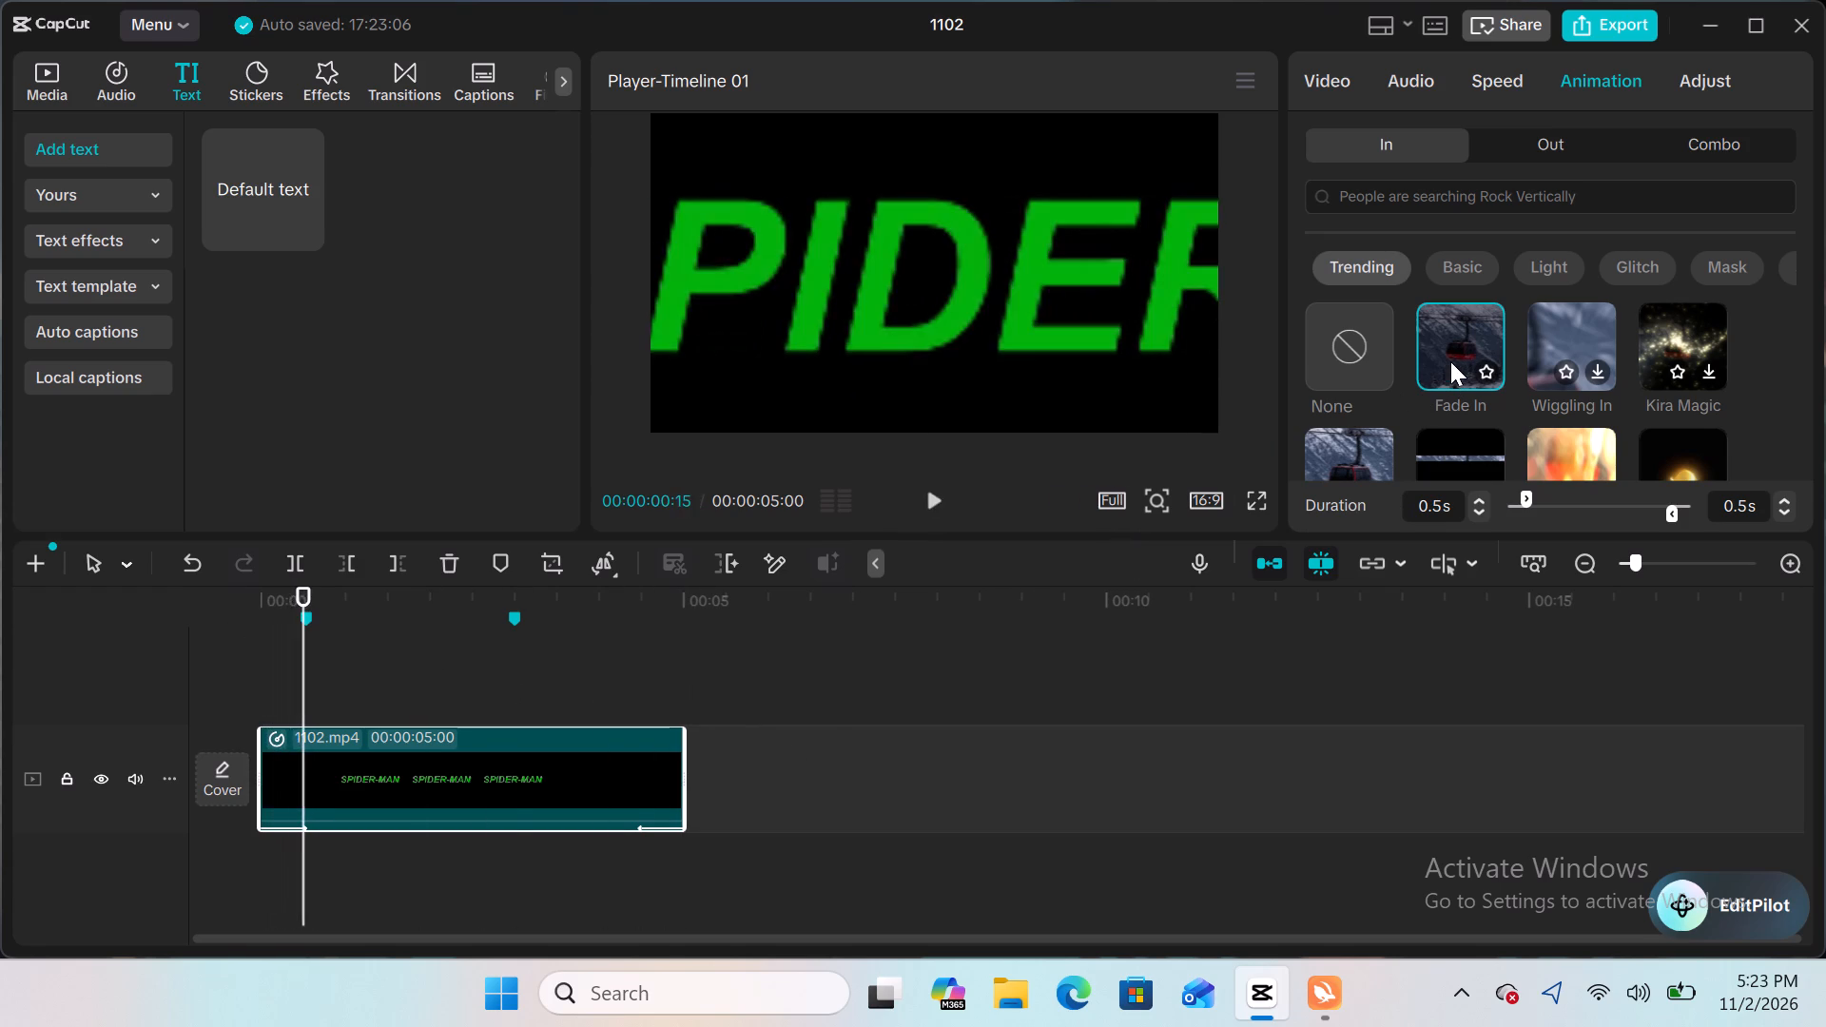
Browse the trending In animations and apply Zoom Out to the 1102.mp4 clip in place of Fade In.
double_click(1450, 361)
double_click(1450, 361)
scroll(1679, 262, "down", 3)
scroll(1626, 358, "down", 1)
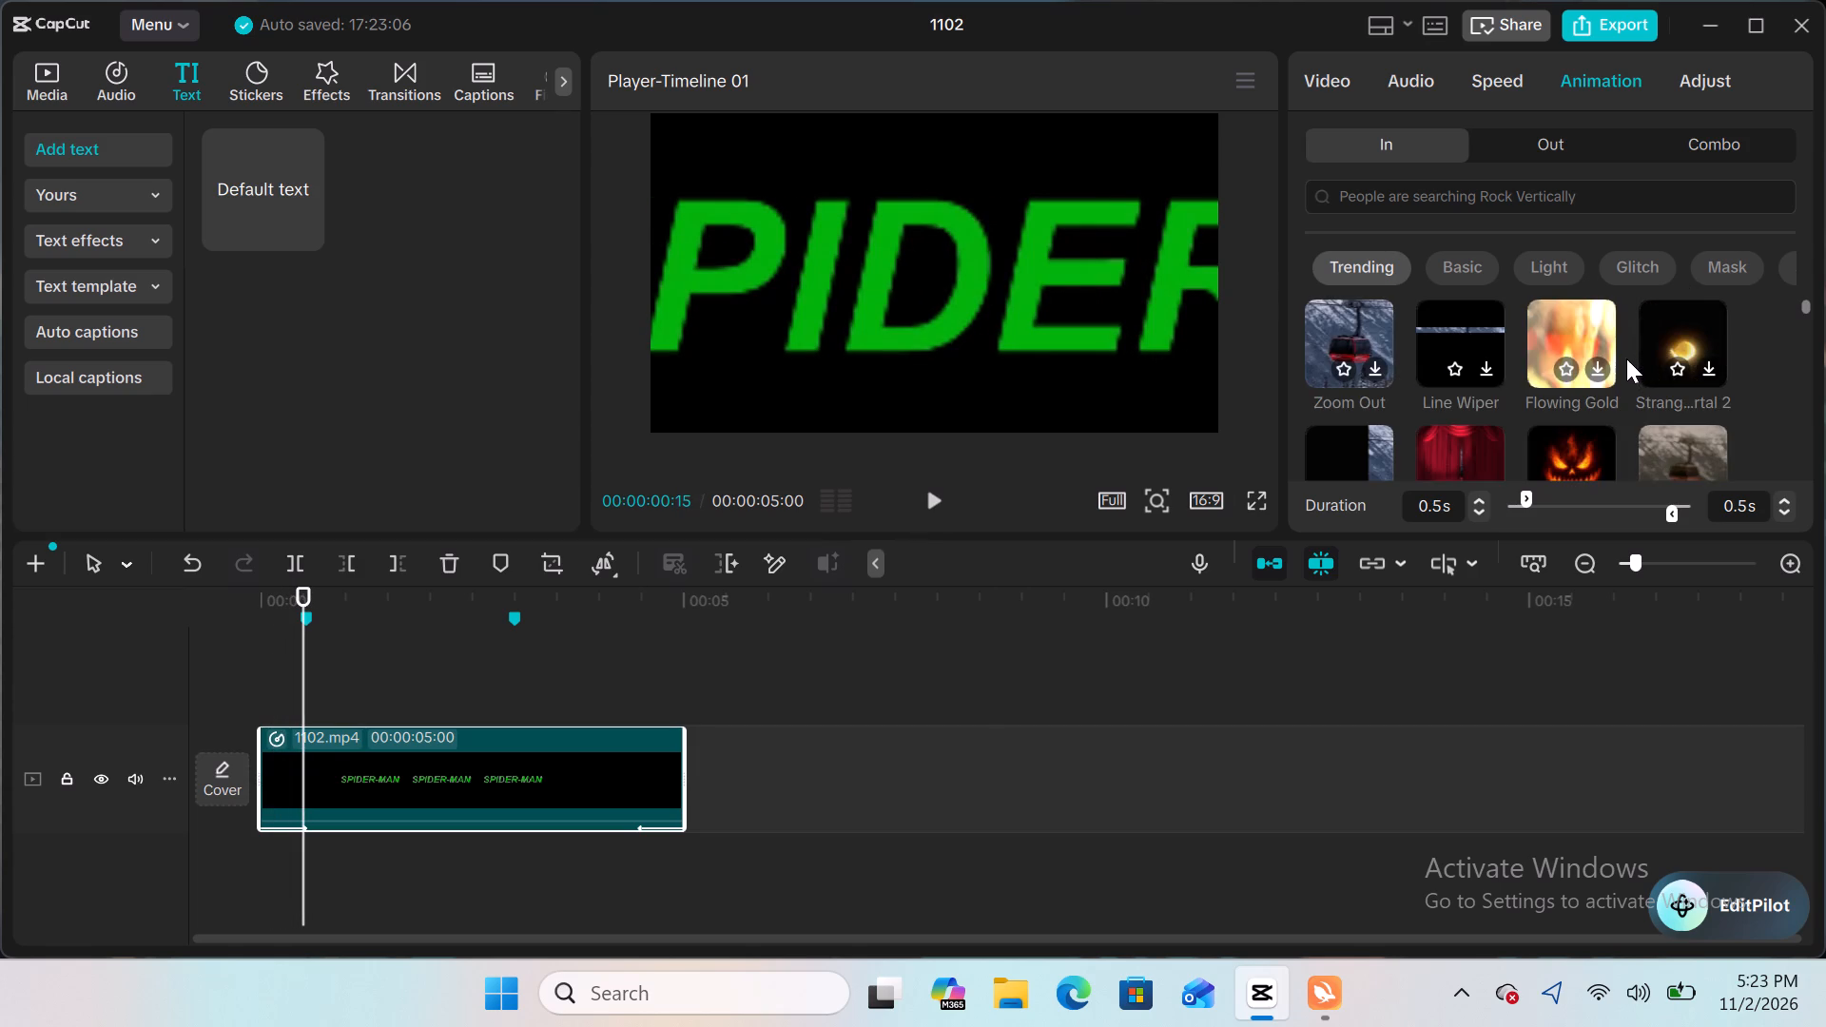
scroll(1626, 358, "down", 1)
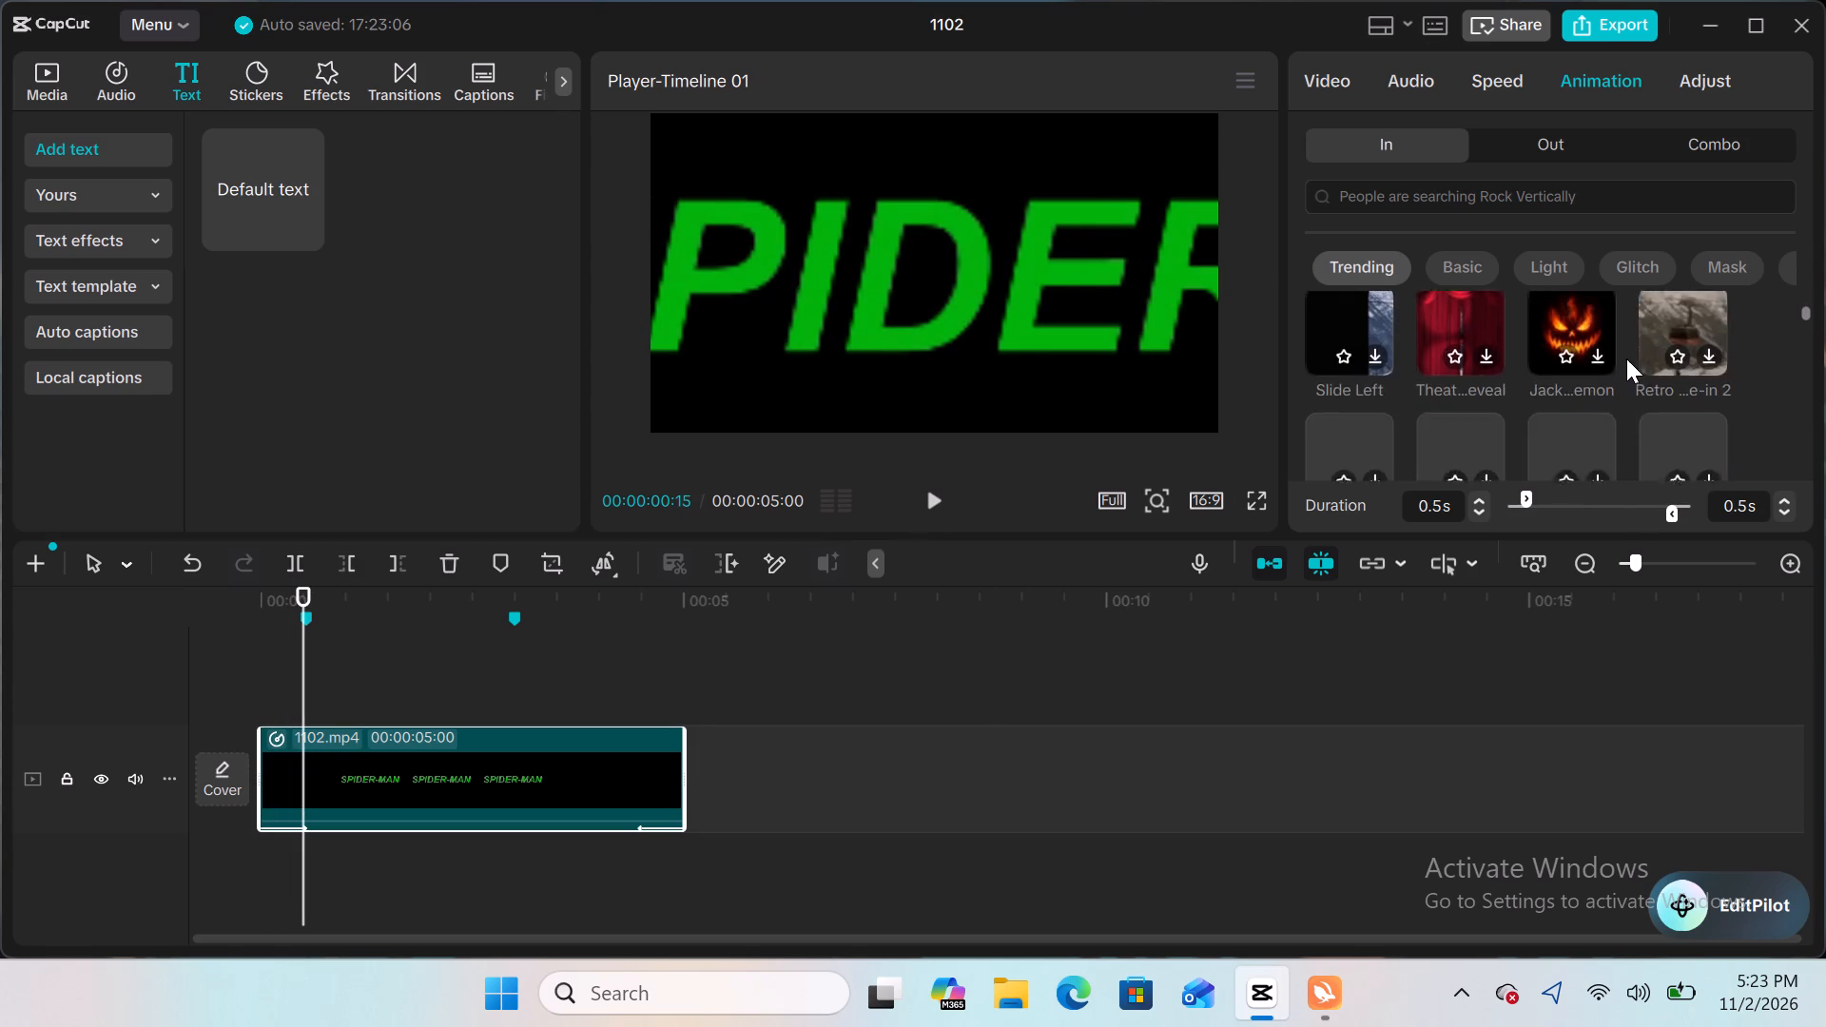
scroll(1626, 358, "down", 1)
scroll(1626, 358, "right", 1)
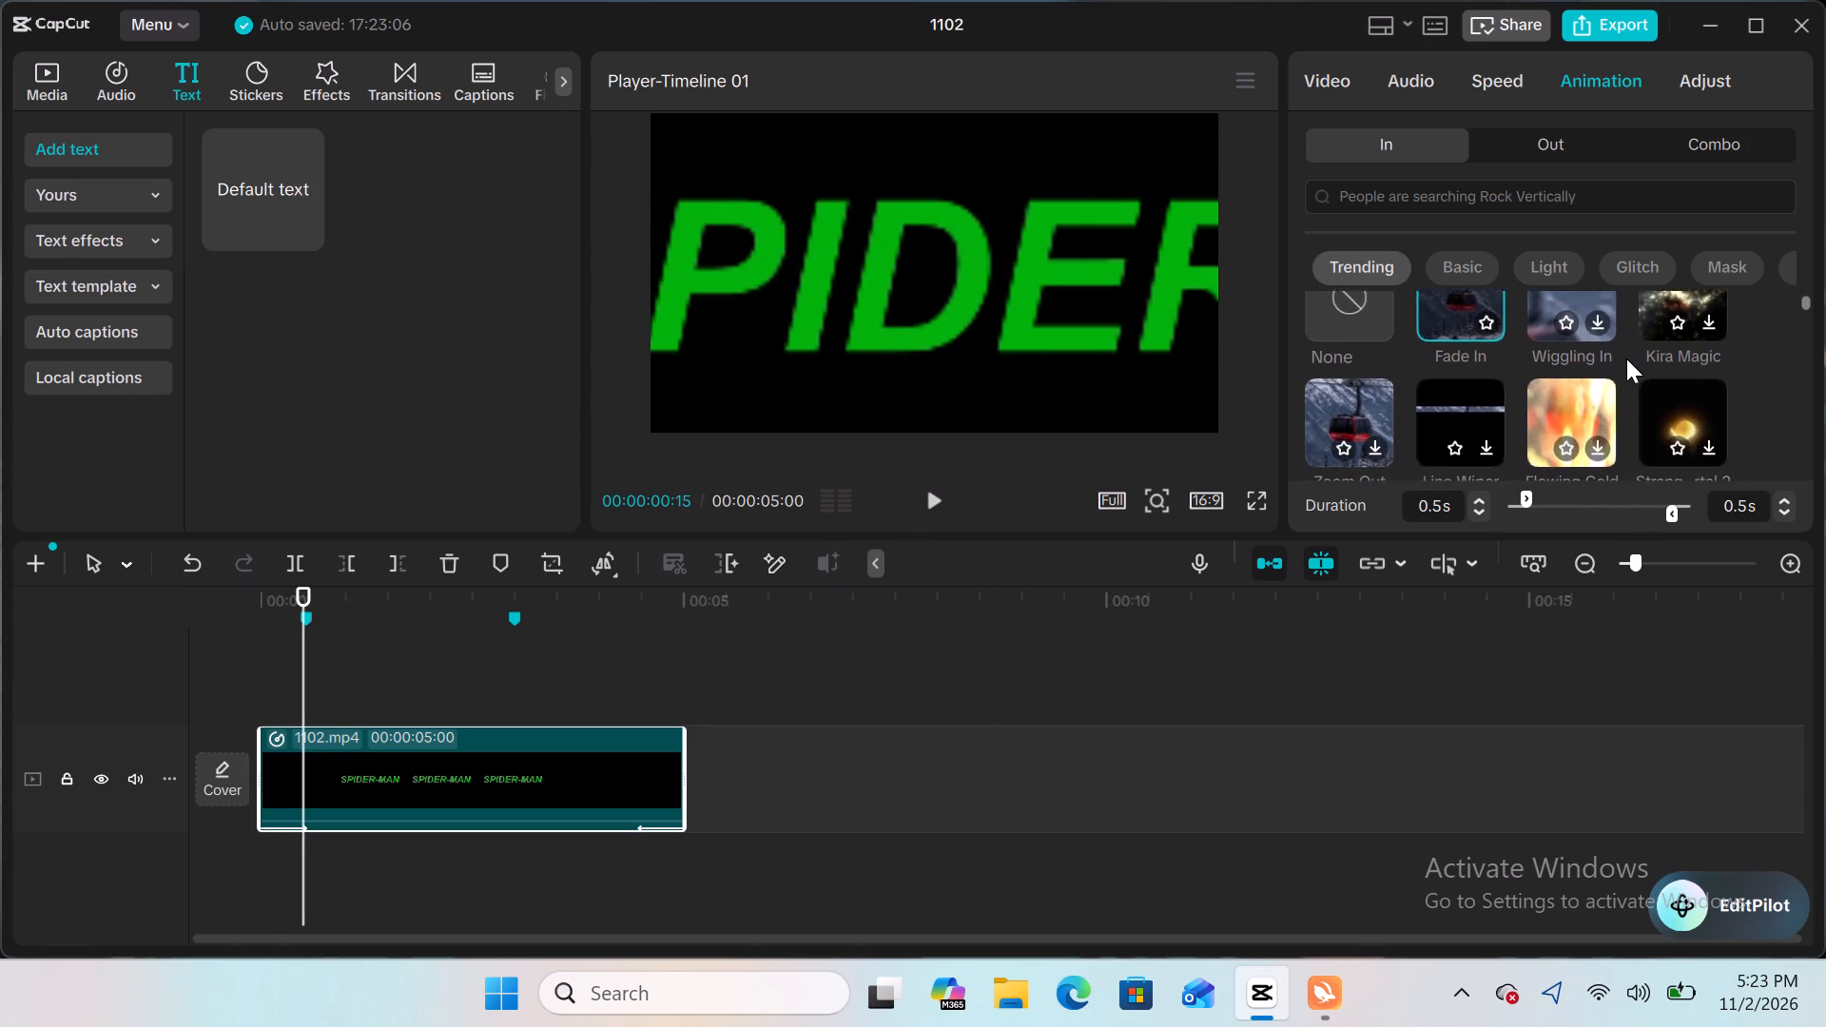
scroll(1626, 358, "right", 1)
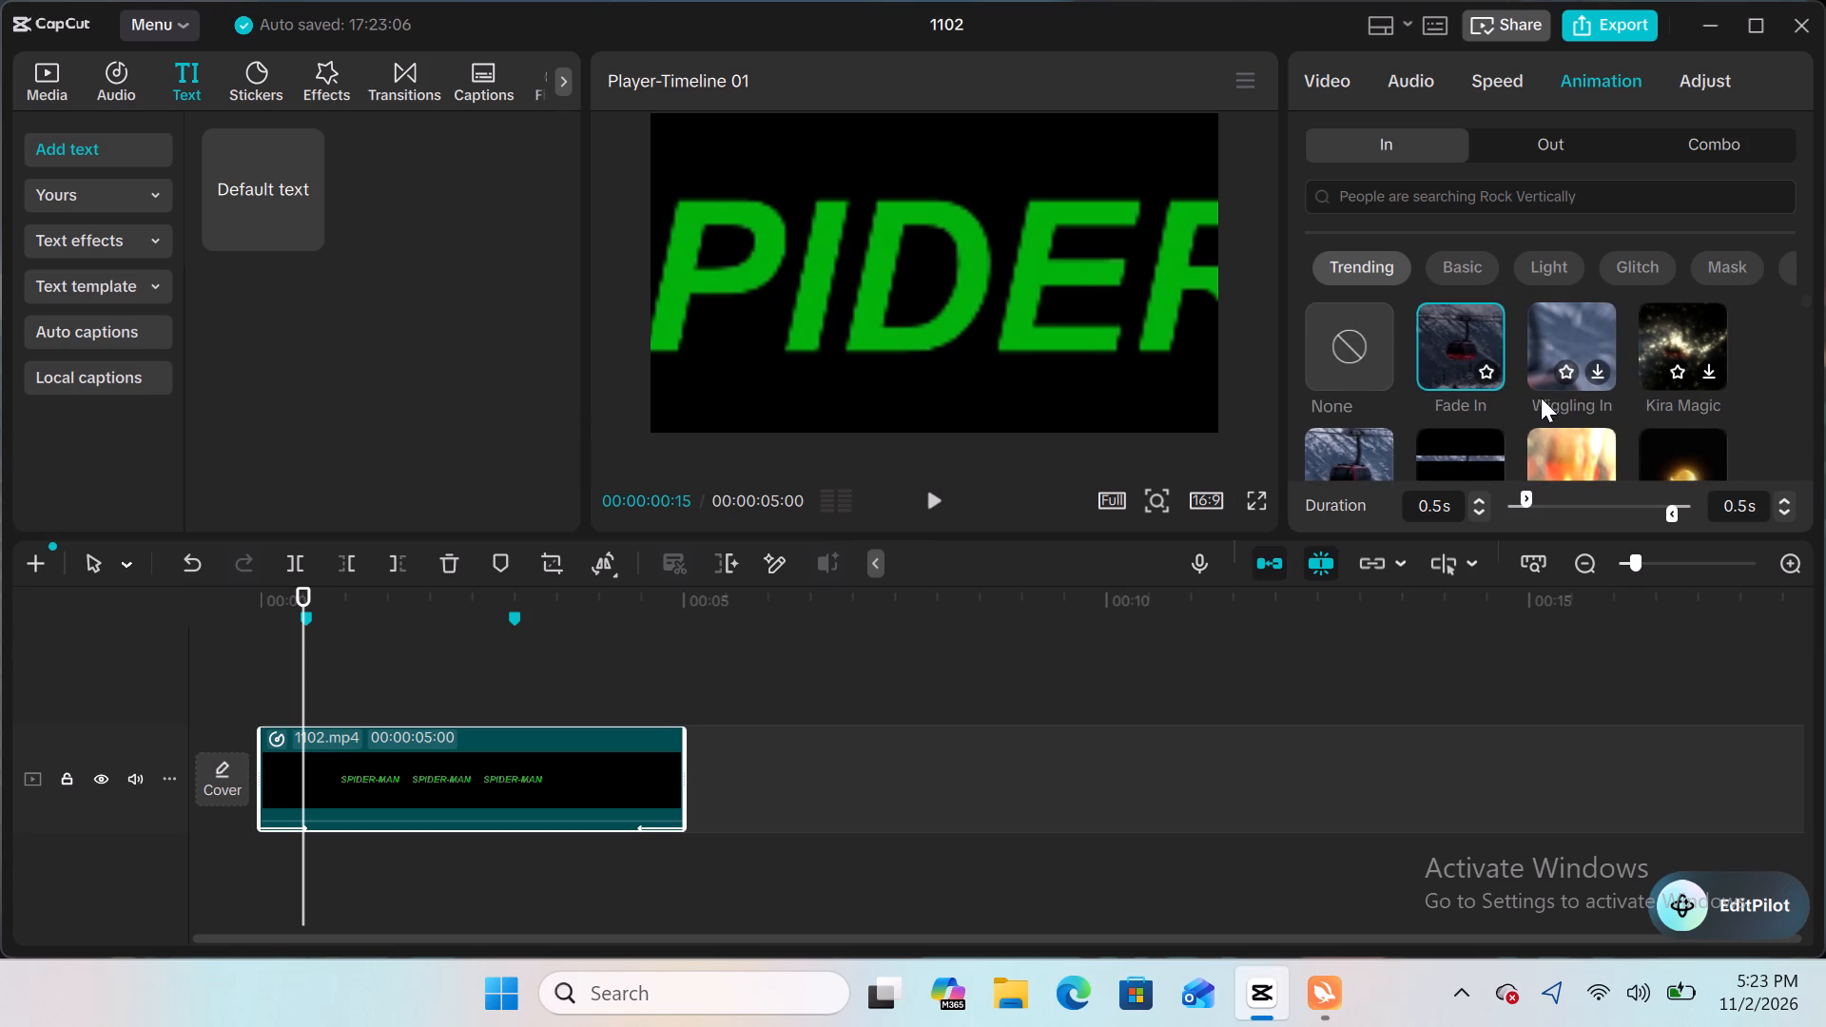
scroll(1541, 397, "right", 3)
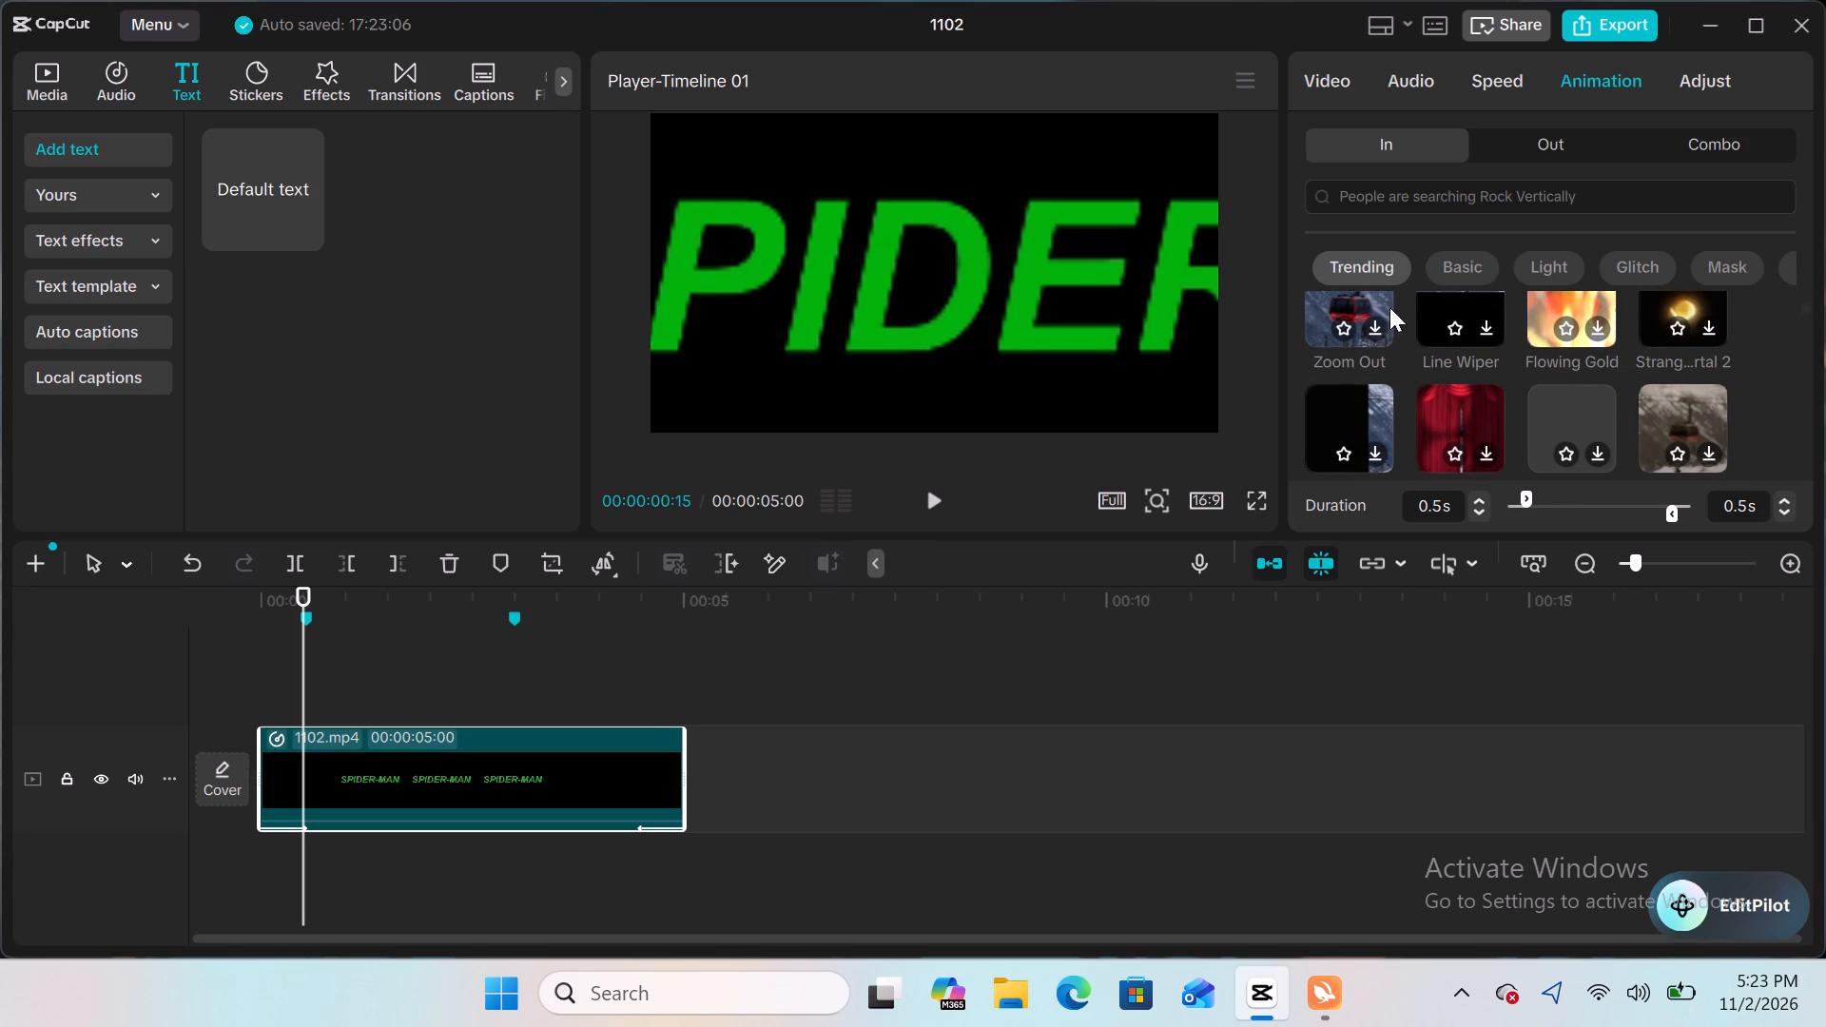
left_click(1334, 289)
double_click(1366, 317)
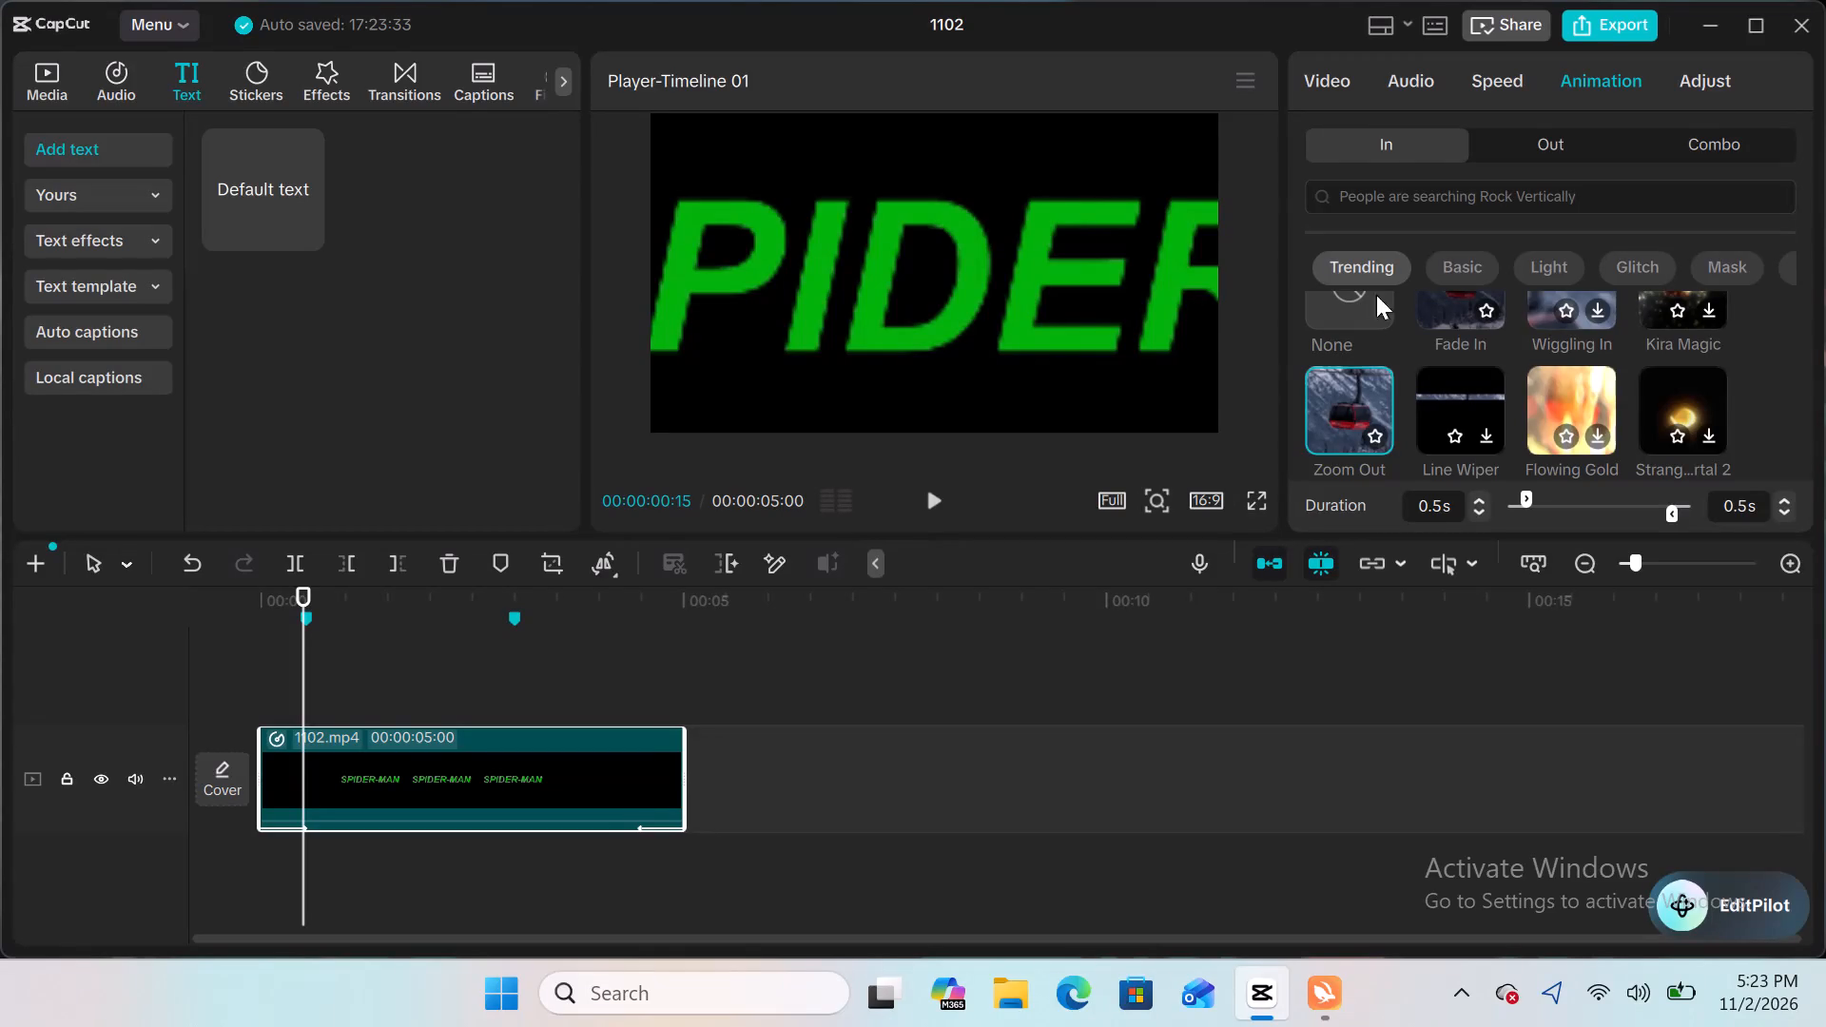
double_click(1342, 432)
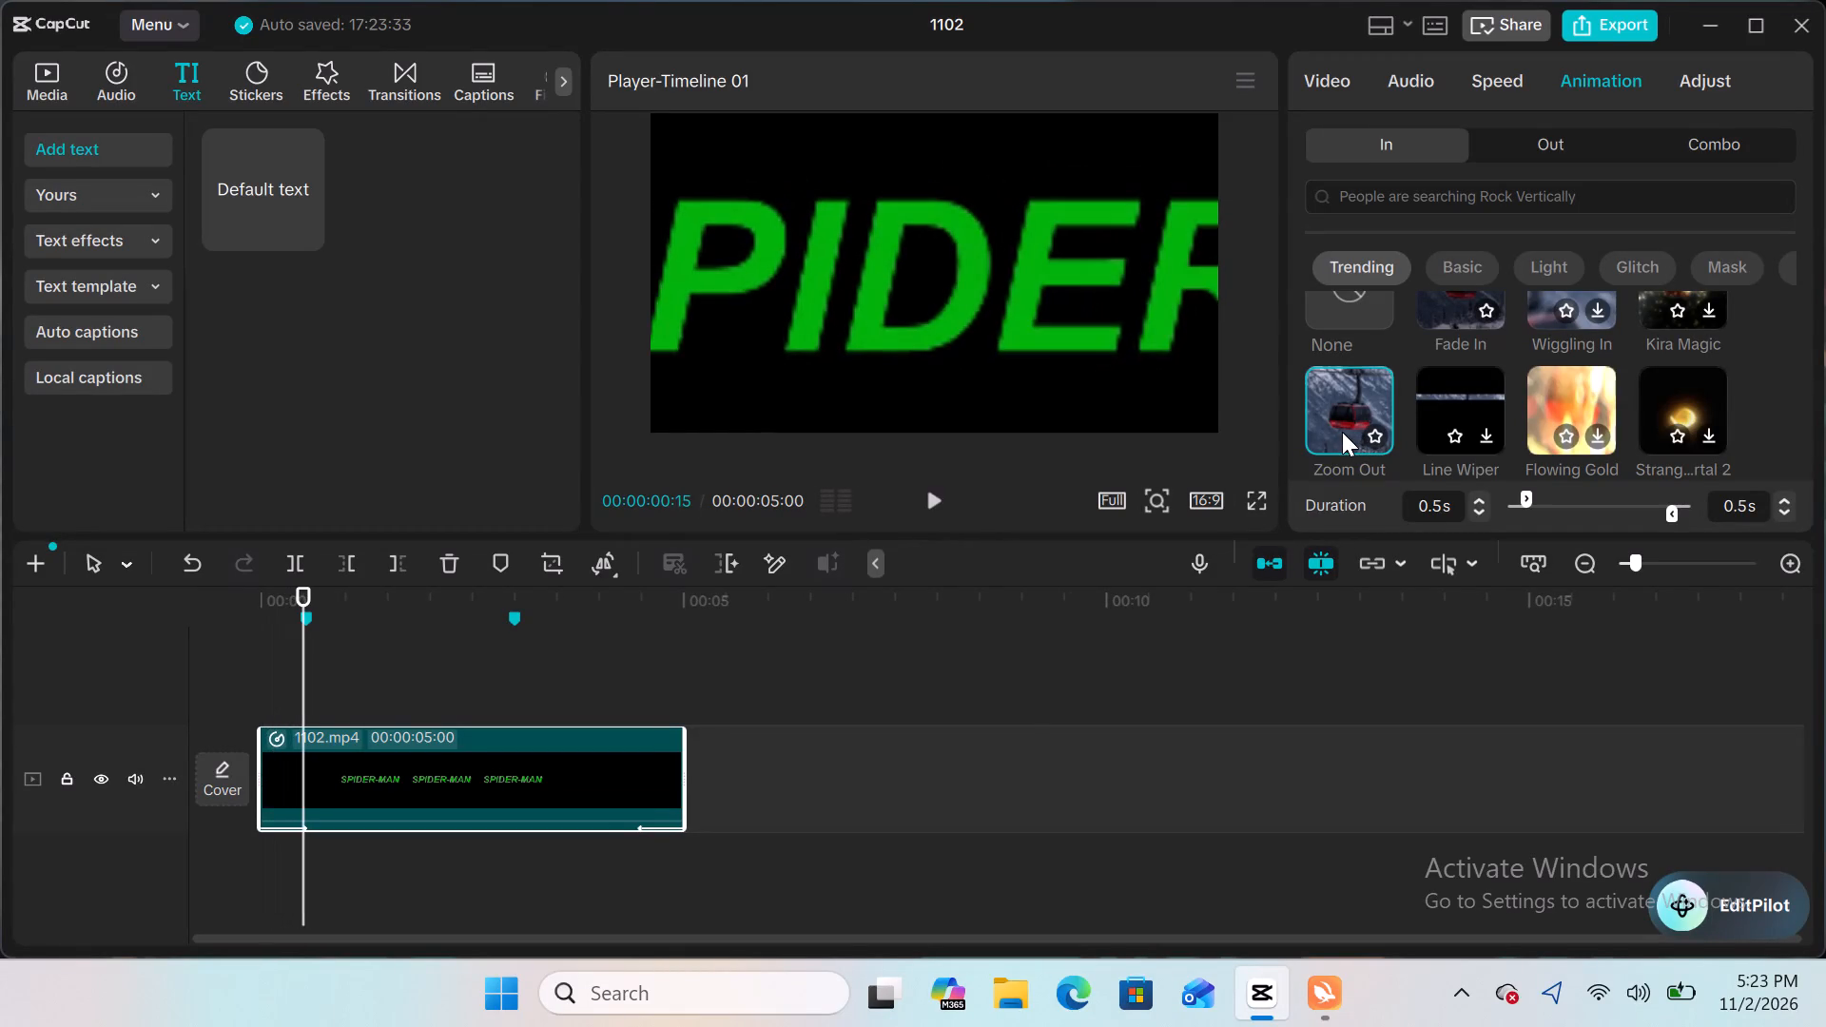
double_click(1342, 432)
Look through the remaining trending In animations and the trending Out animations for the 1102.mp4 clip.
scroll(1342, 432, "down", 2)
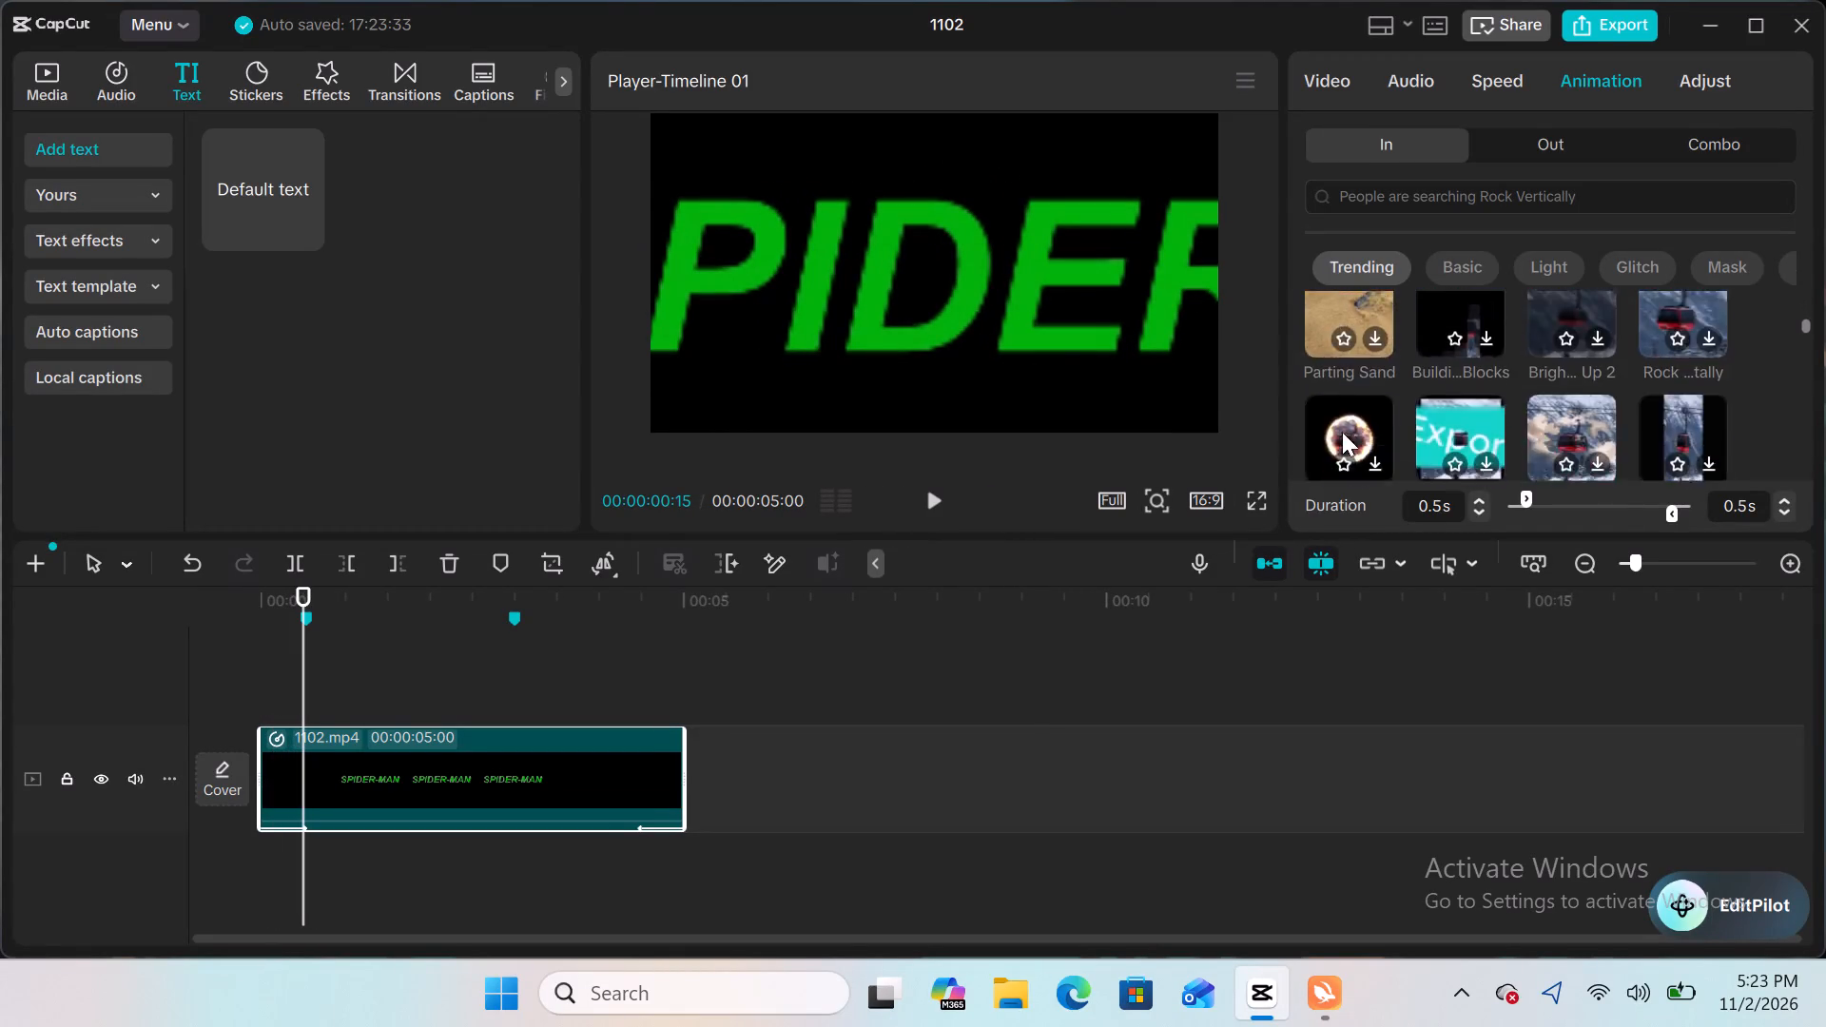
scroll(1342, 432, "down", 1)
scroll(1342, 432, "up", 1)
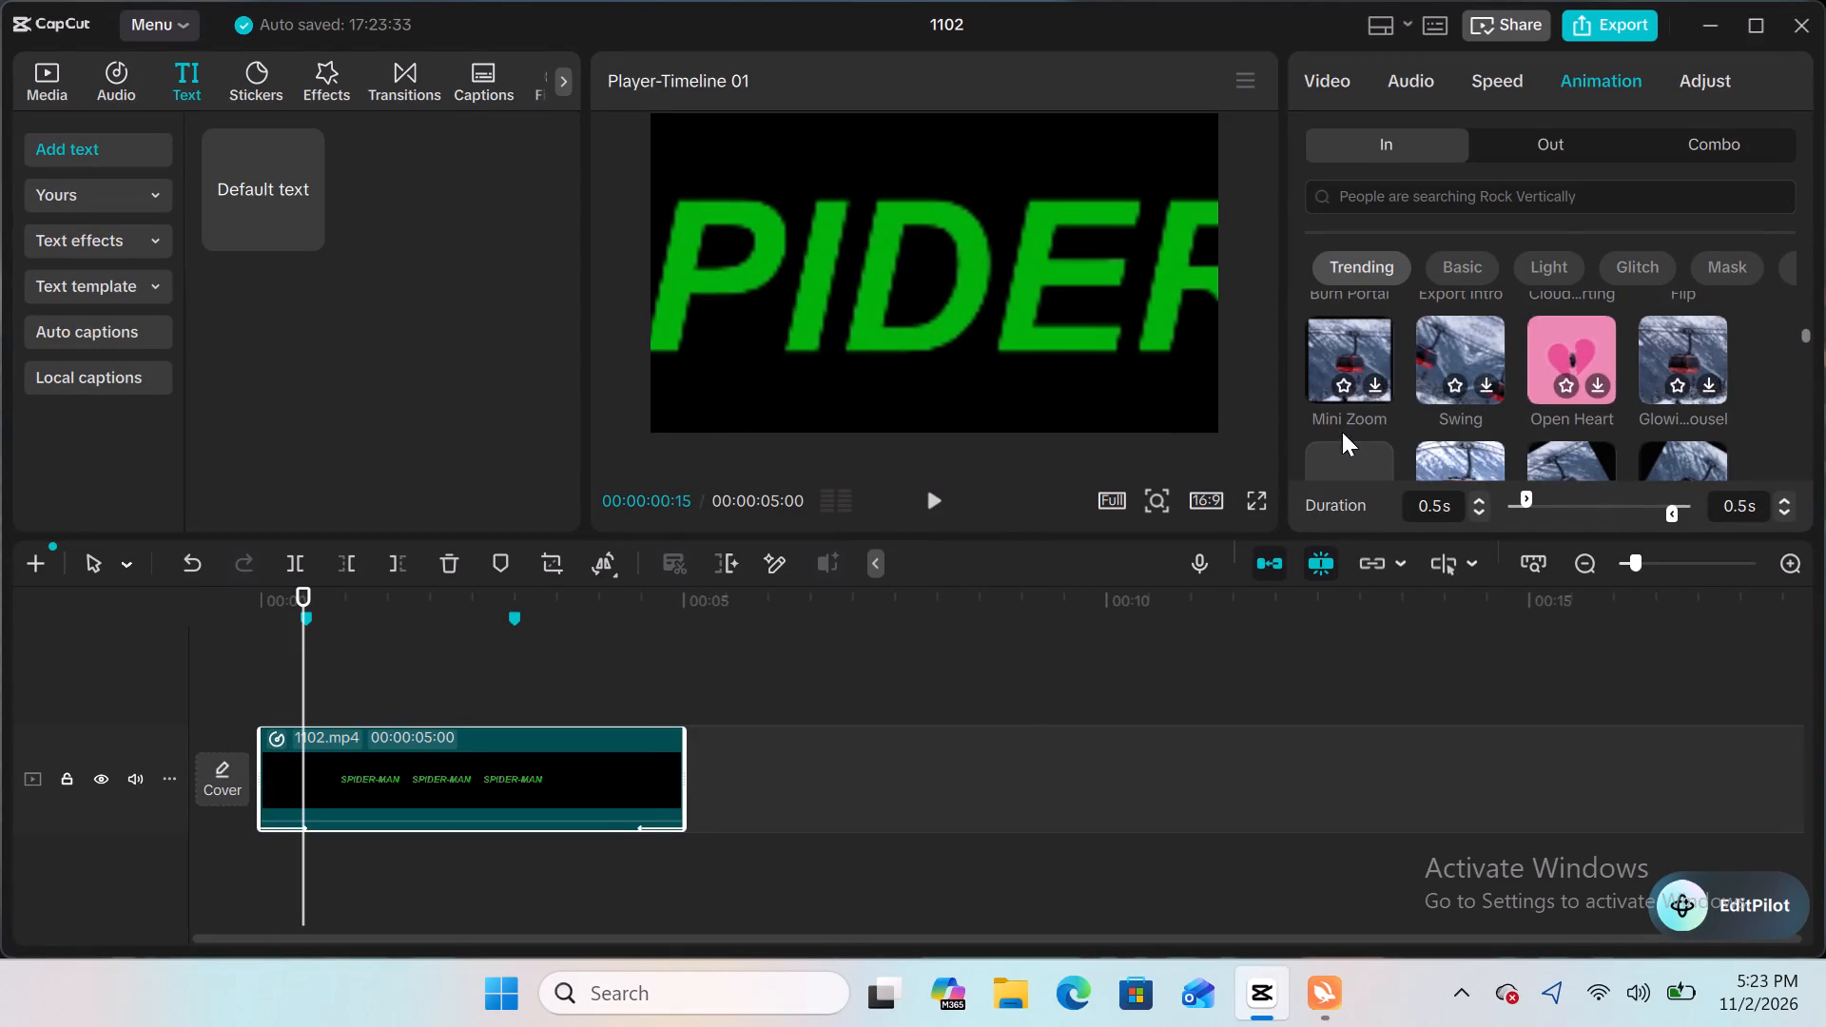
scroll(1342, 432, "up", 1)
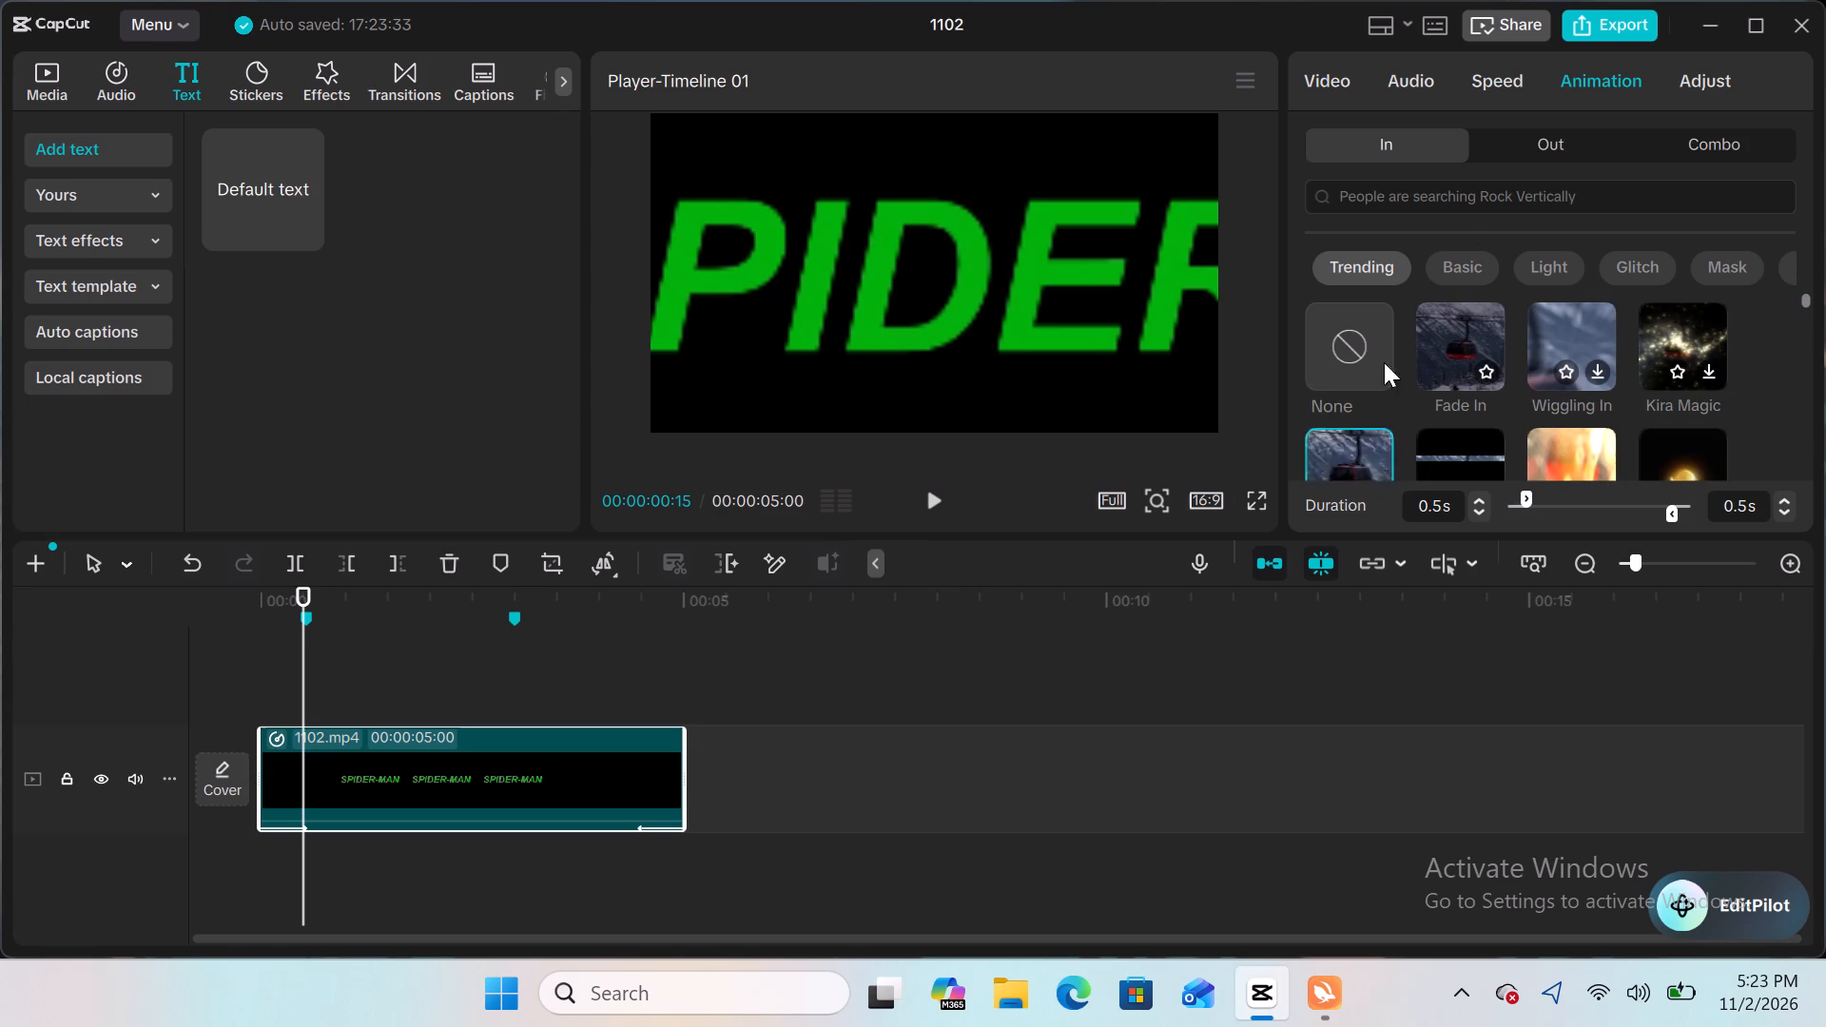
left_click(1580, 131)
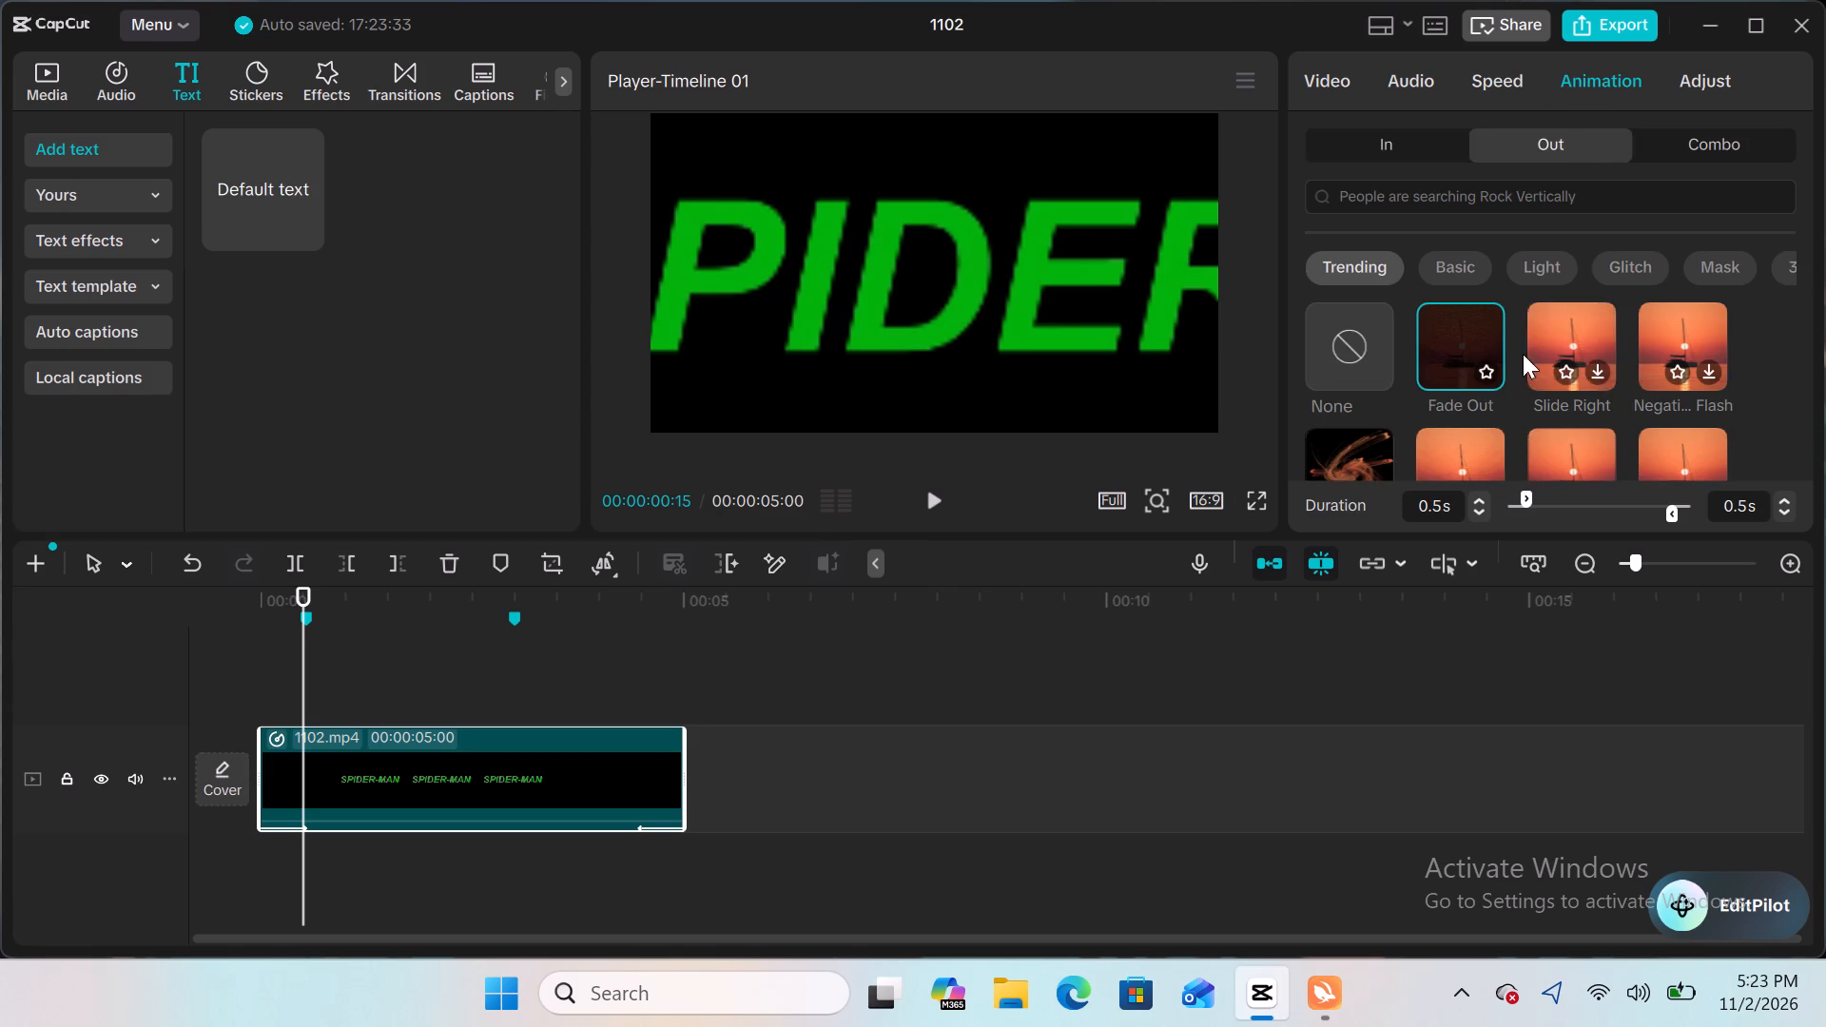
scroll(1495, 436, "down", 3)
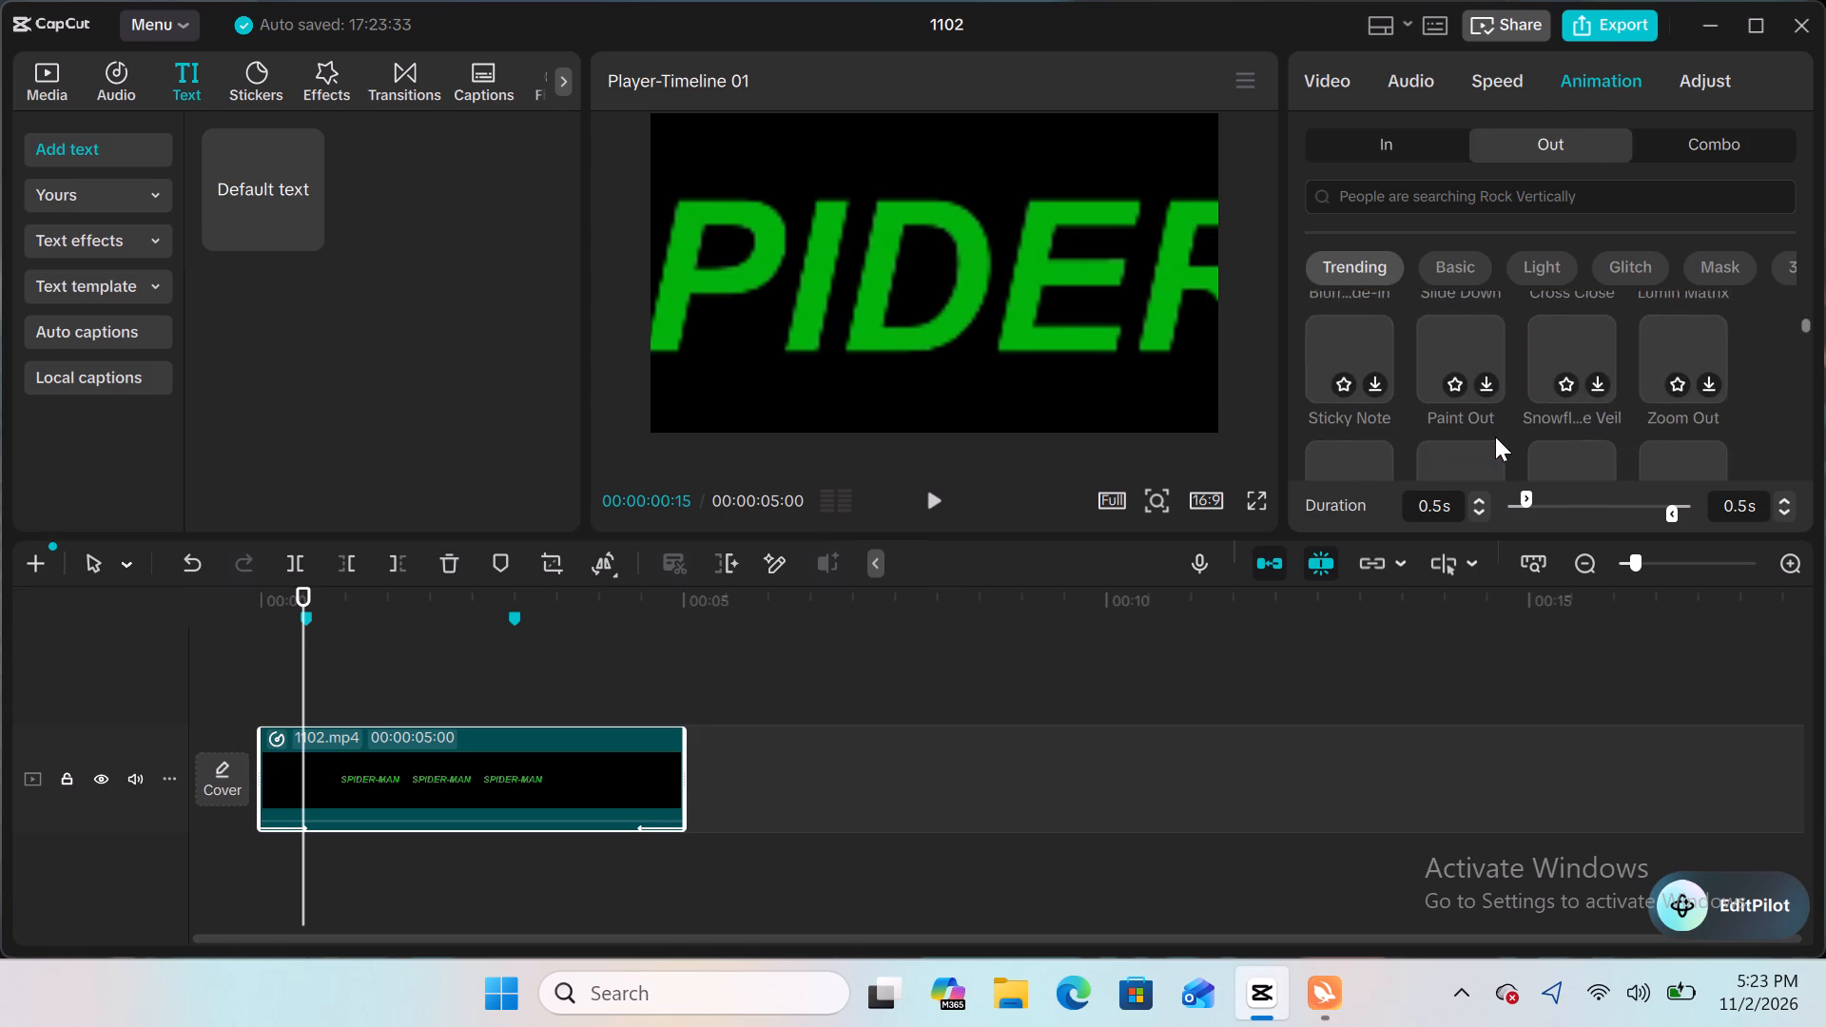
scroll(1495, 436, "down", 1)
scroll(1495, 436, "up", 2)
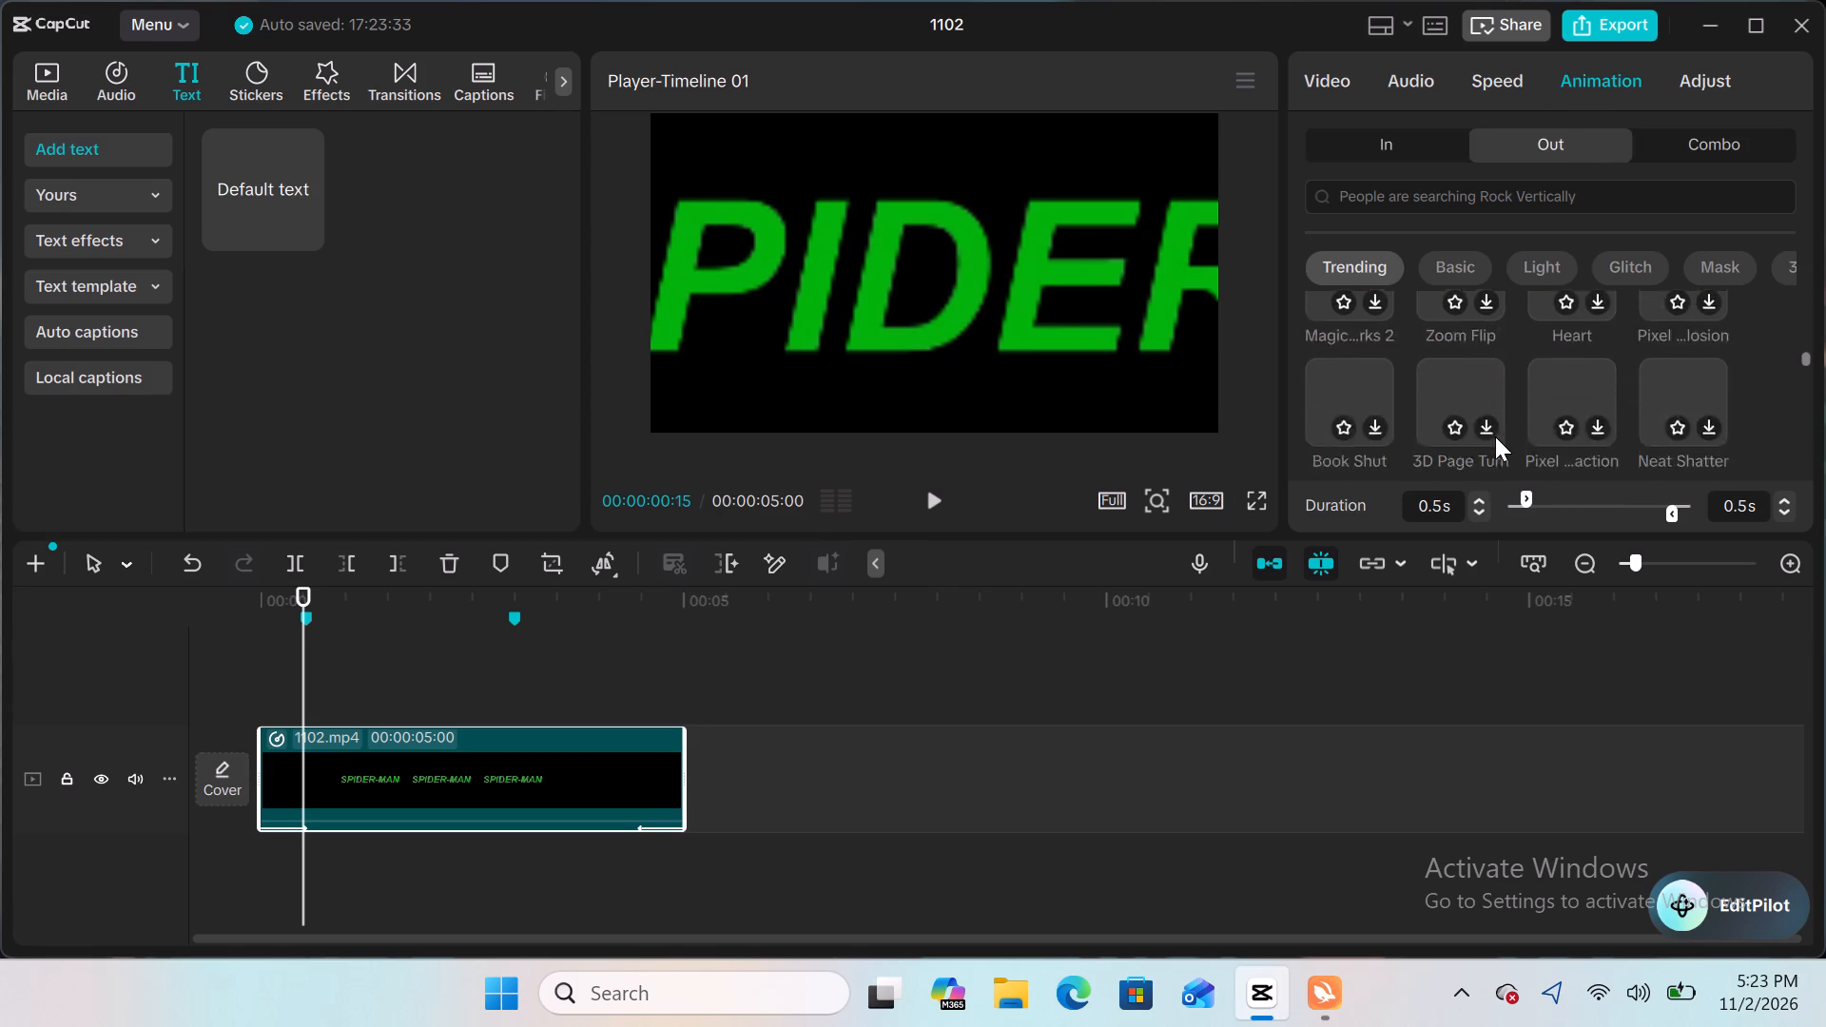
scroll(1495, 436, "up", 1)
Apply the trending Combo animation Zoom 1 to the 1102.mp4 clip and replay its preview.
left_click(1743, 155)
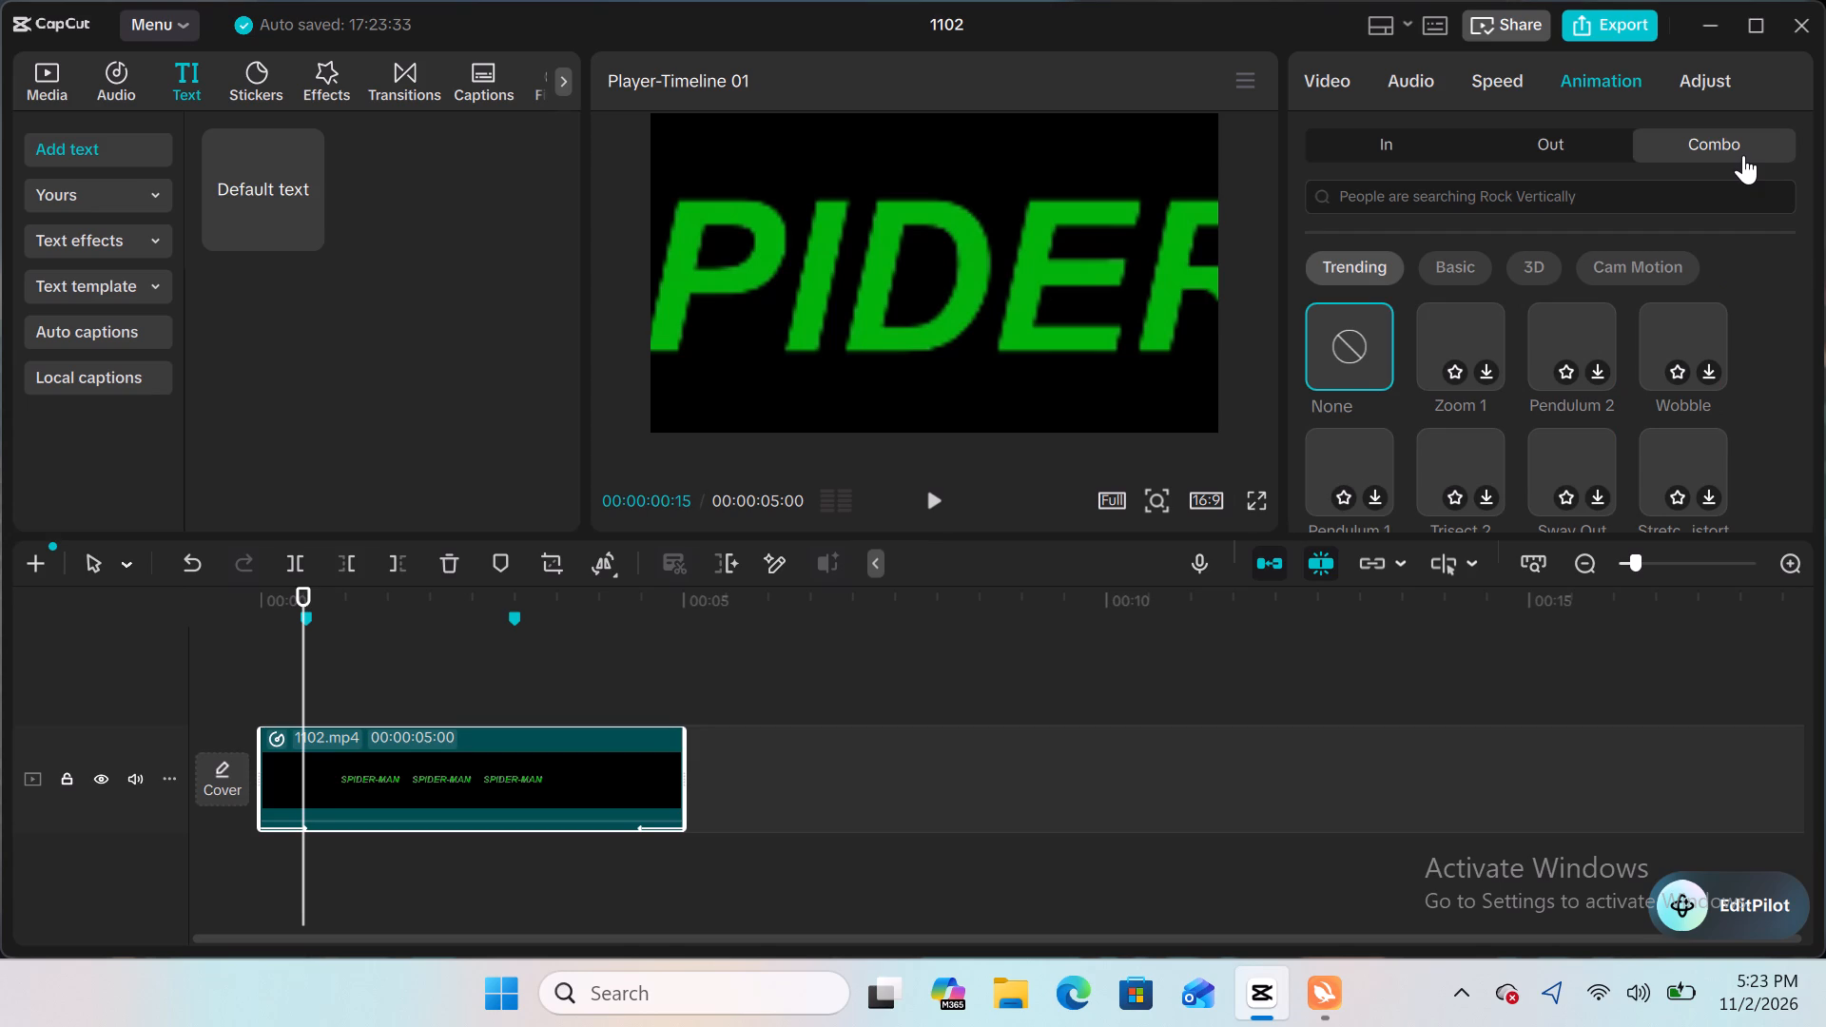
left_click(1436, 364)
double_click(1463, 340)
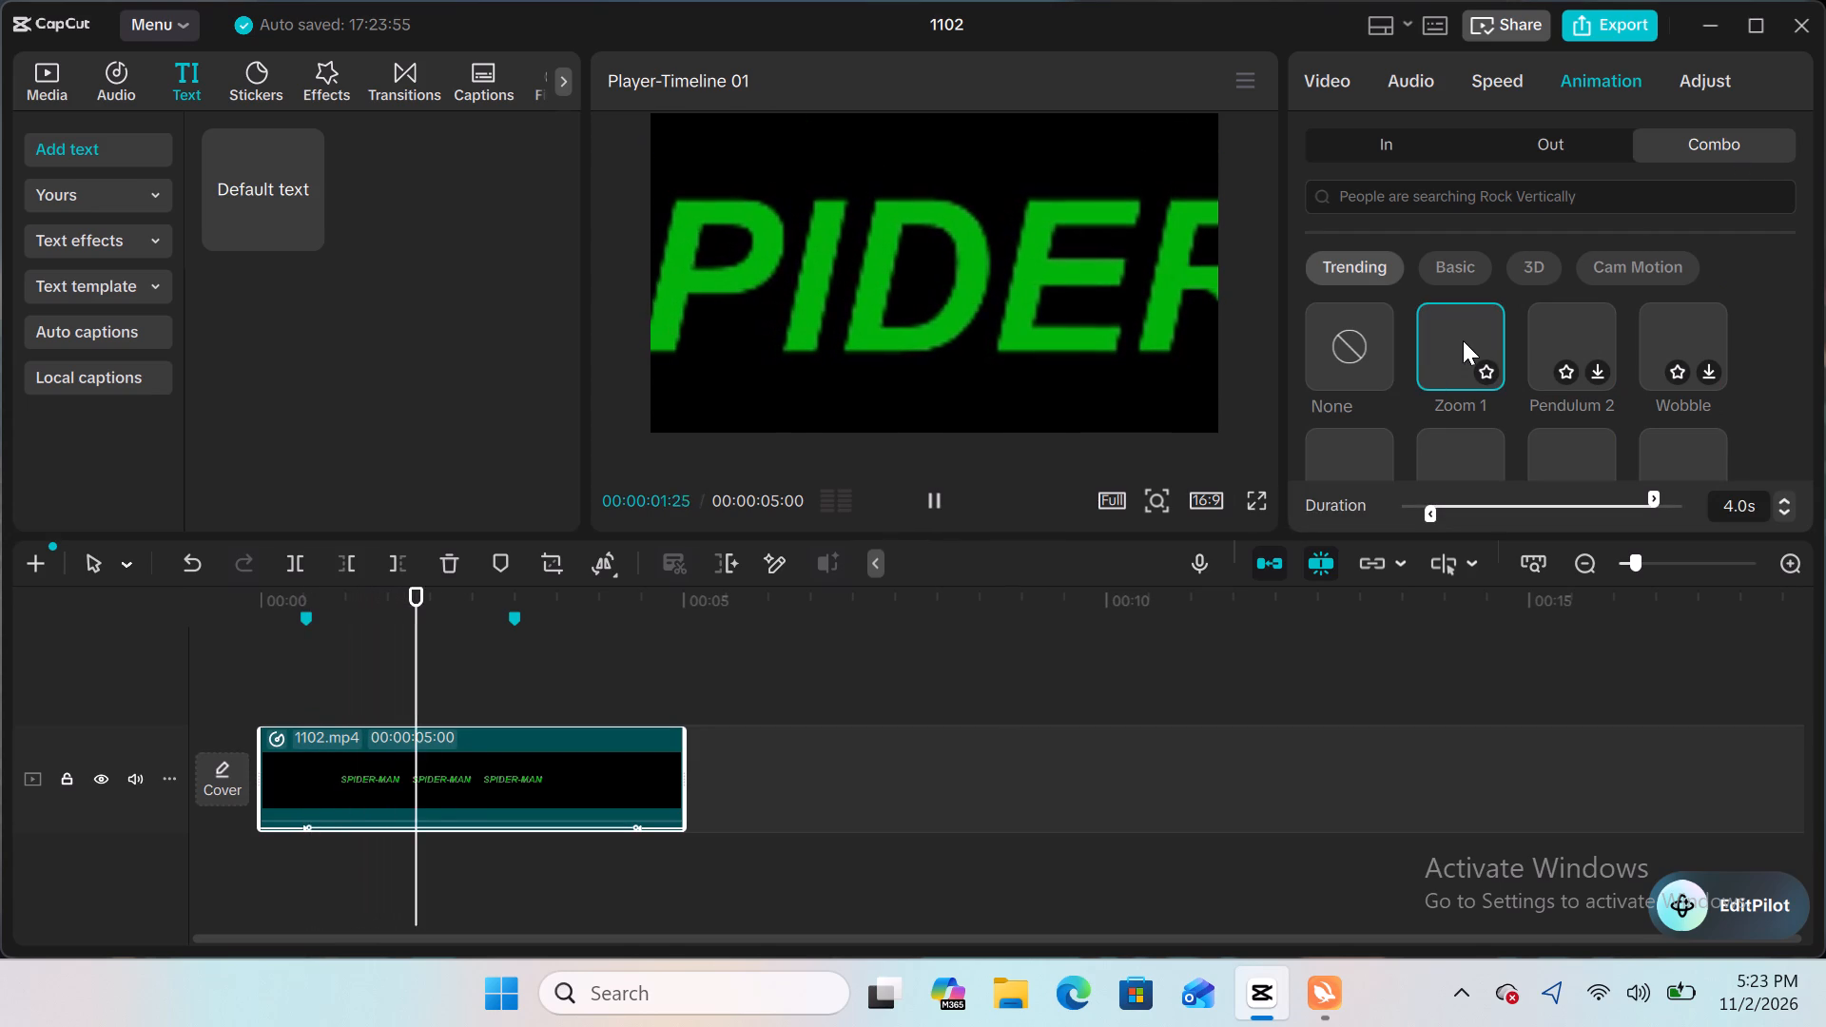
double_click(1463, 340)
double_click(1463, 340)
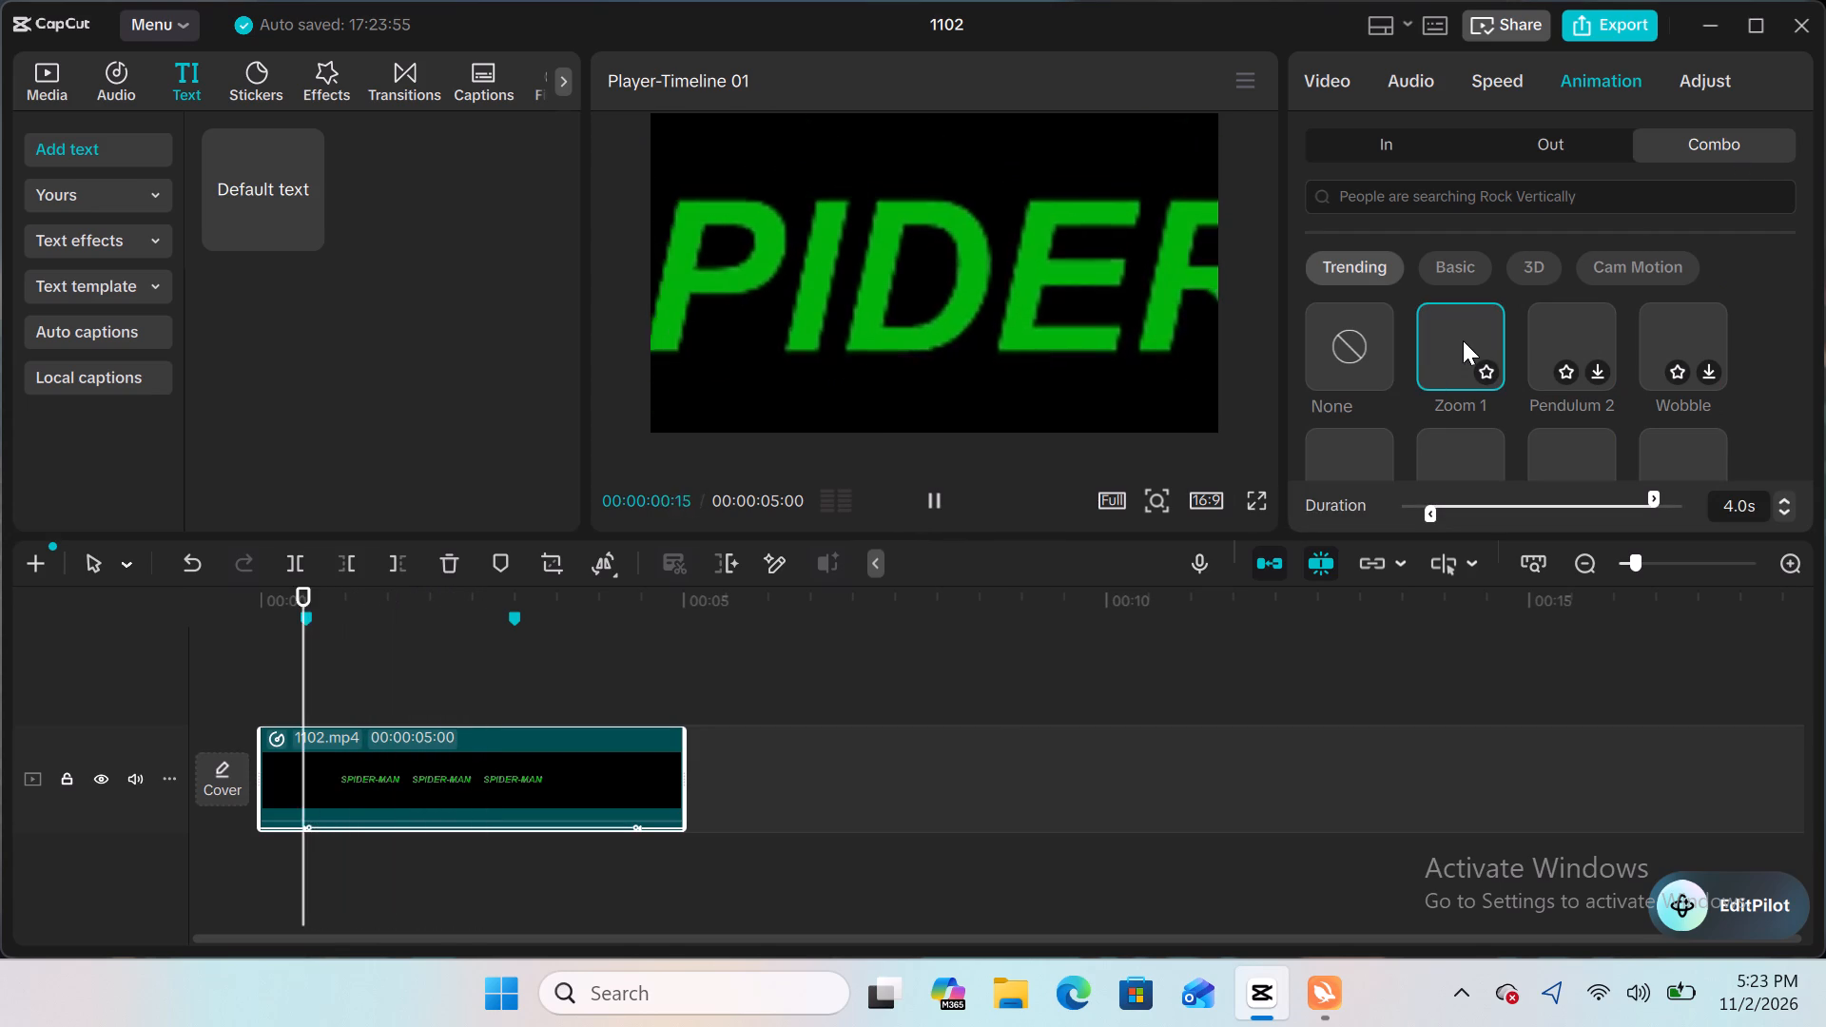
double_click(1479, 366)
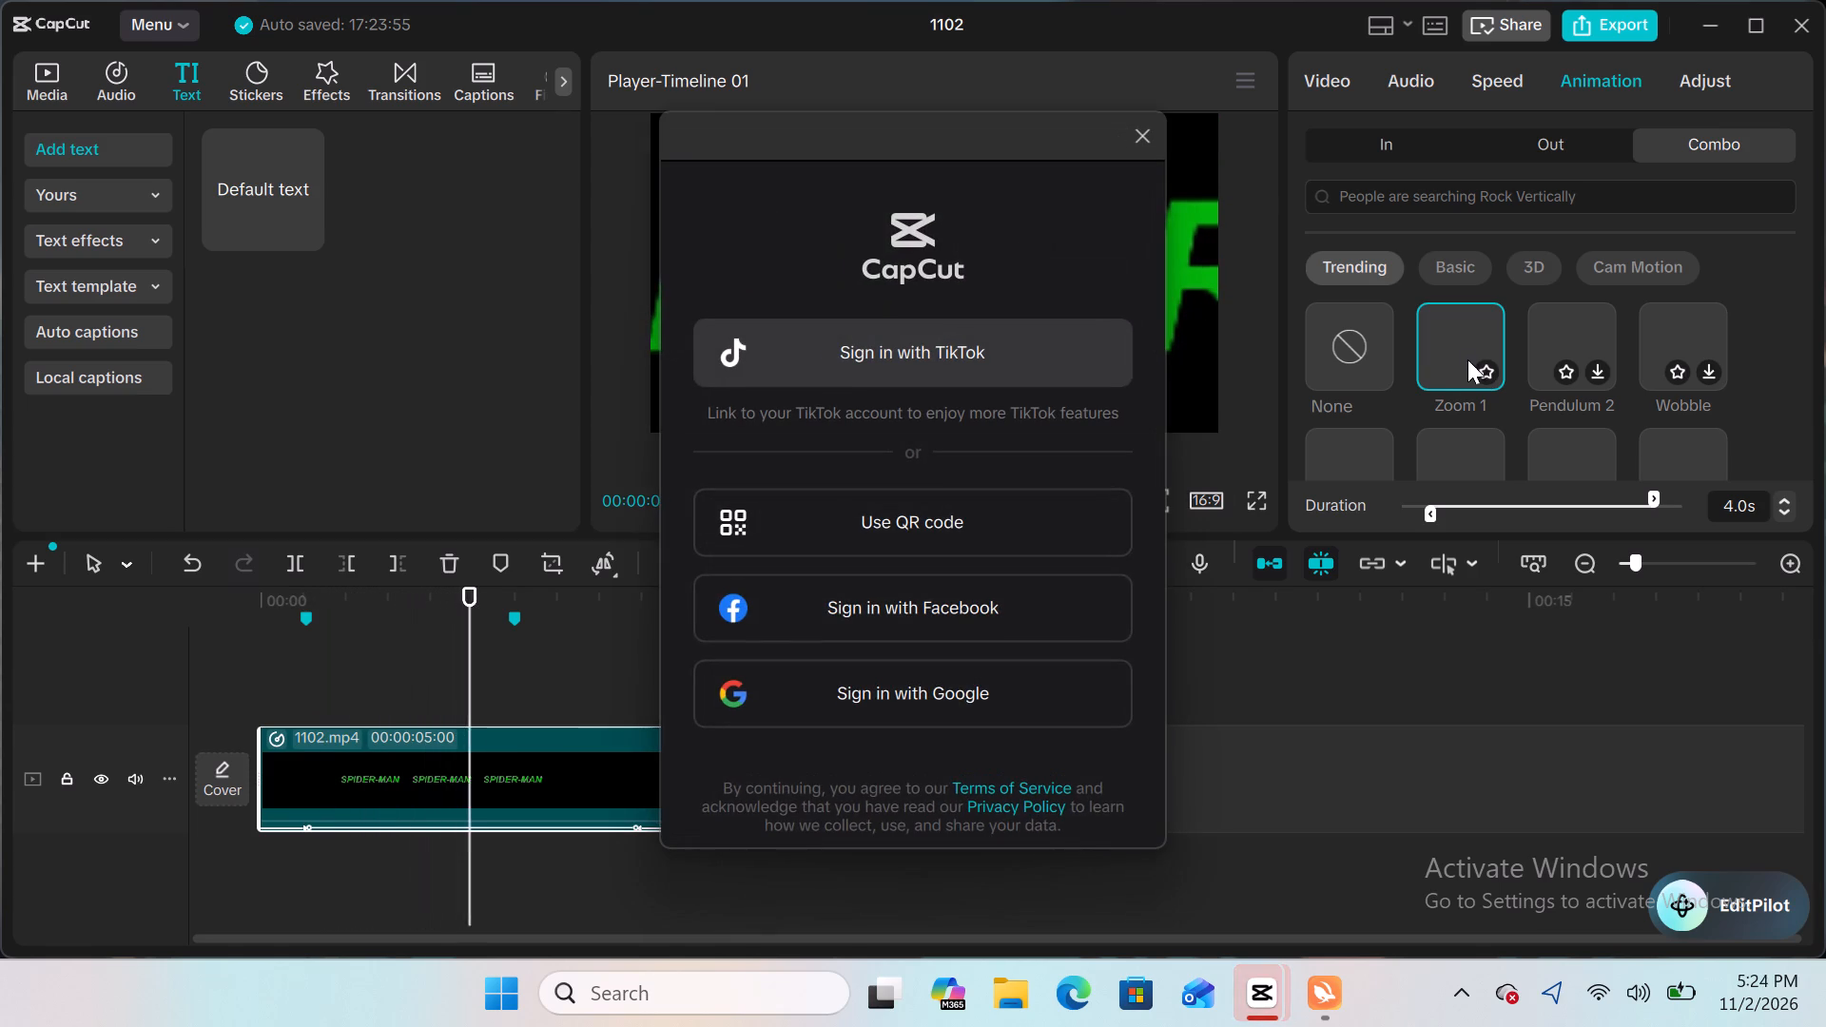
left_click(1458, 352)
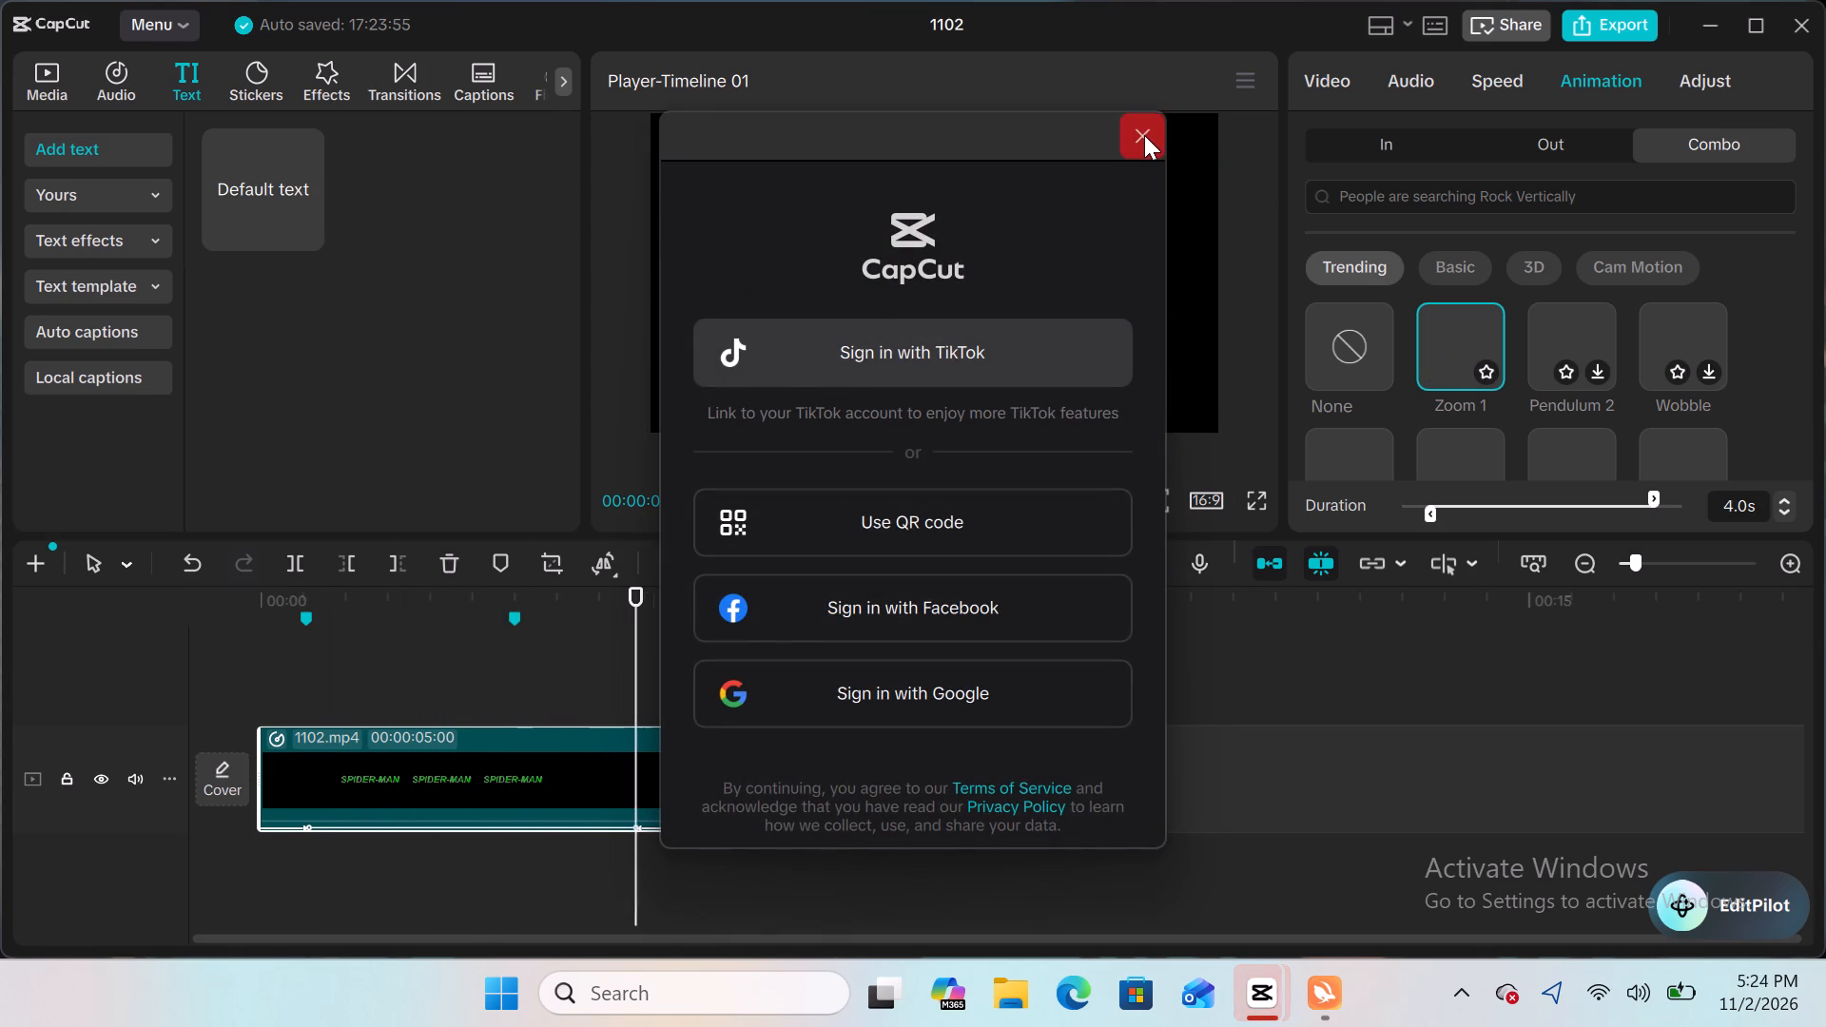
left_click(1144, 135)
double_click(1427, 330)
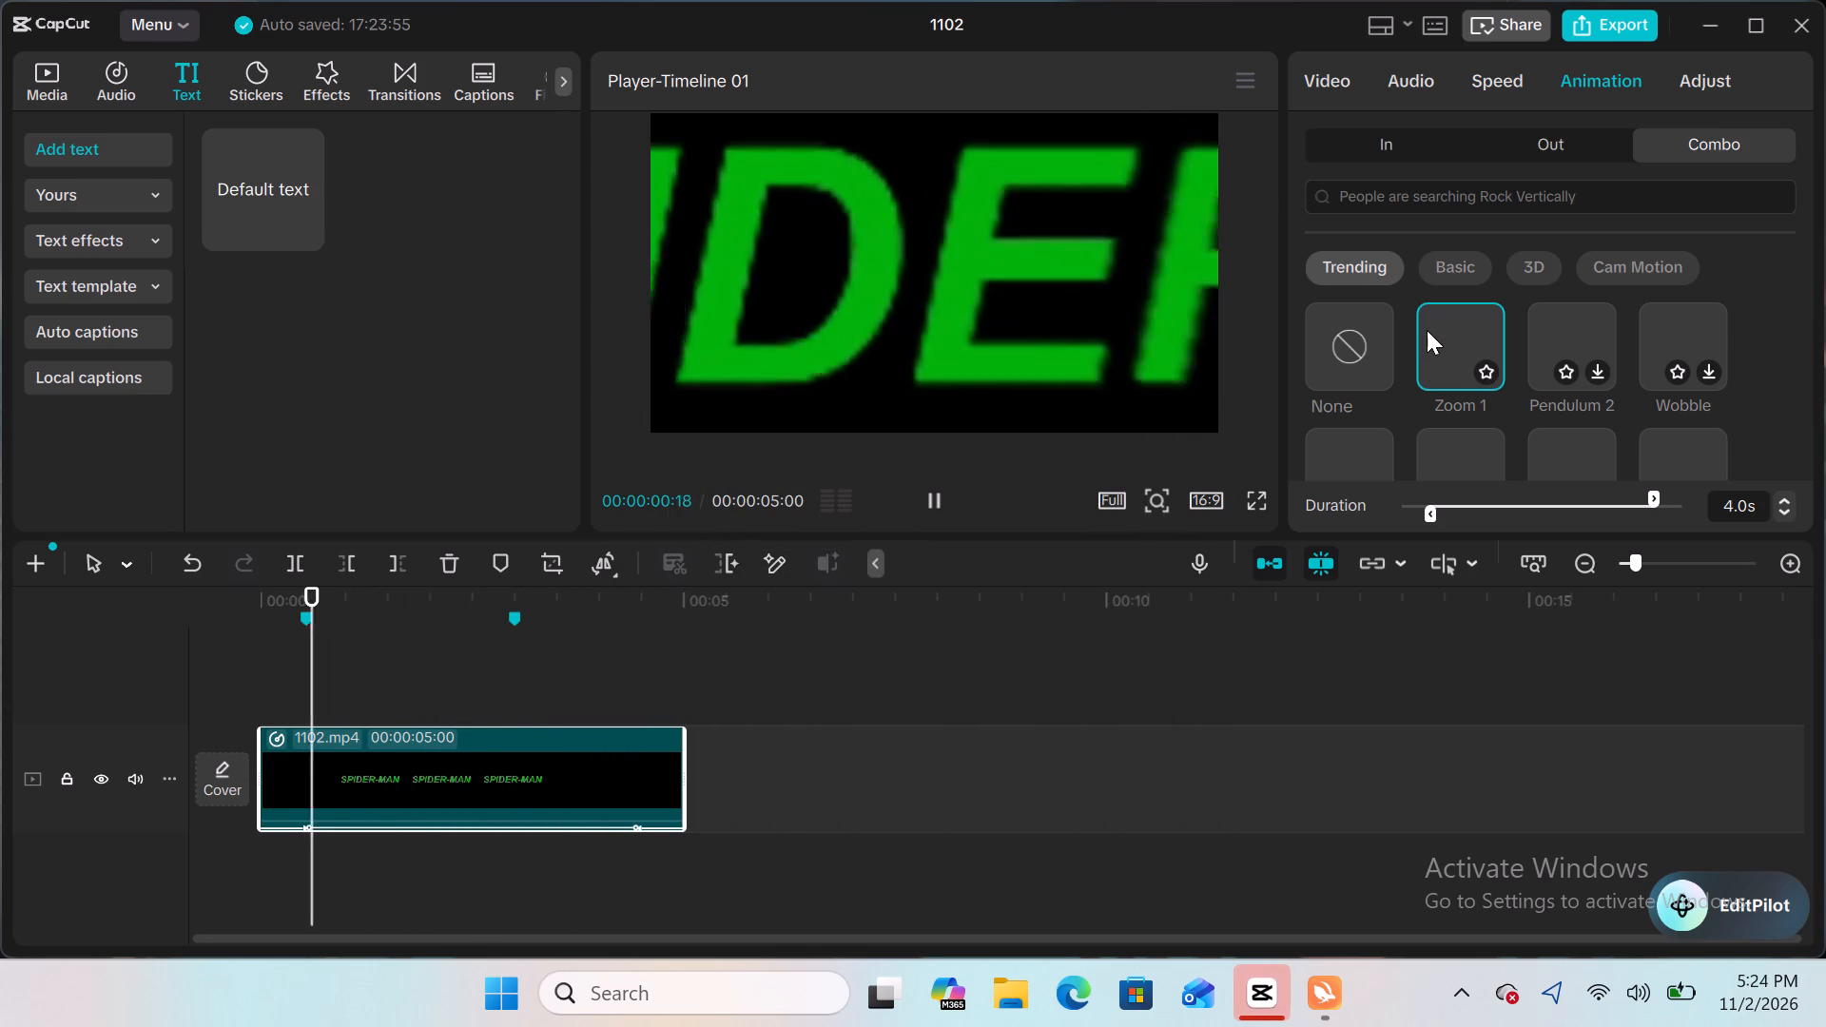
double_click(1427, 330)
double_click(1427, 330)
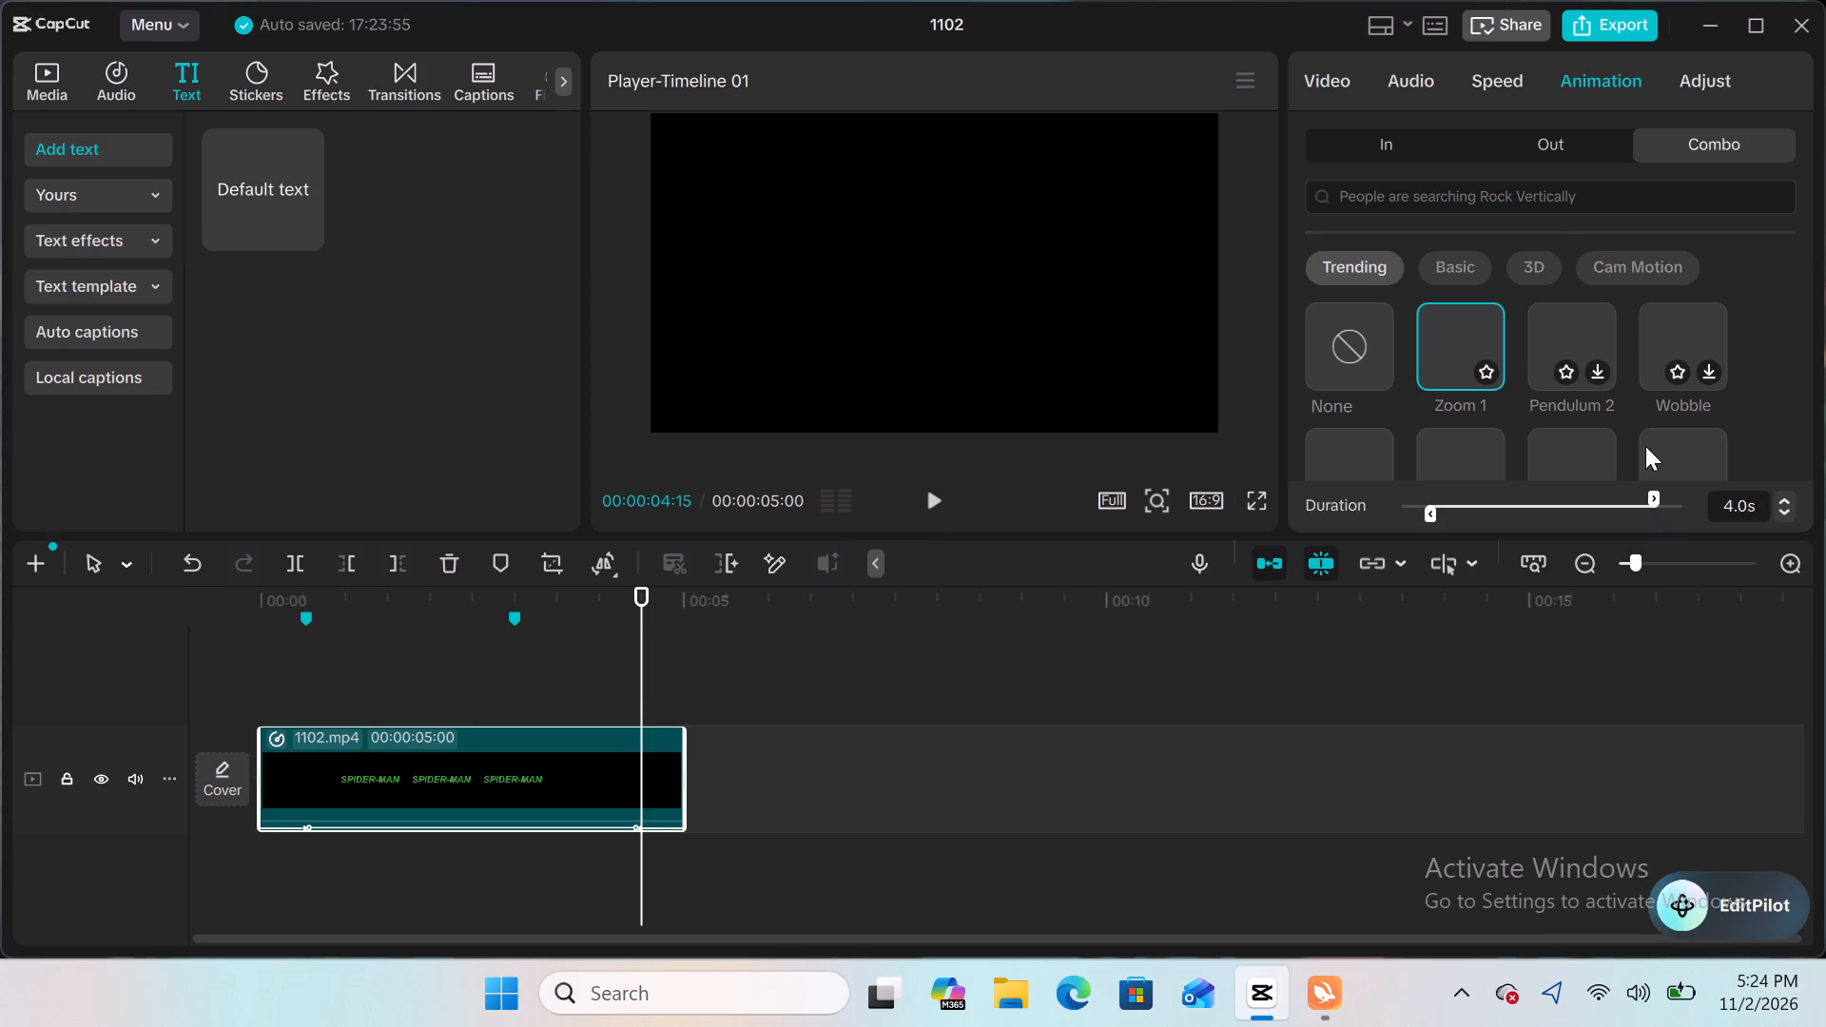
Scrub back through the clip to 00:00:01:10 and move the playhead to 00:00:04:01.
left_click(951, 631)
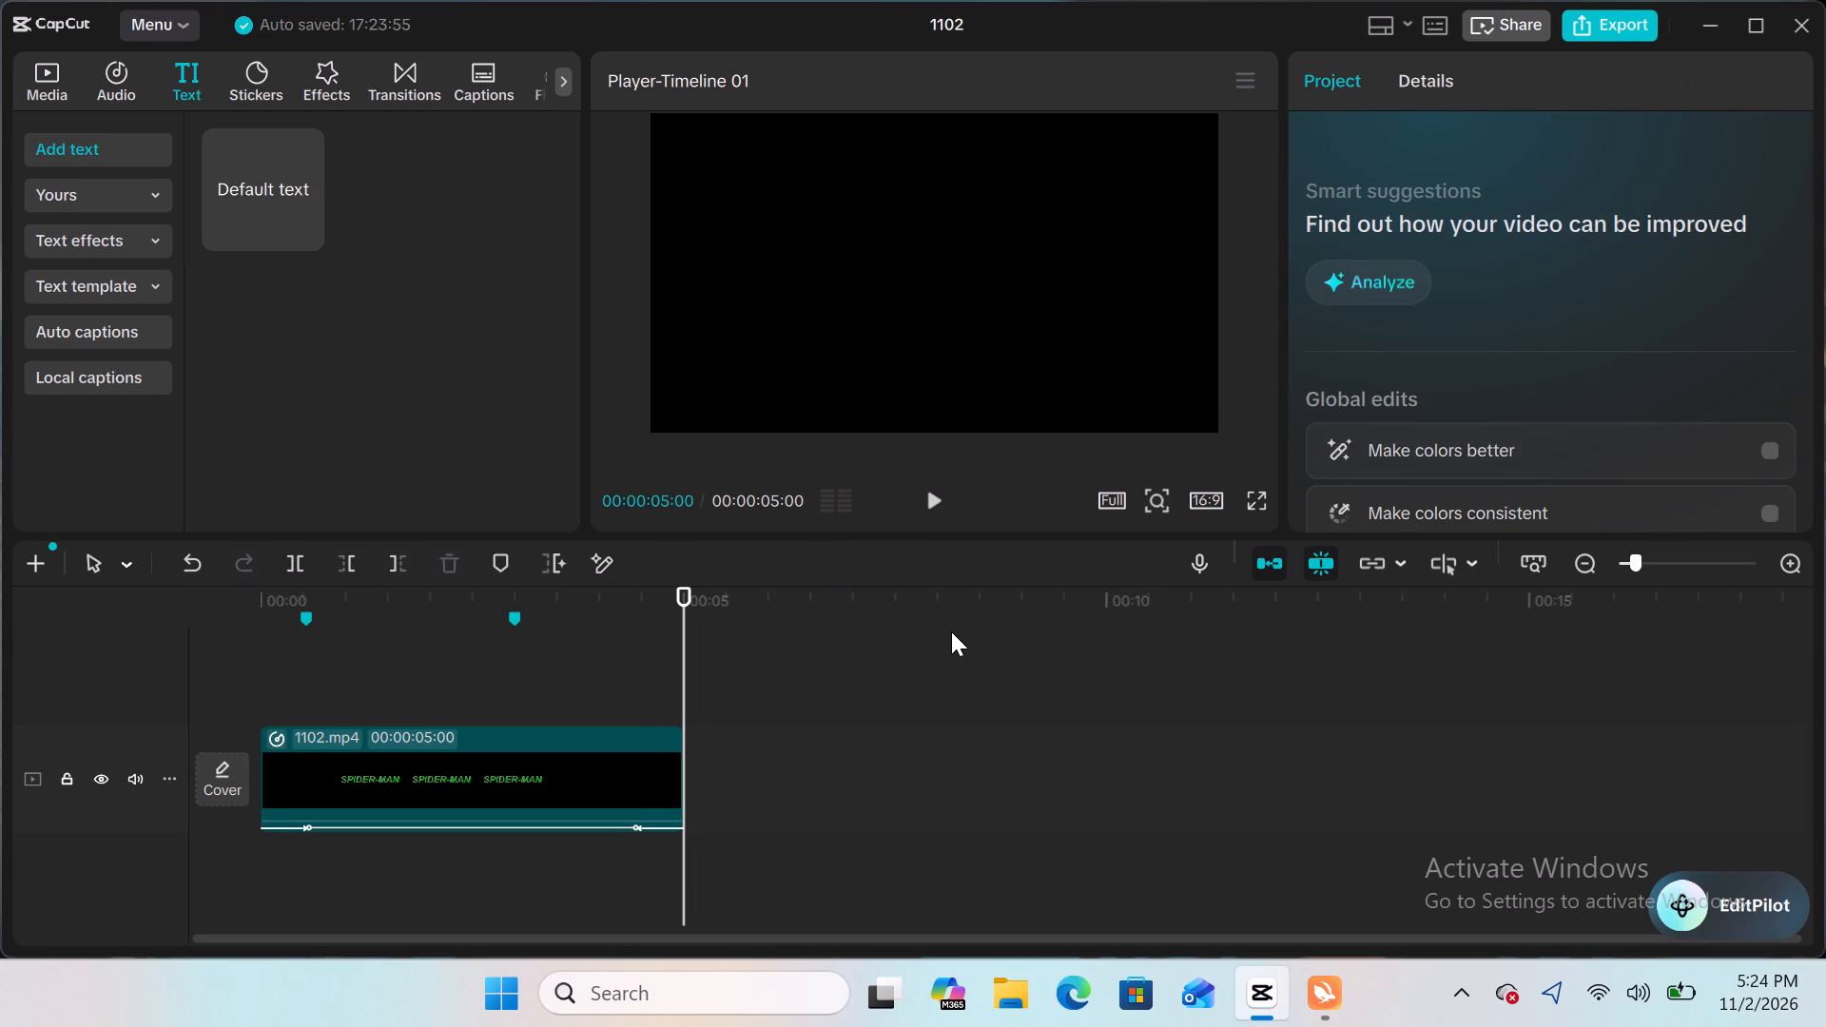
left_click(867, 220)
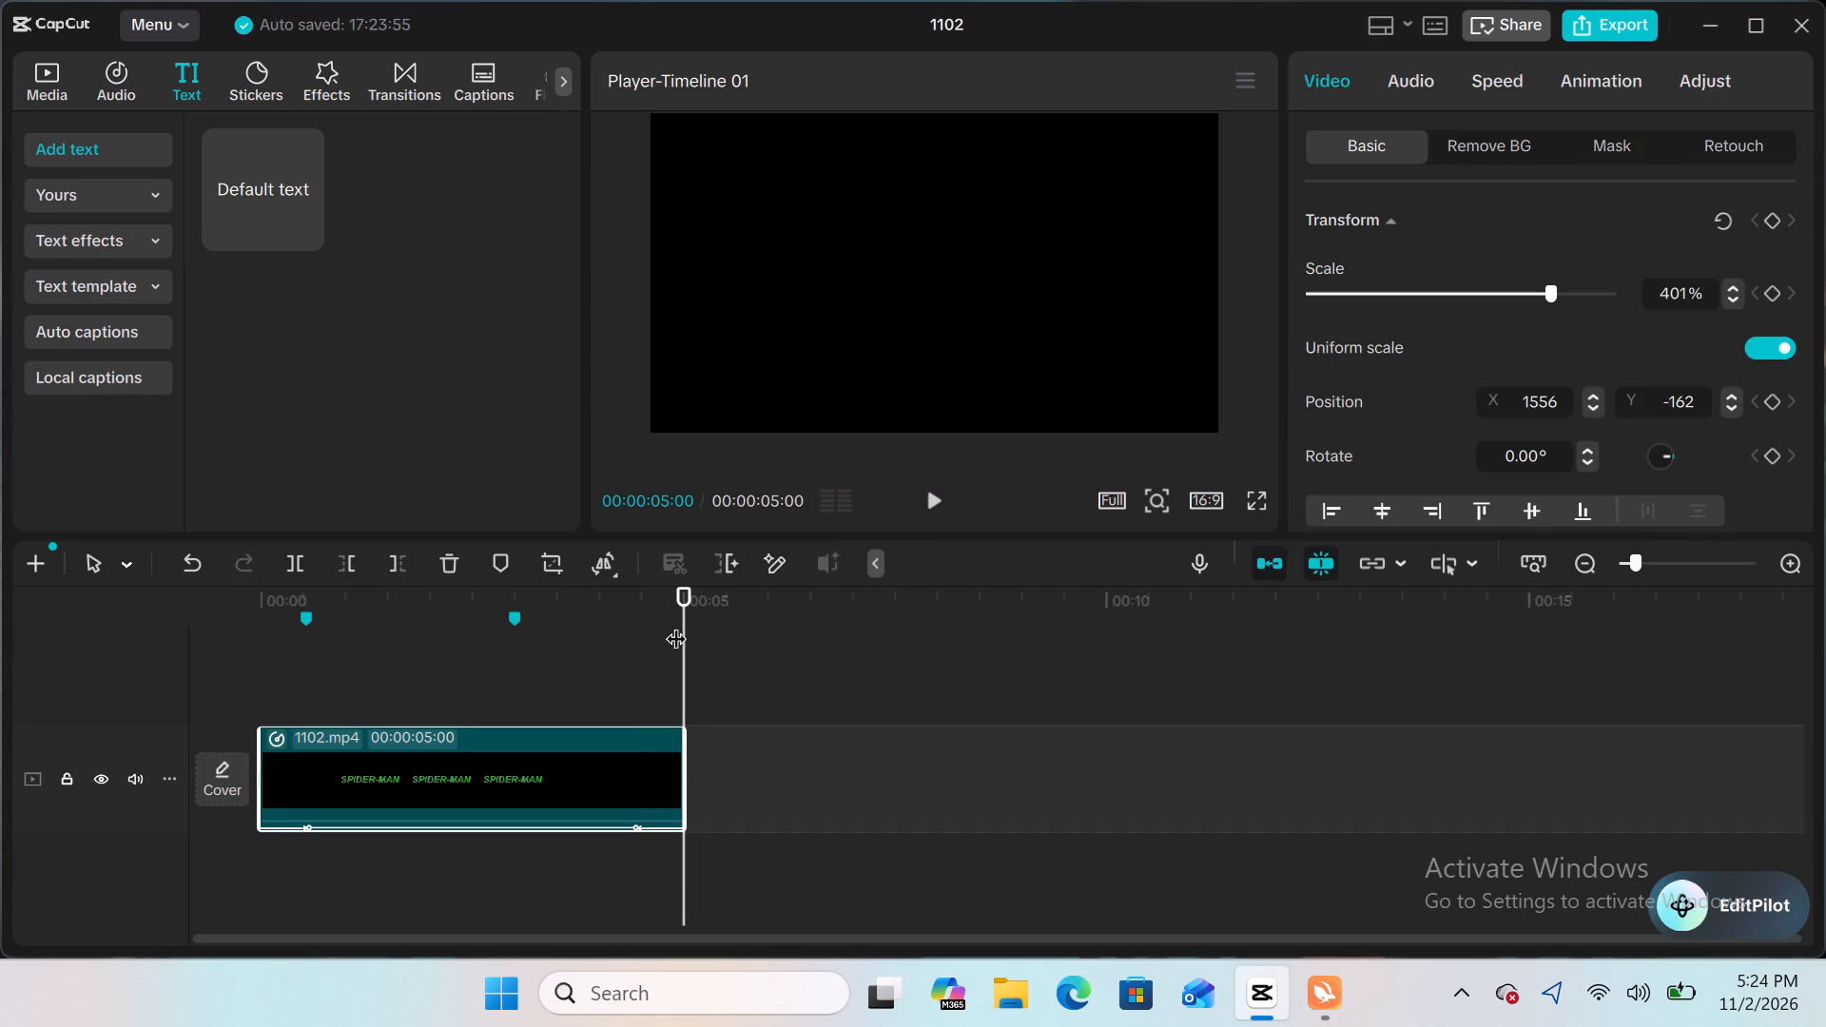
left_click_drag(690, 628, 613, 635)
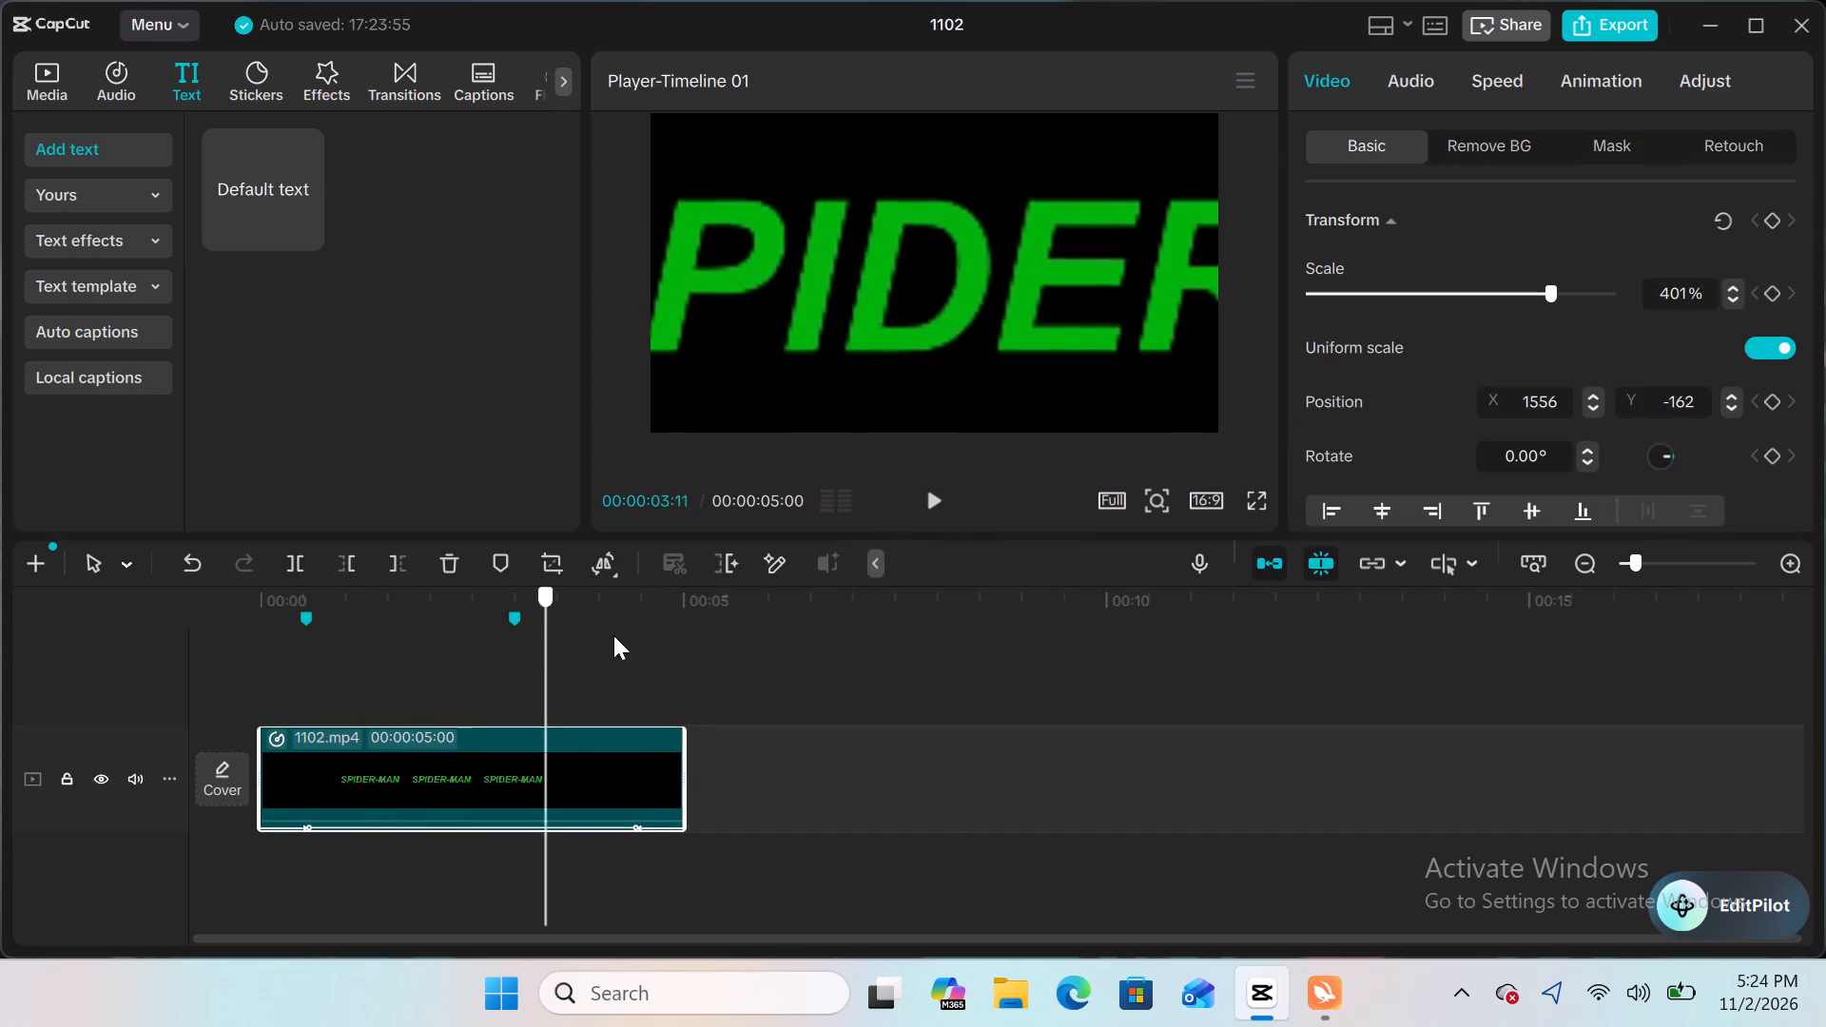
left_click_drag(613, 635, 378, 741)
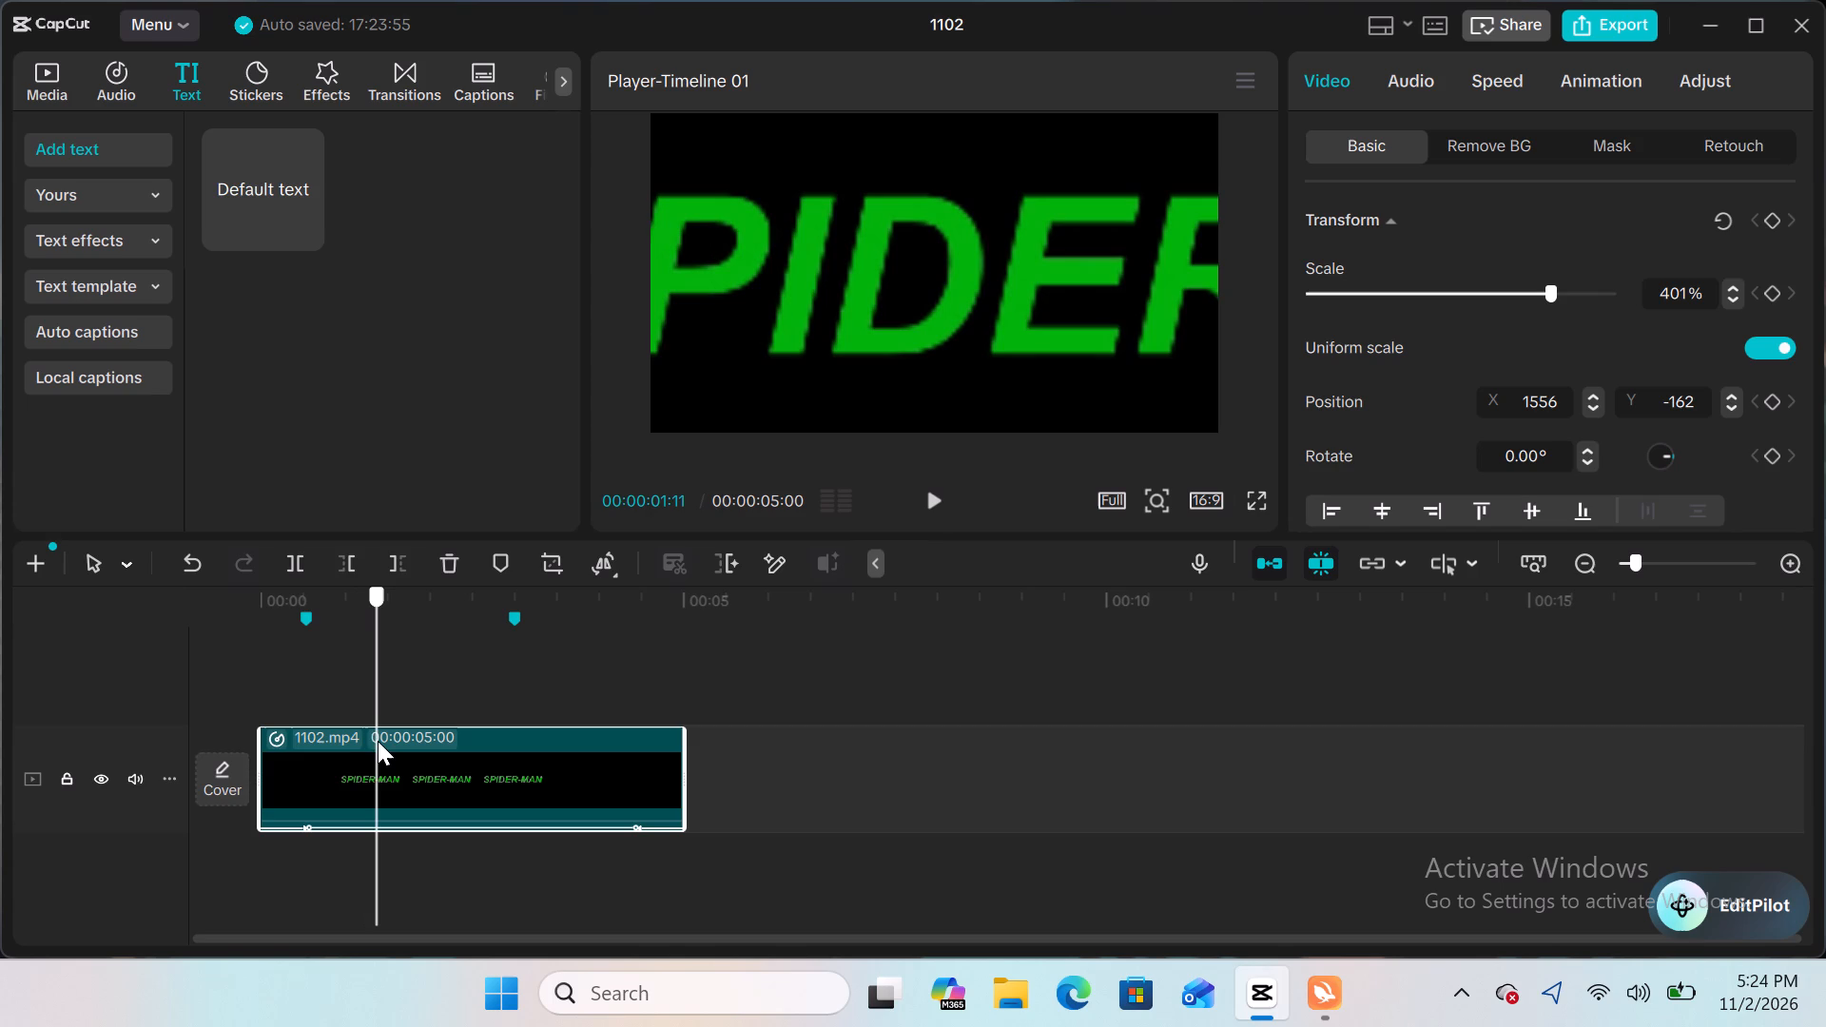
left_click_drag(378, 741, 375, 736)
left_click(375, 736)
left_click(267, 727)
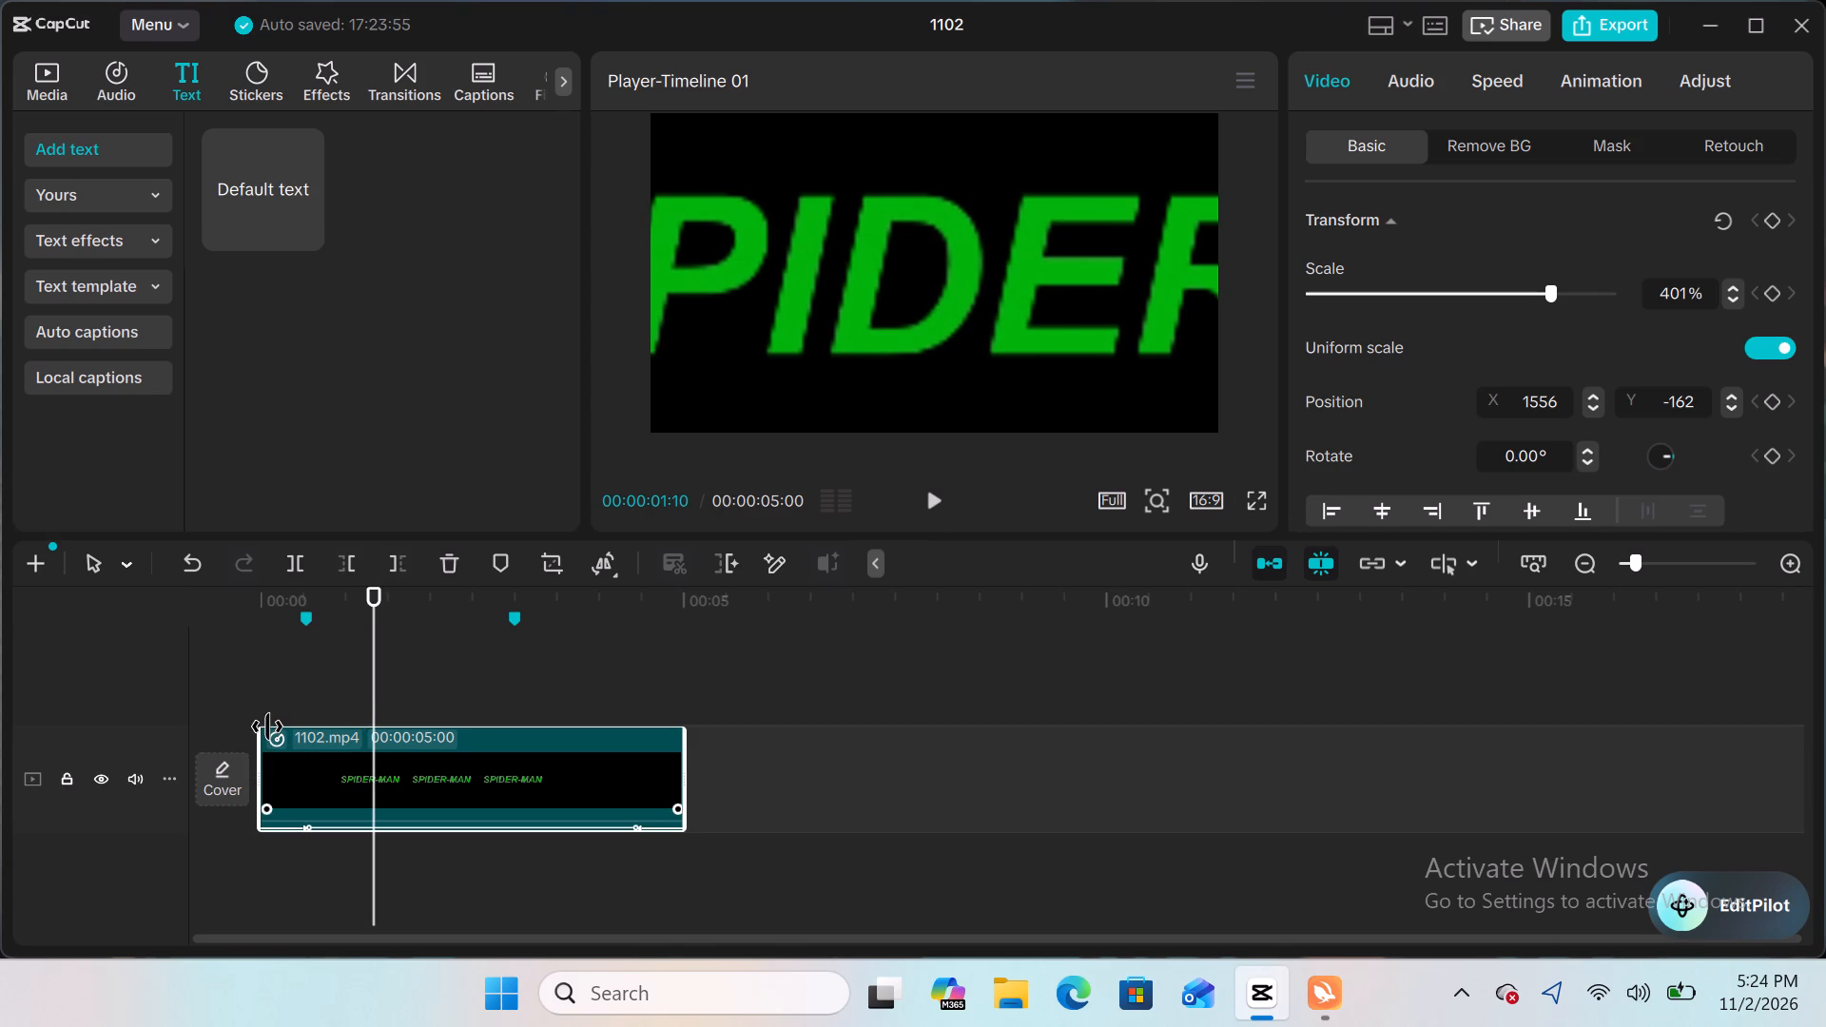
left_click(601, 651)
left_click(601, 651)
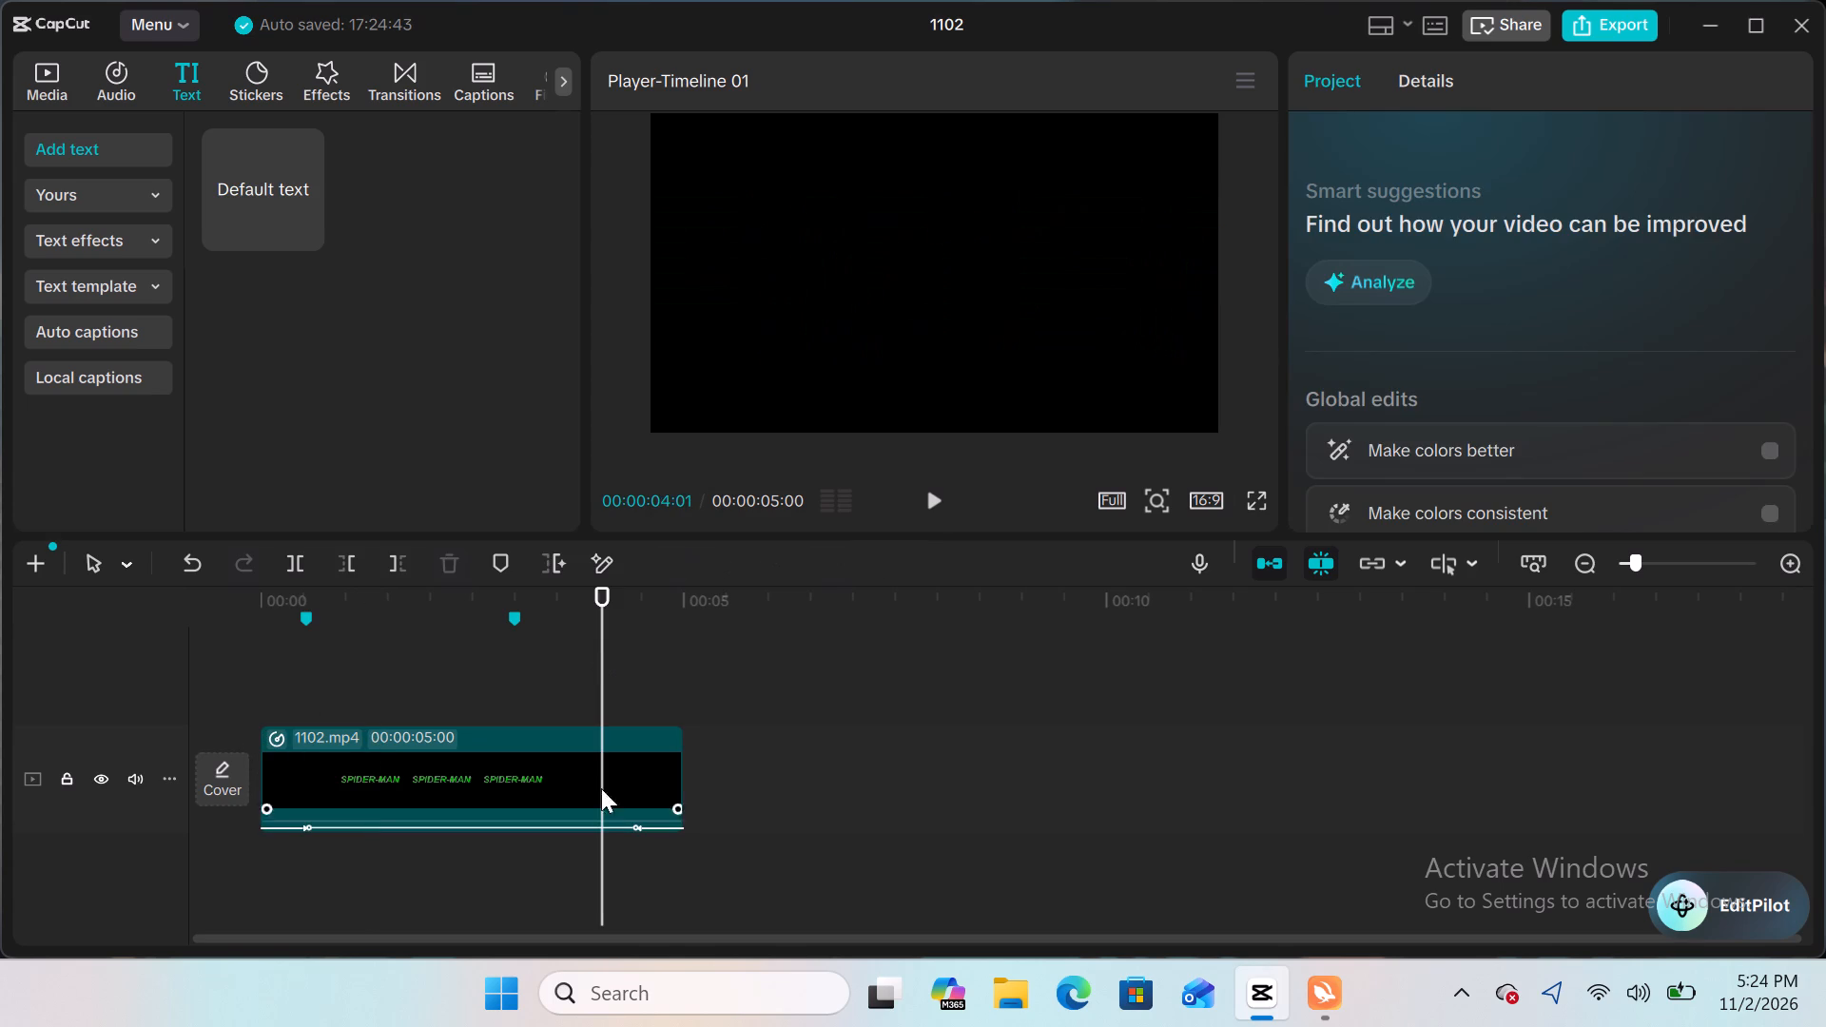
Reselect the 1102.mp4 clip and reduce its Zoom 1 Combo animation duration to 0.0s.
left_click(595, 806)
left_click(335, 90)
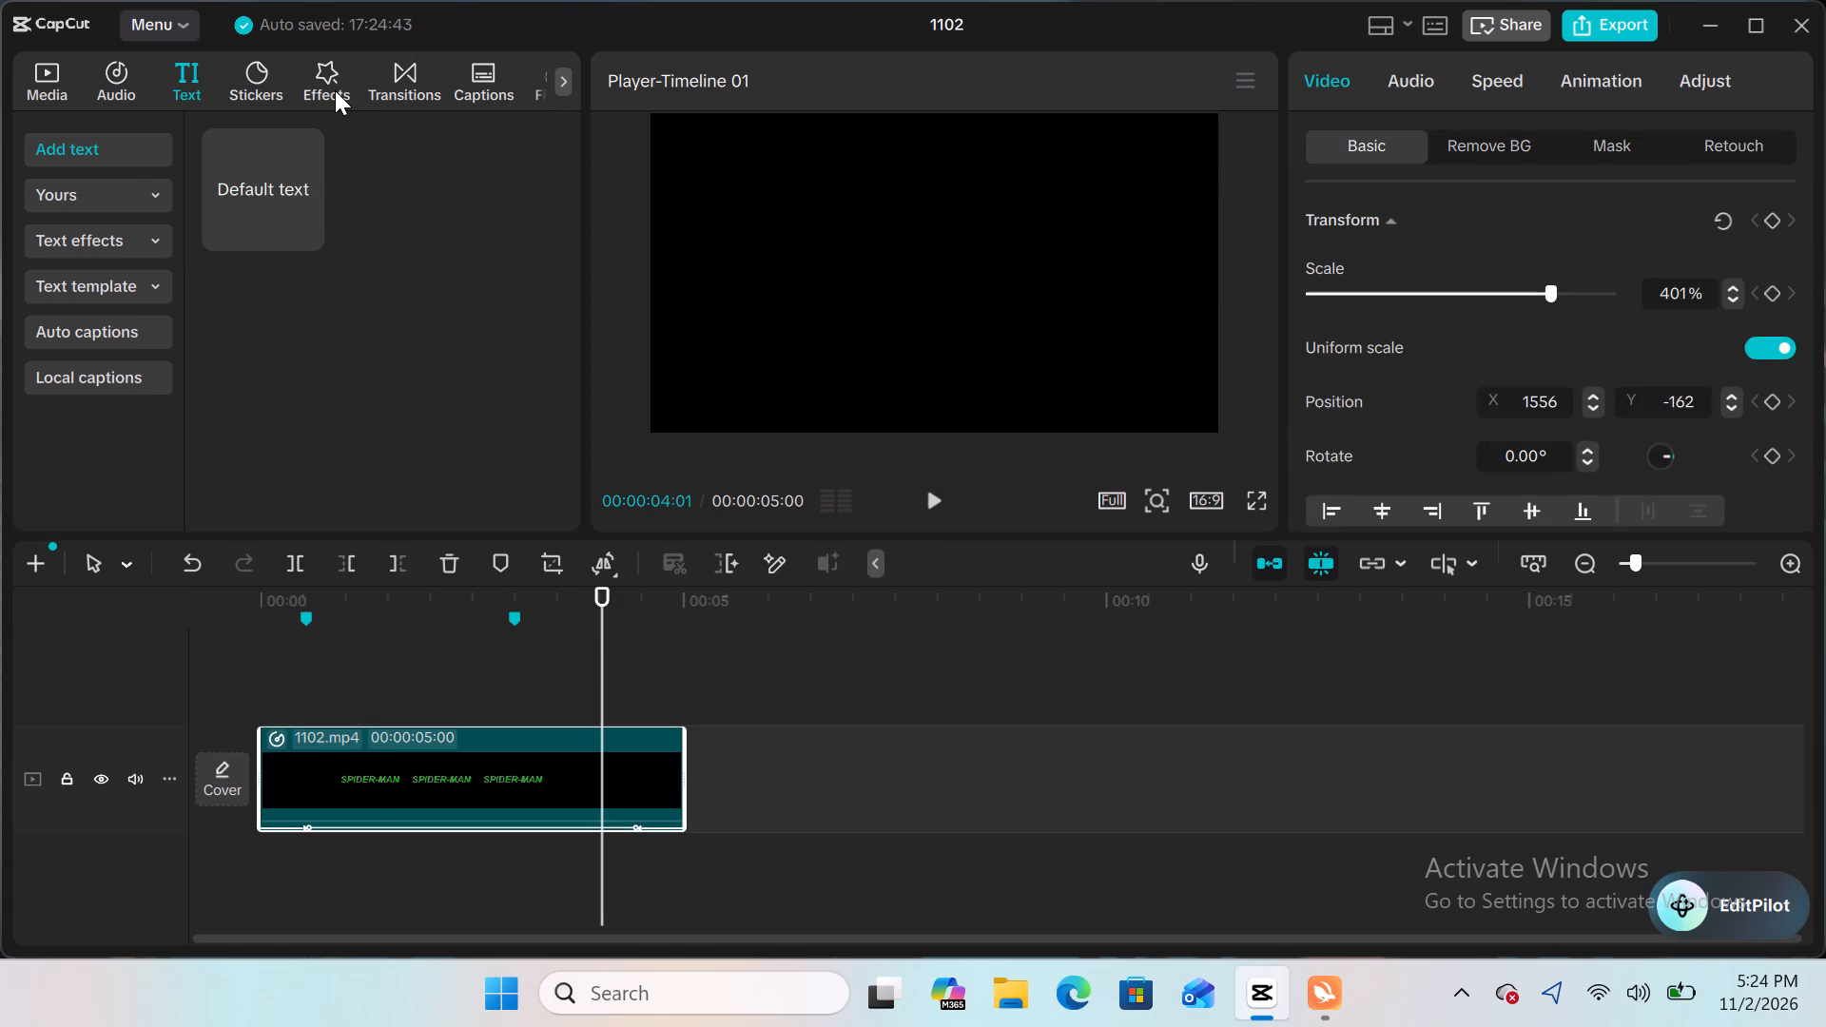
left_click(1569, 71)
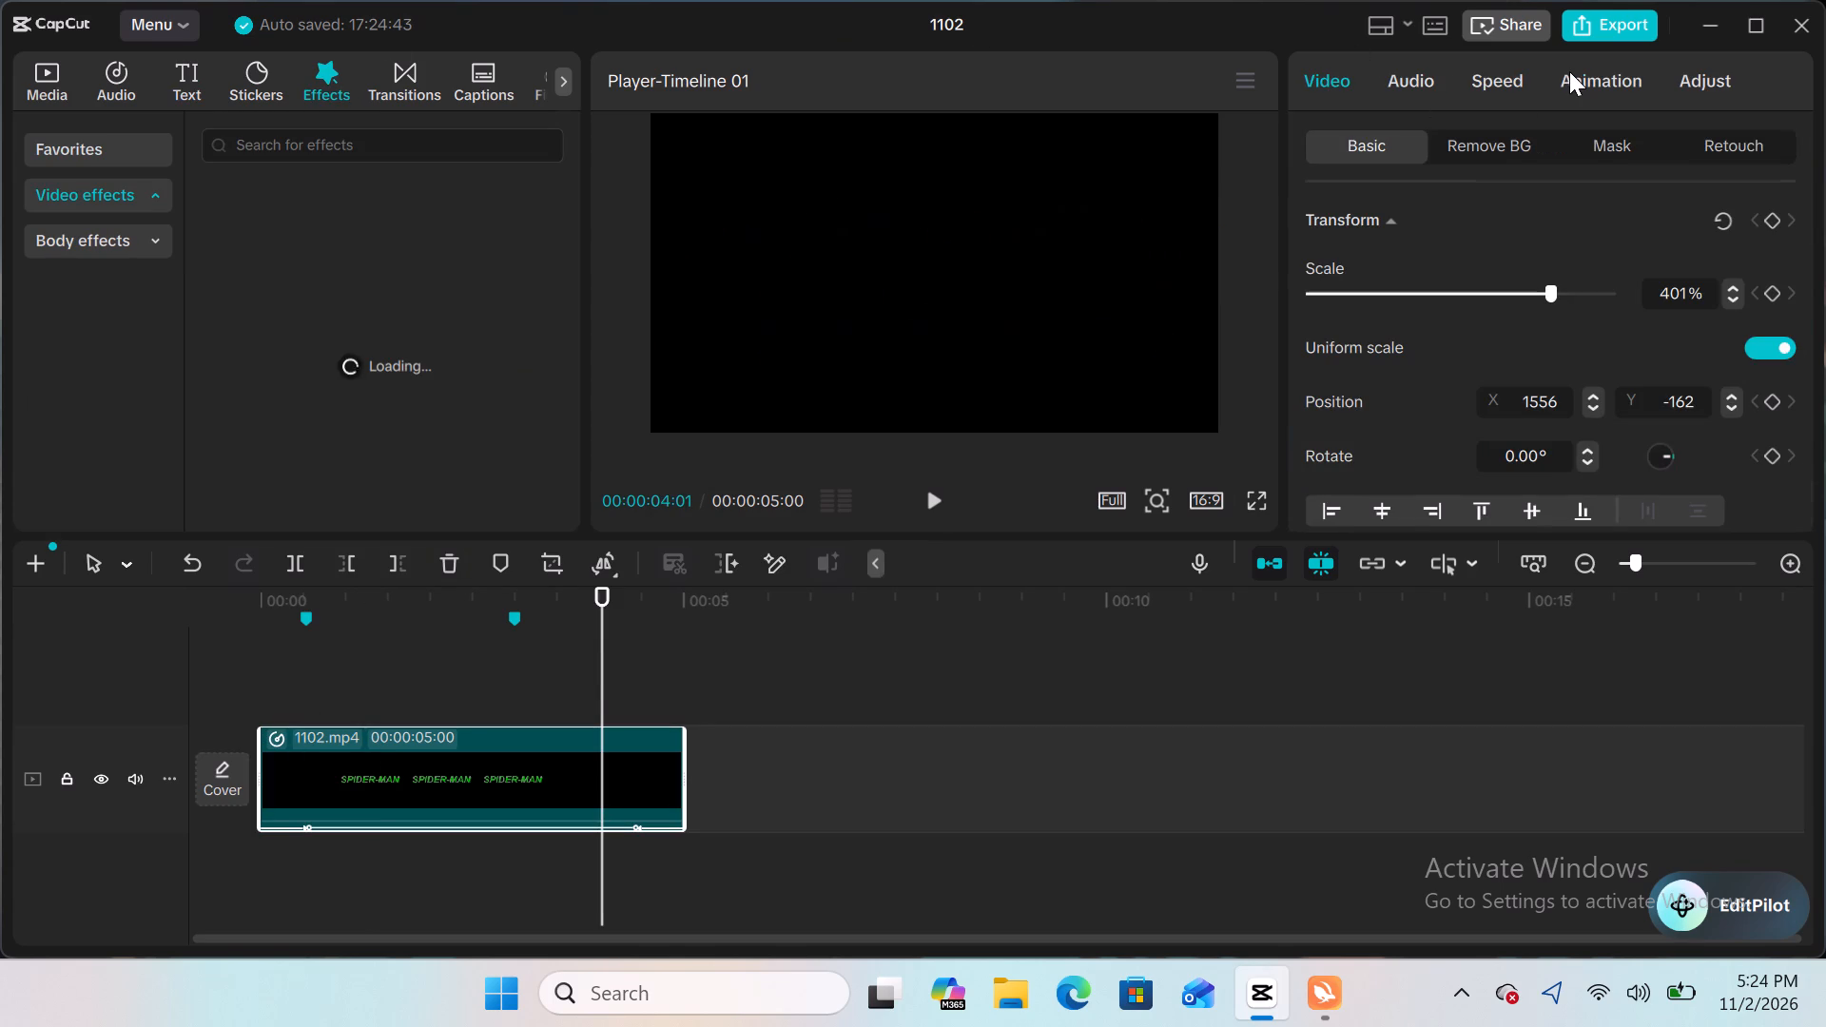
left_click(1430, 328)
double_click(1430, 328)
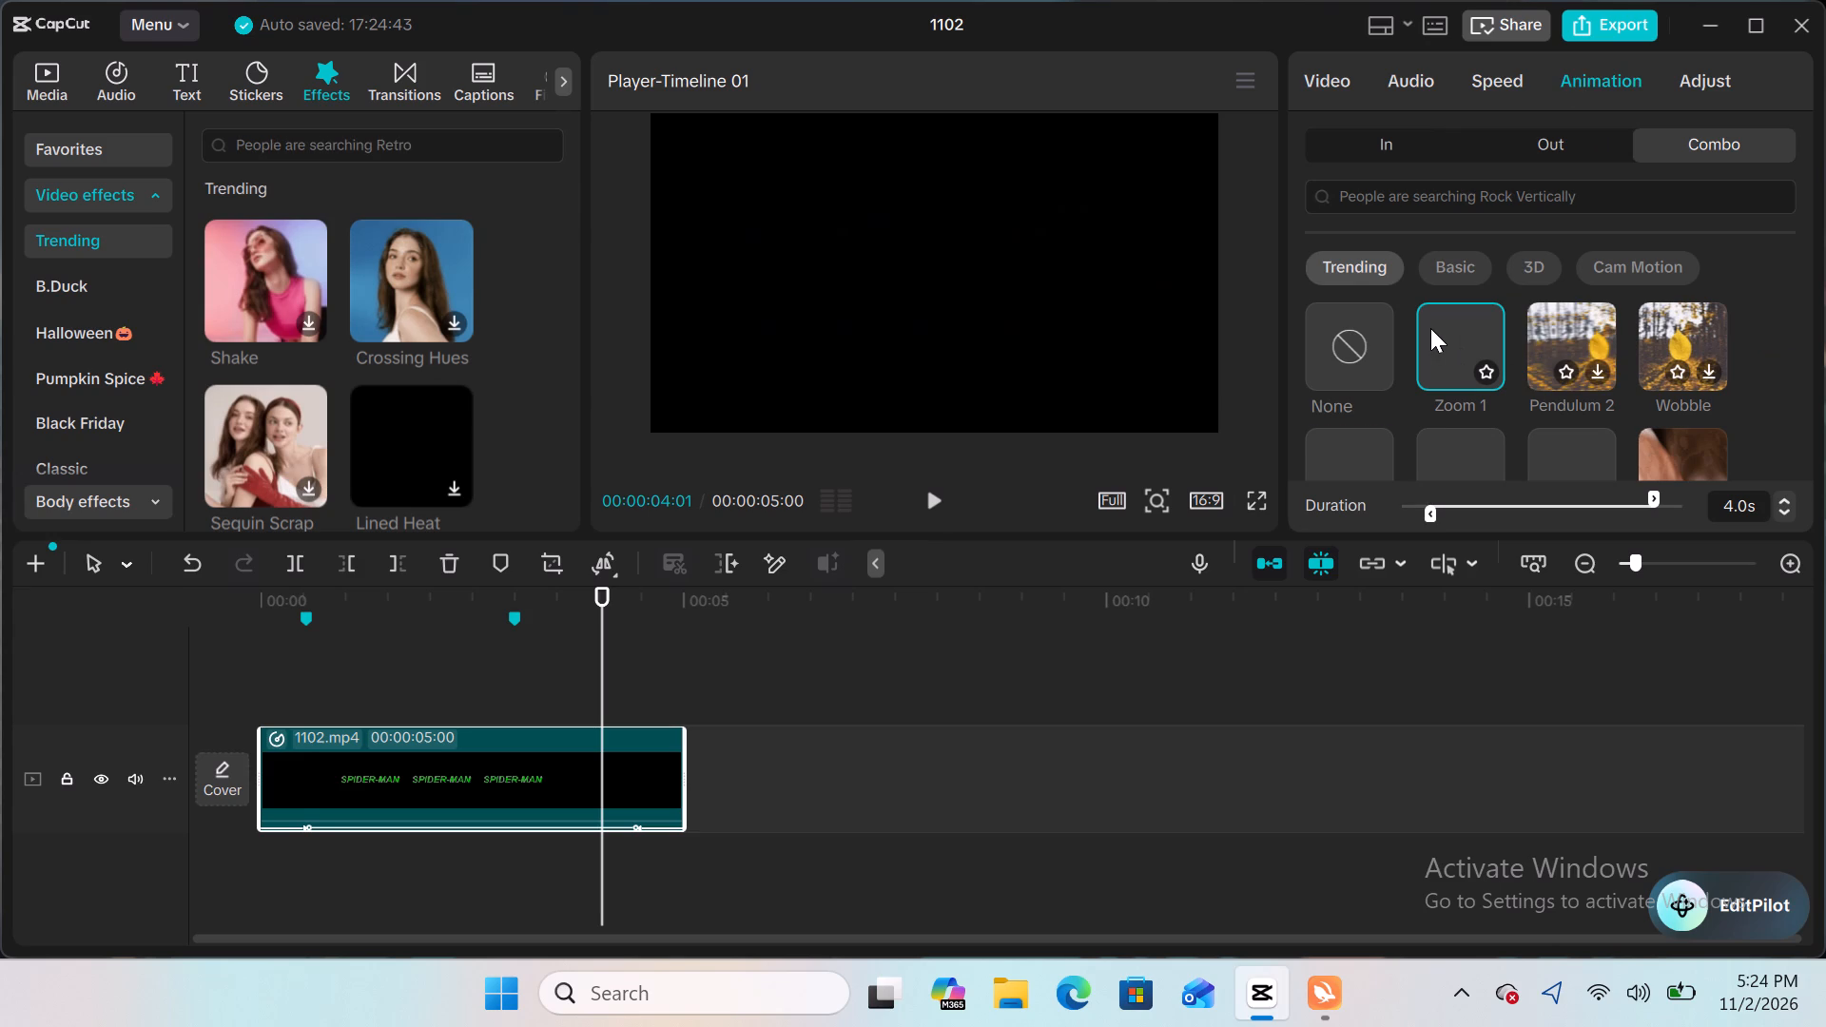
left_click(1430, 328)
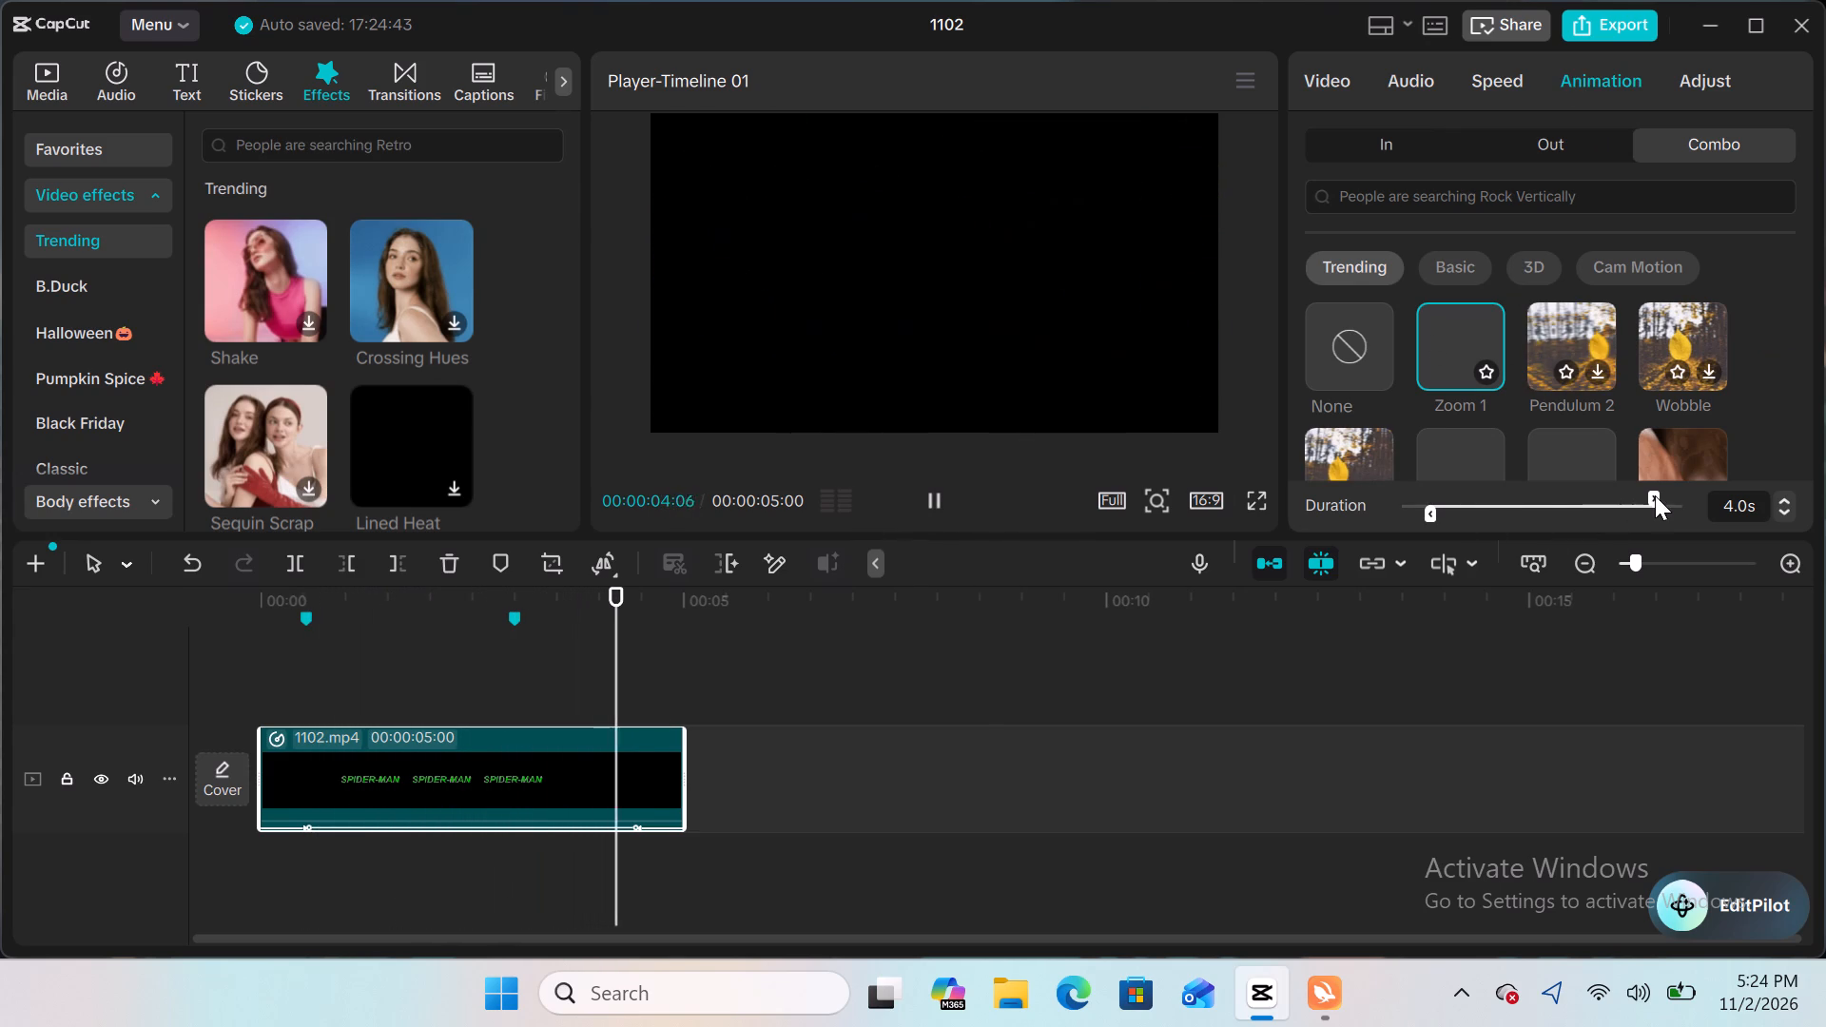
left_click_drag(1655, 495, 1171, 544)
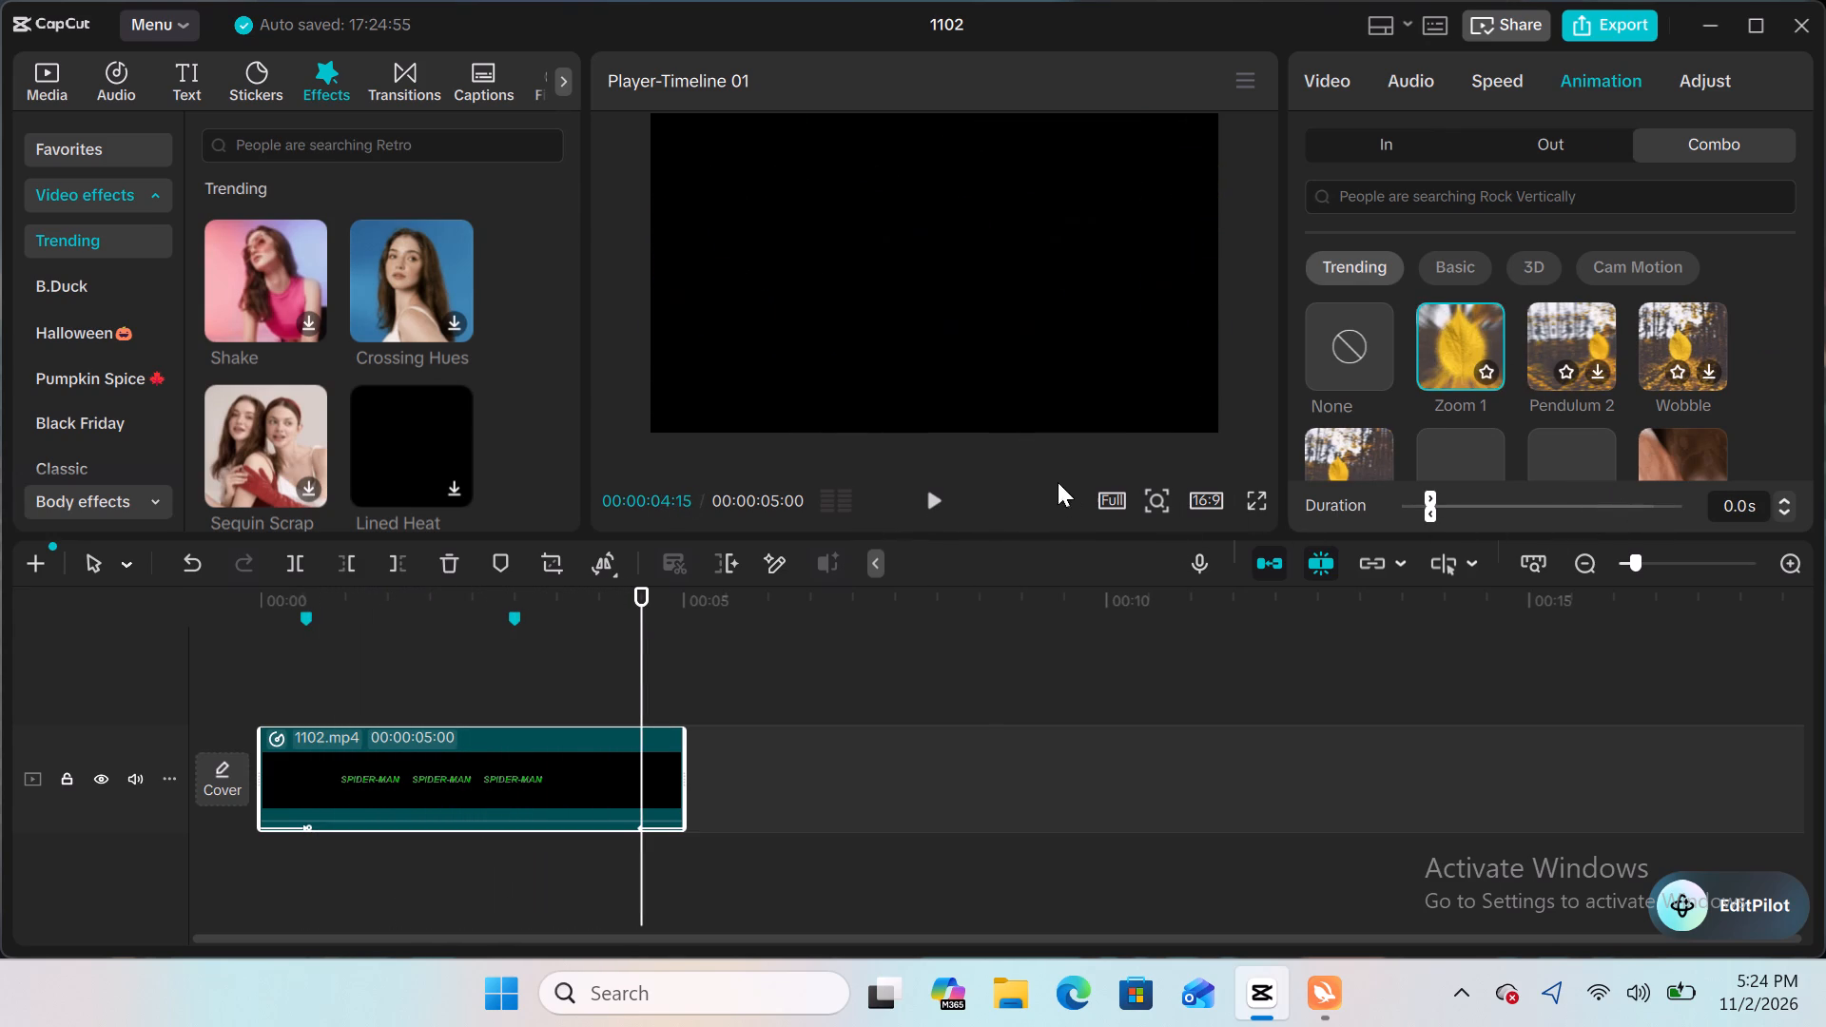
Return the playhead to the start of the timeline and play the animated clip.
scroll(850, 619, "left", 1)
left_click_drag(631, 642, 438, 684)
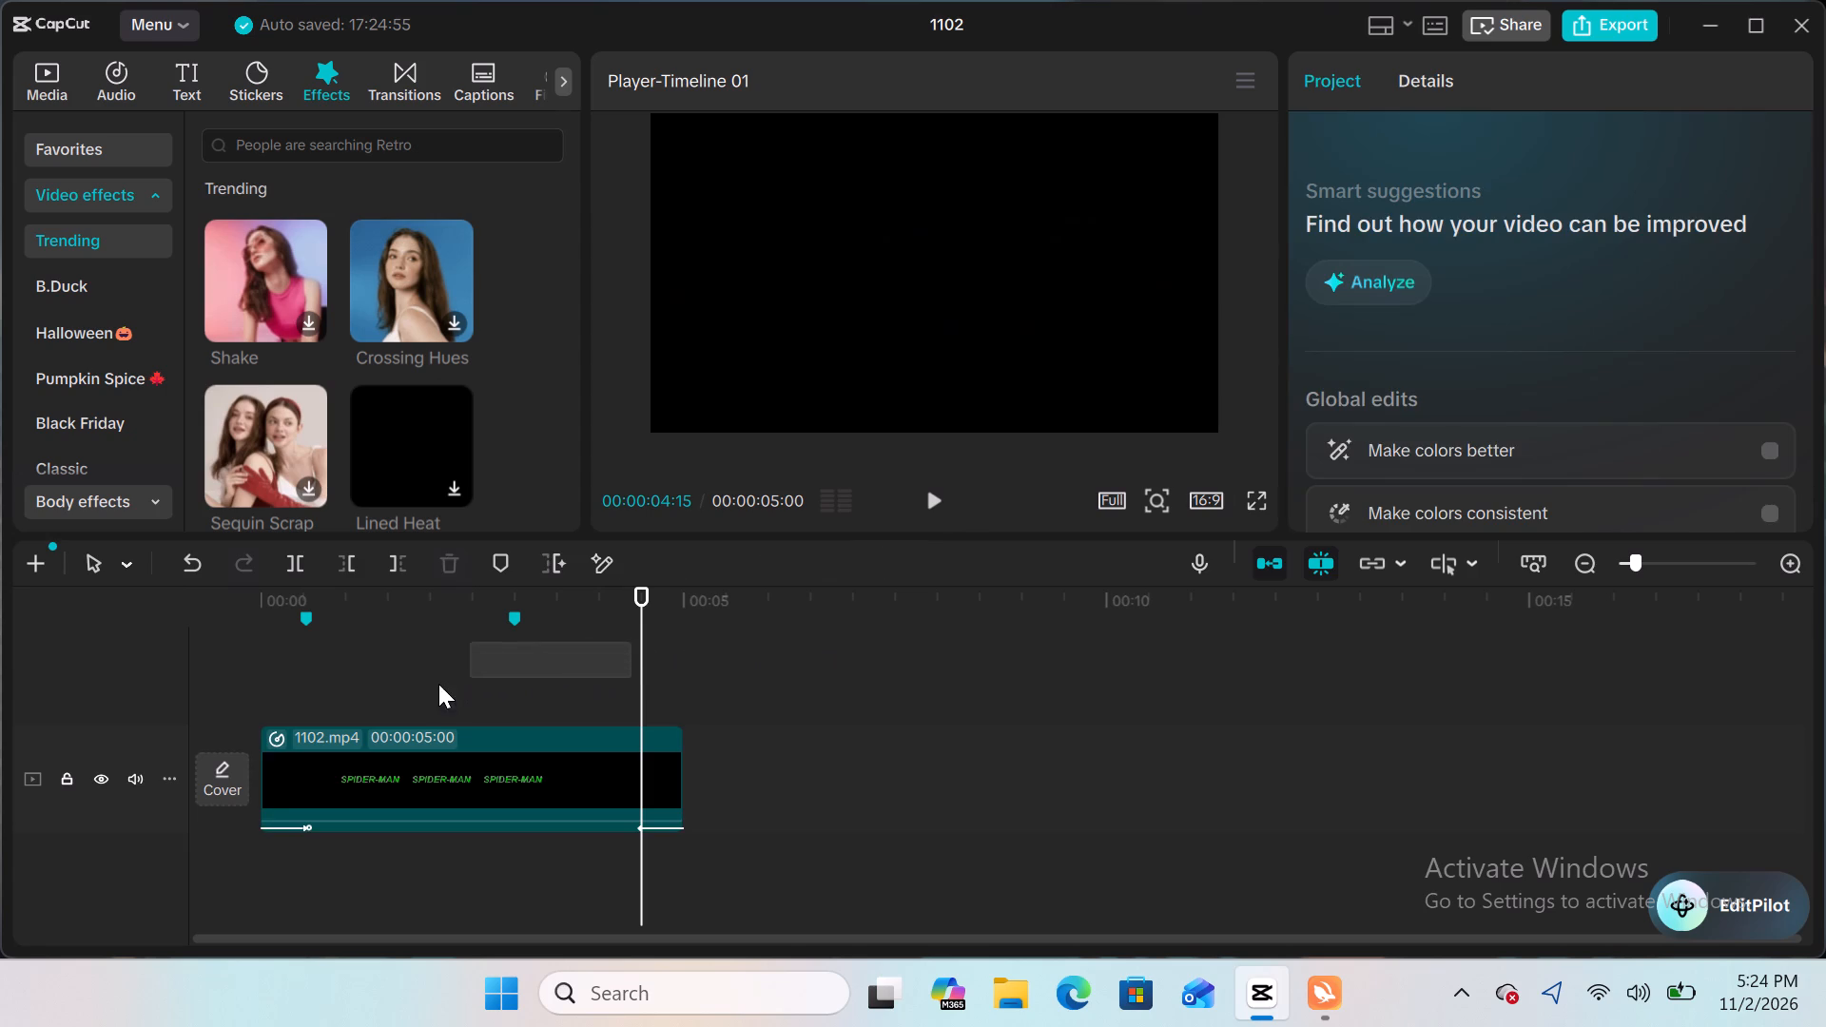
left_click_drag(438, 684, 416, 689)
left_click_drag(641, 649, 612, 654)
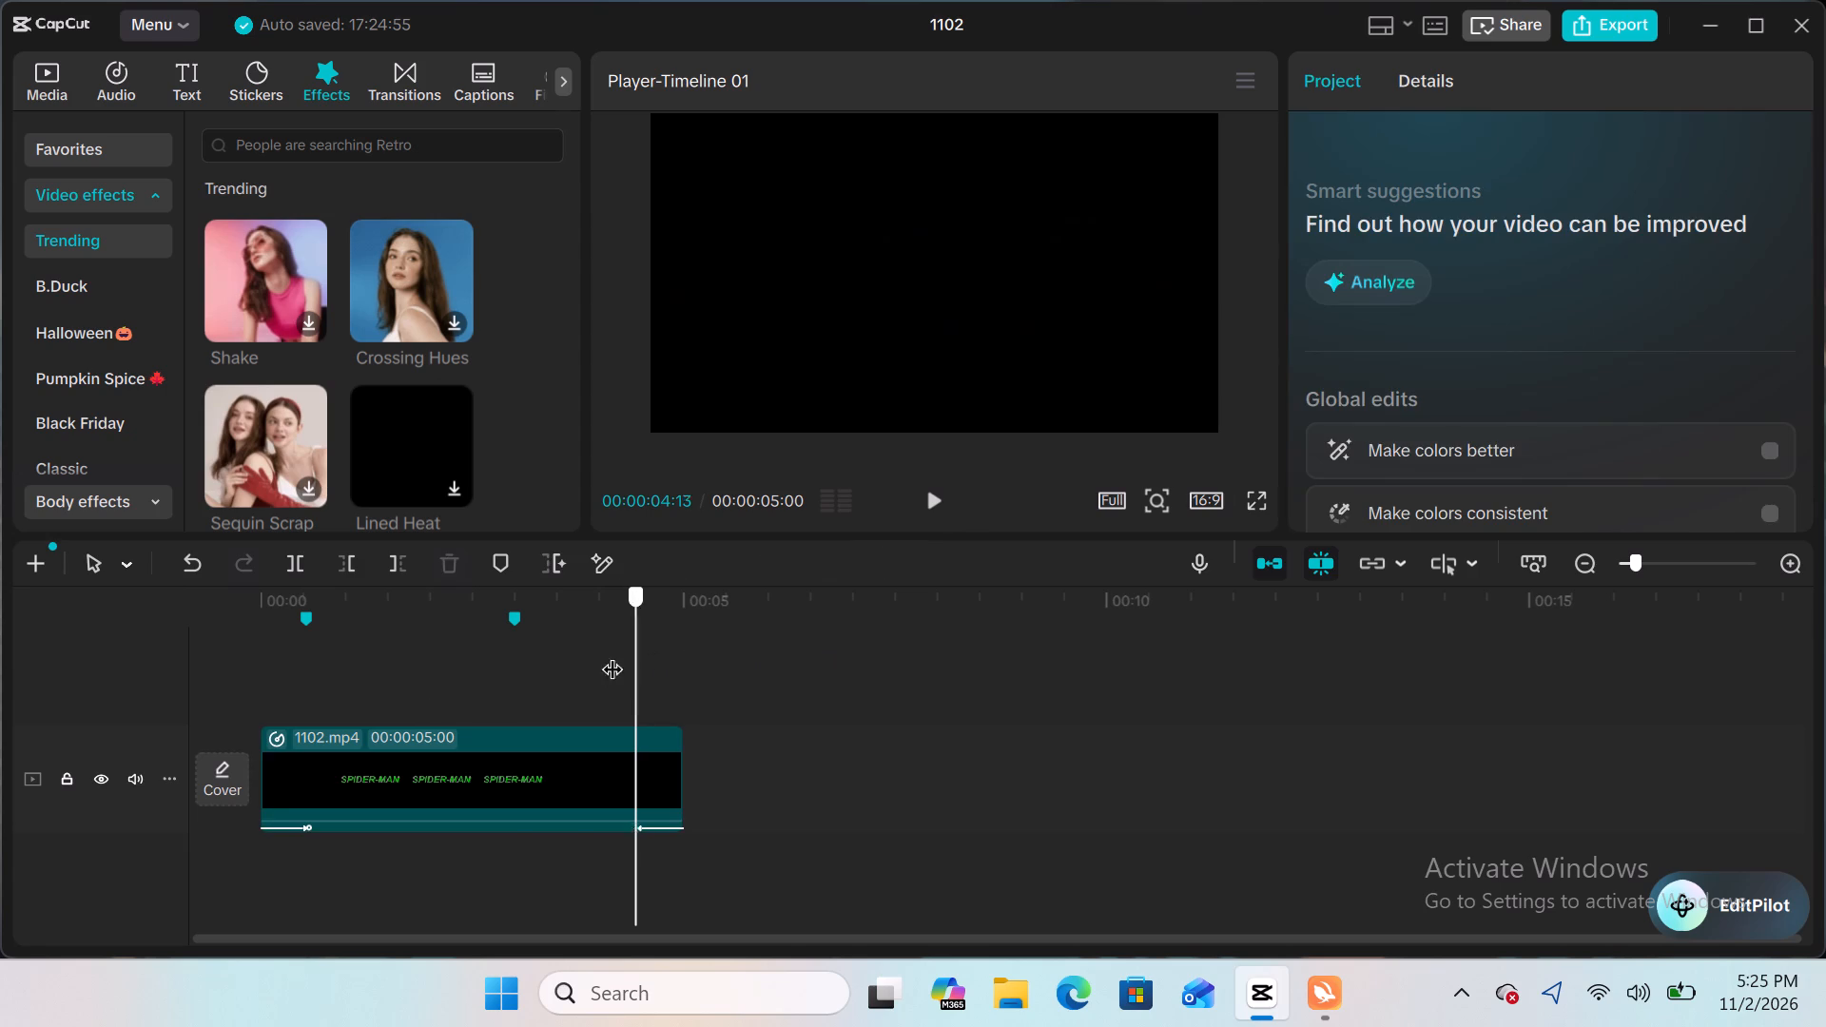
left_click_drag(612, 654, 184, 723)
left_click(934, 492)
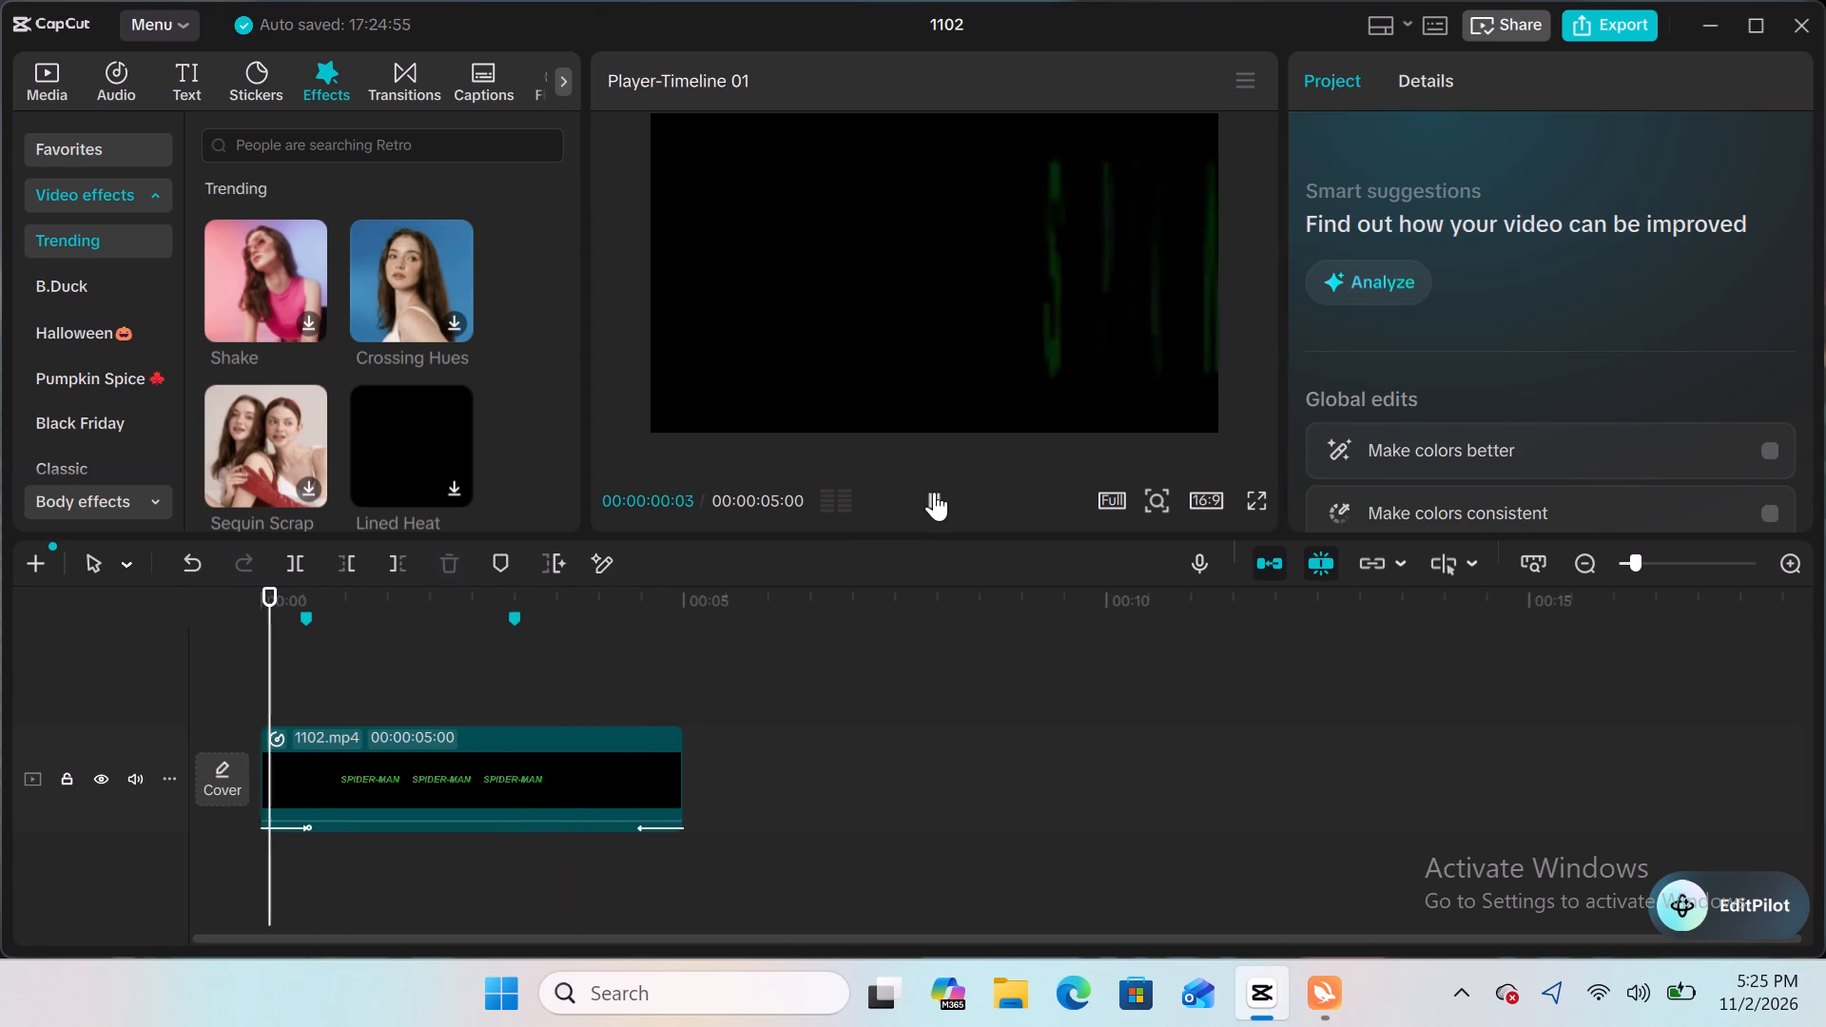
Pause playback, move the playhead to 00:00:00:05 within the opening animation, and select the 1102.mp4 clip.
left_click(934, 492)
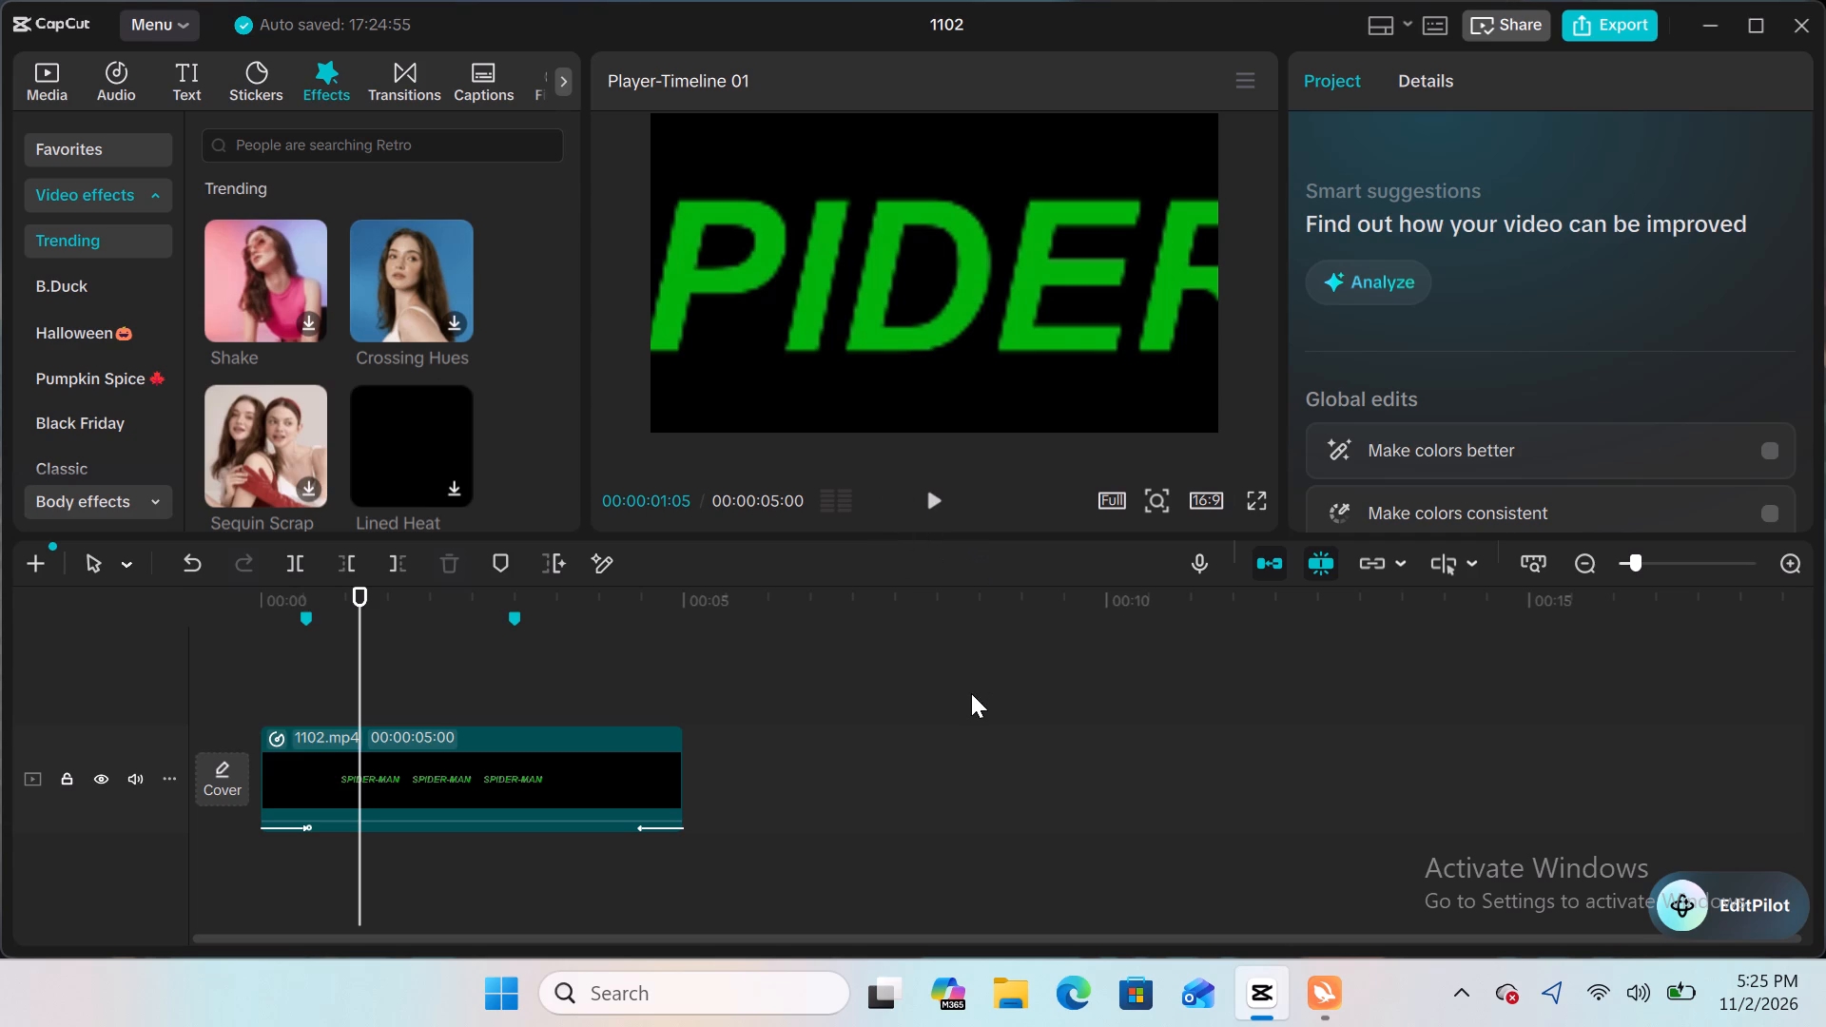
left_click(297, 821)
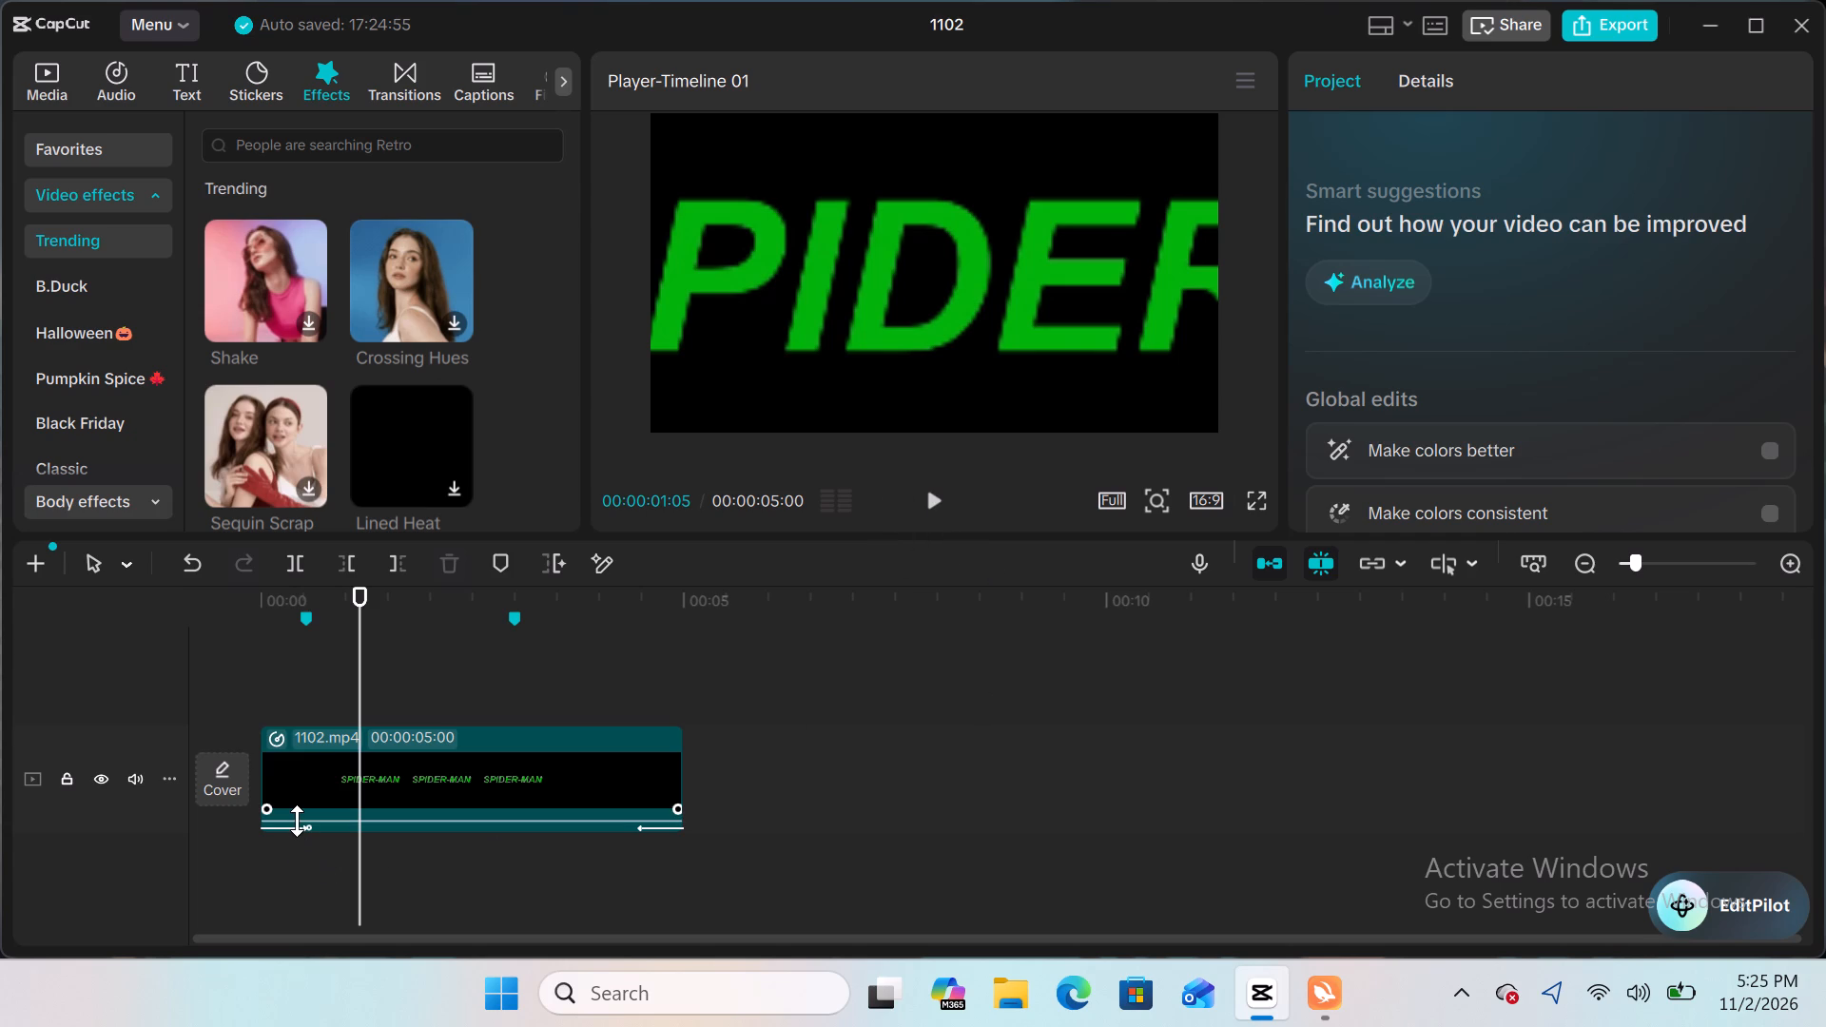
left_click(274, 834)
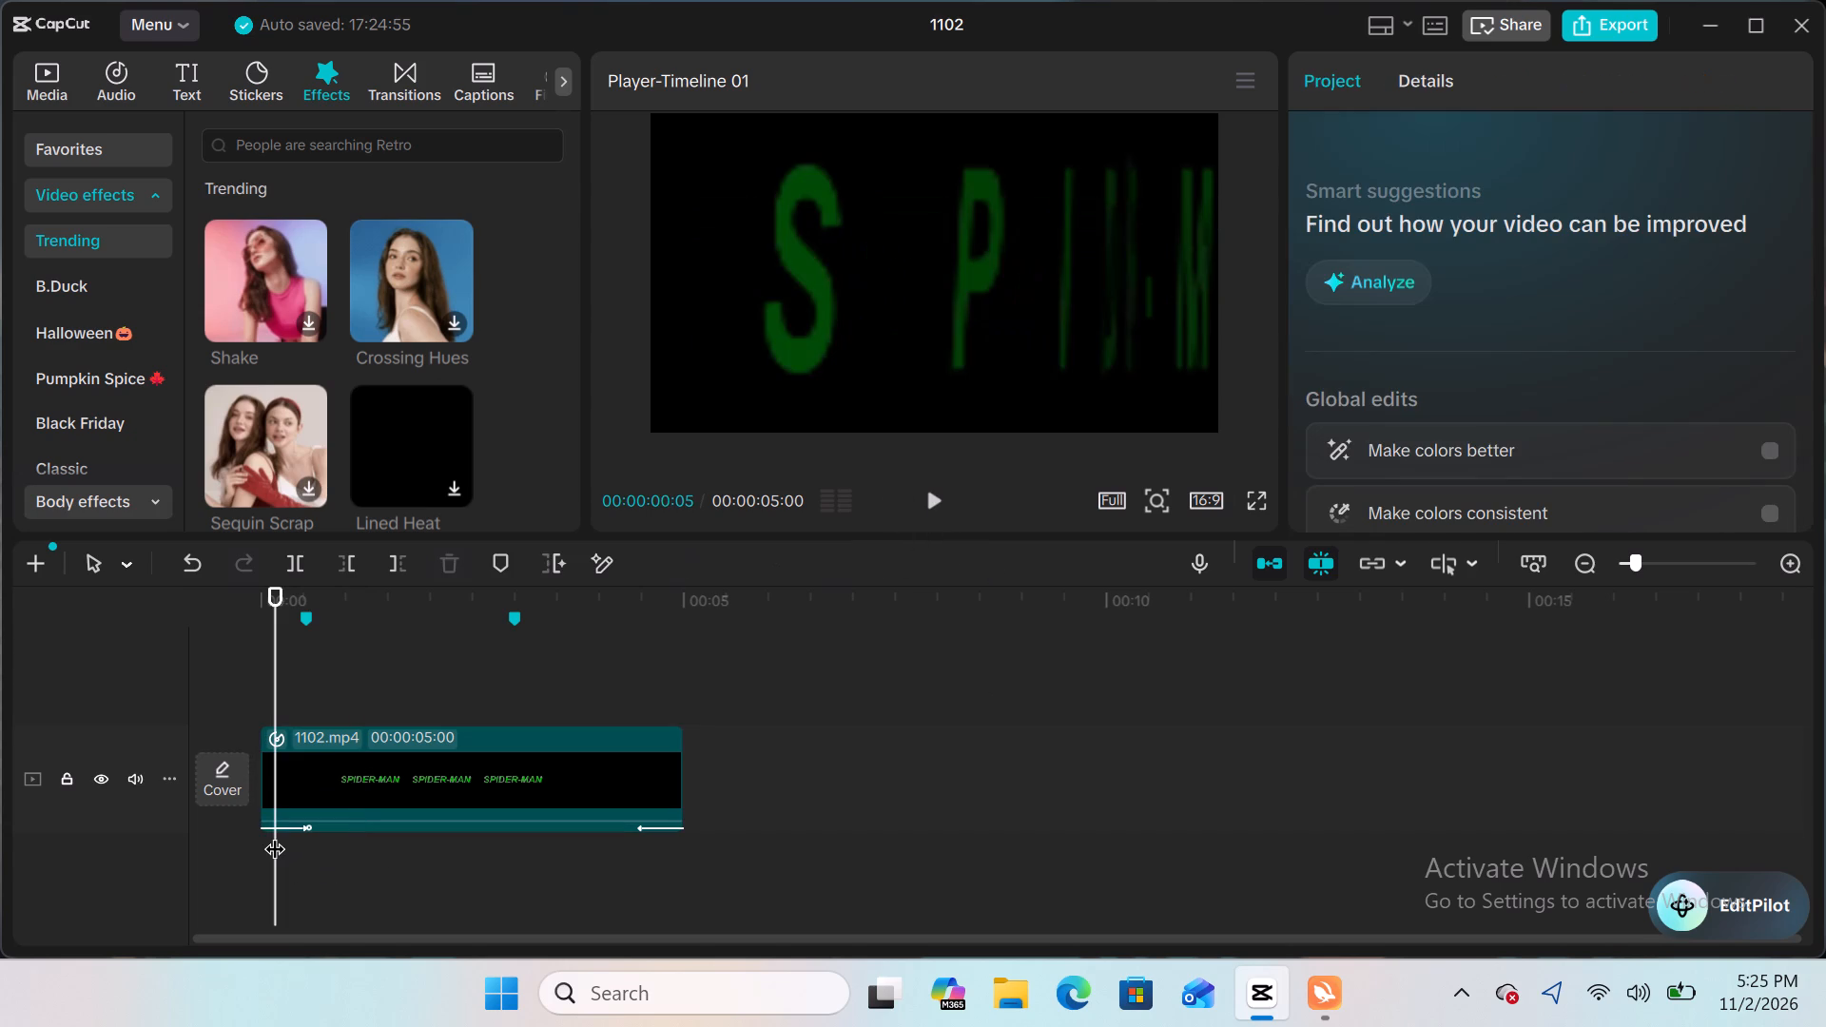
left_click(274, 834)
left_click(300, 818)
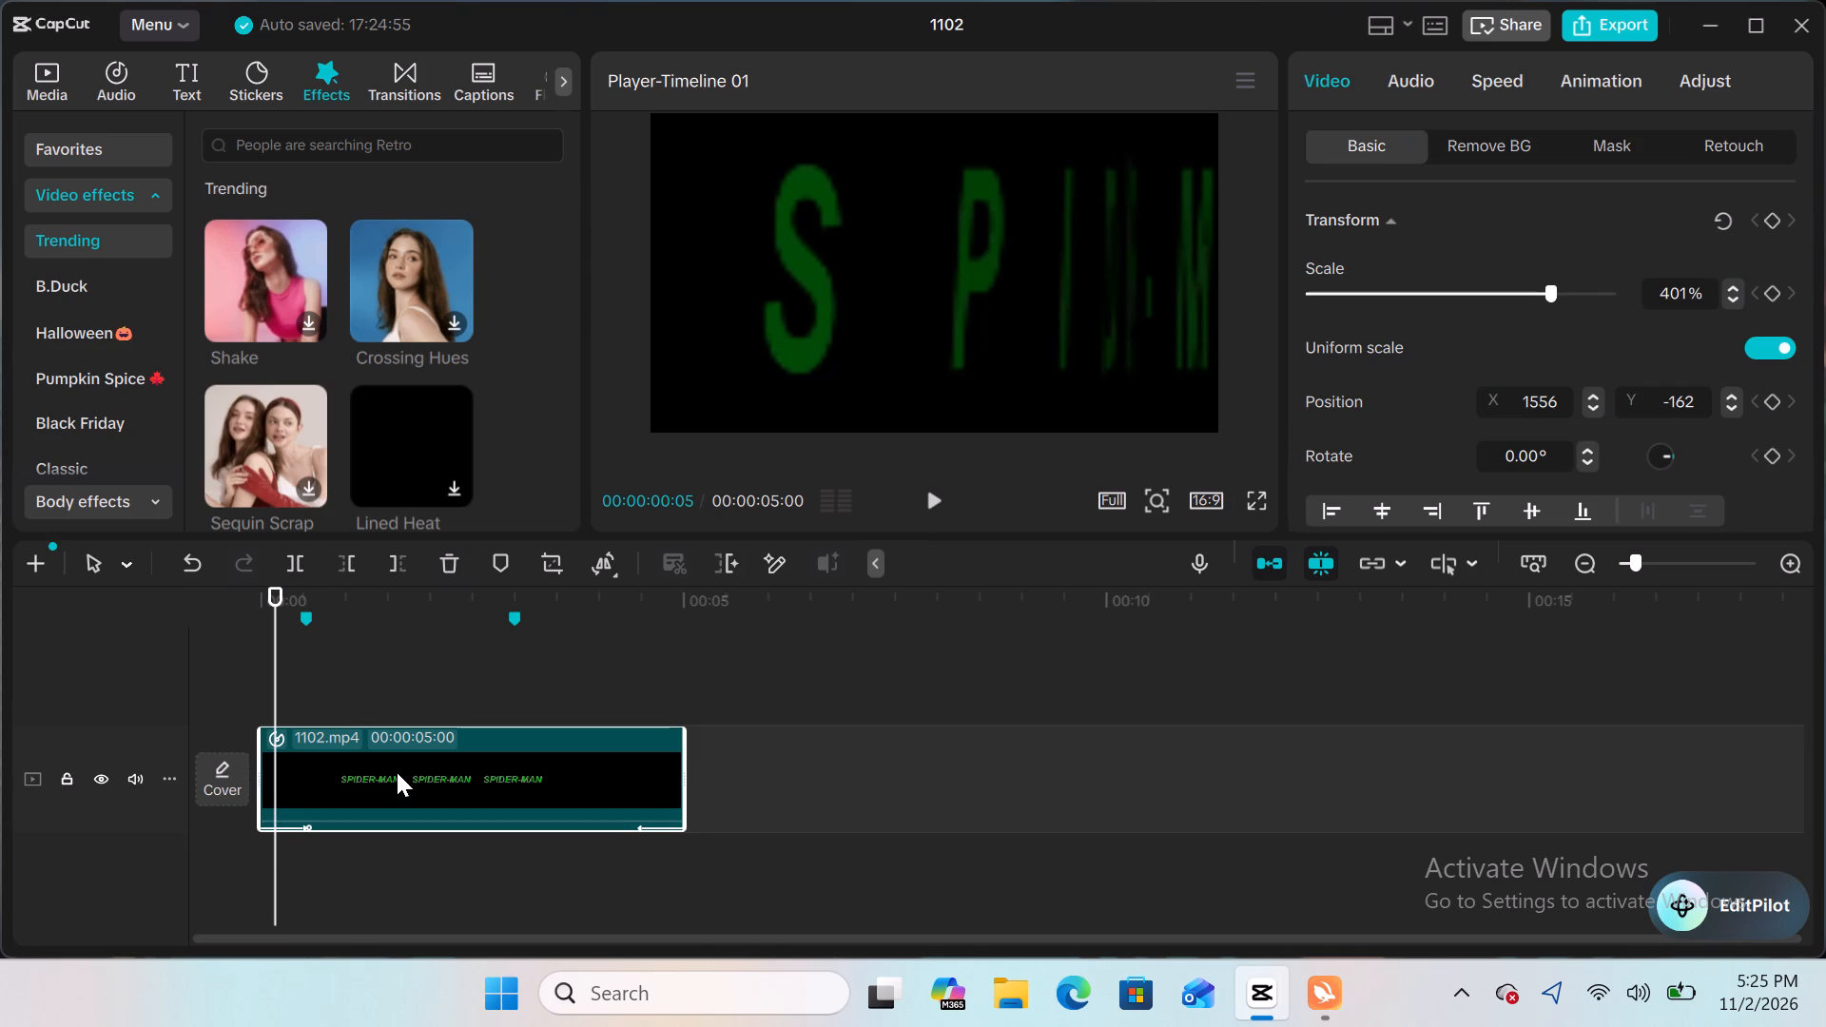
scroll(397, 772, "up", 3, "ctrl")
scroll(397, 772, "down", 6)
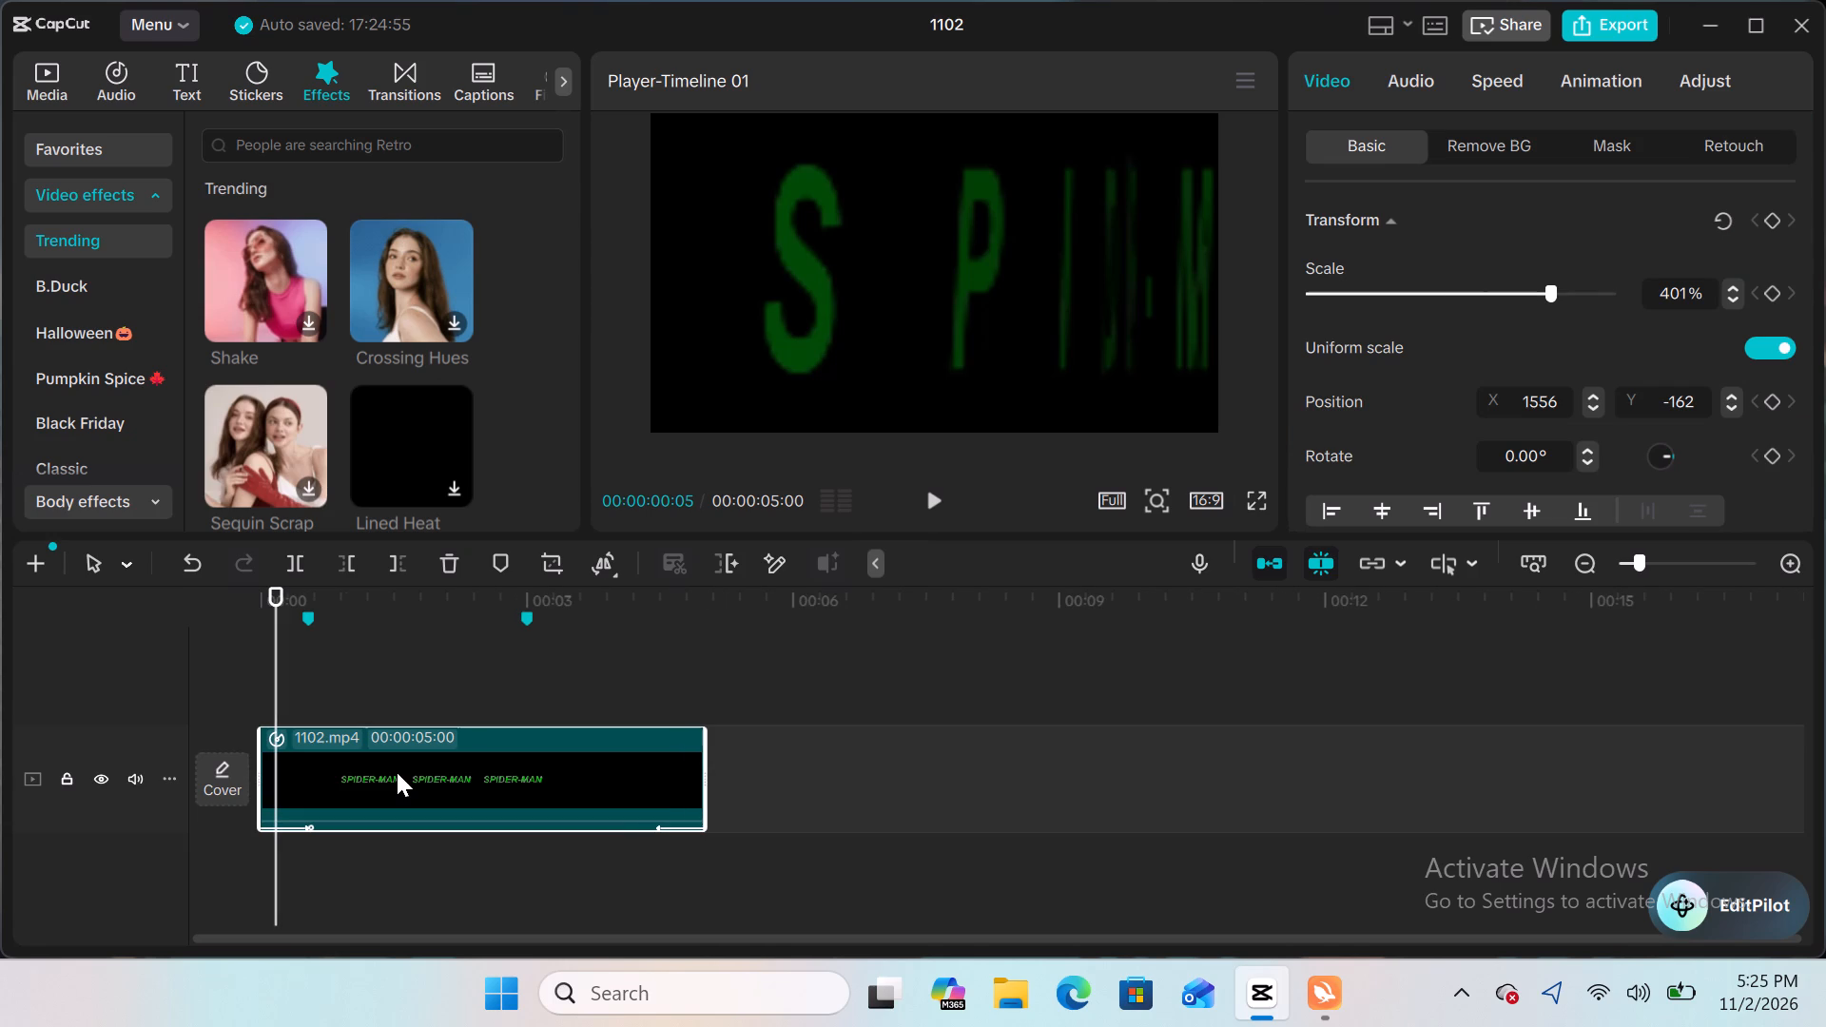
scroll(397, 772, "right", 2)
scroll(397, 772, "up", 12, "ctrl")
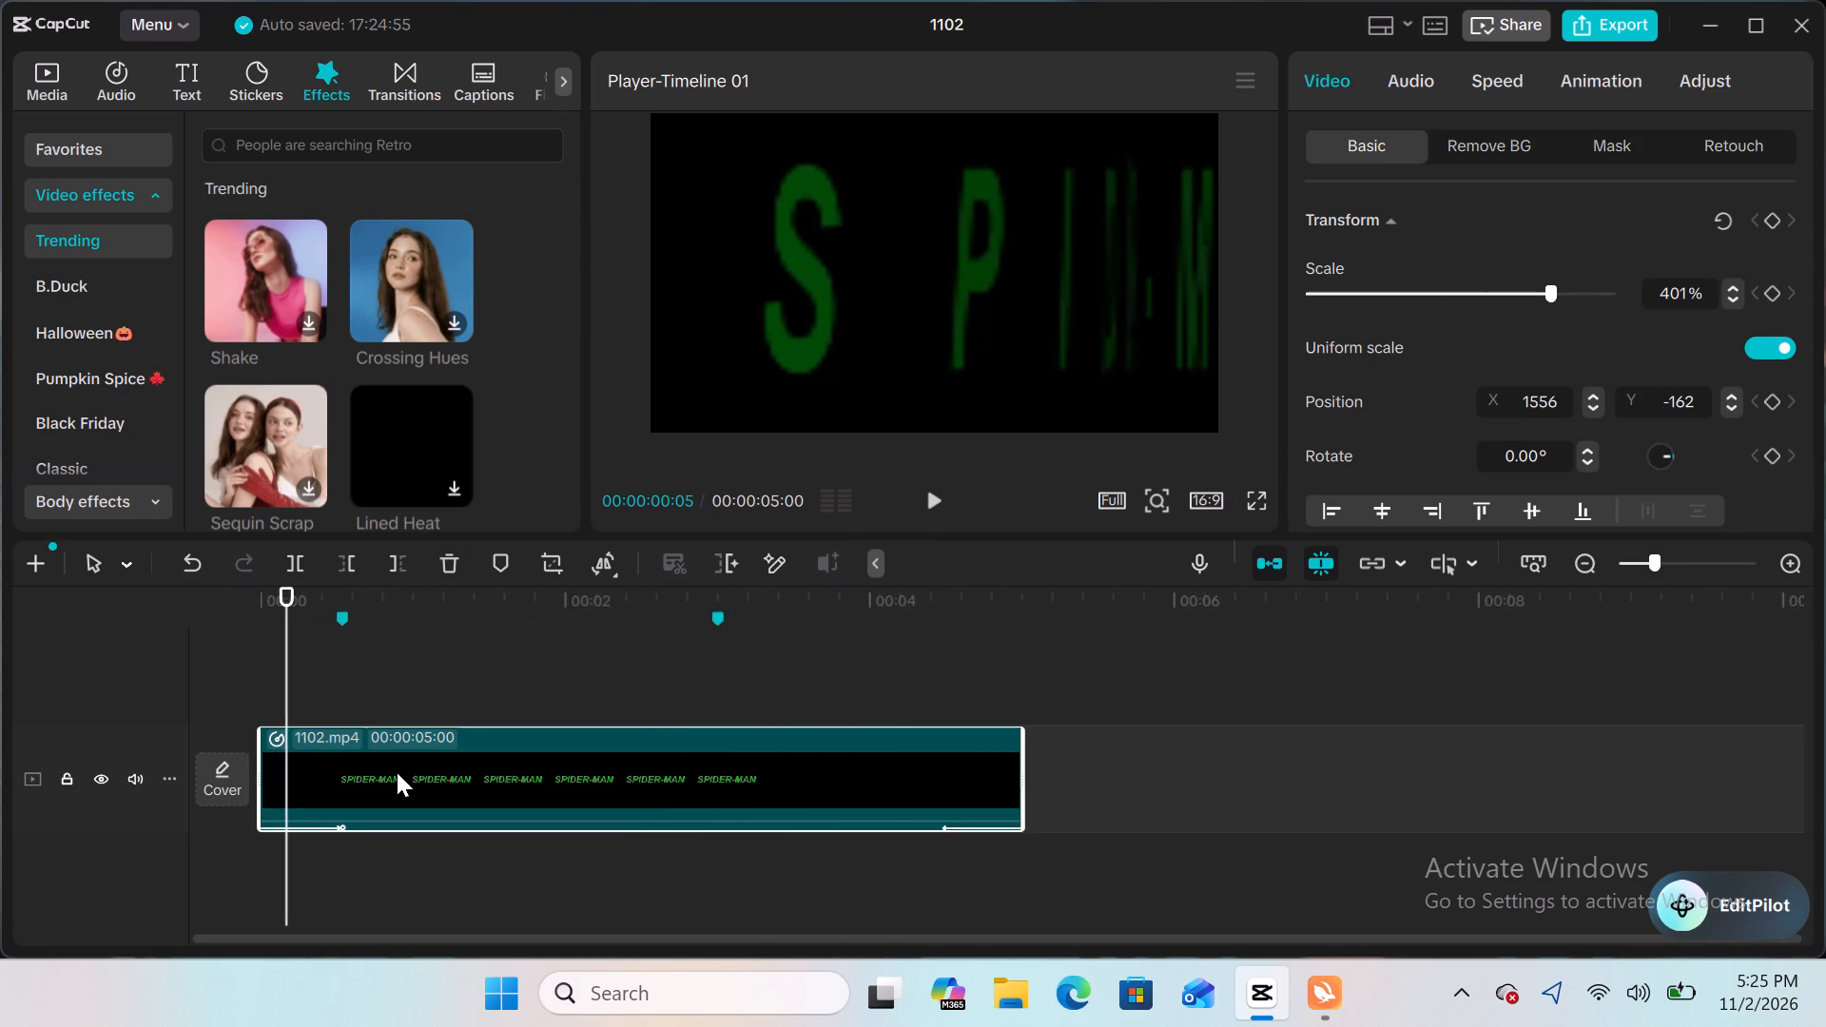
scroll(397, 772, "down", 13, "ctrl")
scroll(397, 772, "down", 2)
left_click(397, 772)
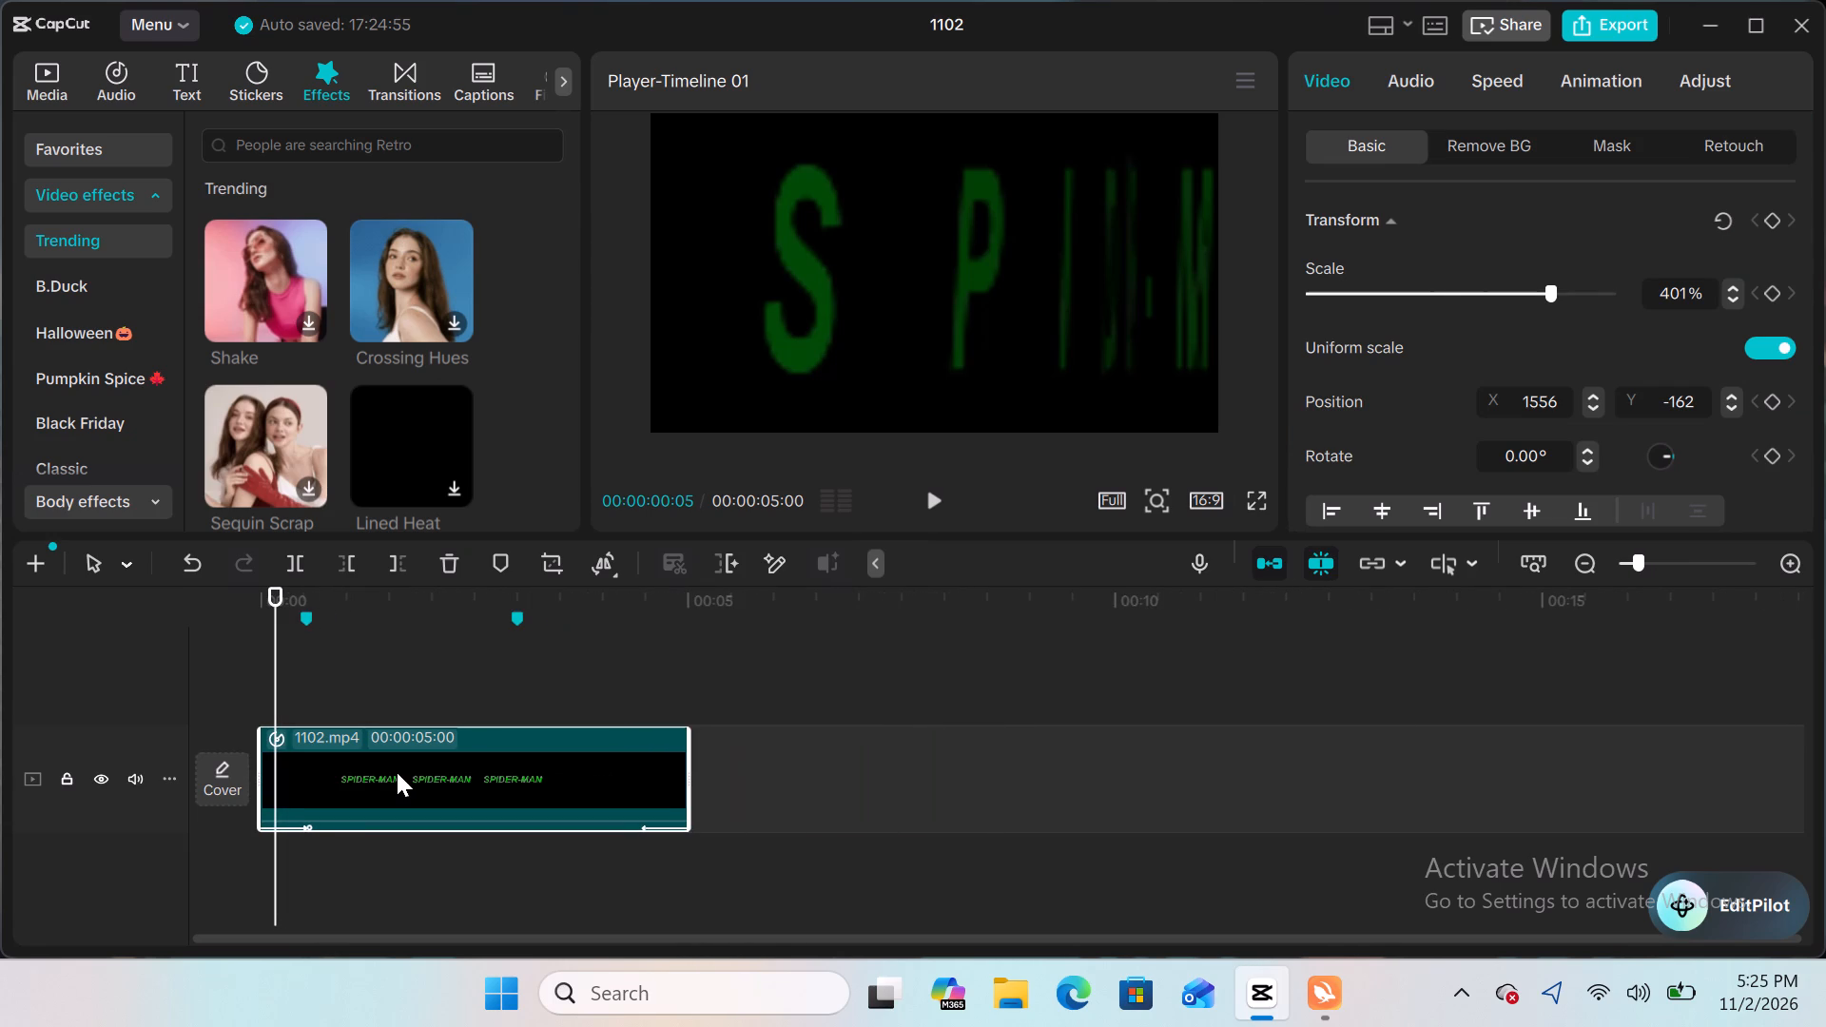
Move the playhead to 00:00:01:08 and scrub back through the clip to the timeline start at 00:00:00:00.
left_click(377, 647)
left_click(368, 633)
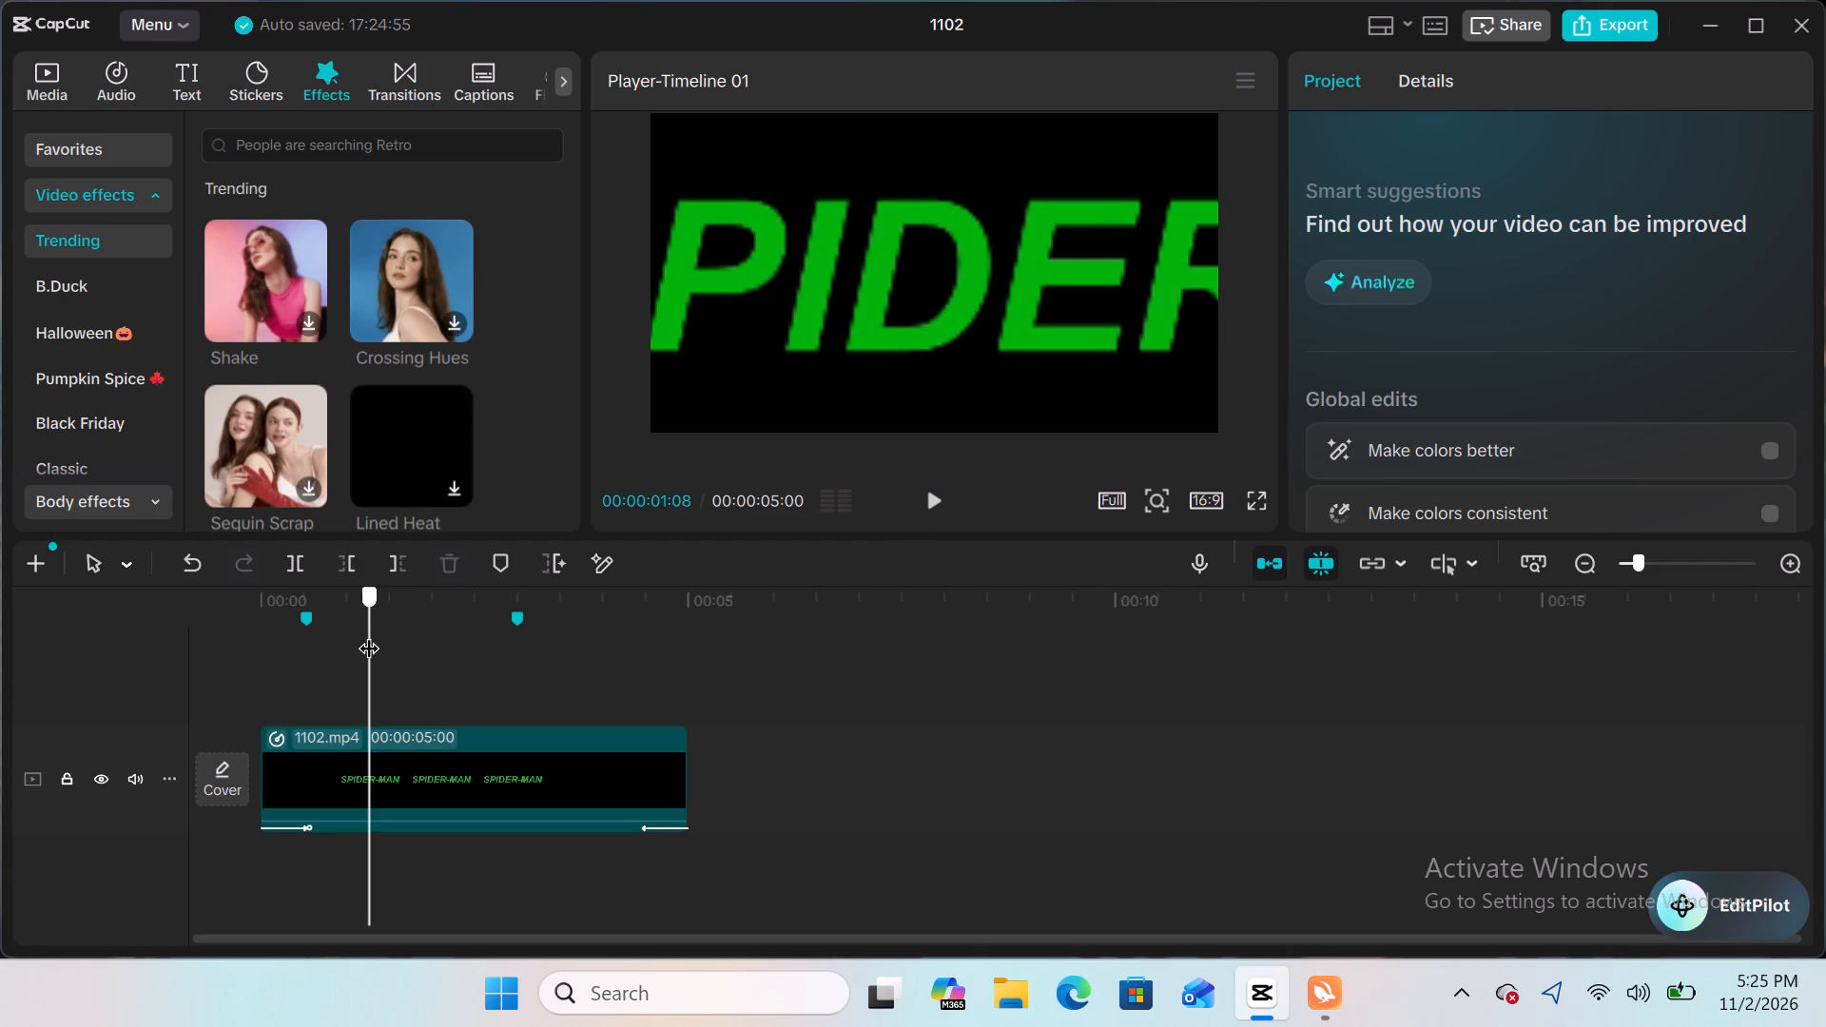
left_click_drag(368, 633, 226, 742)
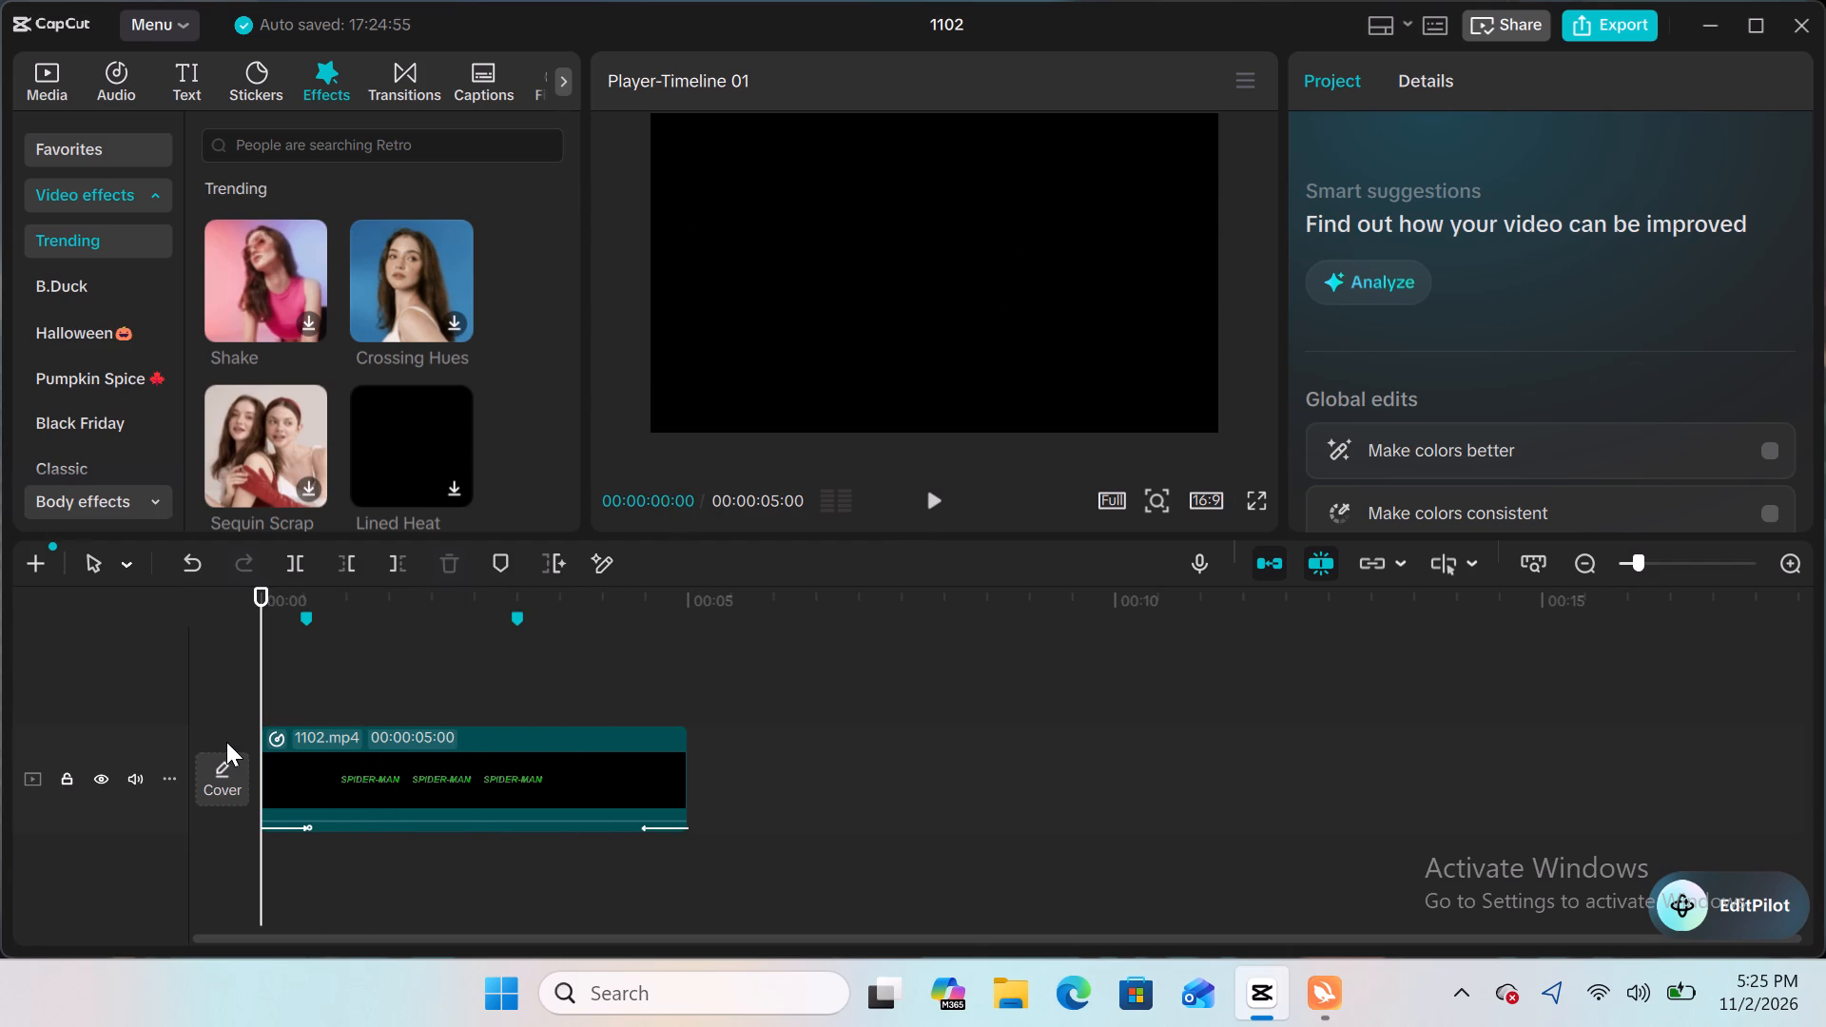
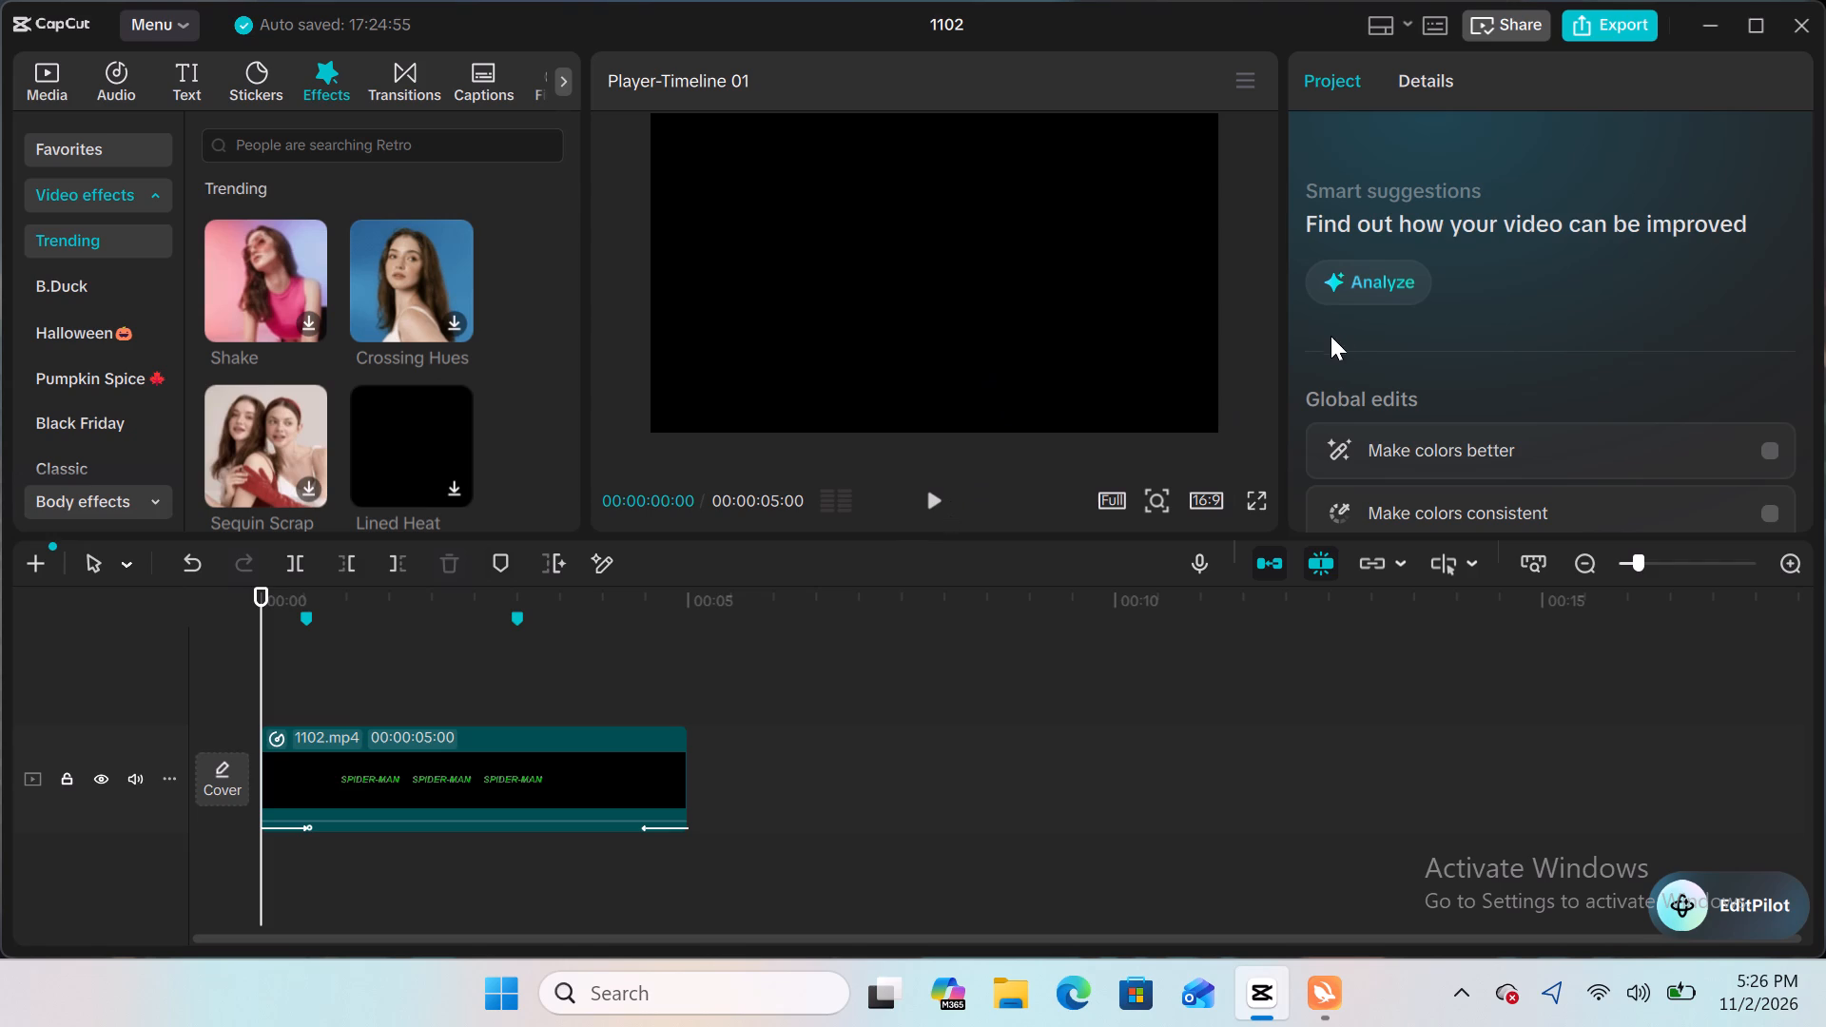
Delete the animated 1102.mp4 clip from the timeline.
left_click(533, 789)
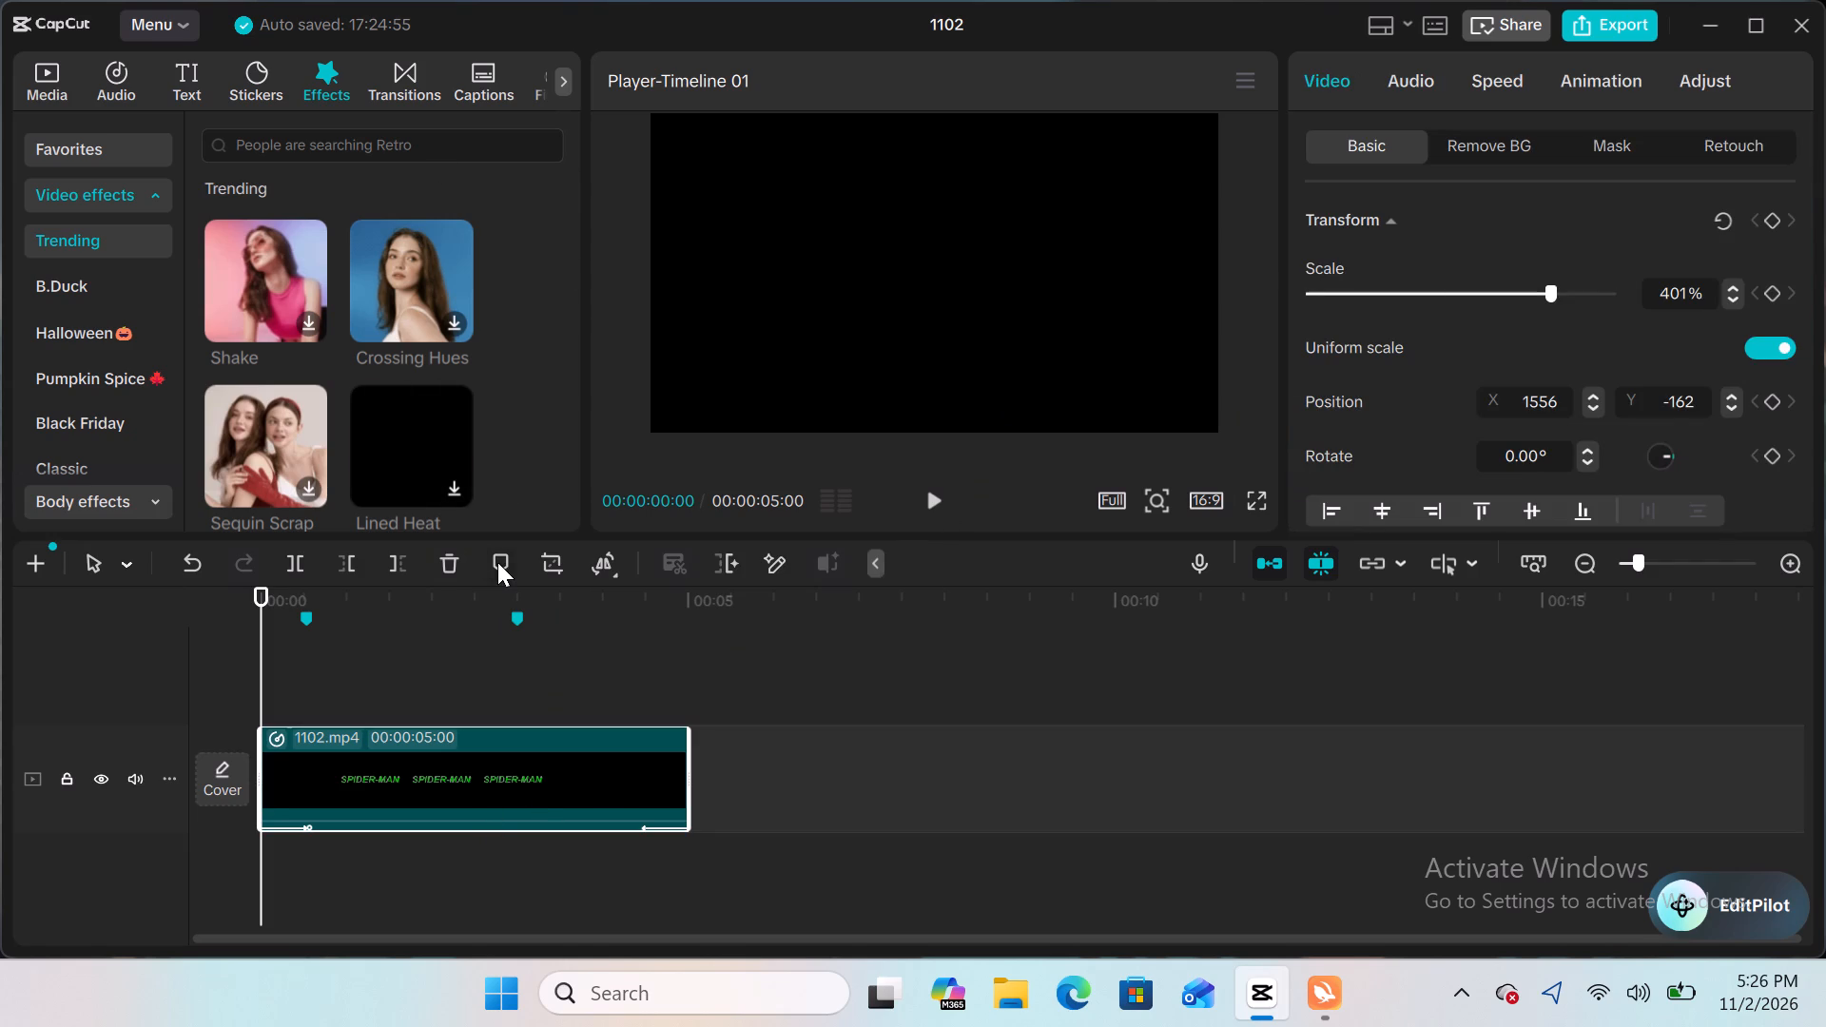
left_click(463, 562)
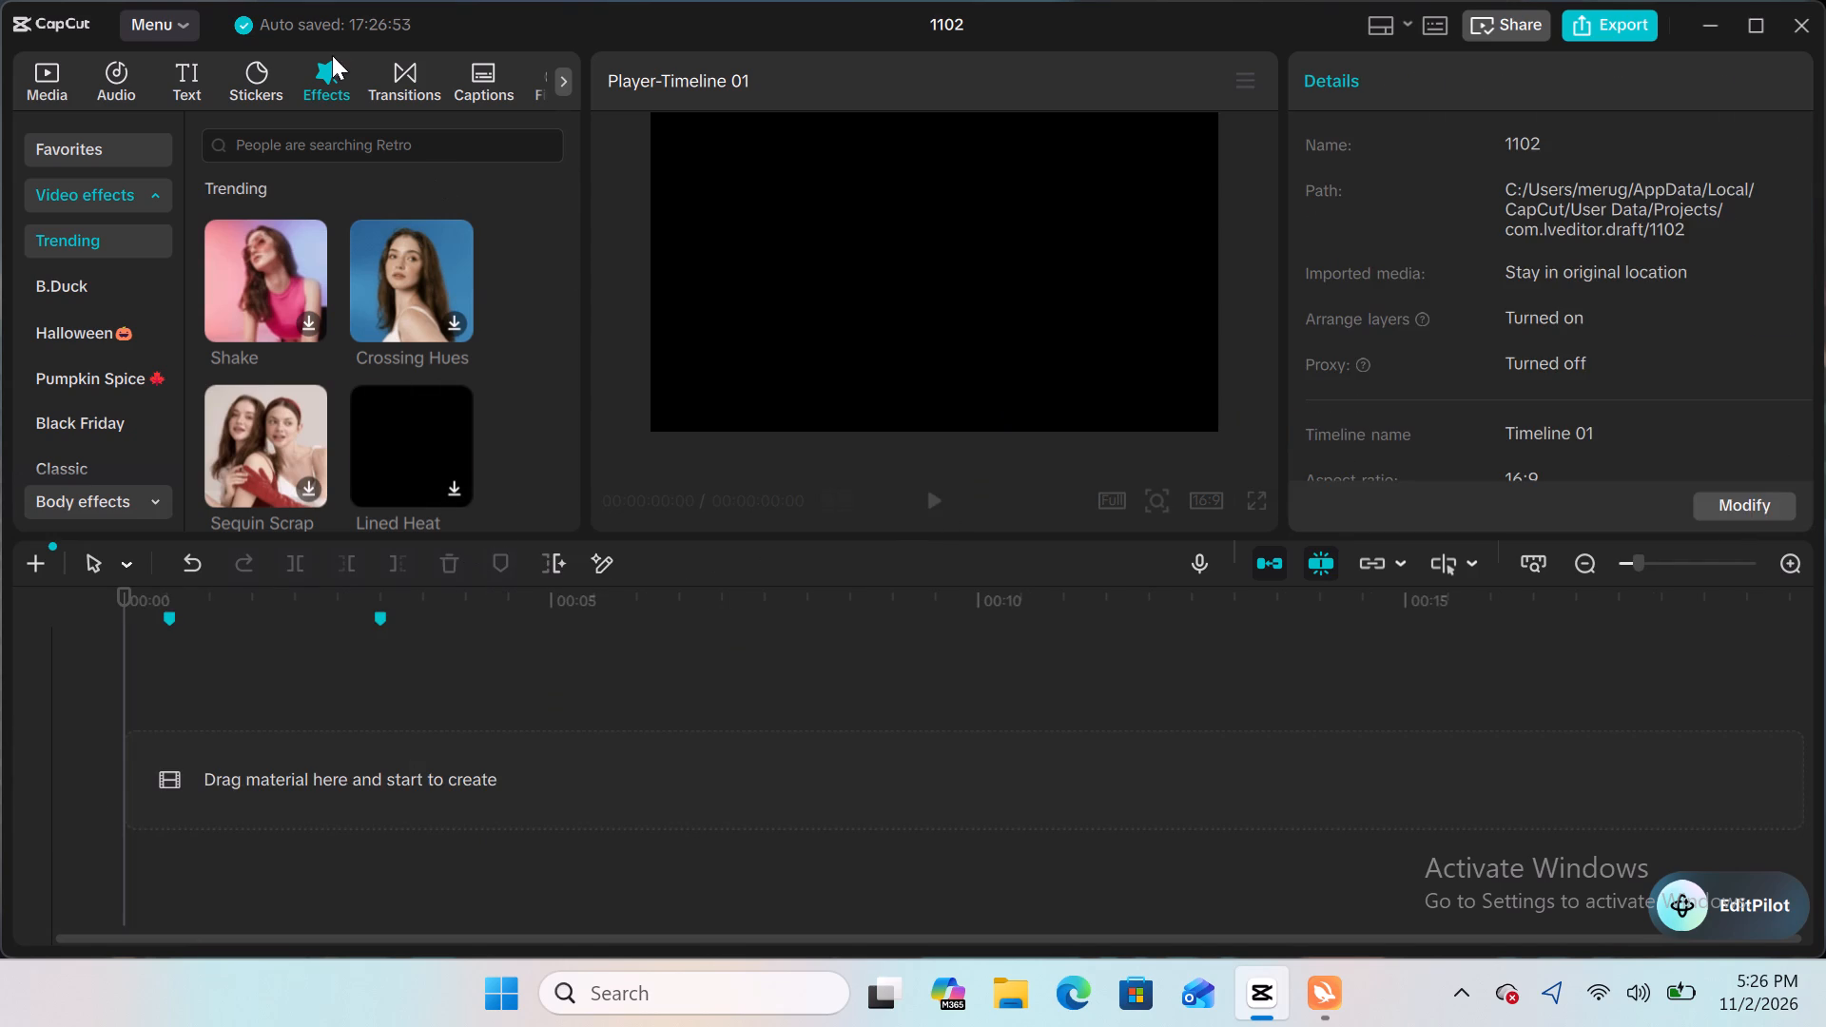
Show the project's imported media and preview the original 1102.mp4 source video.
left_click(46, 74)
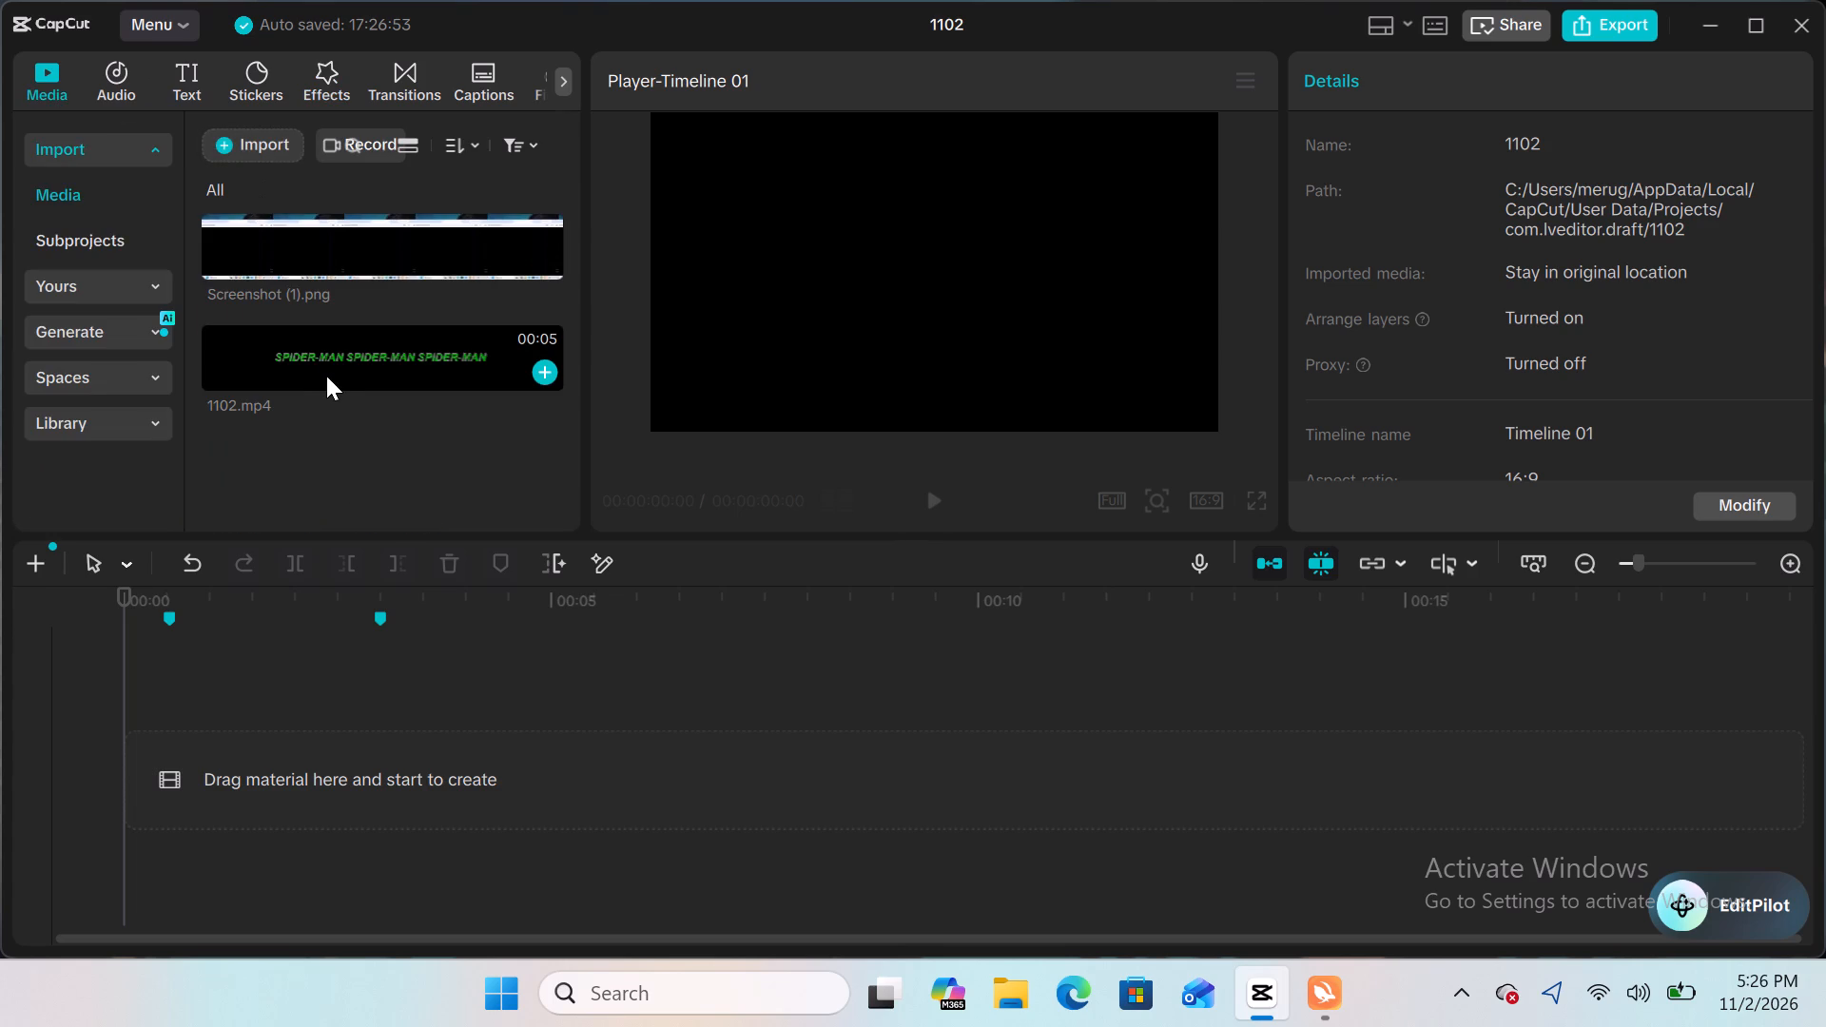
left_click(326, 376)
double_click(326, 376)
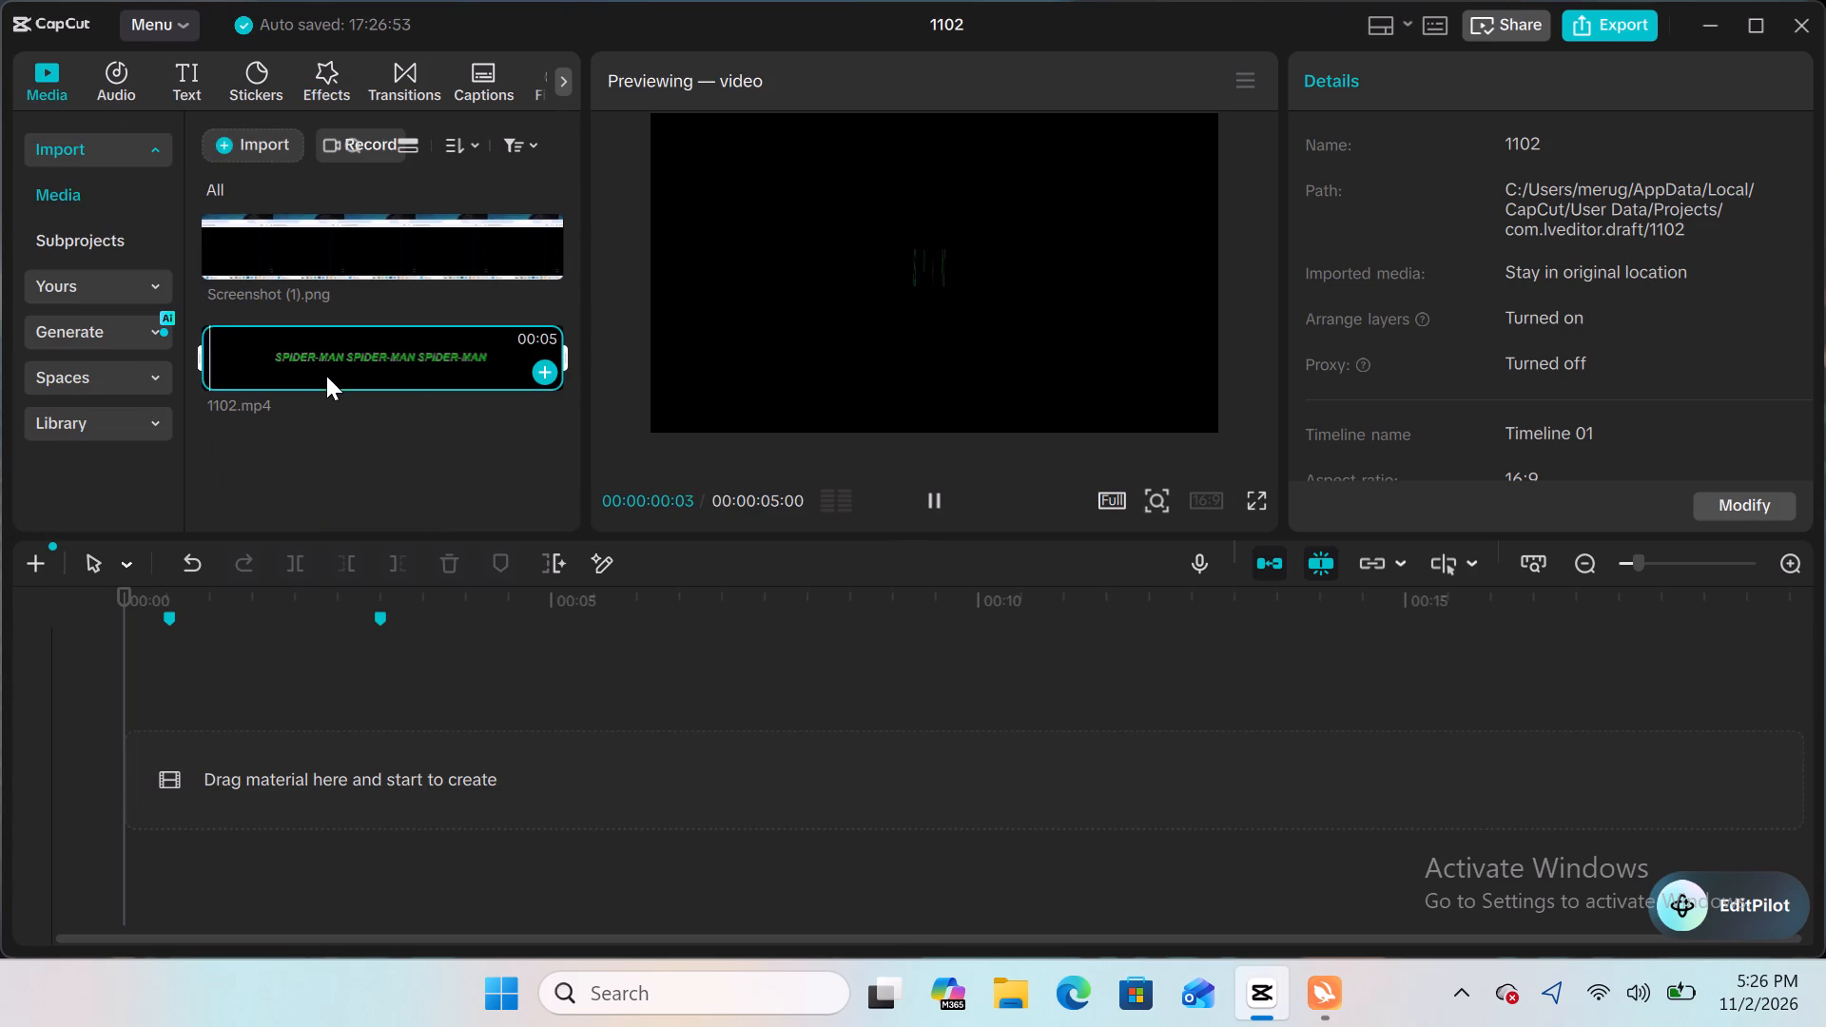
double_click(389, 310)
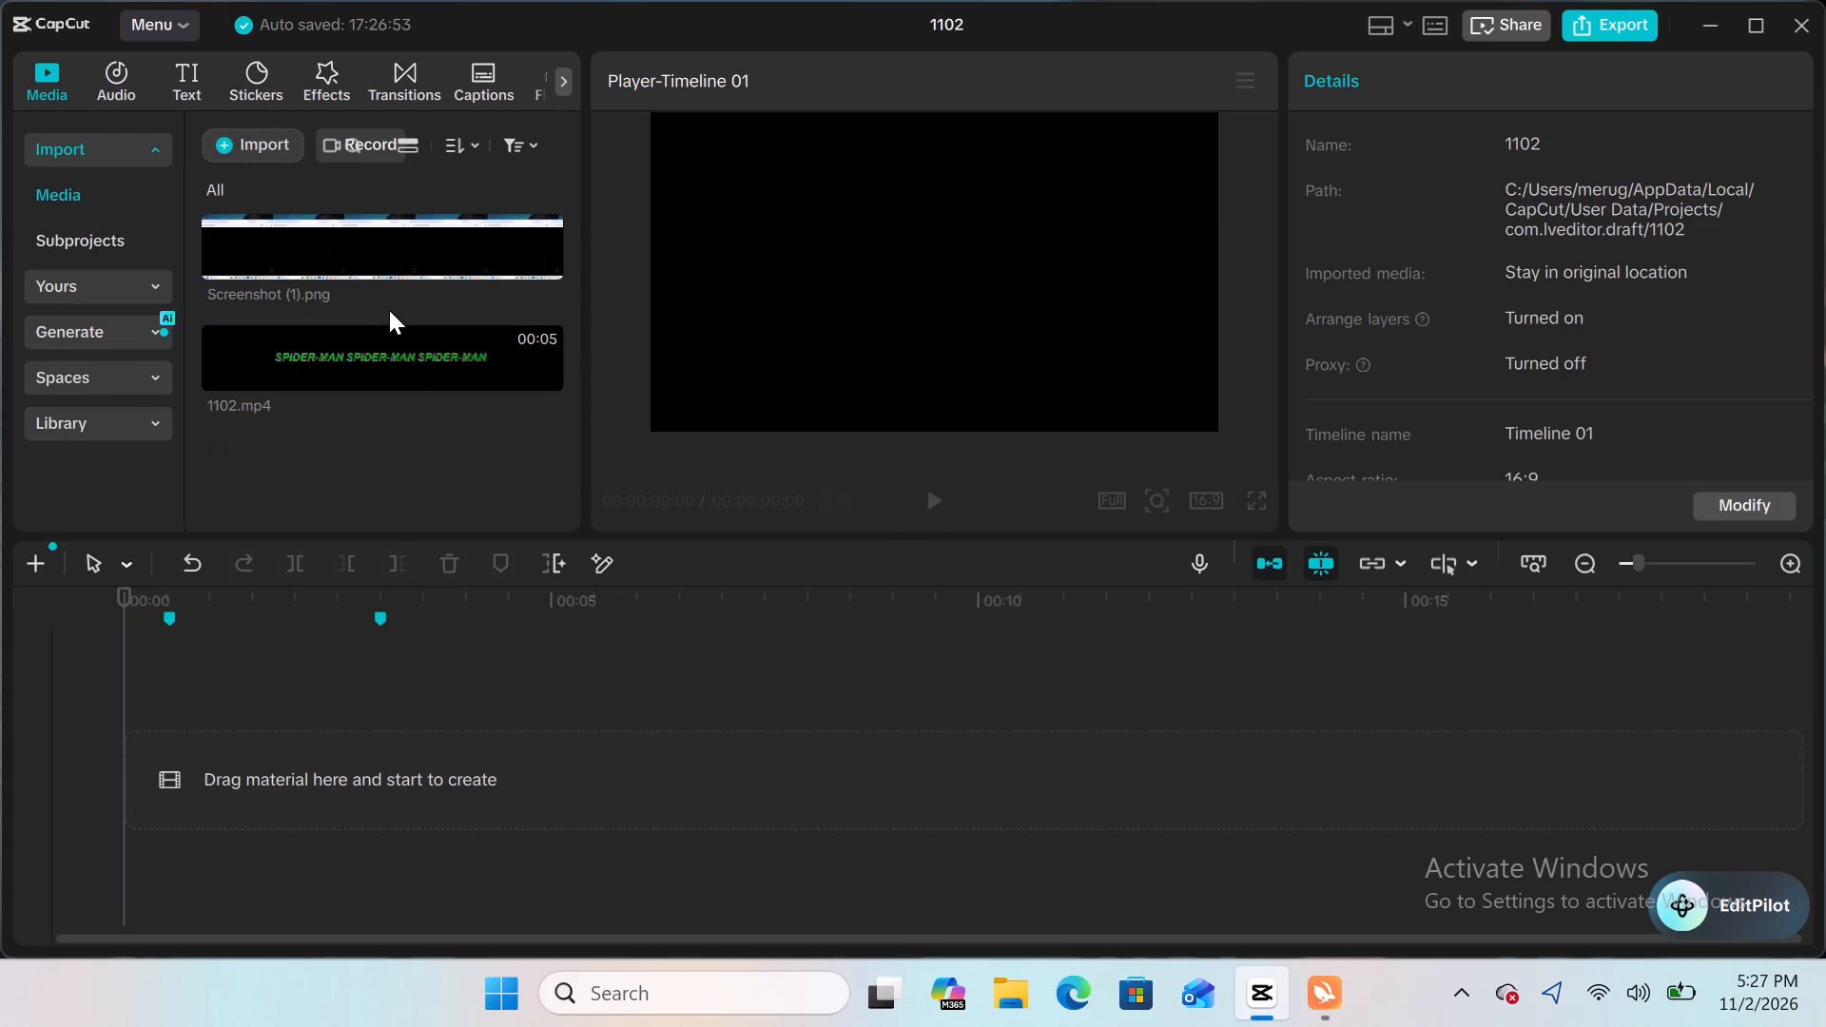
double_click(354, 341)
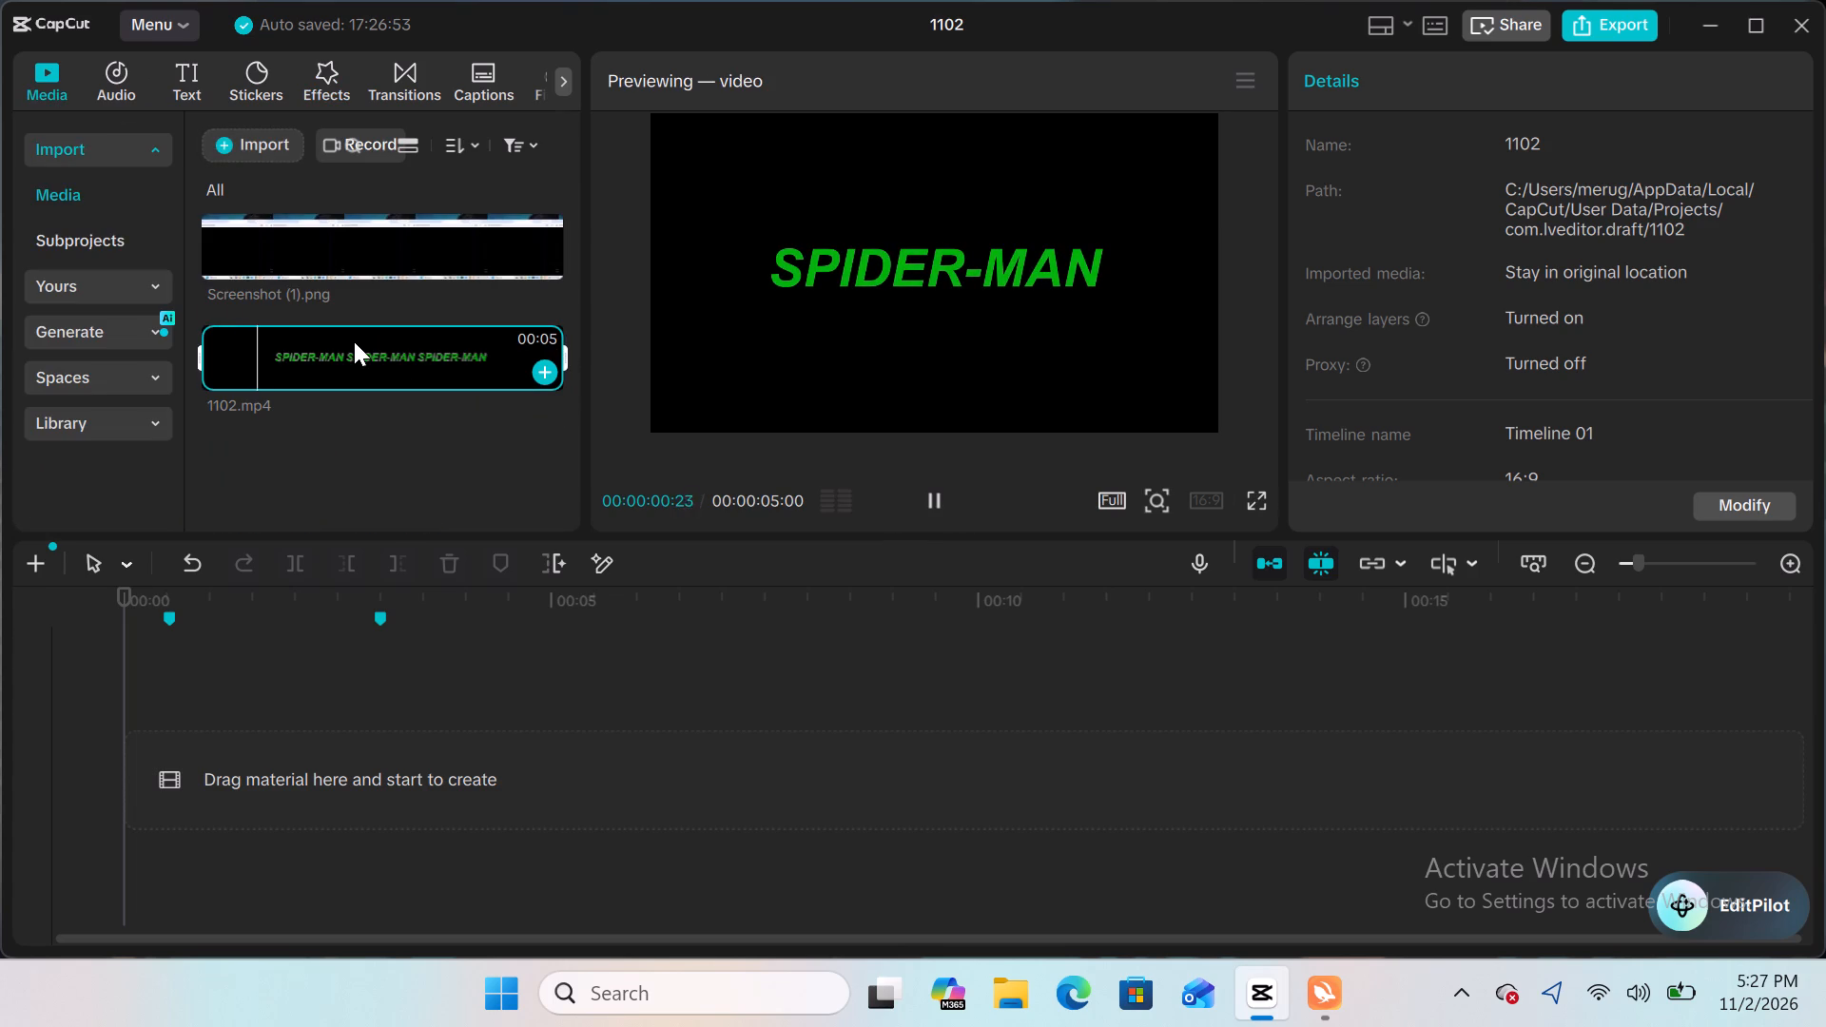
left_click(552, 75)
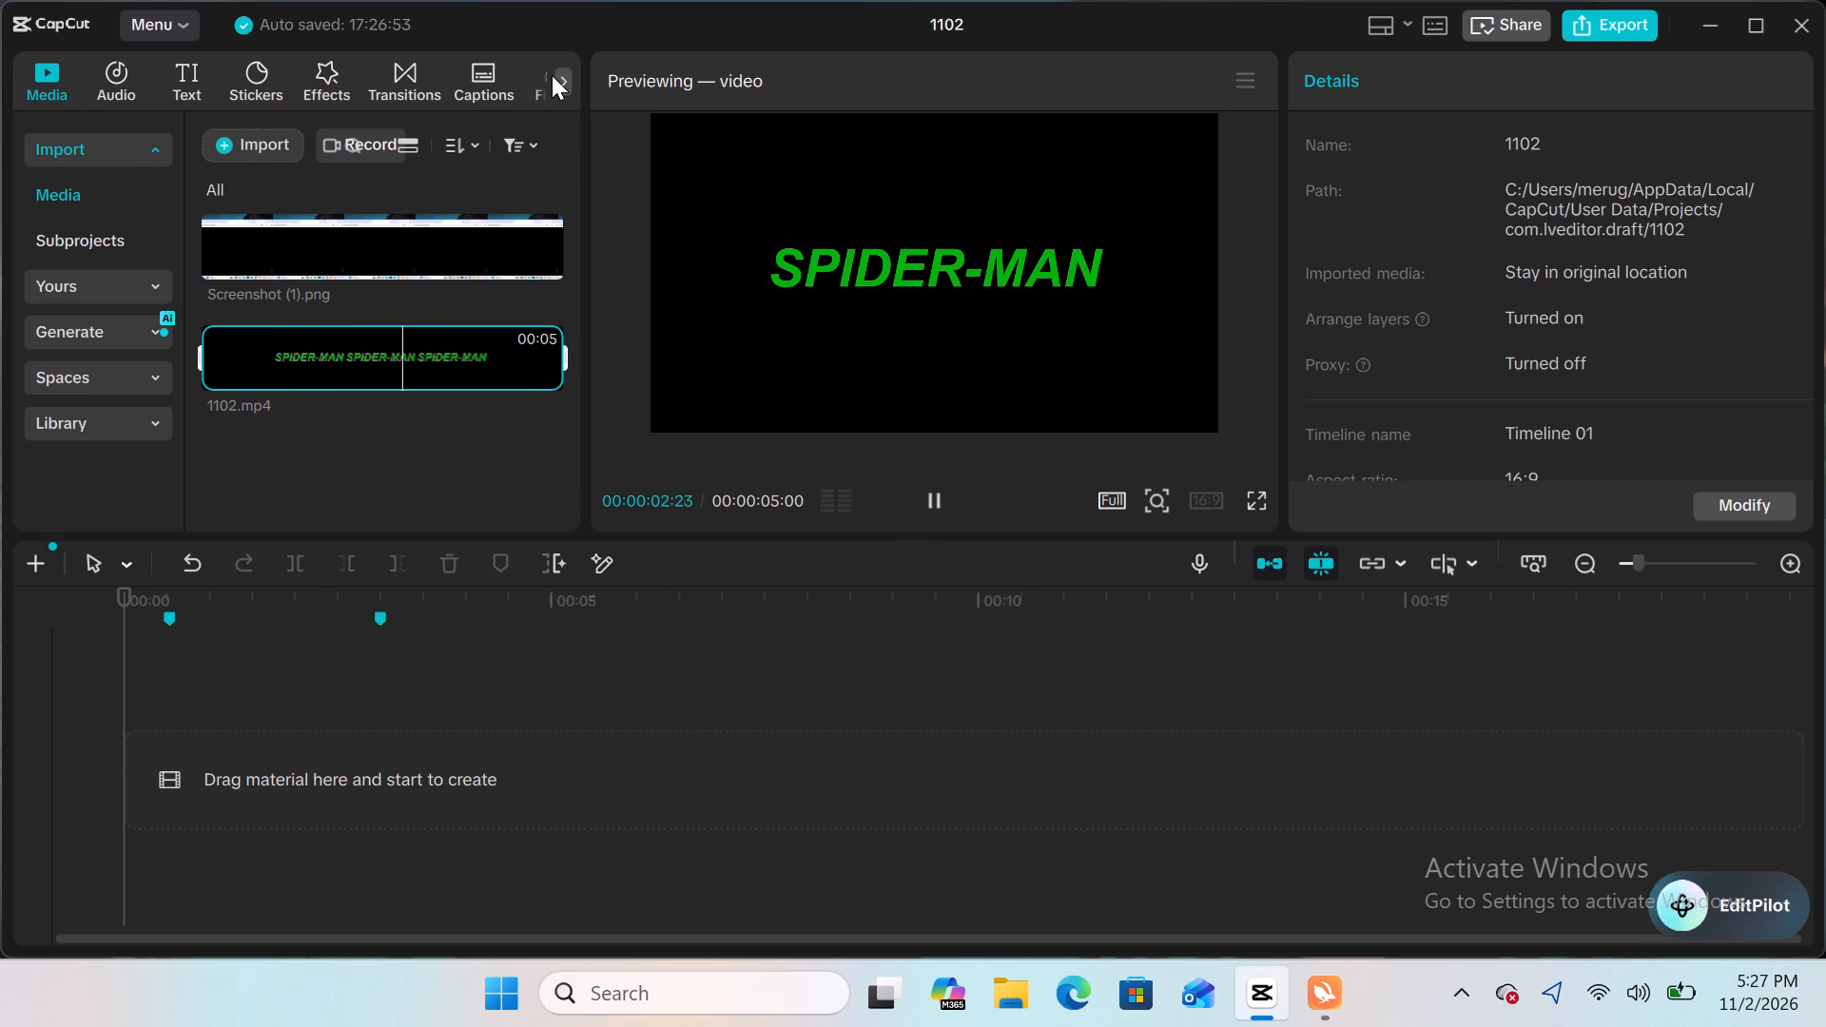
scroll(467, 69, "up", 1)
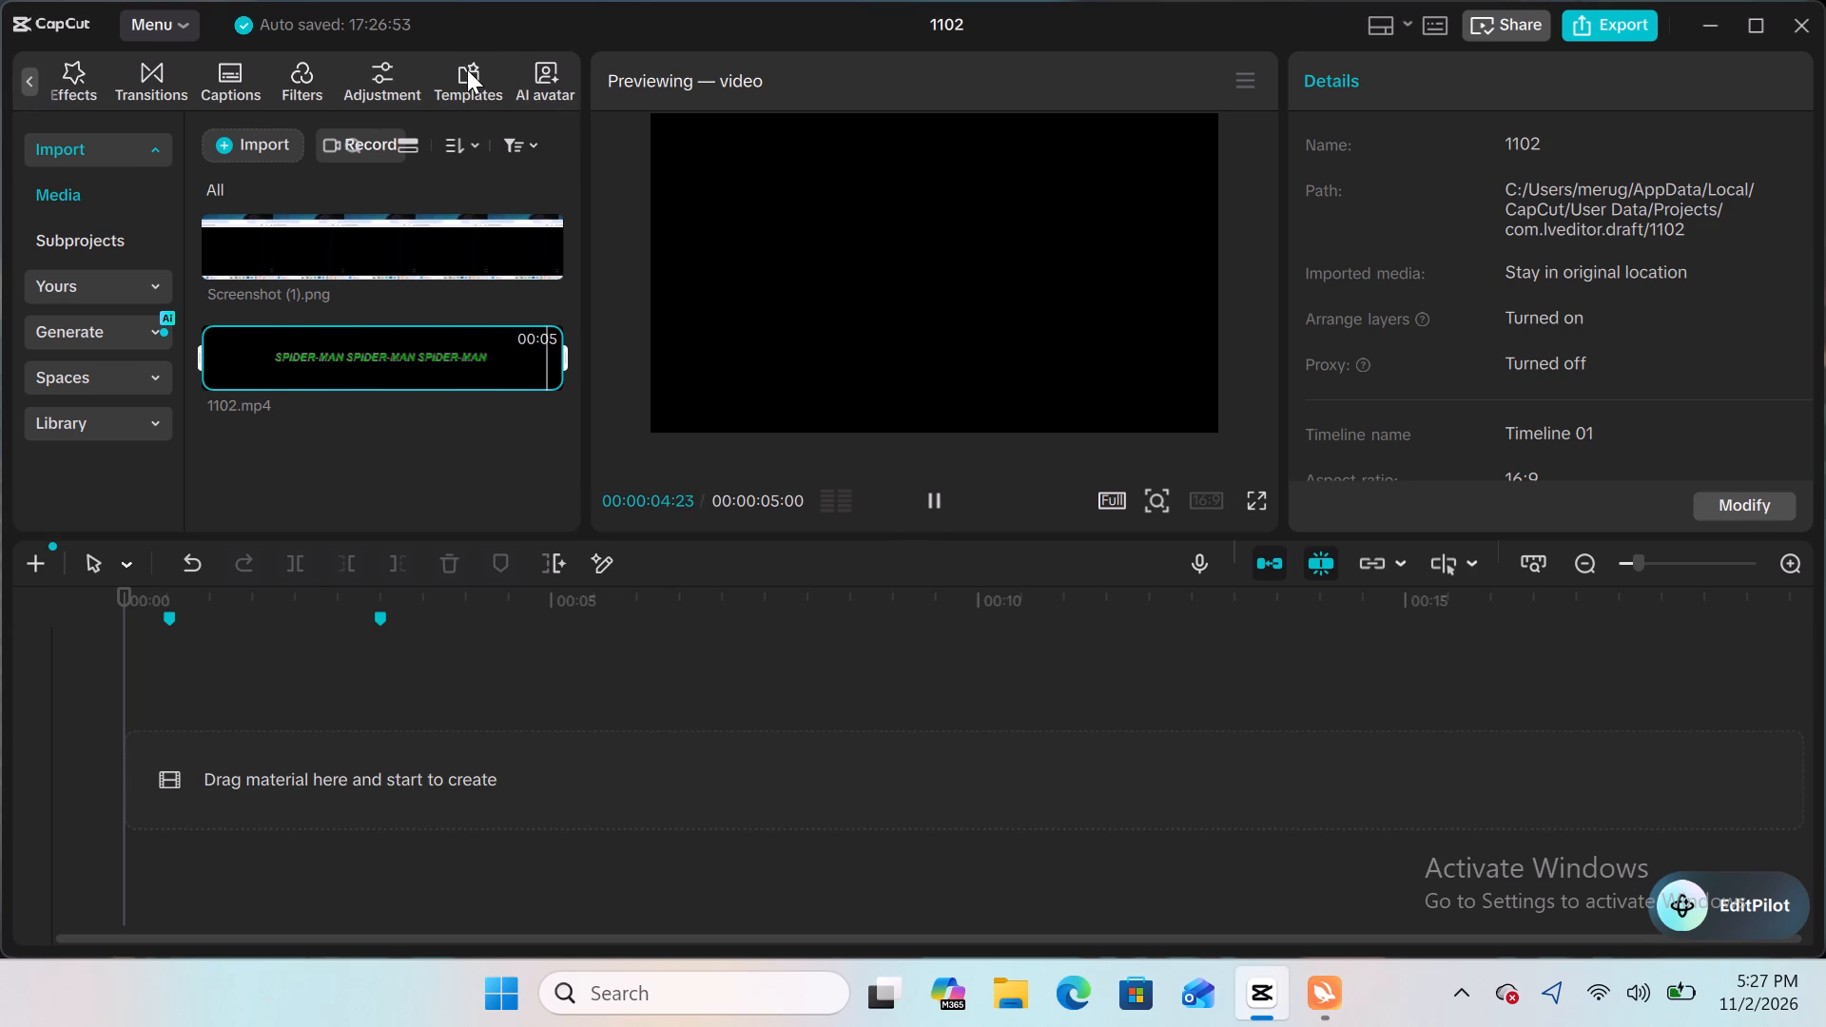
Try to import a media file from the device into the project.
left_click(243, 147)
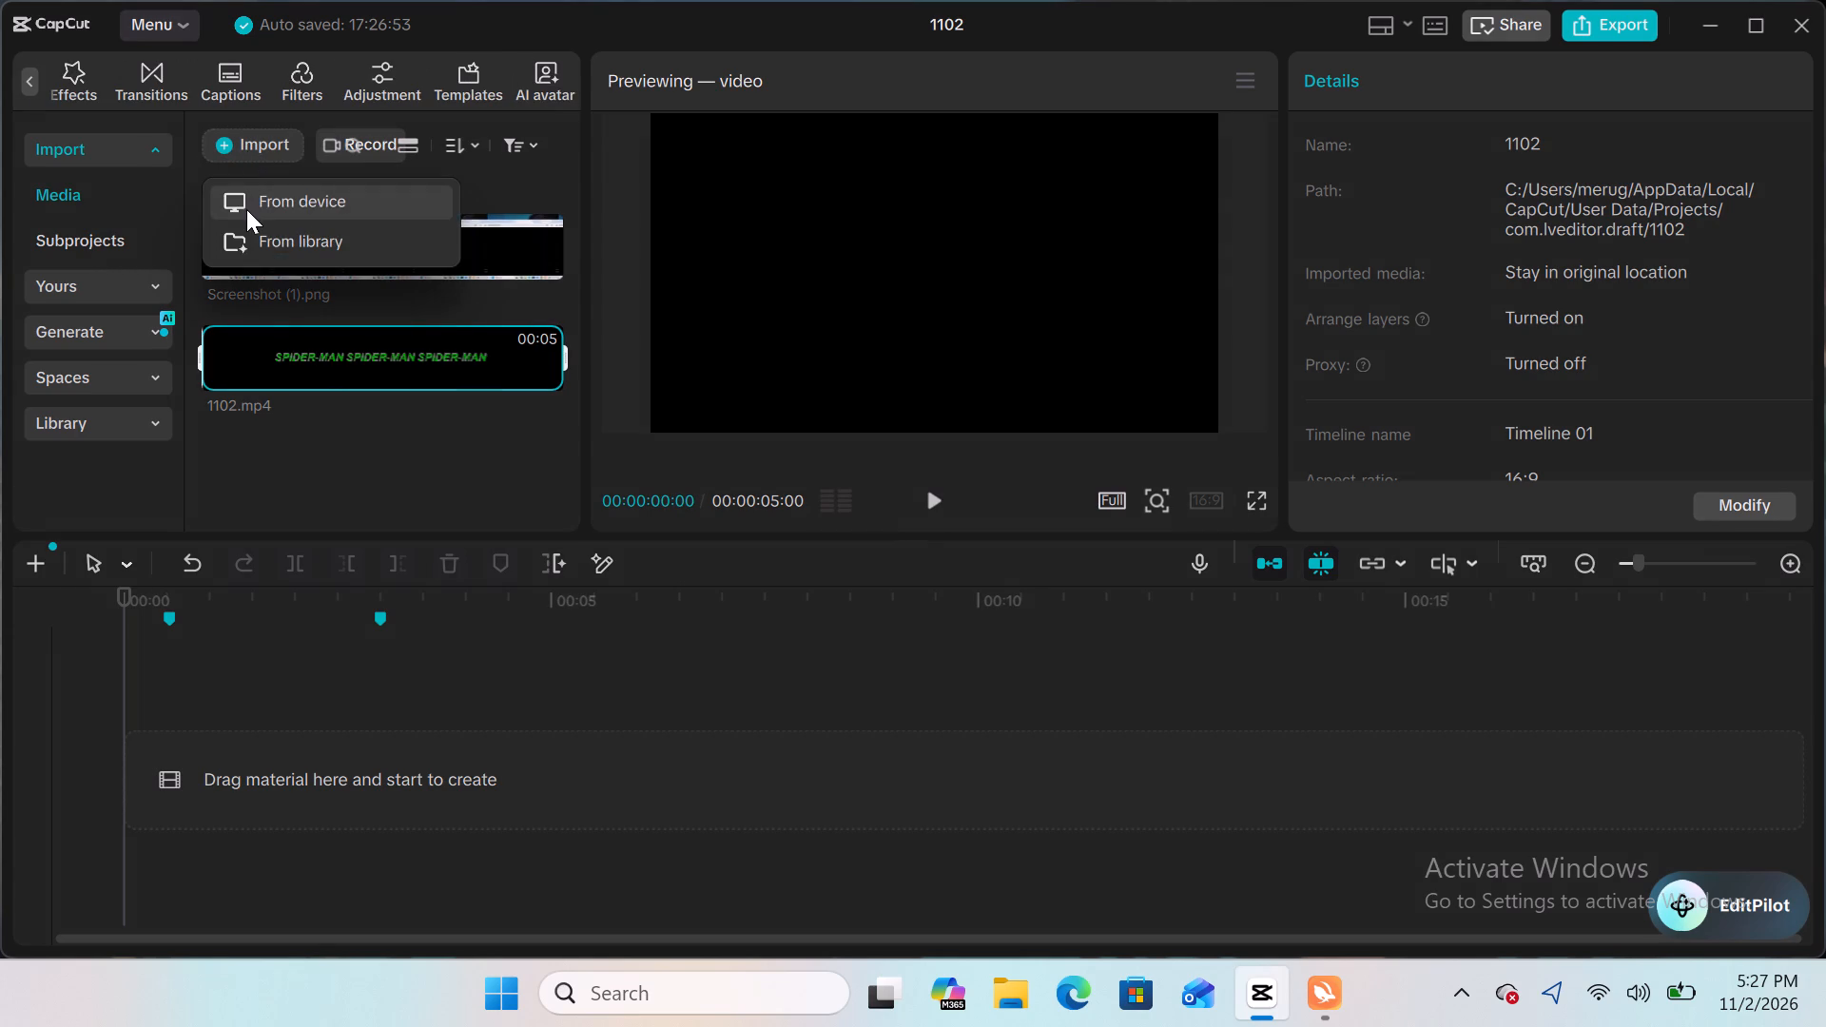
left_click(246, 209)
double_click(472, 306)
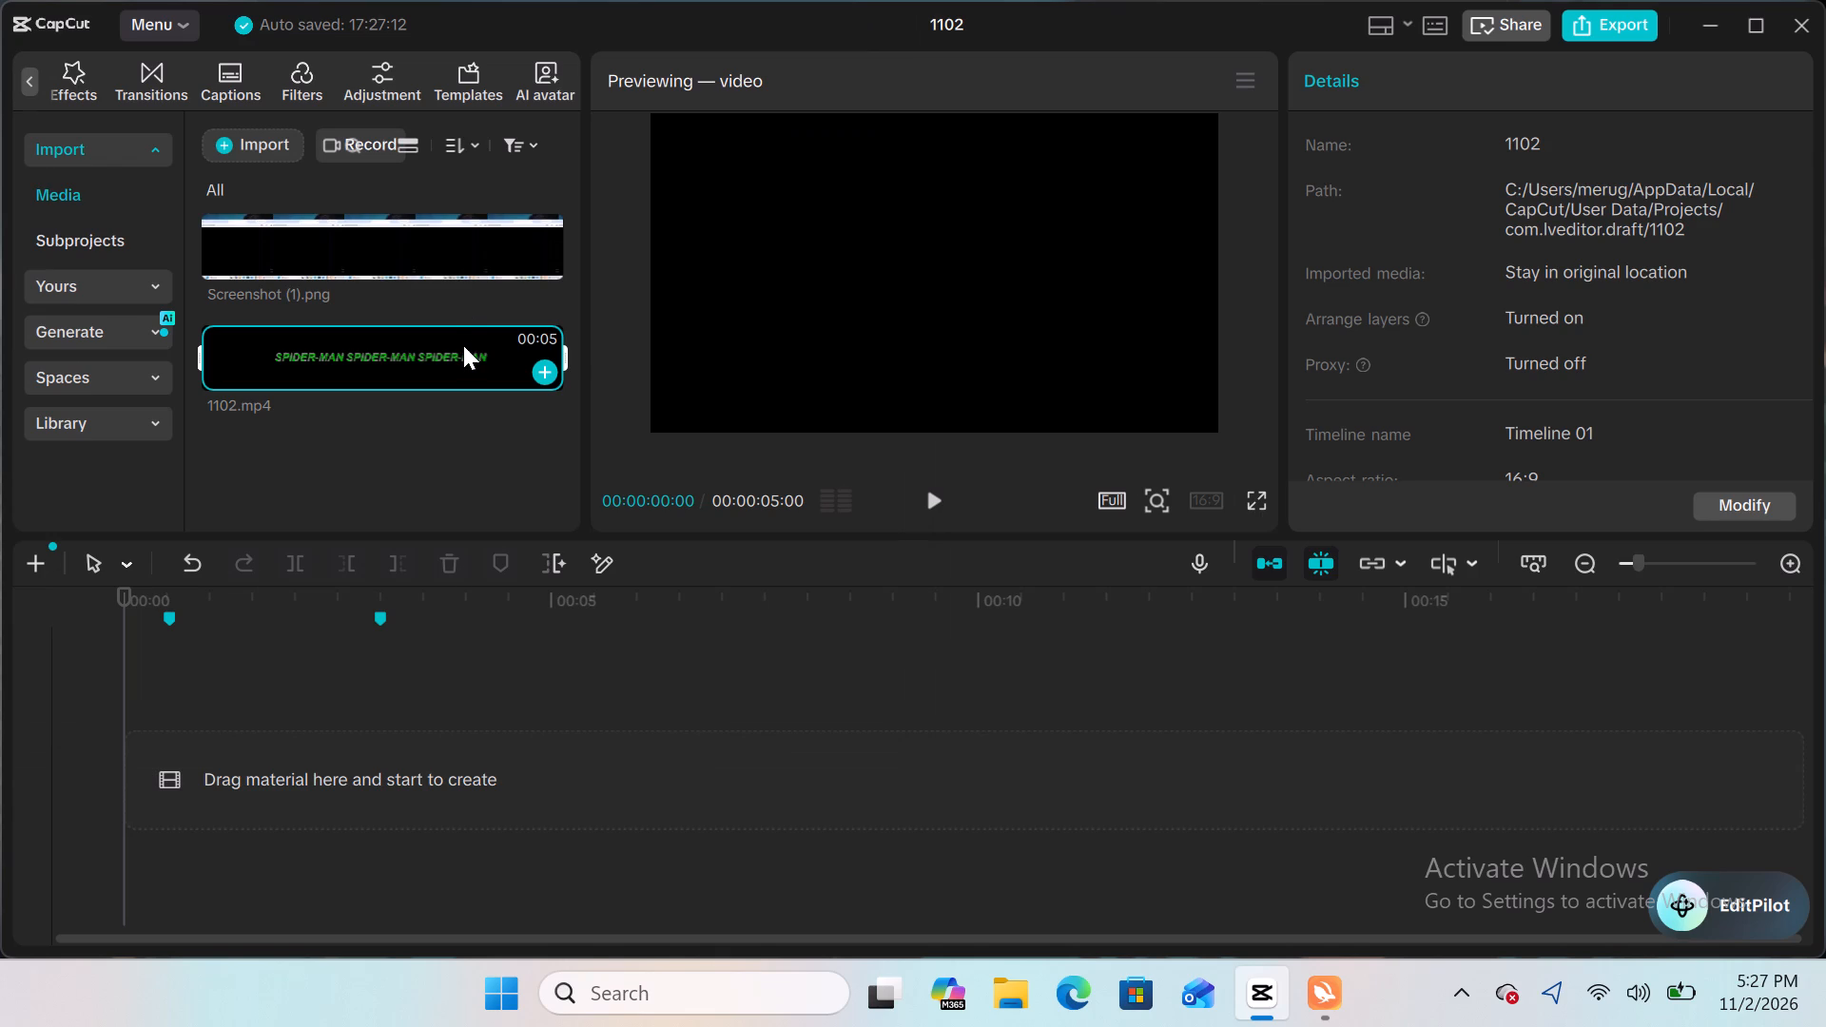
Place 1102.mp4 from the project's media at the start of the empty timeline.
scroll(463, 345, "up", 3)
scroll(463, 345, "down", 1)
left_click_drag(470, 374, 295, 813)
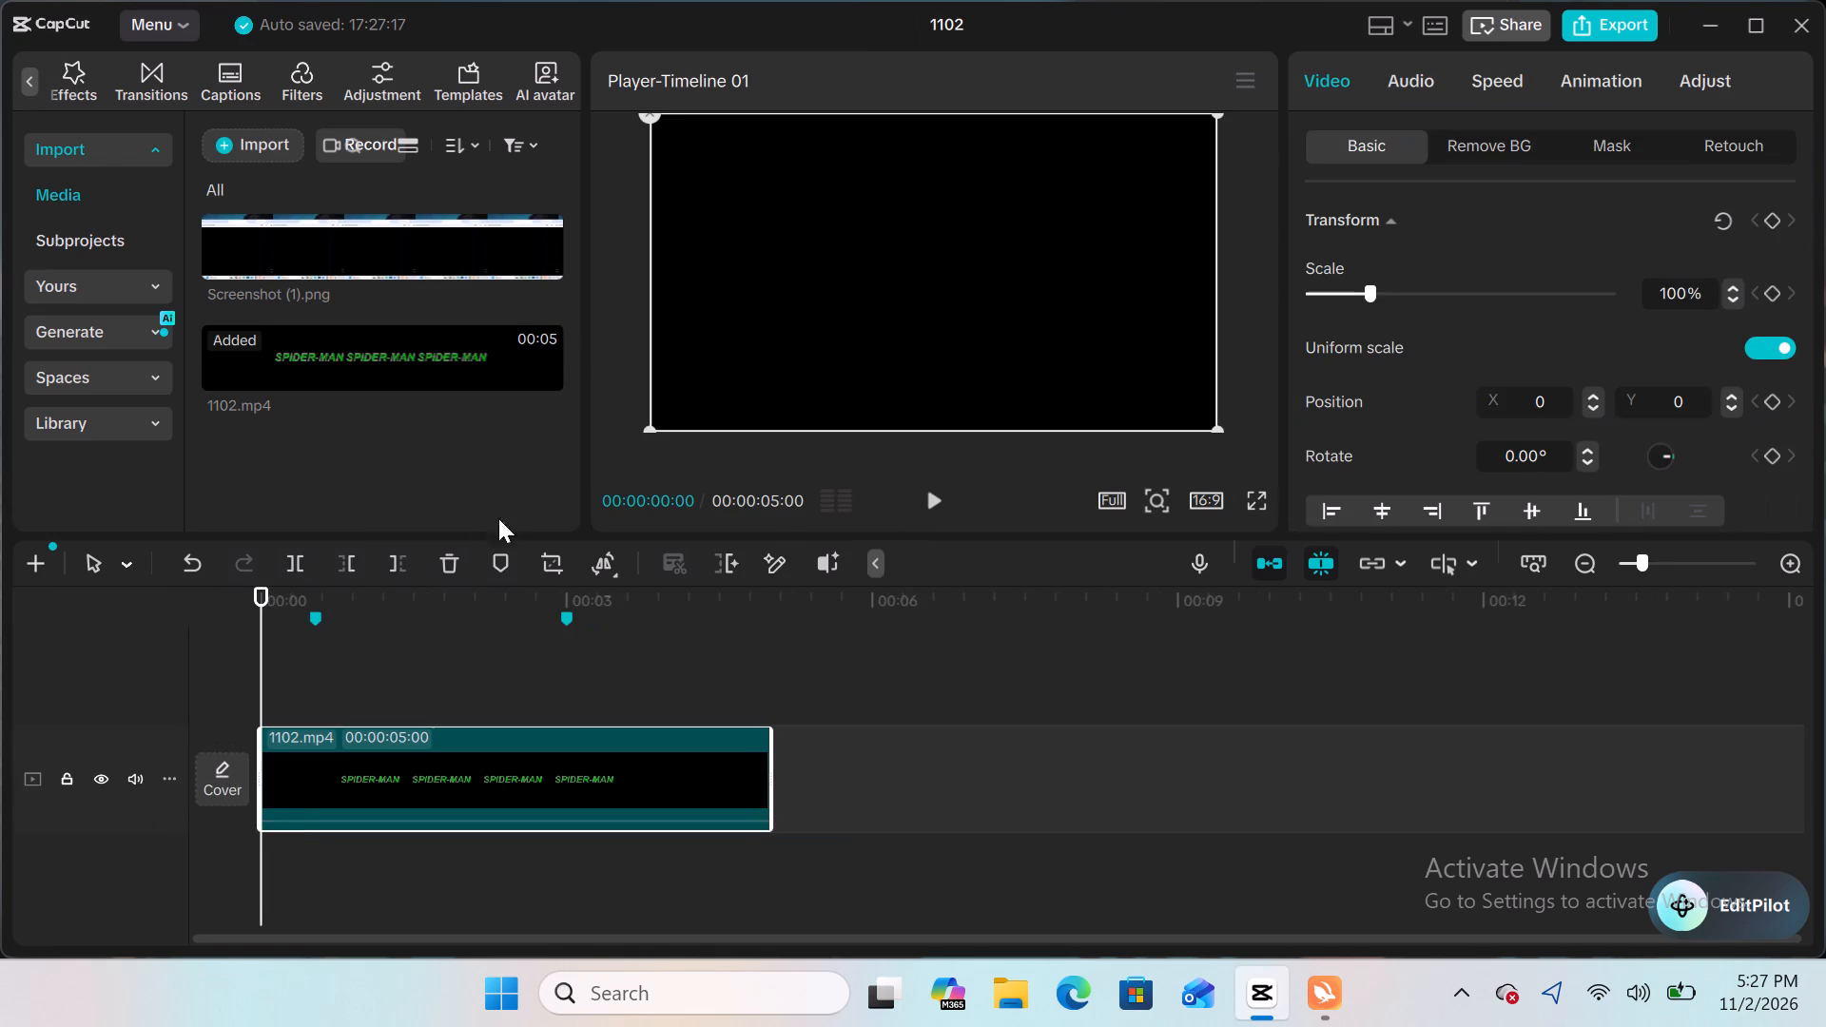
Scrub the new clip's opening up to 00:00:00:27 and return the playhead to the timeline start.
scroll(220, 678, "down", 1)
left_click_drag(257, 674, 361, 676)
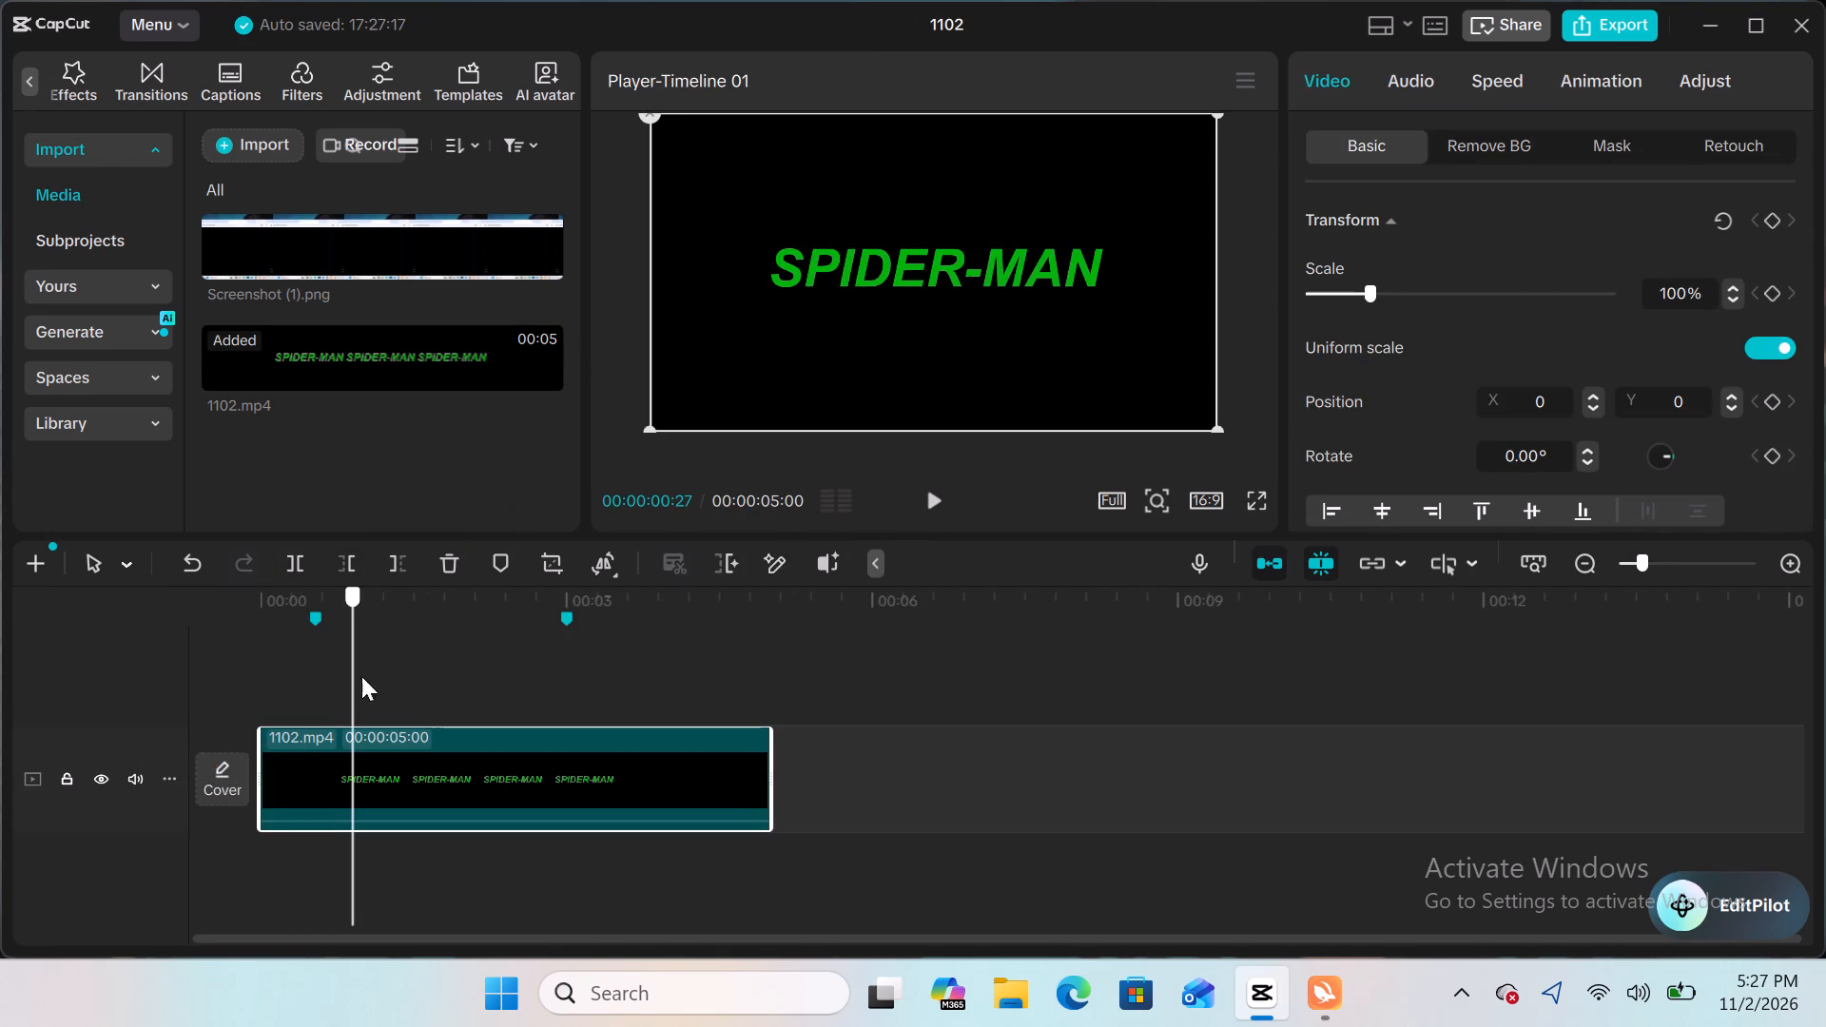
left_click_drag(361, 676, 0, 795)
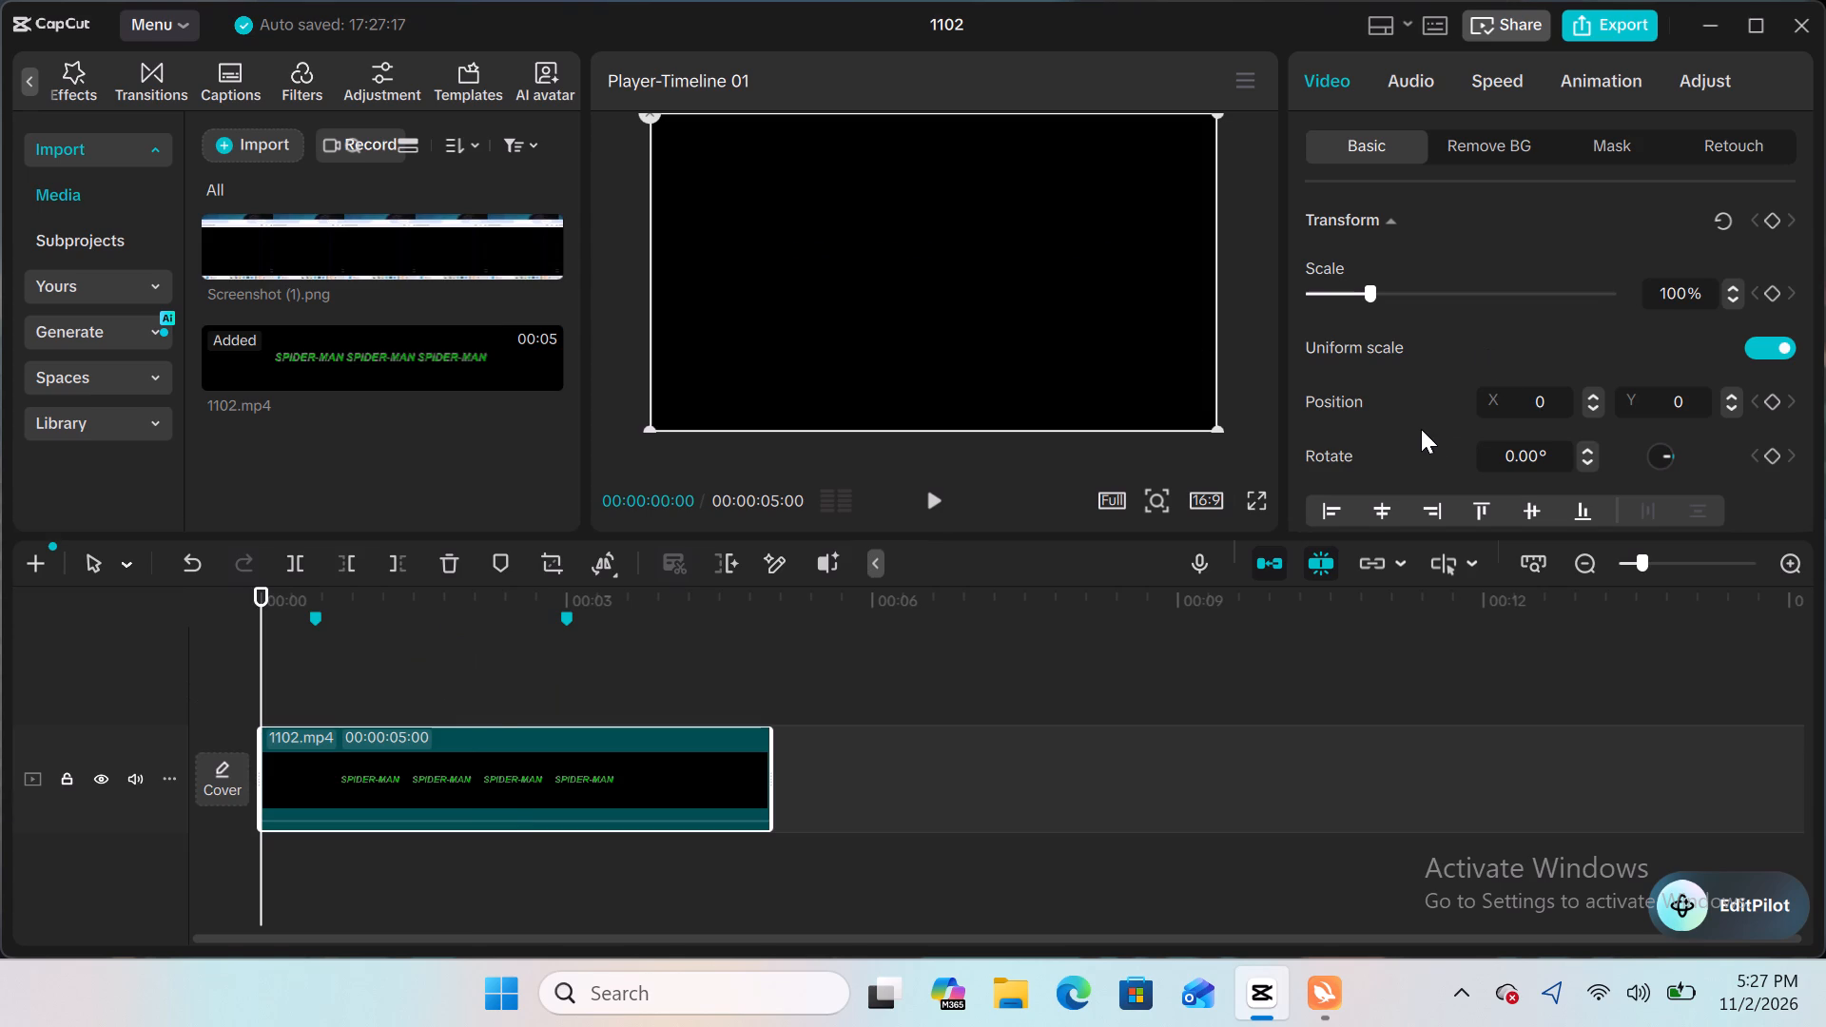
Examine the 1102.mp4 clip's basic Transform and Blend settings.
scroll(1418, 421, "right", 3)
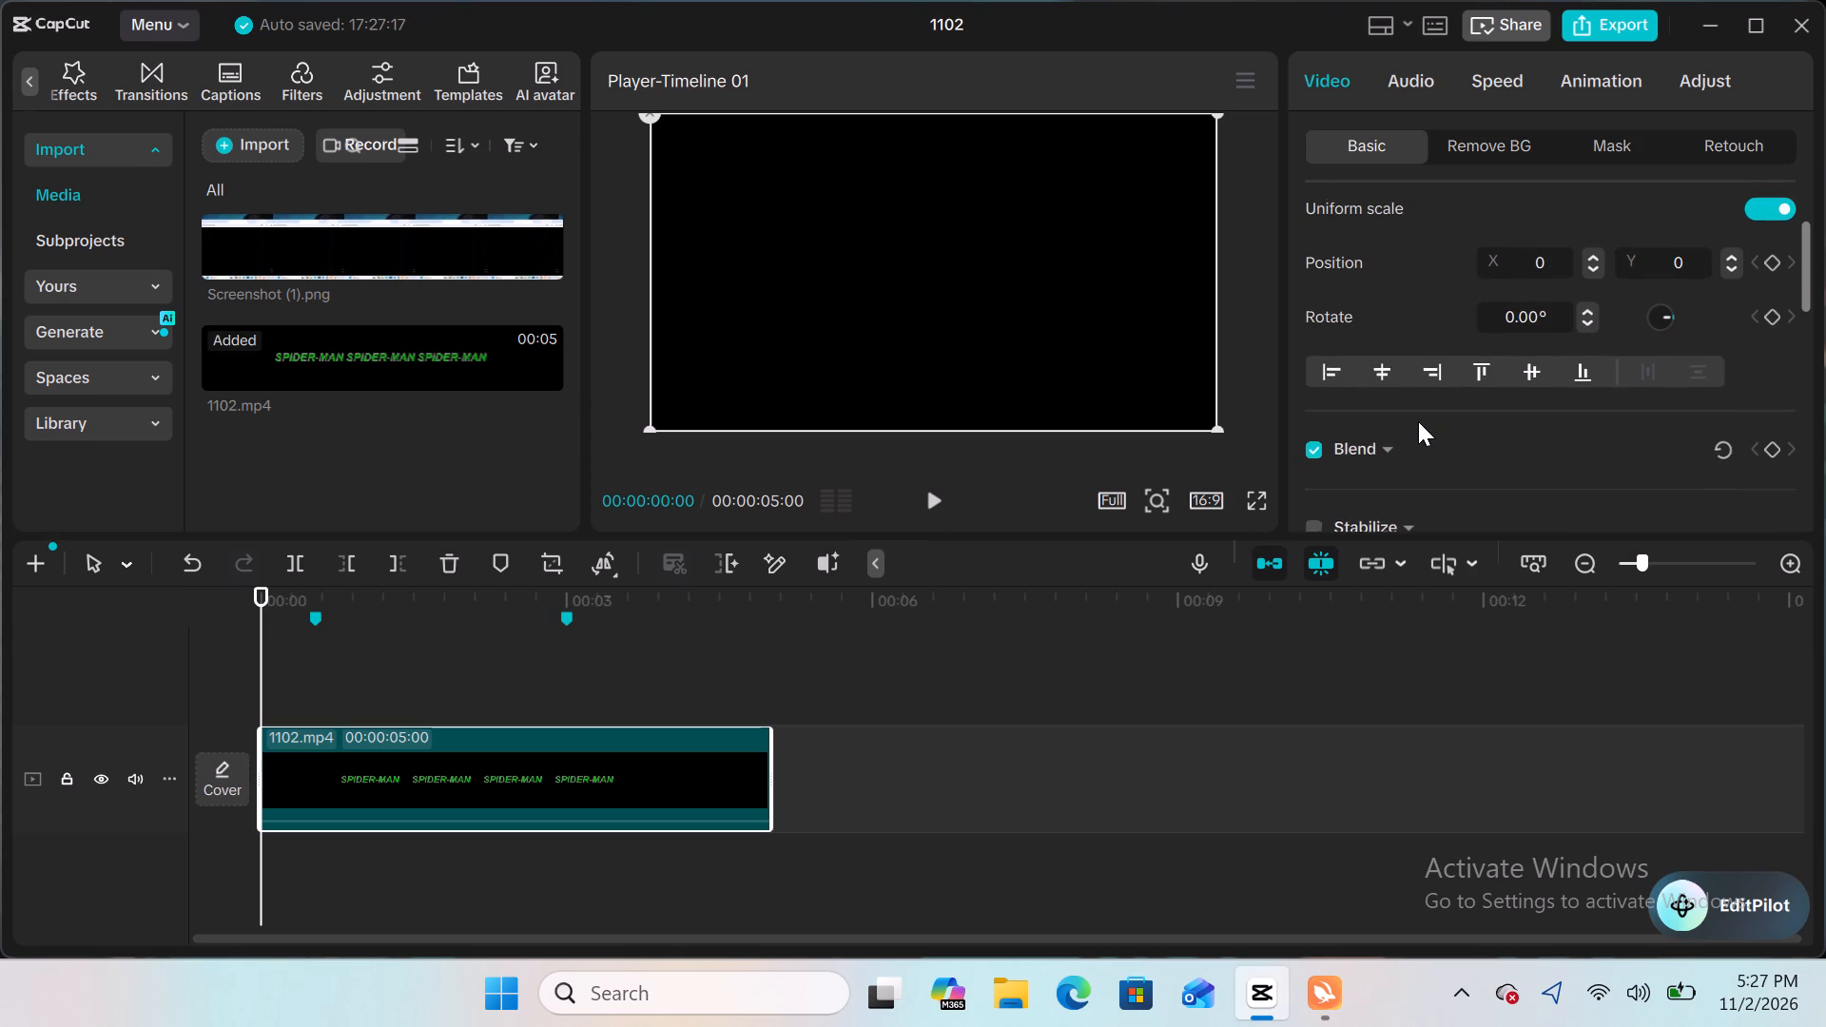
scroll(1418, 421, "right", 2)
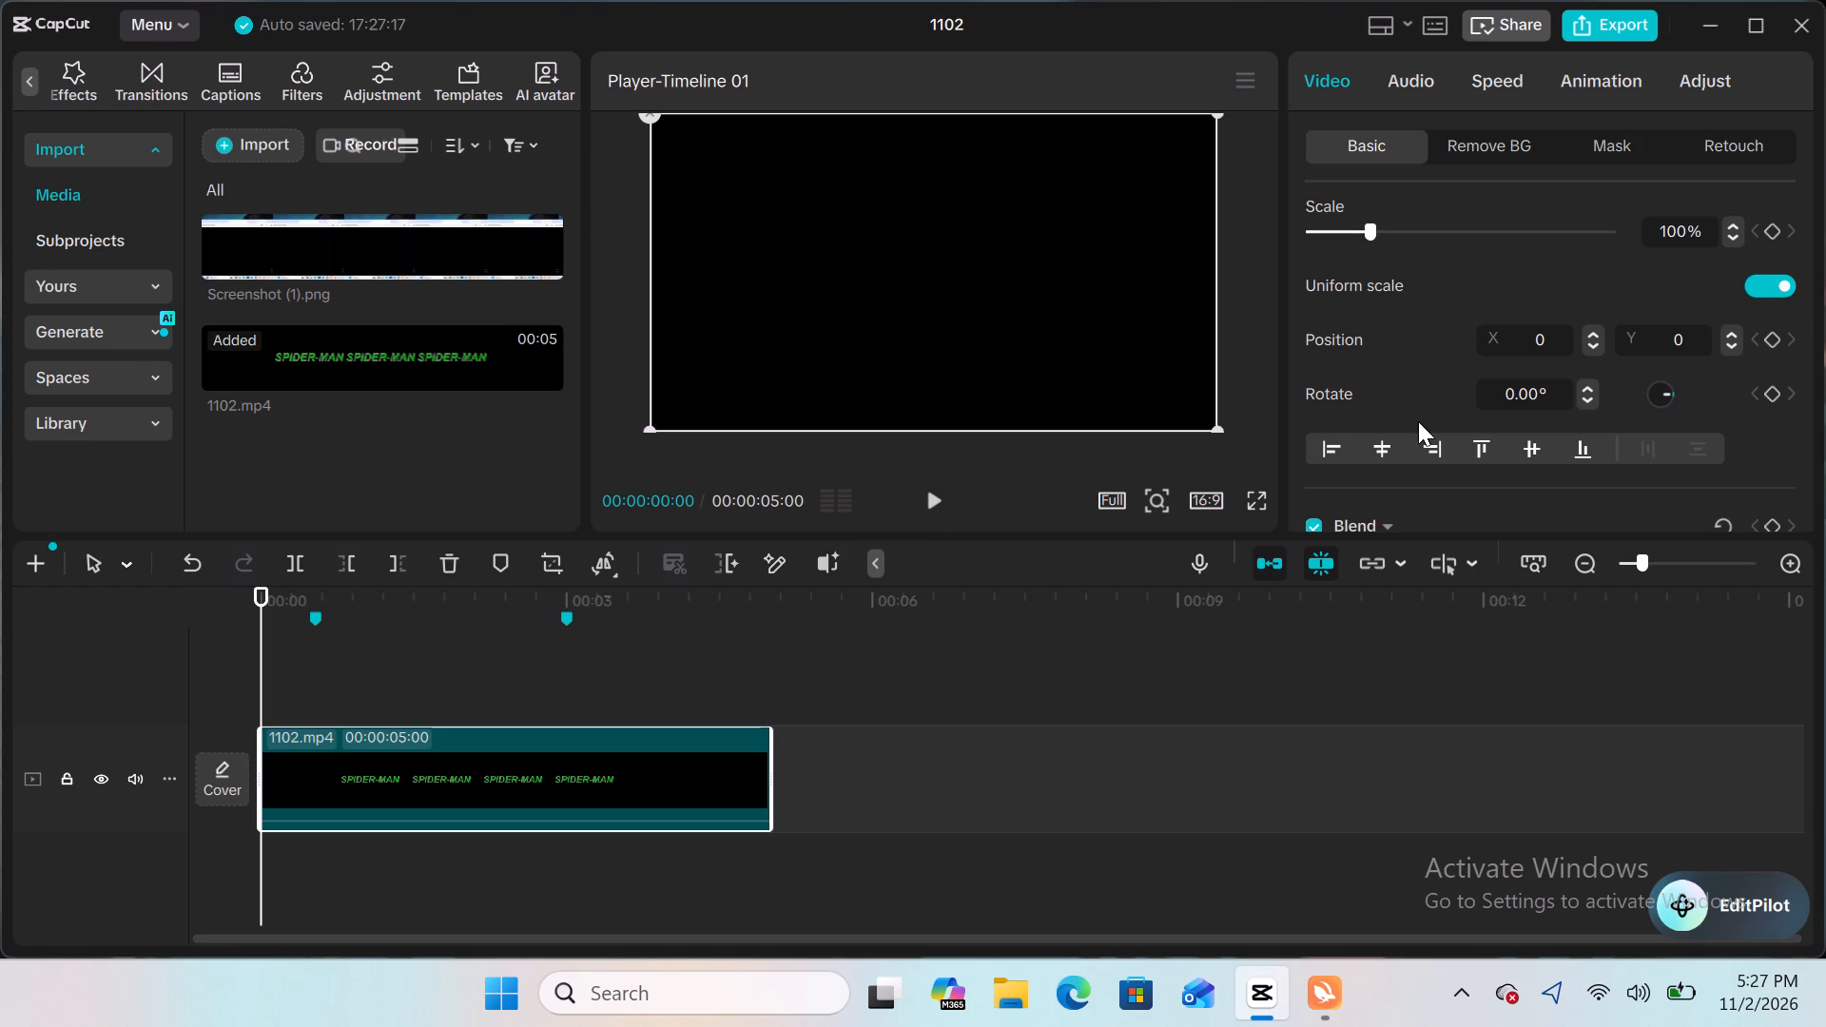
scroll(1418, 421, "right", 2)
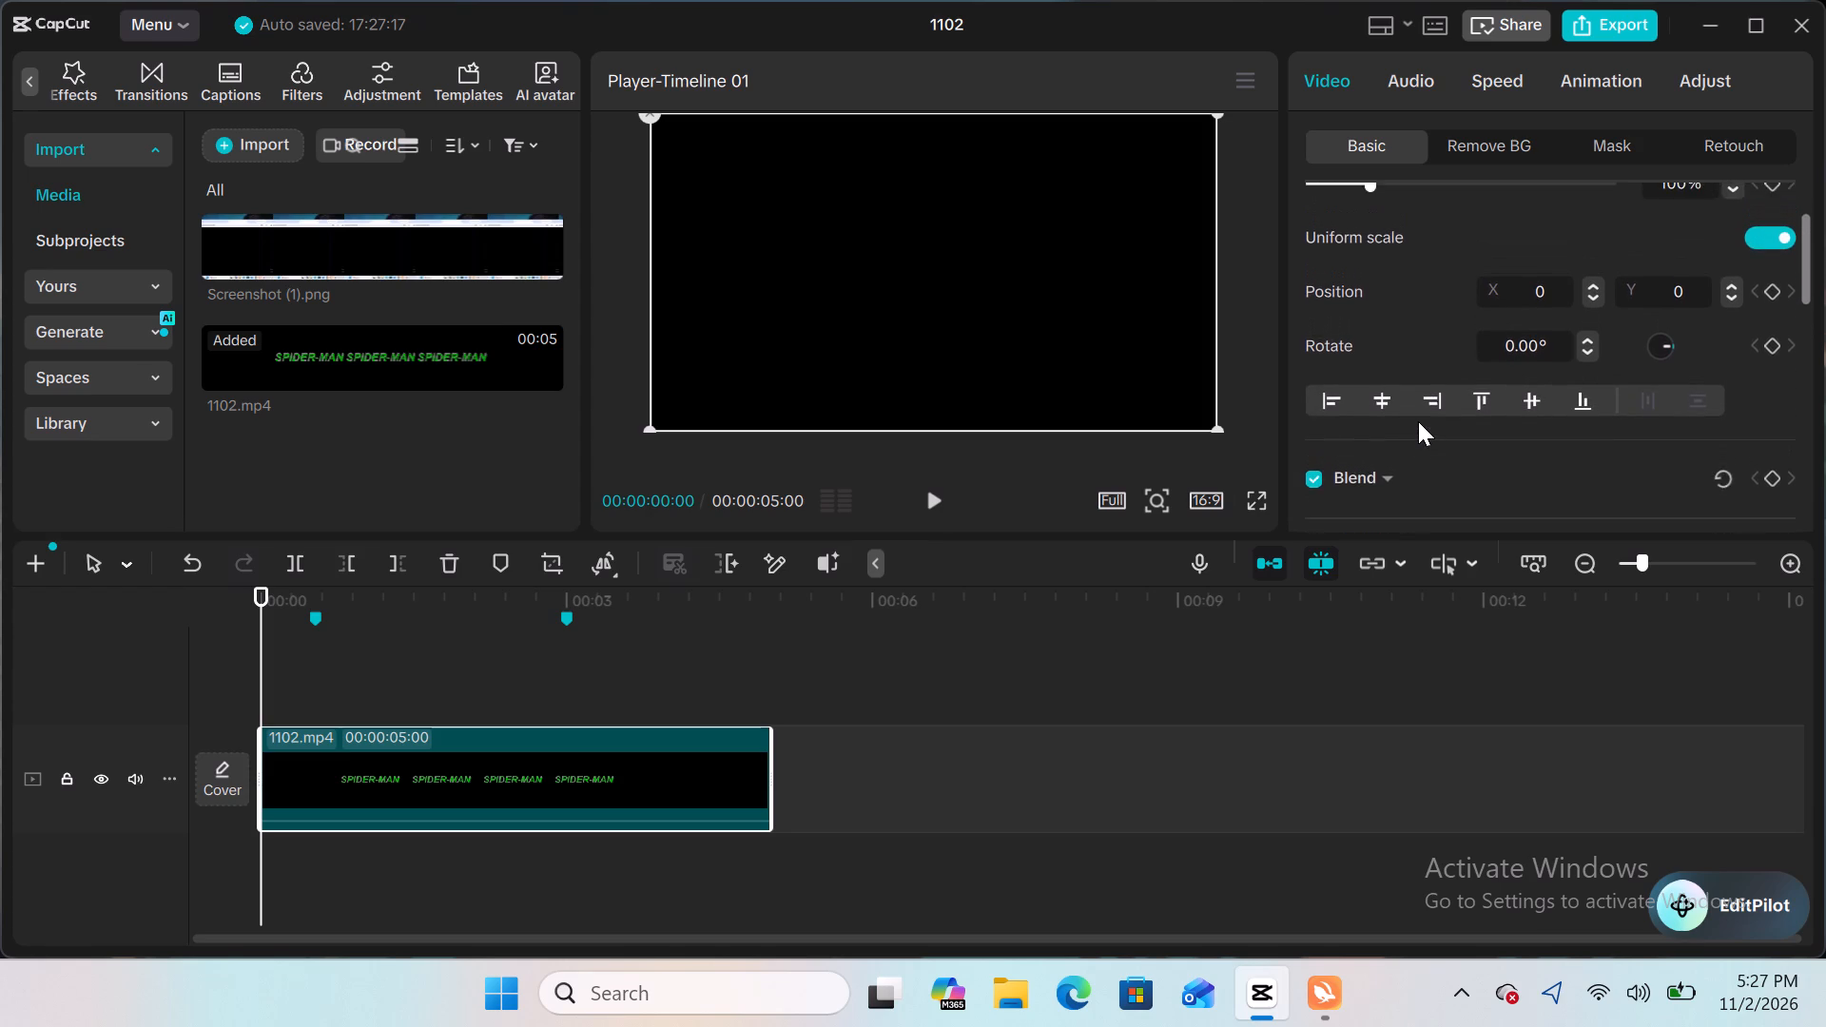
scroll(1418, 421, "right", 3)
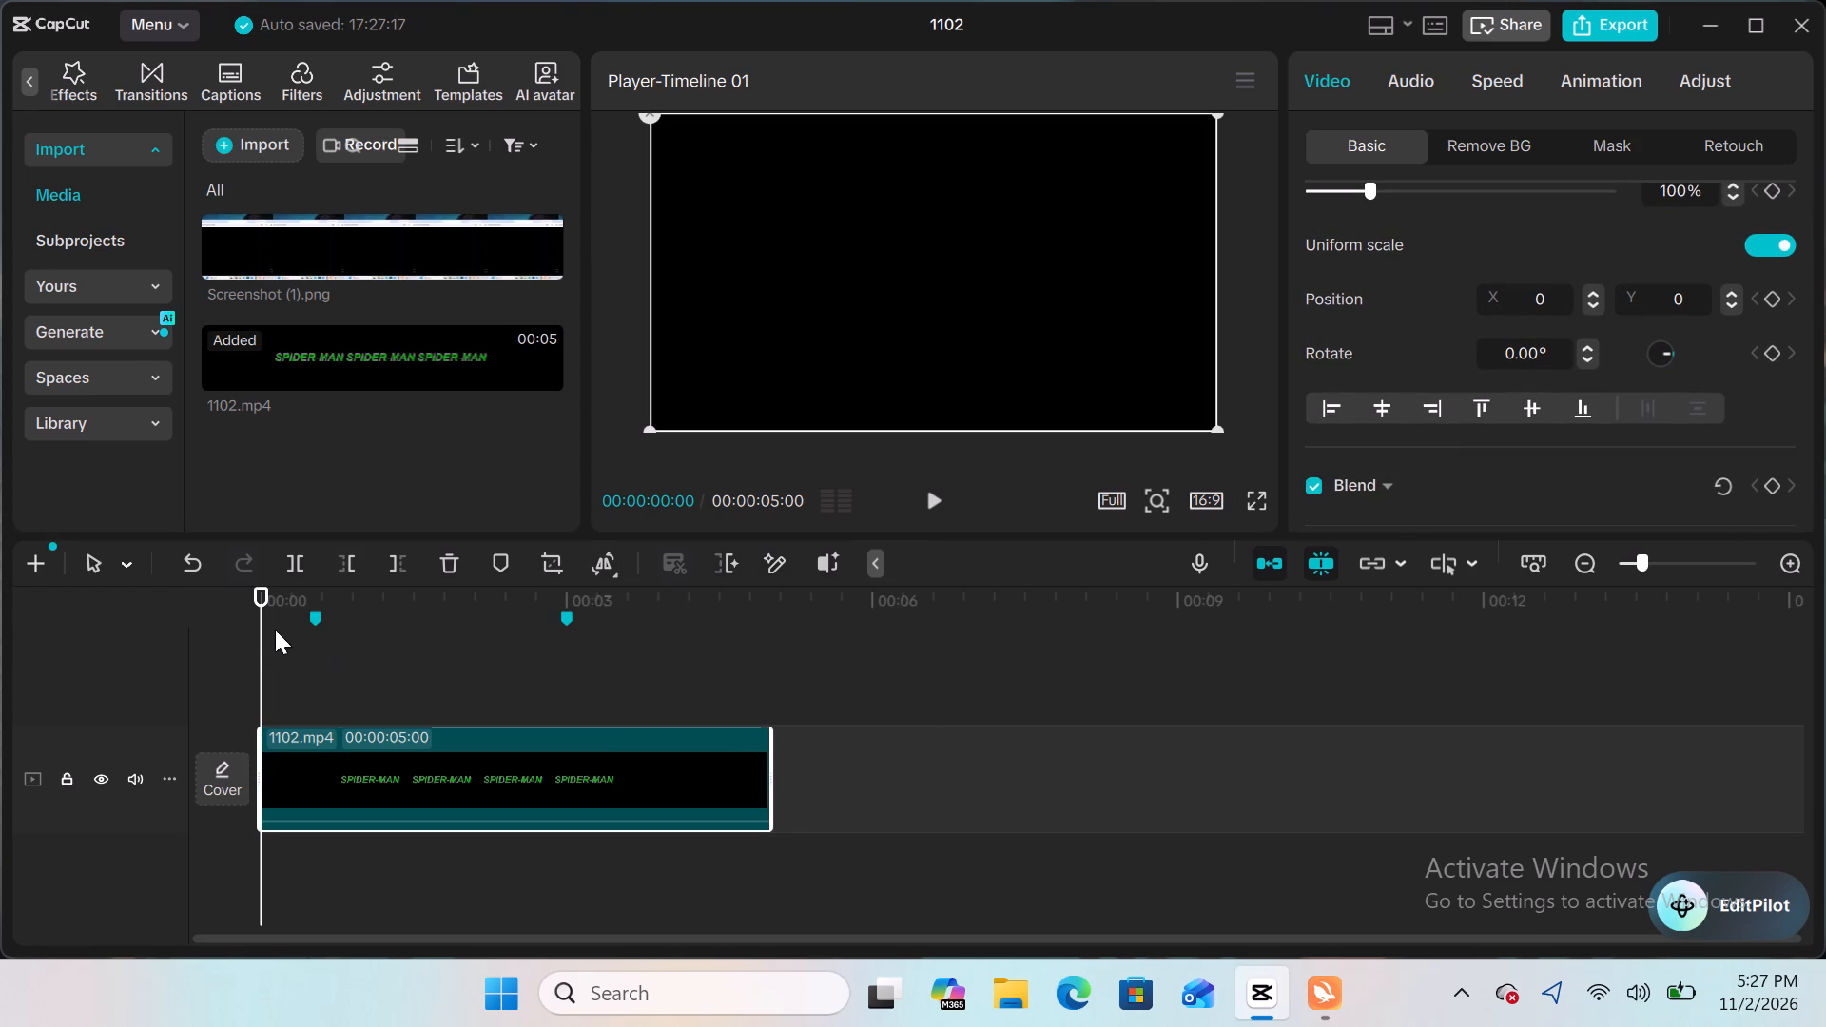
Add a Position keyframe to the 1102.mp4 clip at the first marker, 00:00:00:16.
left_click_drag(261, 629, 298, 612)
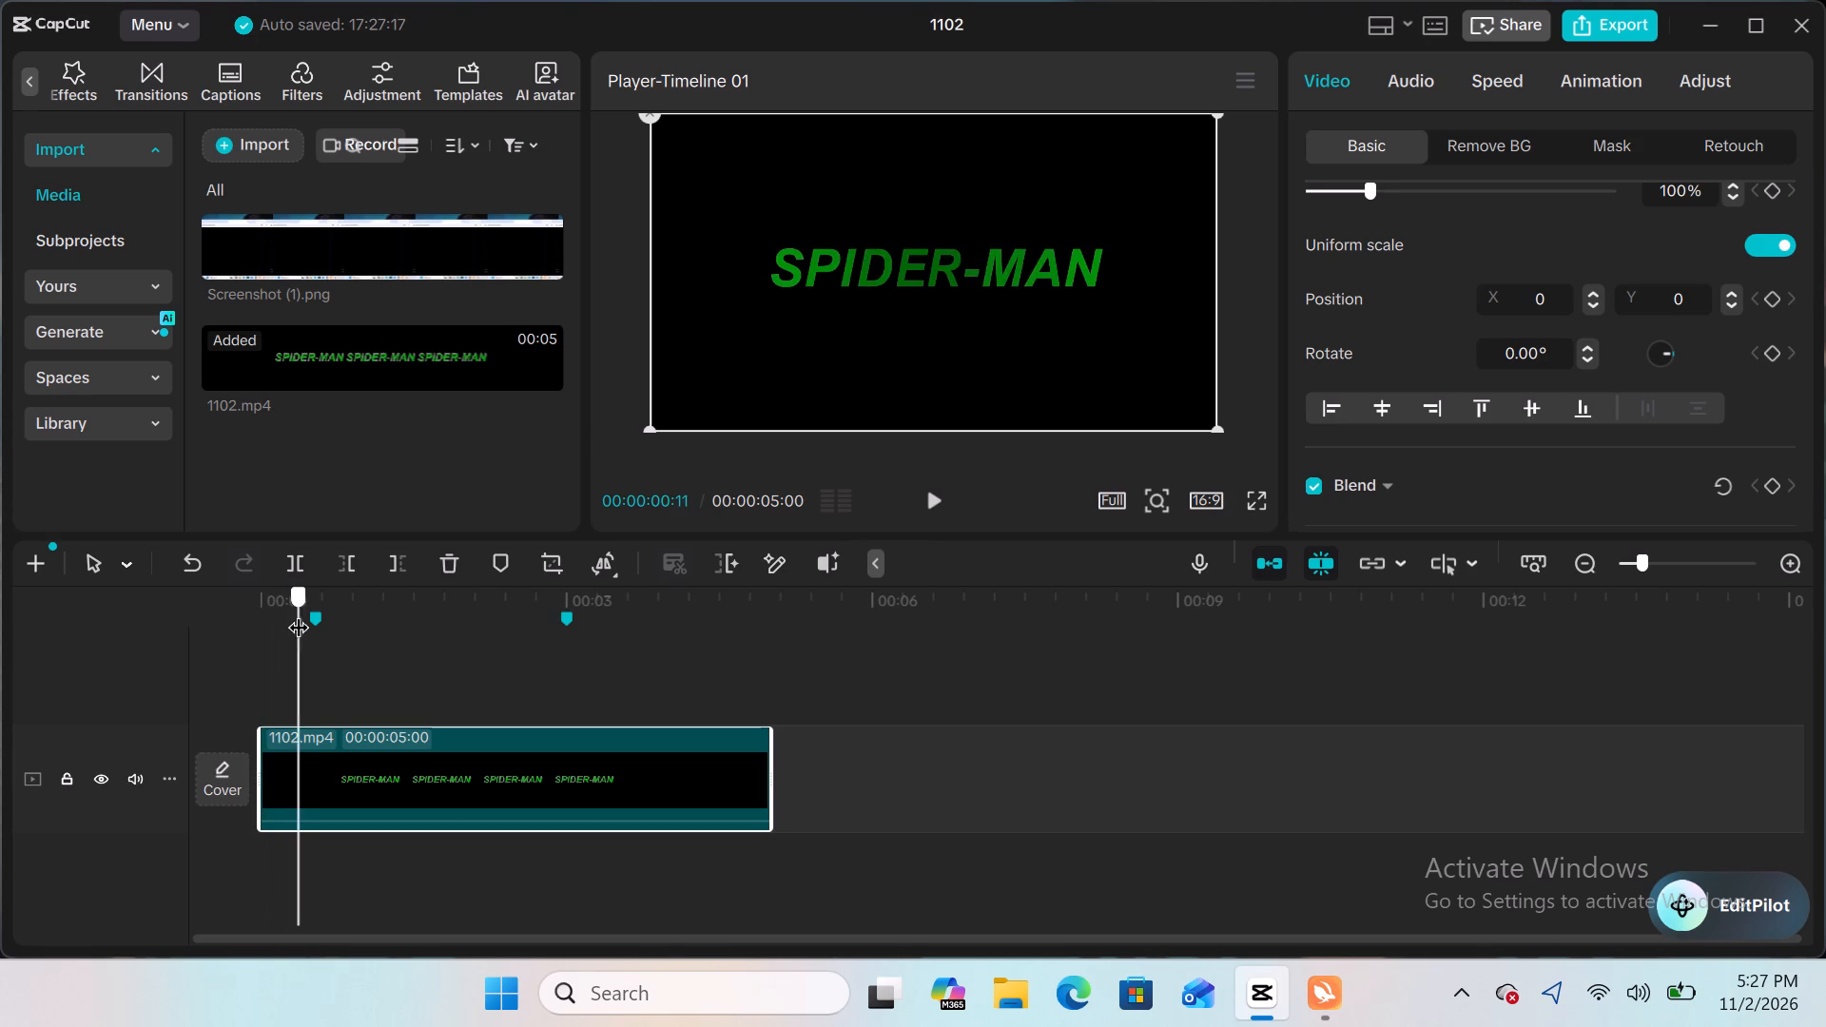
left_click_drag(298, 612, 314, 608)
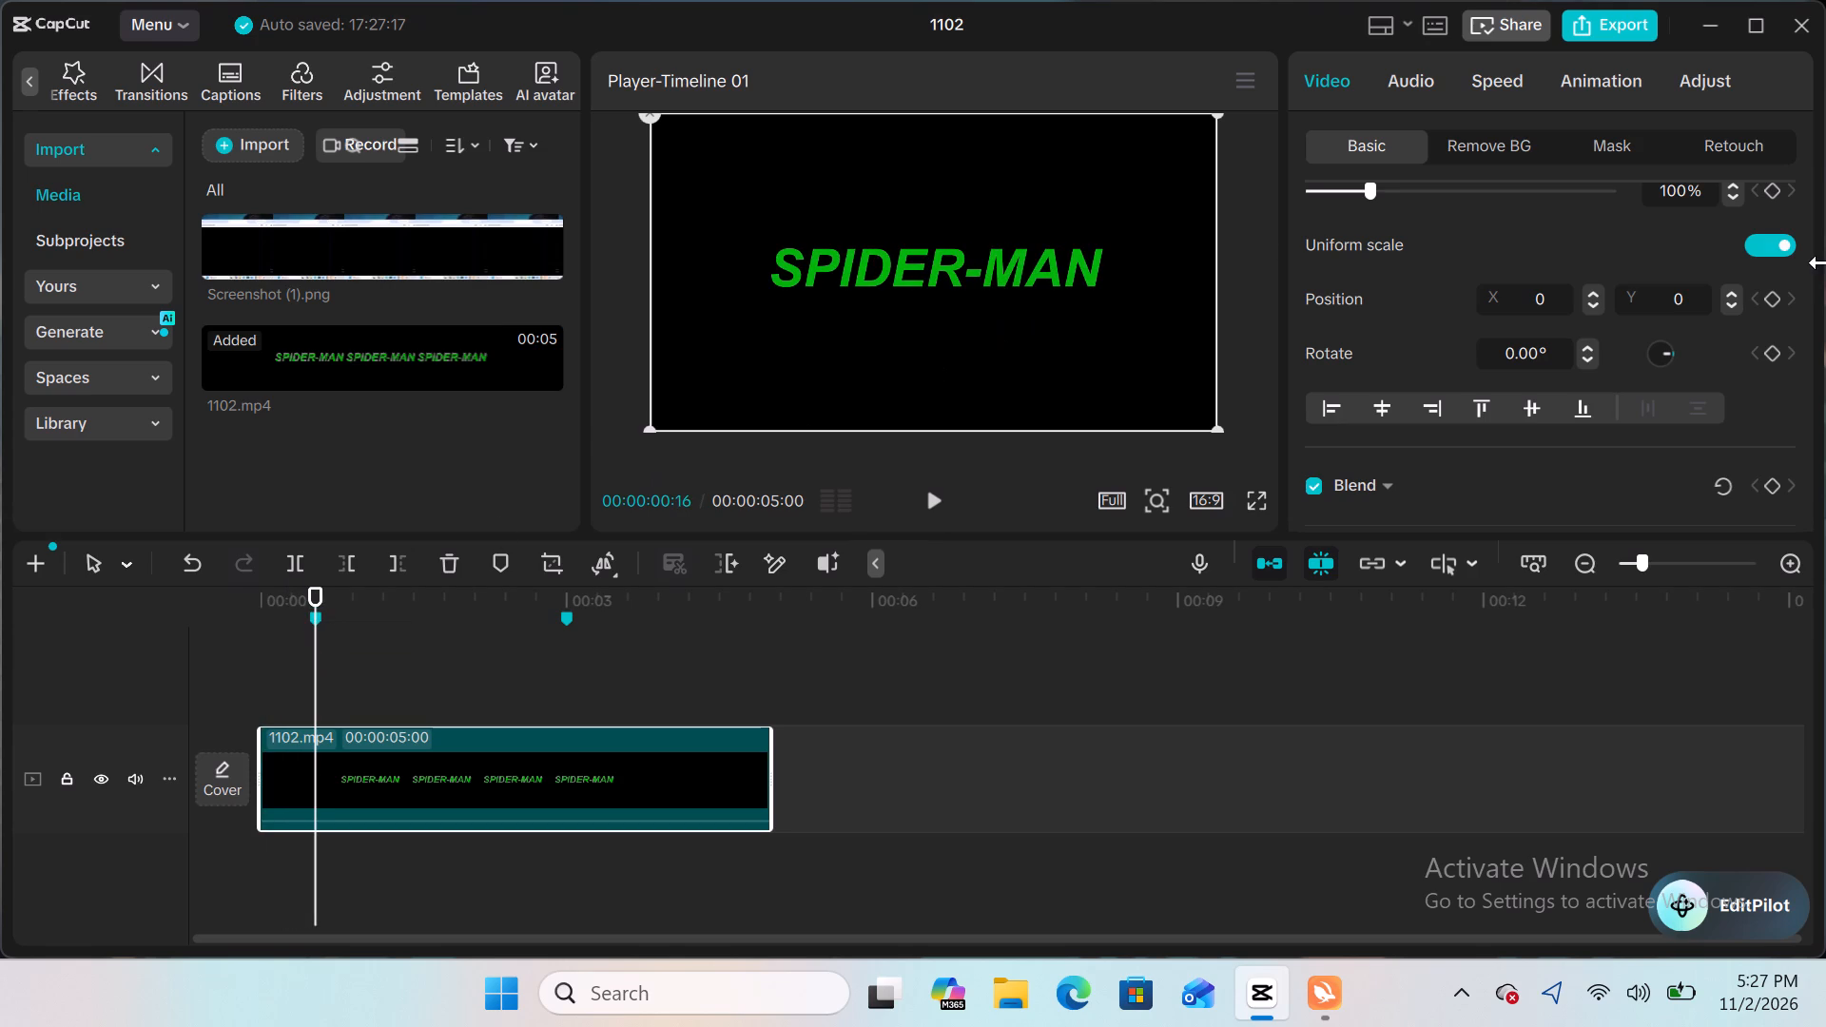
left_click(1771, 298)
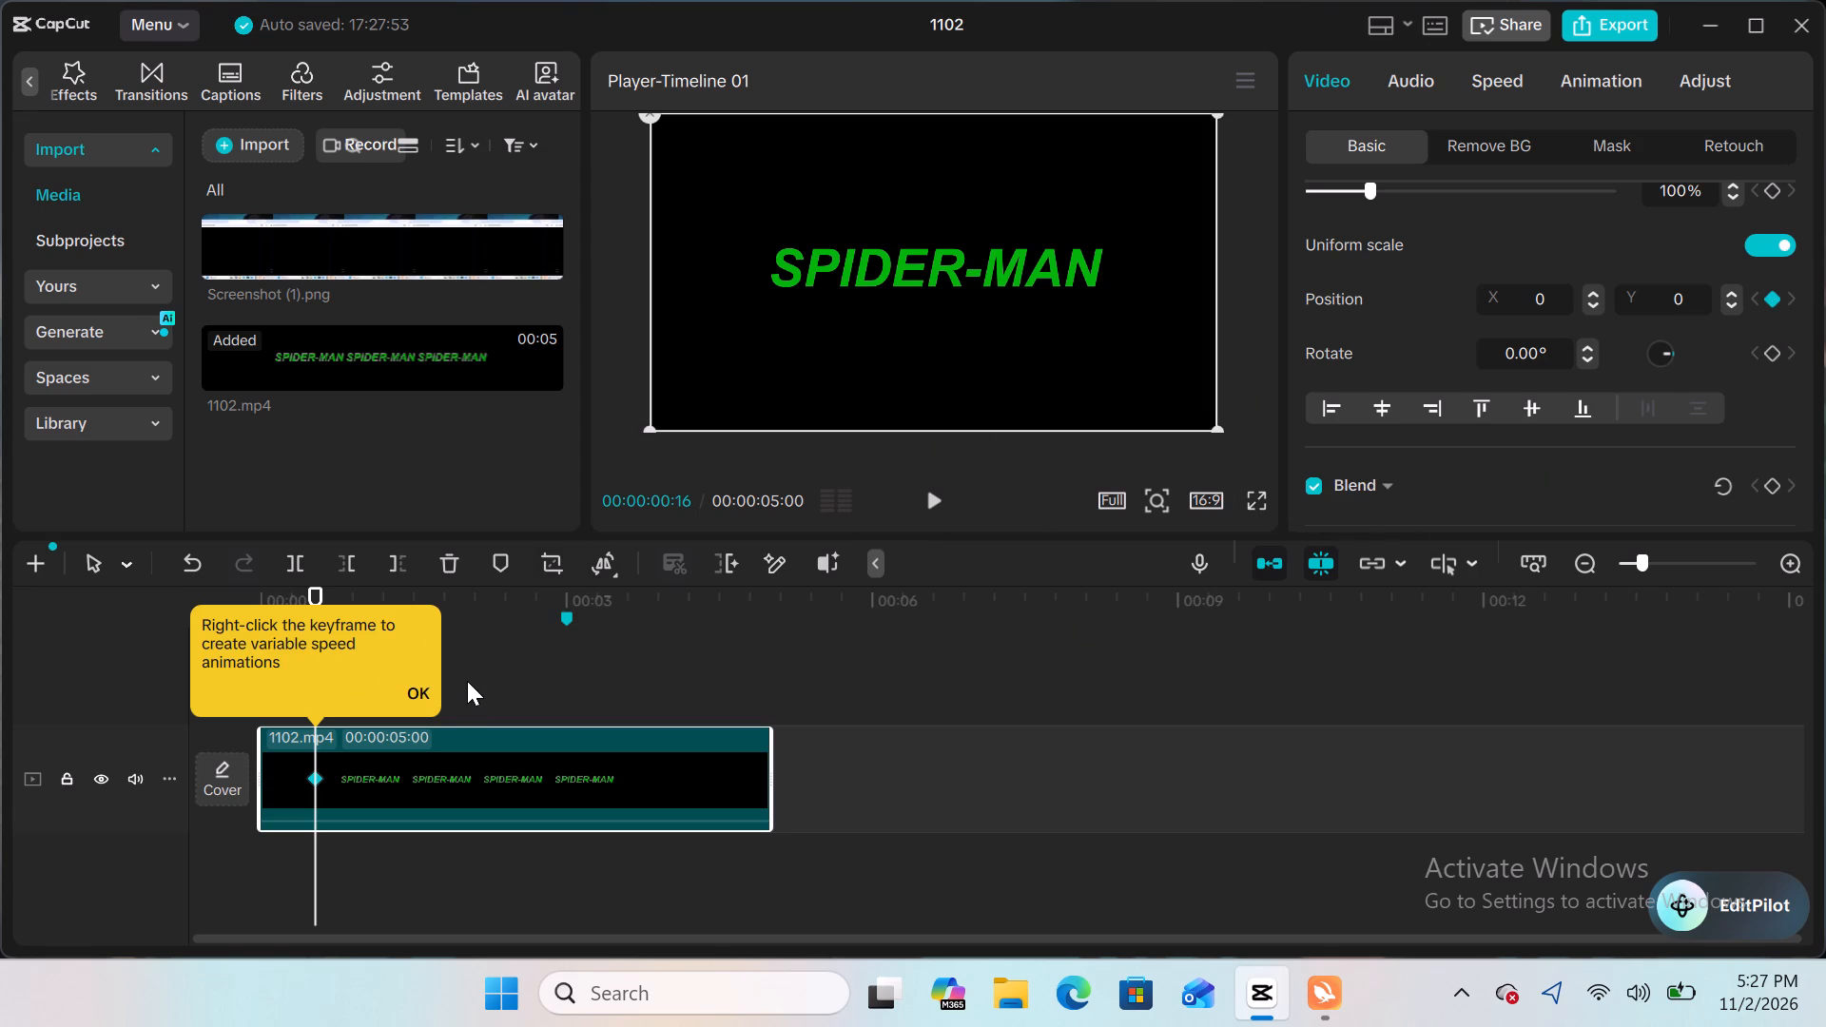
left_click(416, 698)
Add a second Position keyframe to the clip at the second marker, 00:00:03:00.
left_click_drag(310, 692, 389, 692)
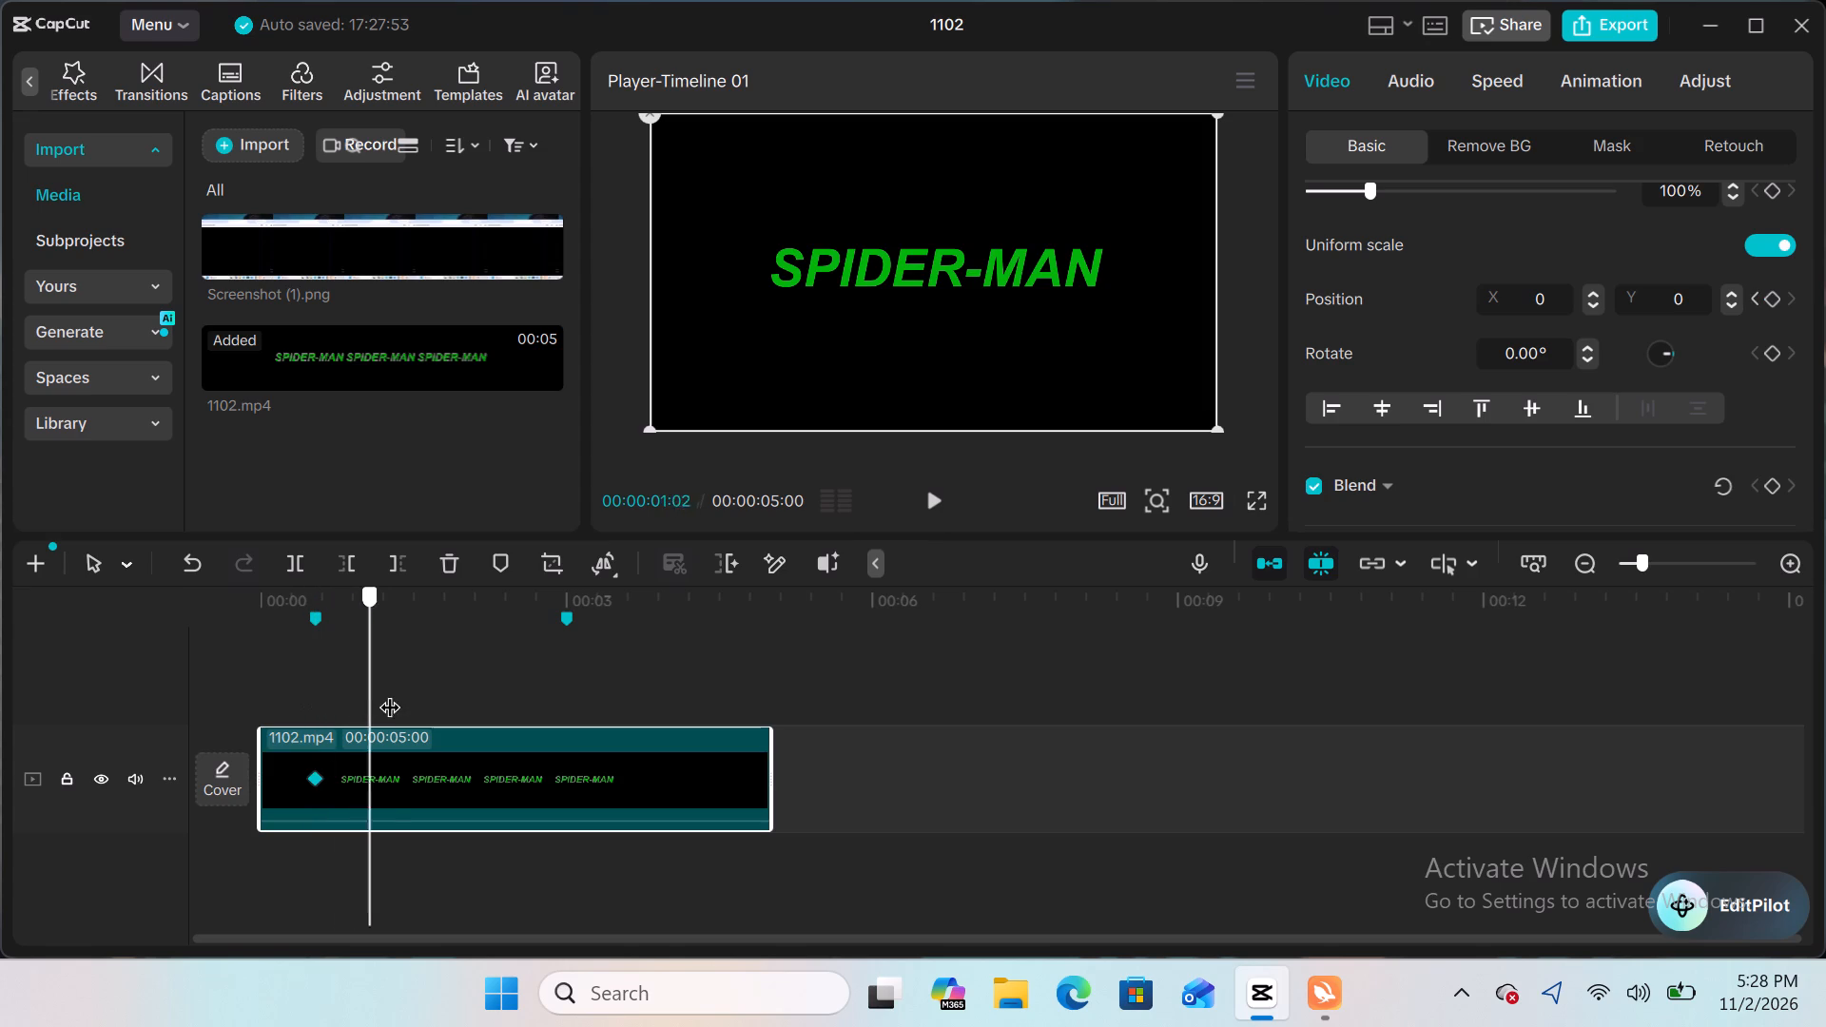
left_click_drag(389, 692, 572, 671)
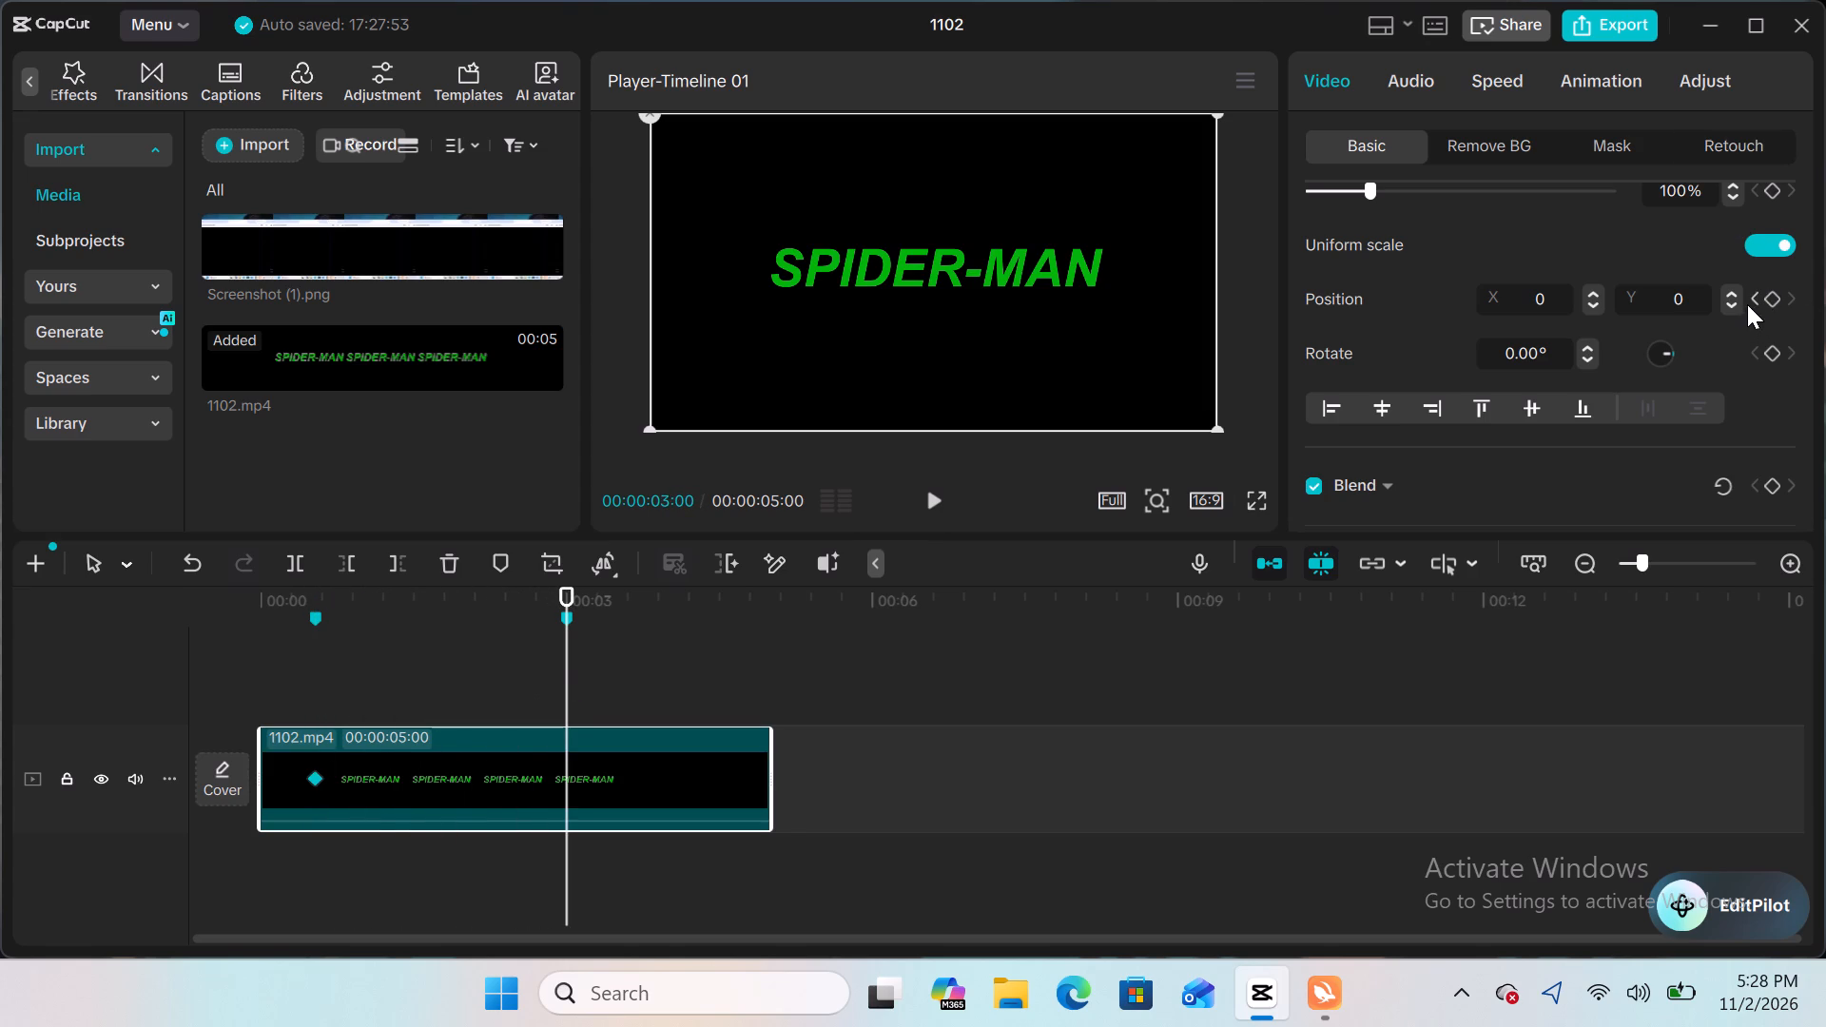
left_click(1778, 298)
Return to the first keyframe at 00:00:00:16 and enlarge the clip in the preview to about 295% scale.
left_click_drag(564, 644, 320, 695)
left_click(1013, 254)
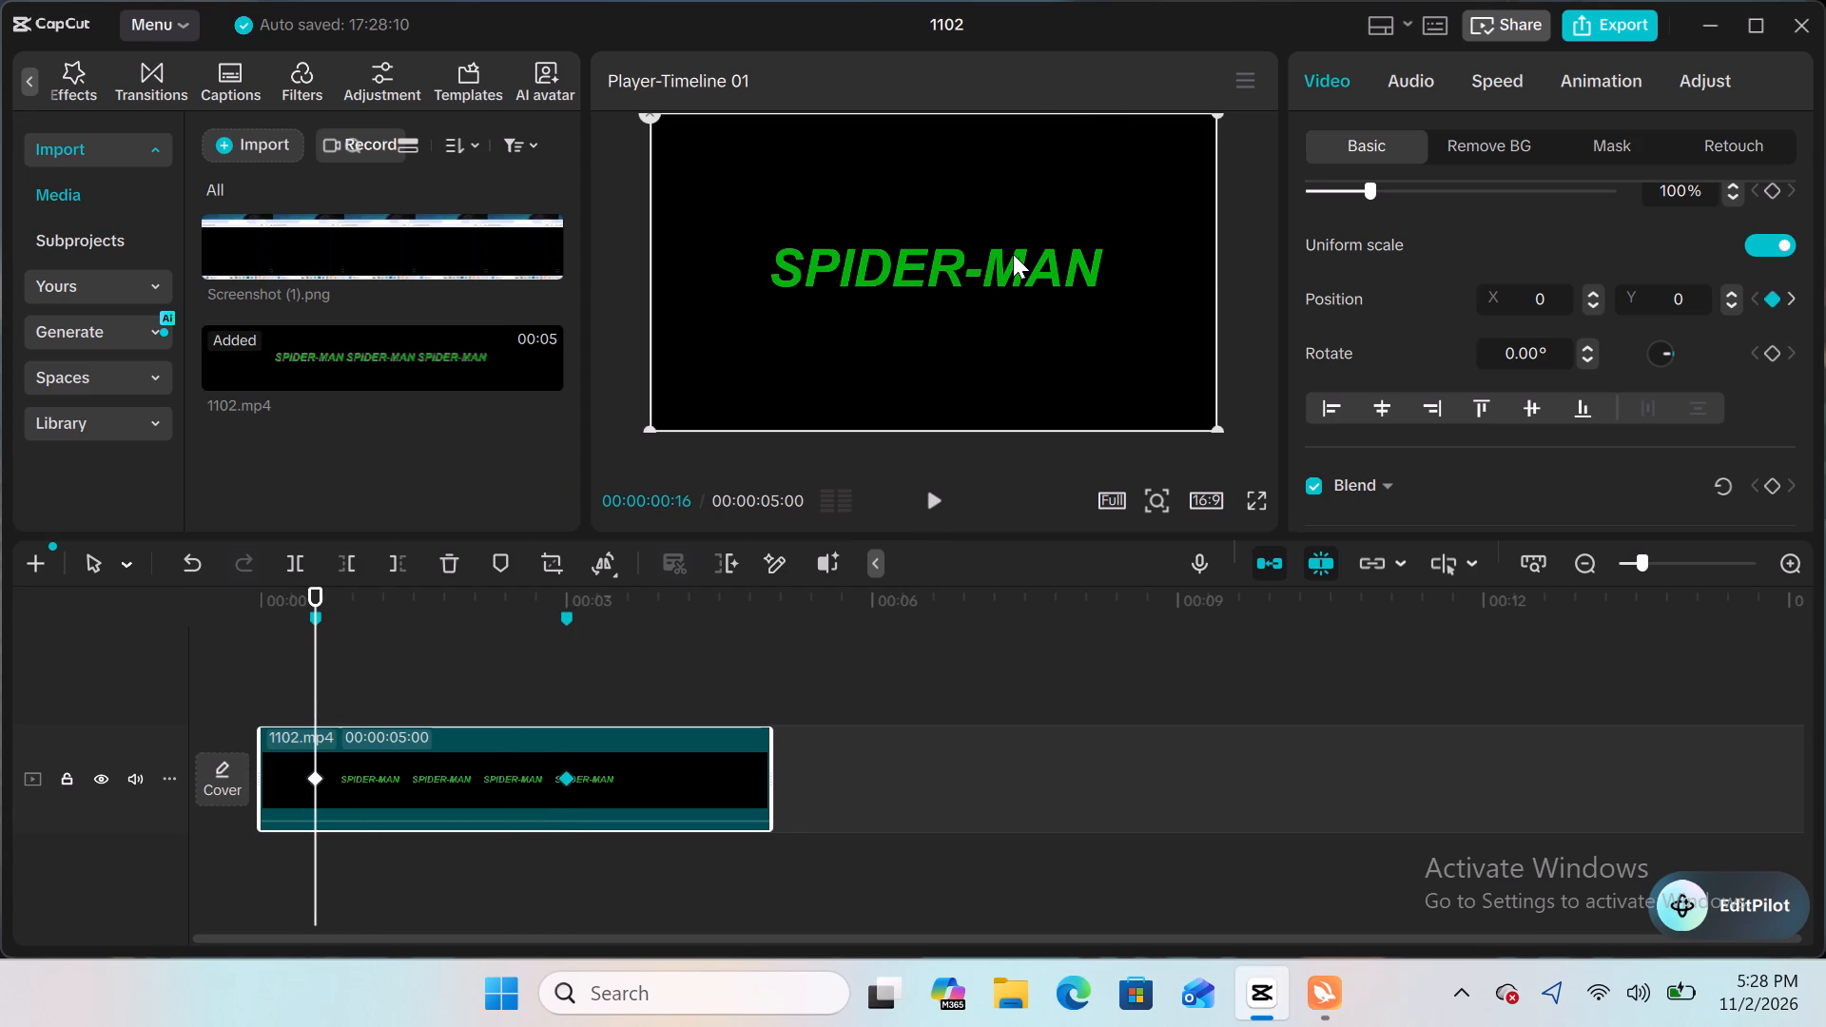
scroll(1013, 254, "up", 4, "ctrl")
scroll(1013, 254, "down", 5, "ctrl")
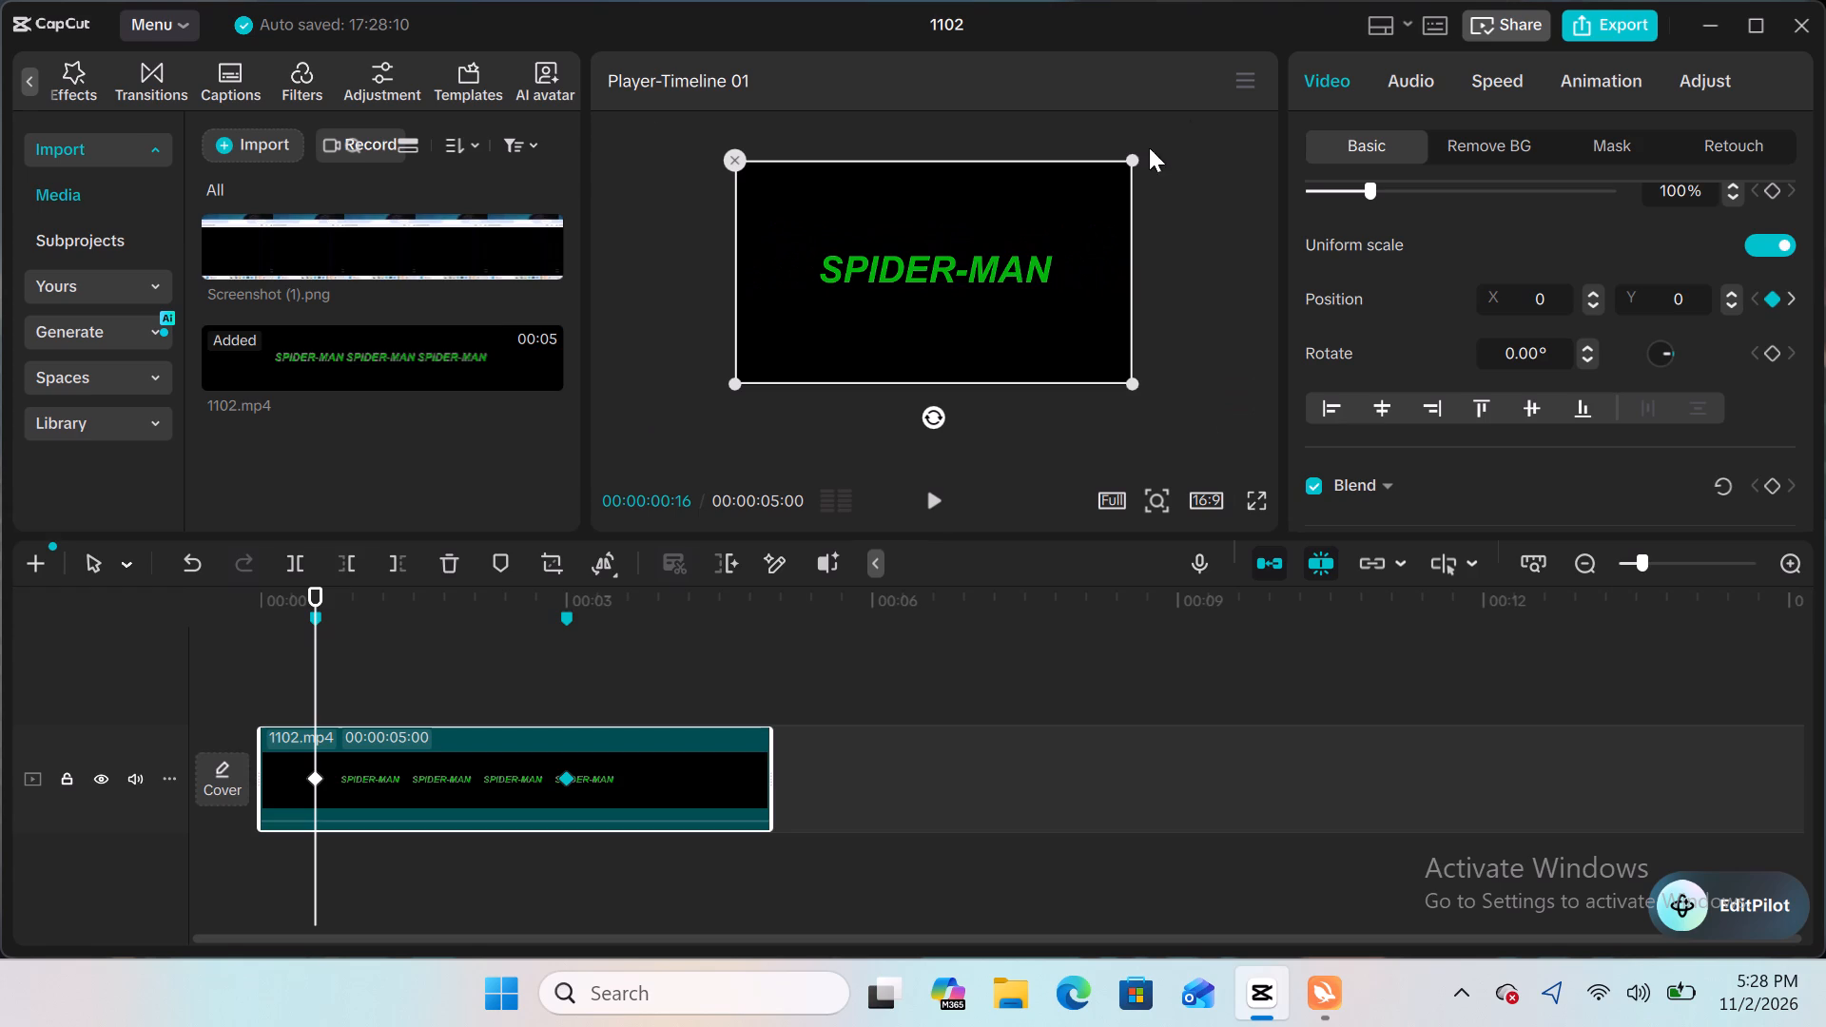
left_click_drag(1131, 153, 1632, 0)
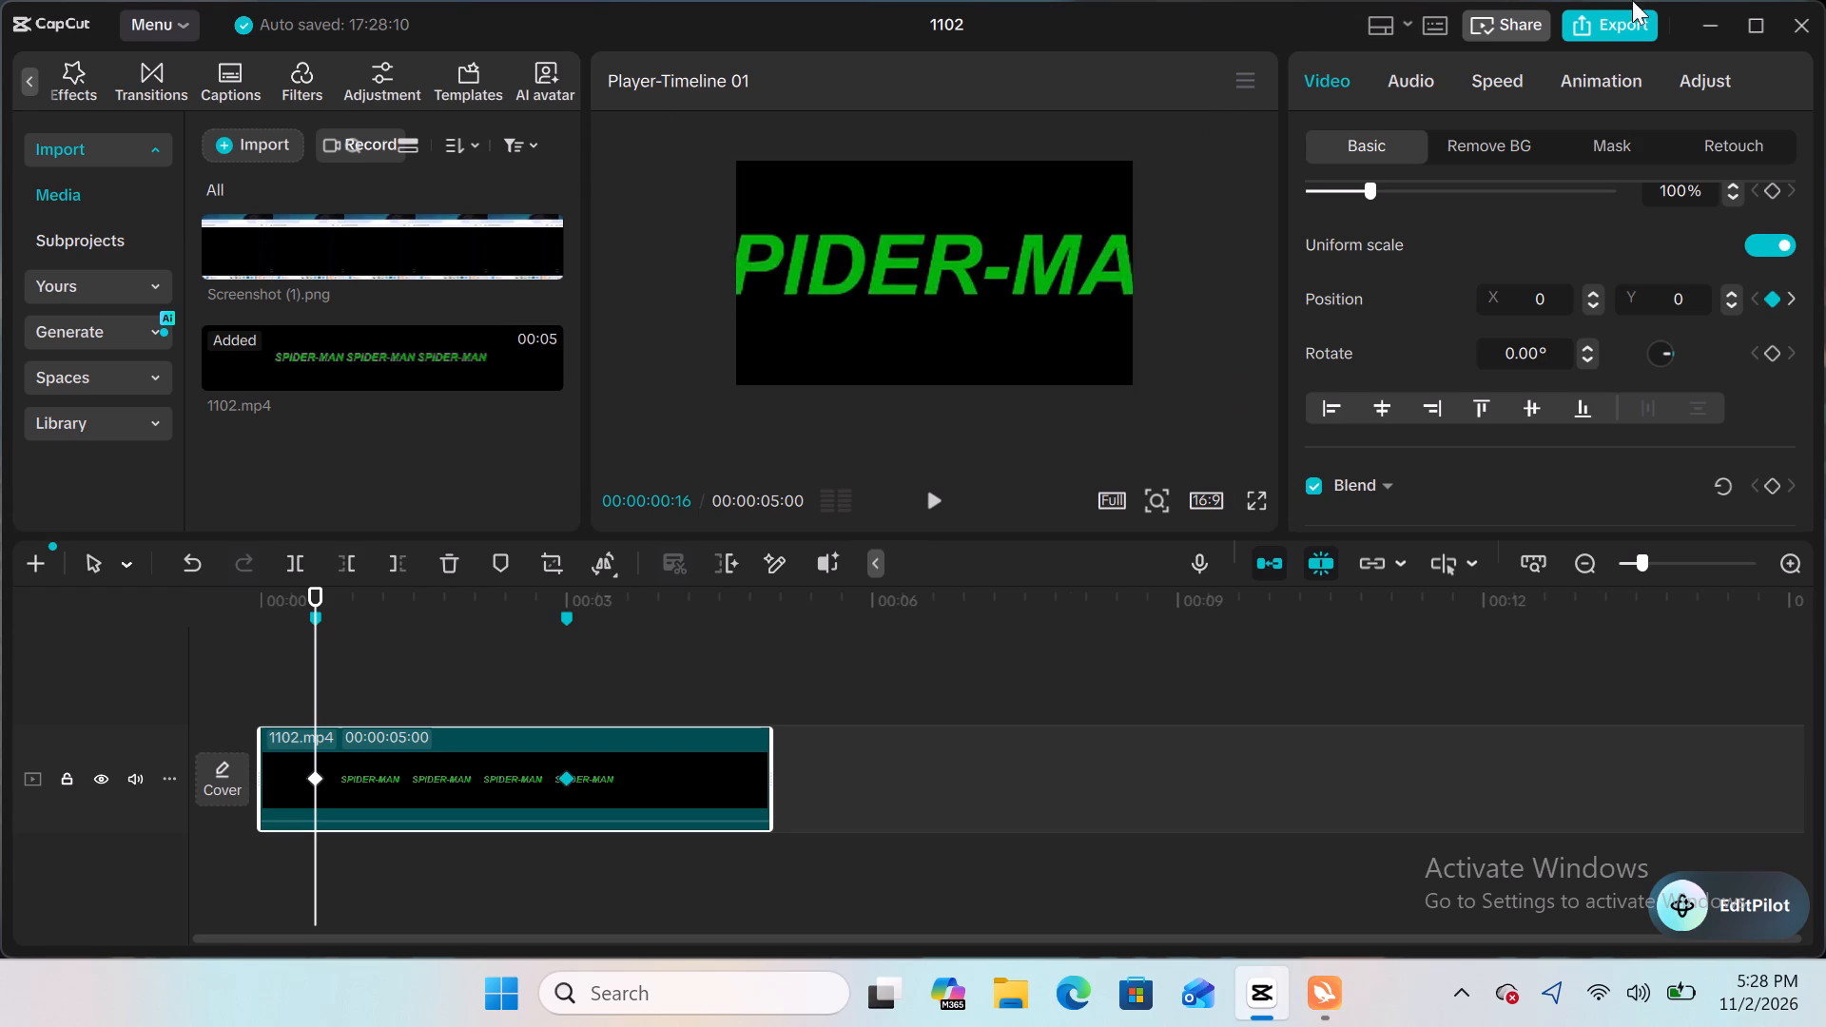
left_click_drag(1632, 0, 1825, 0)
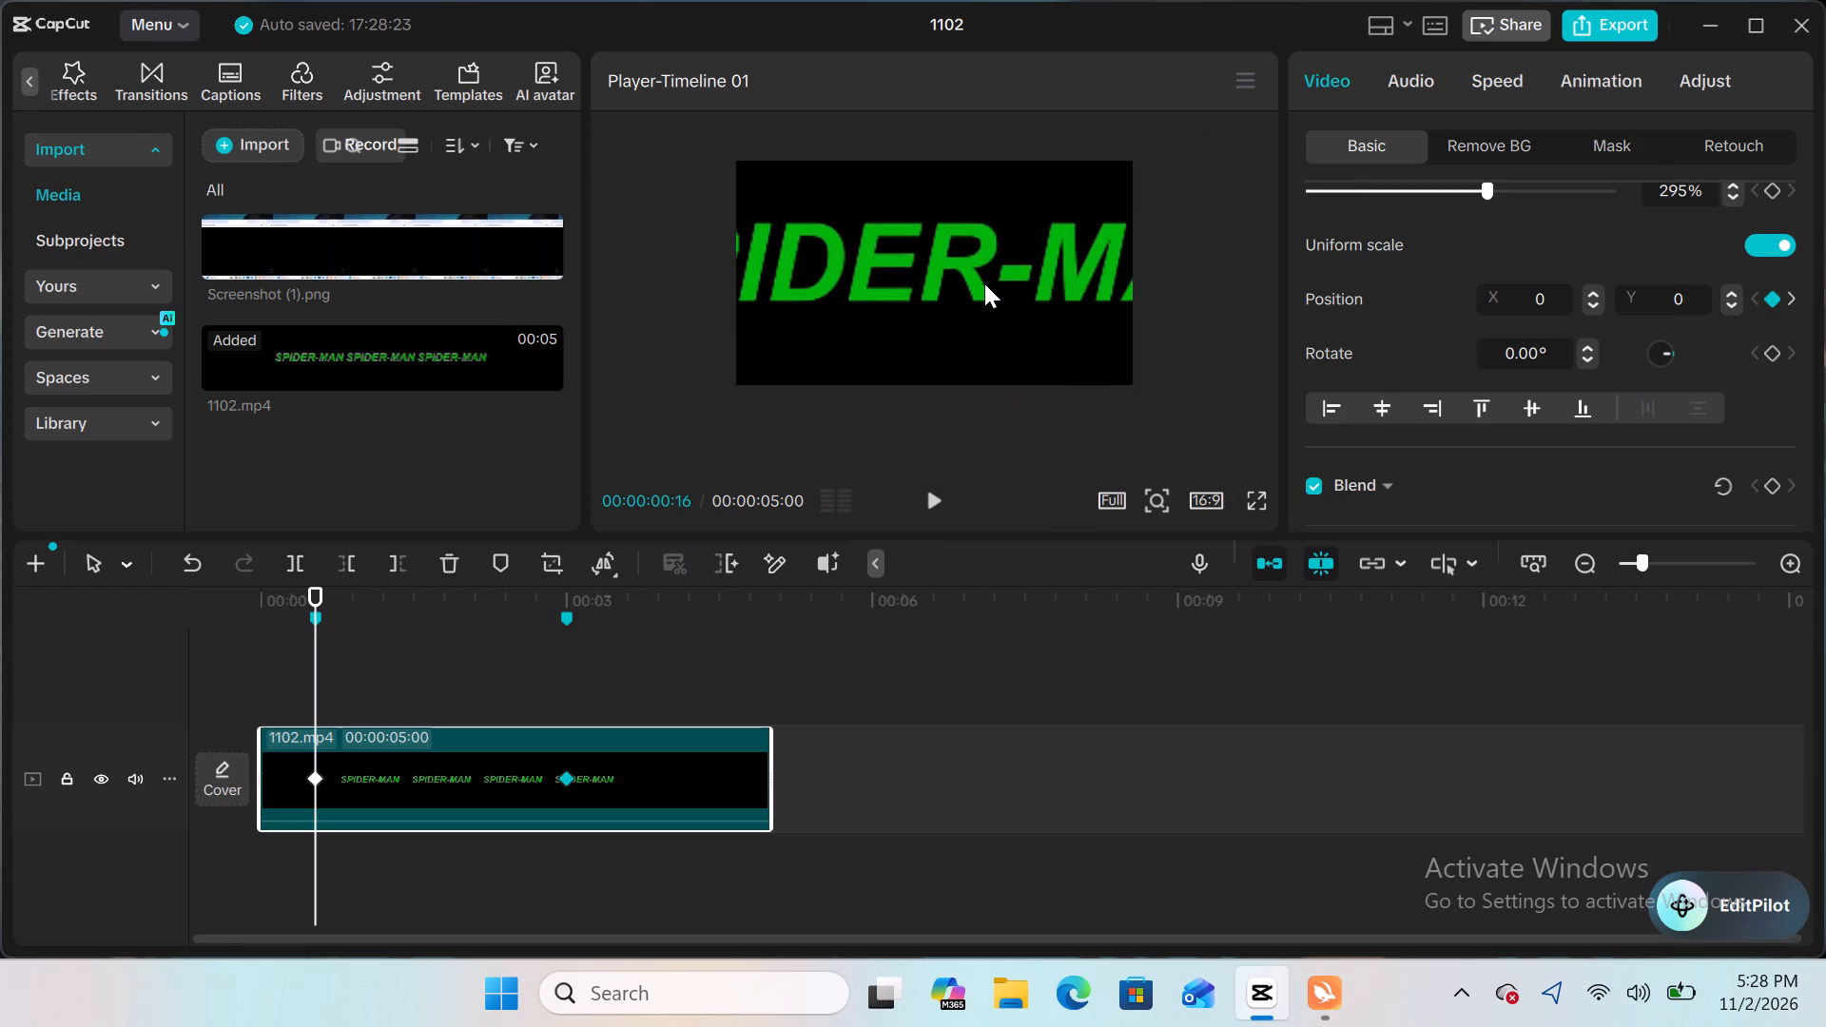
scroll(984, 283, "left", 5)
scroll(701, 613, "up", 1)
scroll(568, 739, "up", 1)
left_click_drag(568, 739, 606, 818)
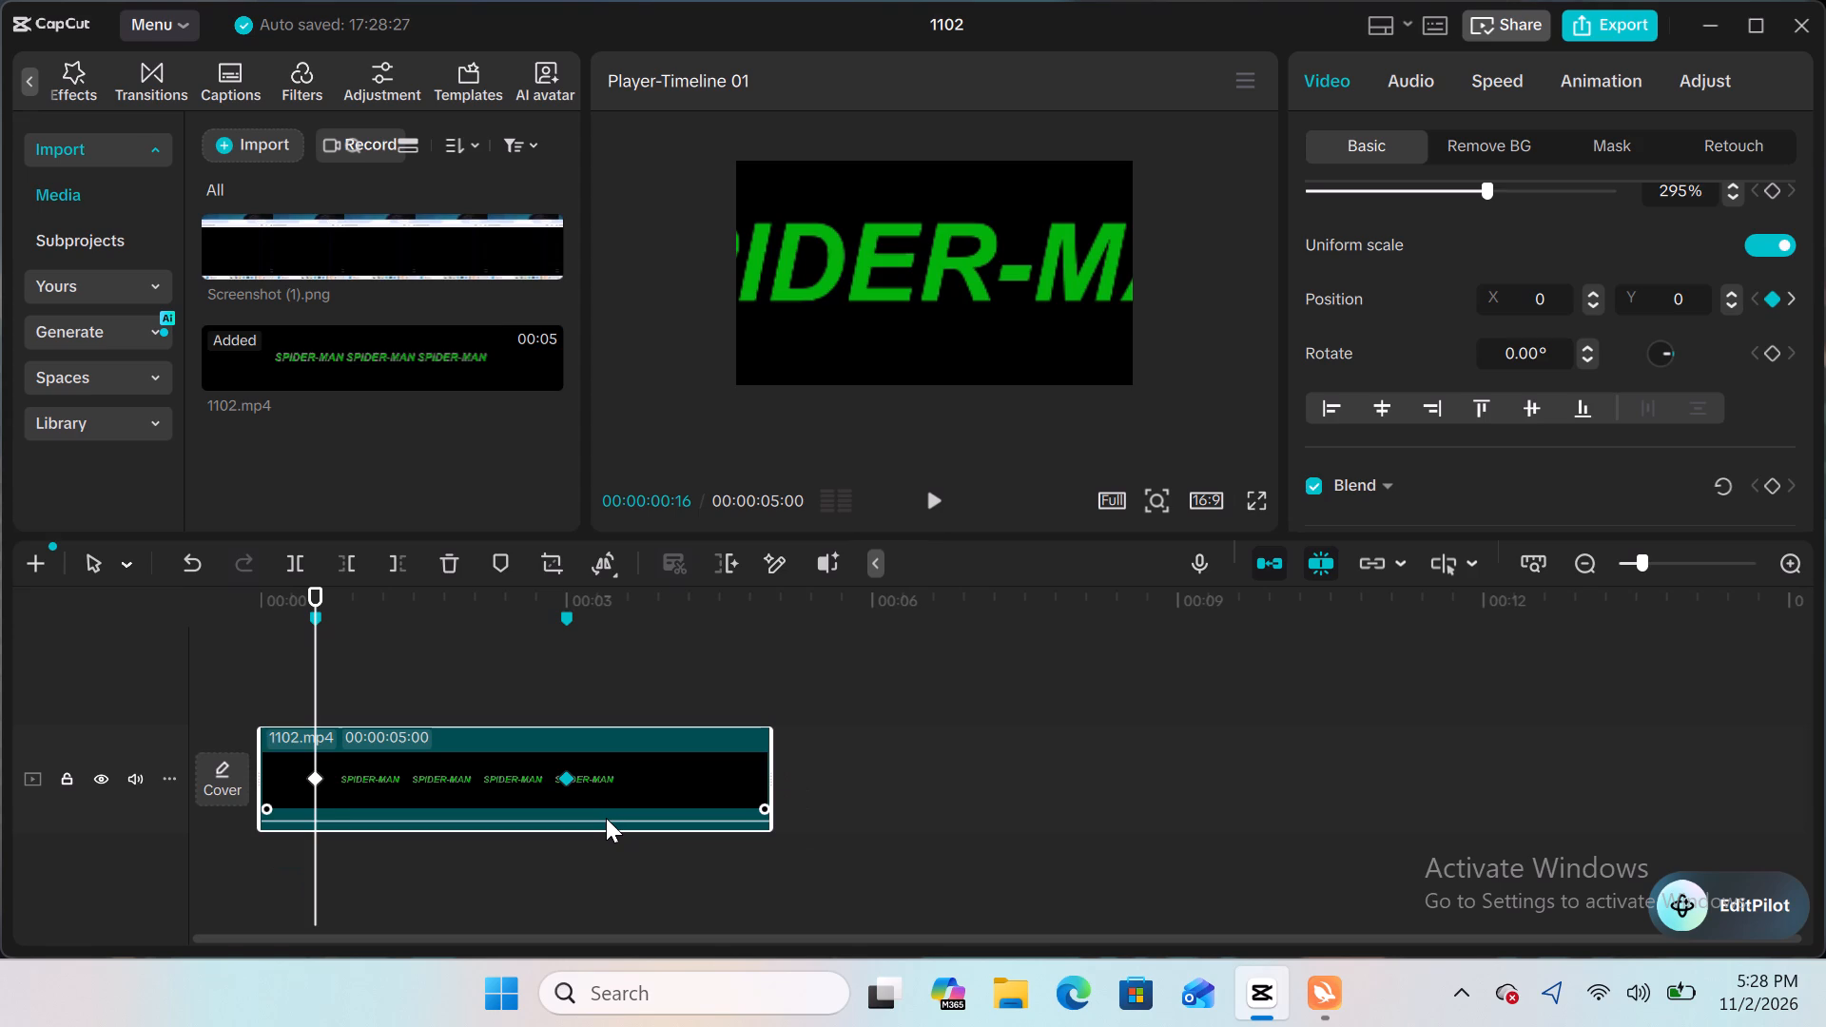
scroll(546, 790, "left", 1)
Move the playhead to 00:00:01:15 between the keyframes and look through the additional clip editing tools.
left_click_drag(317, 708, 414, 687)
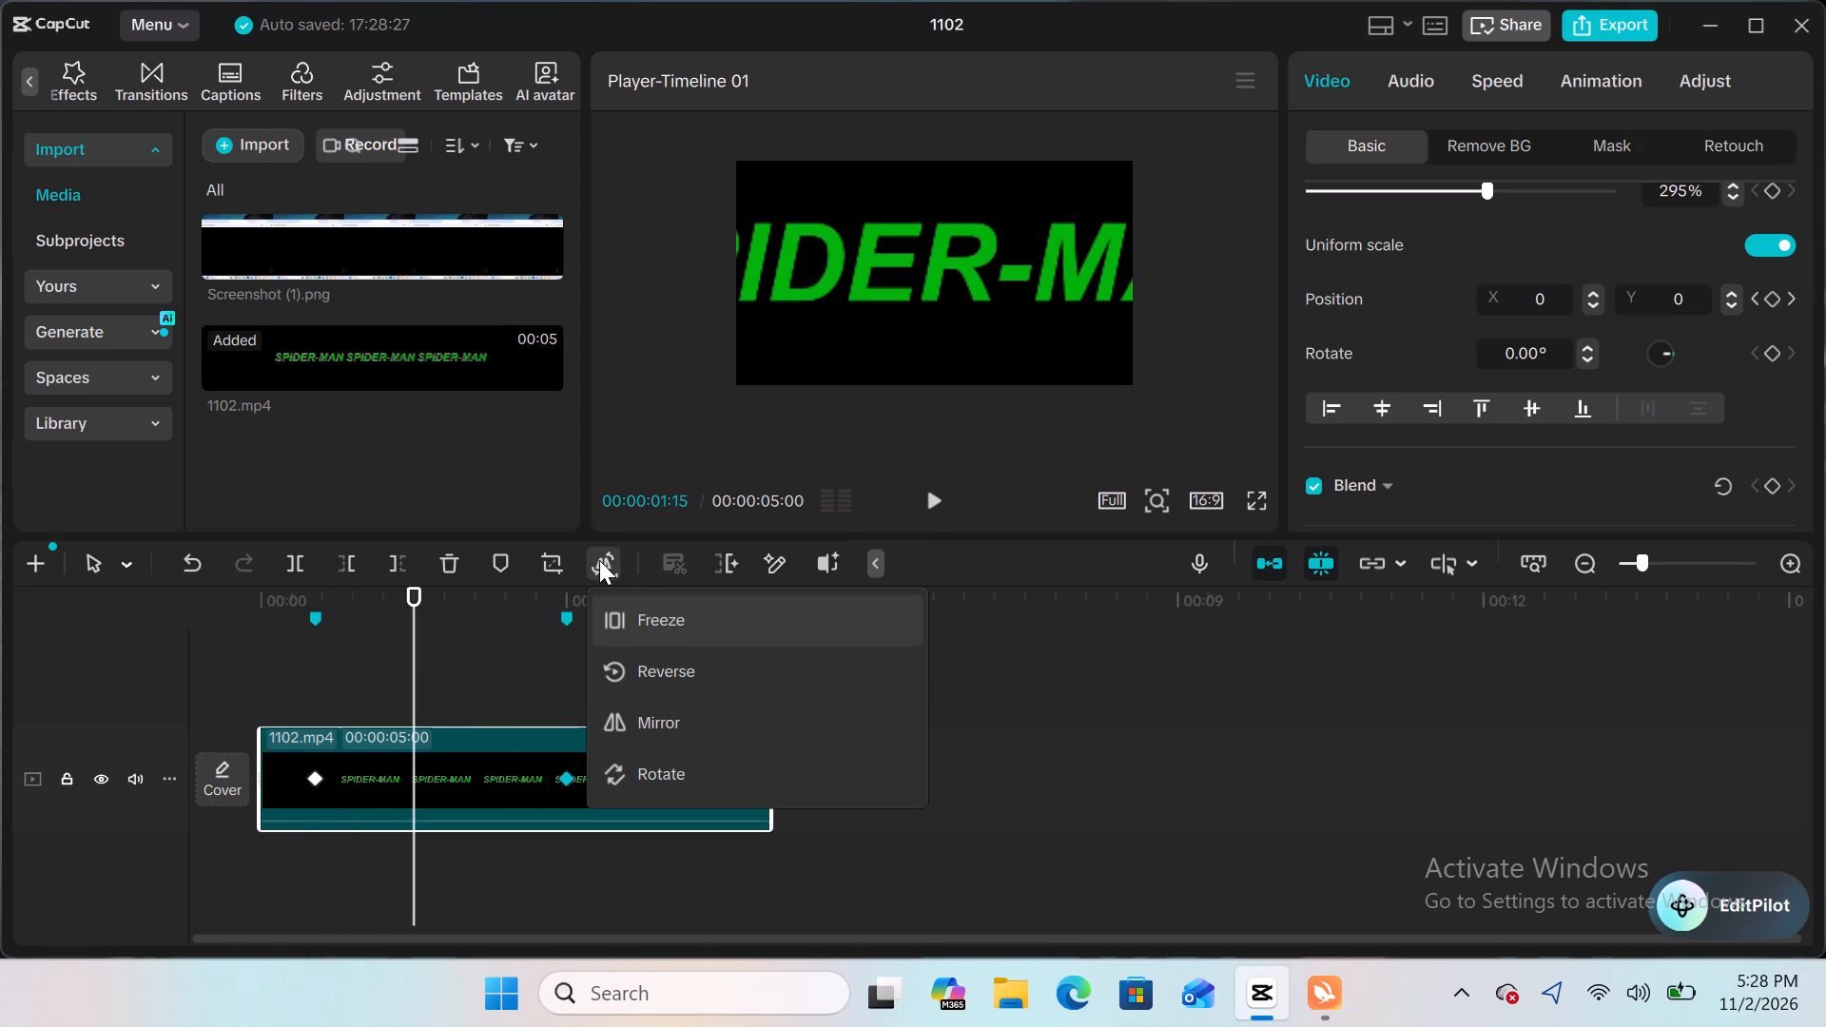
scroll(656, 665, "down", 2)
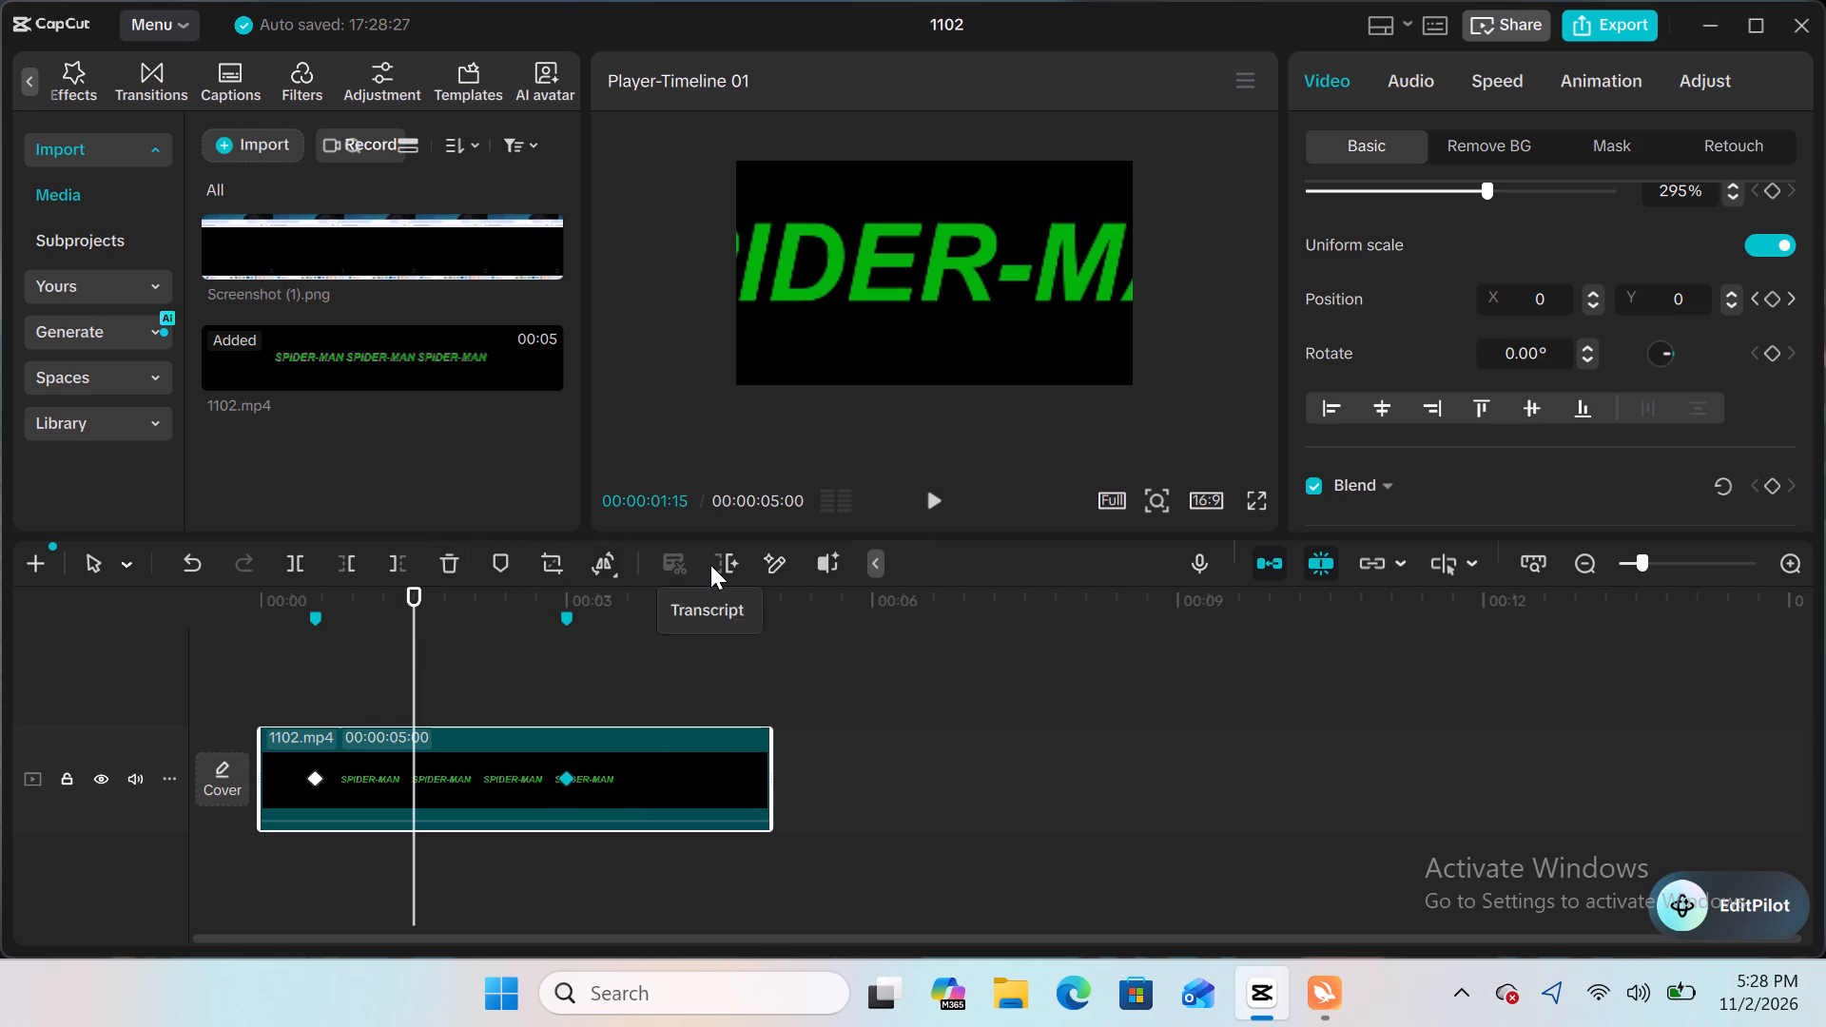
left_click(878, 559)
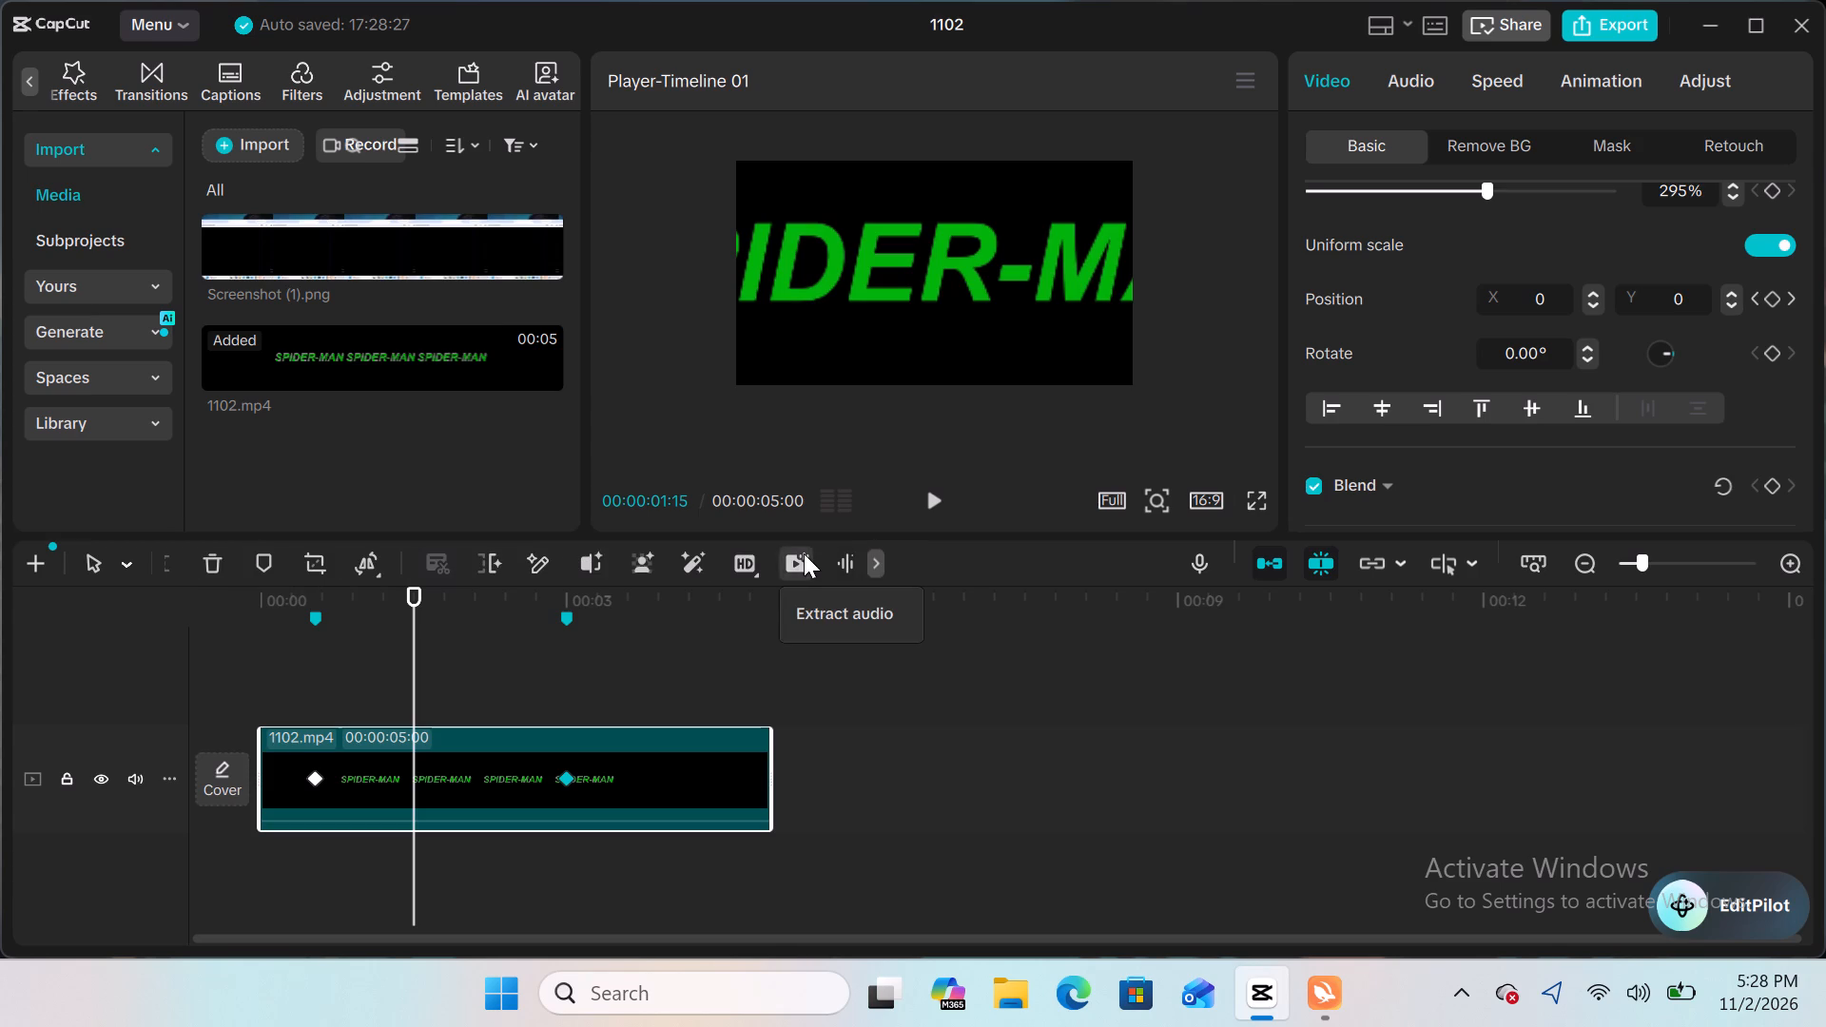
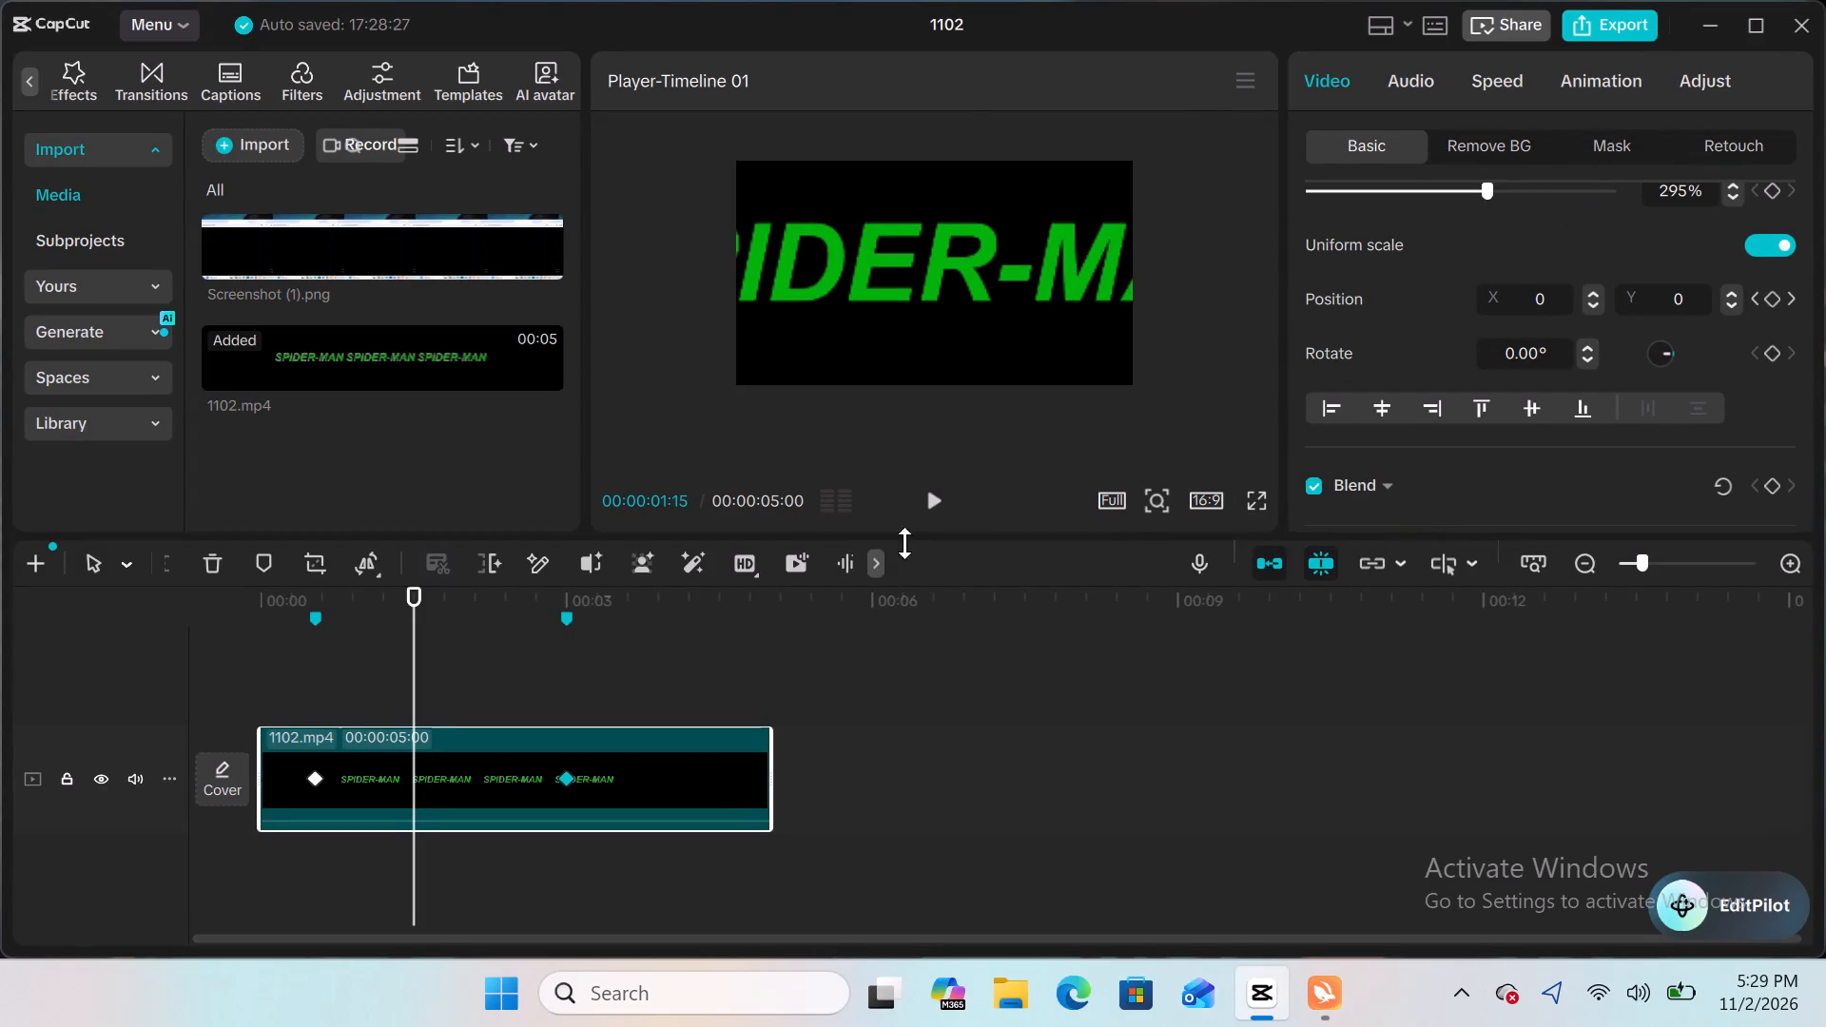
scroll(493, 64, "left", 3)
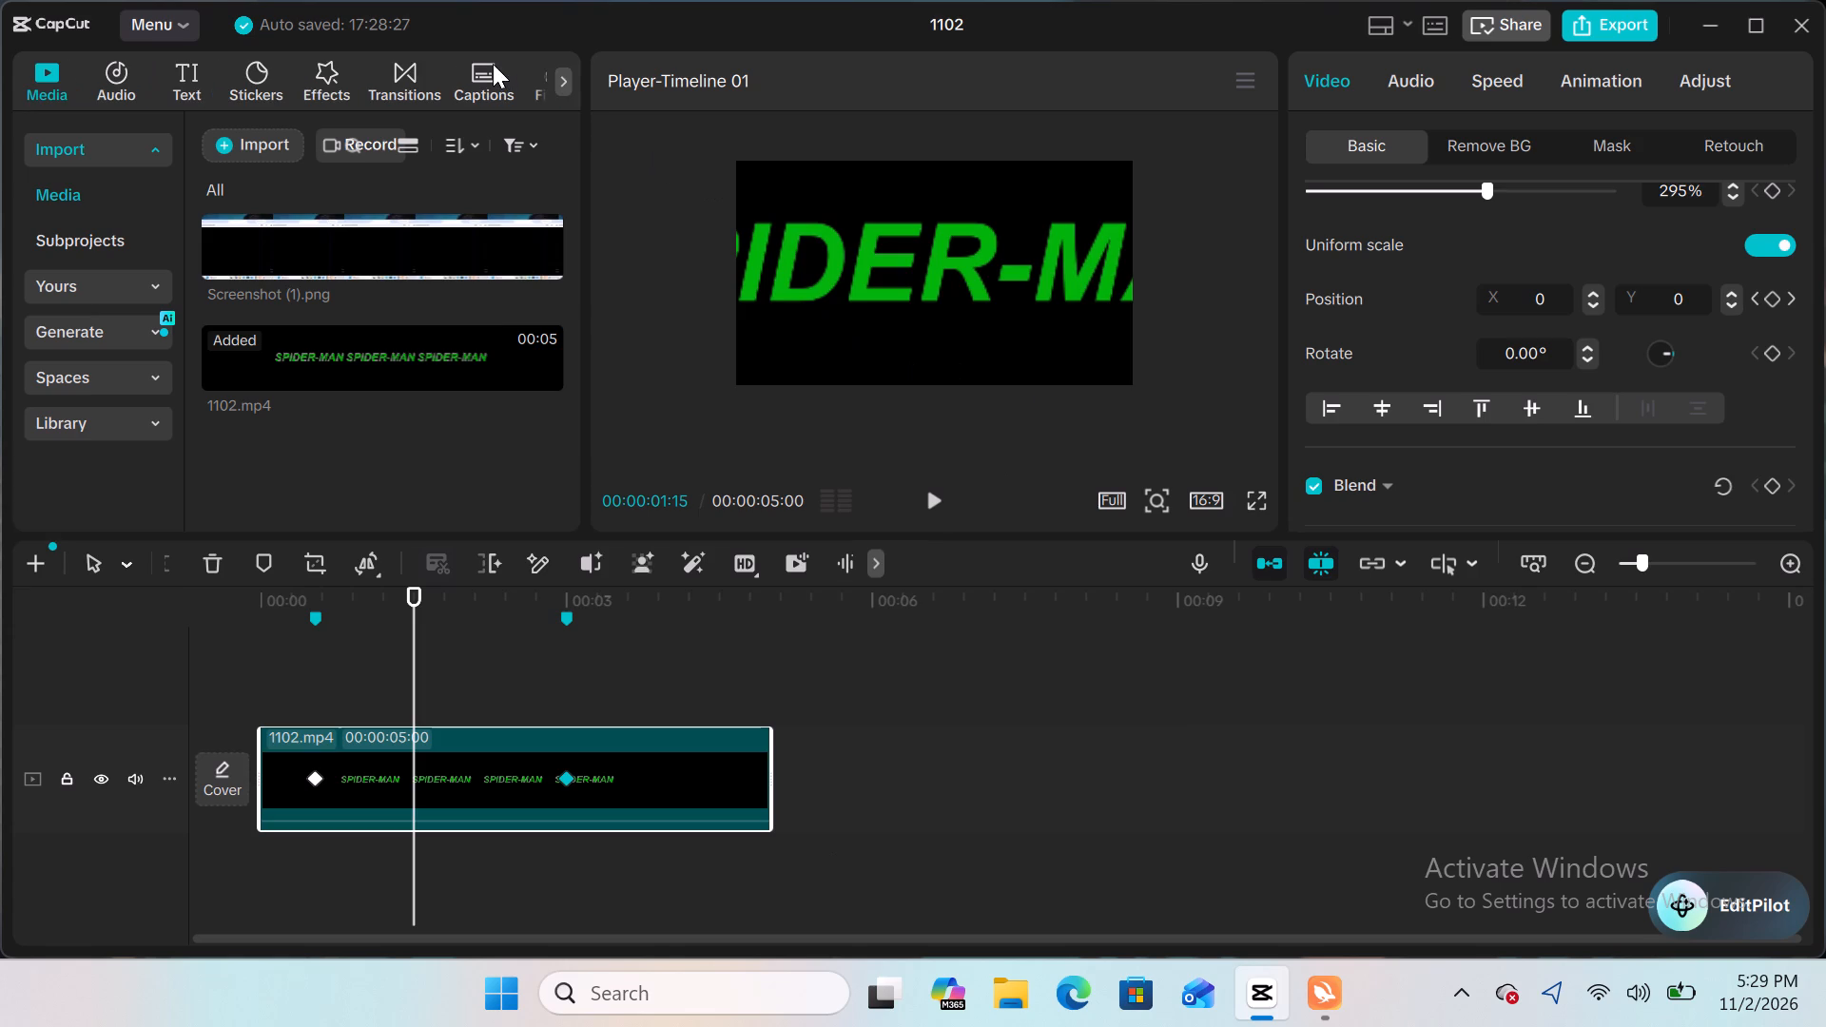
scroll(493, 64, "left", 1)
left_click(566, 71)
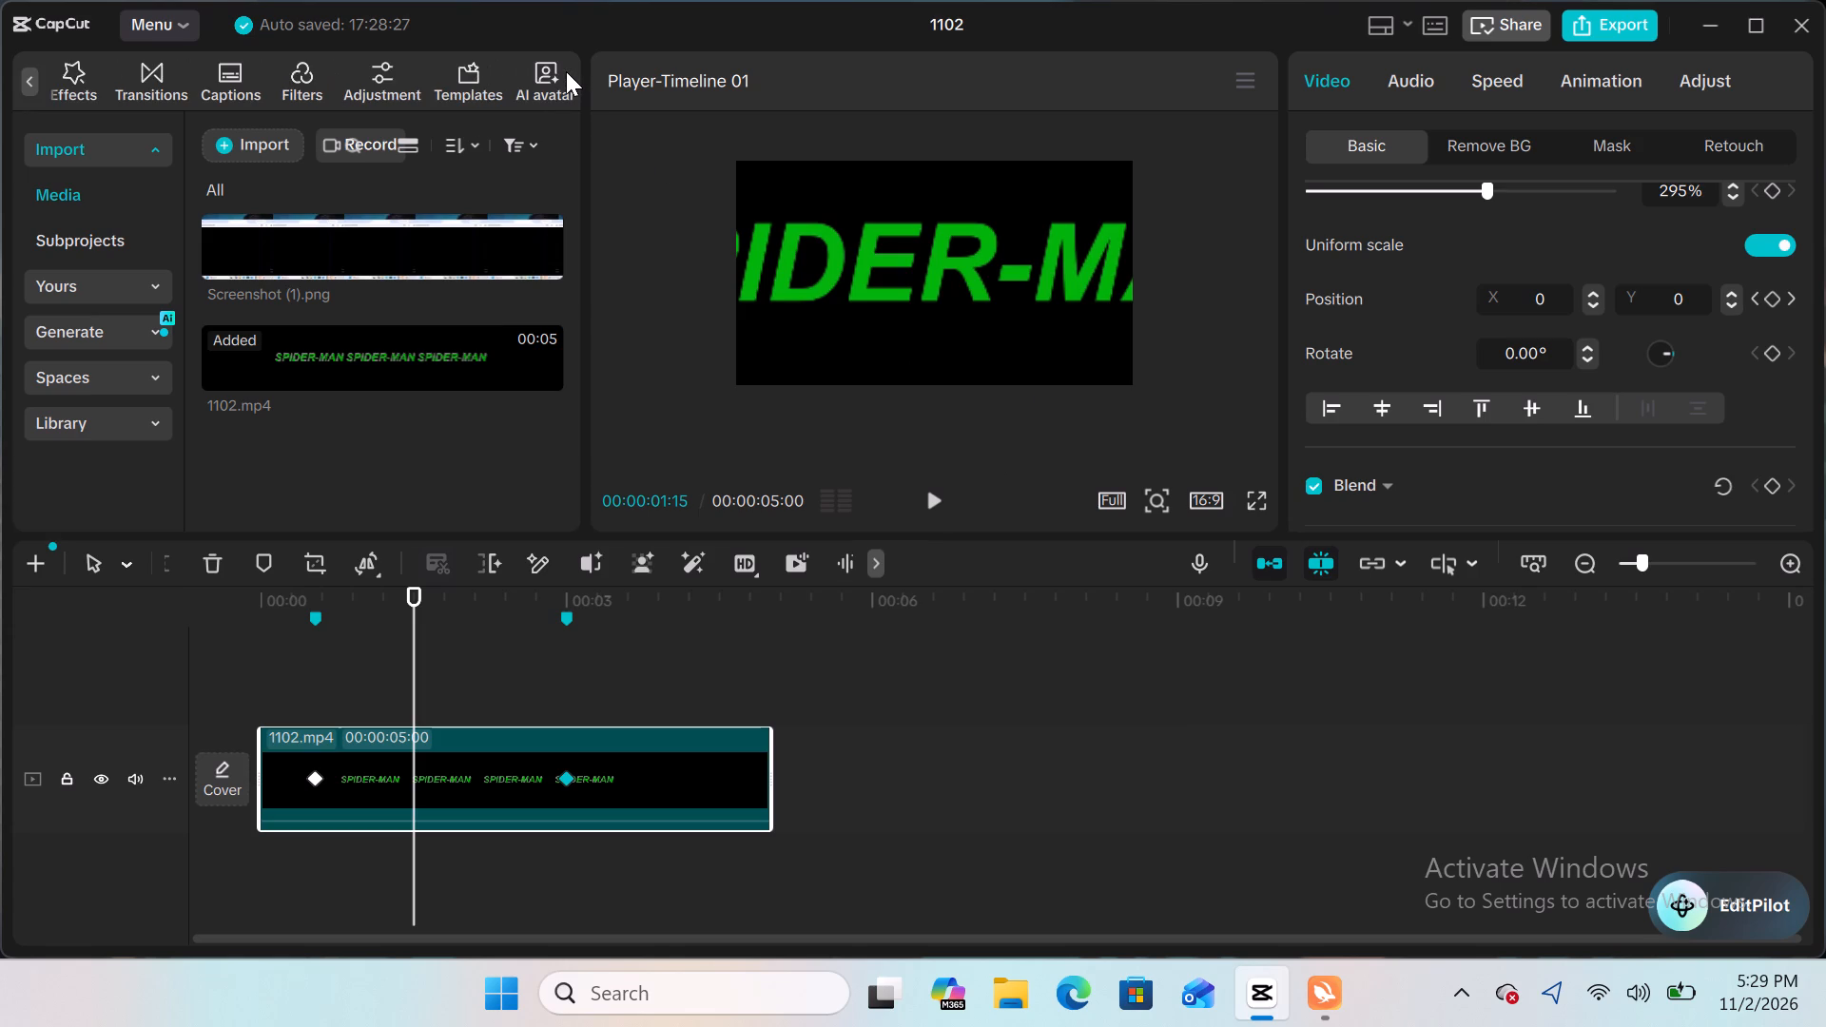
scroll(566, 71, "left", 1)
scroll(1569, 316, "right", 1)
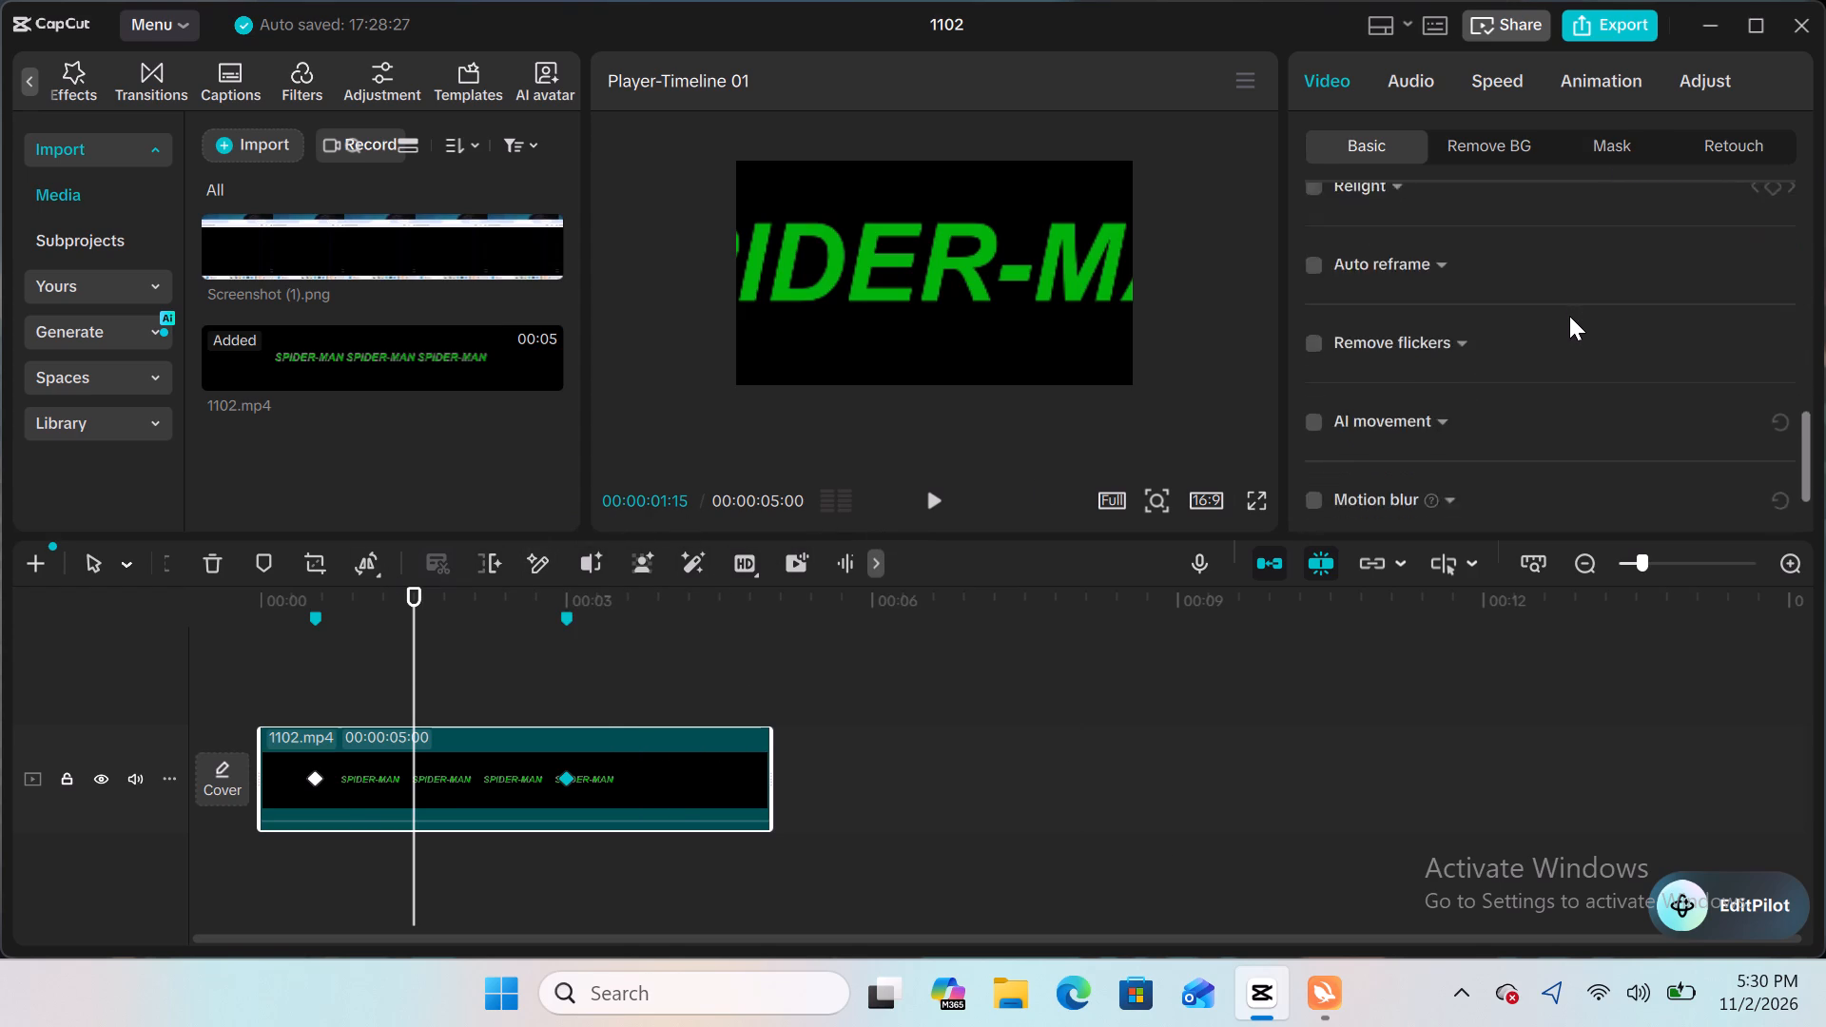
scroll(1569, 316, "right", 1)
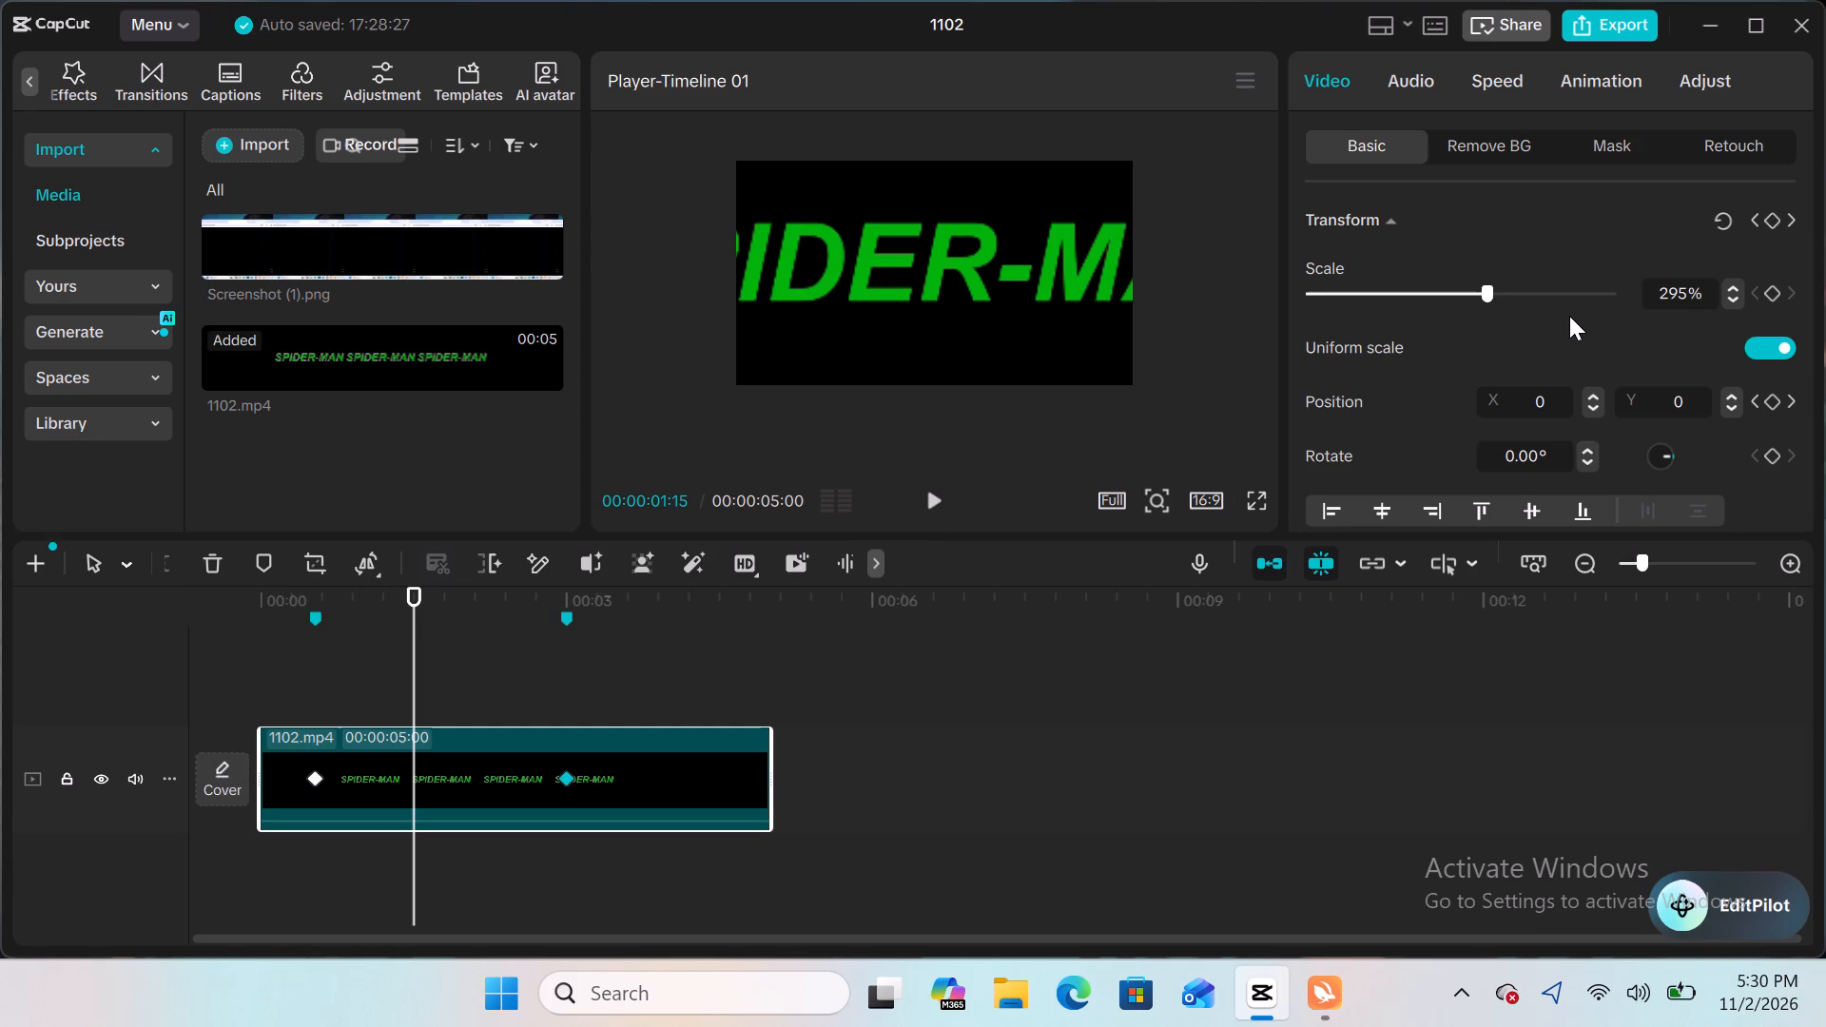
Show the variable speed animation graph for the 1102.mp4 clip on the timeline.
right_click(672, 778)
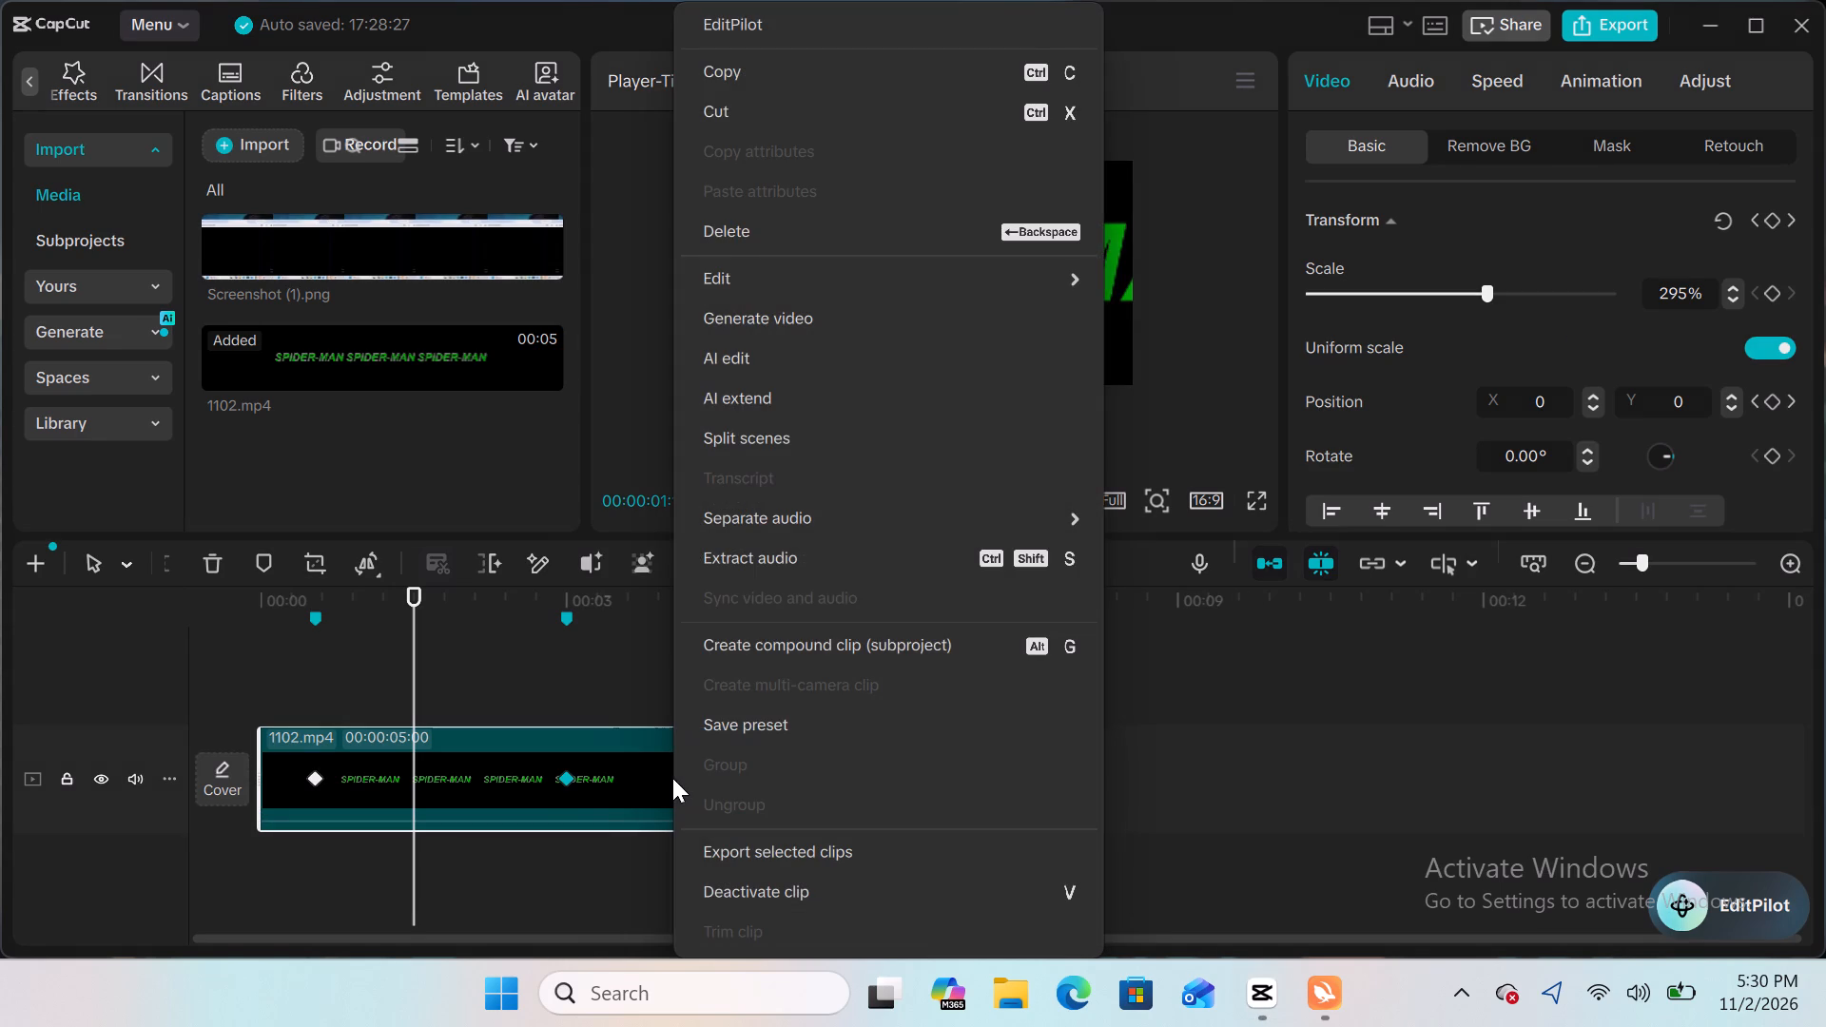
right_click(672, 778)
scroll(816, 663, "down", 1)
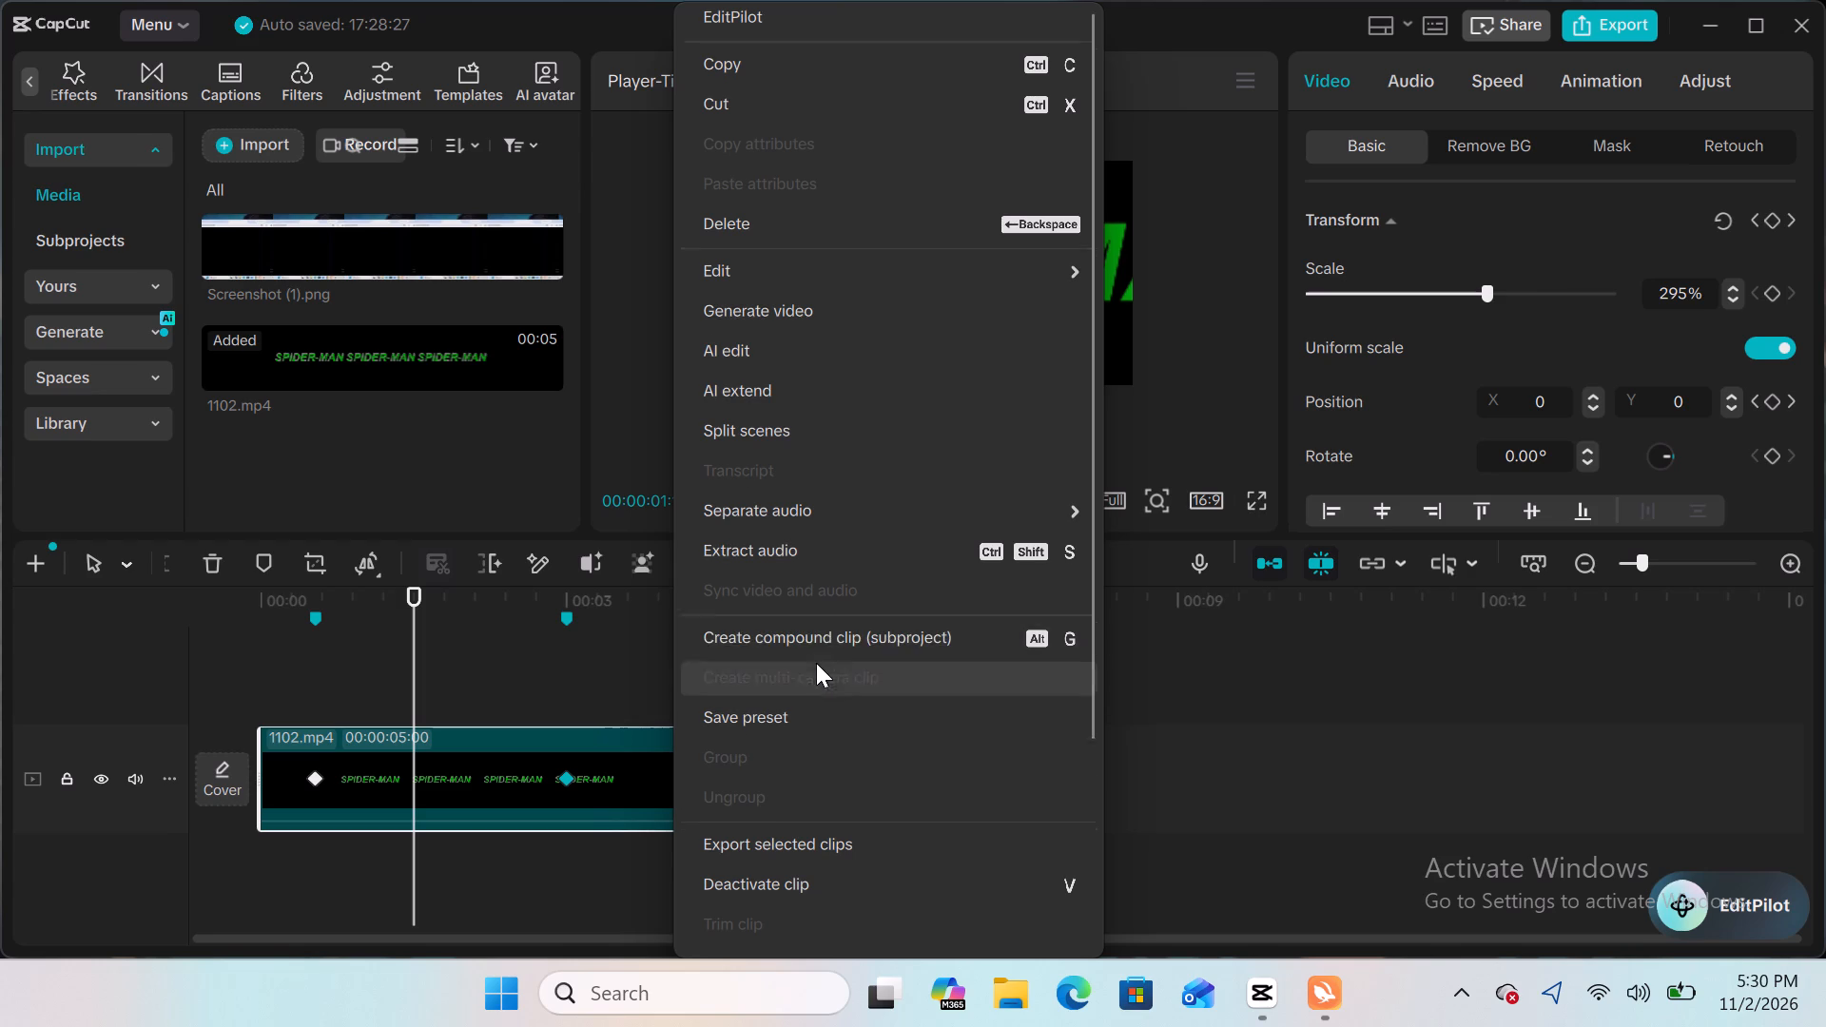
scroll(816, 663, "down", 3)
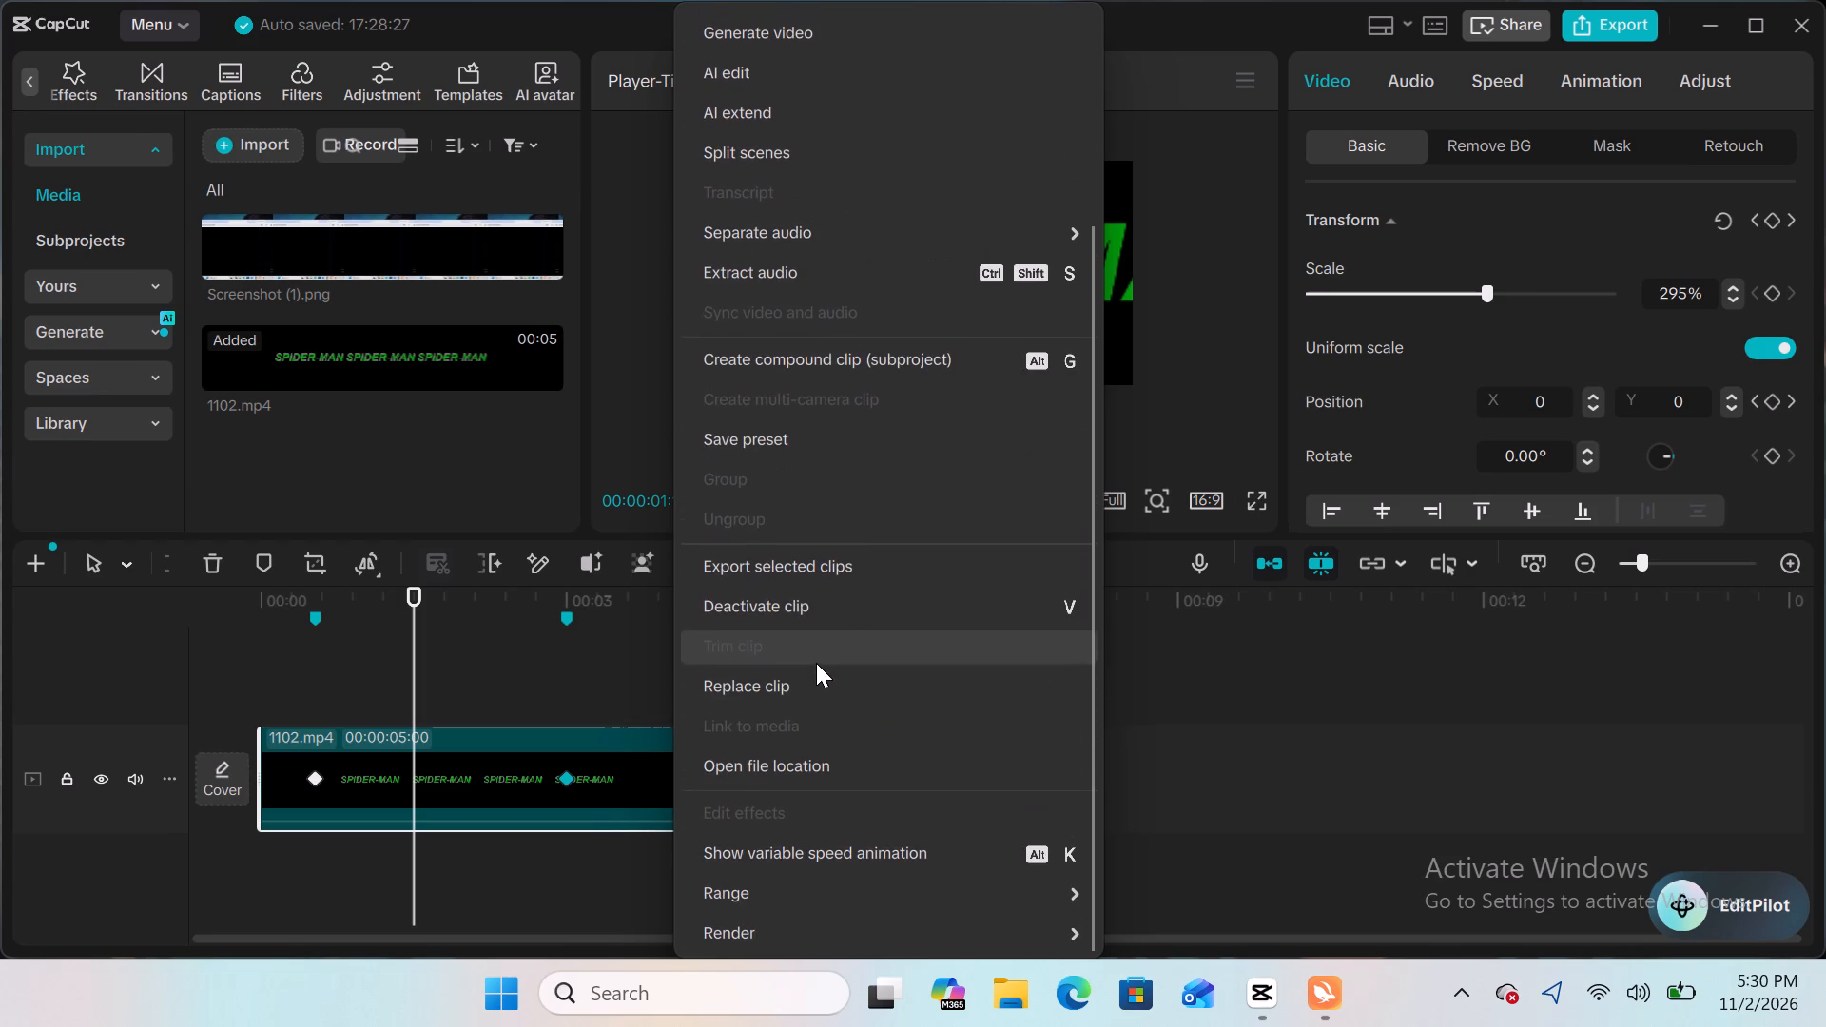
scroll(816, 663, "down", 2)
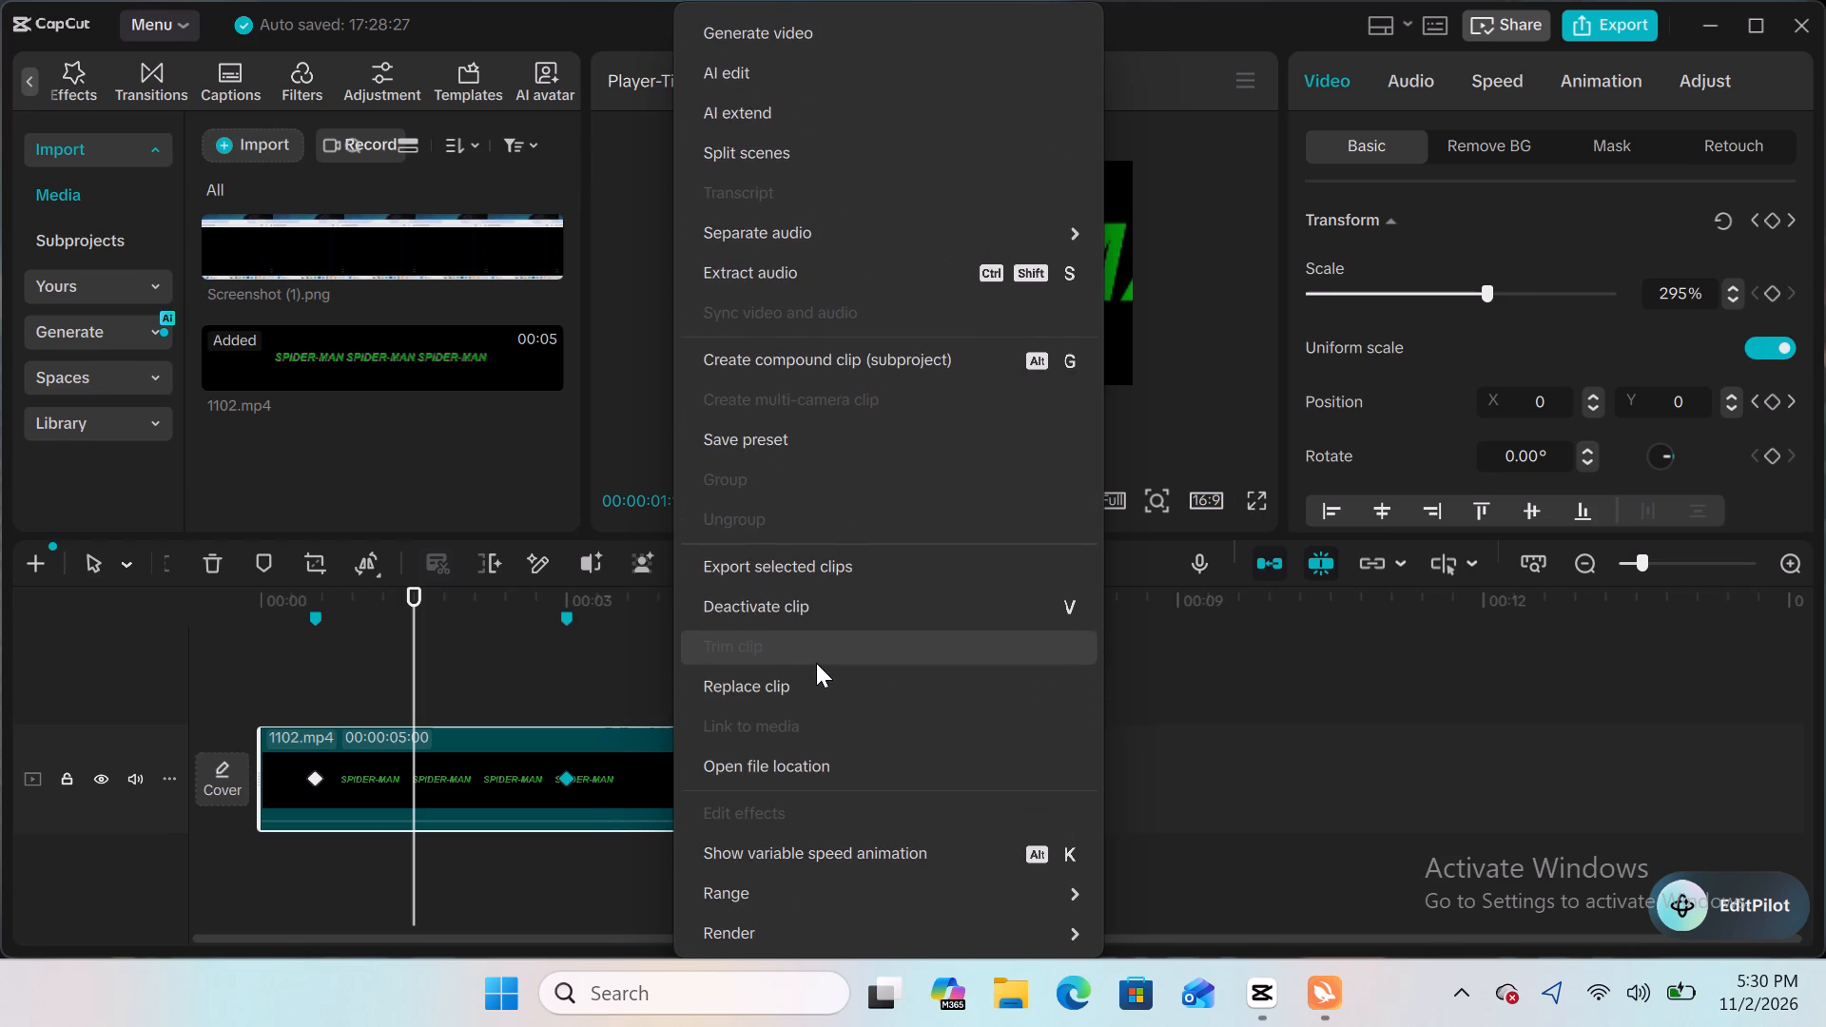
scroll(816, 663, "down", 1)
scroll(816, 663, "up", 1)
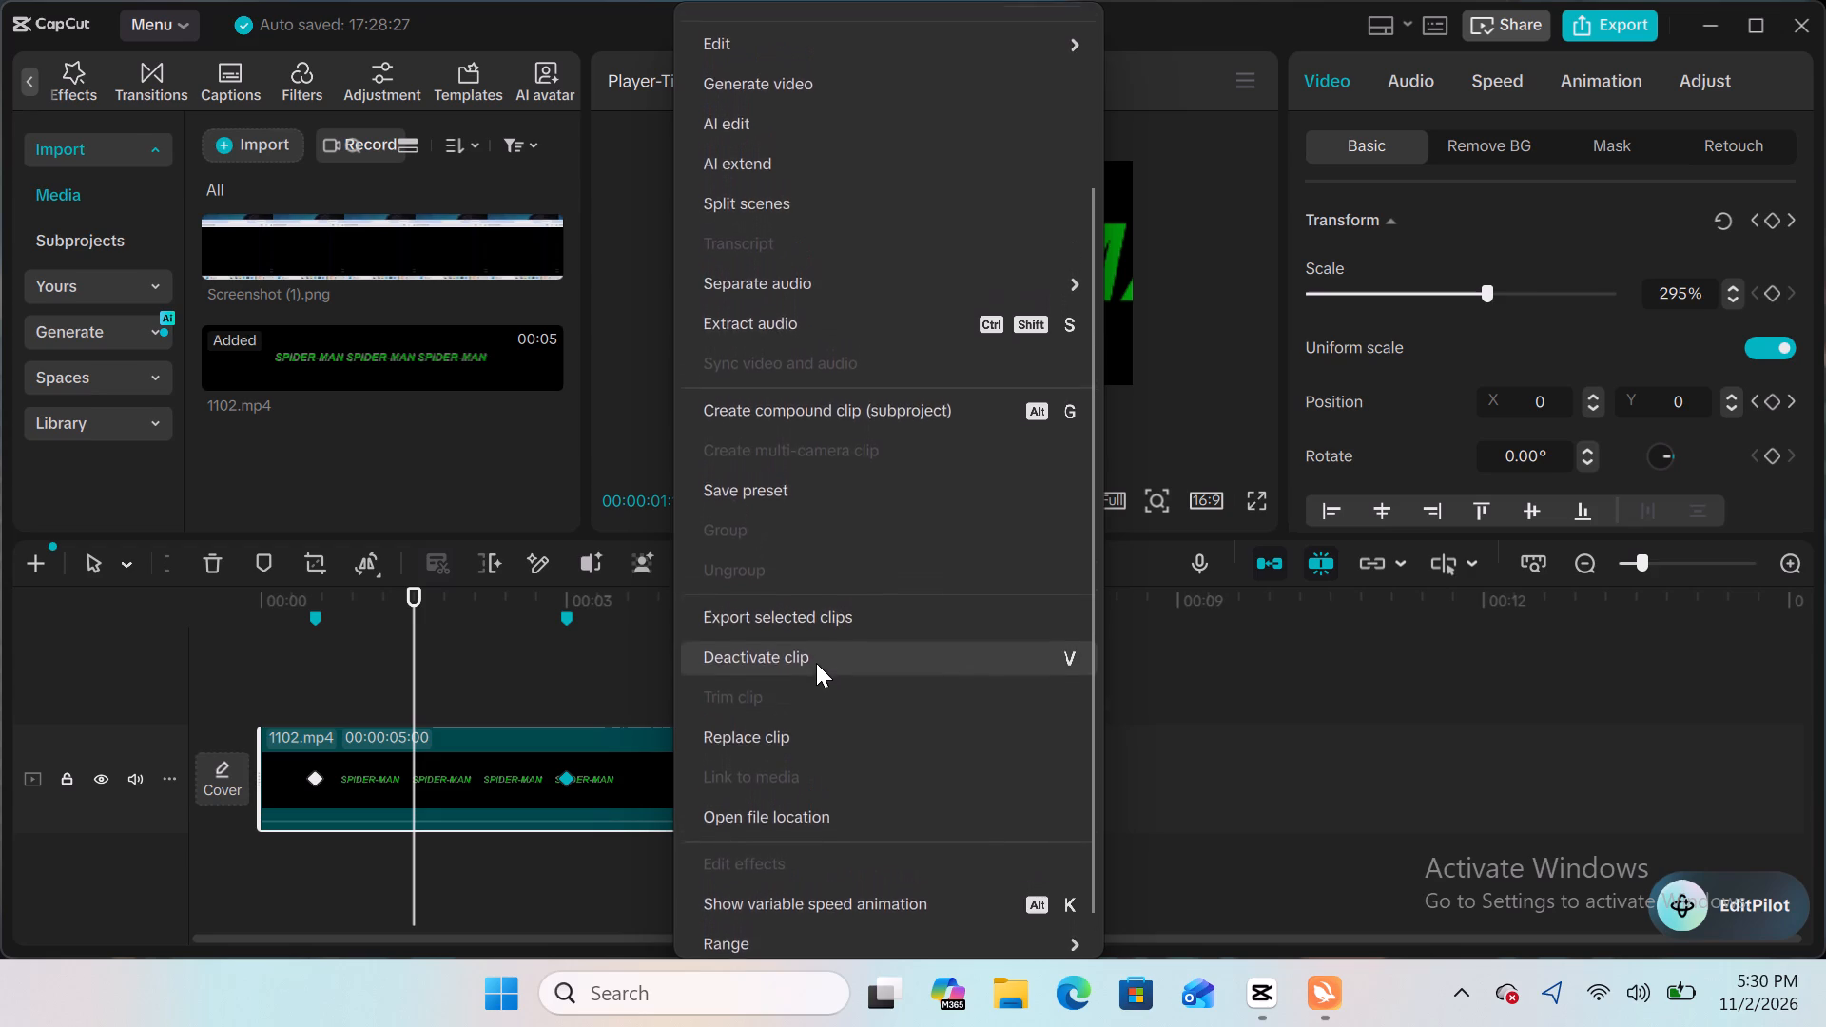
scroll(816, 663, "up", 4)
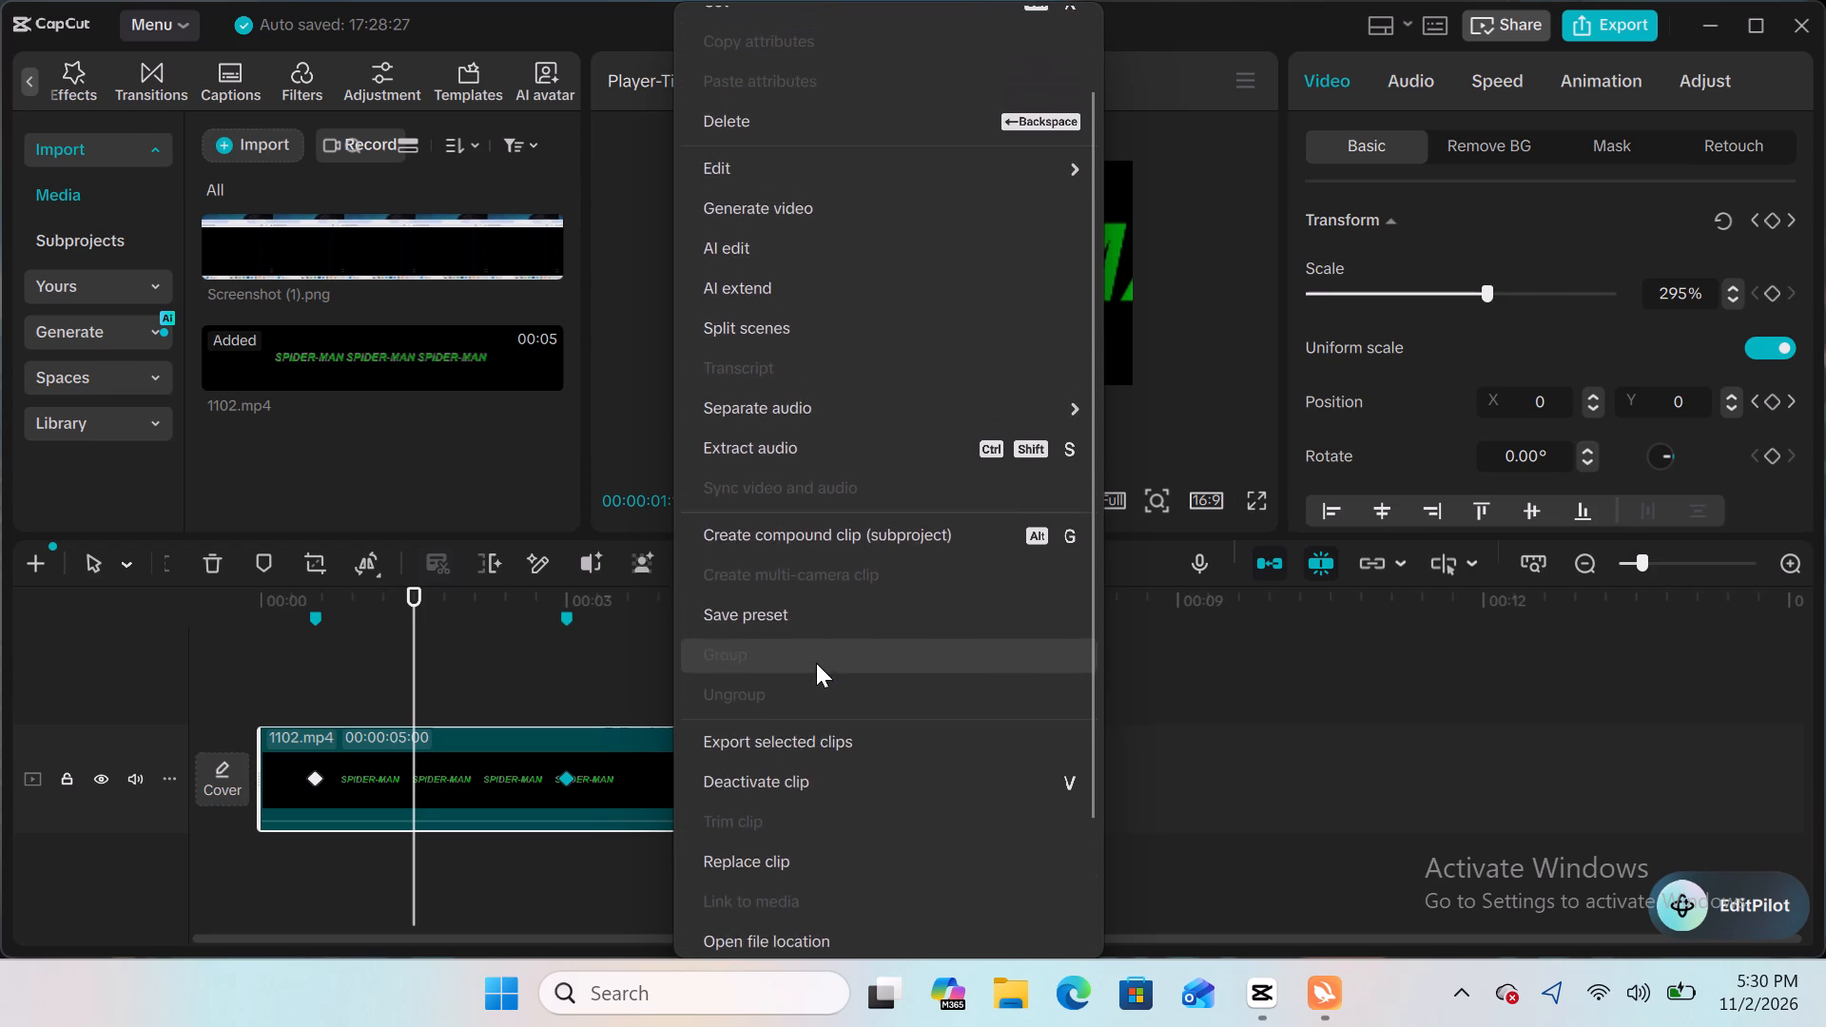
scroll(816, 663, "up", 5)
scroll(816, 663, "down", 6)
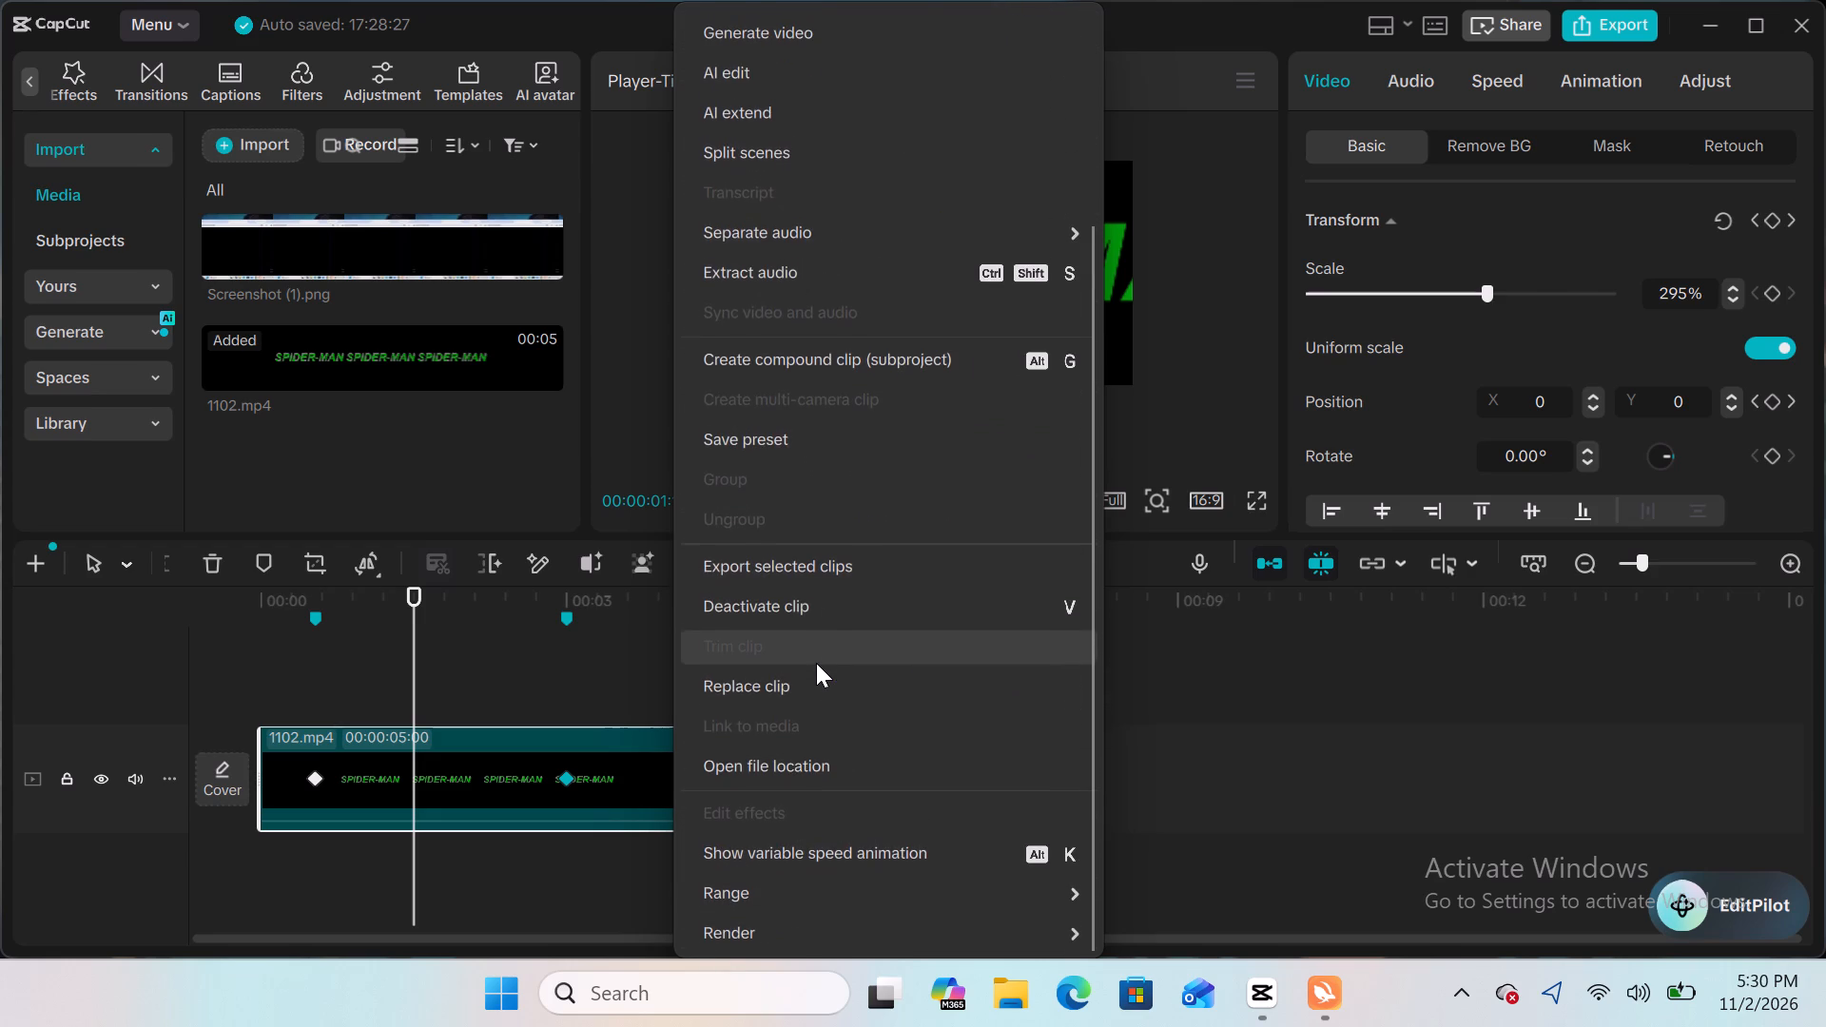
scroll(816, 663, "down", 1)
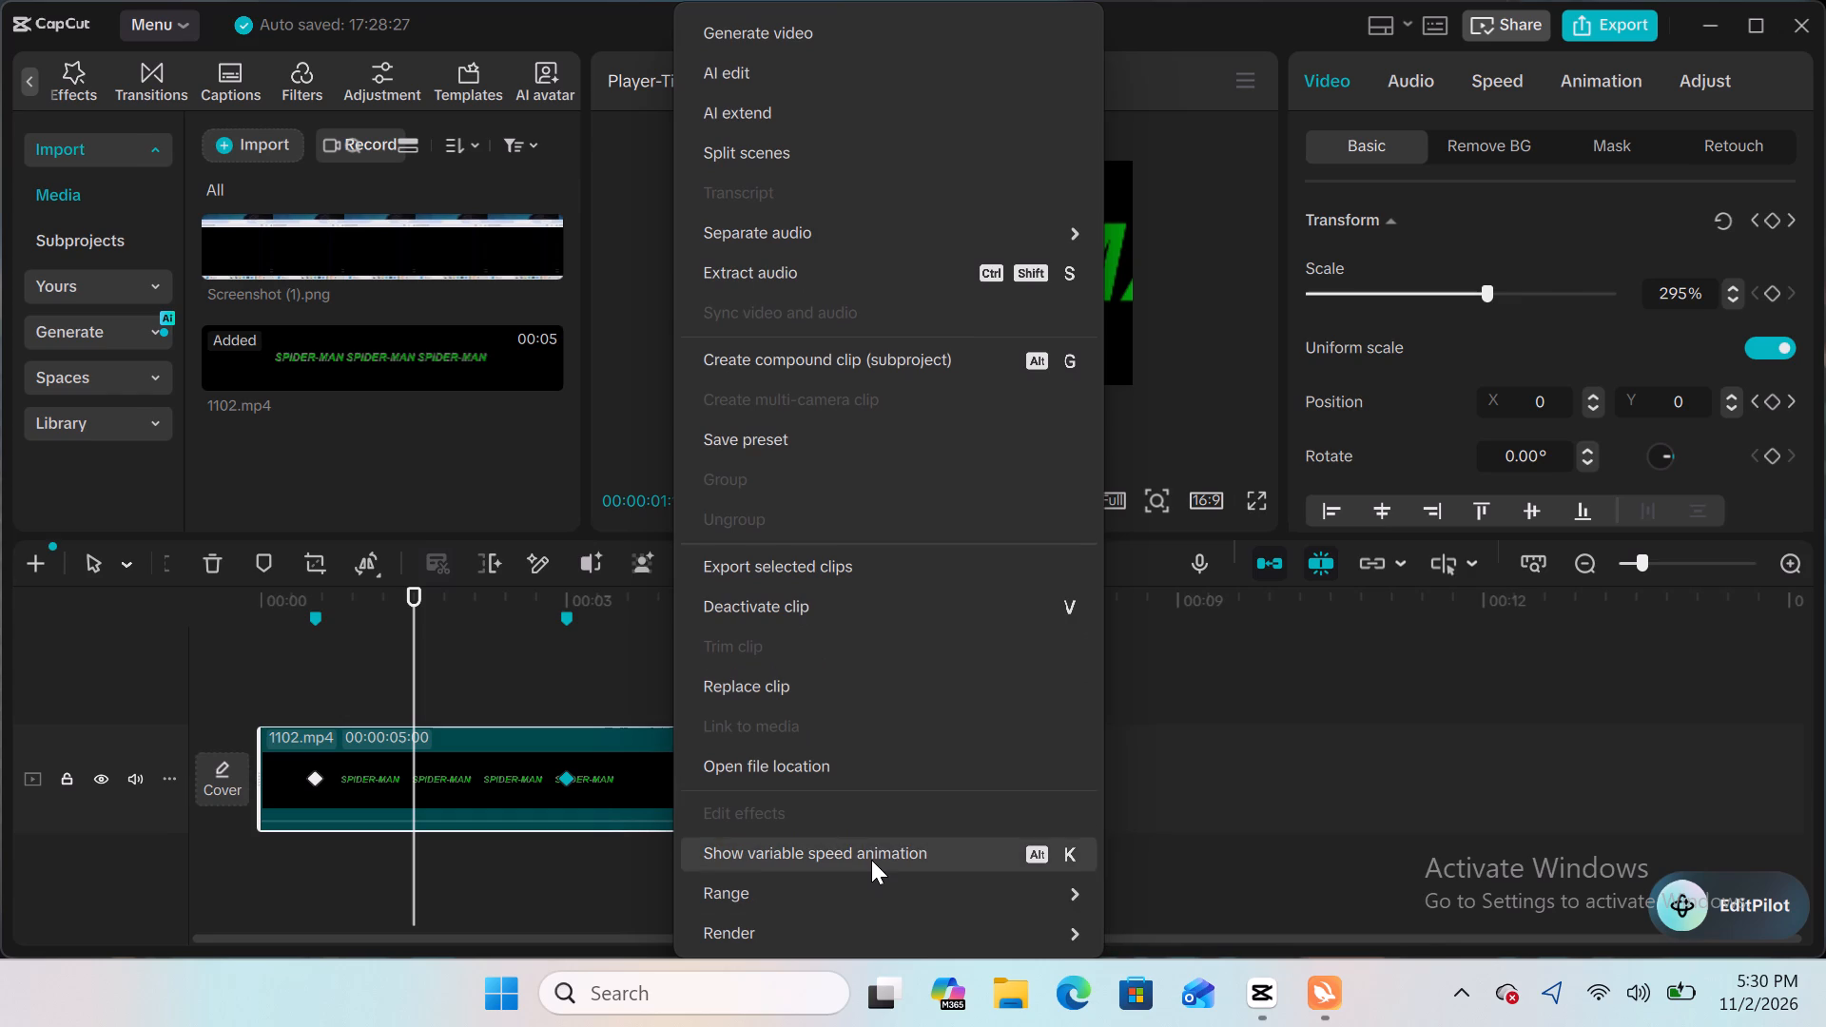
left_click(871, 860)
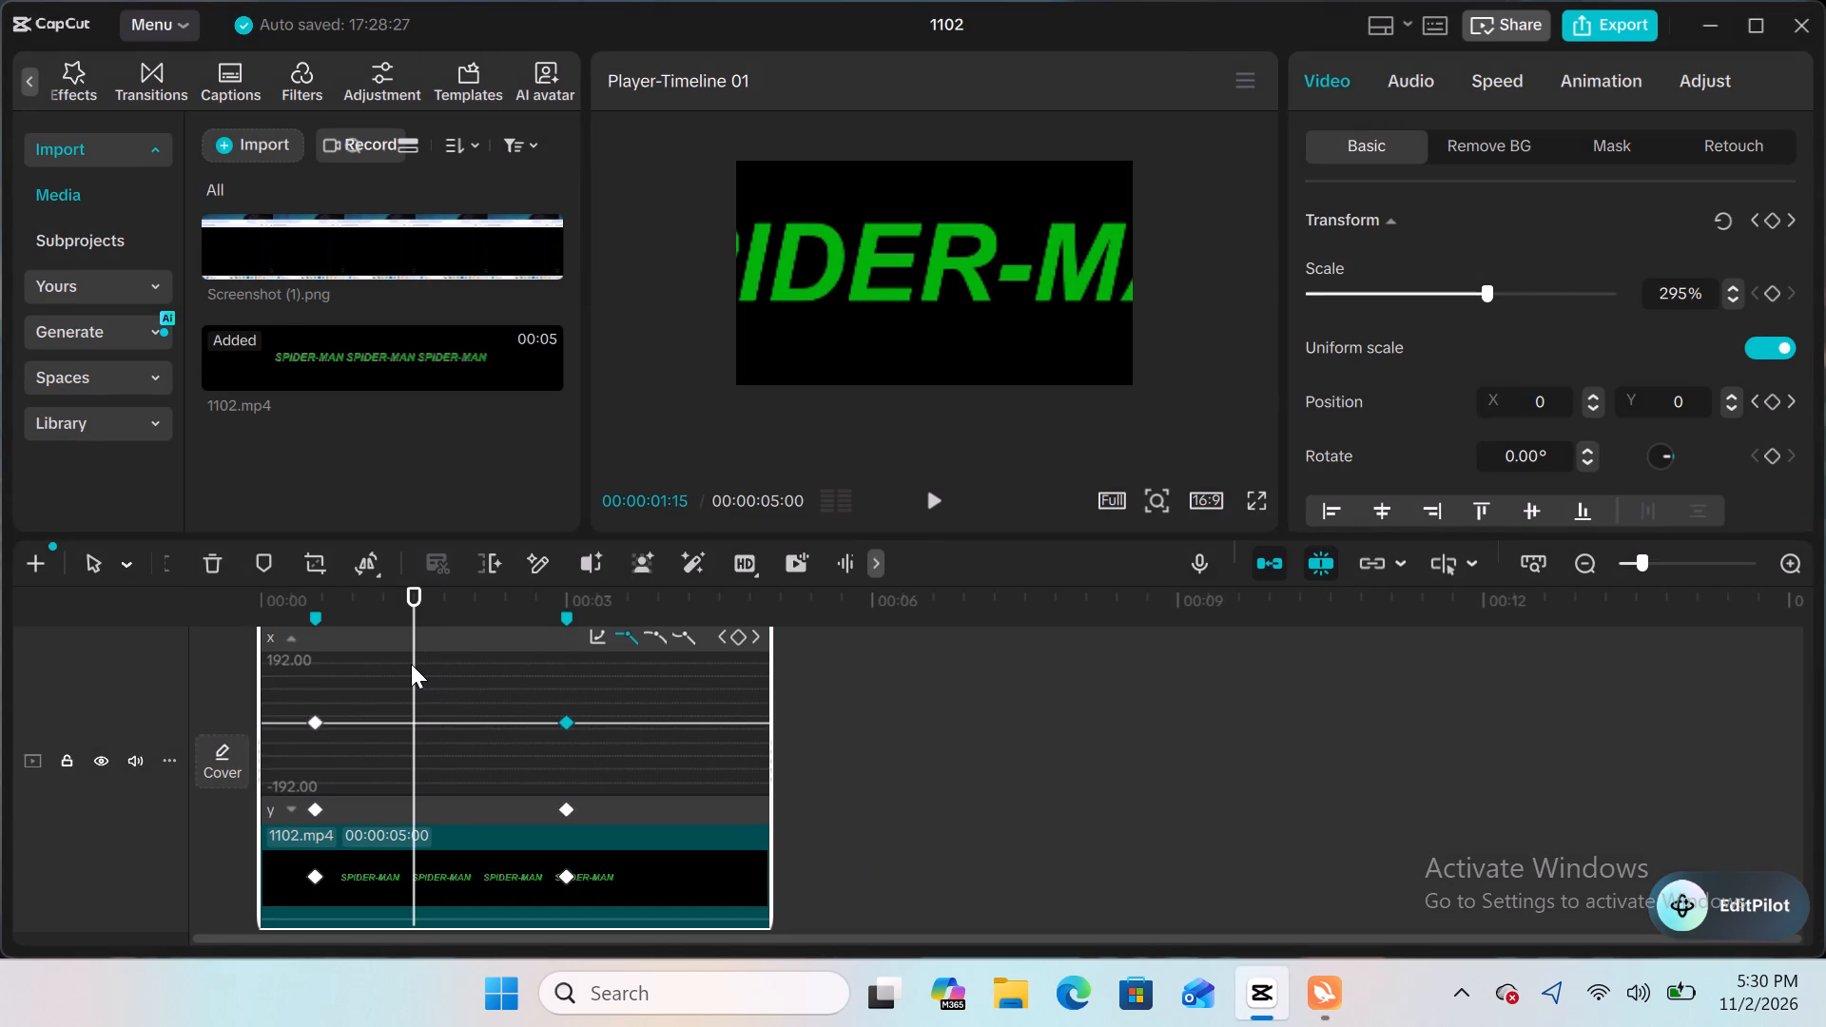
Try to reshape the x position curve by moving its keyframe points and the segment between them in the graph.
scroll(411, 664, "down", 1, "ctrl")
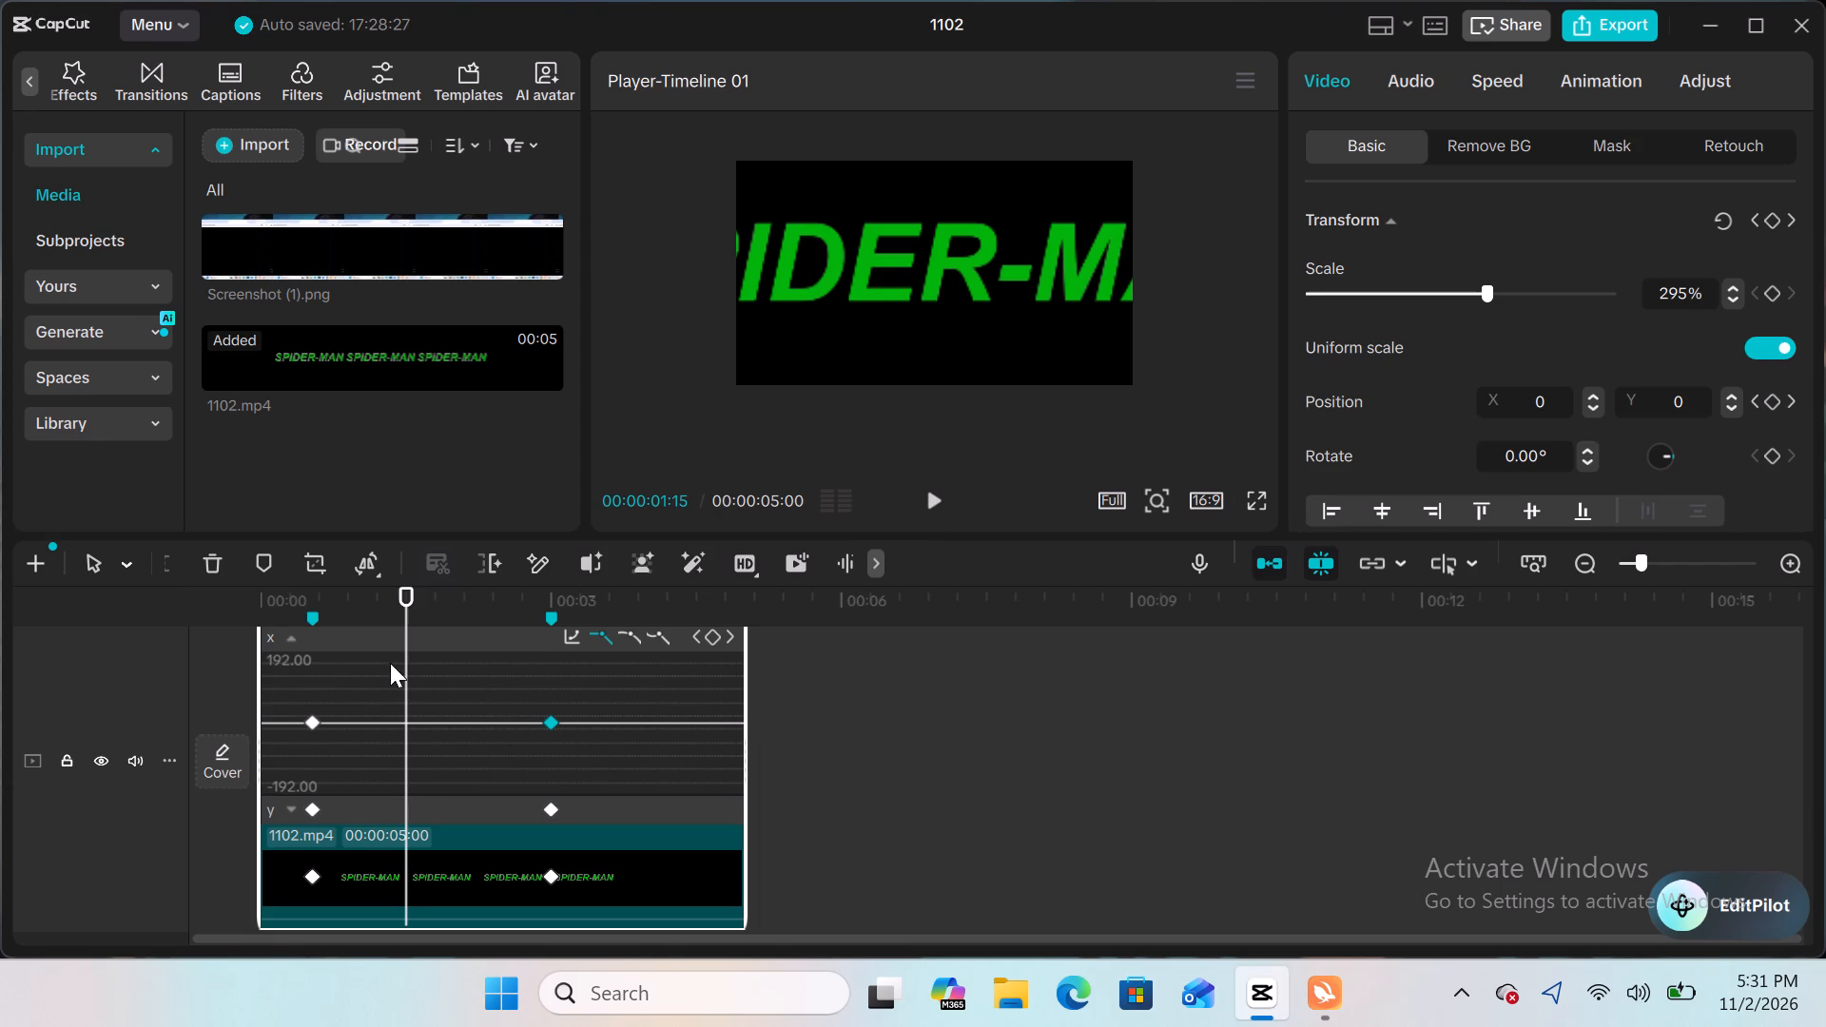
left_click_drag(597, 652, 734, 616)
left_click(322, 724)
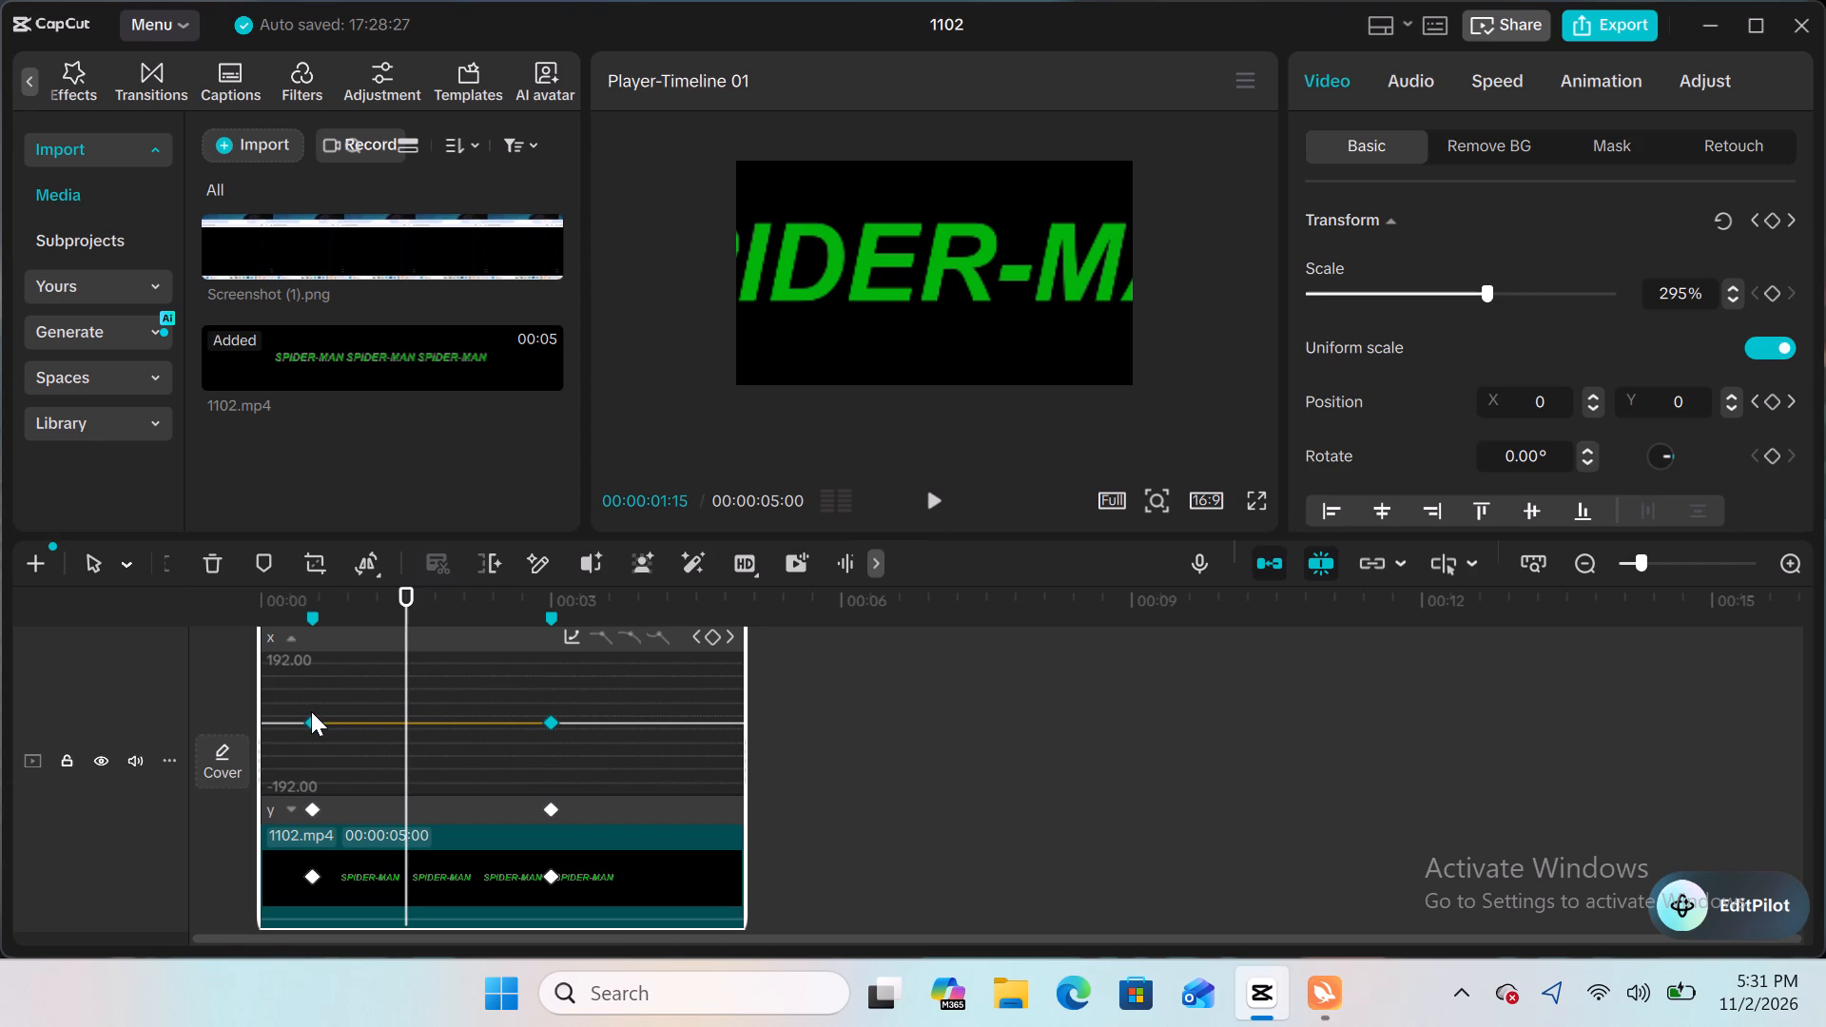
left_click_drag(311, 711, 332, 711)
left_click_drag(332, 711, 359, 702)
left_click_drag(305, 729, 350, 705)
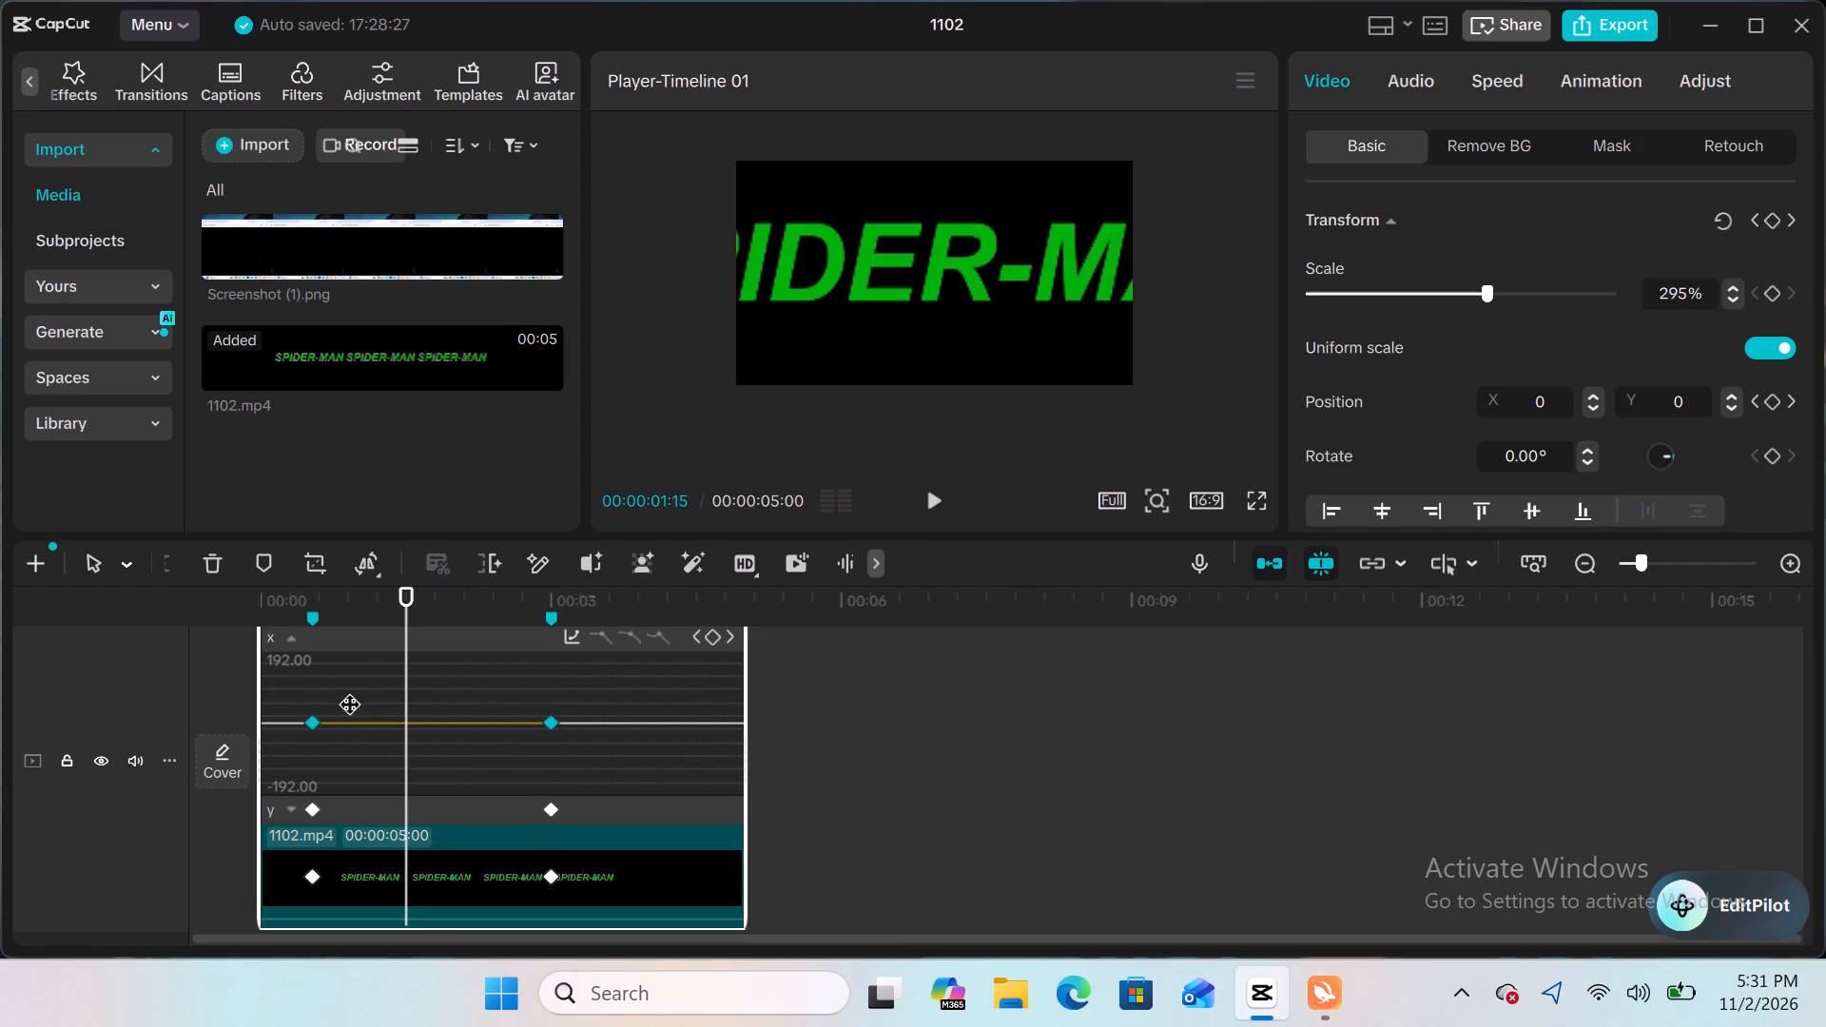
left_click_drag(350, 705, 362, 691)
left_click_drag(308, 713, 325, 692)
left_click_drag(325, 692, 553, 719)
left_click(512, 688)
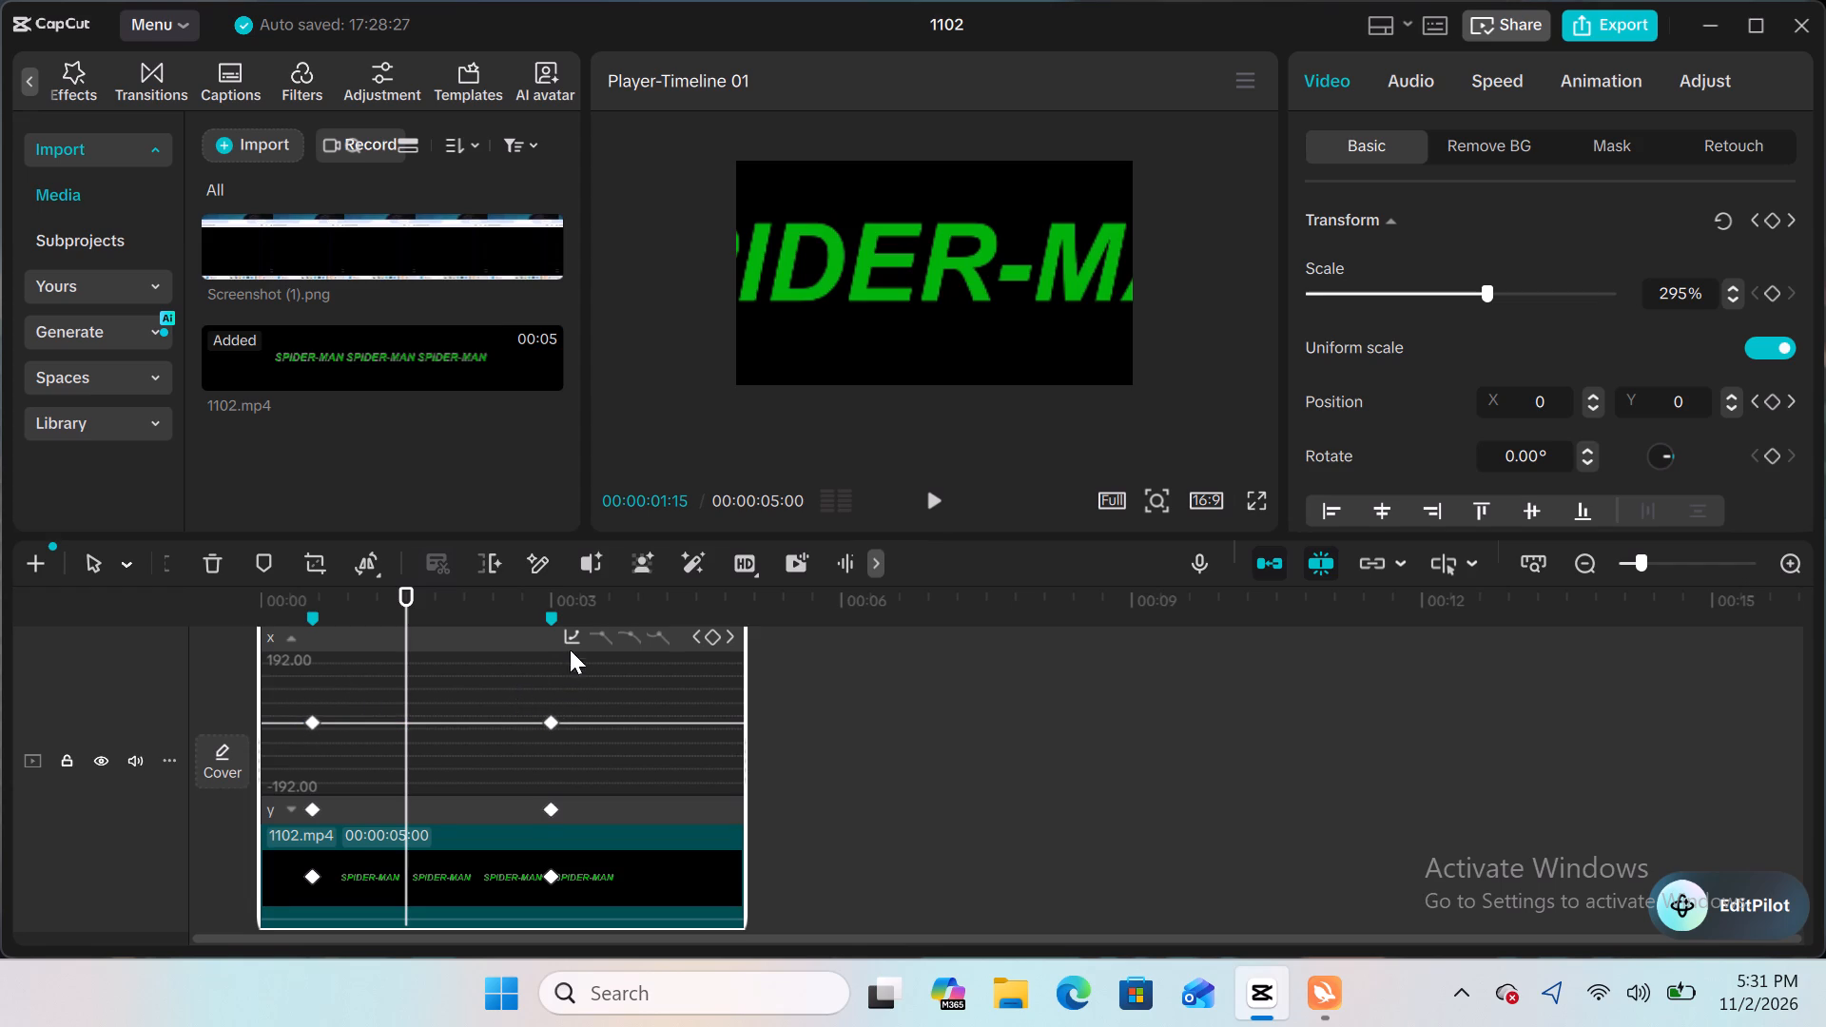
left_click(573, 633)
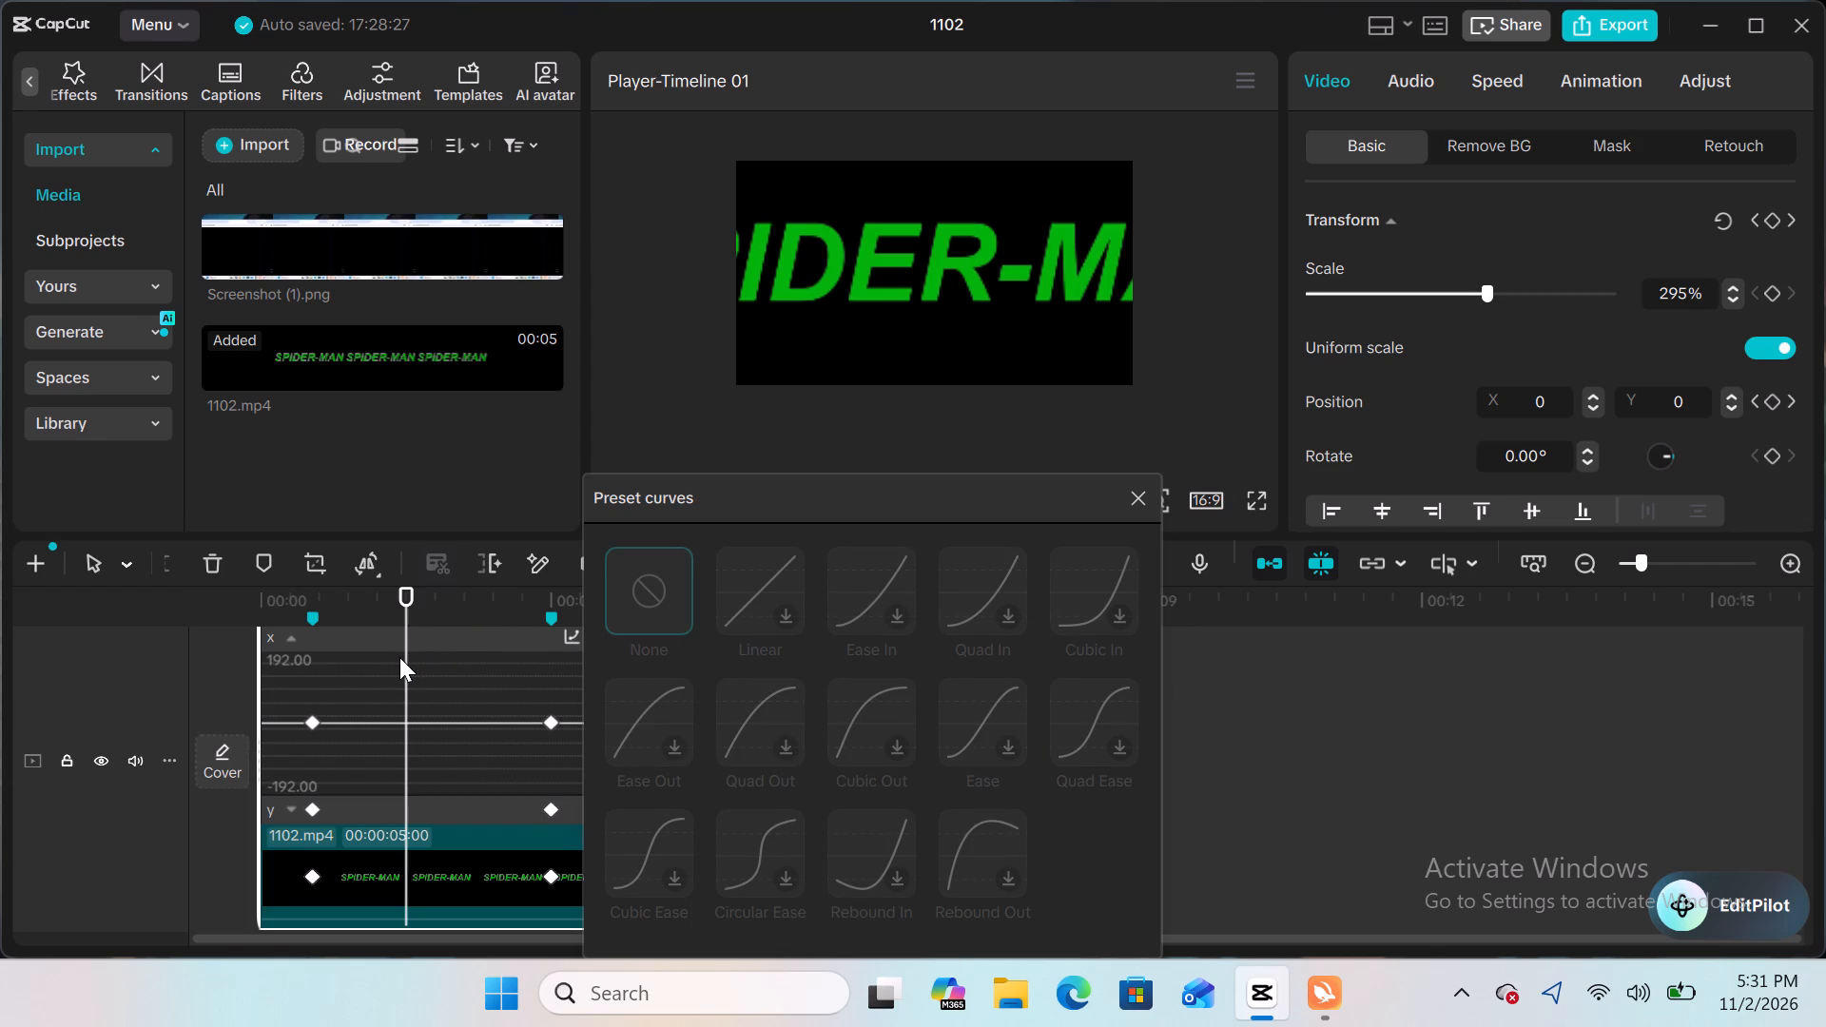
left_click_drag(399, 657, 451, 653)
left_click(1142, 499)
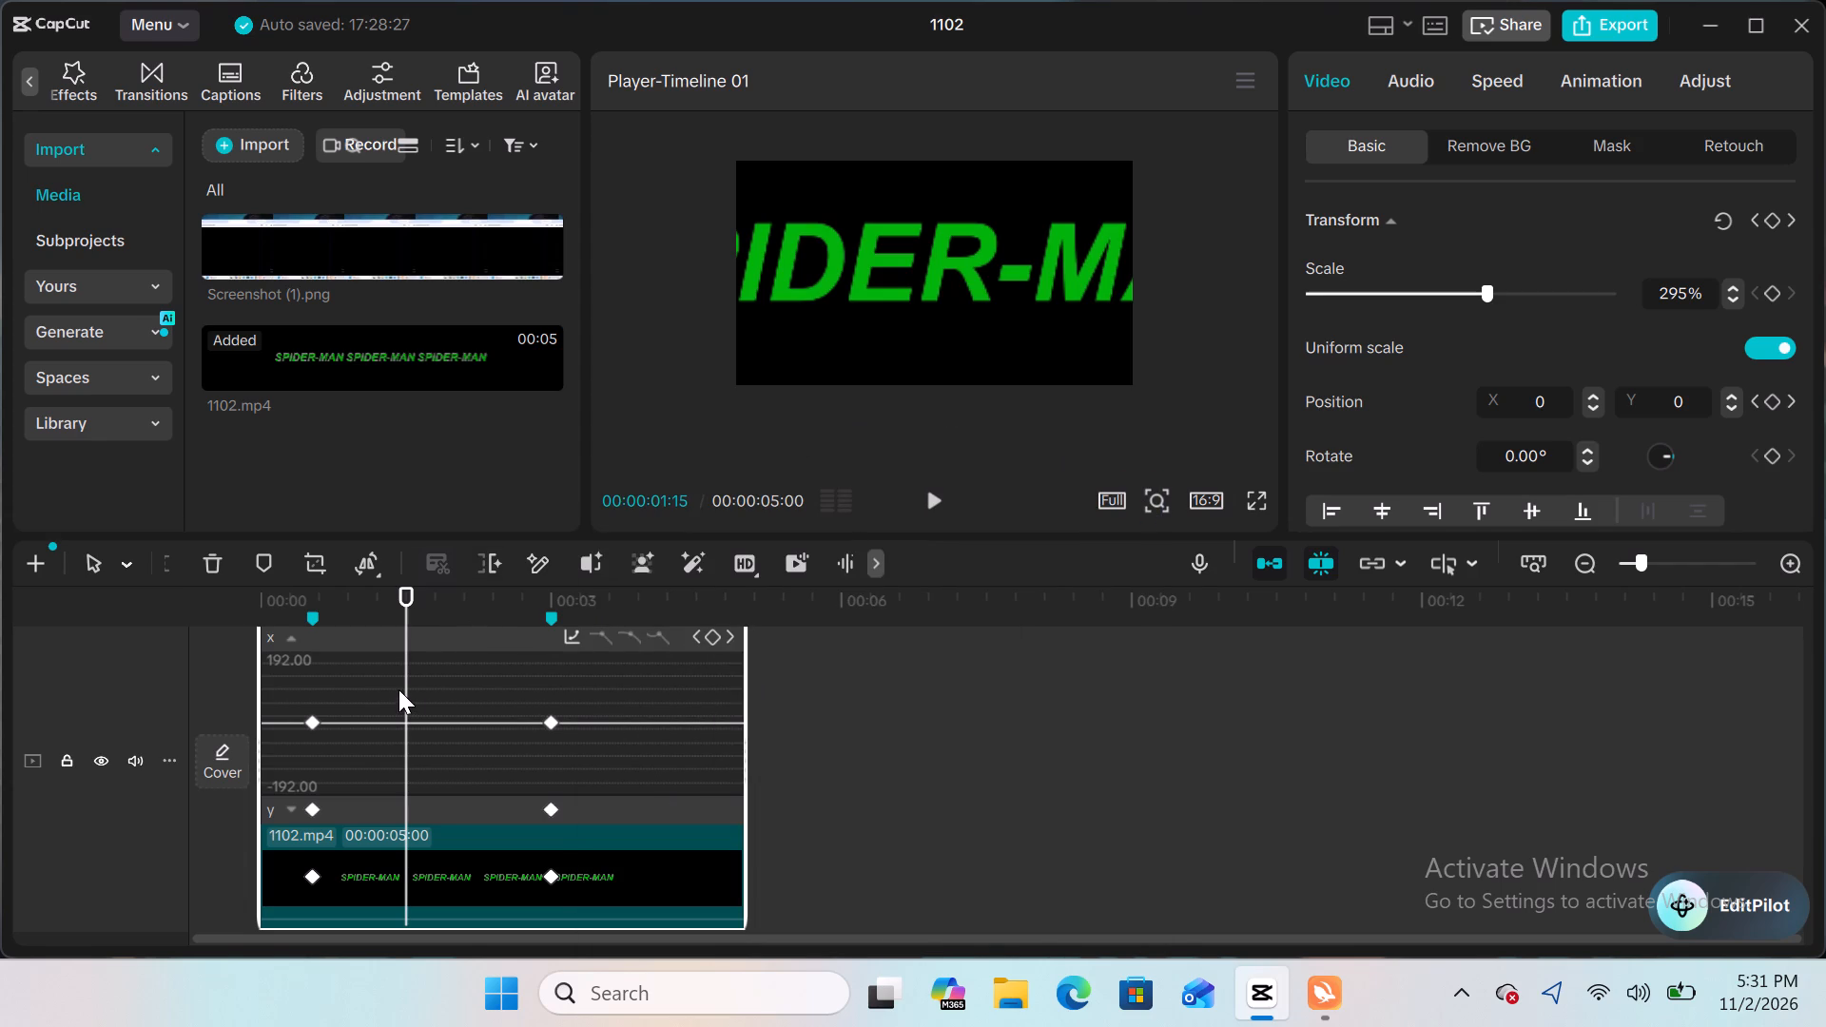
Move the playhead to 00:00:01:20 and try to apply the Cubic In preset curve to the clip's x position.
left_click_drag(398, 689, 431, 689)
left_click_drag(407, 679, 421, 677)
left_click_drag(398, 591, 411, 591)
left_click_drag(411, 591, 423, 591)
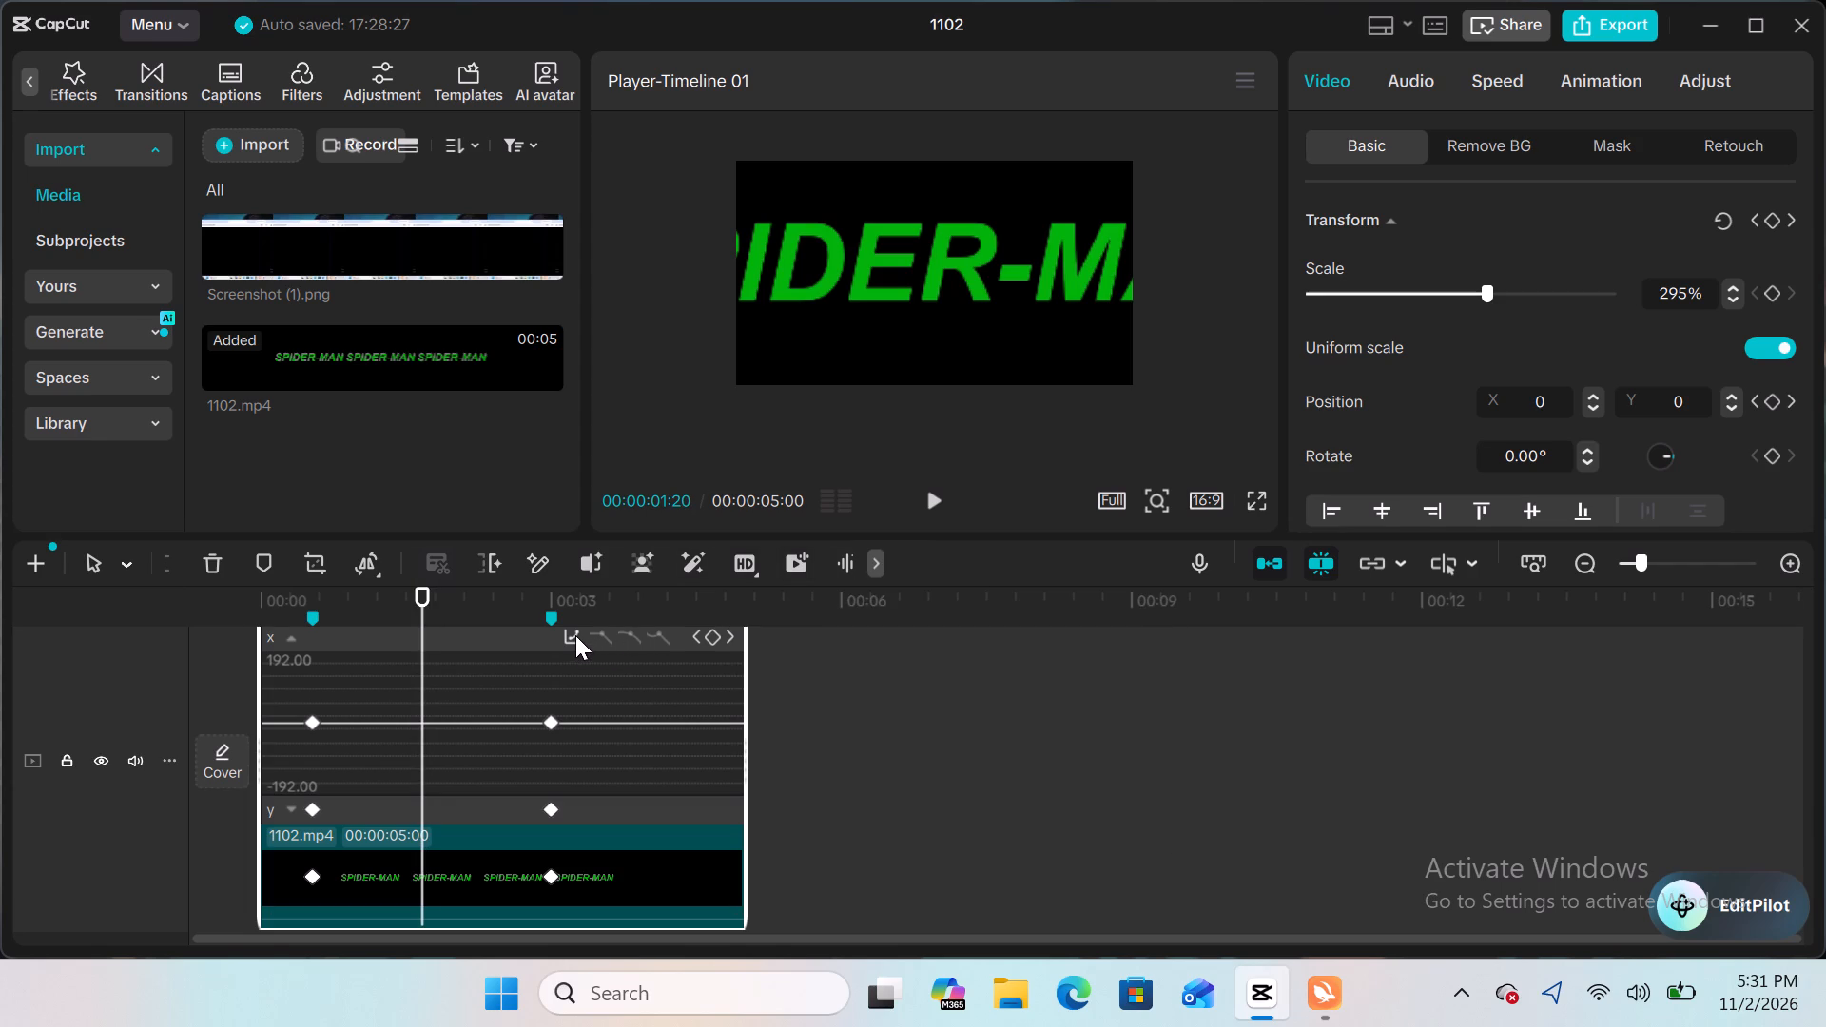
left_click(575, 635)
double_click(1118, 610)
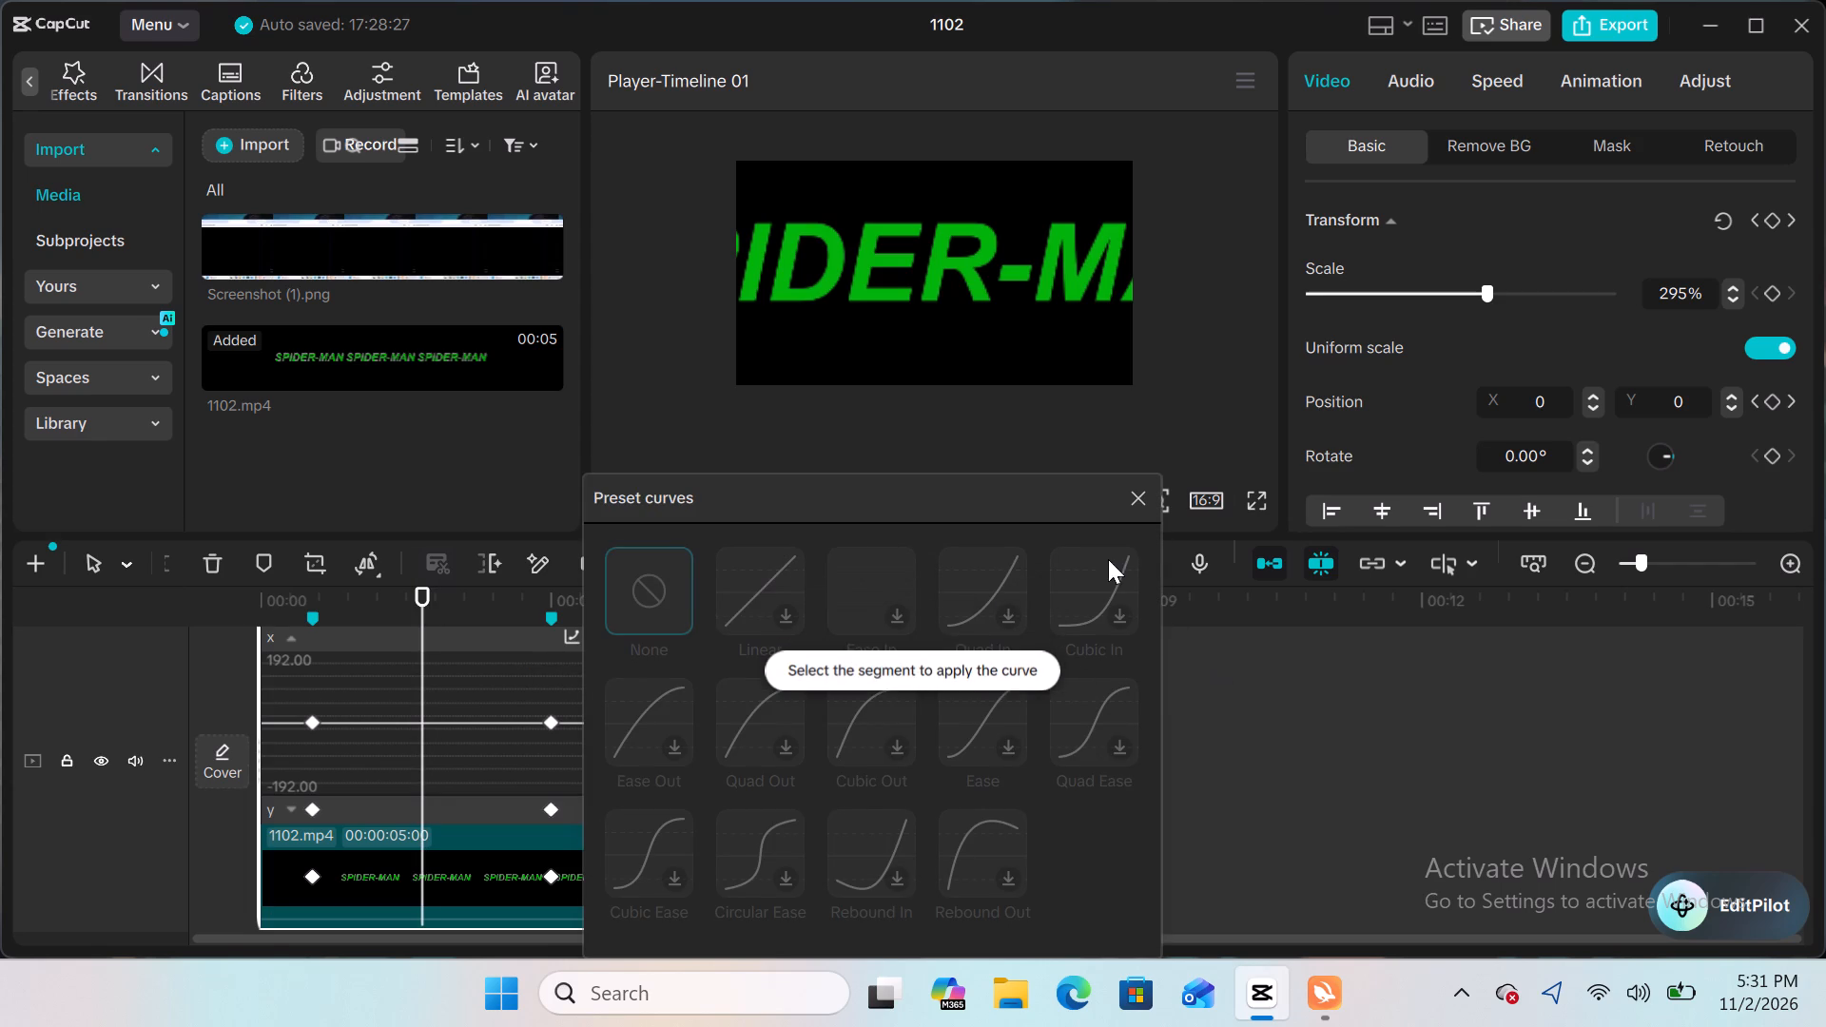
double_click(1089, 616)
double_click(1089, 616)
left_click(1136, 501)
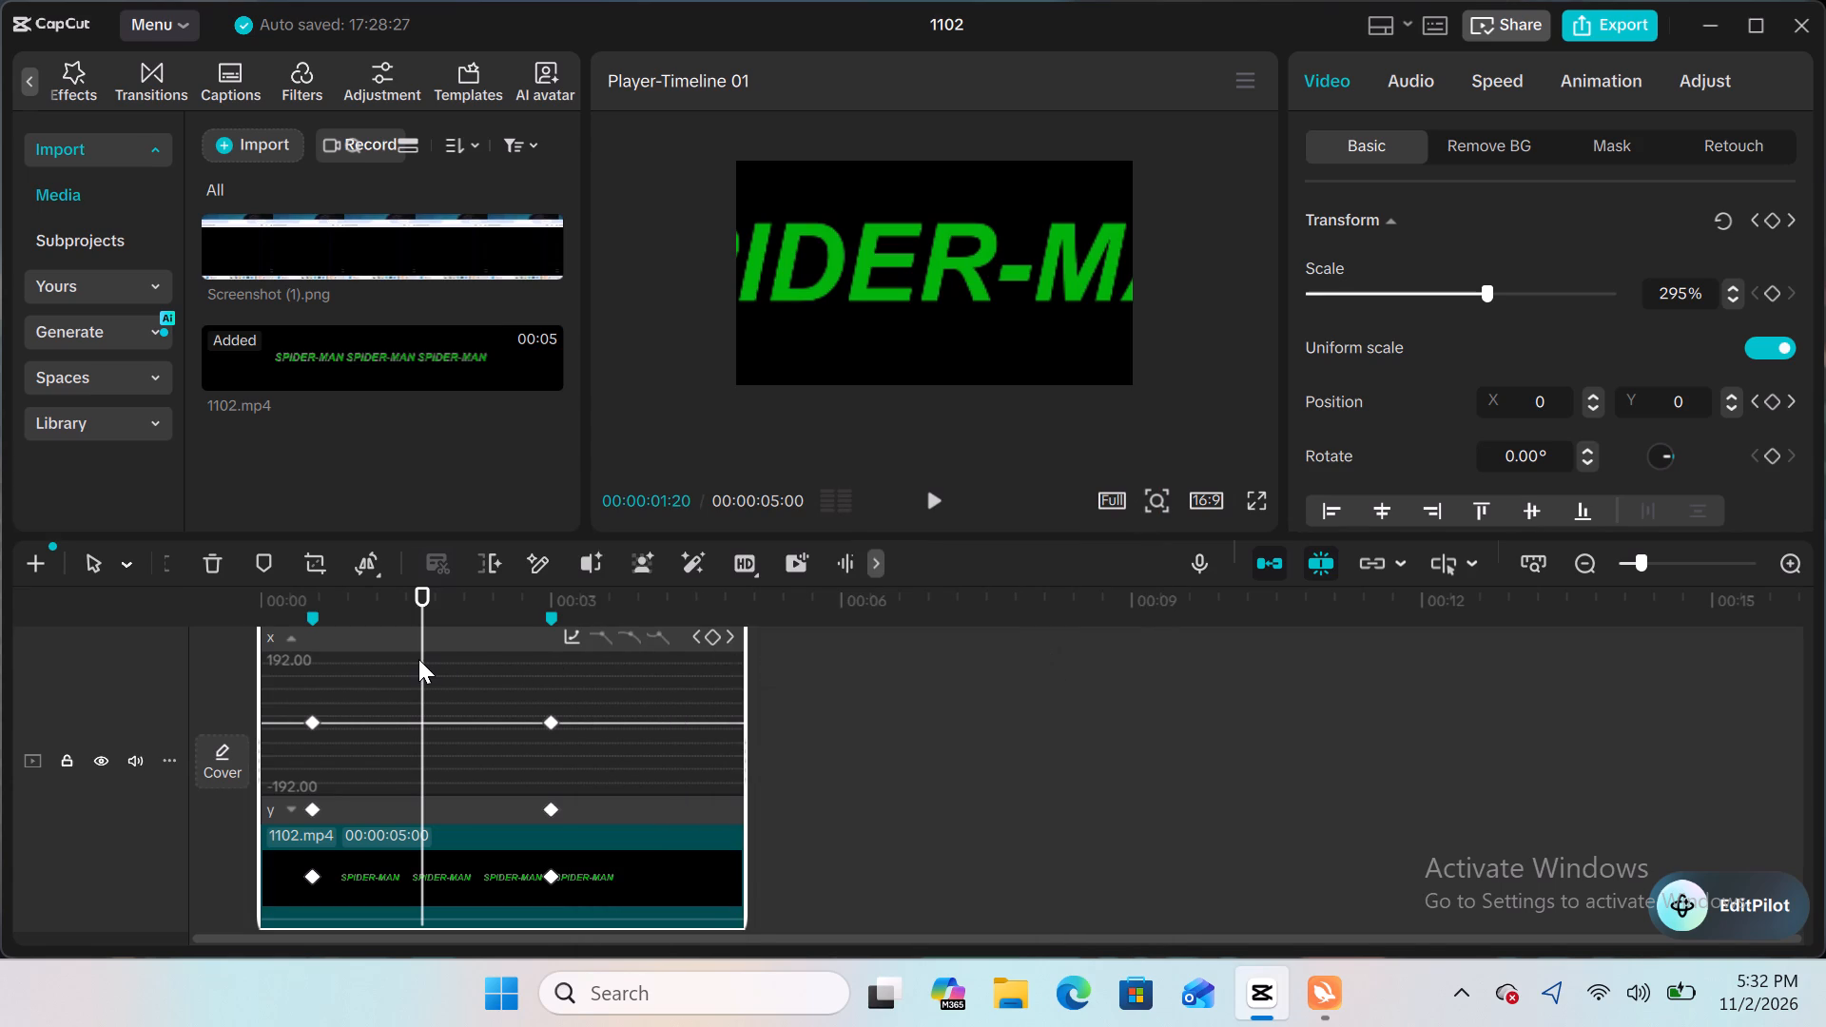
Collapse the clip's x position graph and move the playhead to 00:00:00:19, near the first keyframe.
left_click_drag(417, 659, 398, 661)
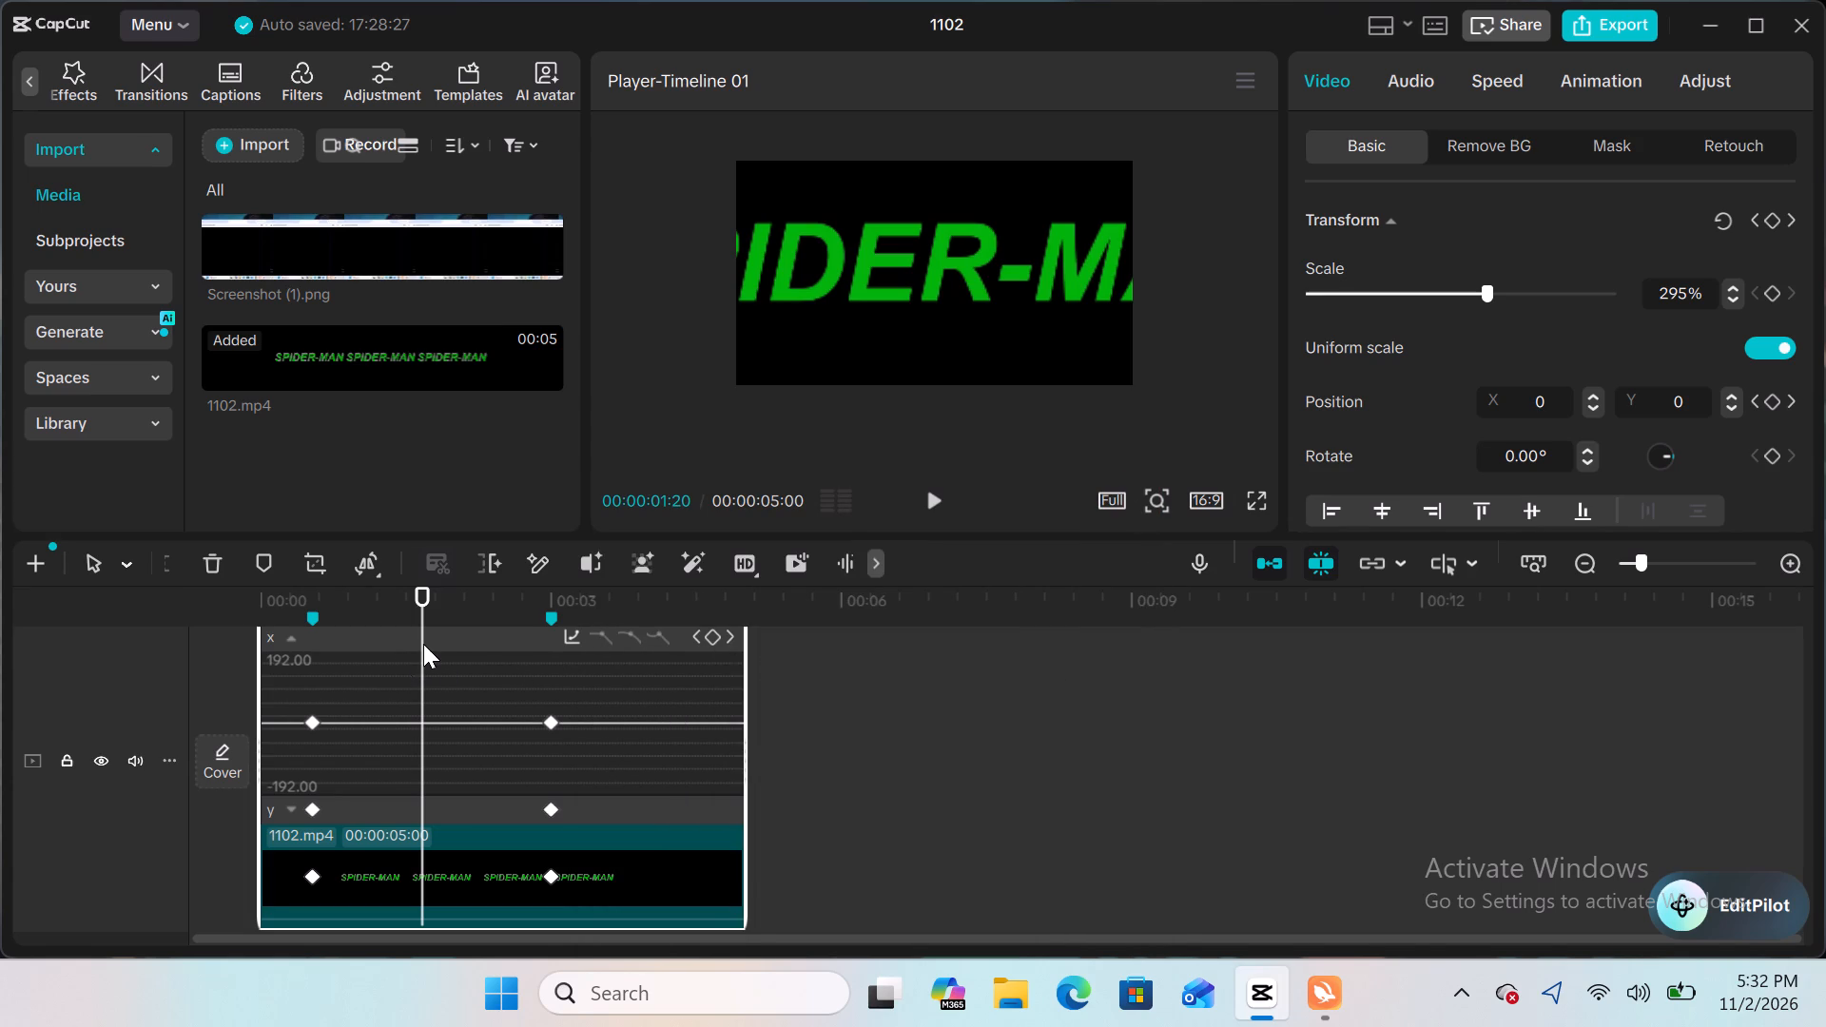
left_click(423, 644)
left_click(423, 624)
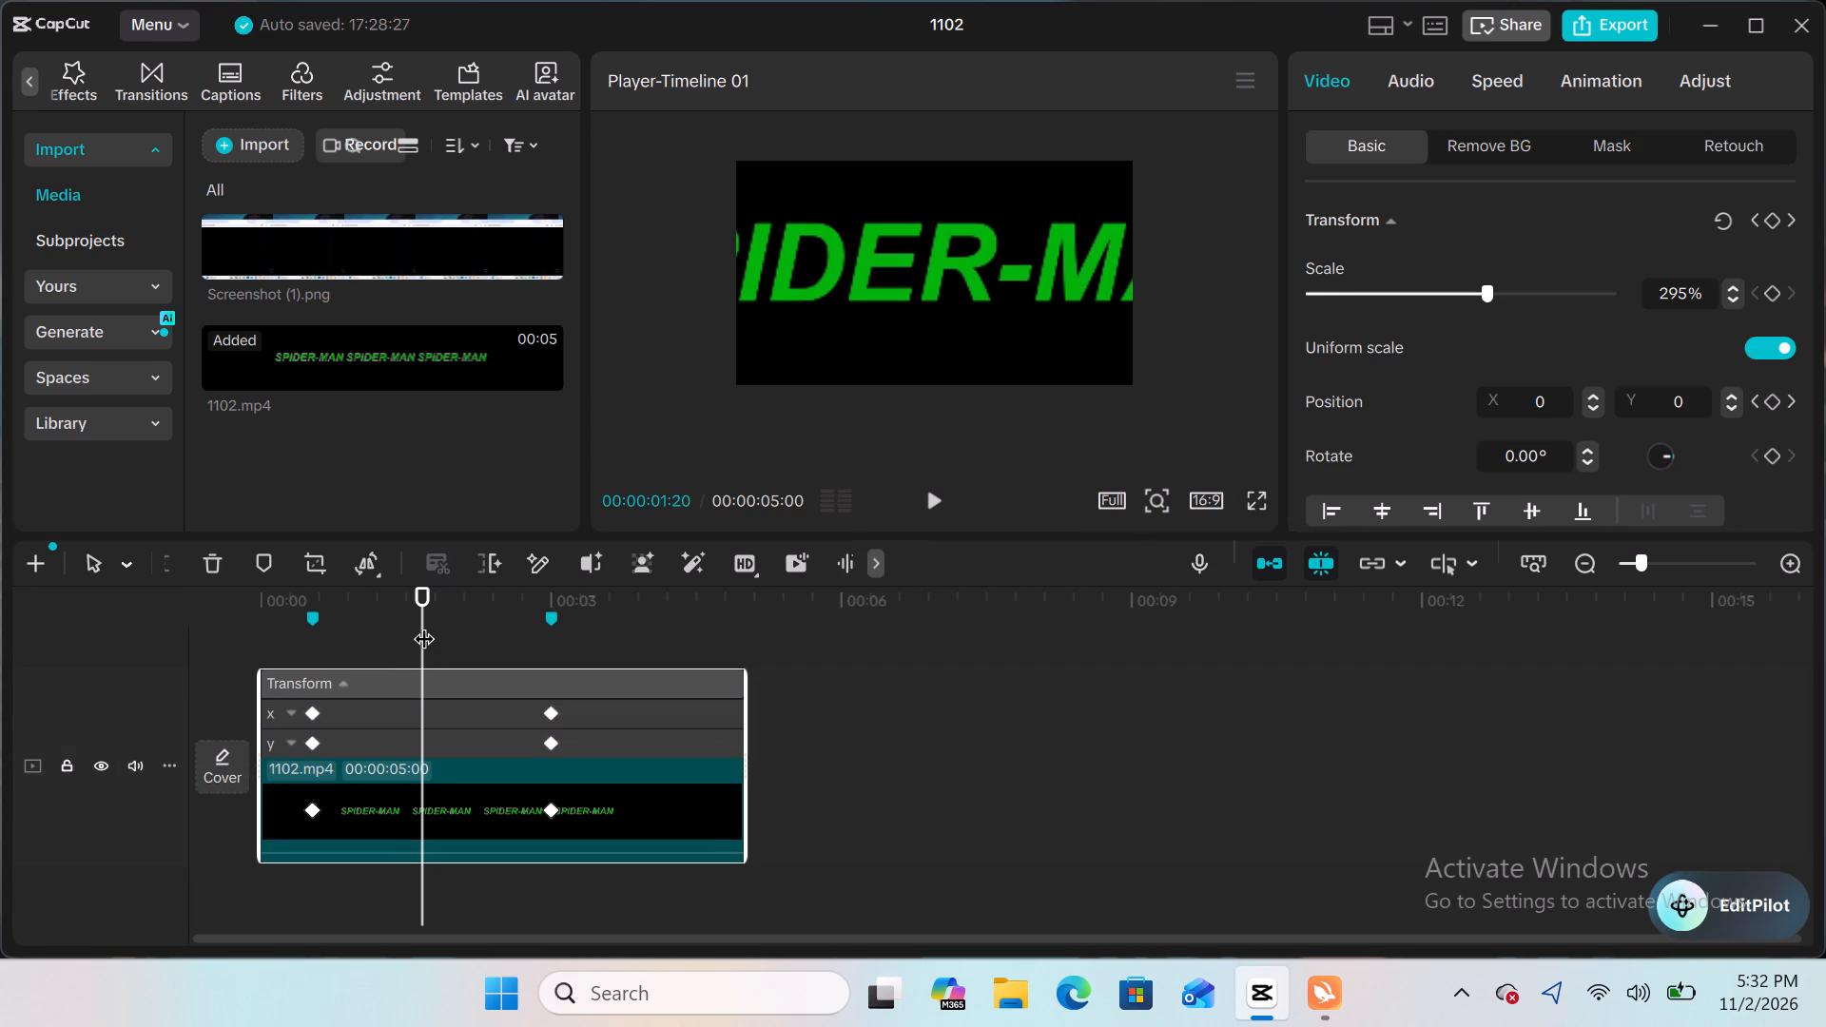
left_click_drag(394, 624, 321, 643)
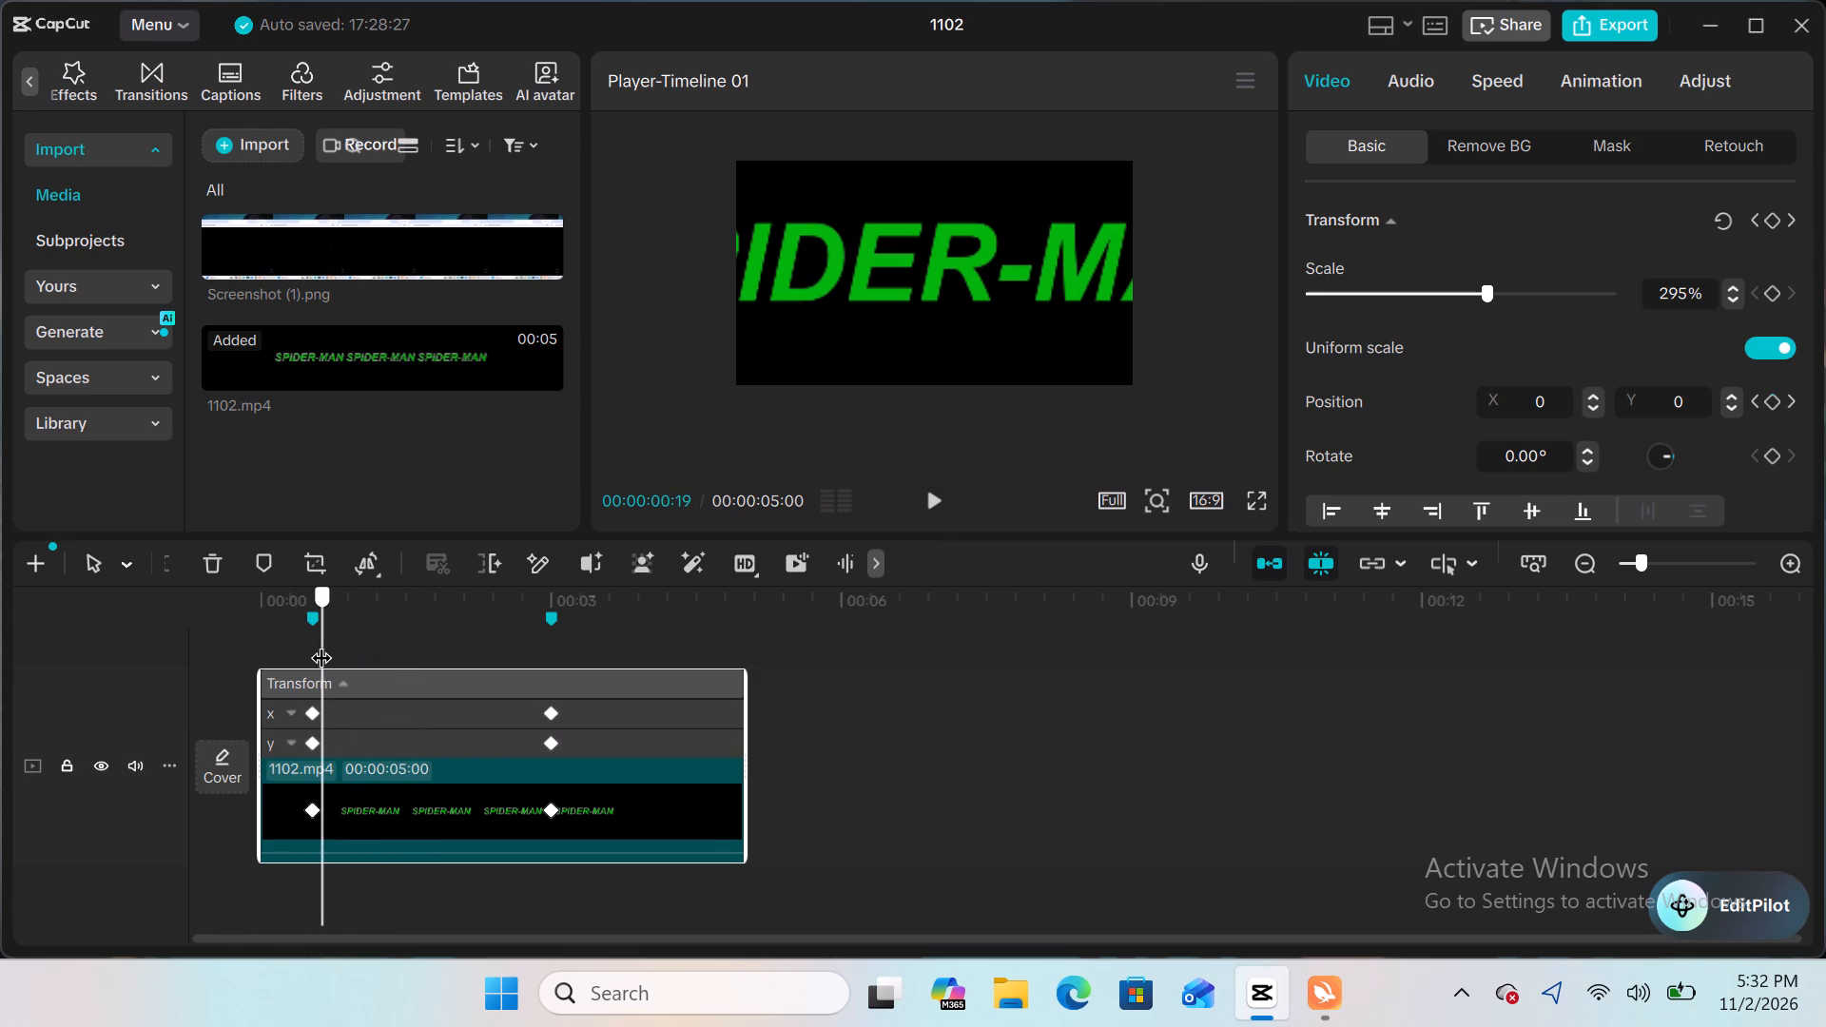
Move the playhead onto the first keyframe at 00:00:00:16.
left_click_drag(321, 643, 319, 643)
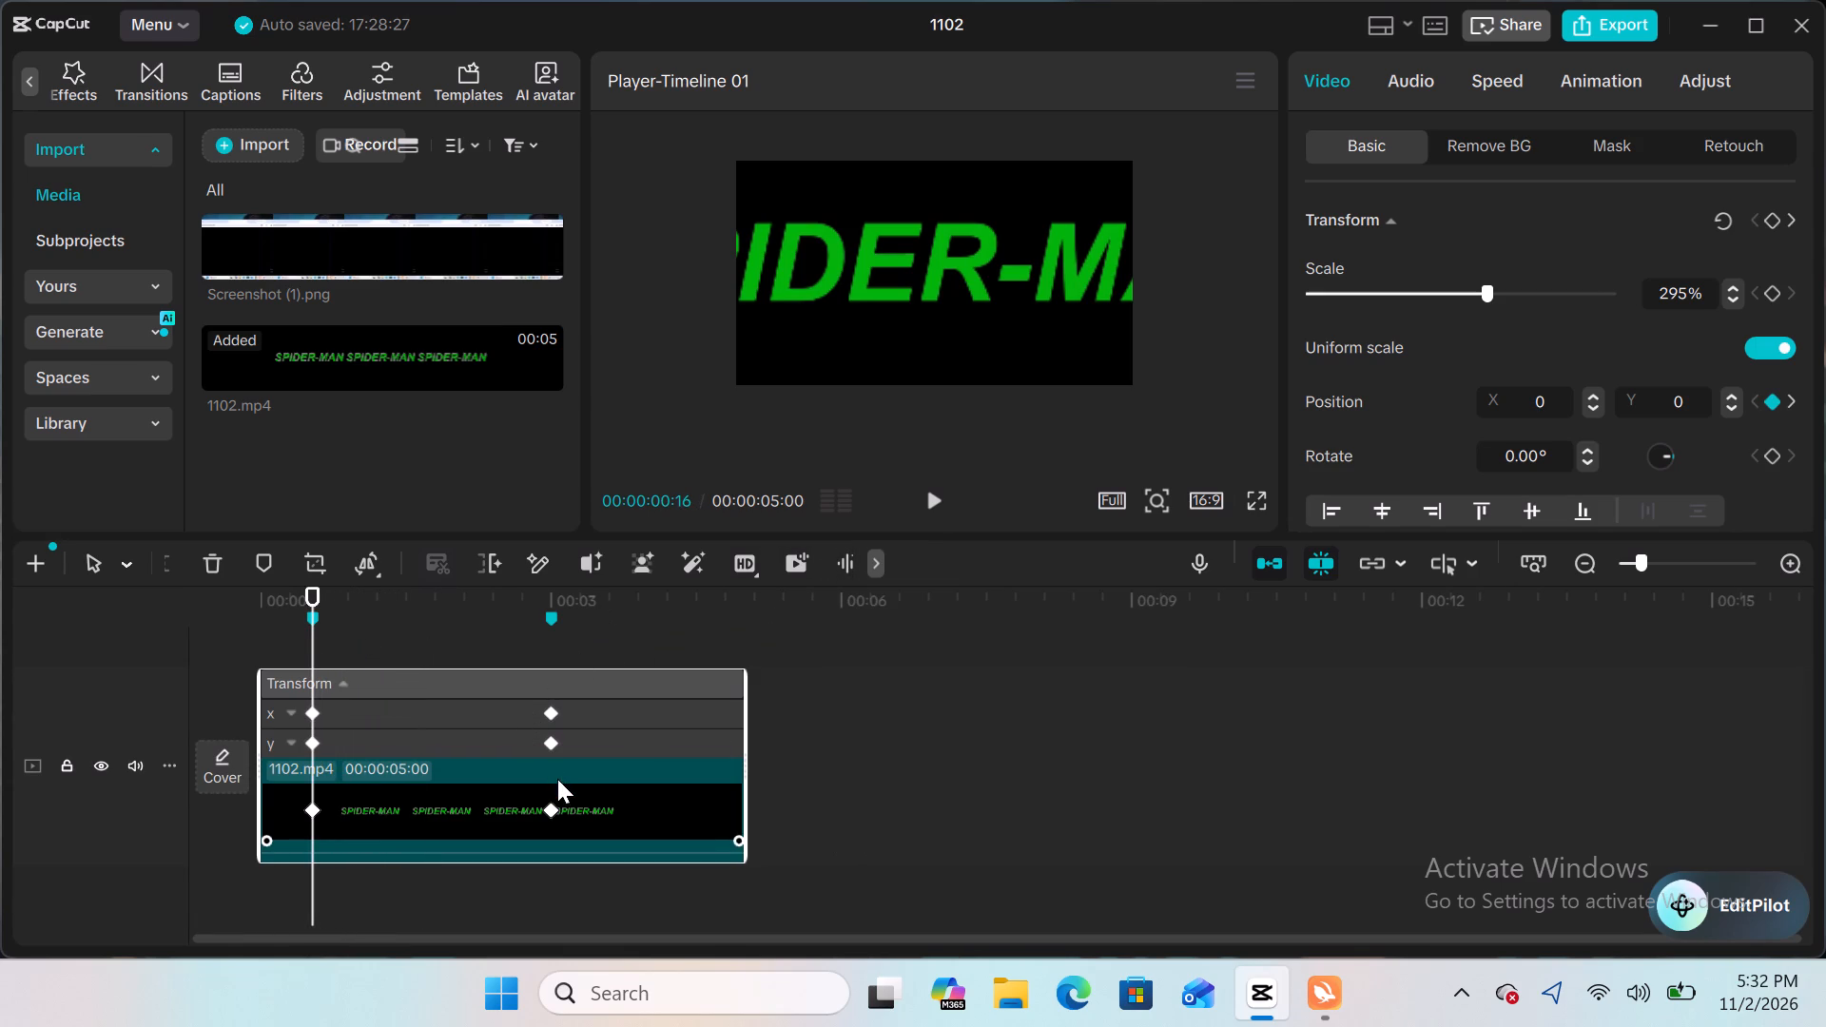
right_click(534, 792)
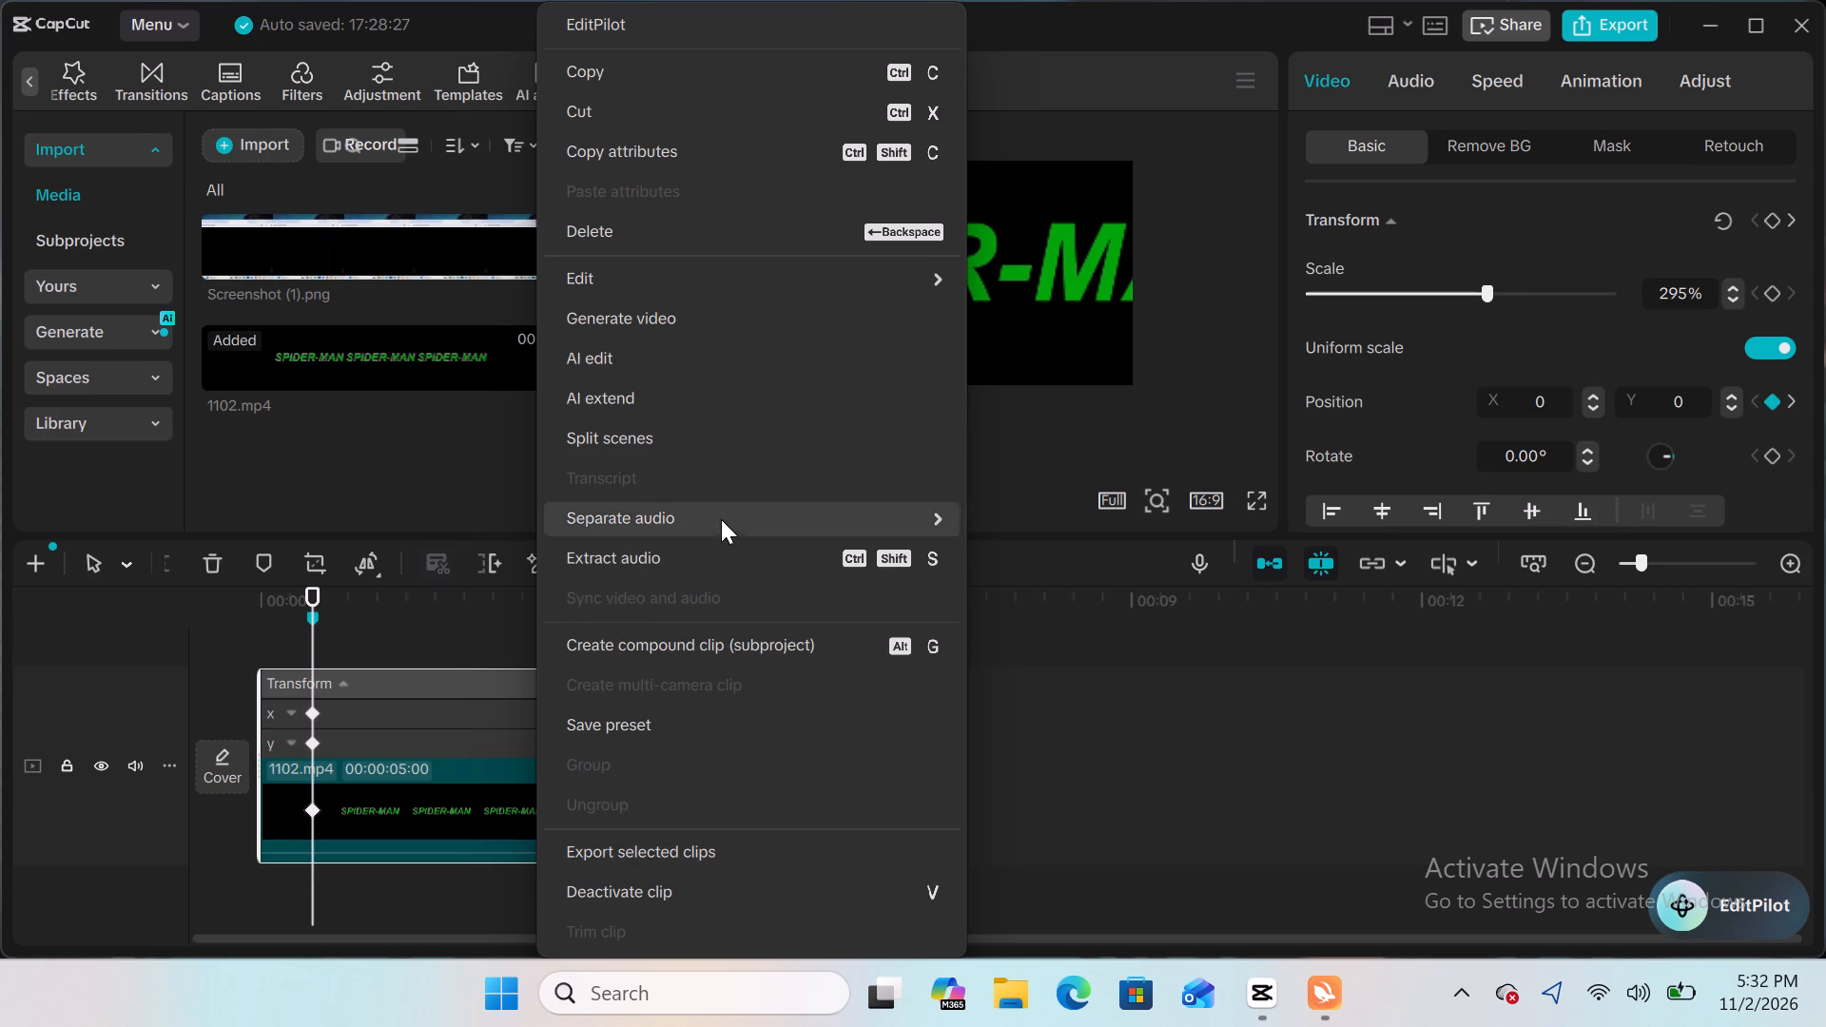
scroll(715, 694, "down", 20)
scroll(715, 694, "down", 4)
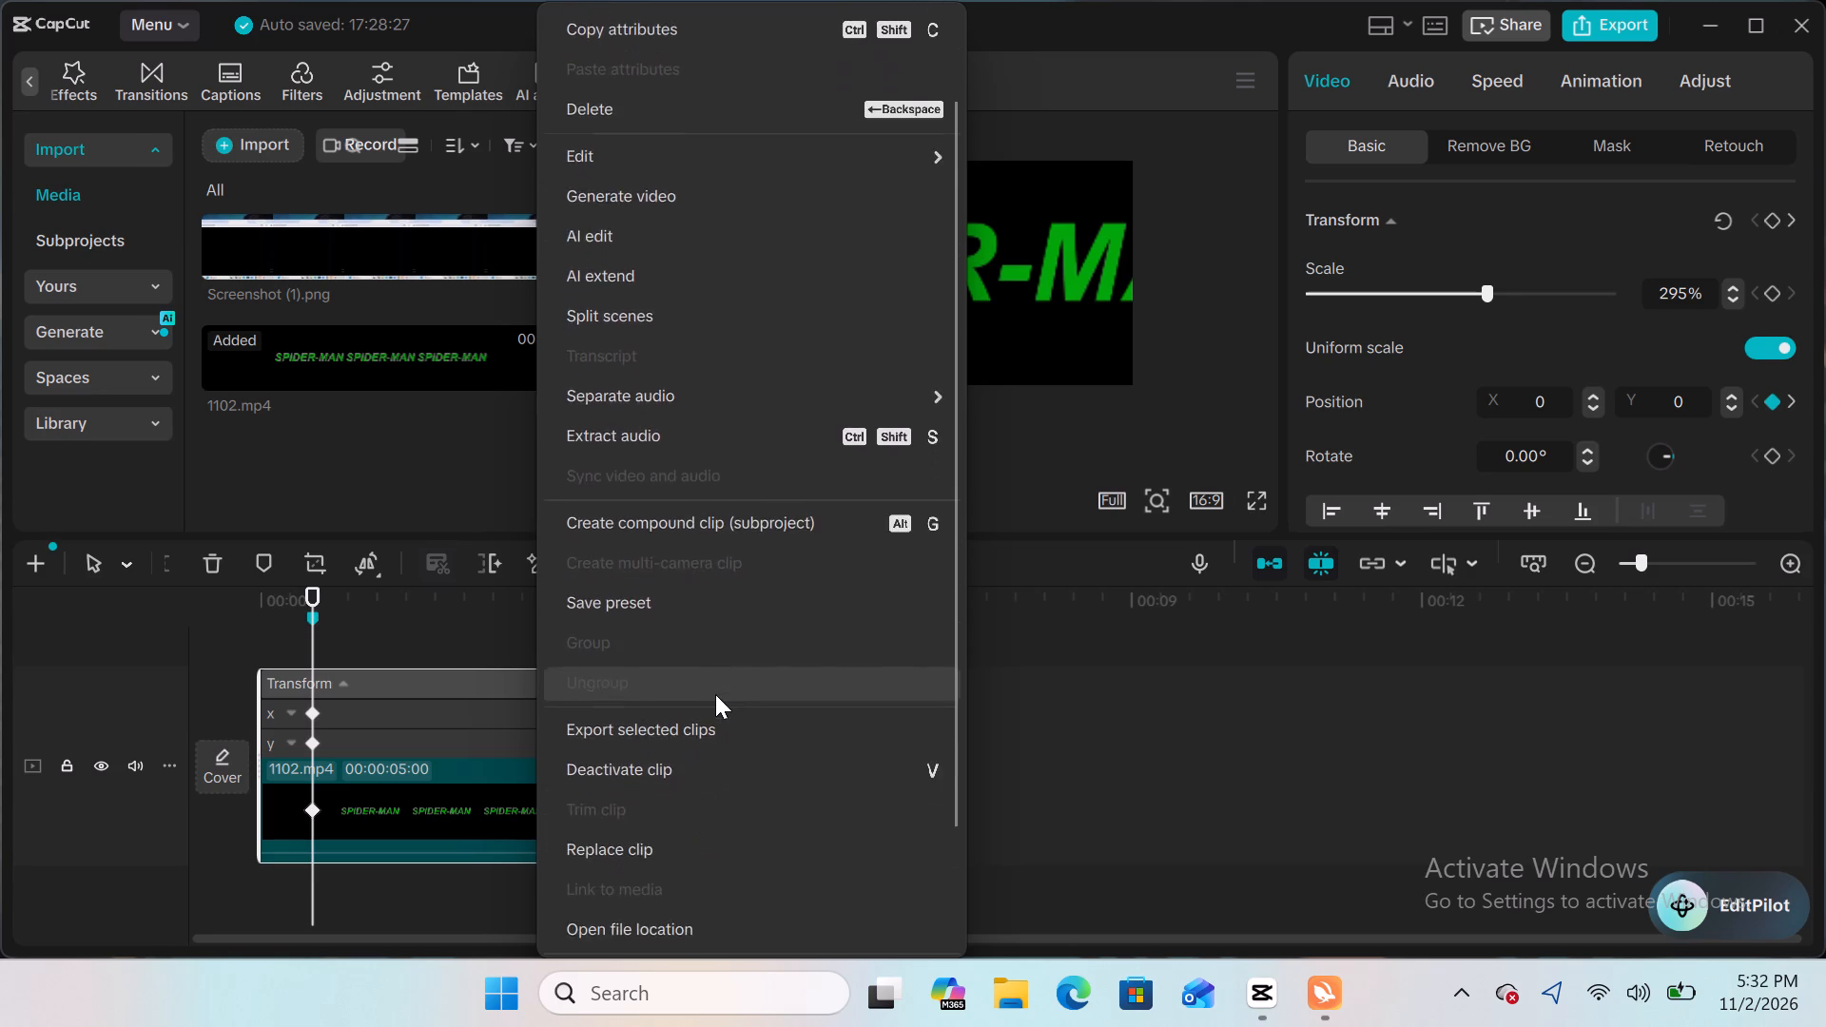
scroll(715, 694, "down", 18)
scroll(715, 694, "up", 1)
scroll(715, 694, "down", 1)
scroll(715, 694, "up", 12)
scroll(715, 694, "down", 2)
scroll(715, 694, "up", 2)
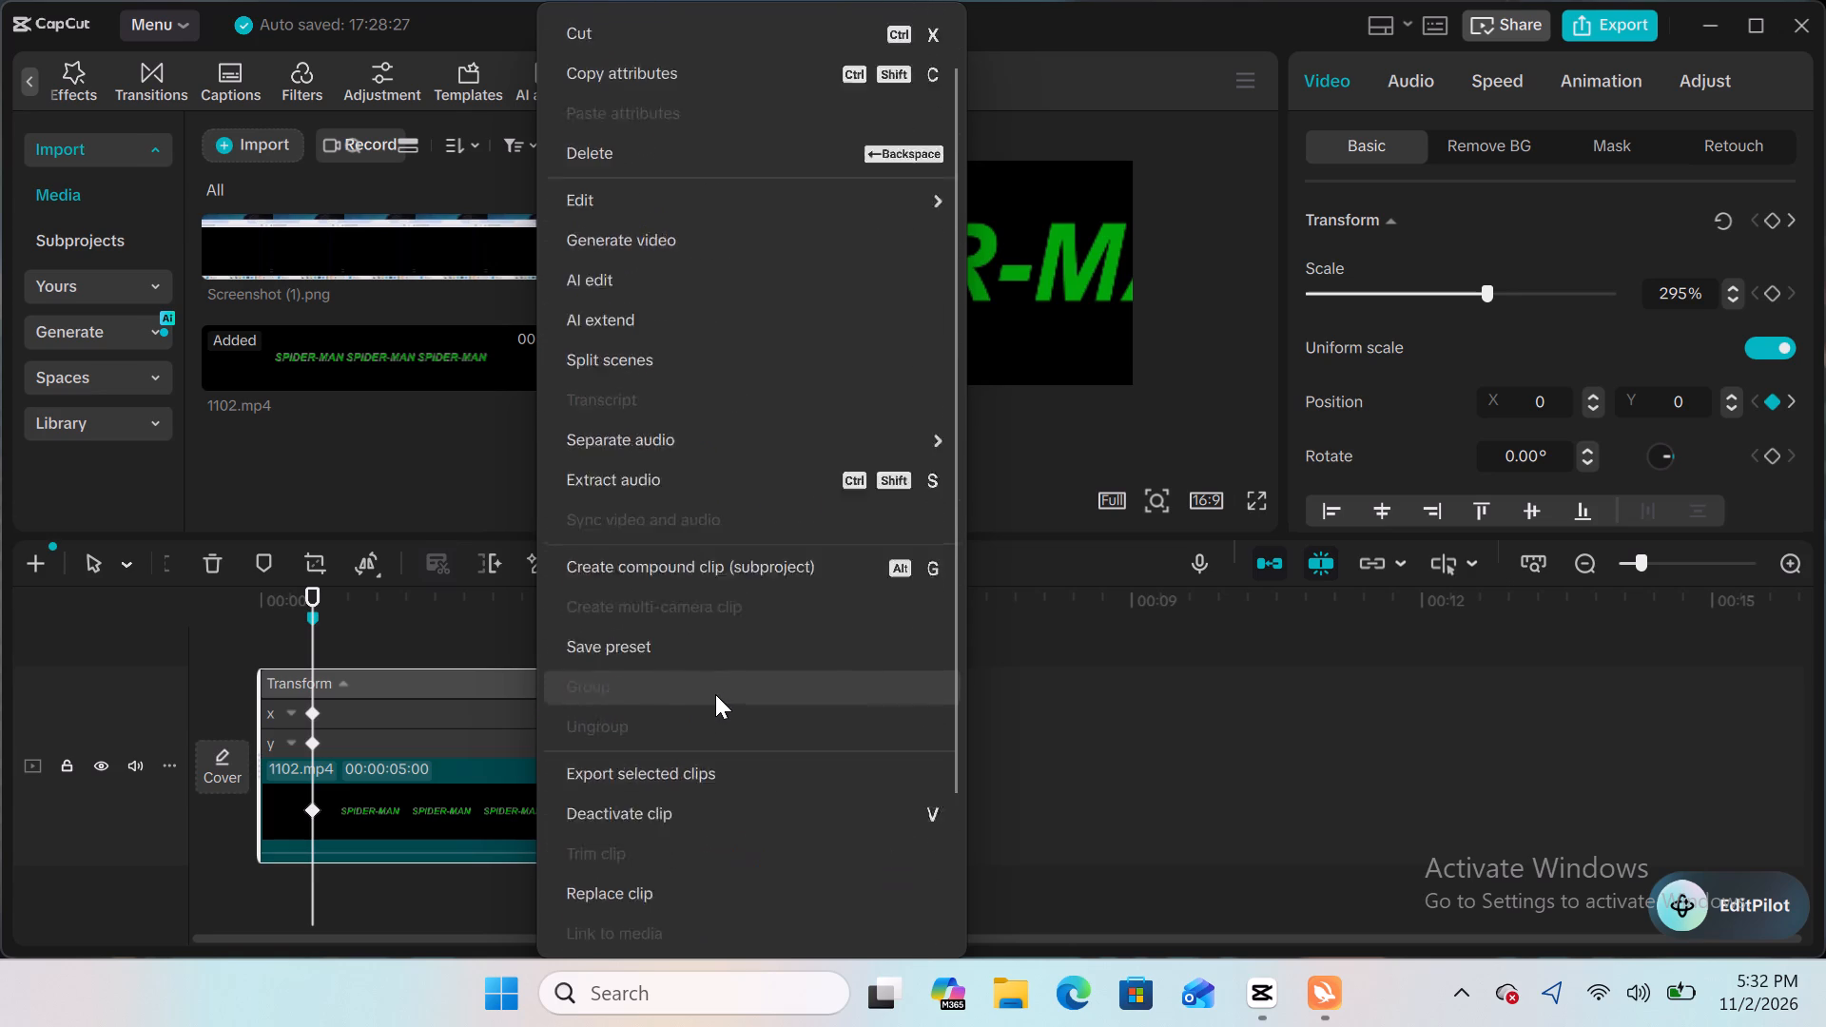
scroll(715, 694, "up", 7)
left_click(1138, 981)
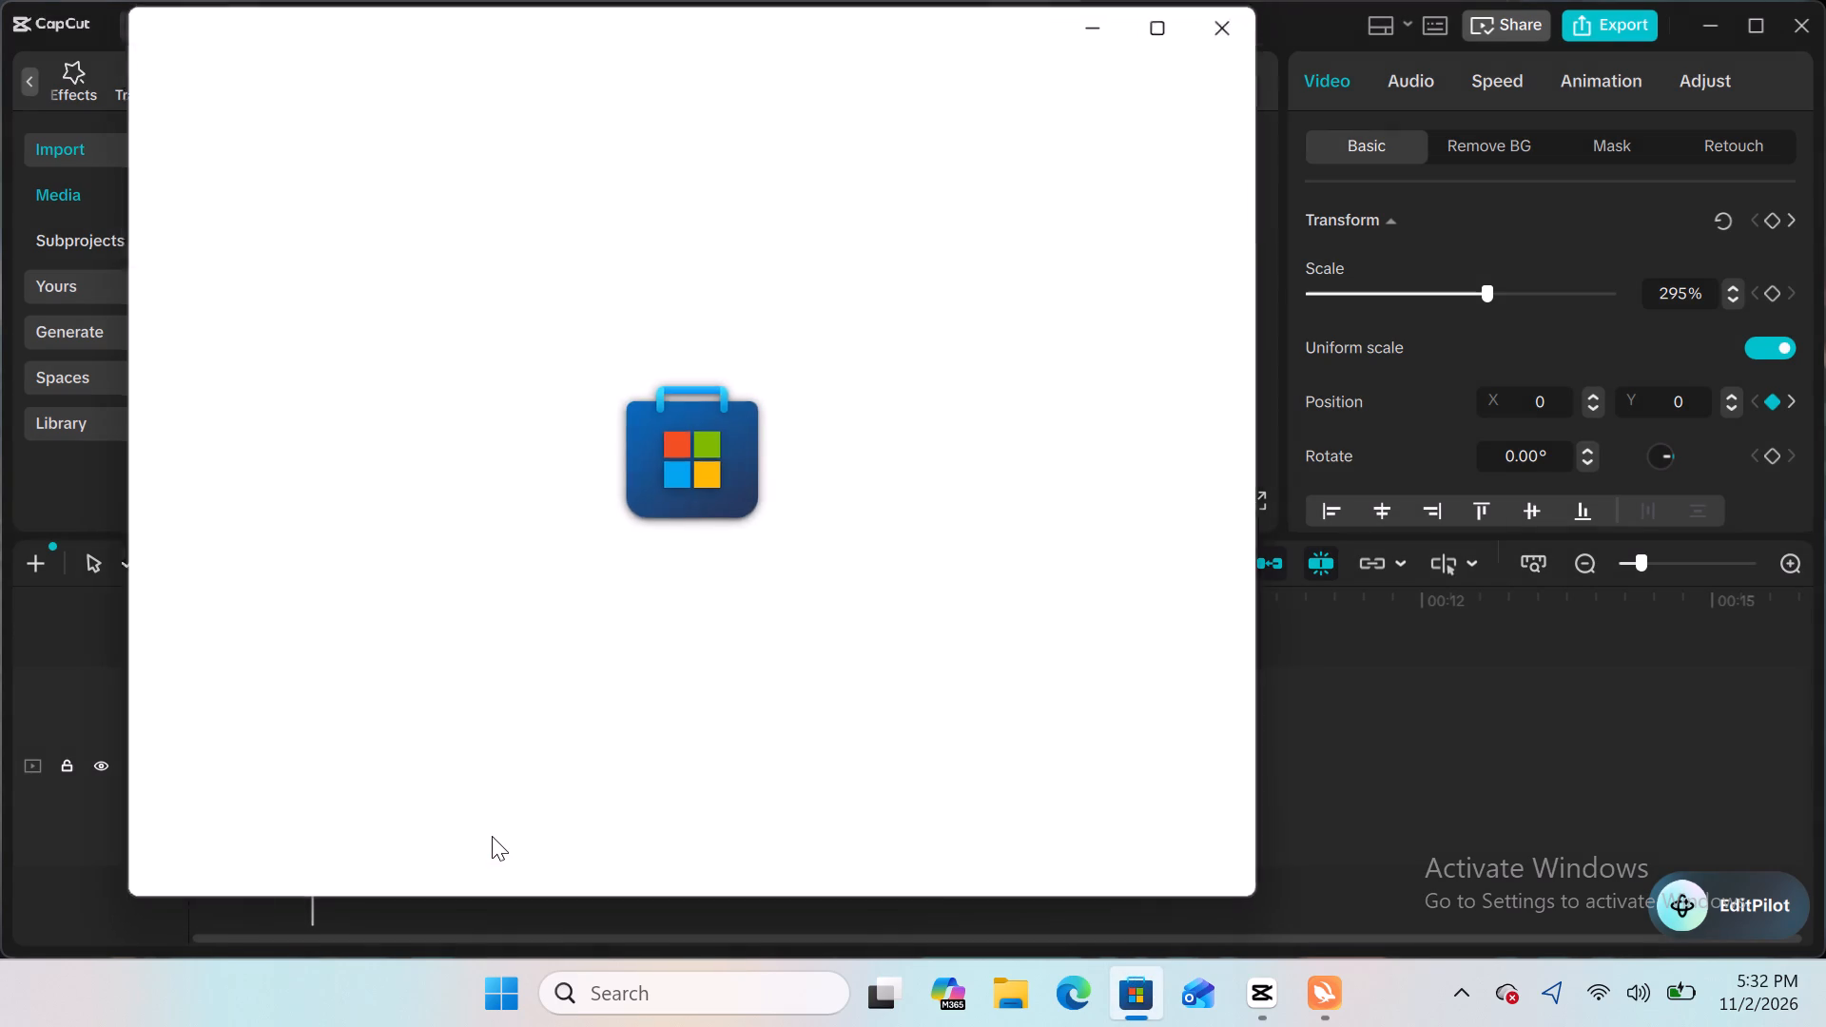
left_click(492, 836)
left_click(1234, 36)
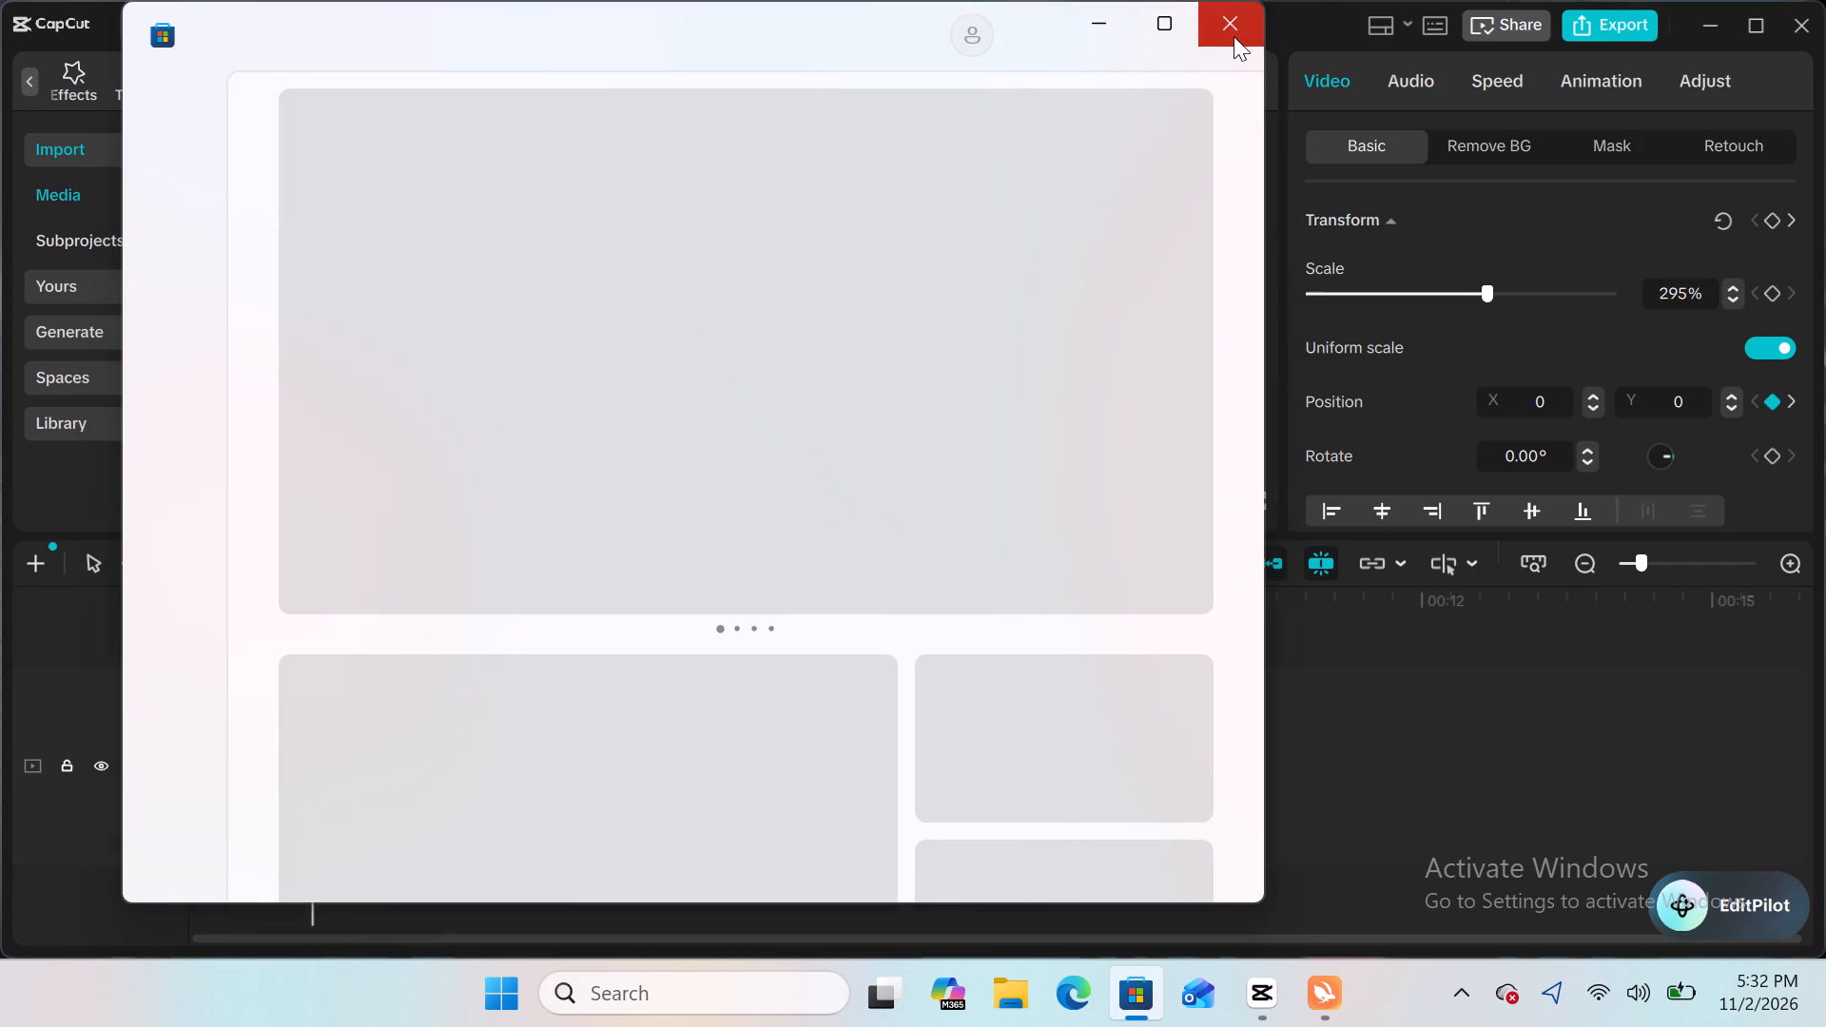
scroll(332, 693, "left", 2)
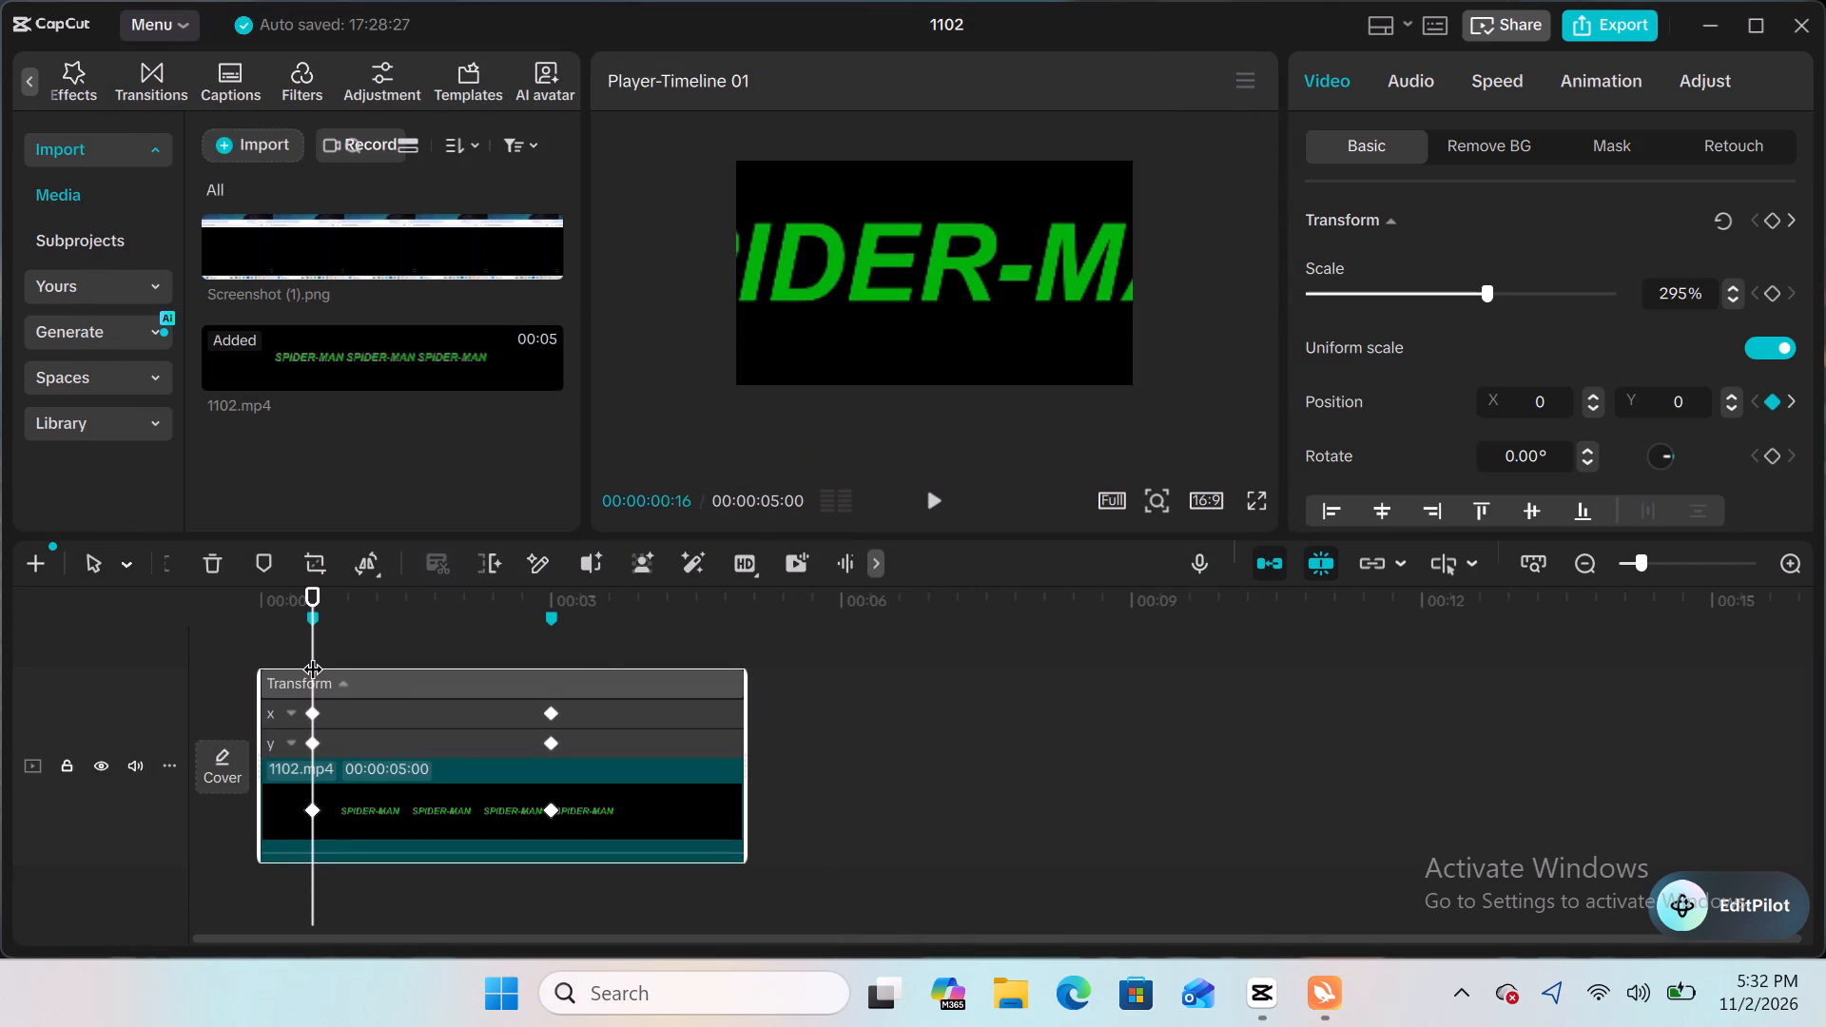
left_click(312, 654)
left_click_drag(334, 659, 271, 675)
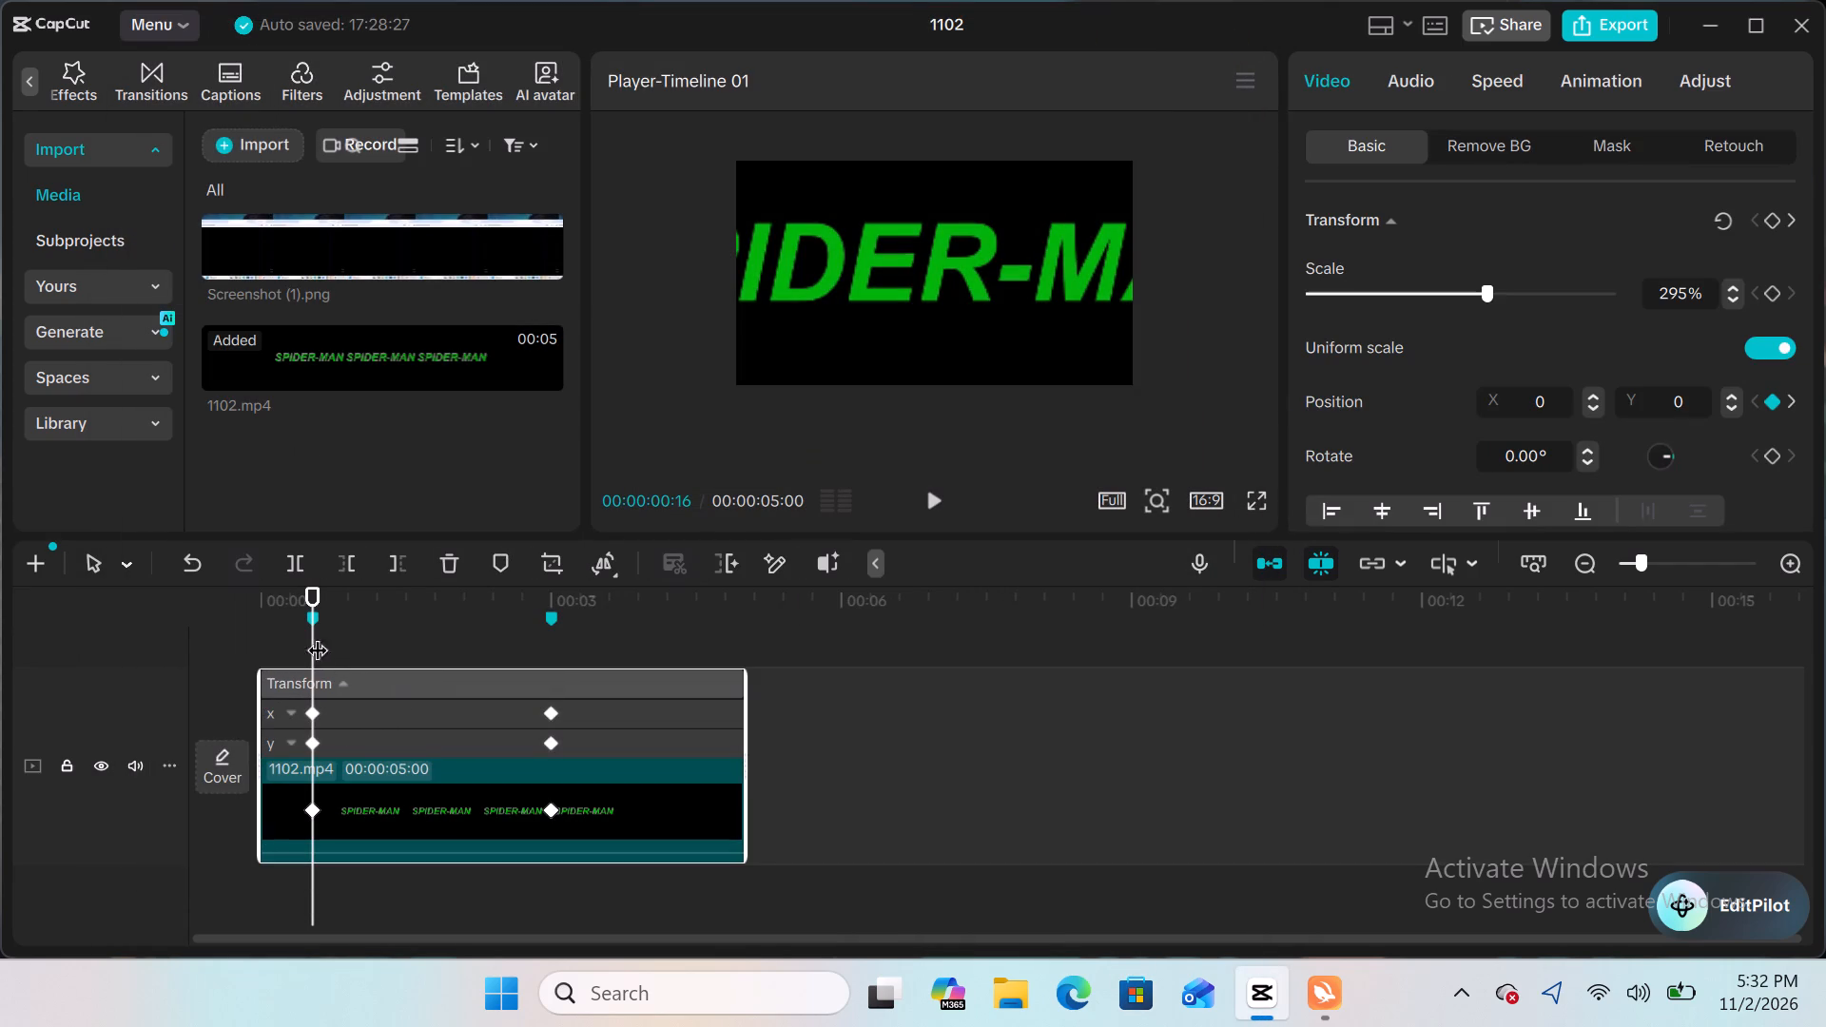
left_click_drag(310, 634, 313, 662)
Move the playhead to 00:00:03:00 and select the clip's second position keyframe there.
left_click_drag(313, 662, 562, 641)
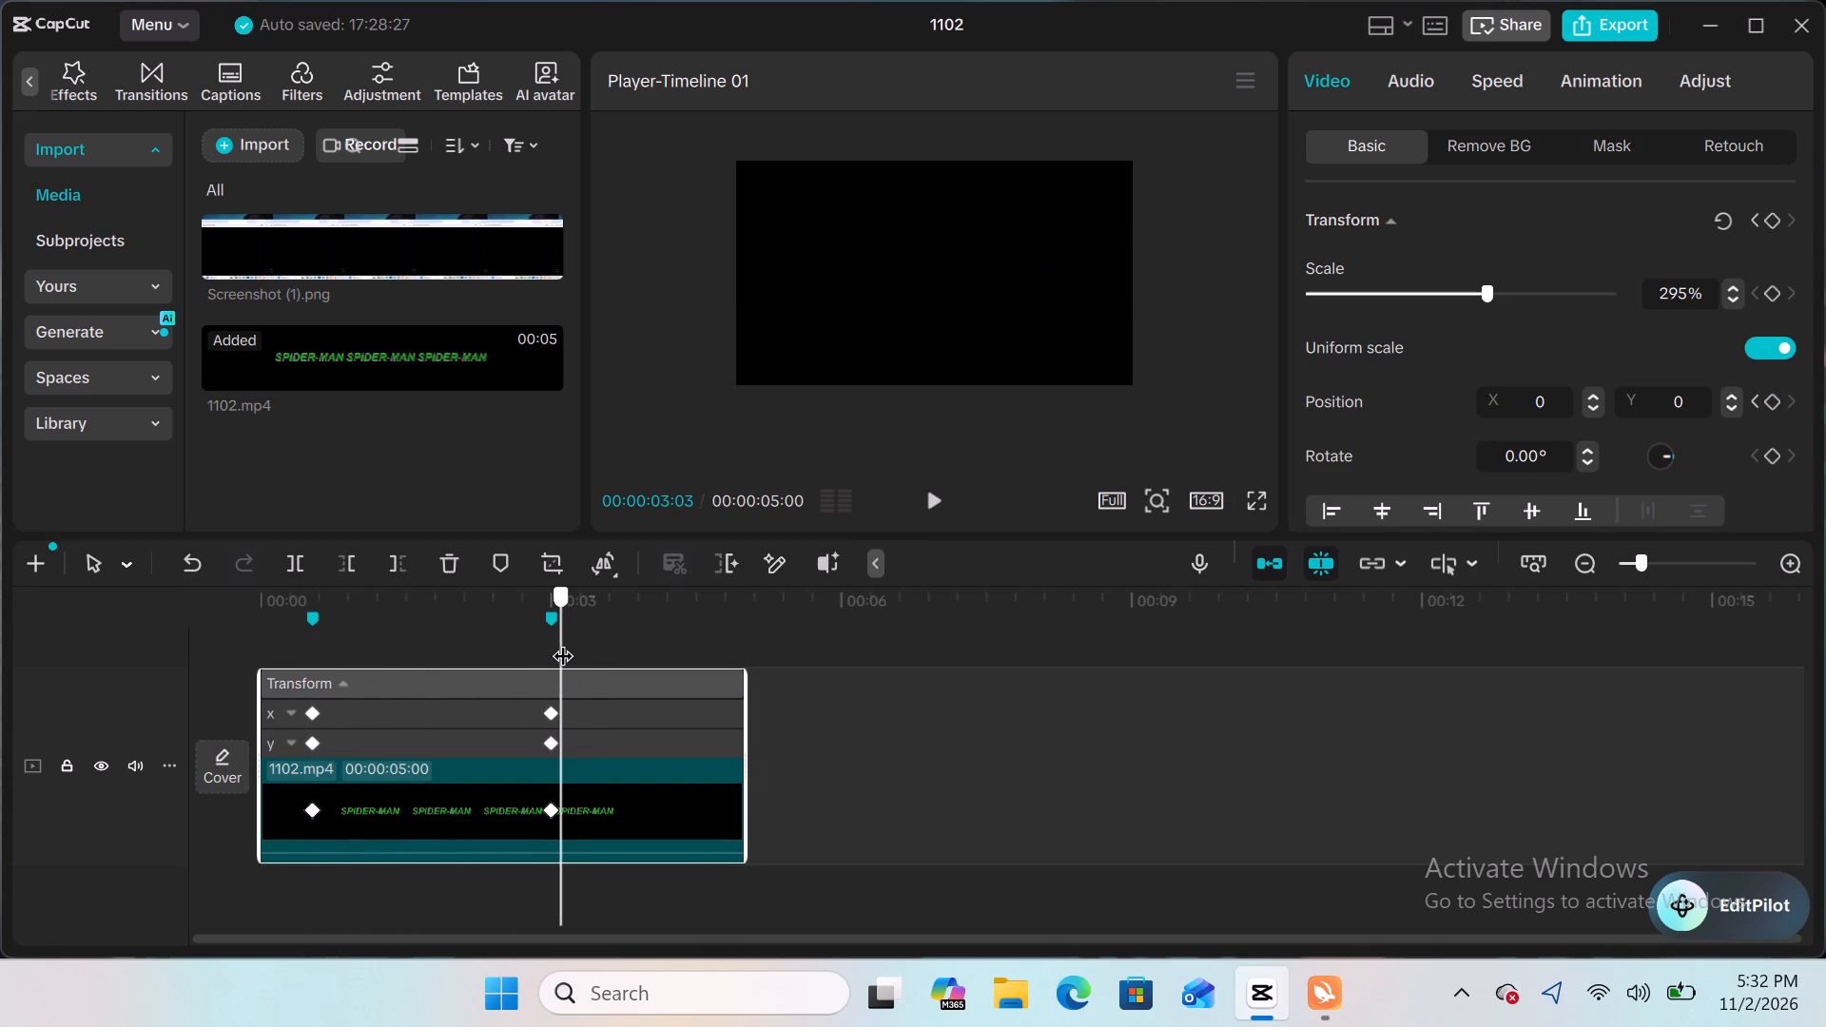
left_click_drag(562, 641, 556, 641)
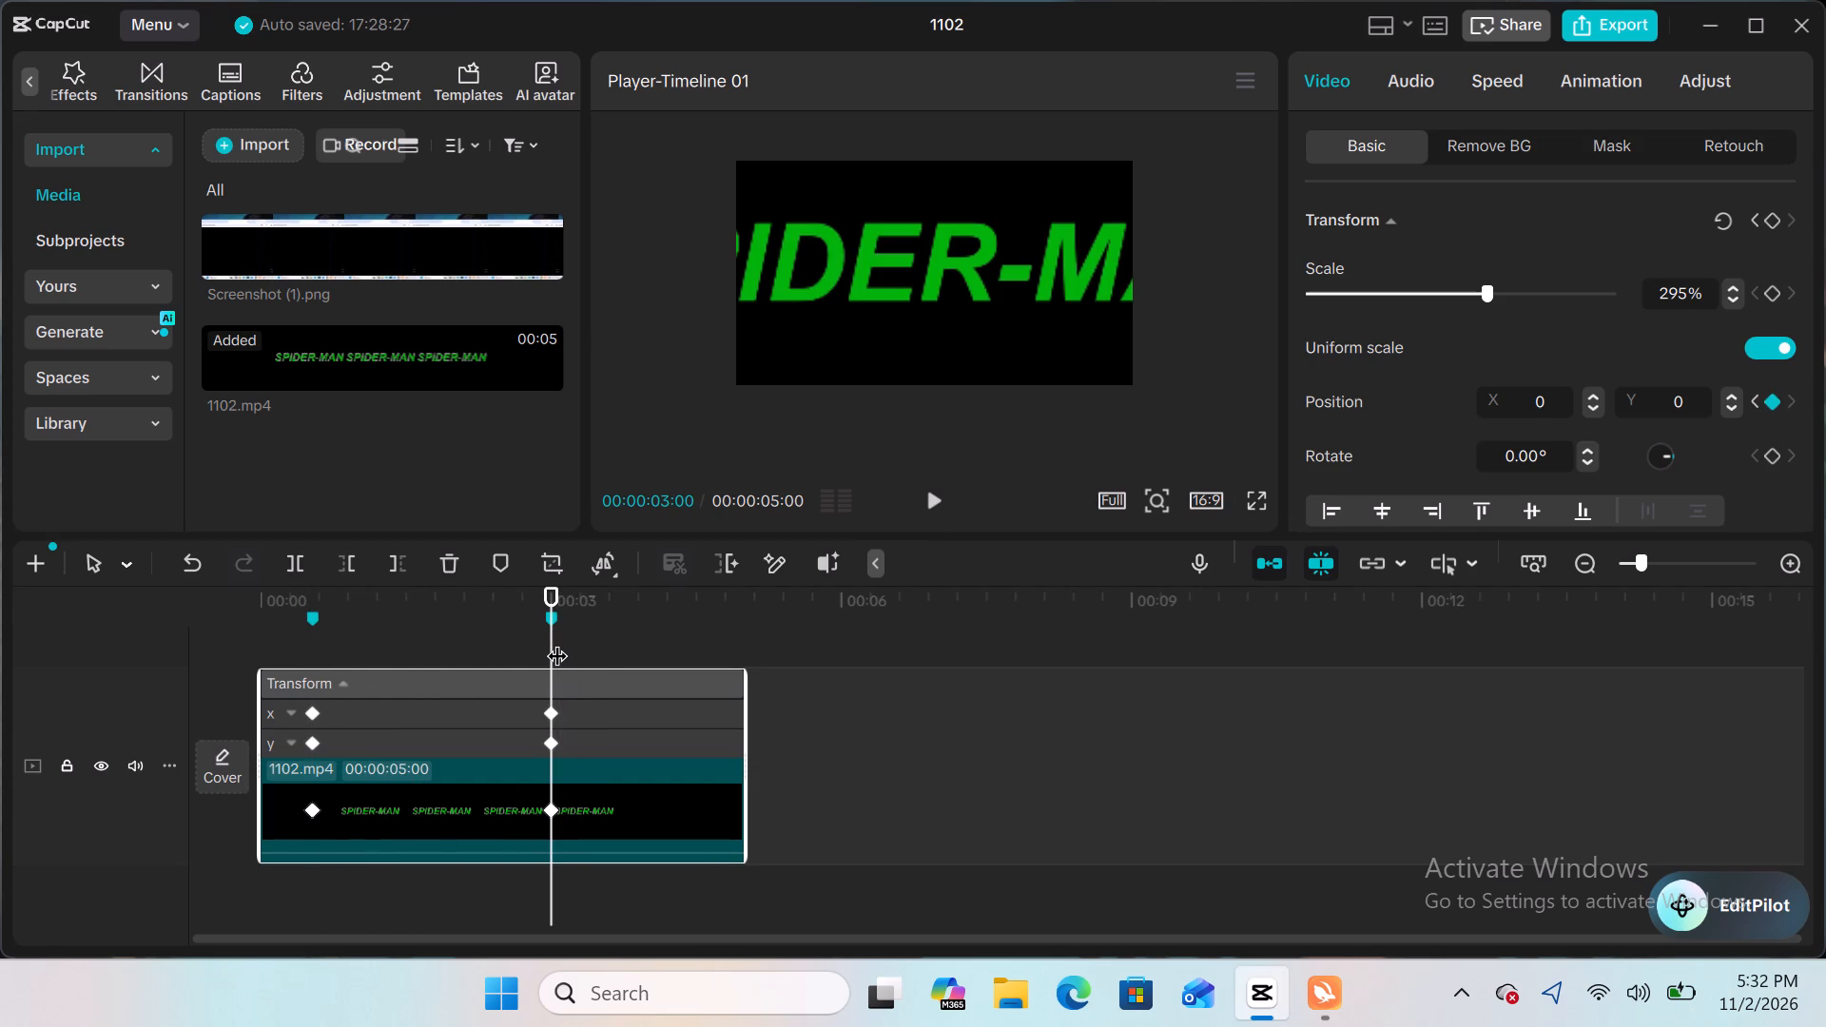
scroll(451, 786, "up", 1, "ctrl")
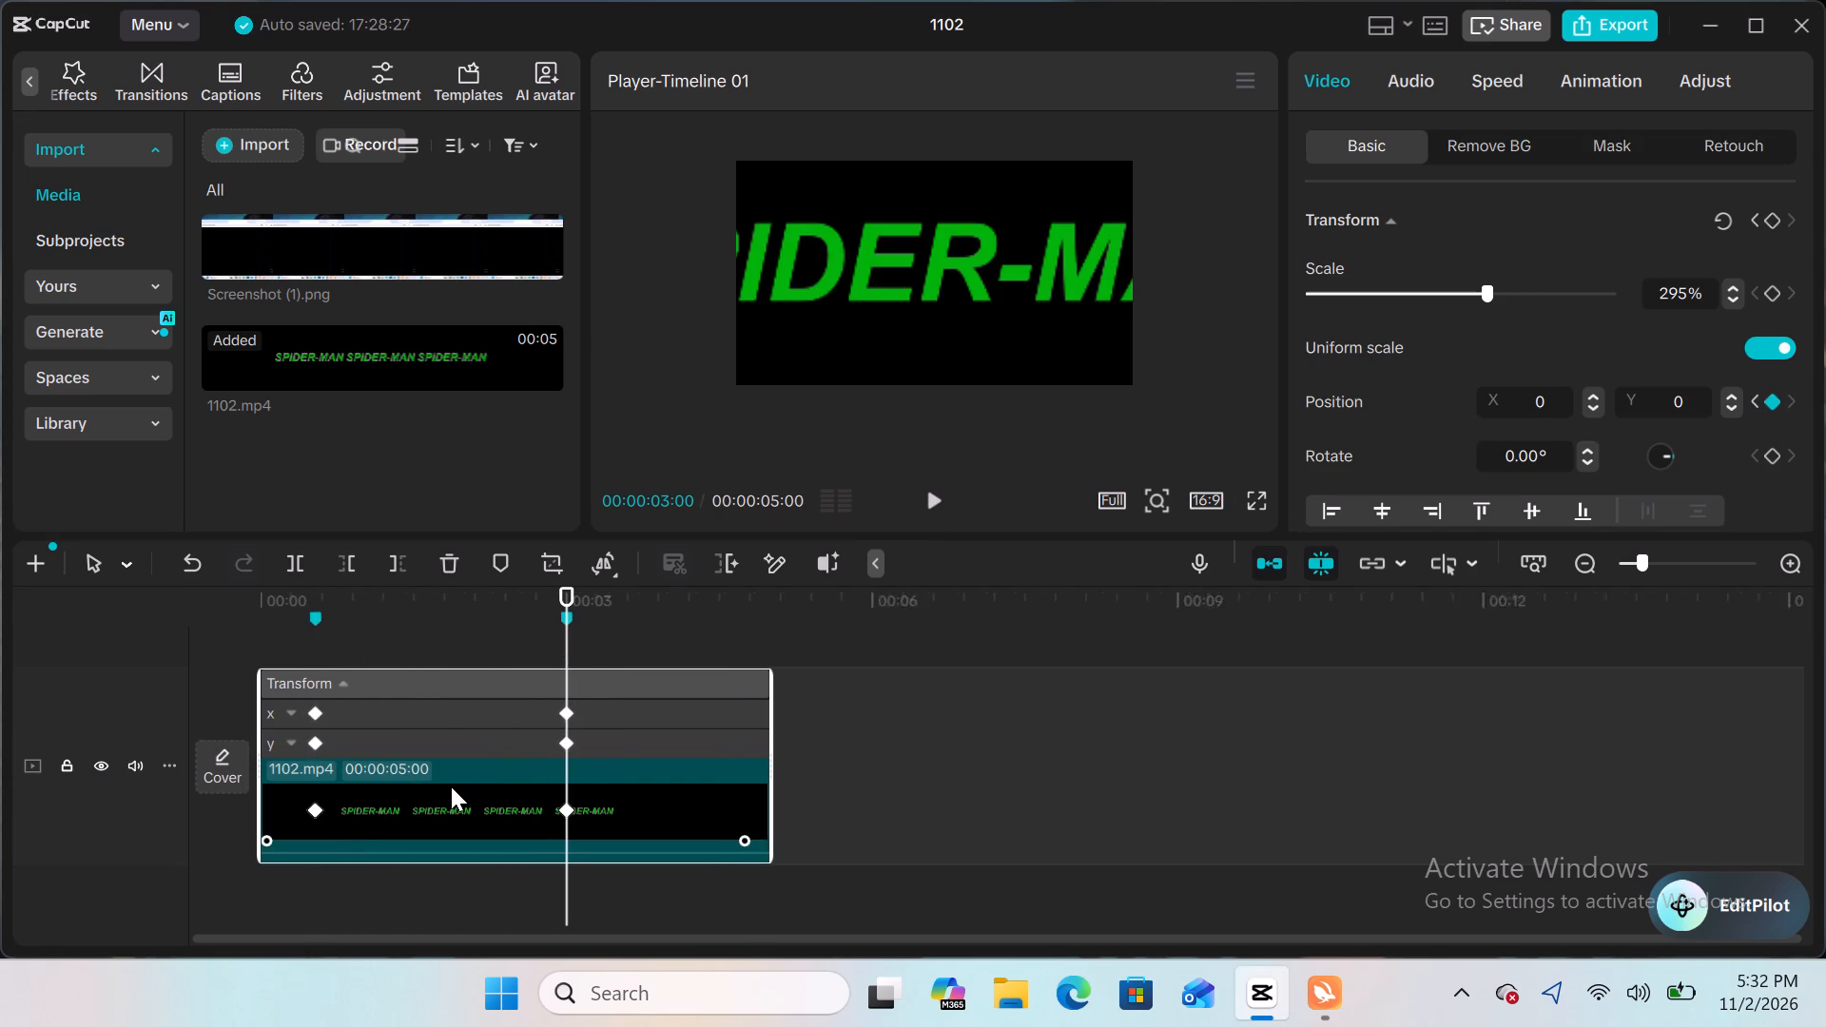
scroll(451, 786, "up", 3, "ctrl")
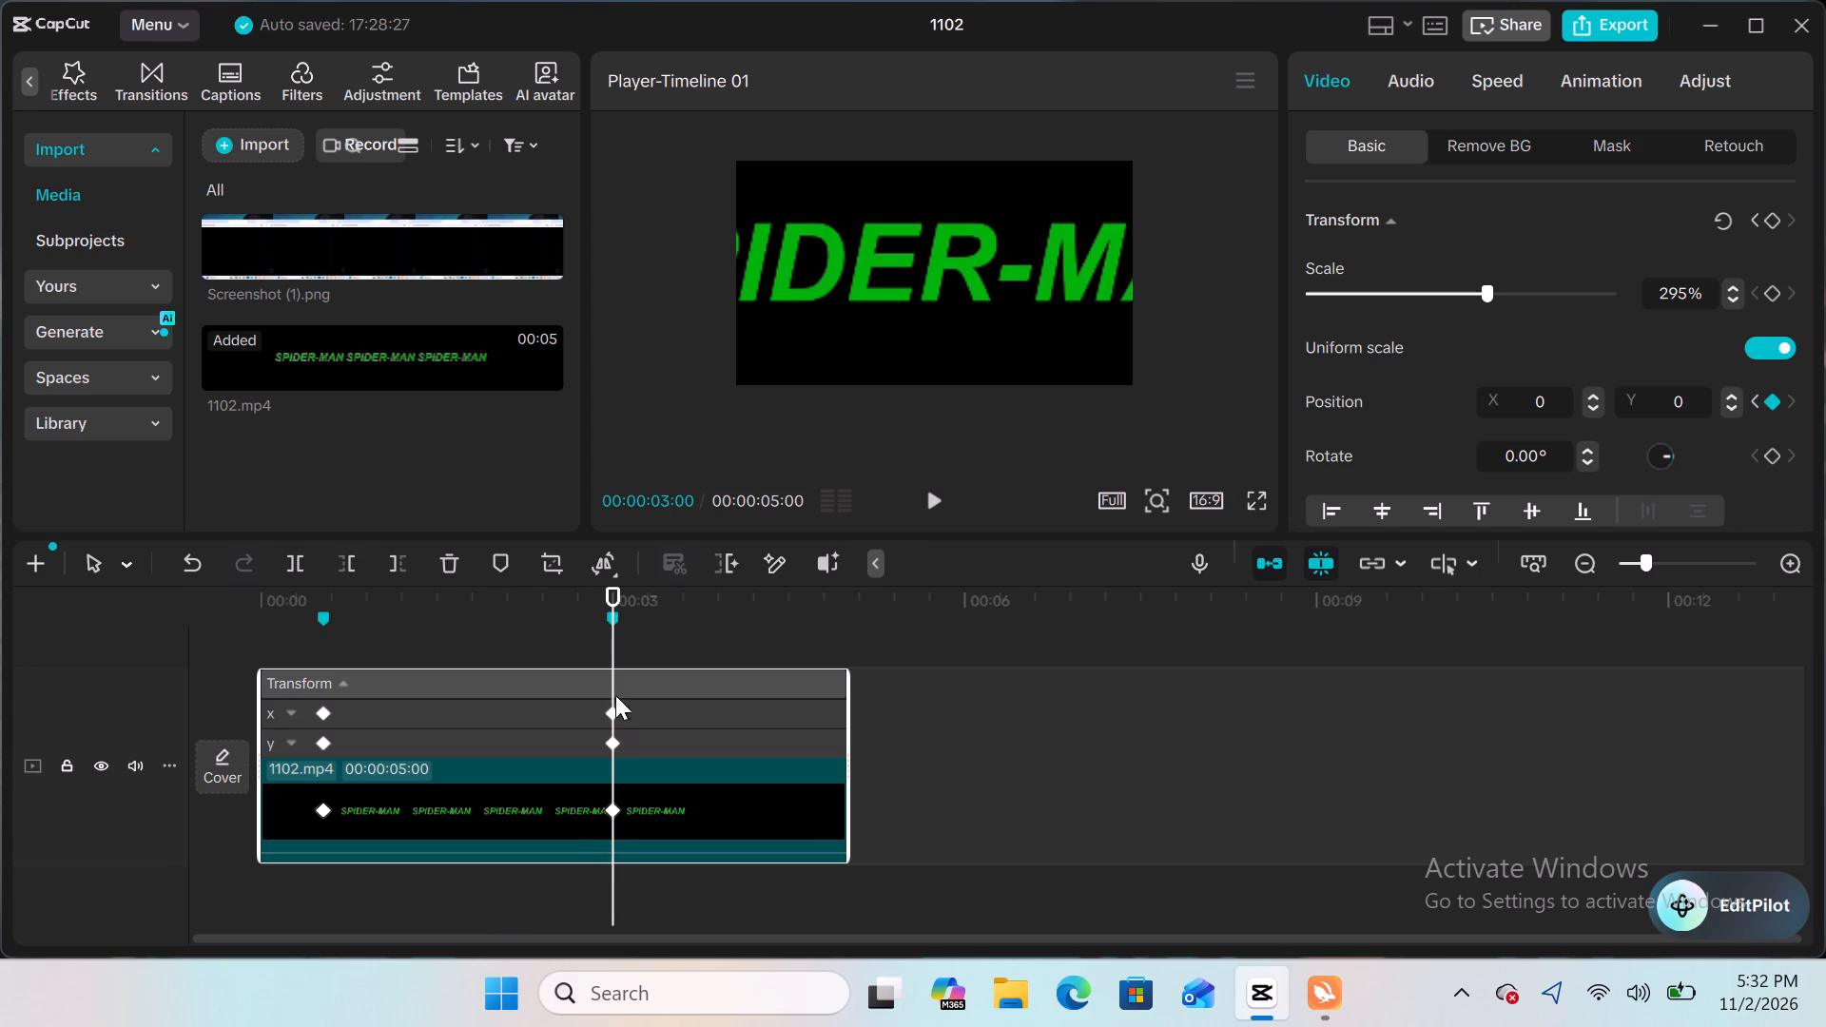
left_click(606, 810)
Expand the clip's x position graph and apply the Cubic In preset curve to the segment between the two keyframes.
left_click_drag(605, 657, 553, 677)
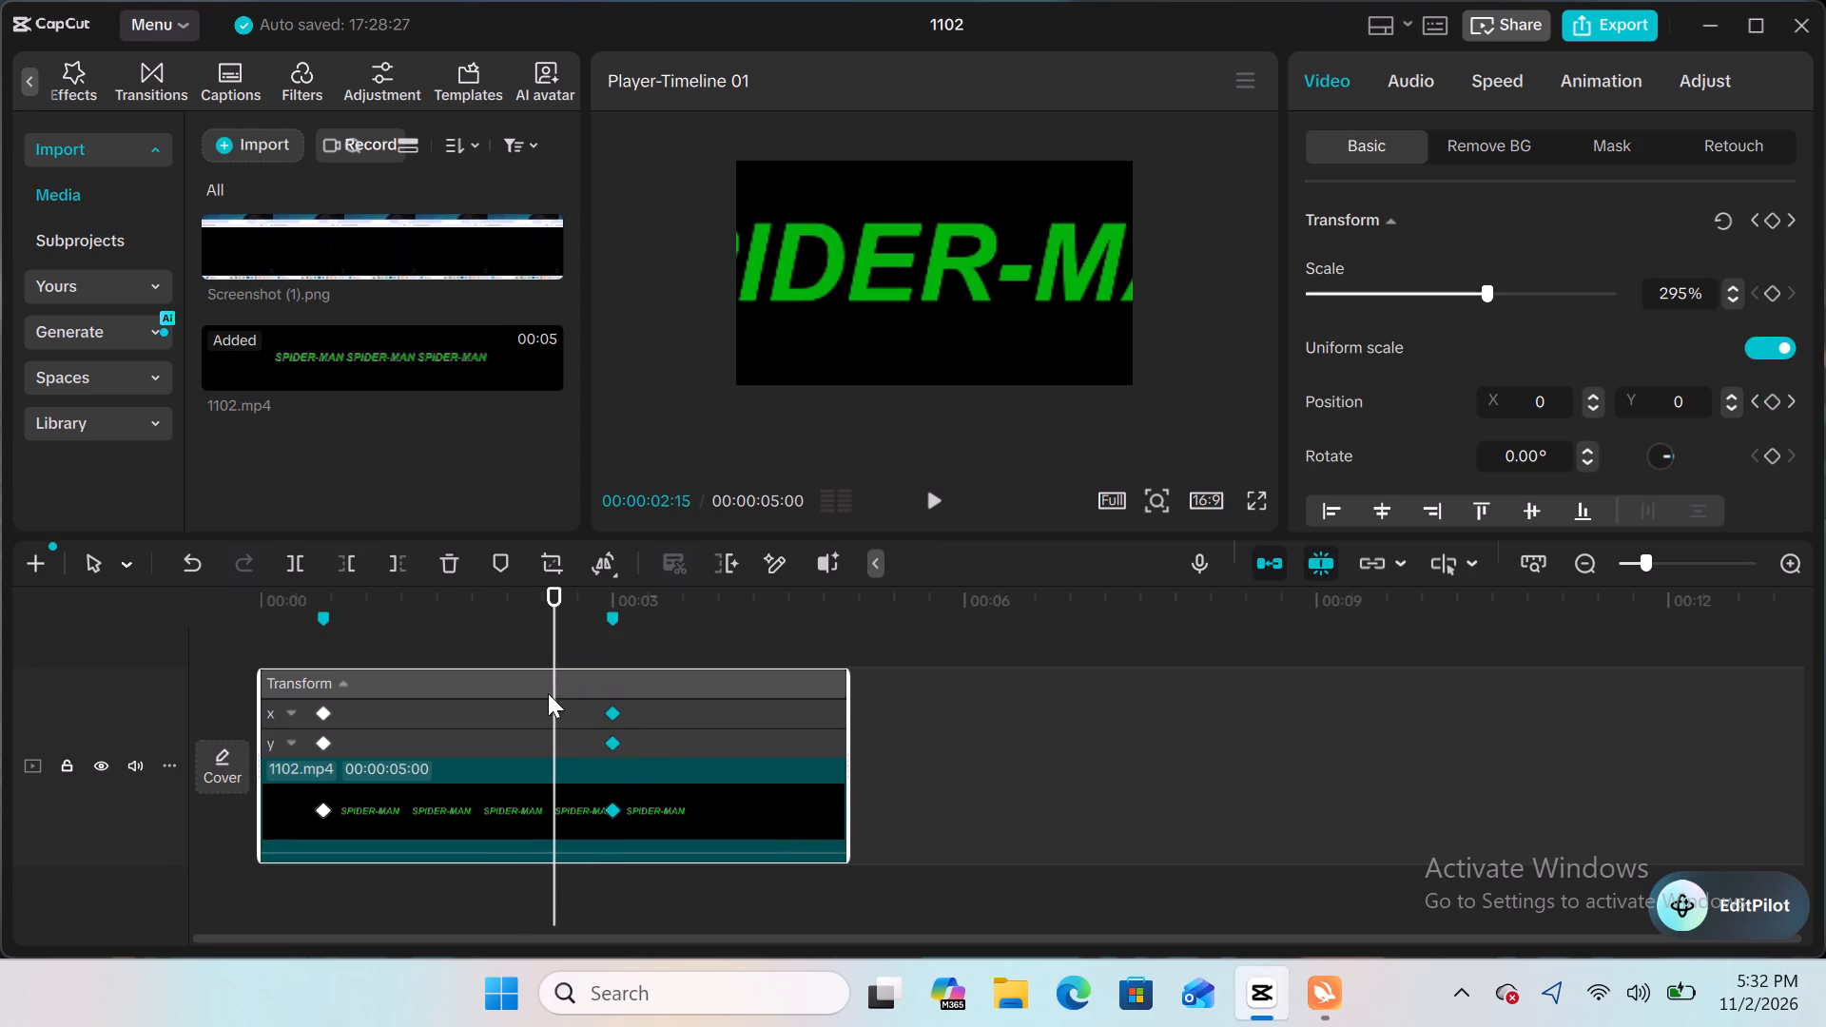
left_click(468, 812)
scroll(468, 812, "up", 4)
scroll(468, 812, "up", 3, "ctrl")
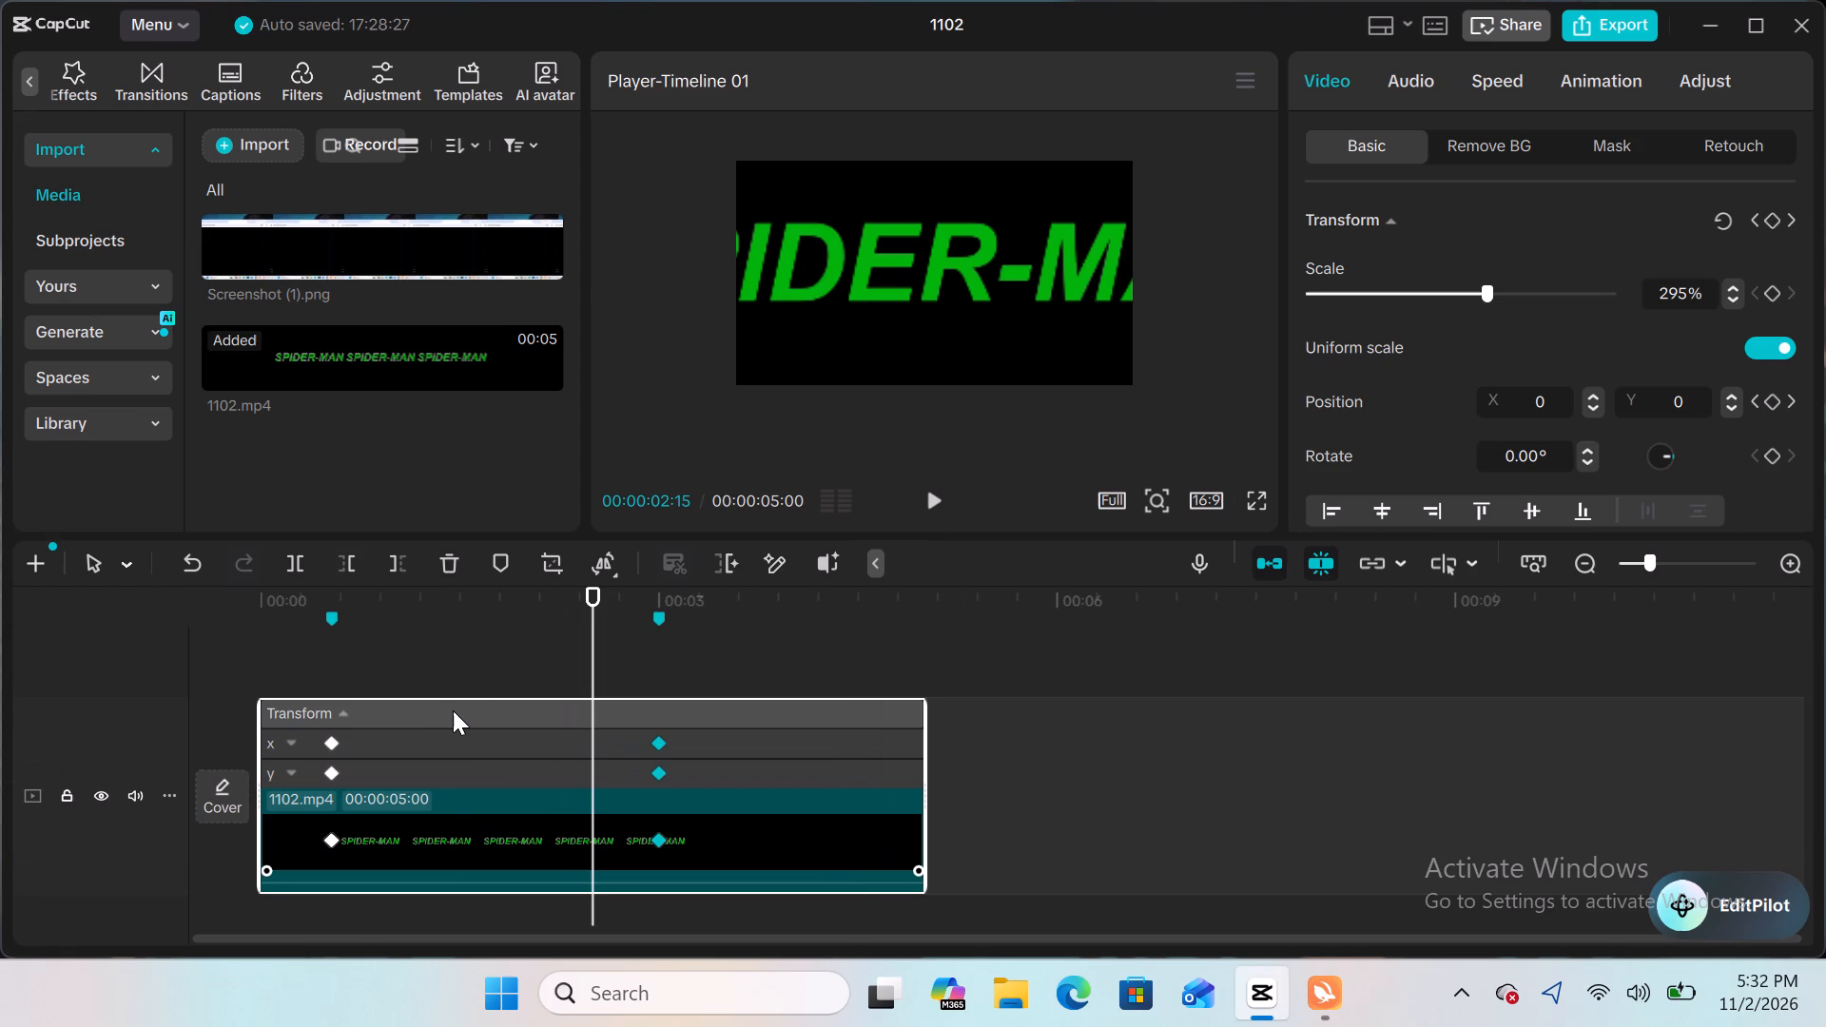
left_click(437, 701)
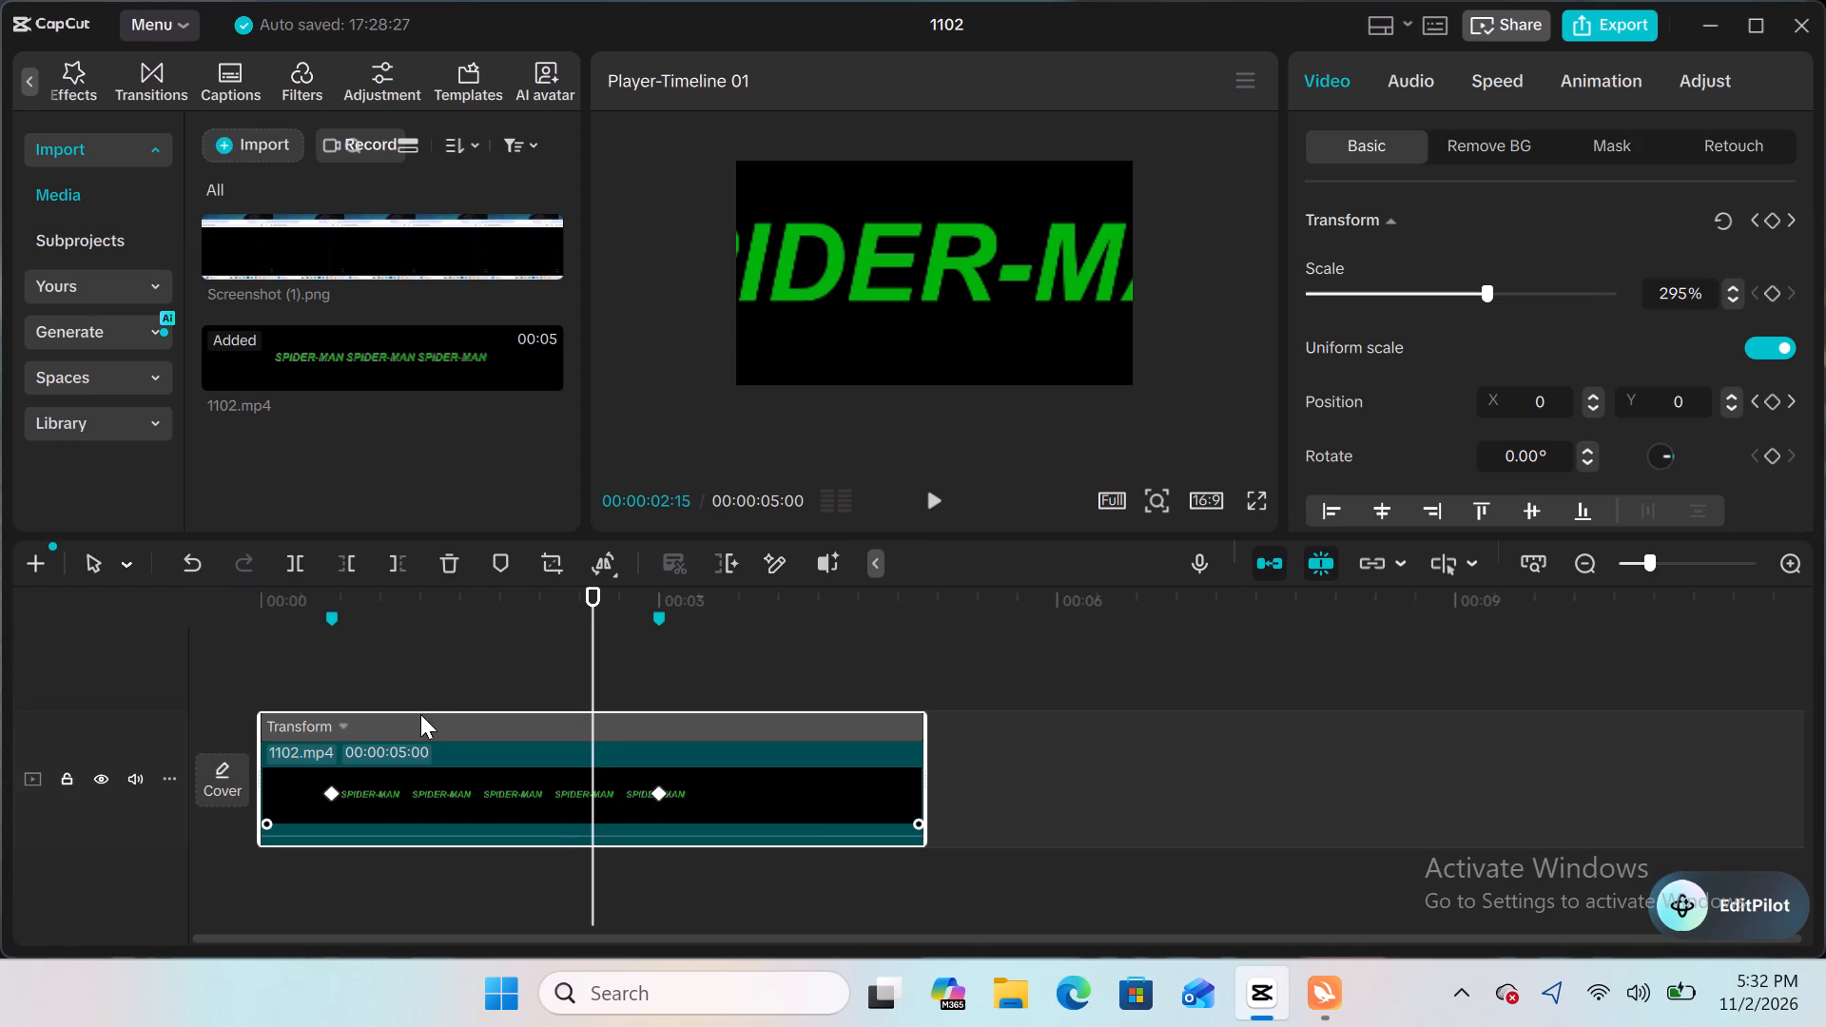
left_click(420, 714)
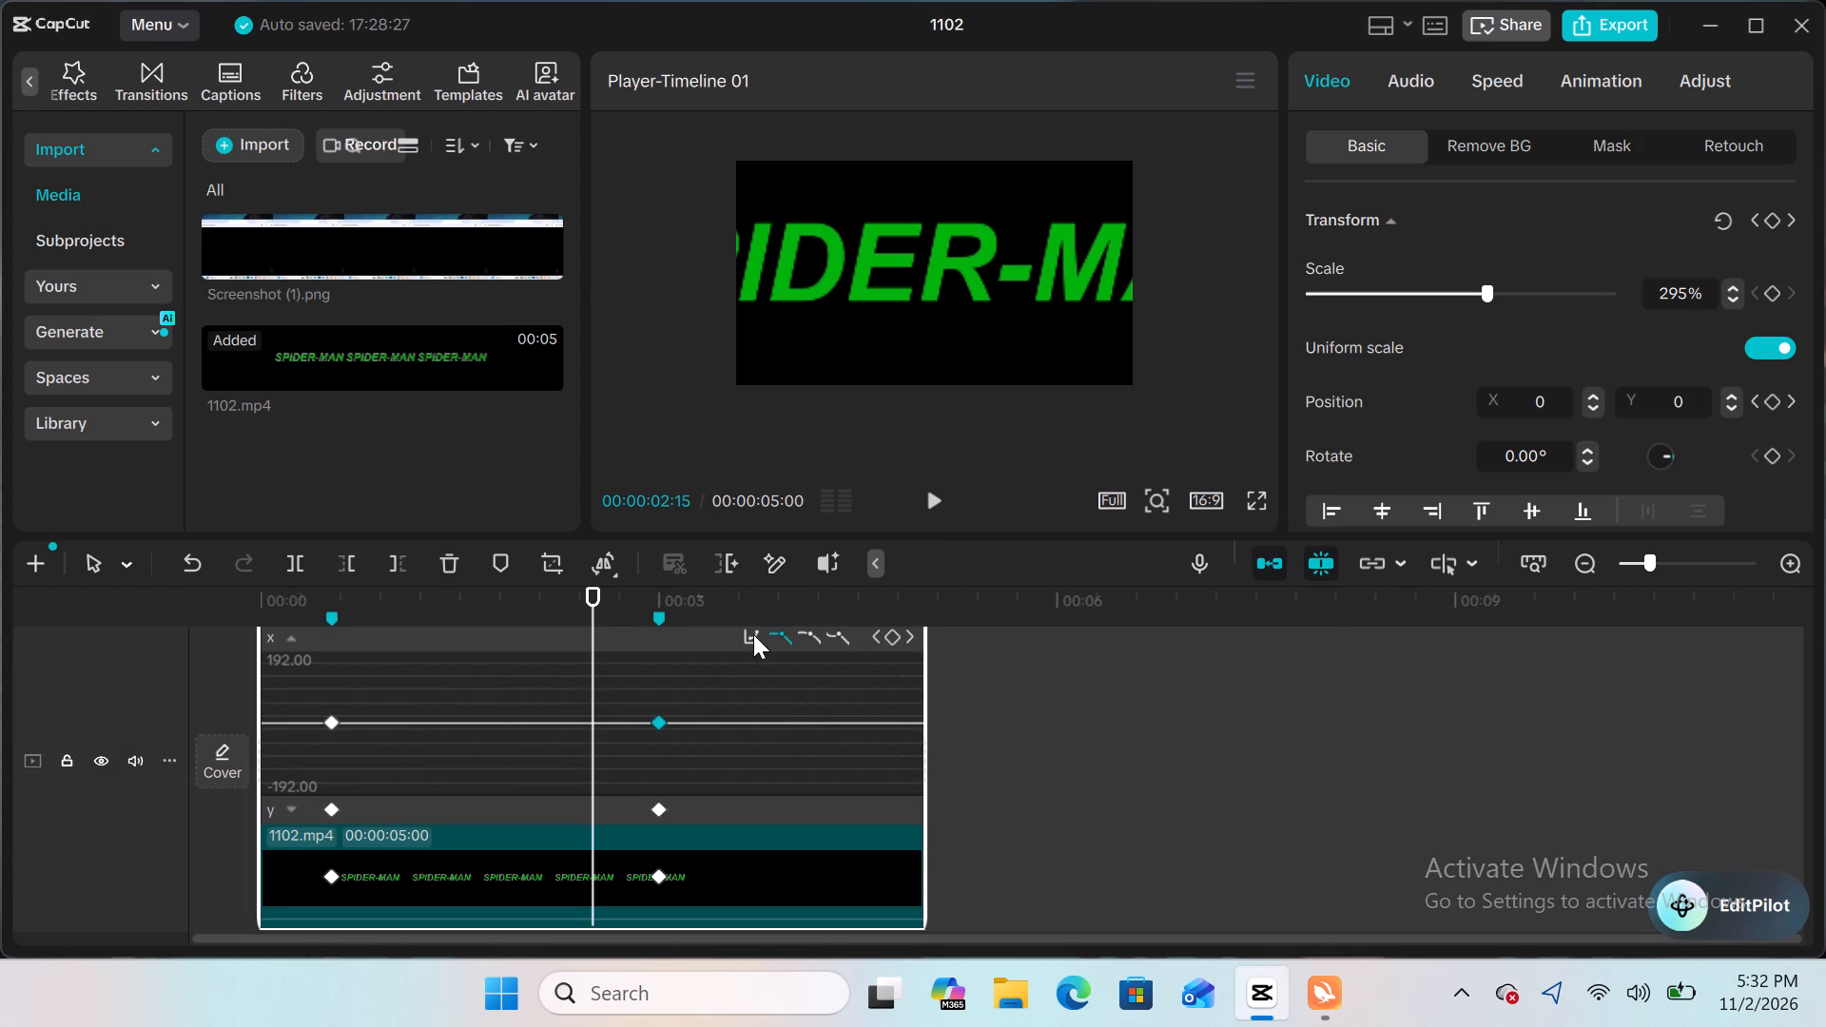
left_click(756, 634)
double_click(1275, 628)
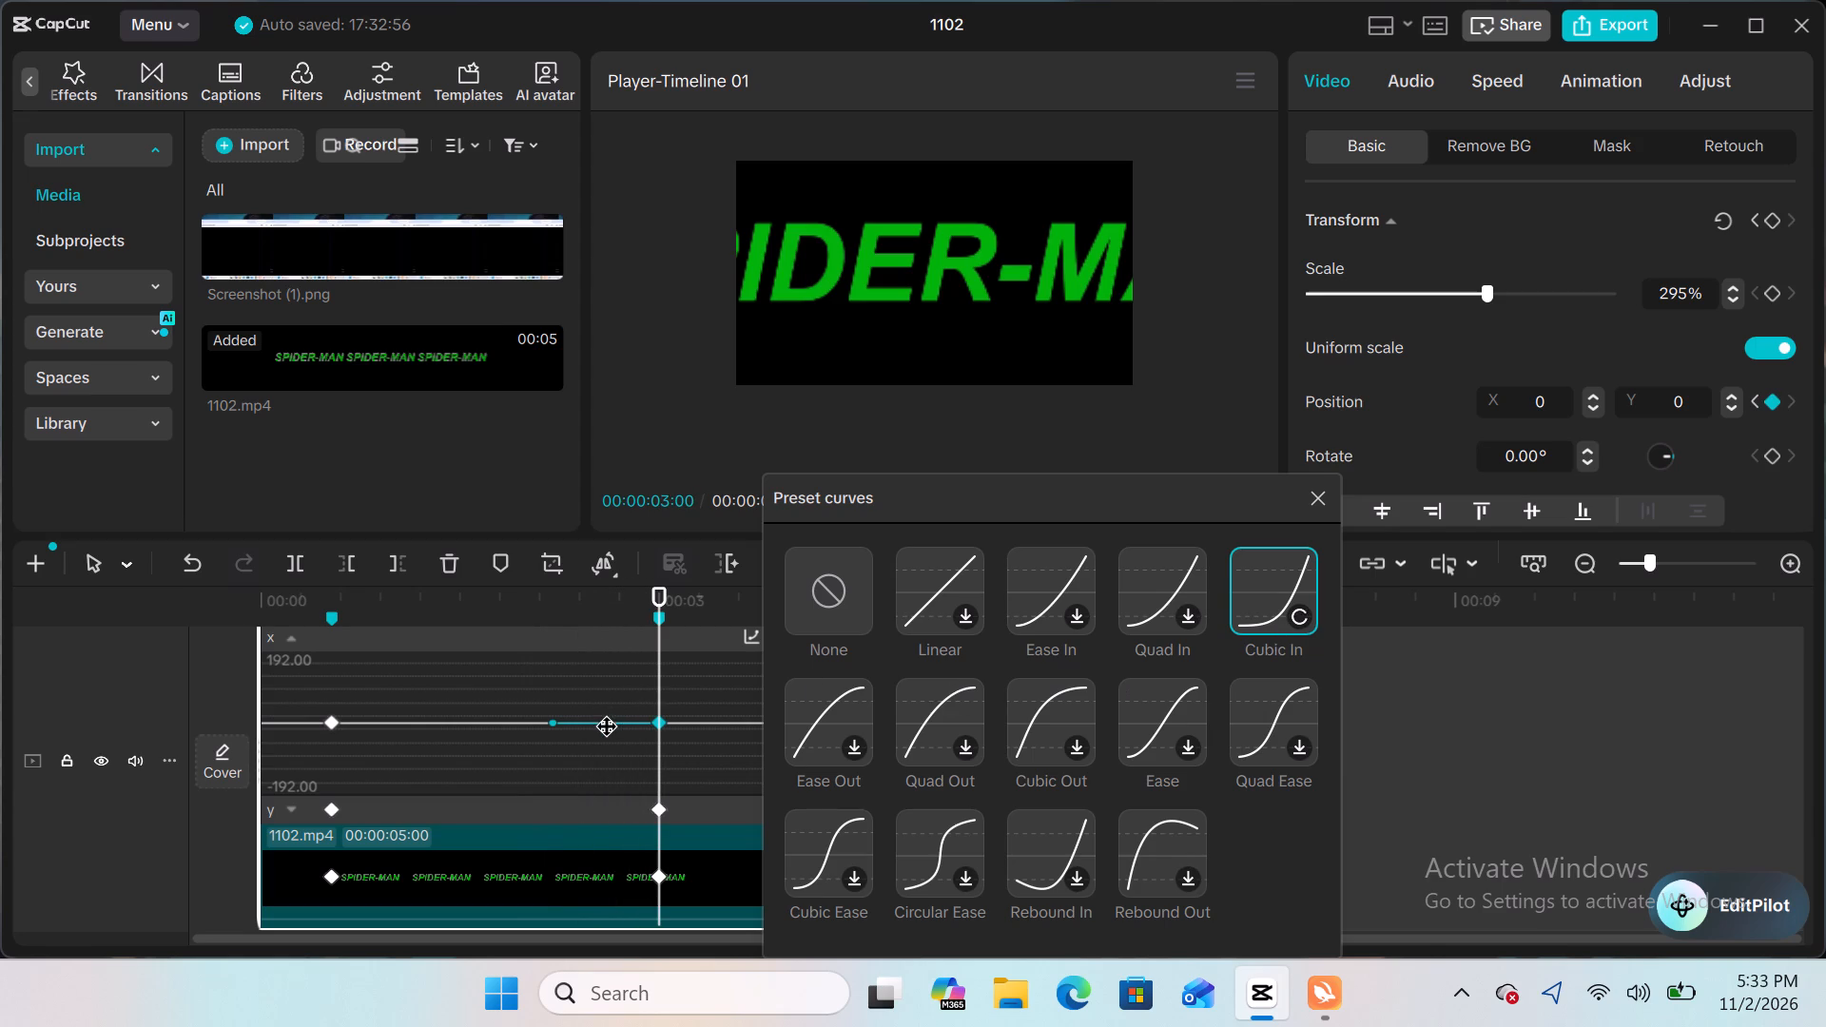
left_click_drag(607, 727, 535, 730)
left_click(407, 724)
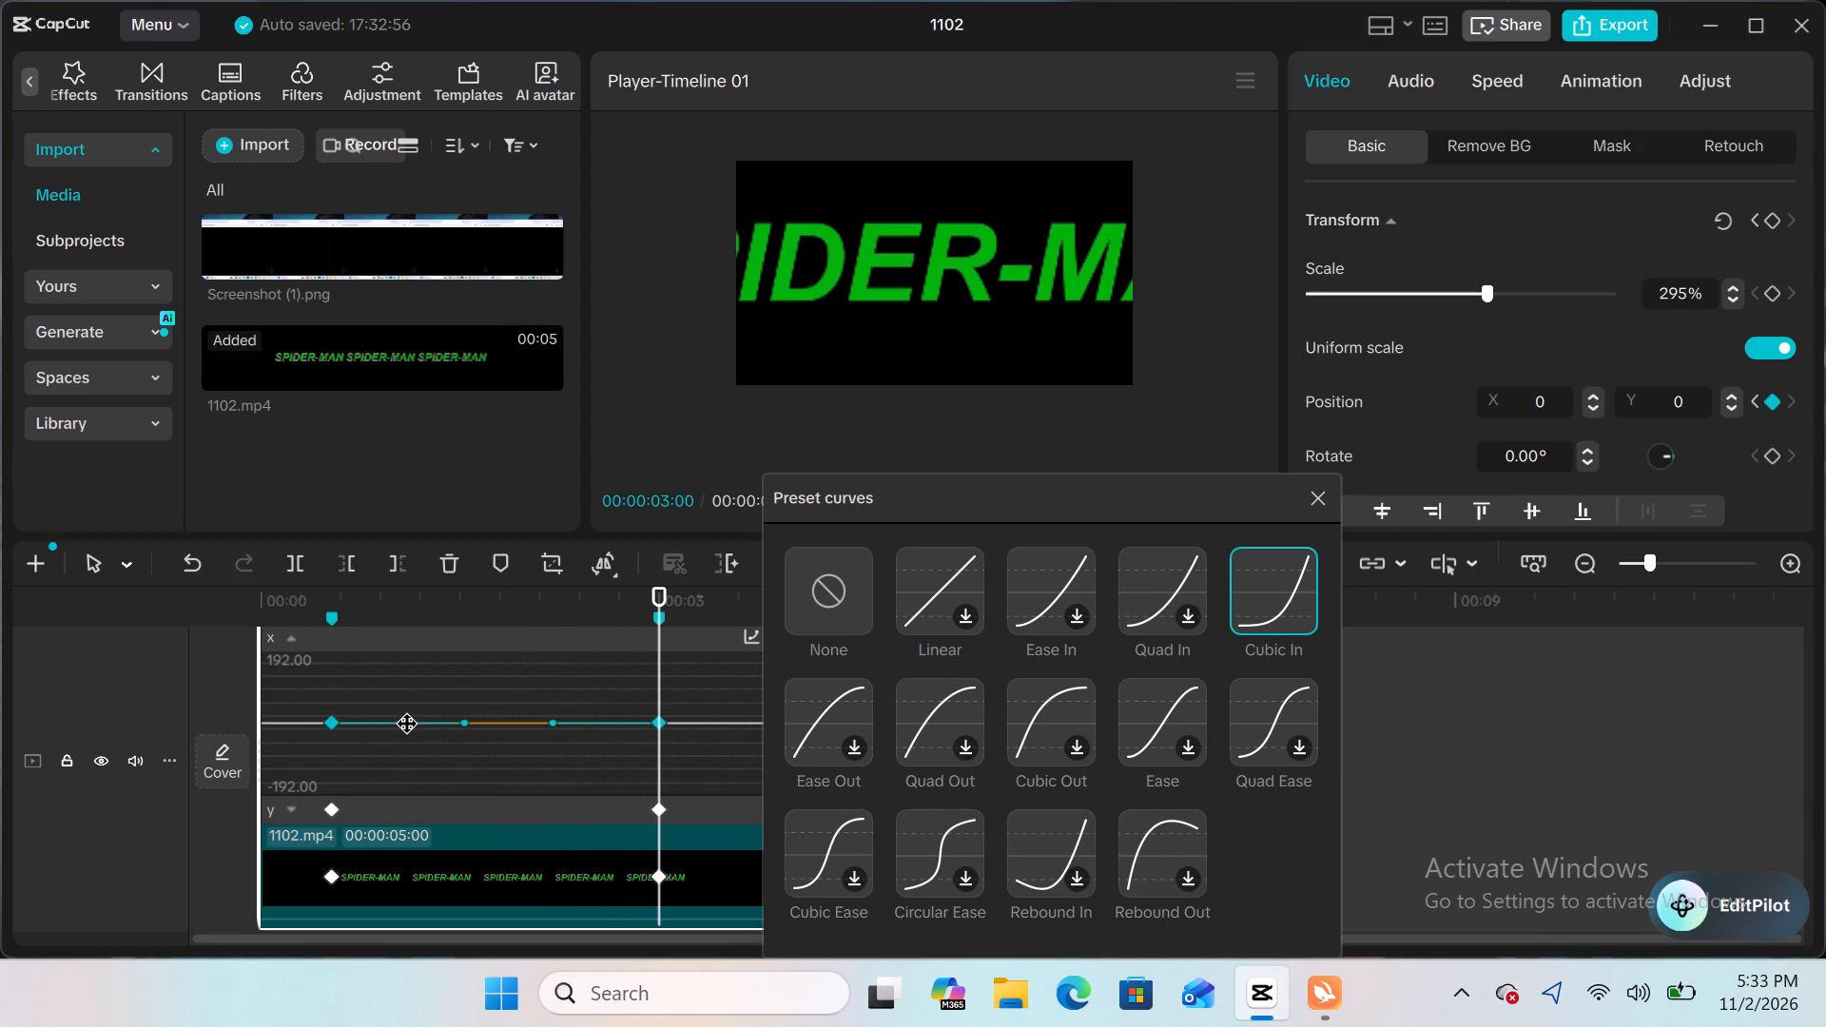
left_click(518, 725)
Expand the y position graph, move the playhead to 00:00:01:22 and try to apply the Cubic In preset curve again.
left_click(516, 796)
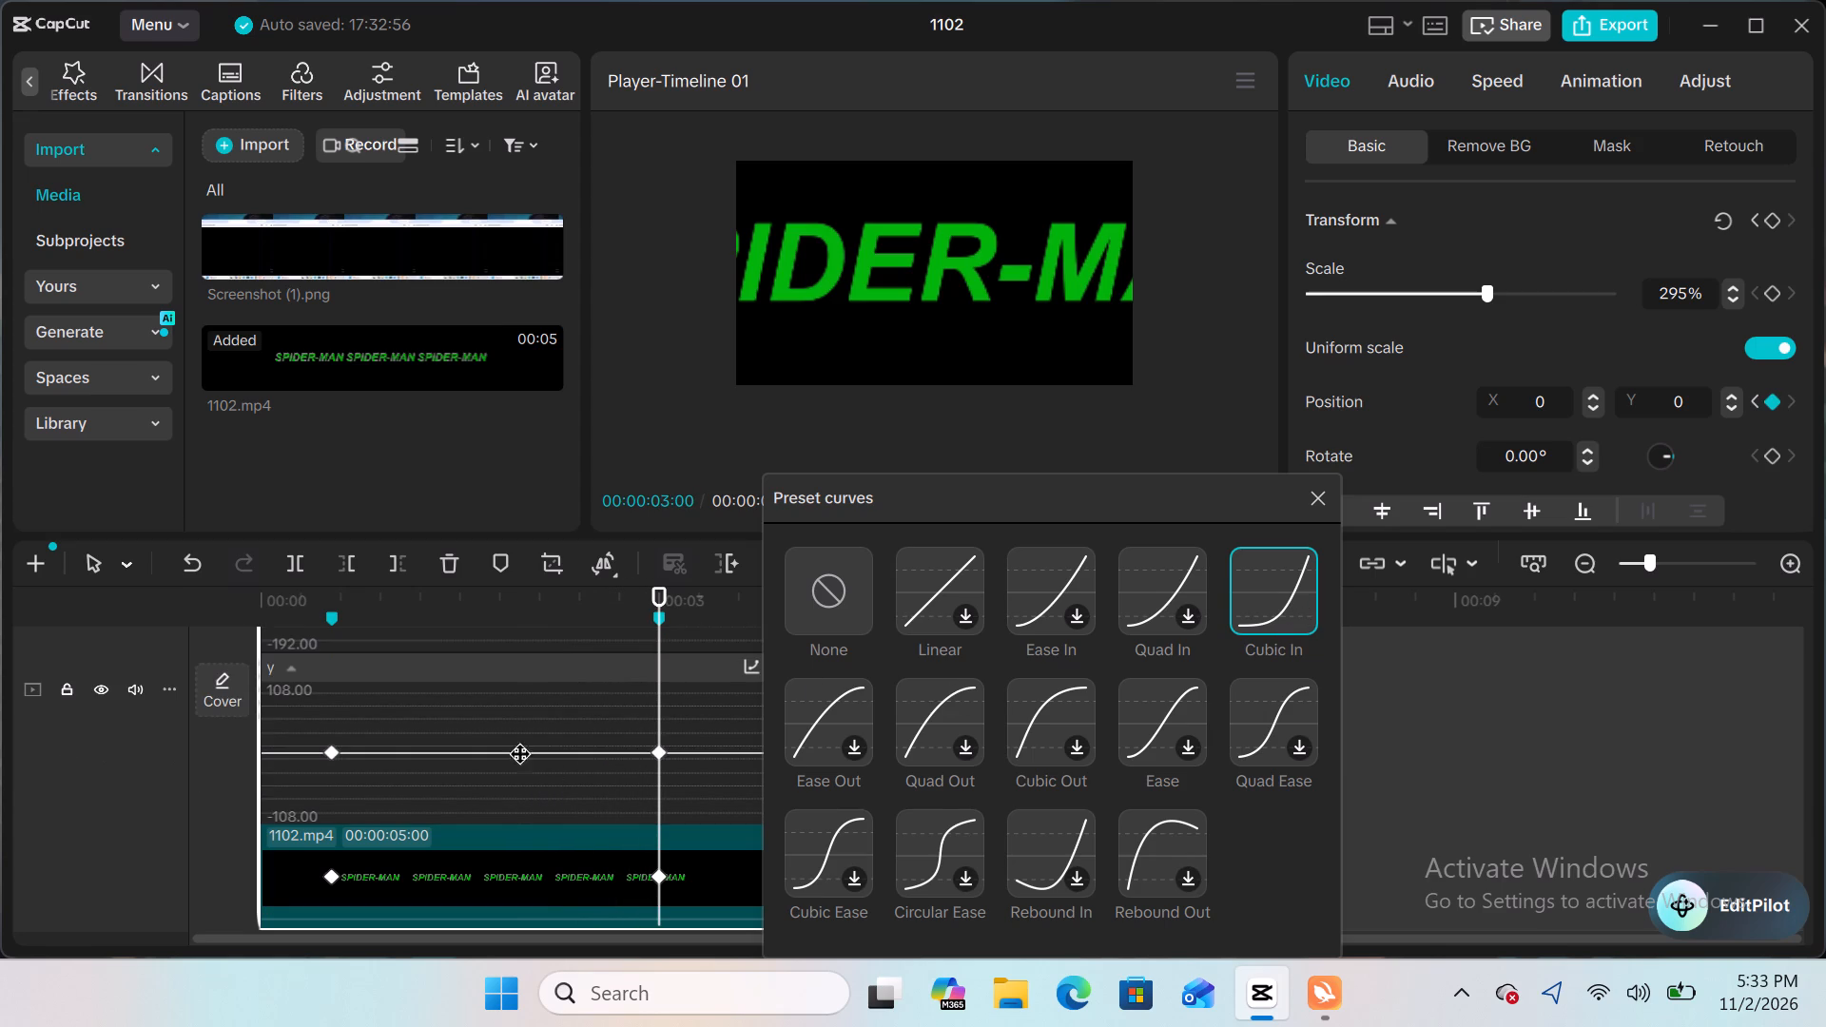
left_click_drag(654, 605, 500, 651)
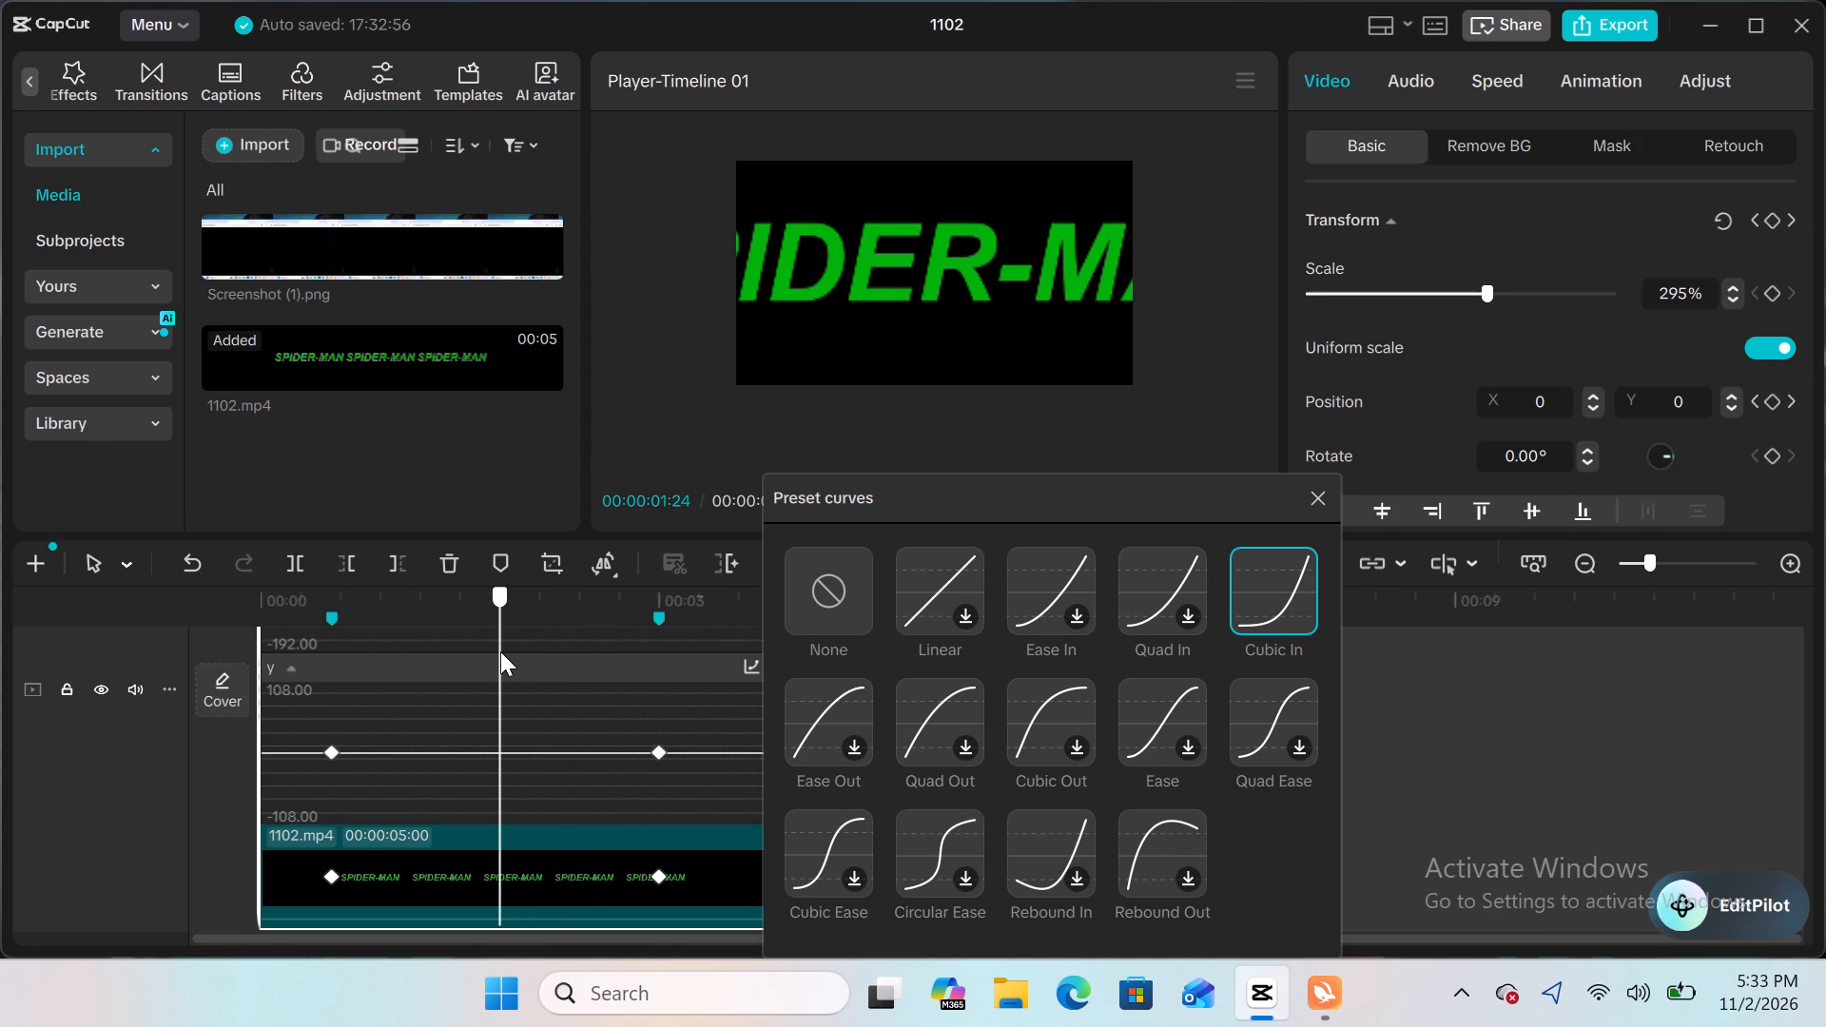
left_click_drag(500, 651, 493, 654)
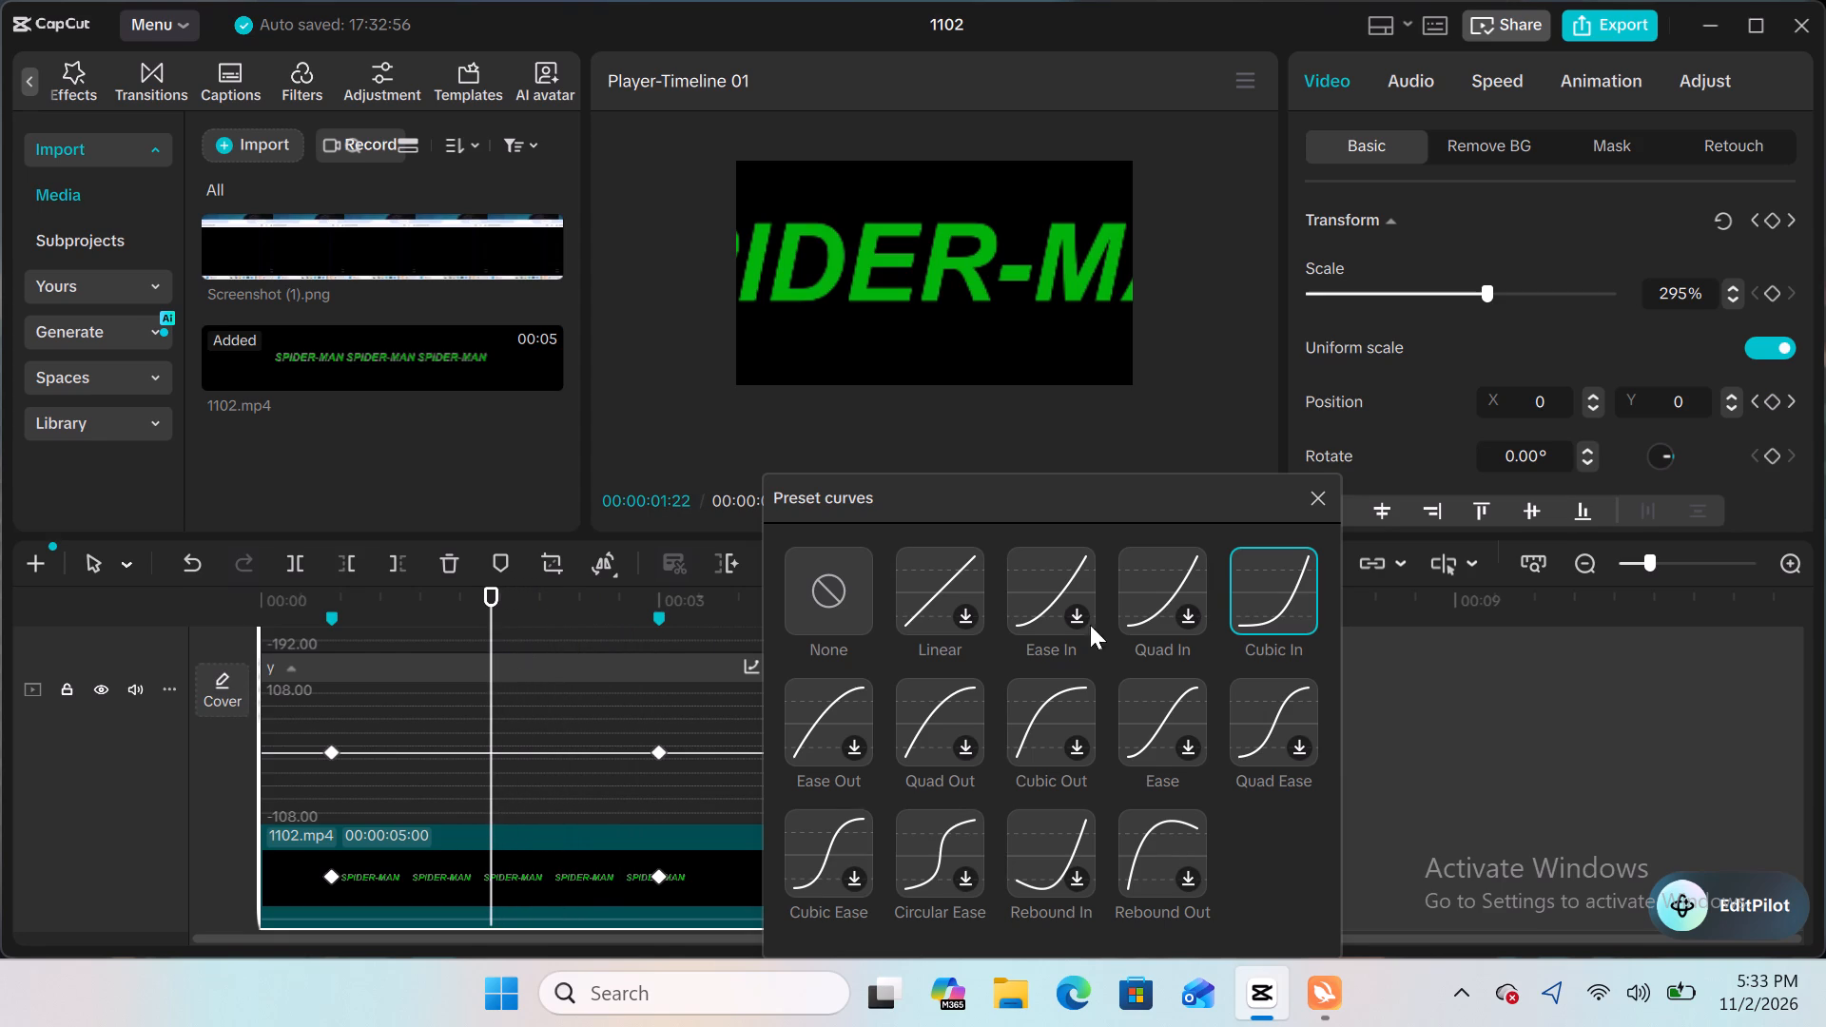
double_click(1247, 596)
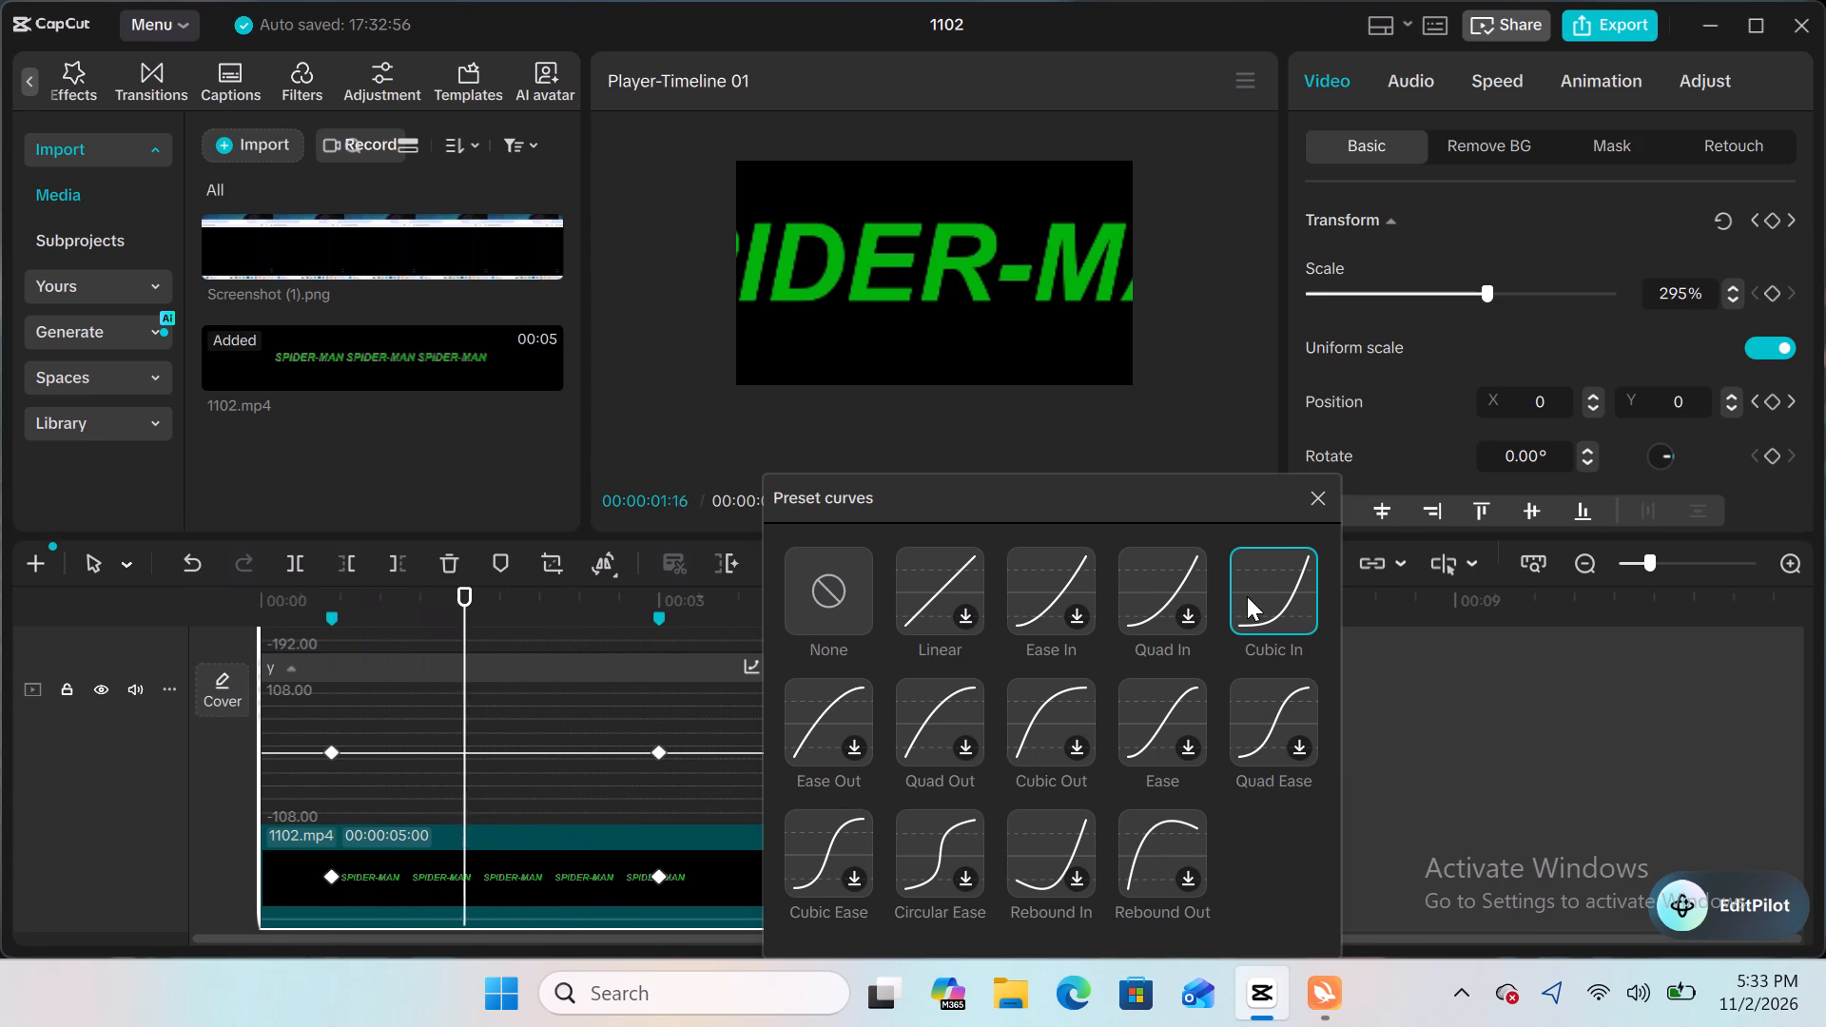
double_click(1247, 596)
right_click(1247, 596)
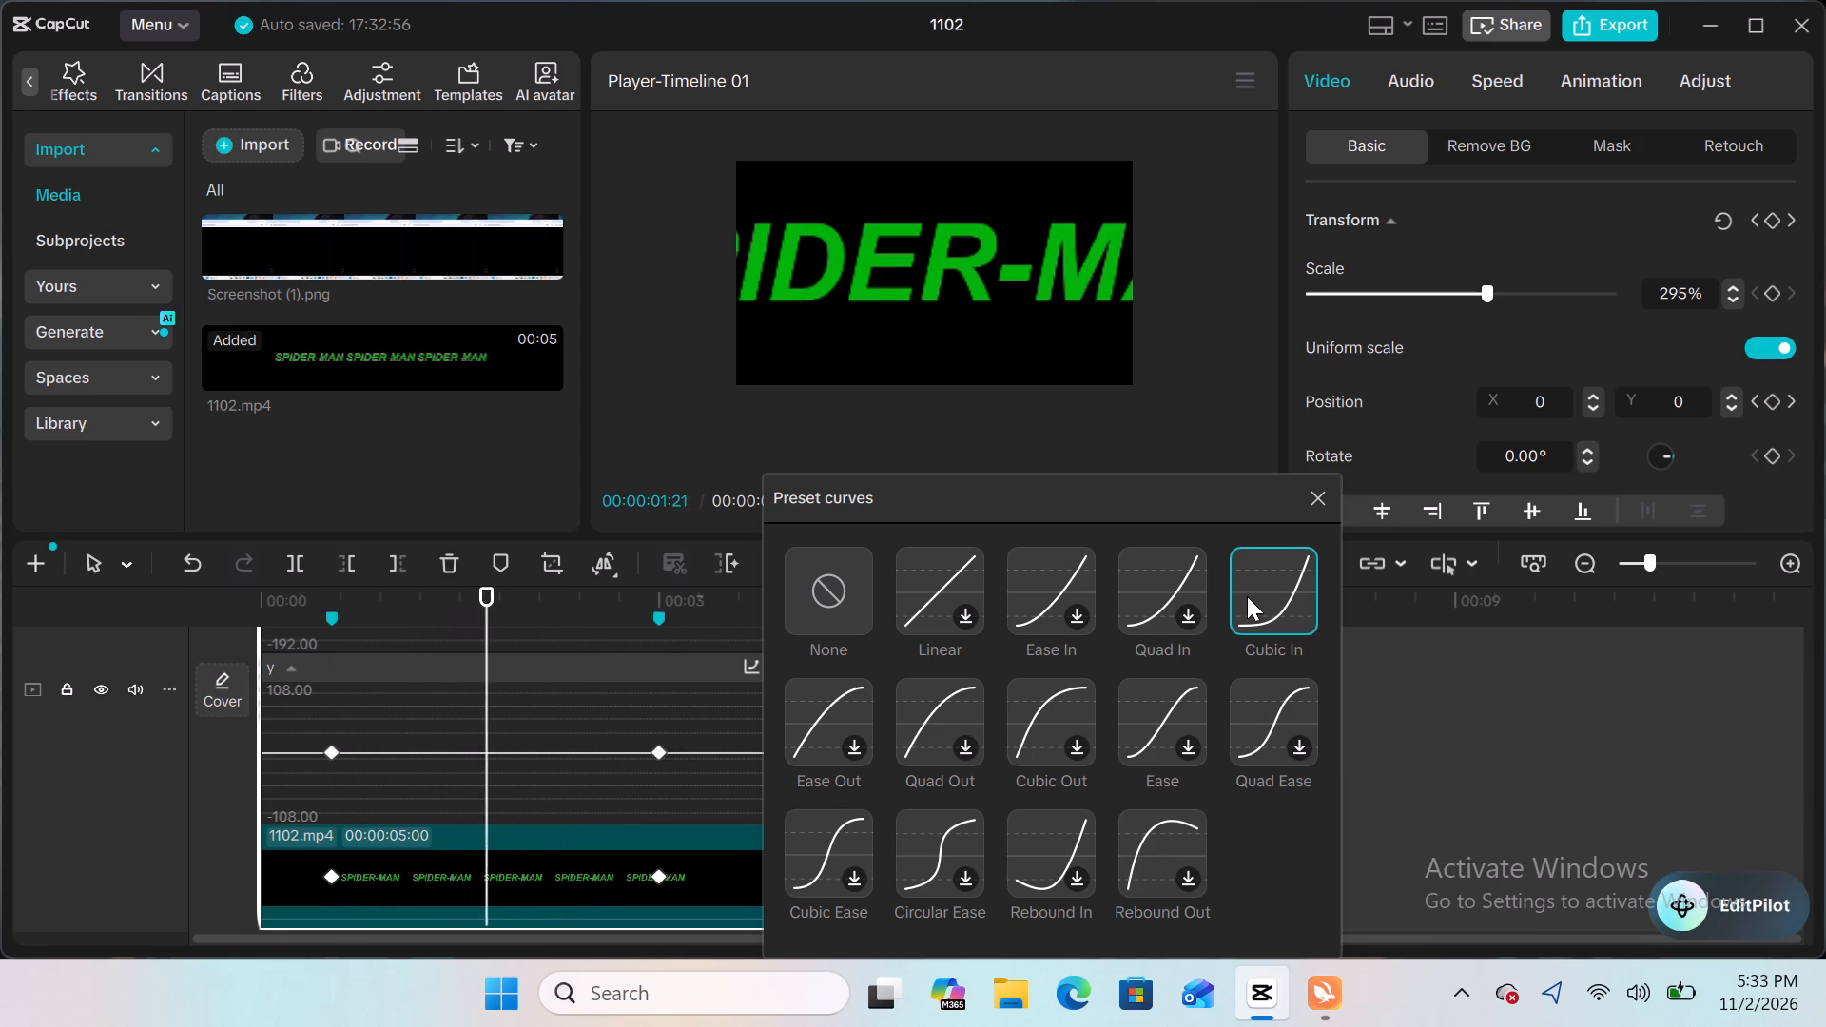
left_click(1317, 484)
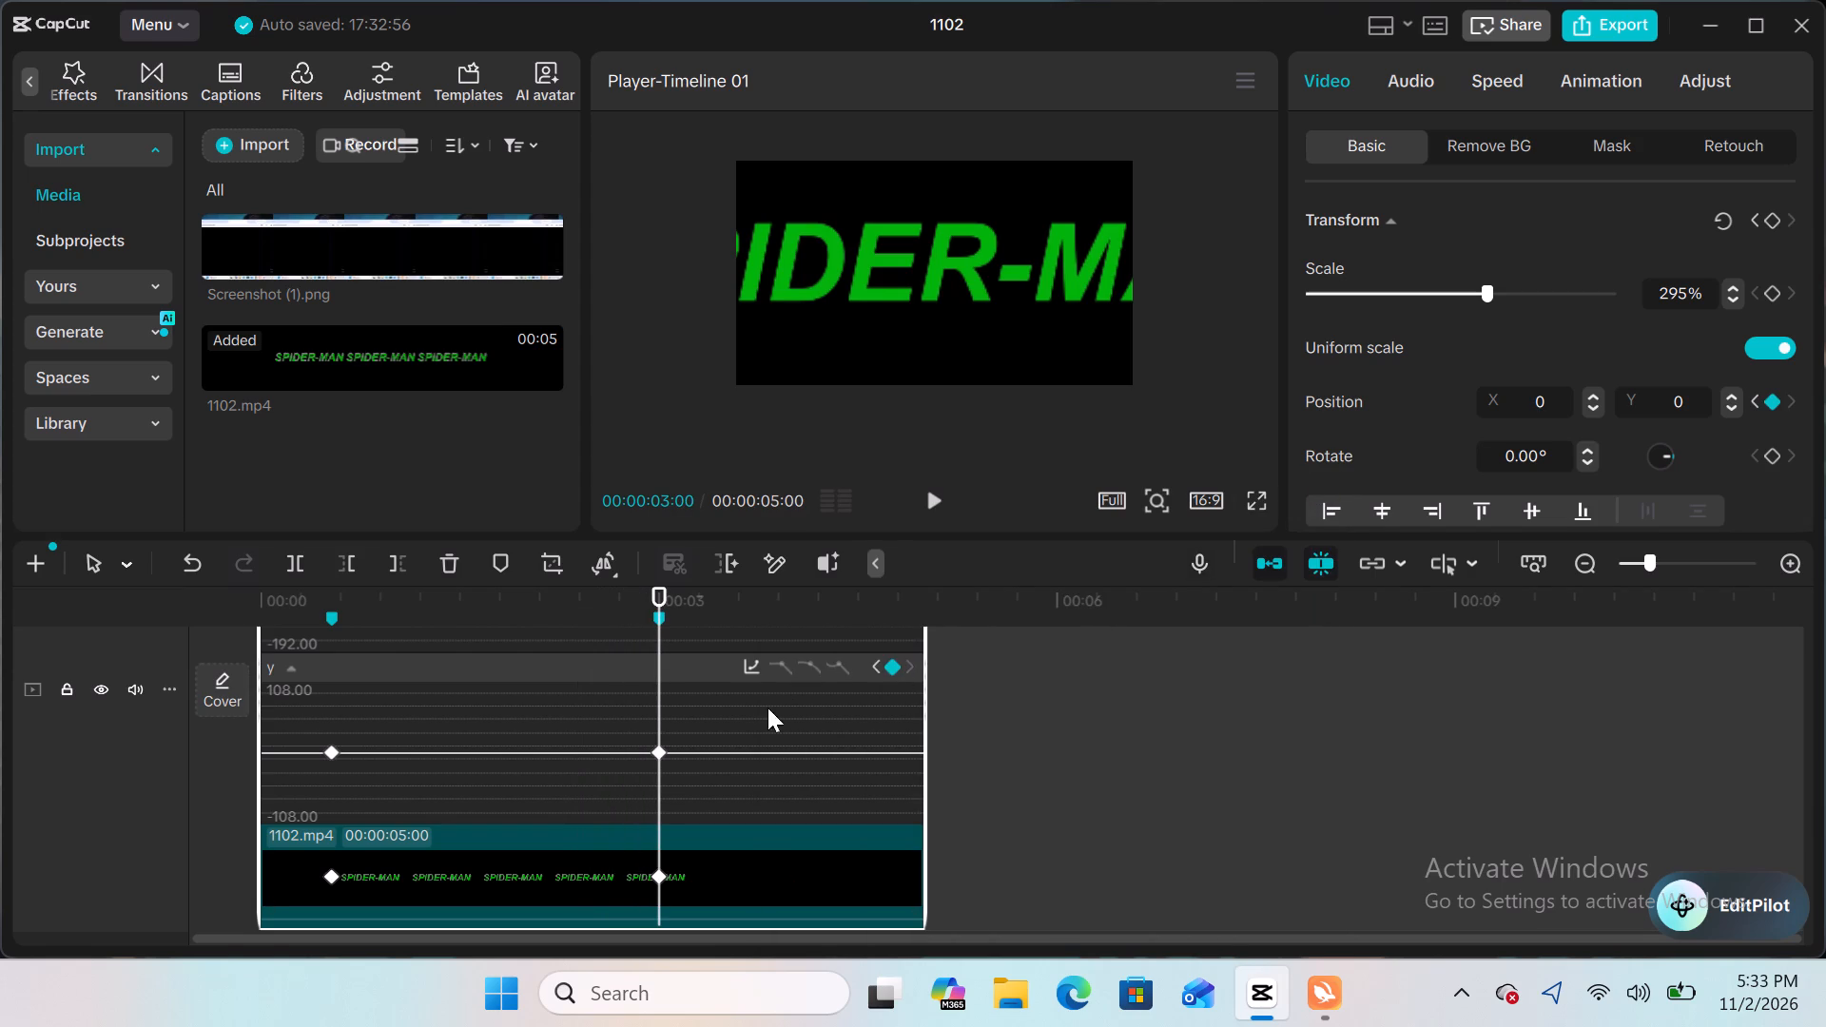
Reselect the 1102.mp4 clip and collapse its y and x position graphs.
left_click(1030, 854)
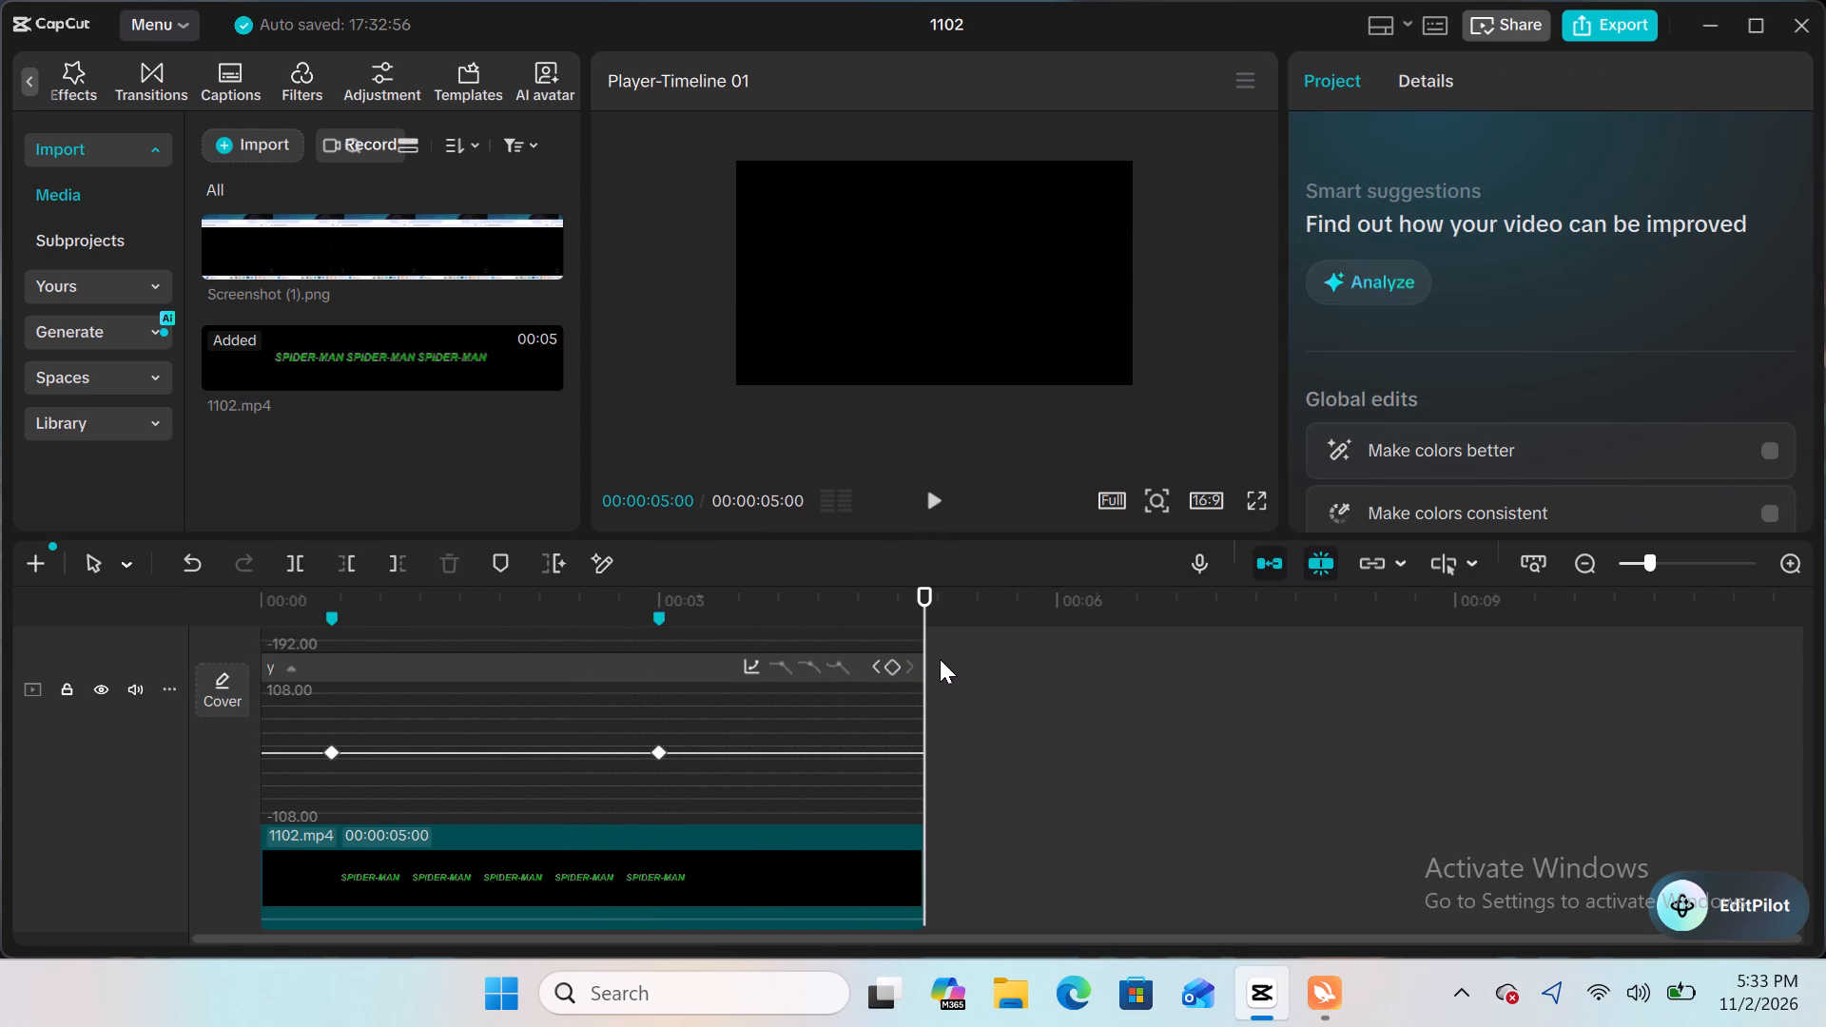
left_click(1065, 693)
left_click(720, 911)
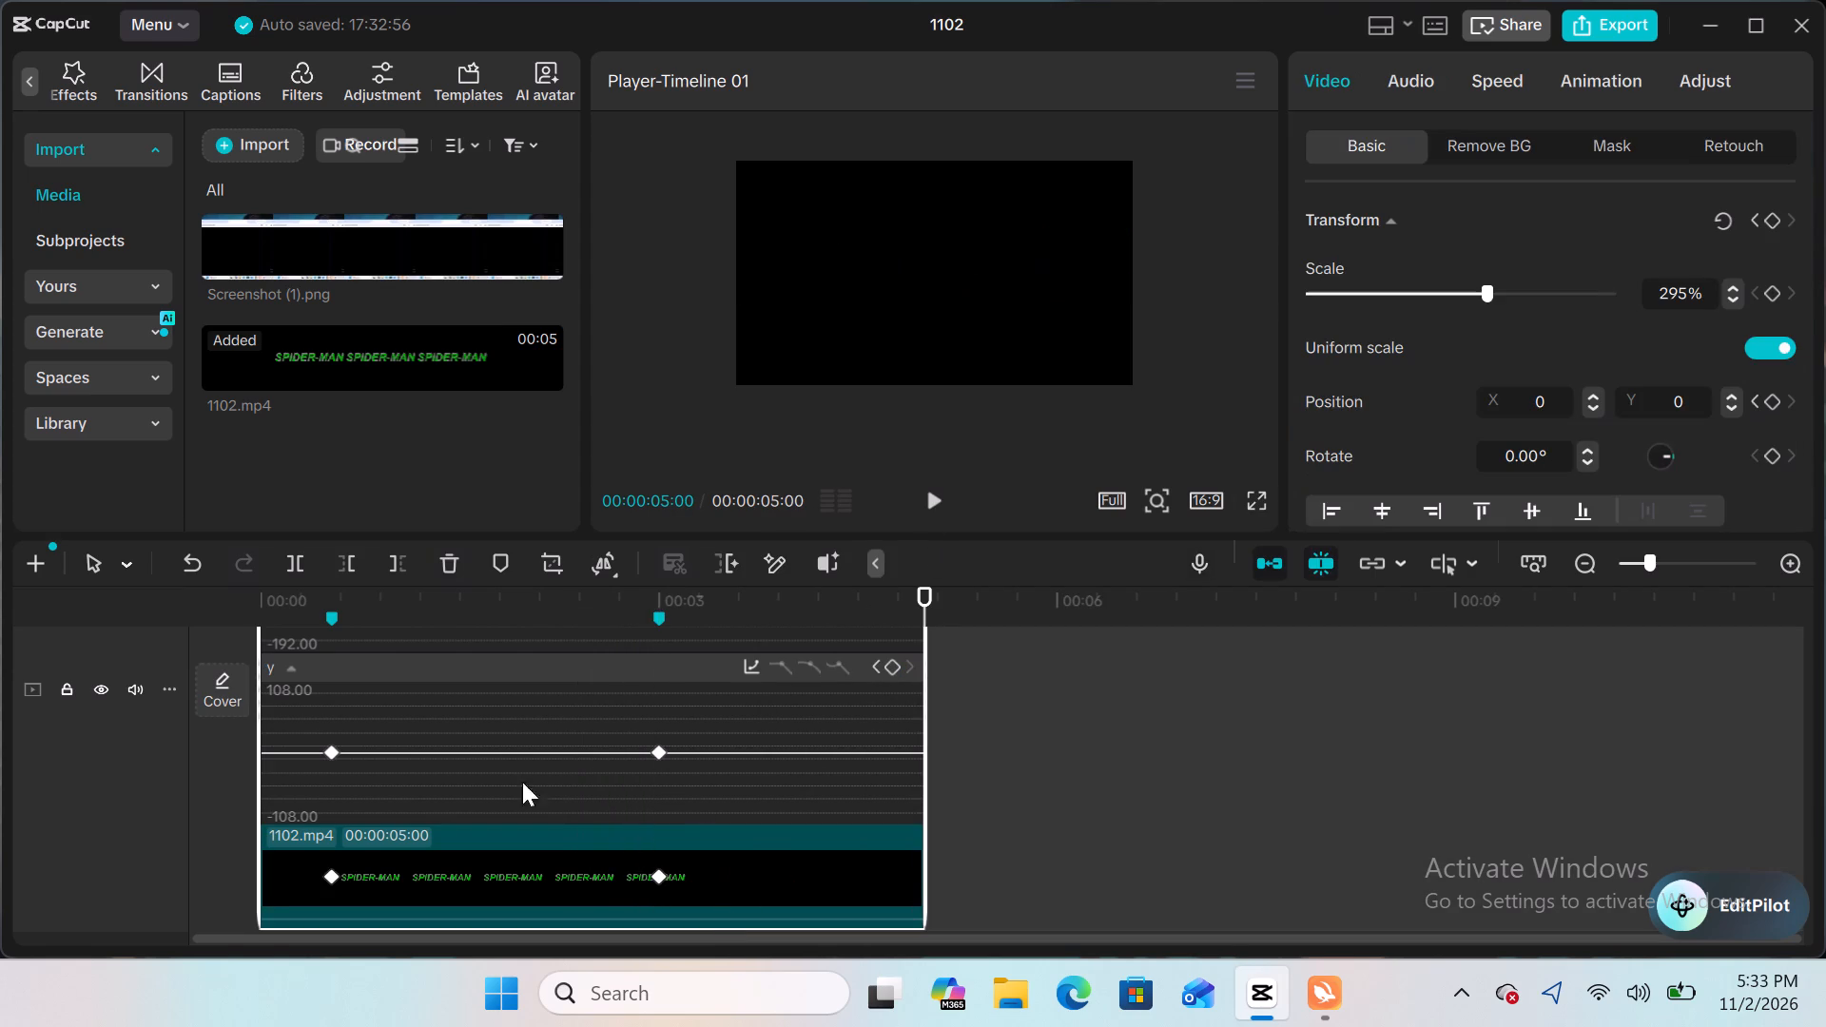
left_click(275, 666)
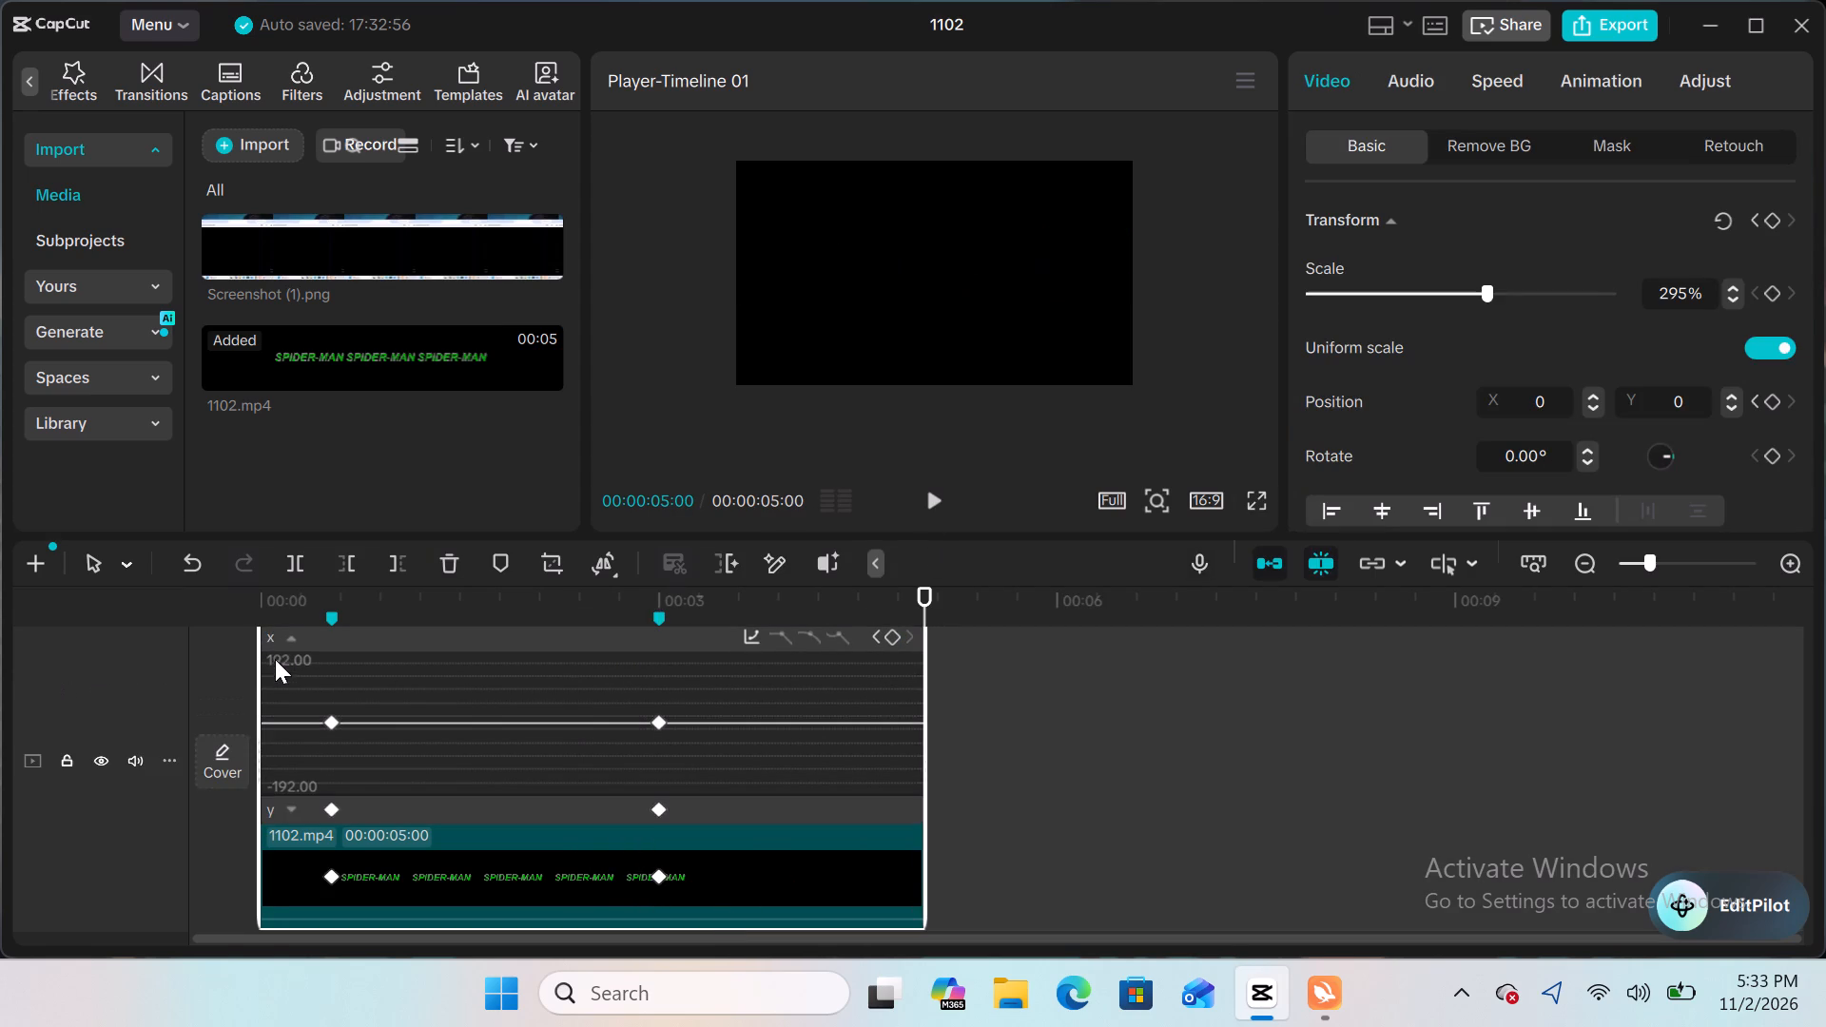
left_click(282, 640)
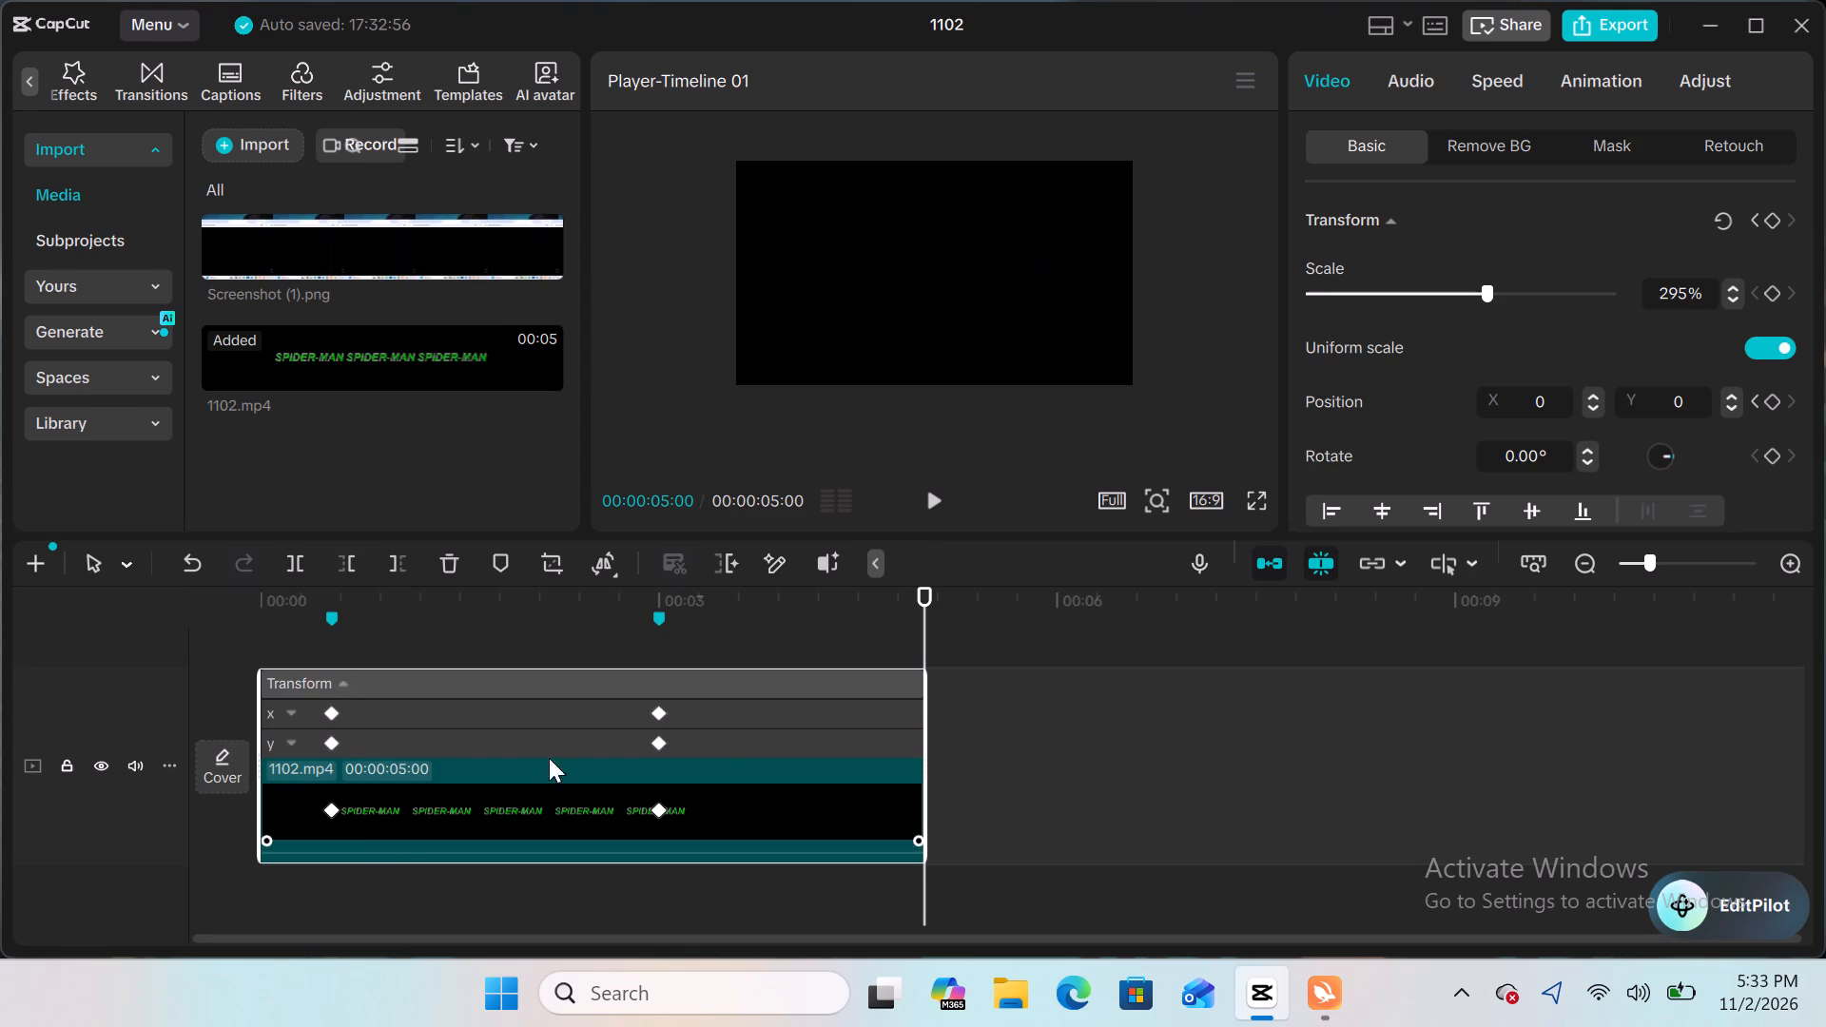
Scrub back and forth through the opening of the 1102.mp4 clip to review its position animation, then return the playhead to 00:00:00:00.
left_click_drag(922, 612, 379, 684)
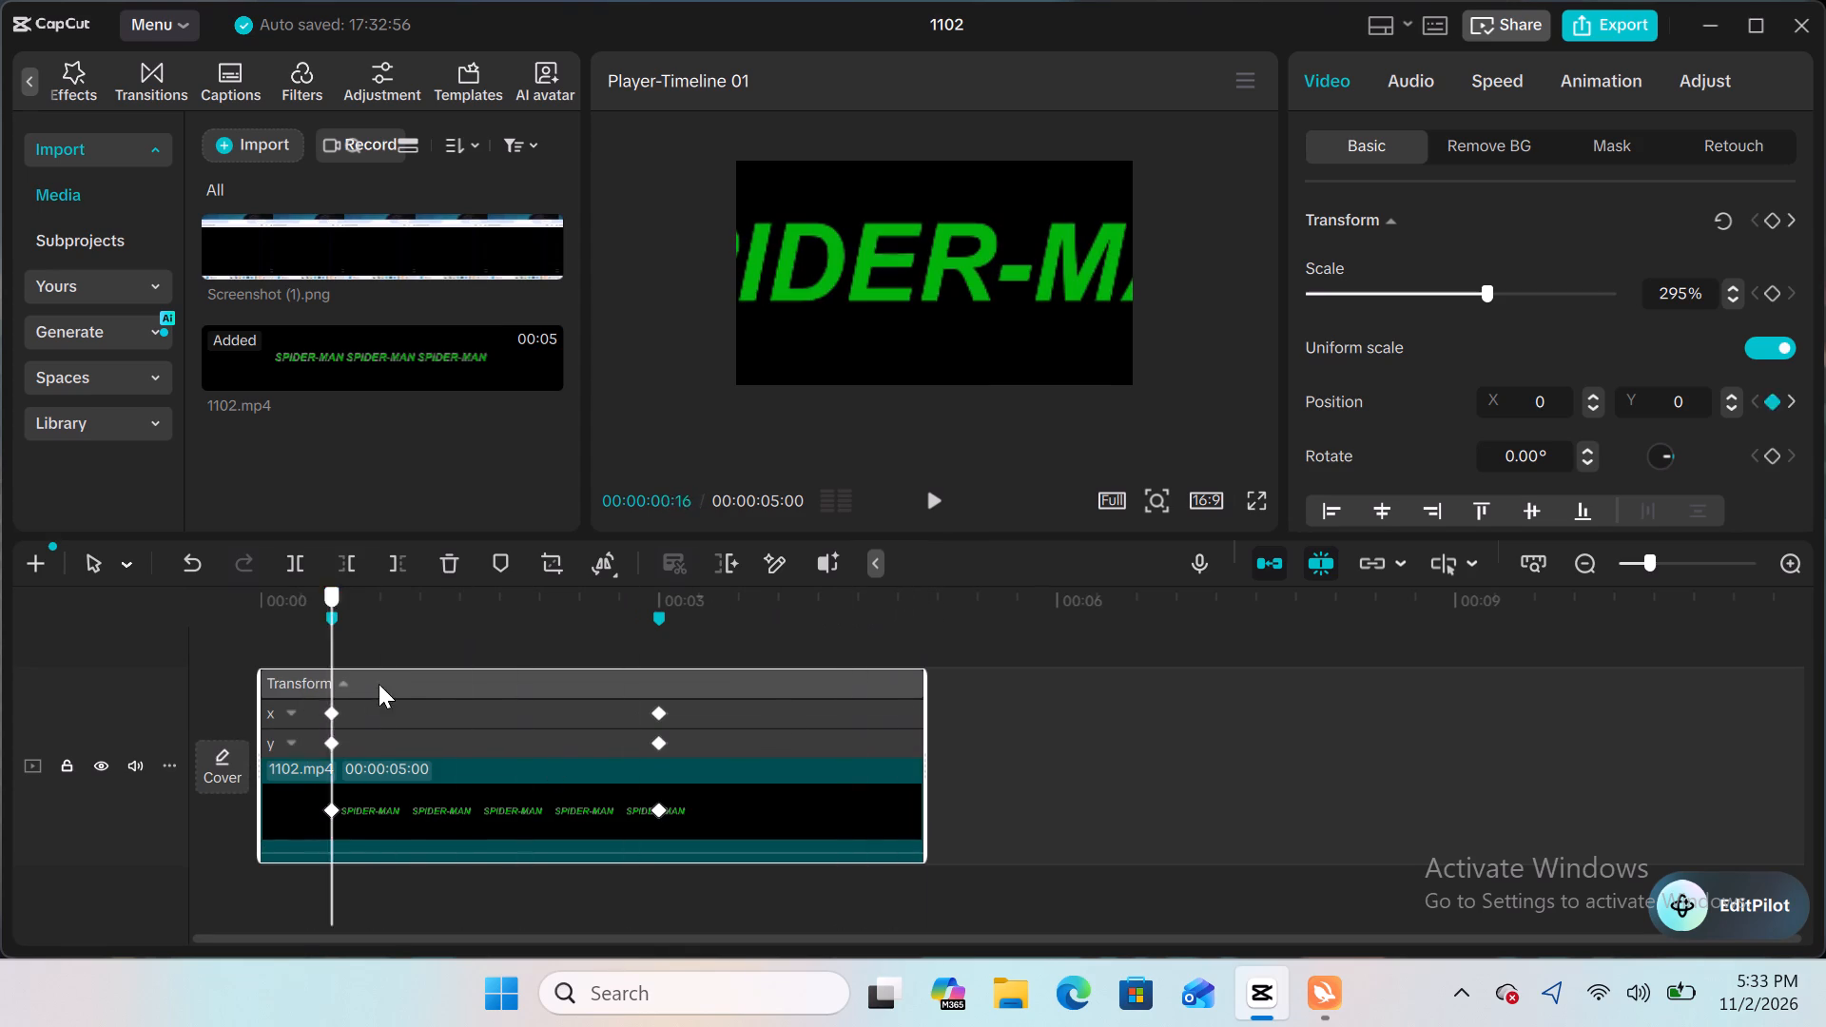
left_click_drag(379, 684, 262, 736)
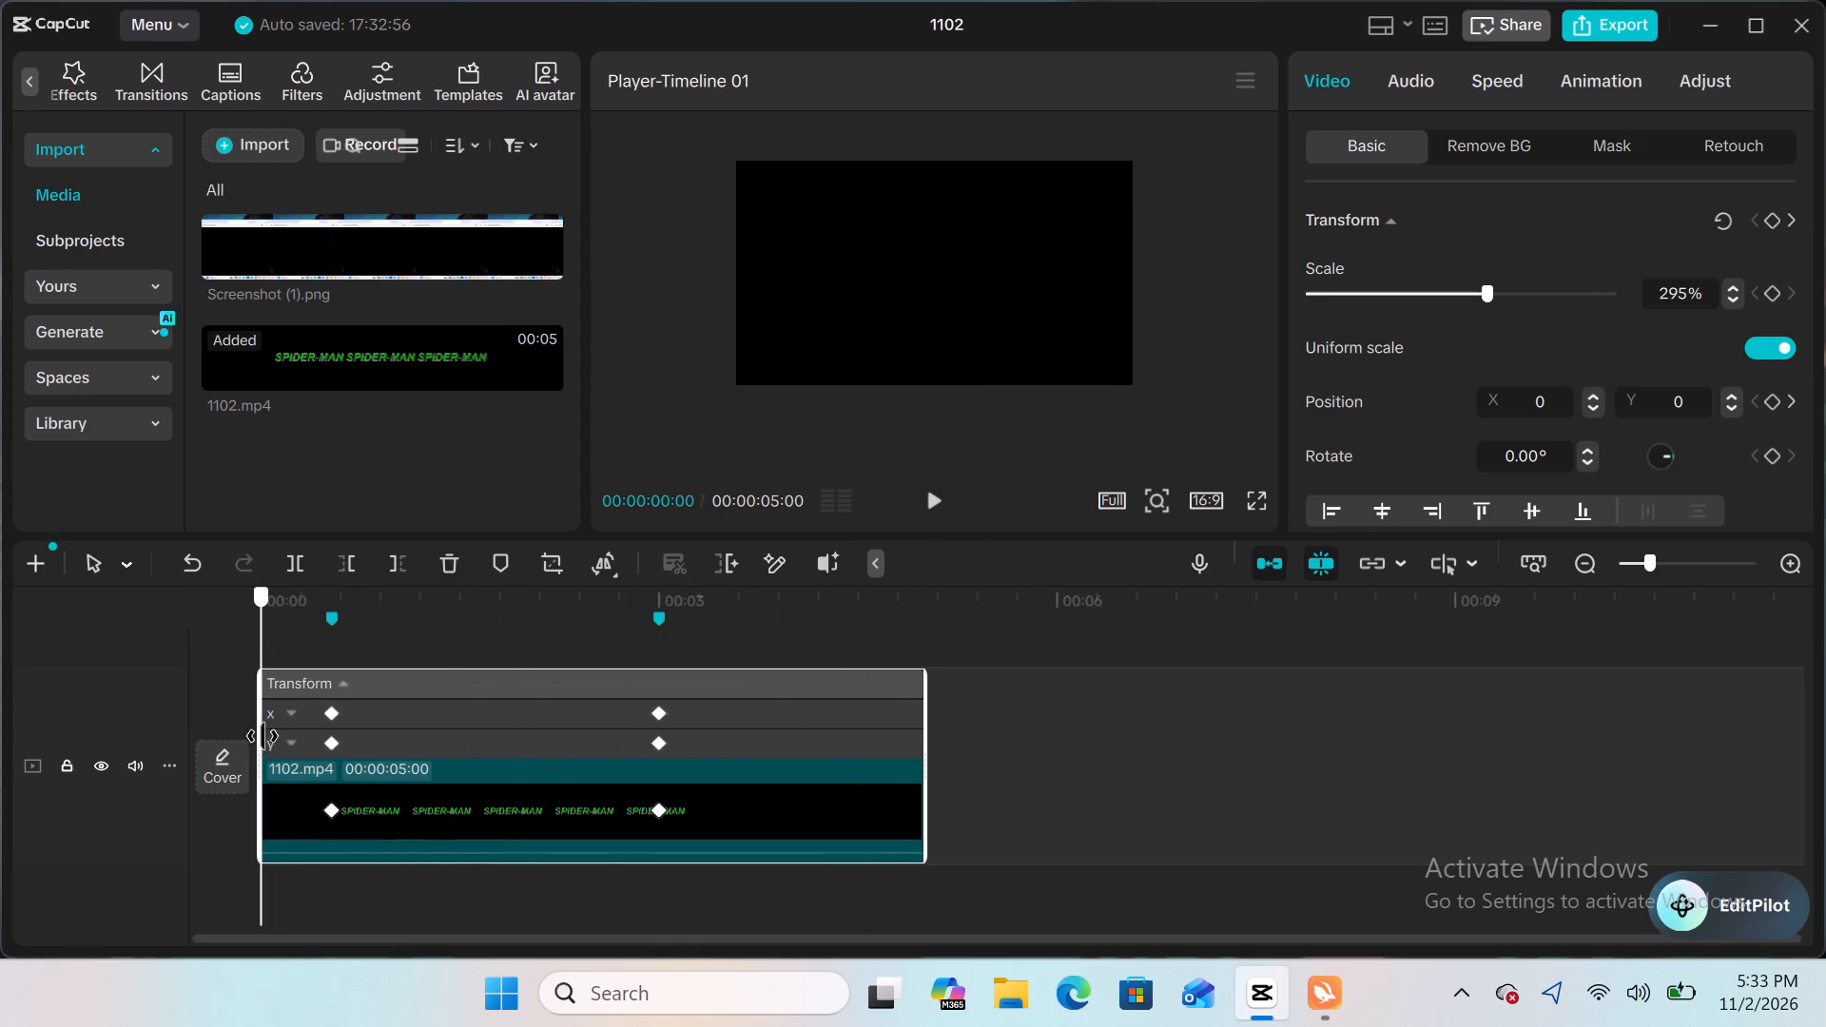
left_click_drag(262, 736, 594, 672)
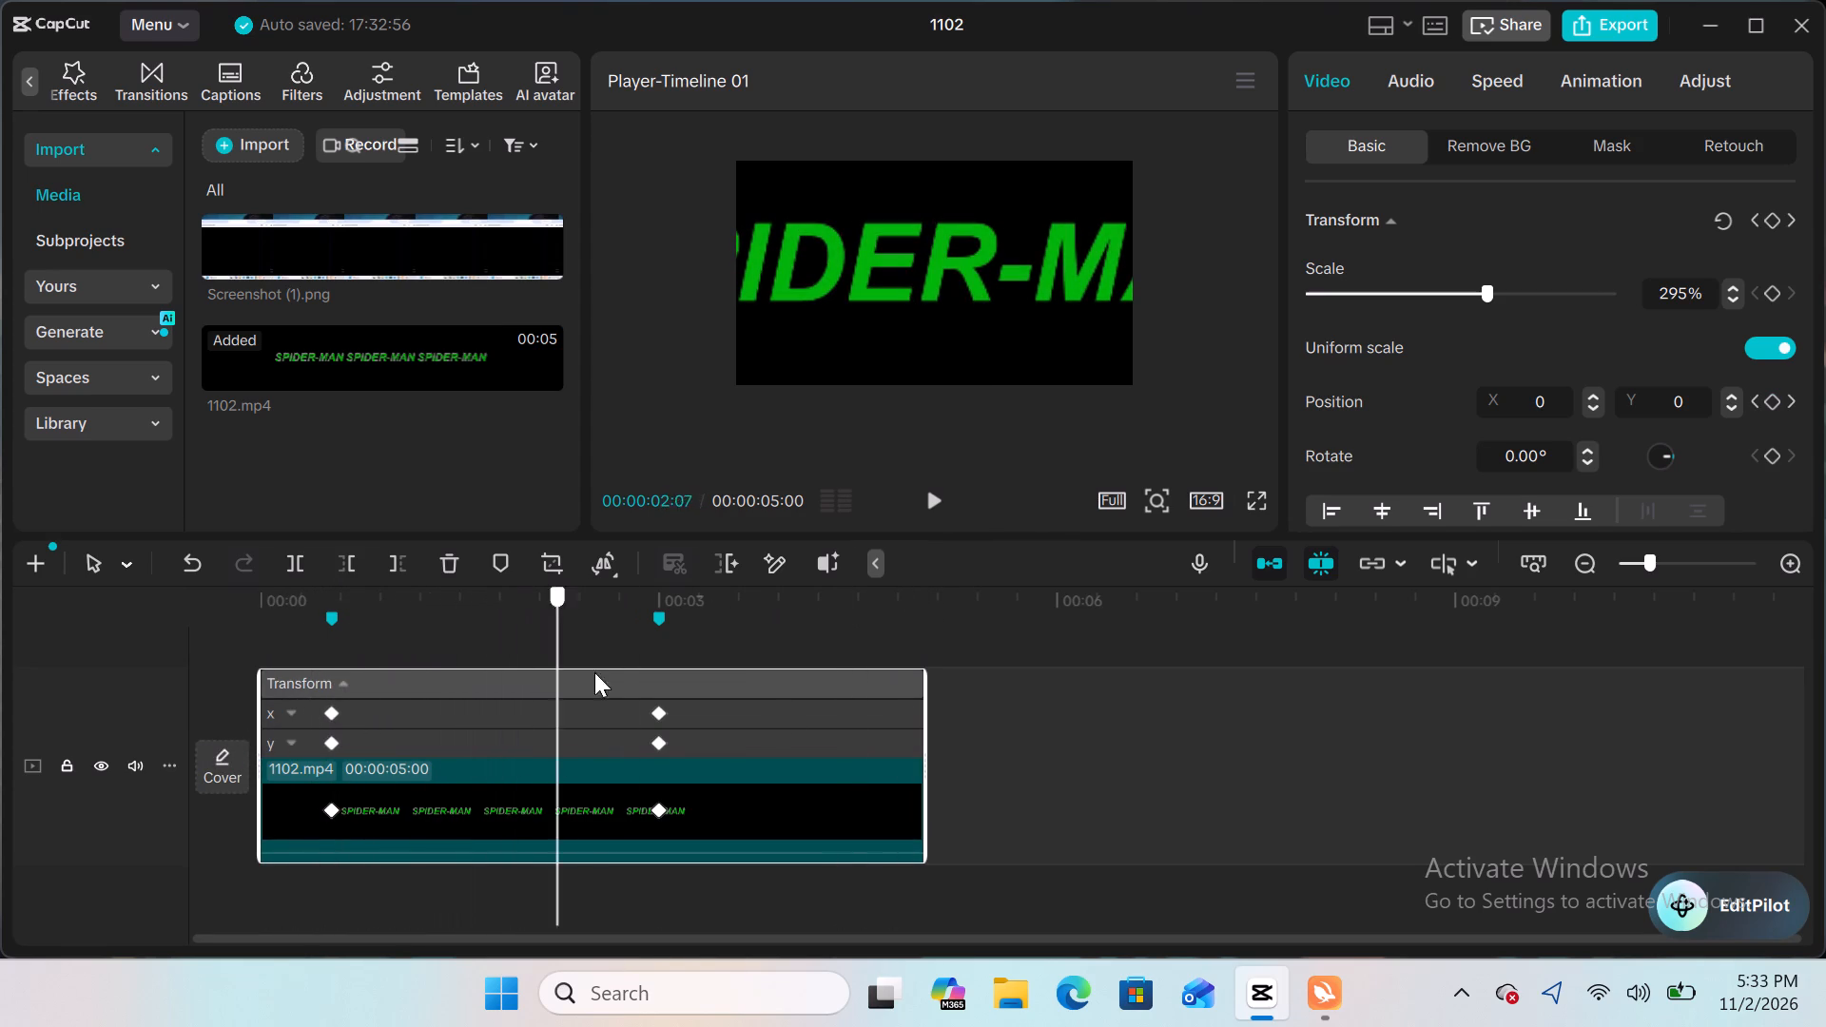
left_click_drag(594, 672, 273, 727)
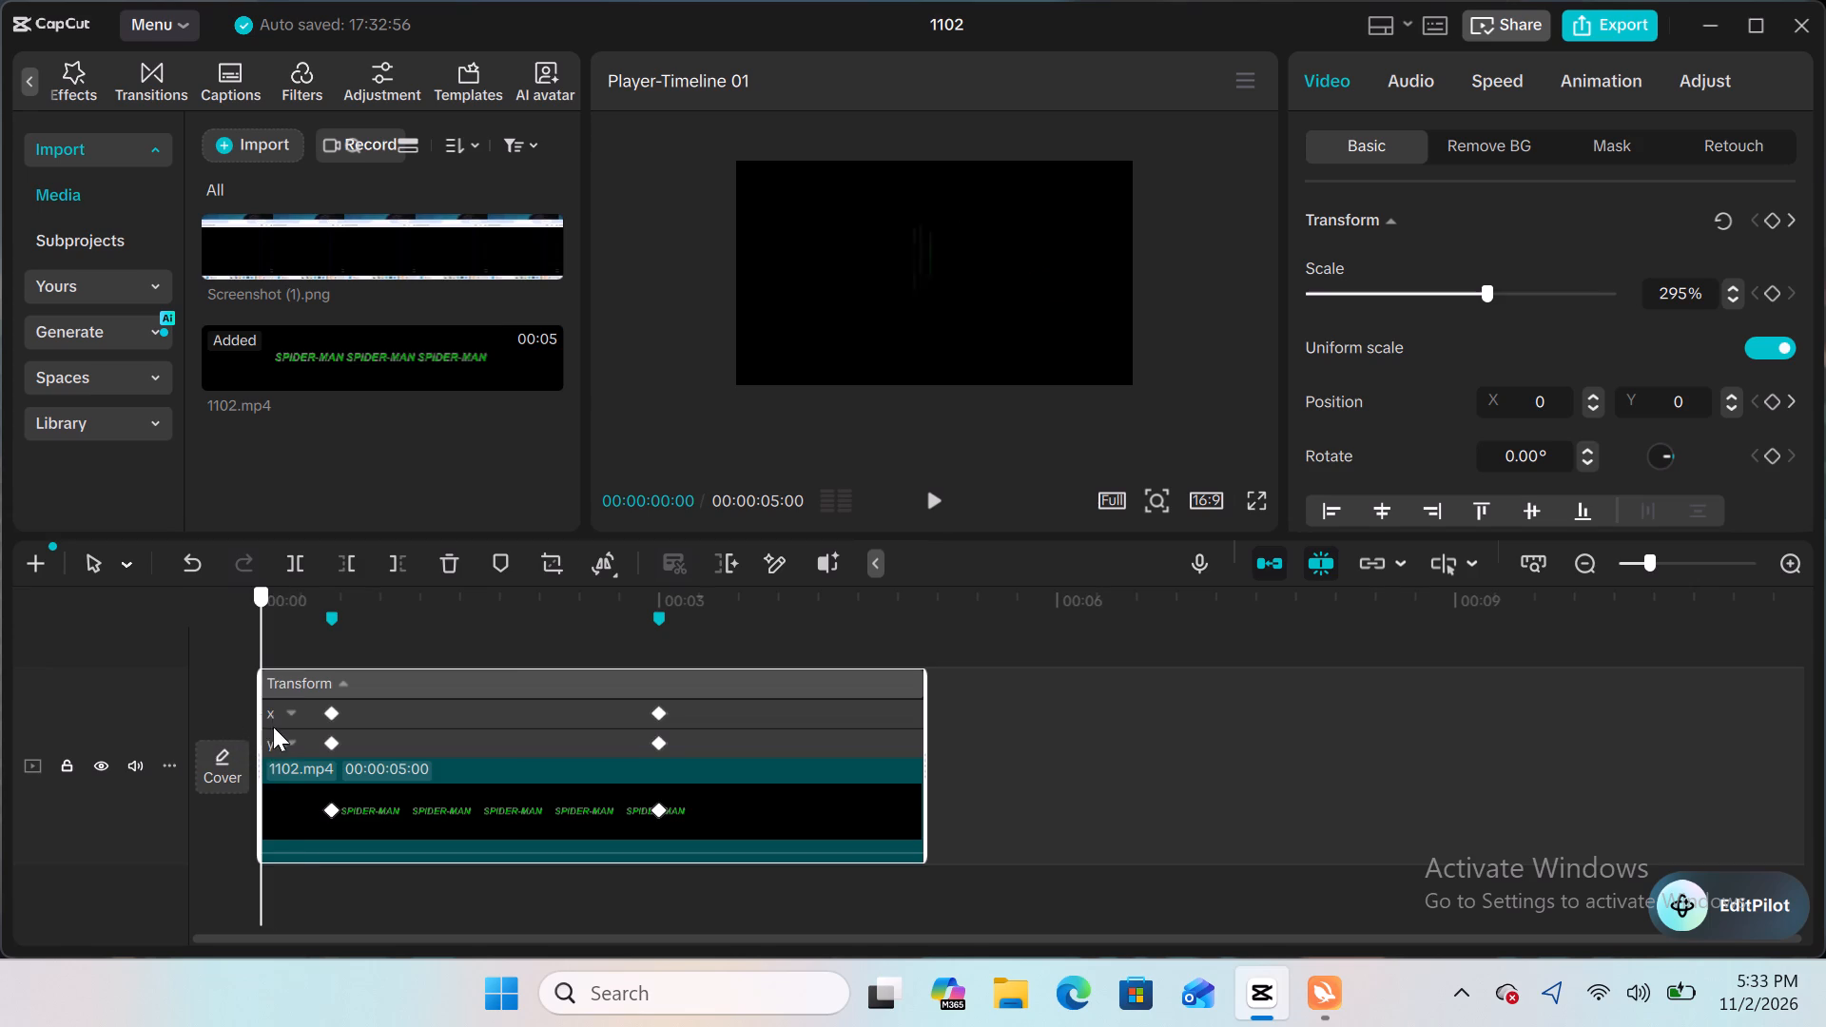
left_click_drag(273, 727, 330, 716)
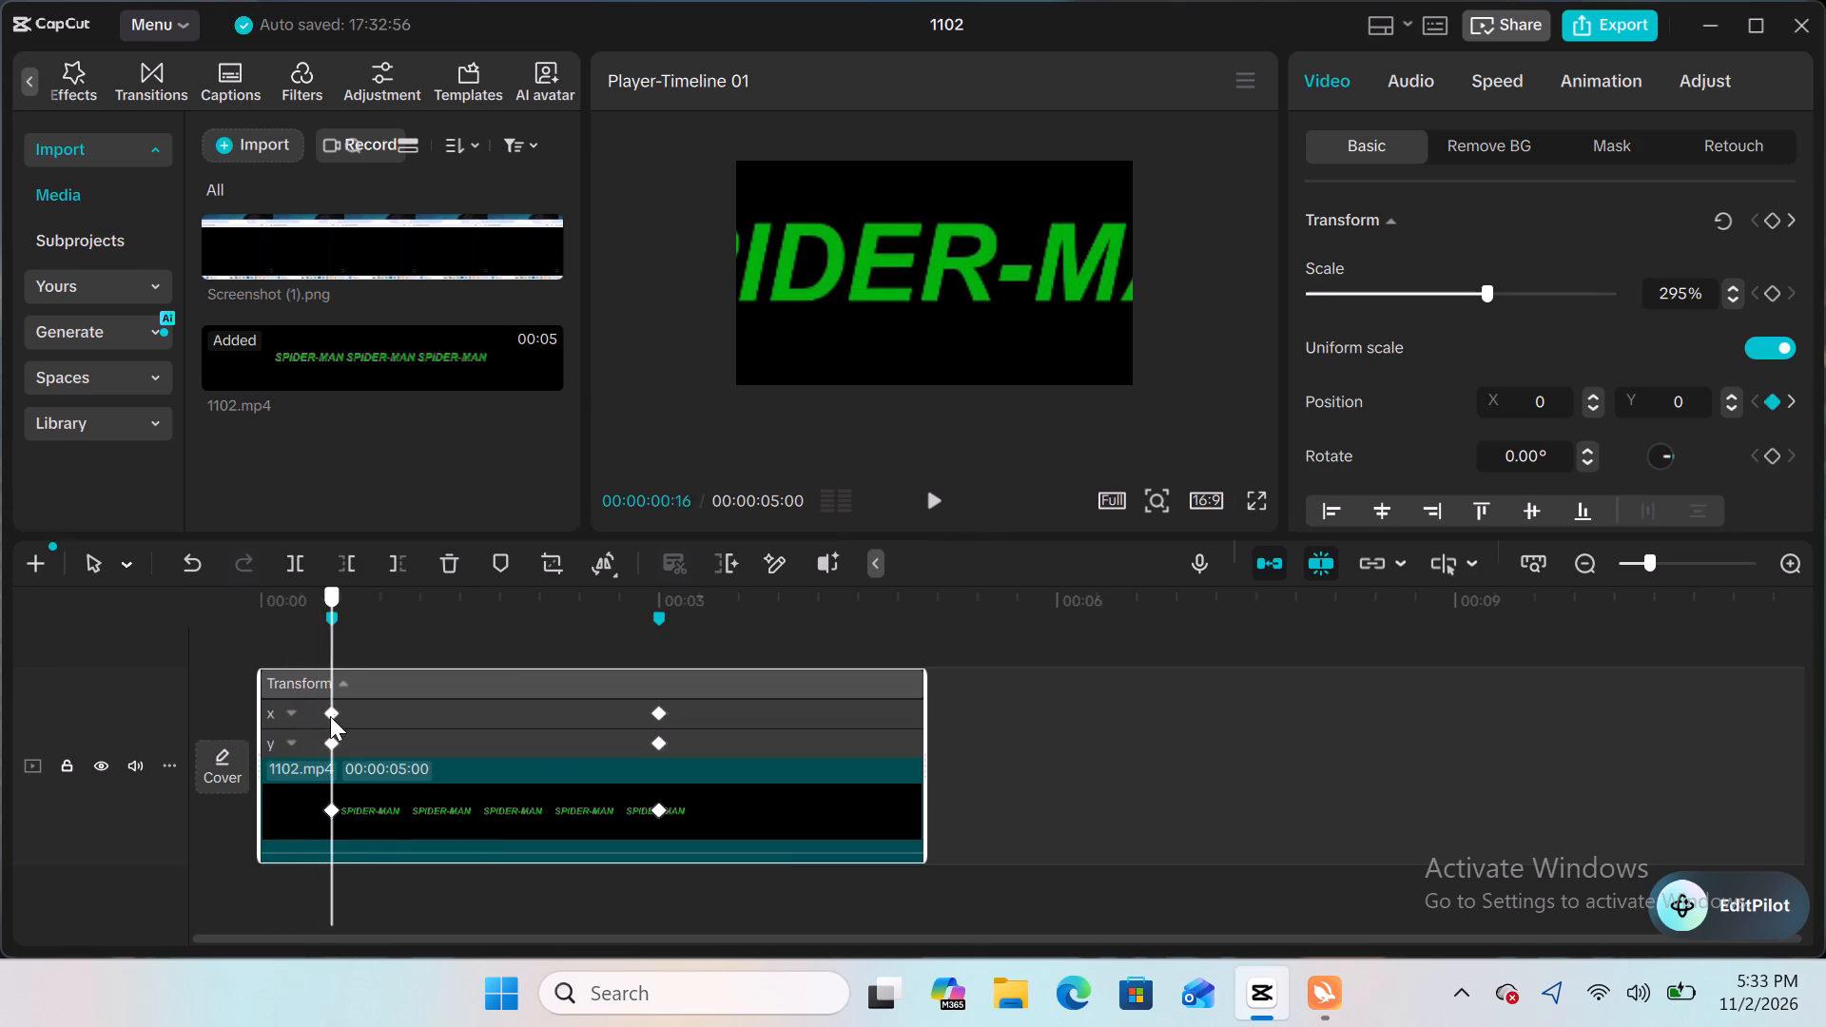
left_click_drag(330, 716, 412, 687)
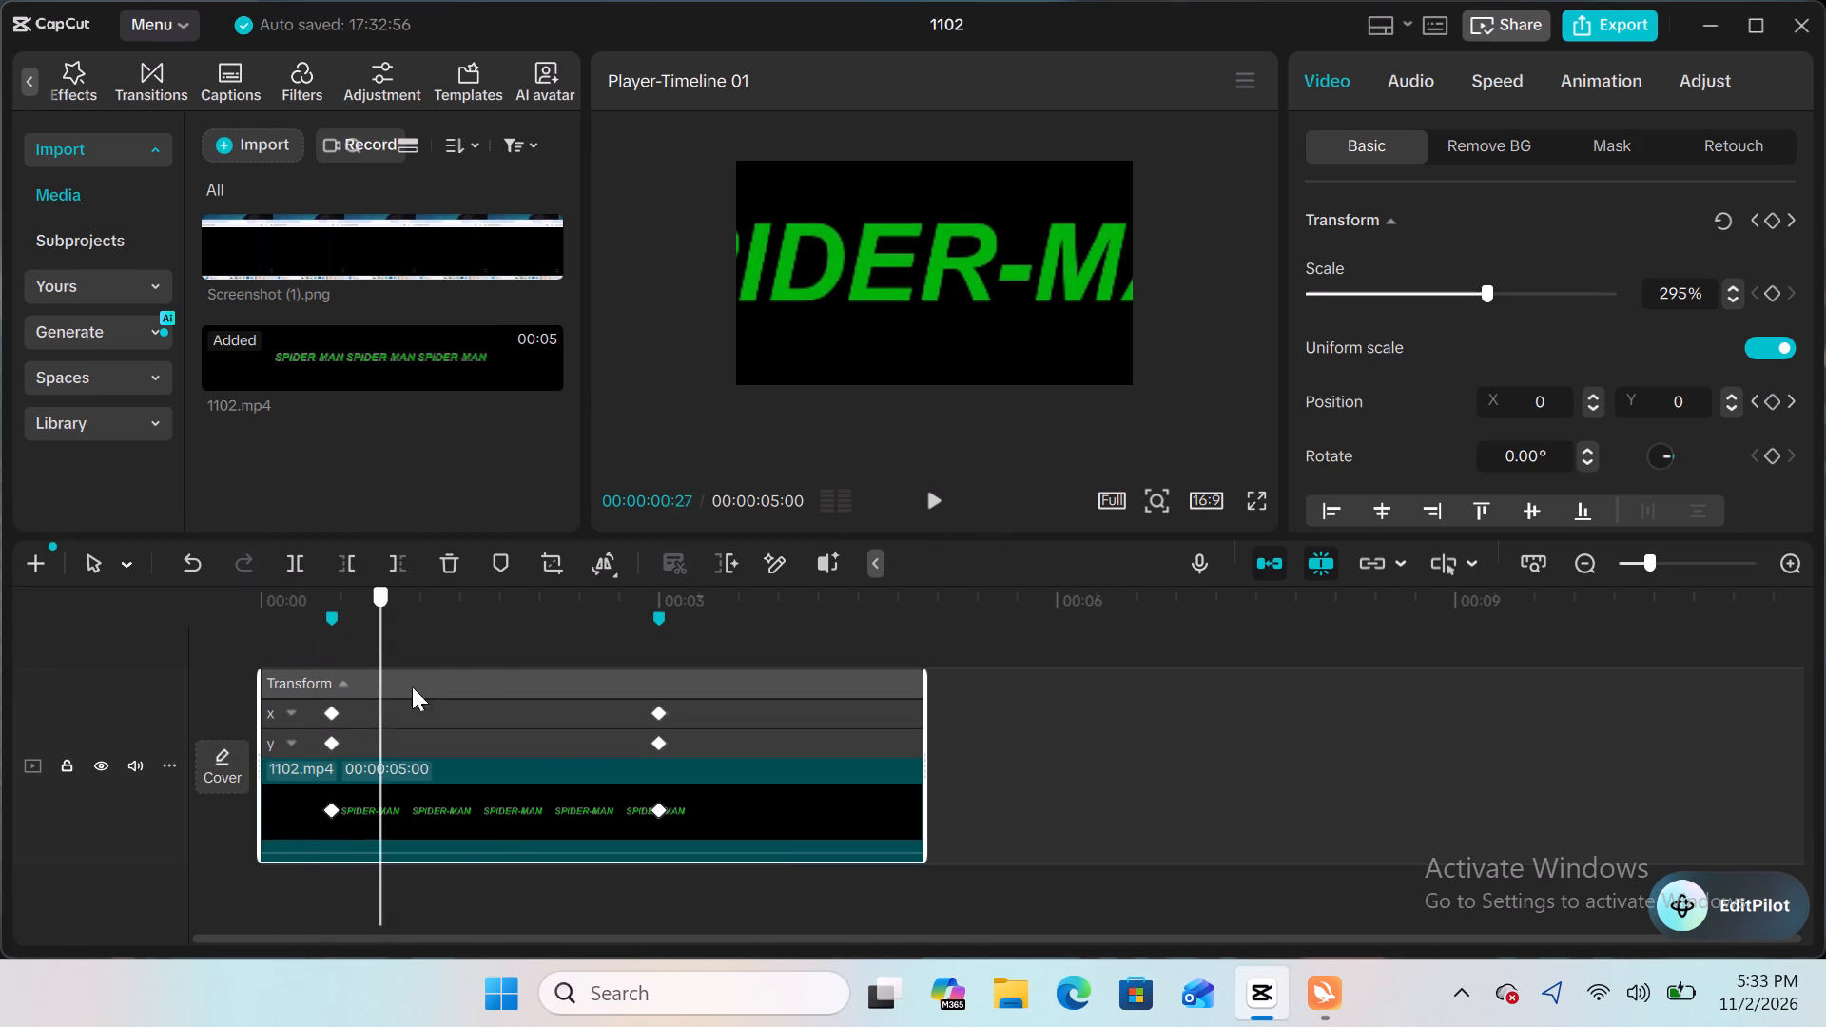
left_click_drag(412, 687, 268, 691)
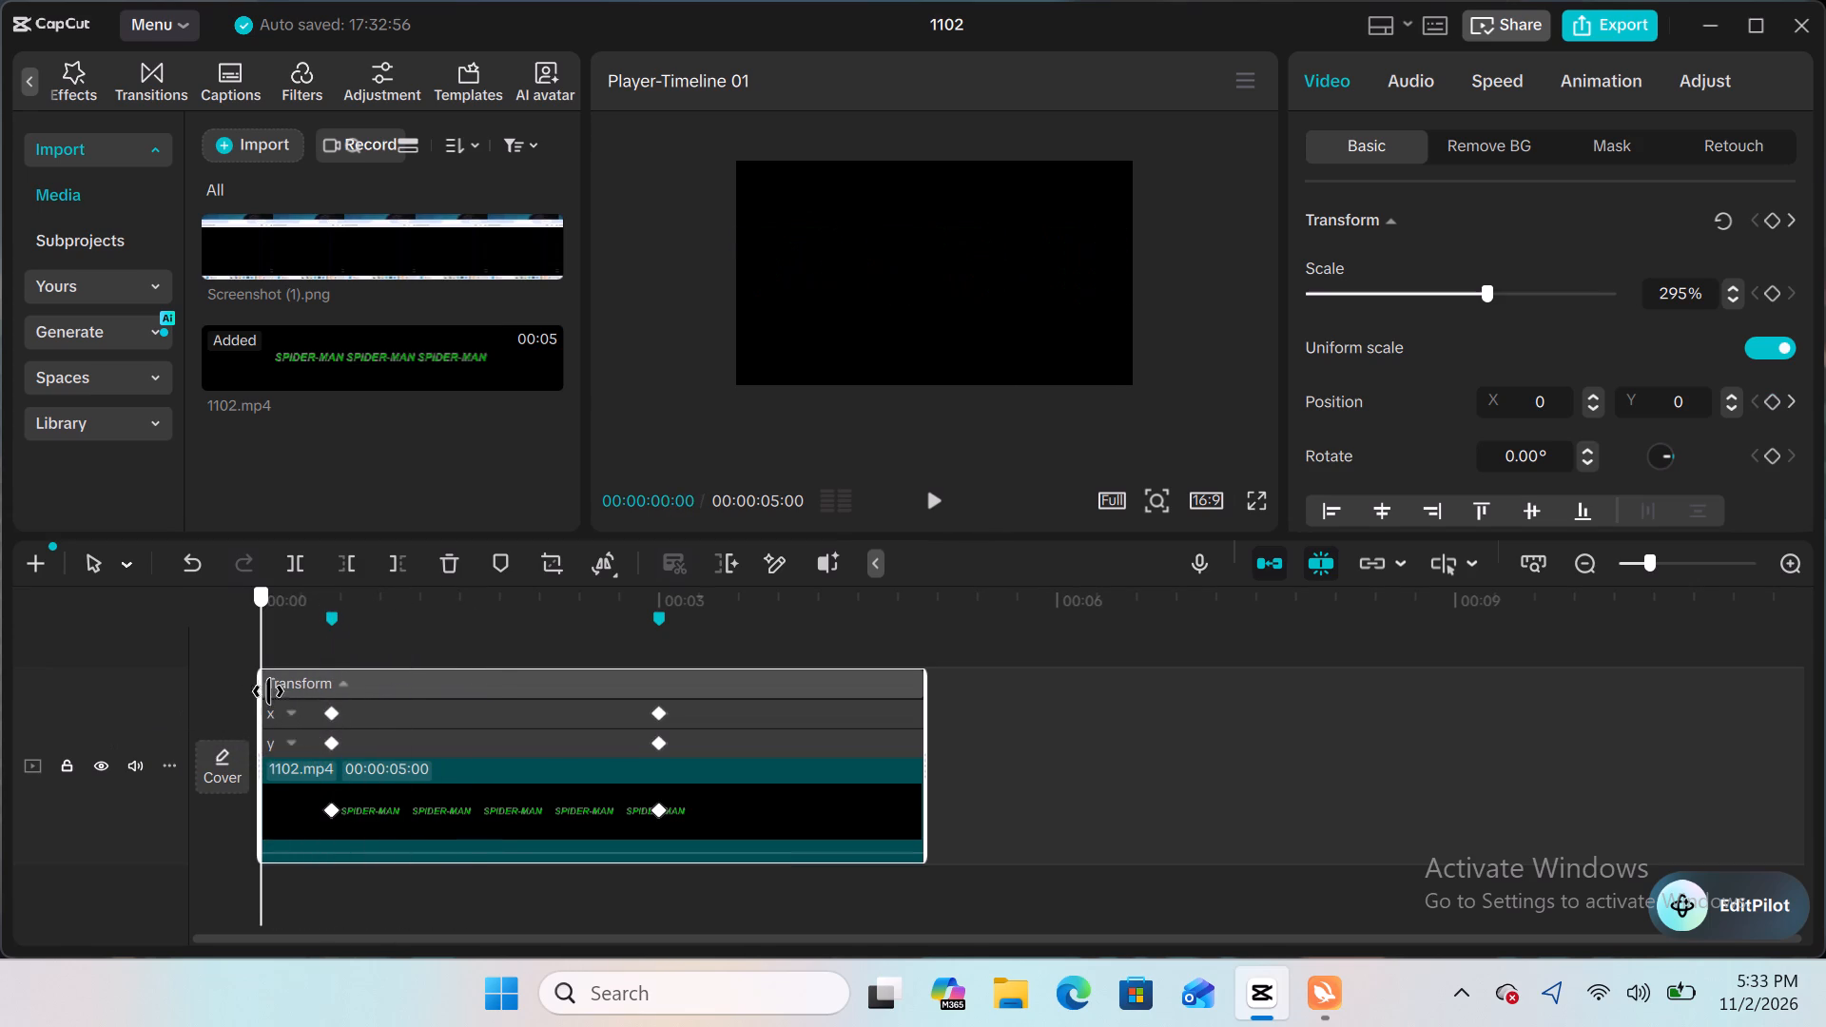
left_click_drag(268, 691, 275, 695)
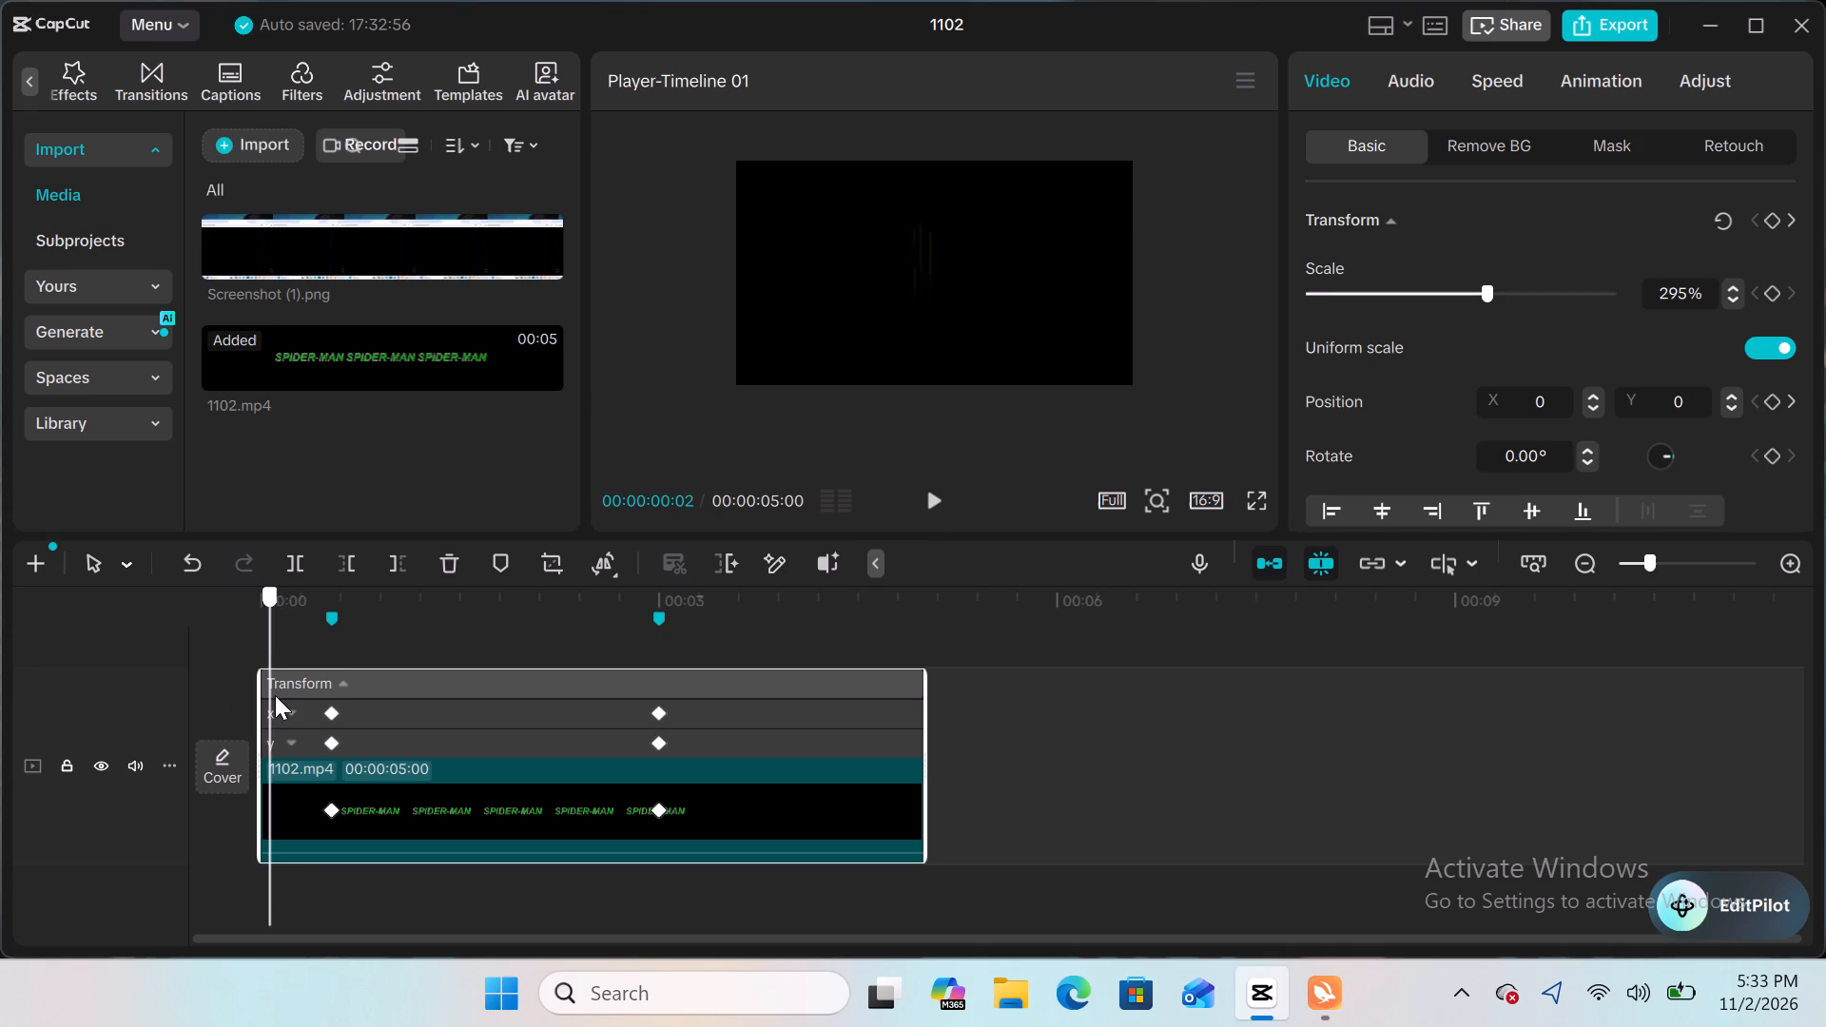
left_click_drag(275, 695, 203, 723)
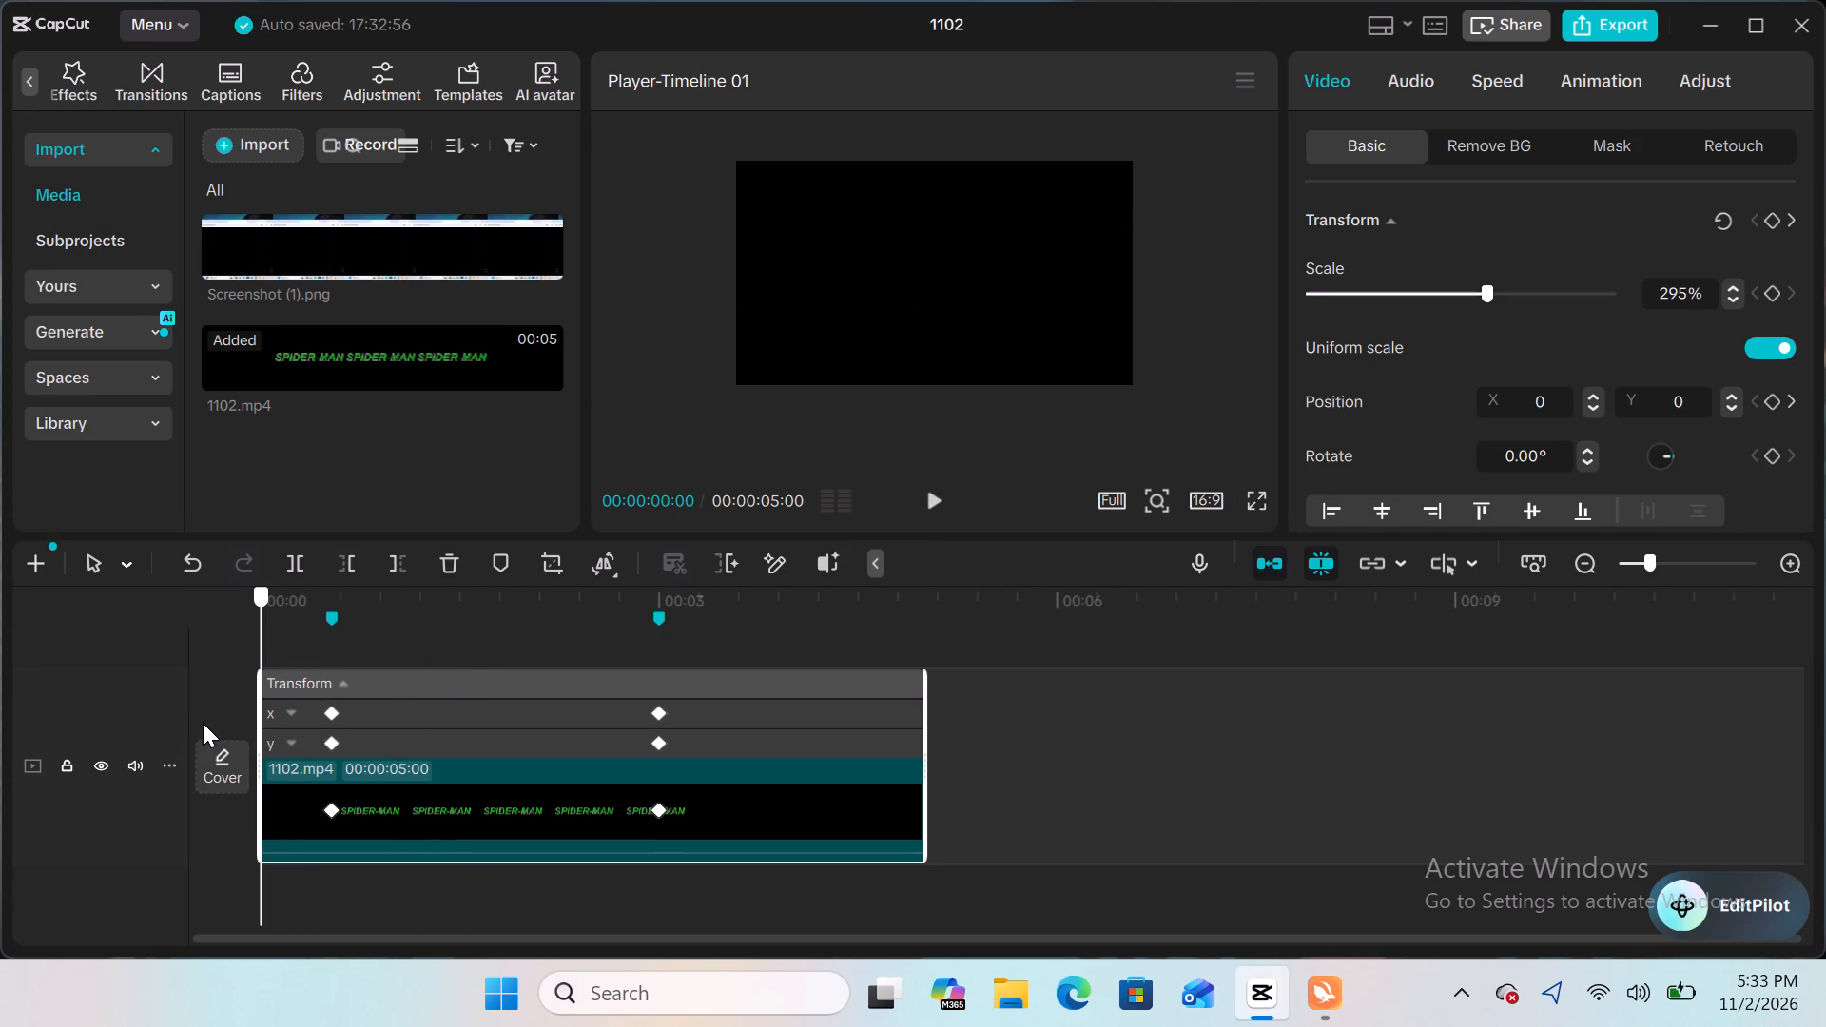
left_click_drag(203, 723, 138, 755)
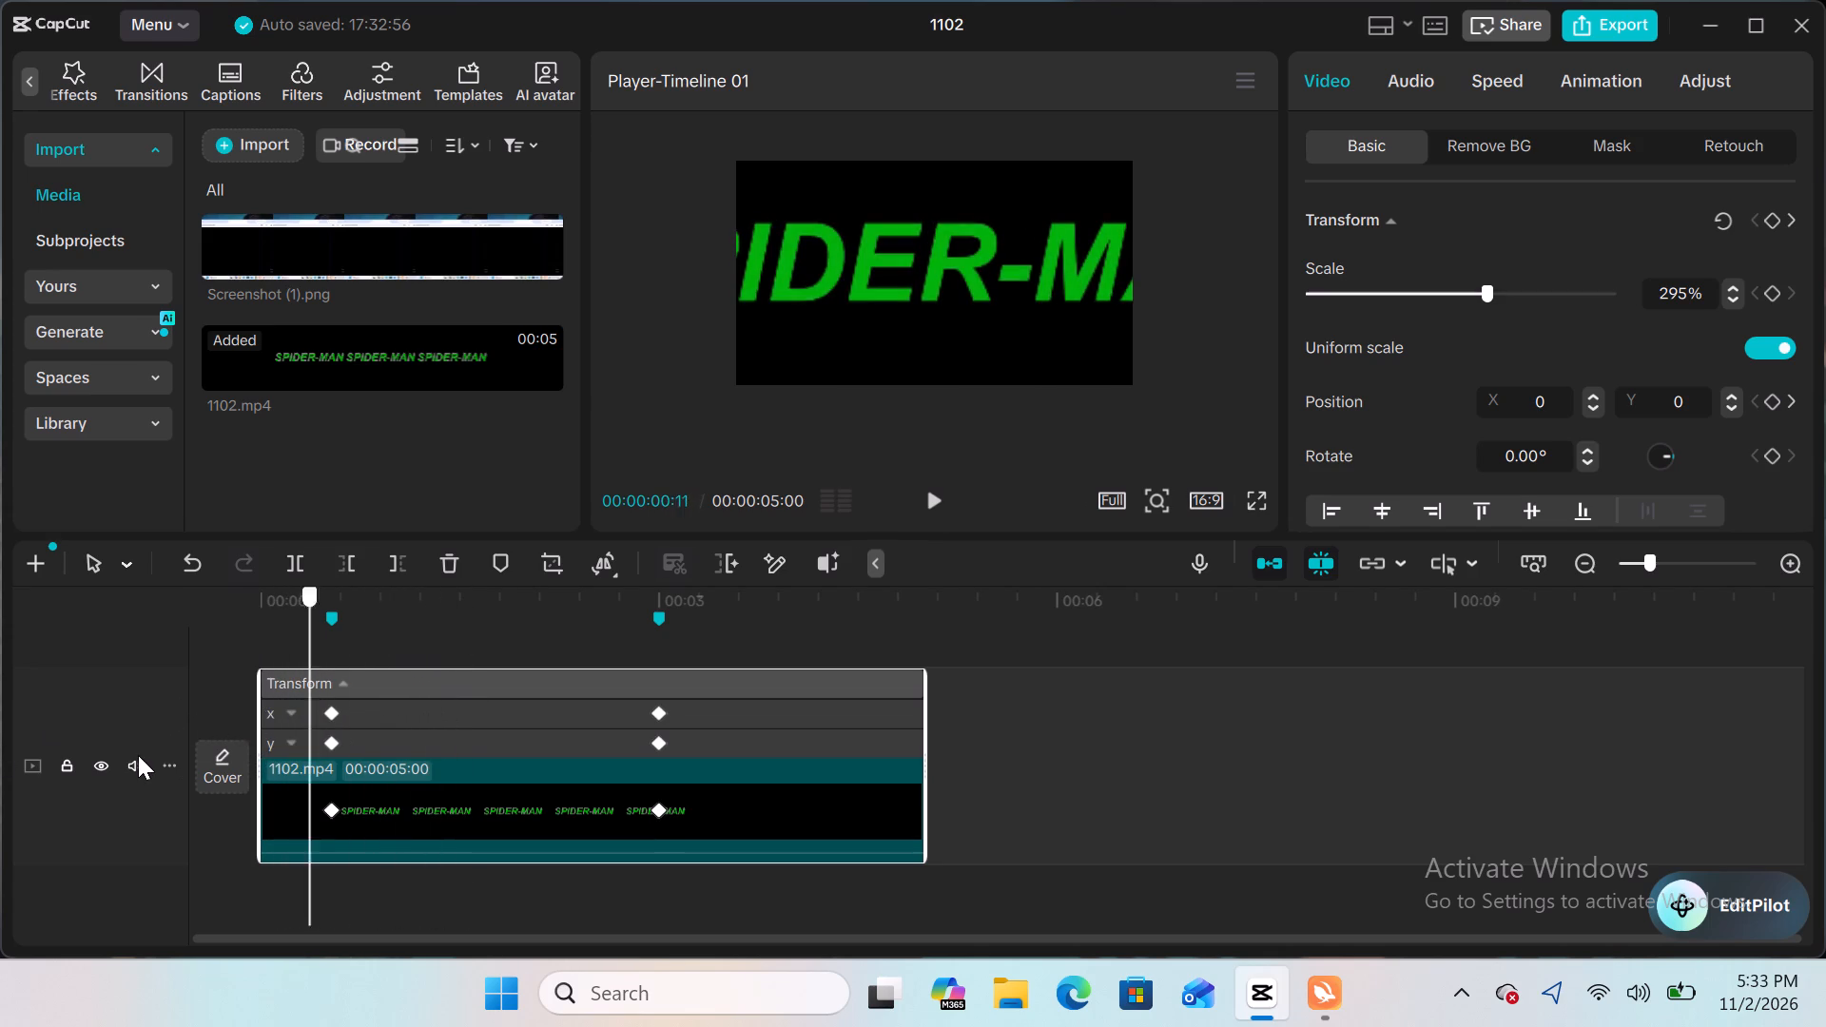
left_click_drag(138, 755, 135, 755)
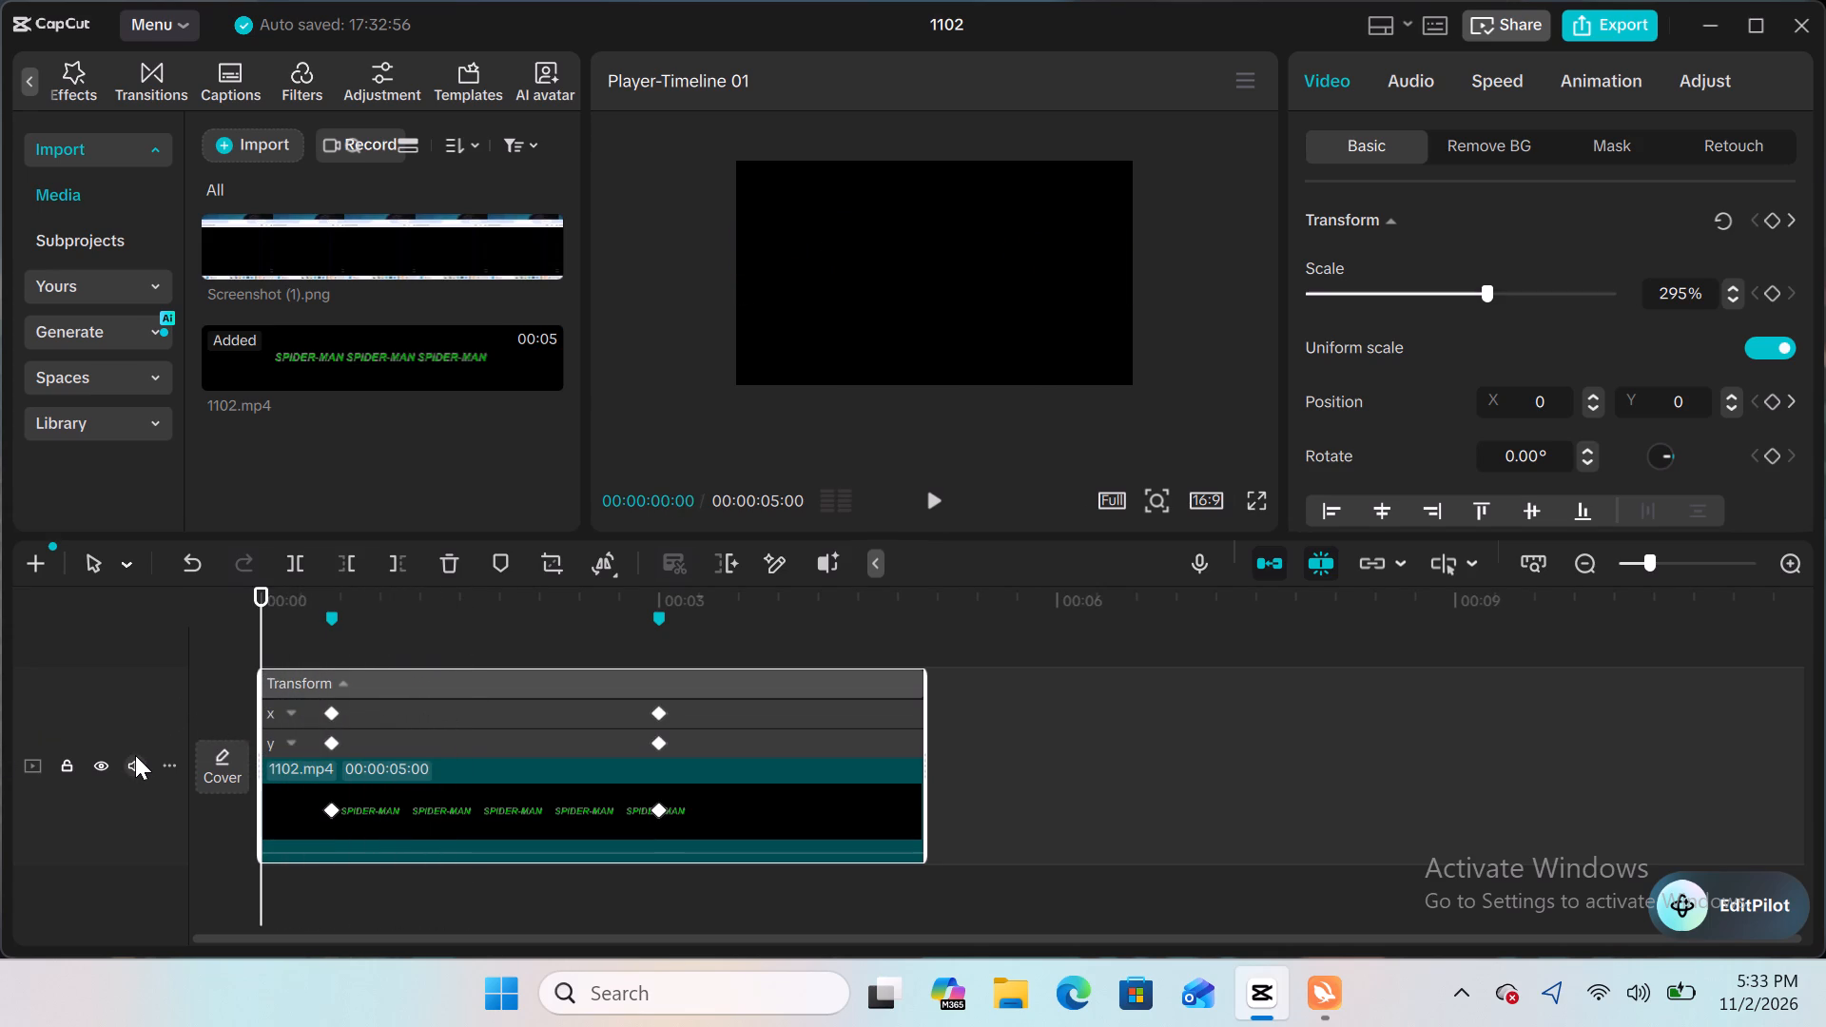
key("Home")
key("Home")
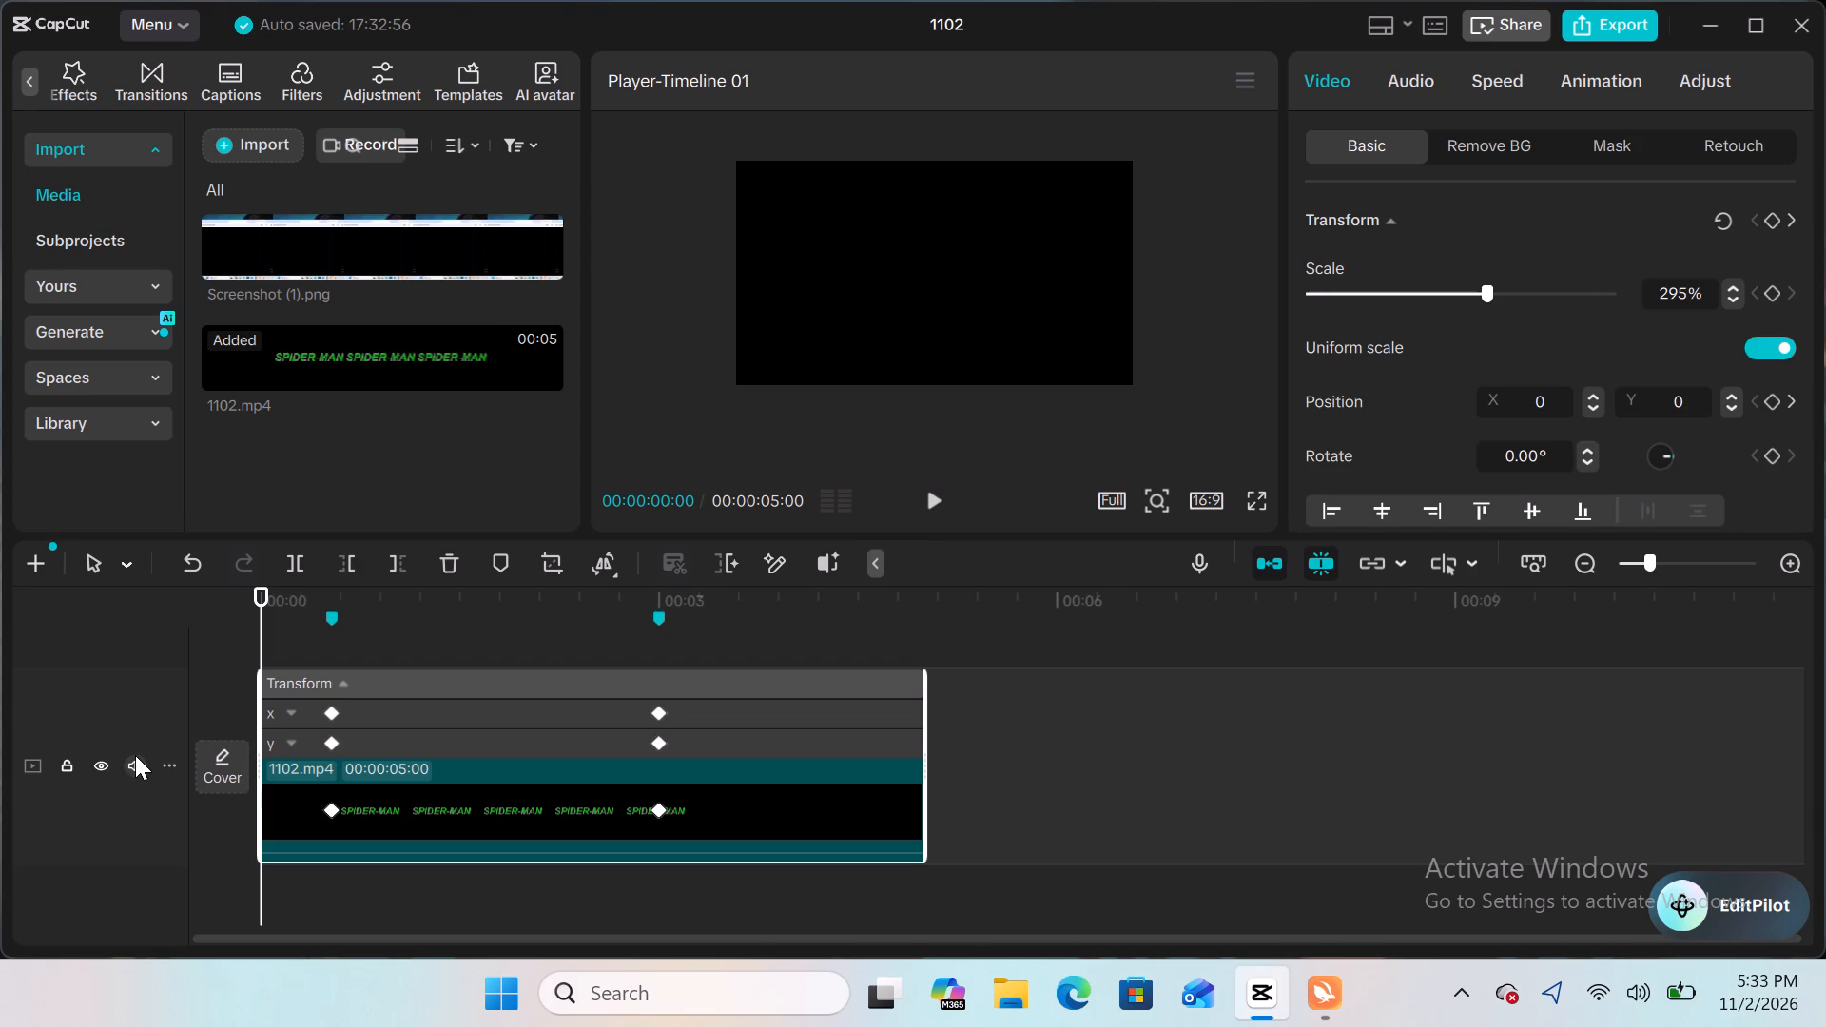